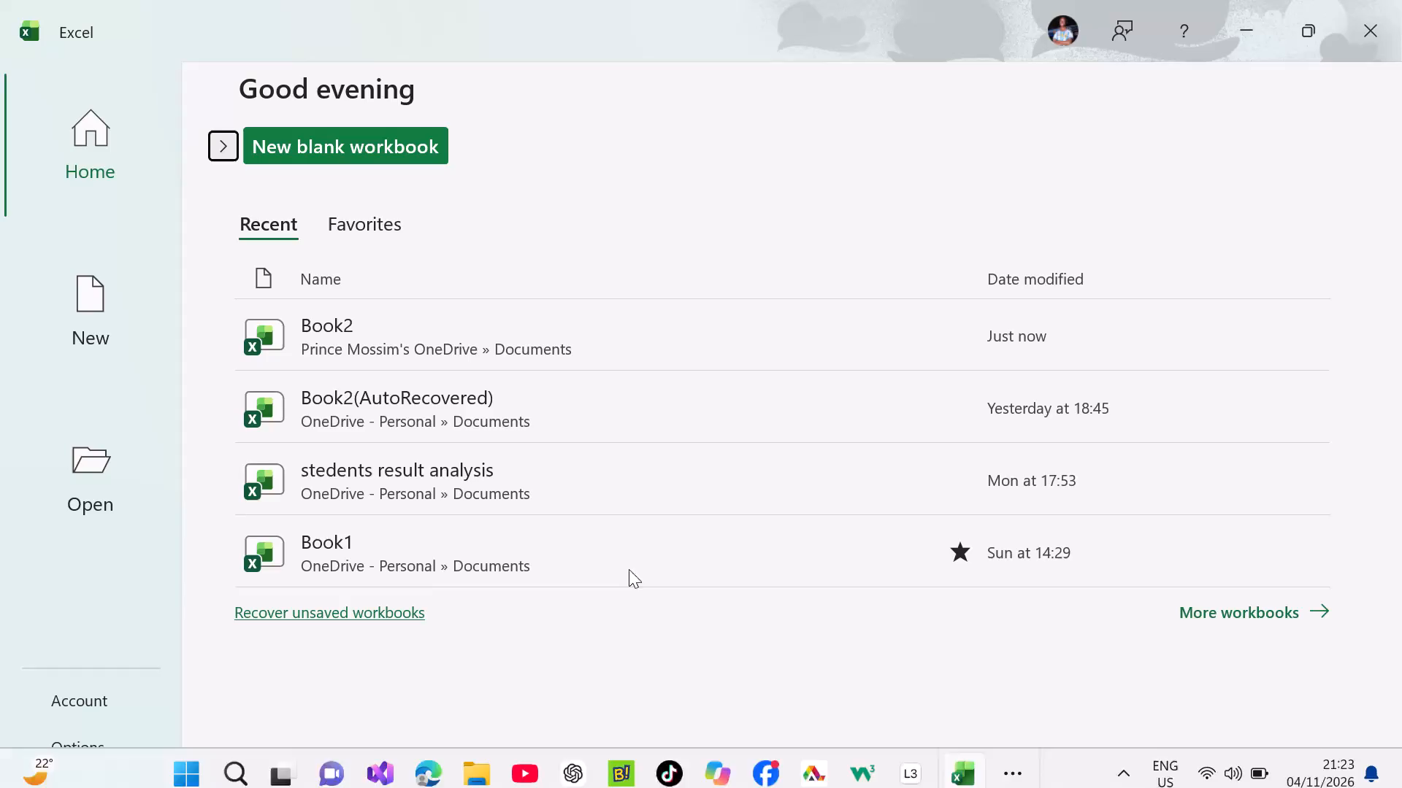
Open the recent workbook Book2.
left_click(500, 342)
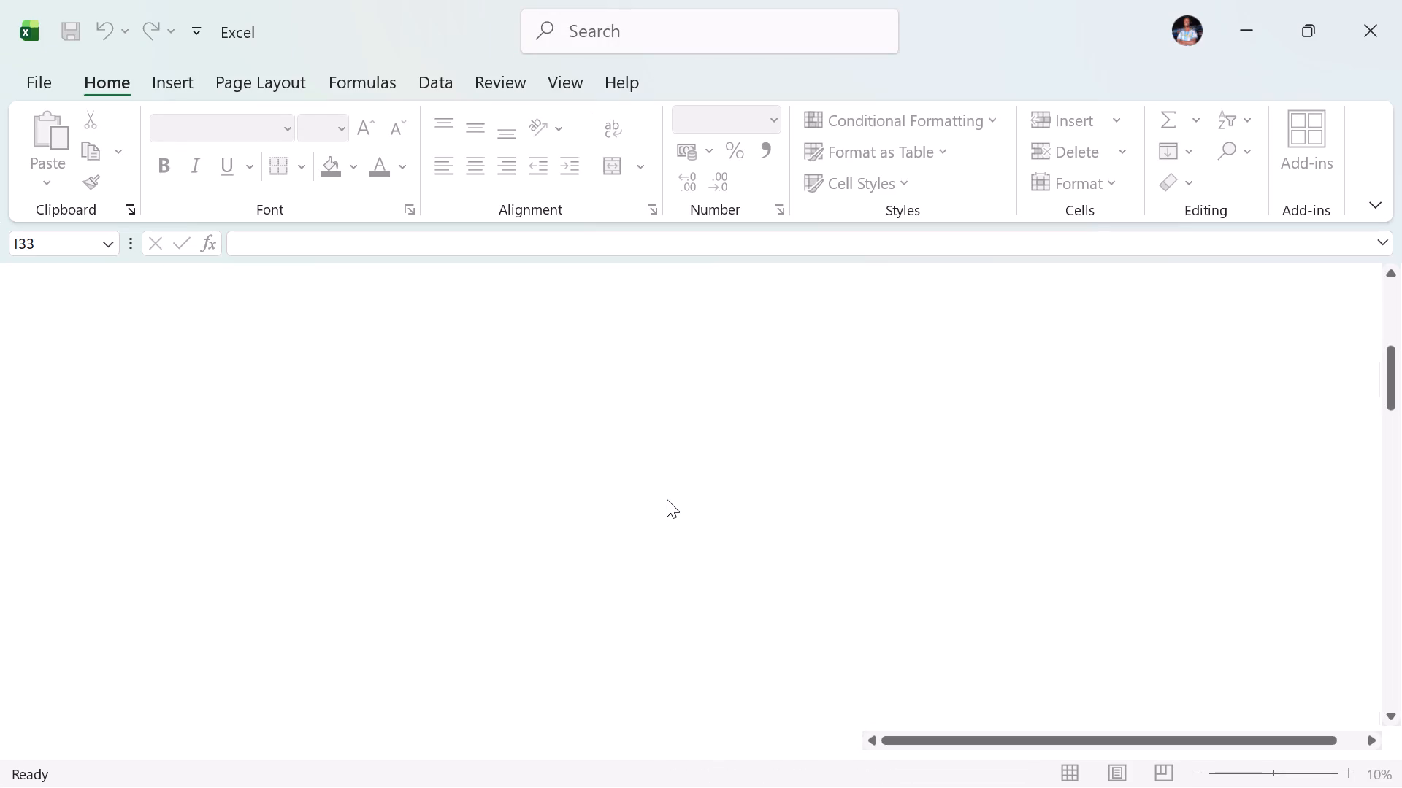
Look through the student results on Sheet1, from the header row and subject marks down to the rows holding only names.
scroll(813, 552, "up", 1)
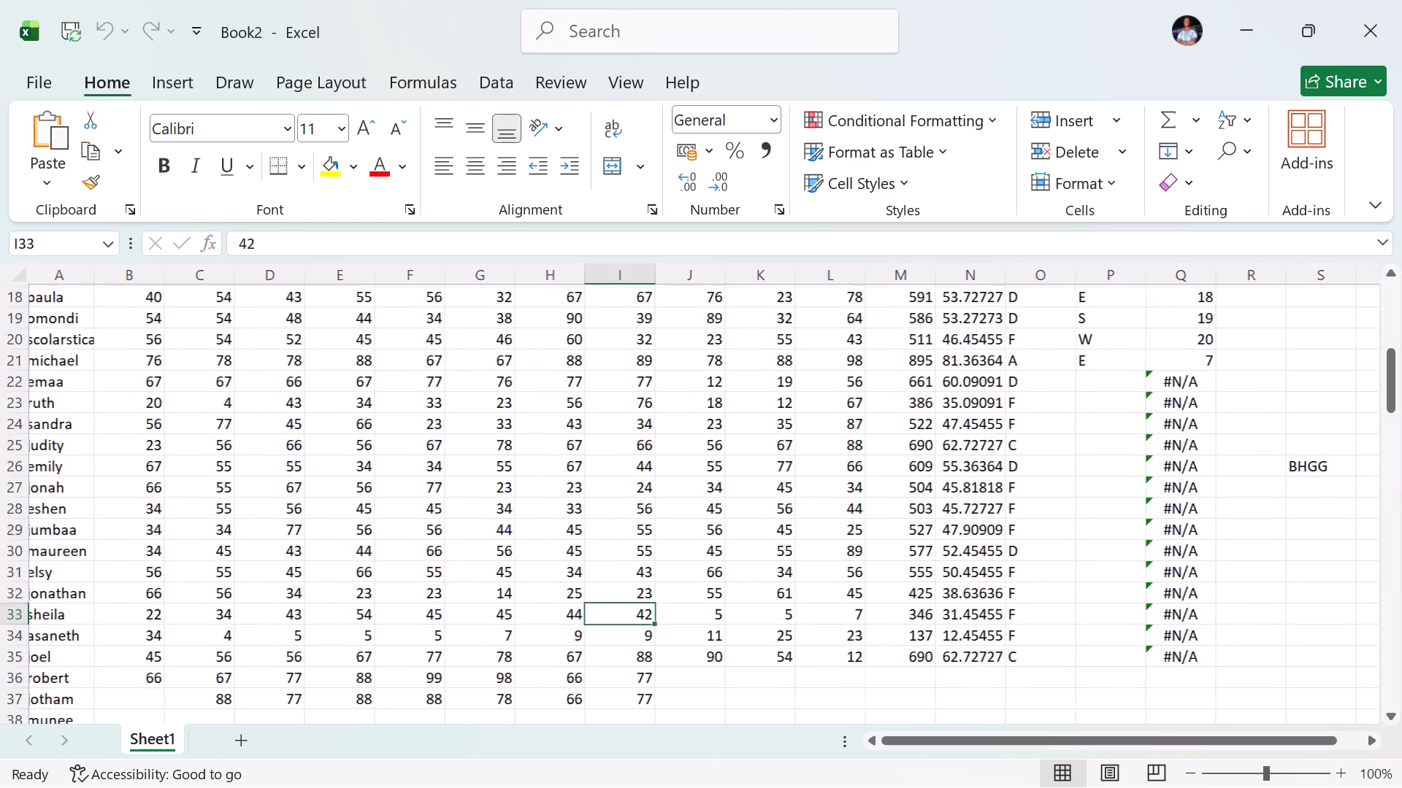
scroll(813, 552, "up", 3)
scroll(813, 552, "down", 3)
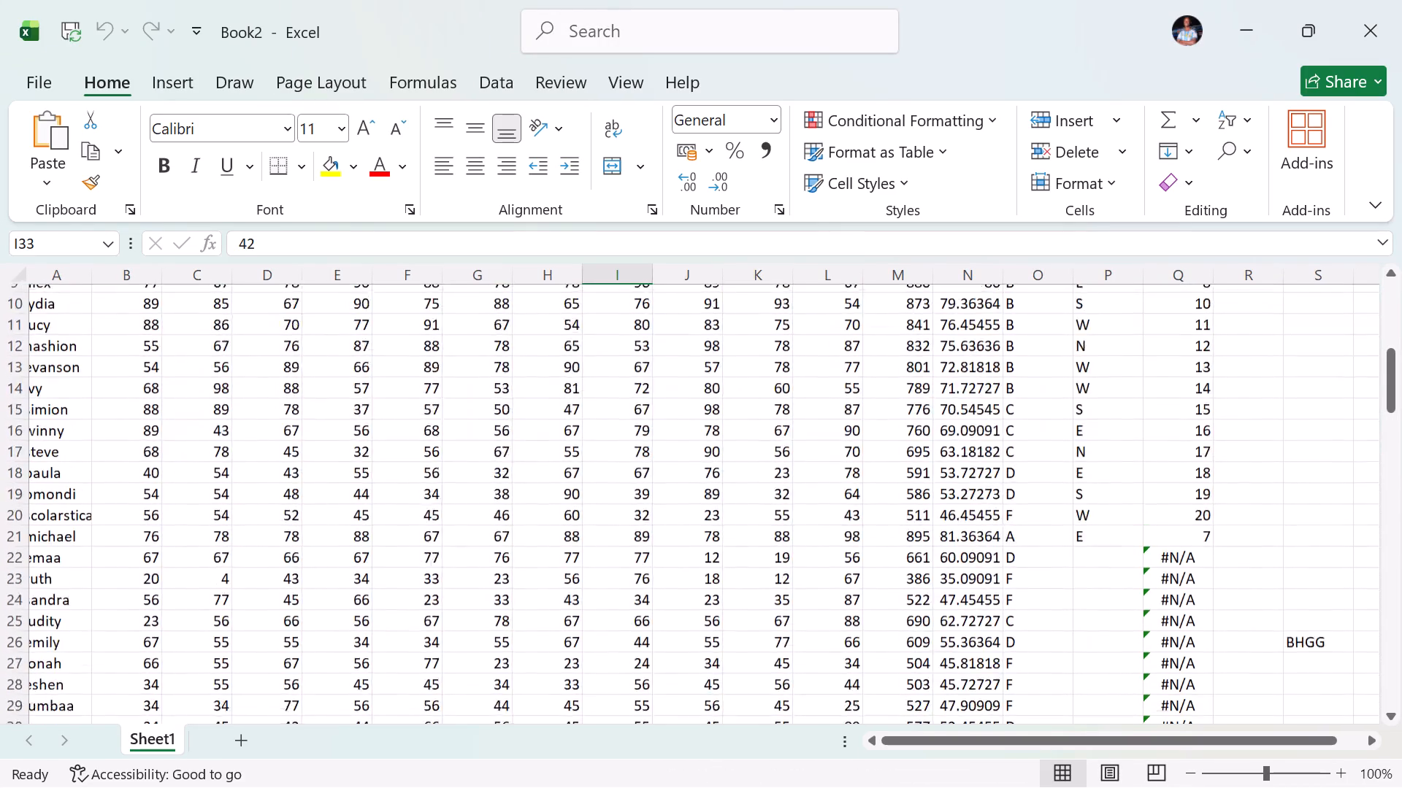
scroll(813, 552, "up", 1)
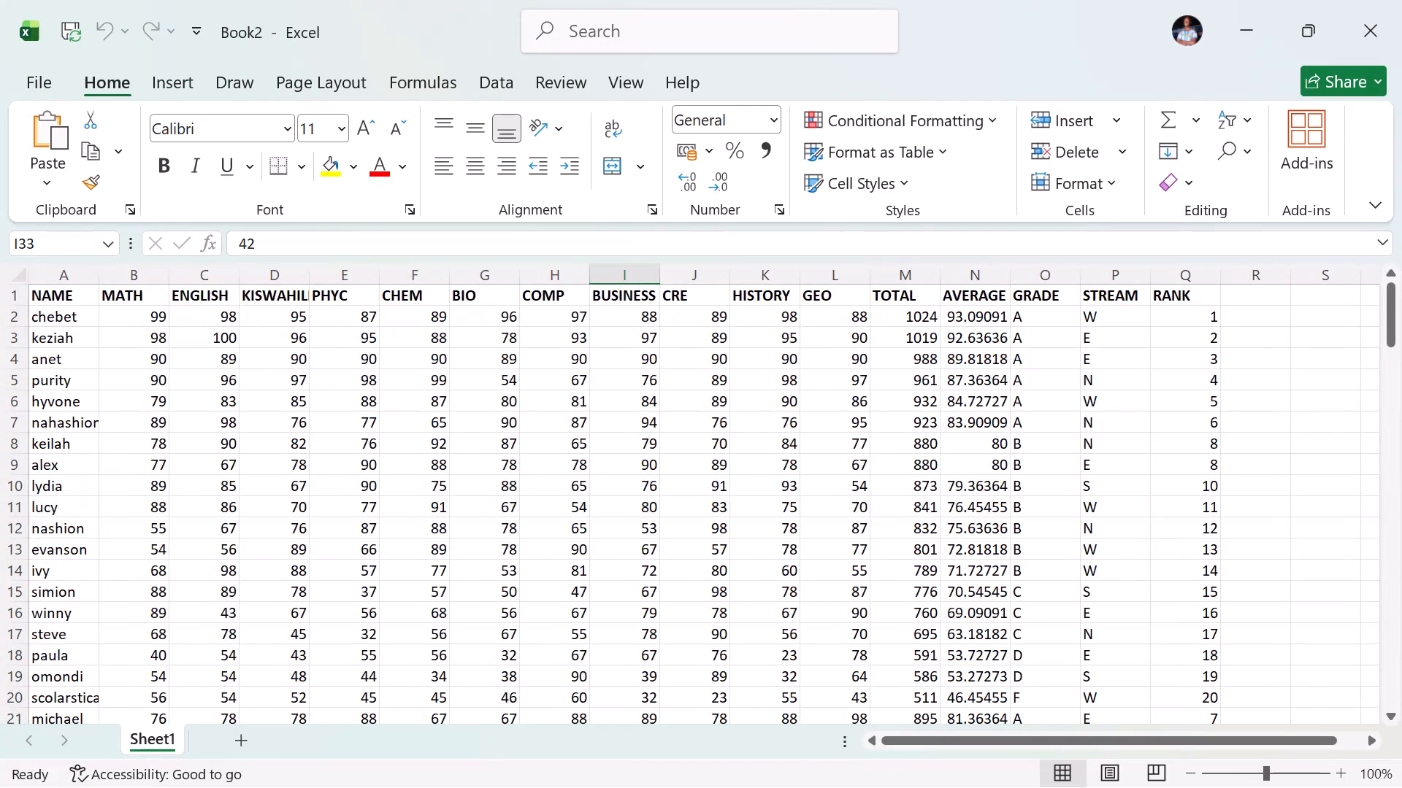
scroll(987, 539, "down", 3)
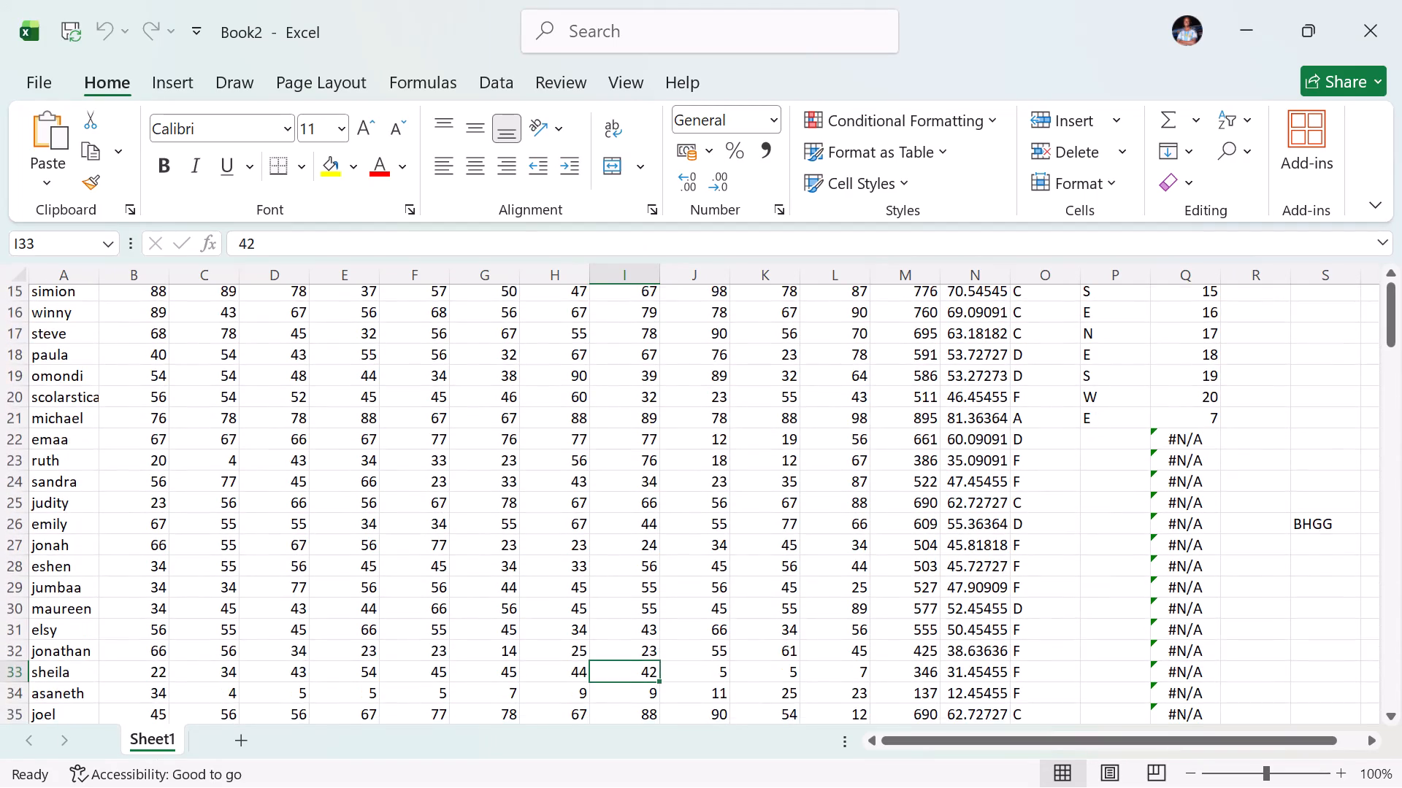
scroll(987, 539, "down", 2)
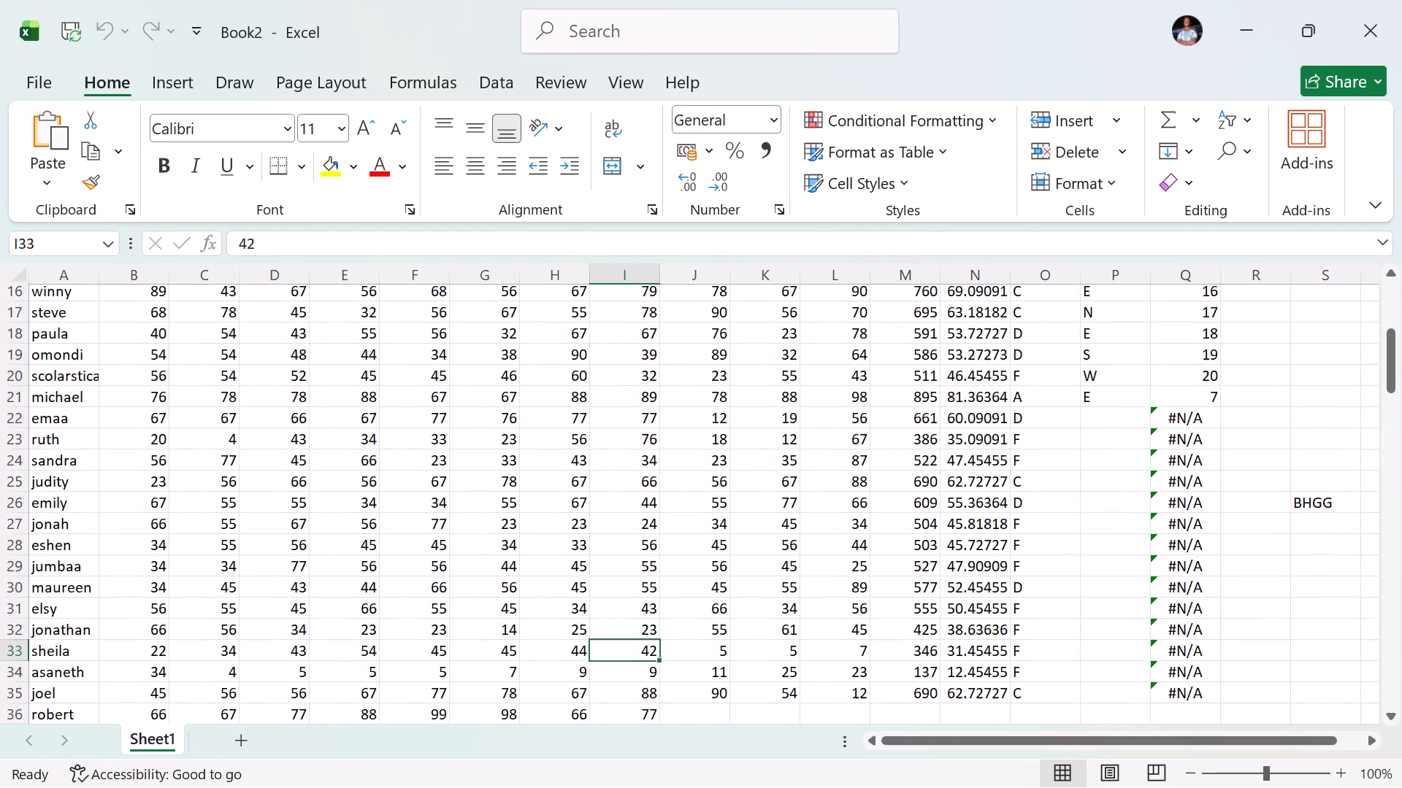
scroll(987, 539, "down", 1)
scroll(987, 539, "up", 3)
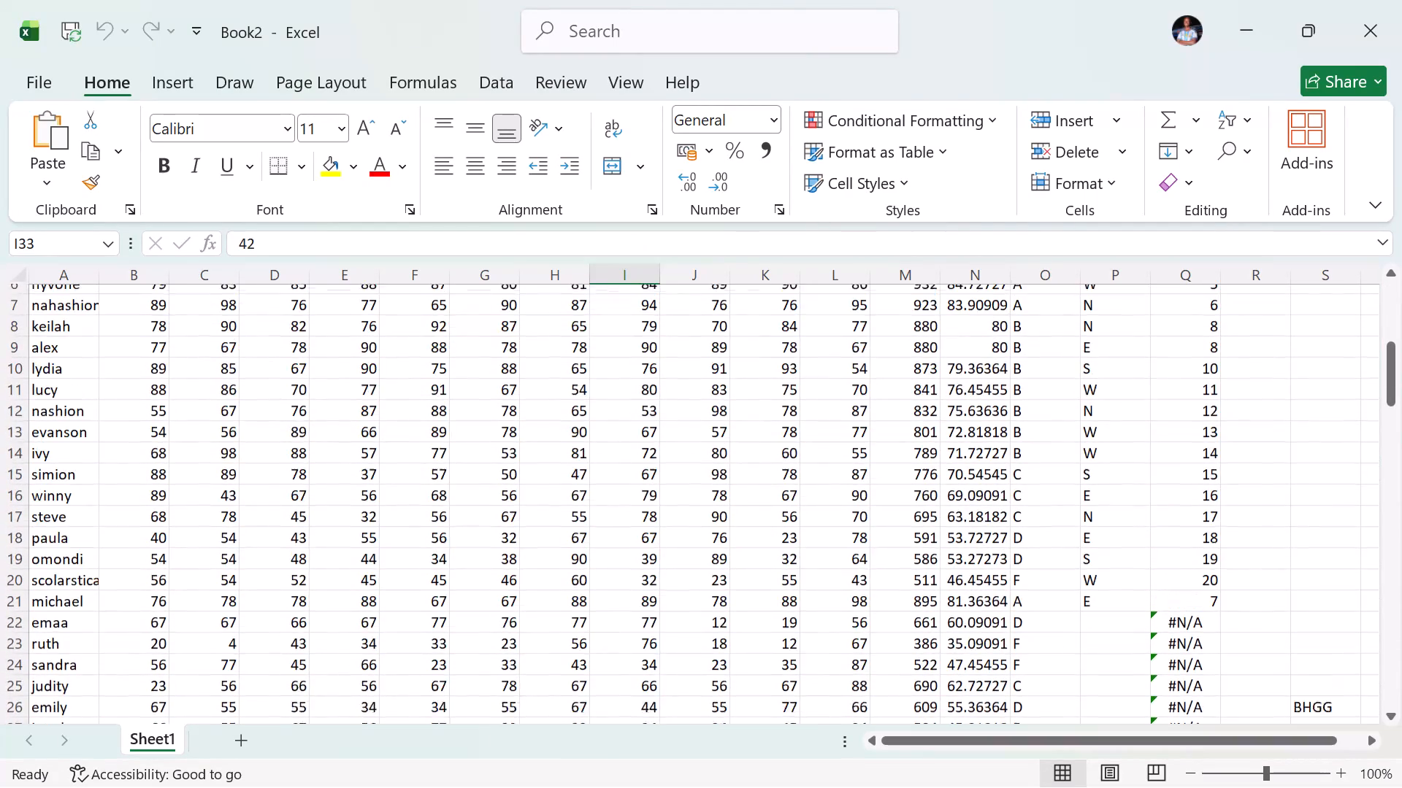
scroll(987, 539, "up", 2)
scroll(987, 539, "down", 1)
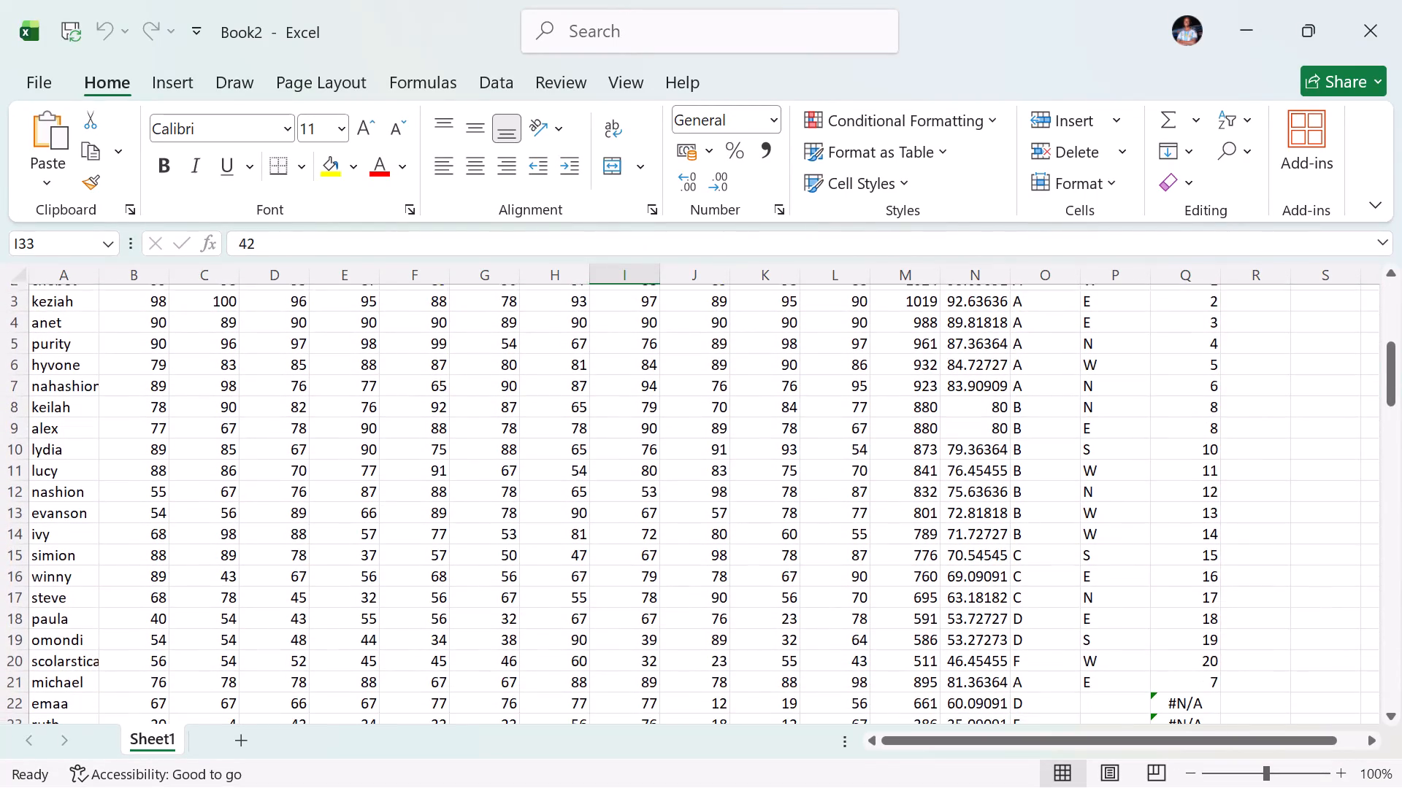
scroll(987, 539, "down", 2)
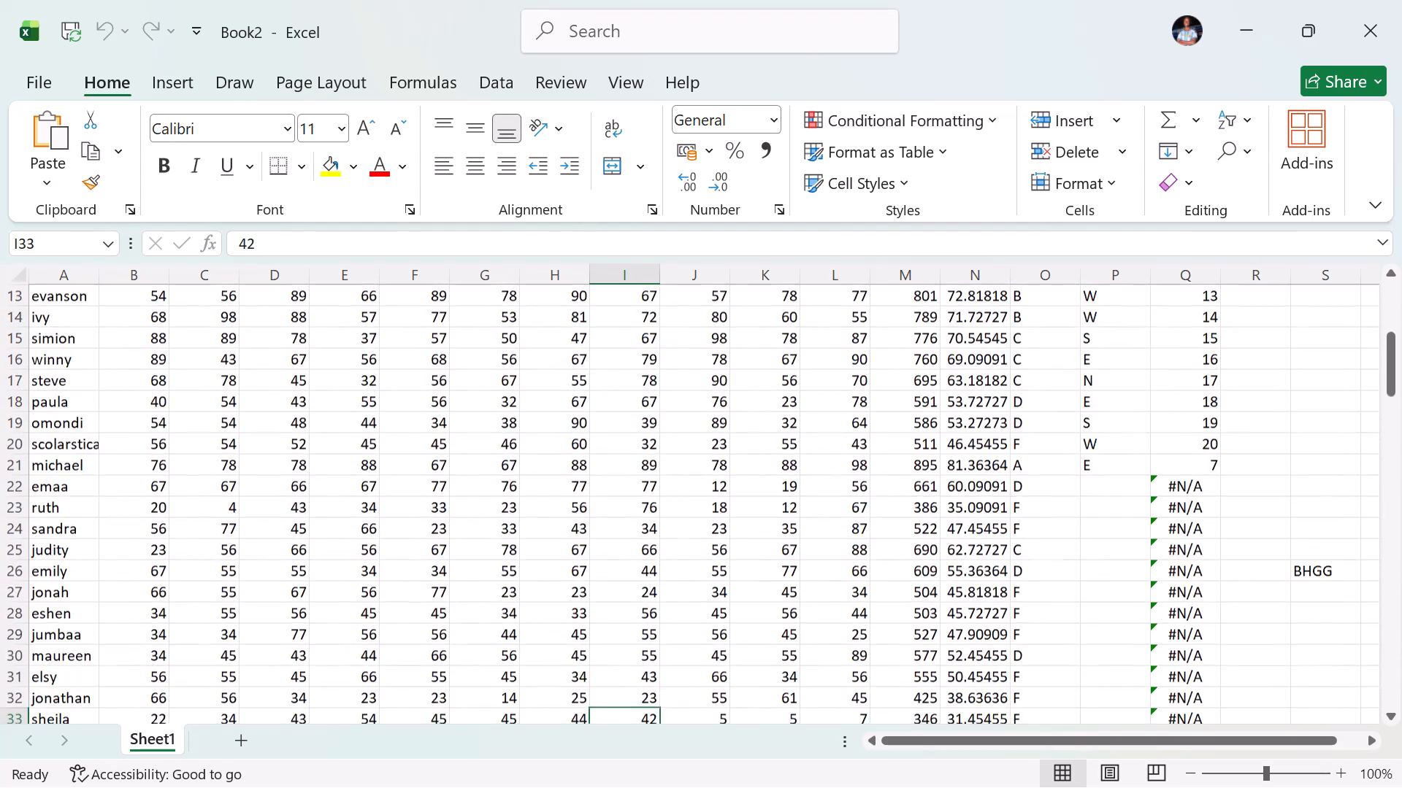
scroll(987, 539, "down", 2)
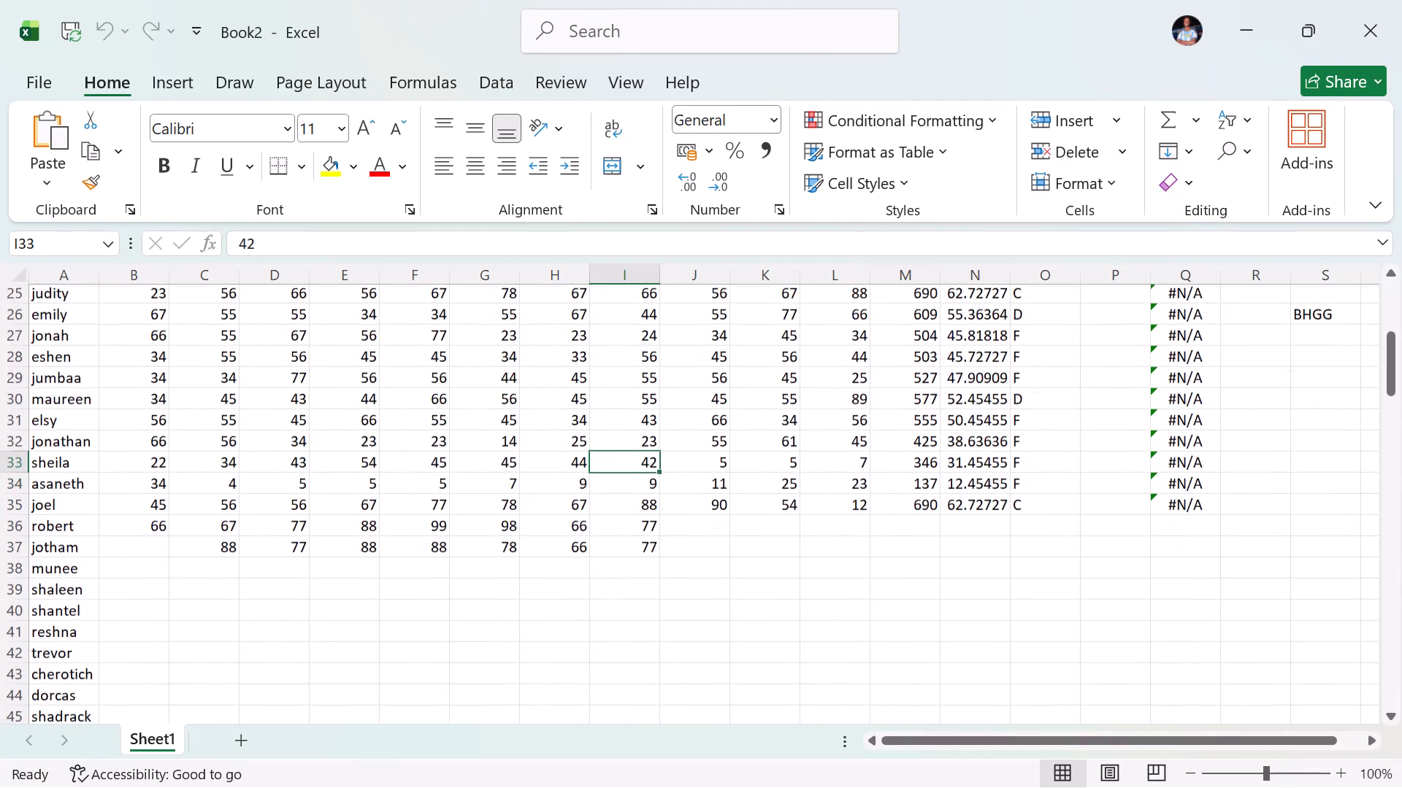
scroll(987, 539, "down", 4)
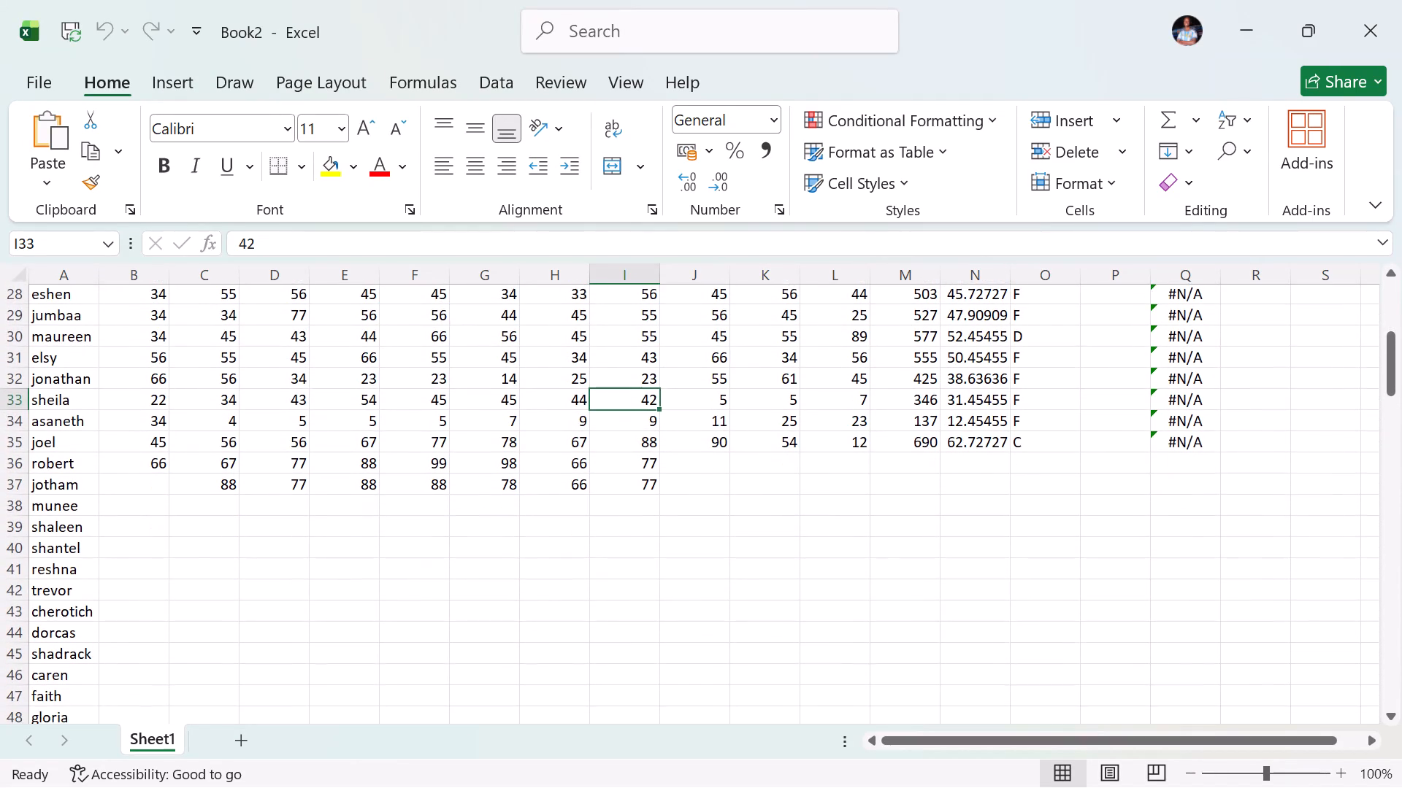
scroll(987, 539, "down", 6)
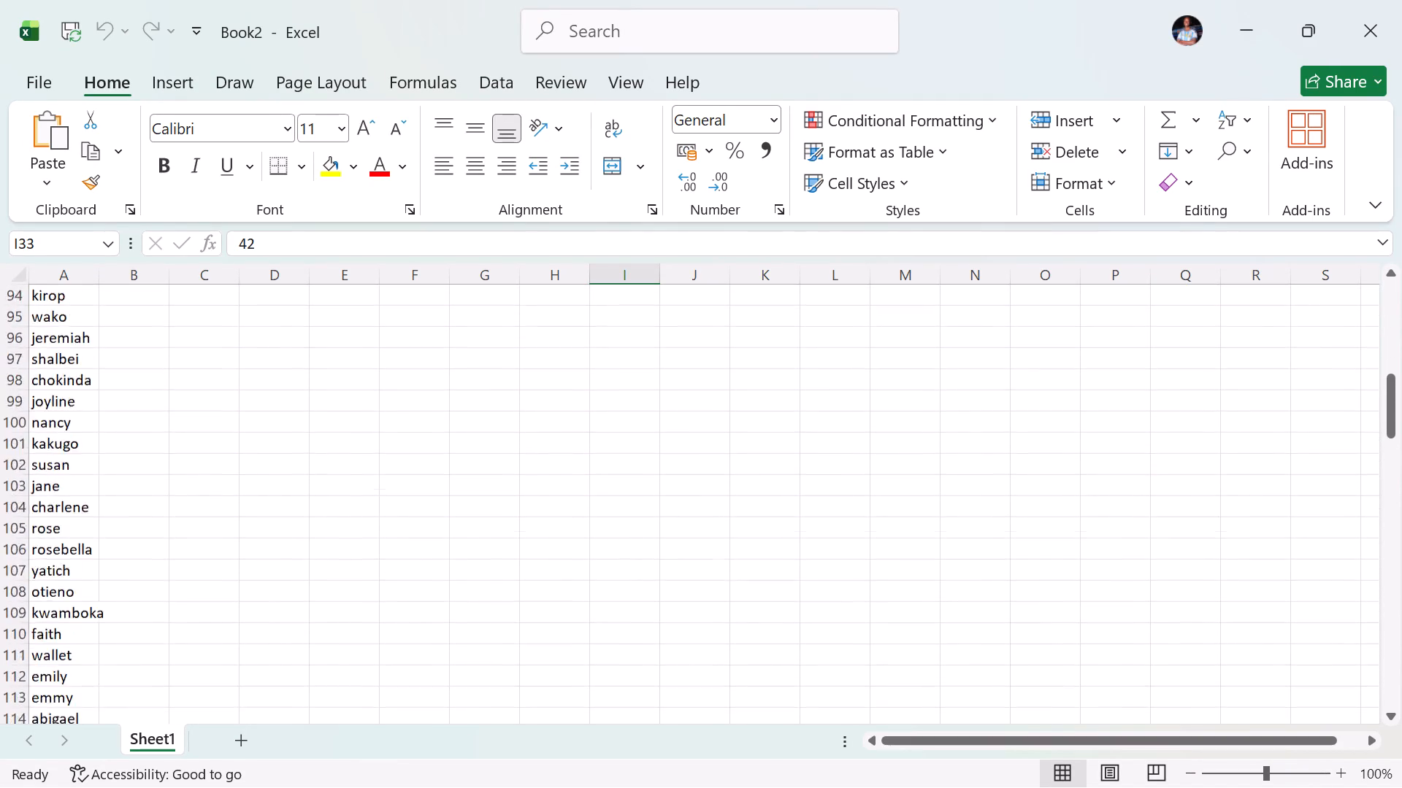
scroll(987, 539, "down", 2)
scroll(987, 539, "up", 5)
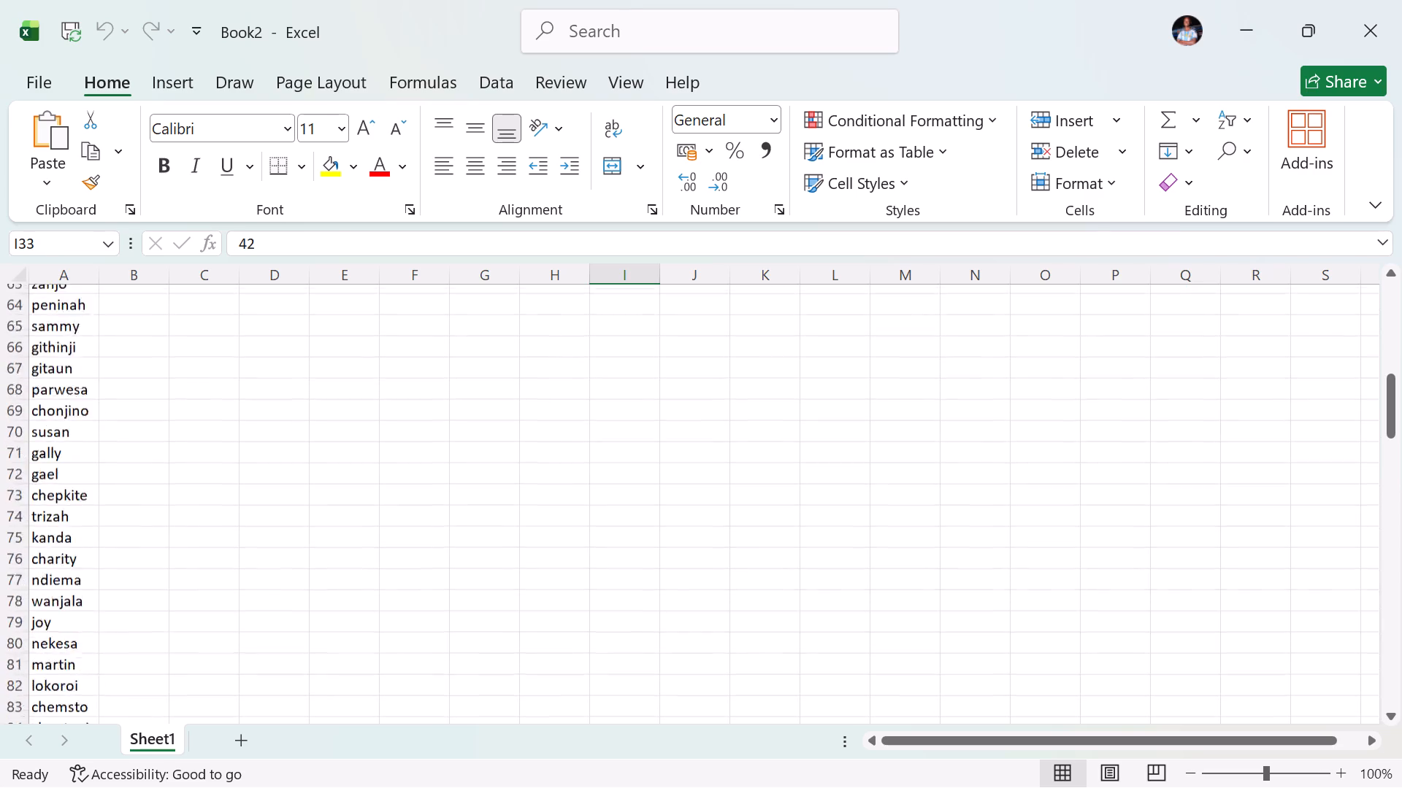
Create a new blank workbook.
left_click(44, 85)
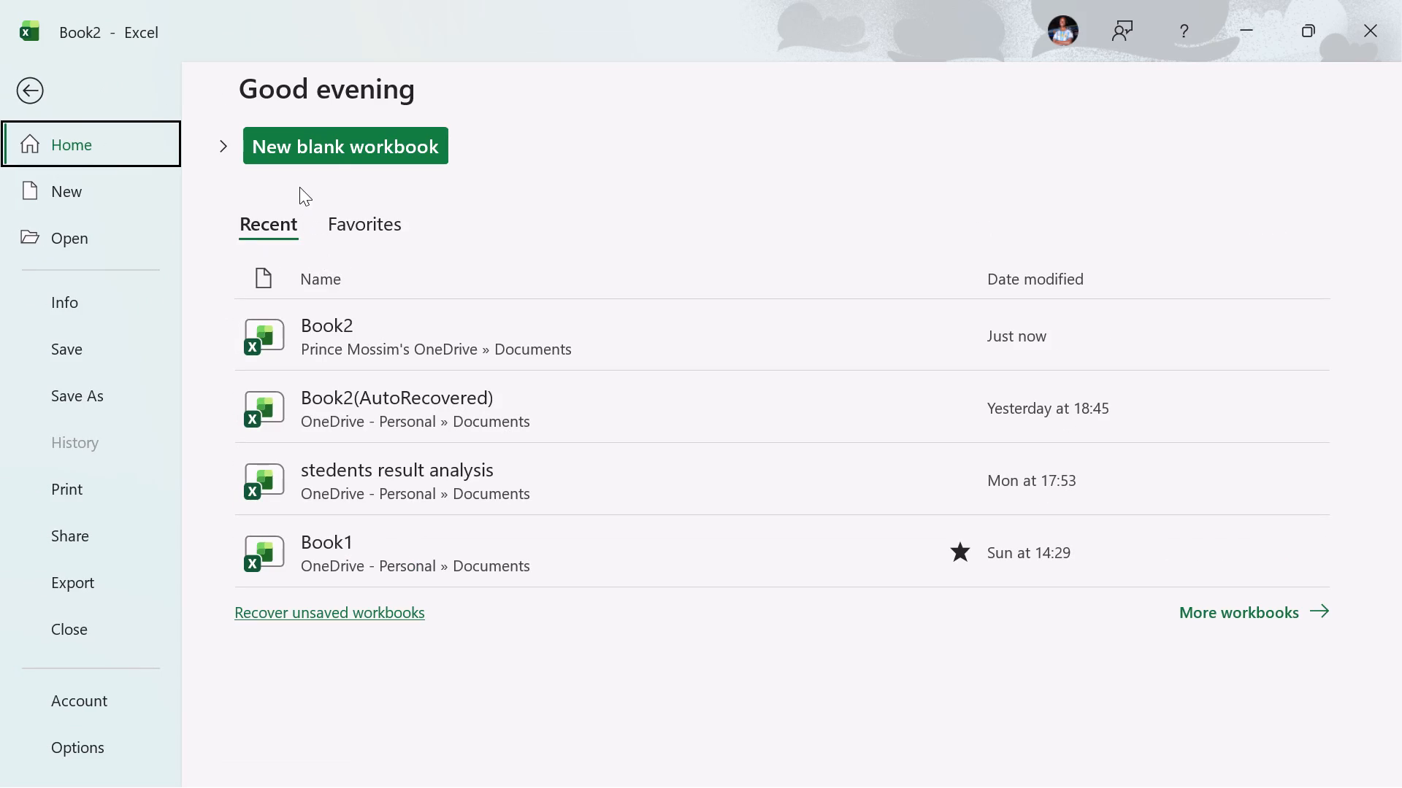
left_click(336, 155)
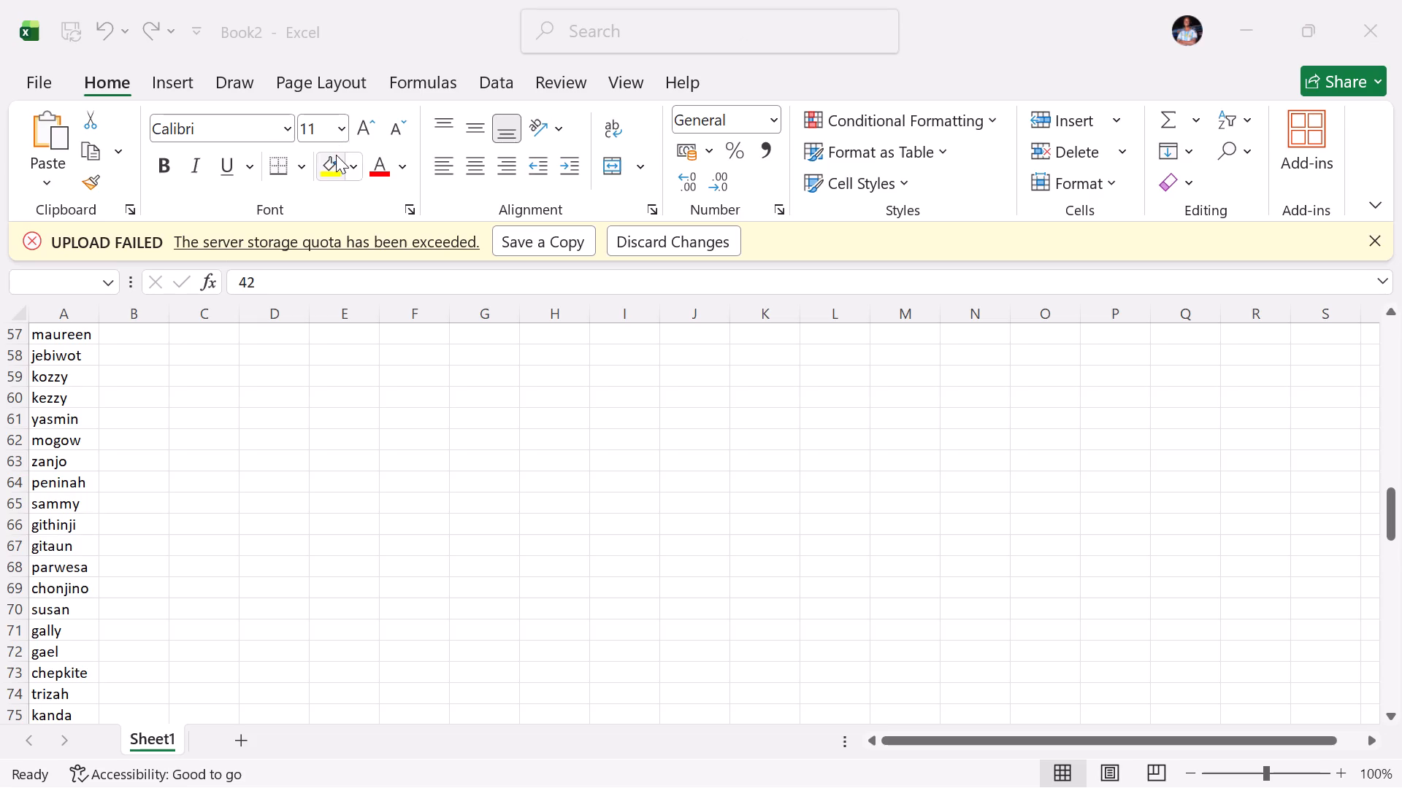
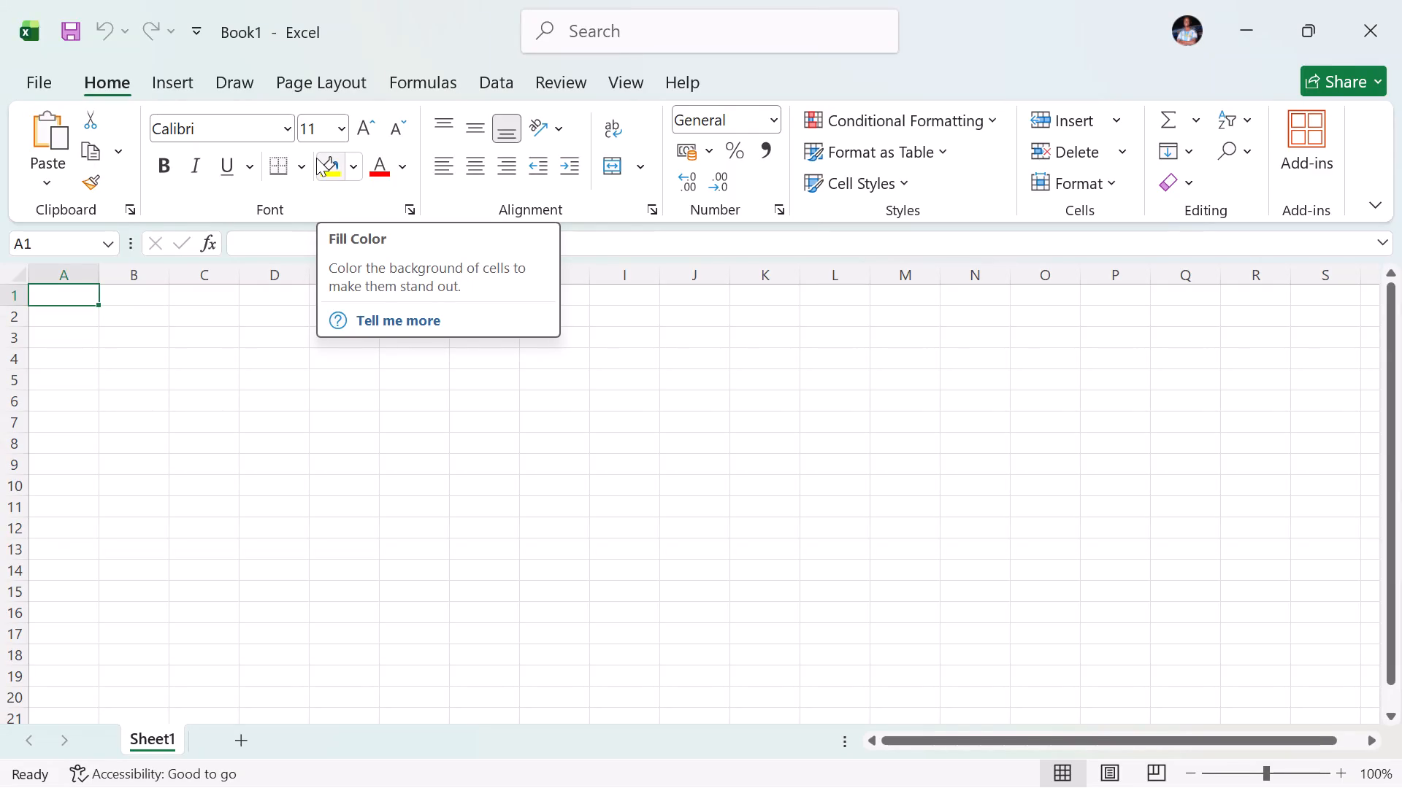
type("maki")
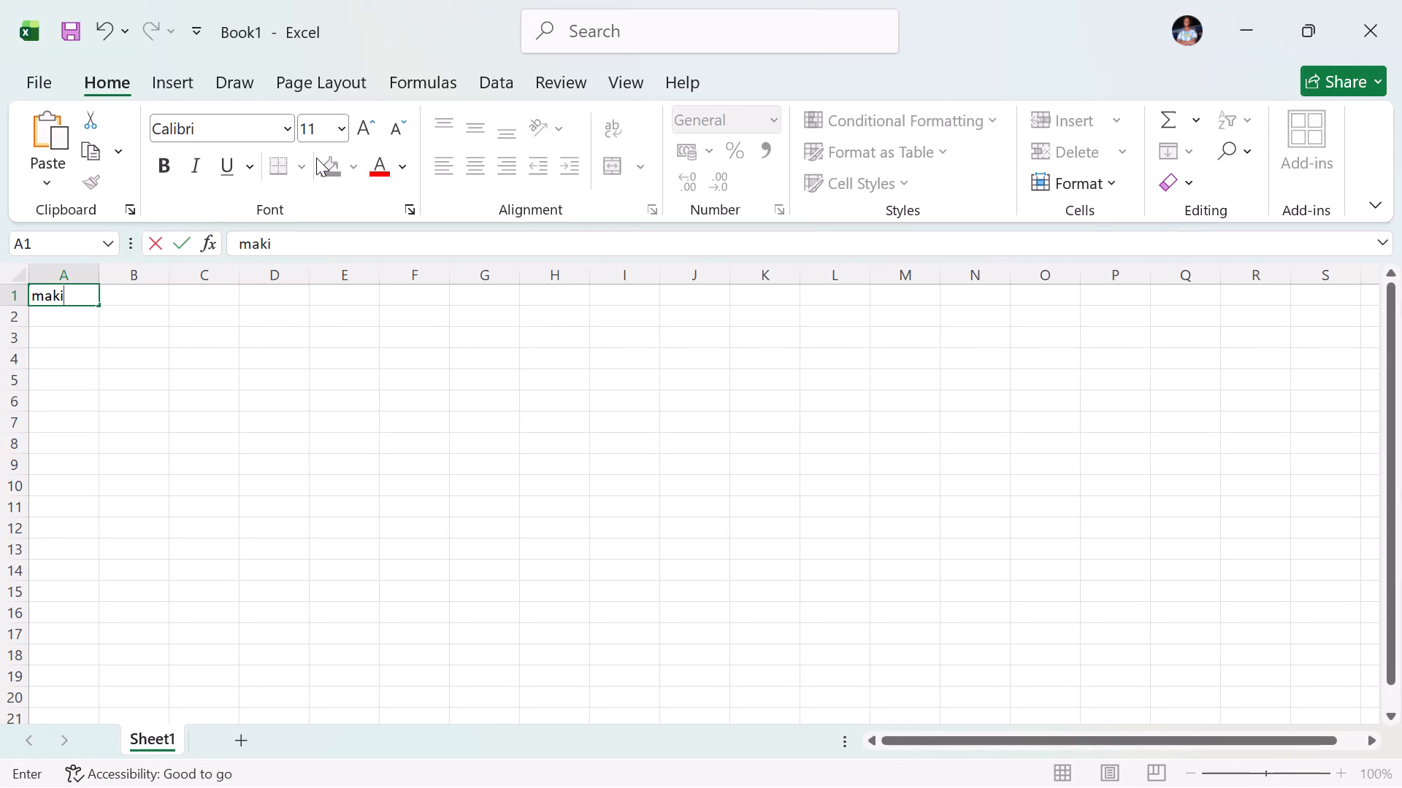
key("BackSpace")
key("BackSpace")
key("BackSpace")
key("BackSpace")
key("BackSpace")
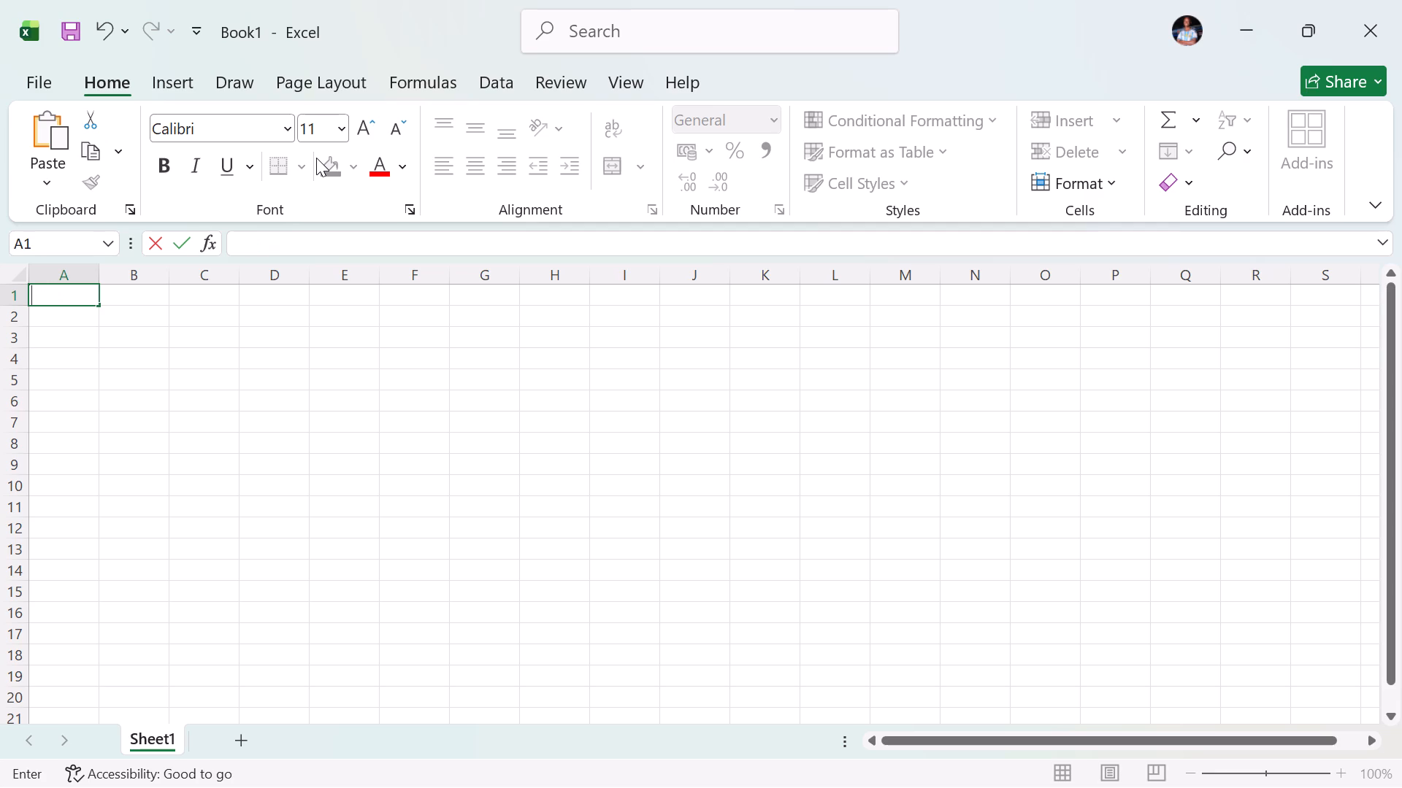
Enter the column headers NAME, MATH and ENG in cells A1 to C1.
type("NAME")
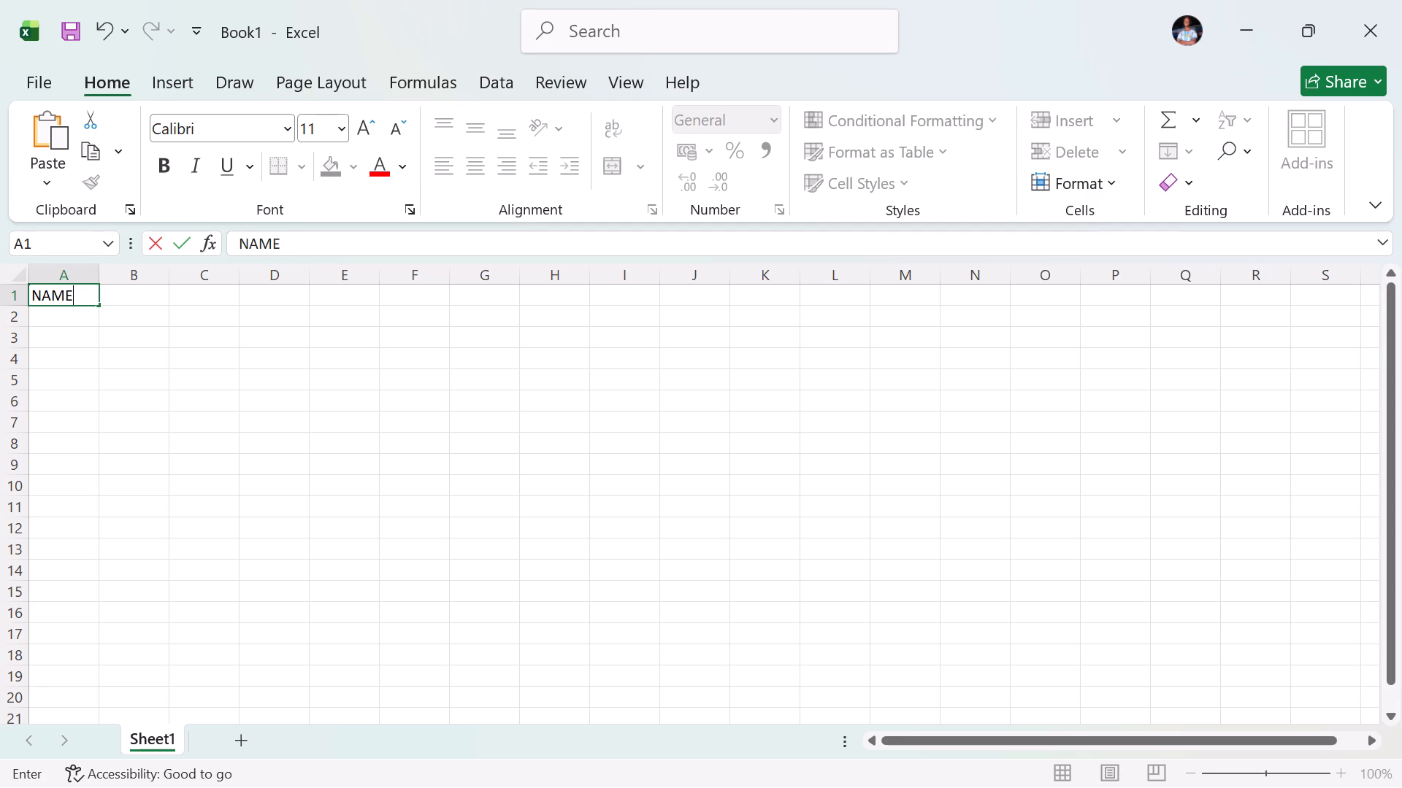
left_click(142, 304)
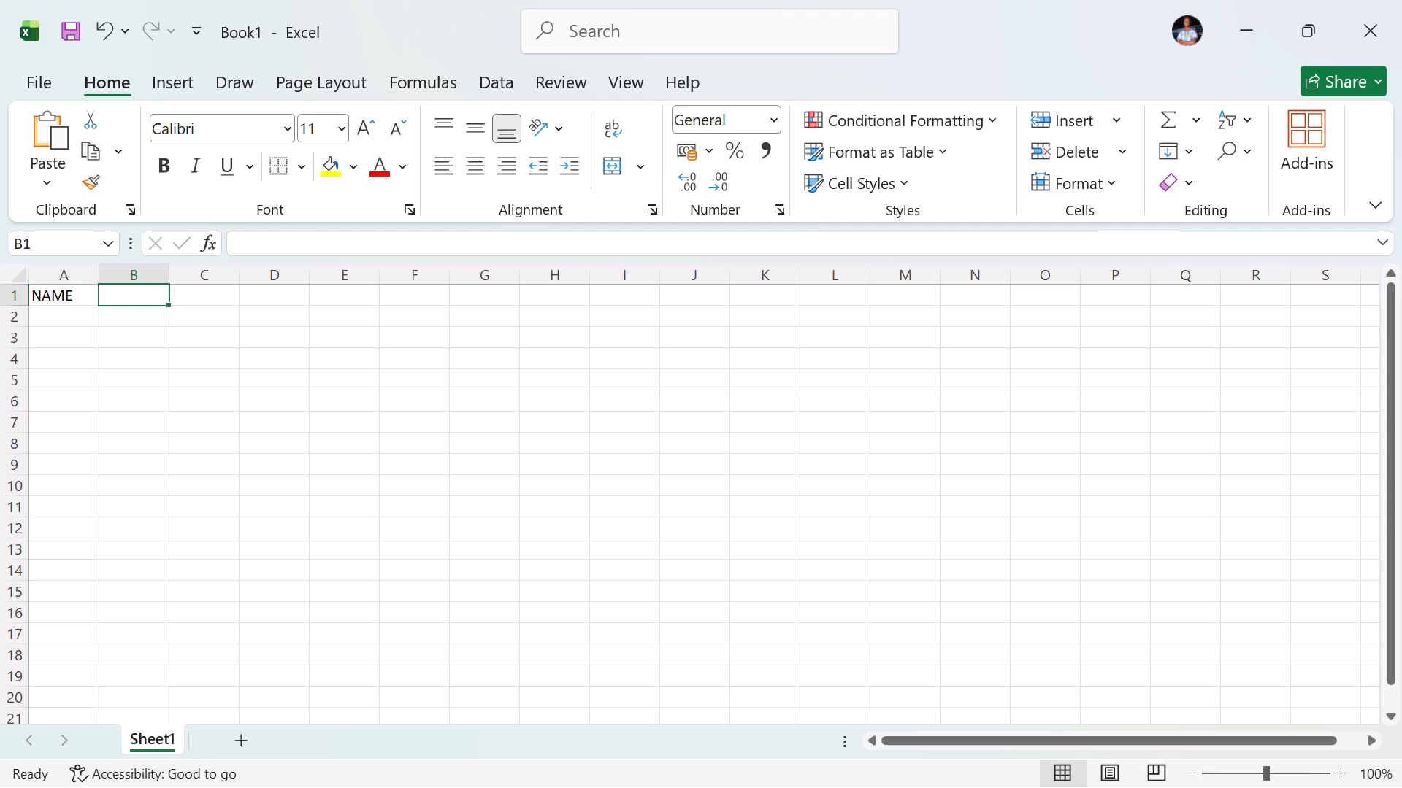
key("m")
type("AT")
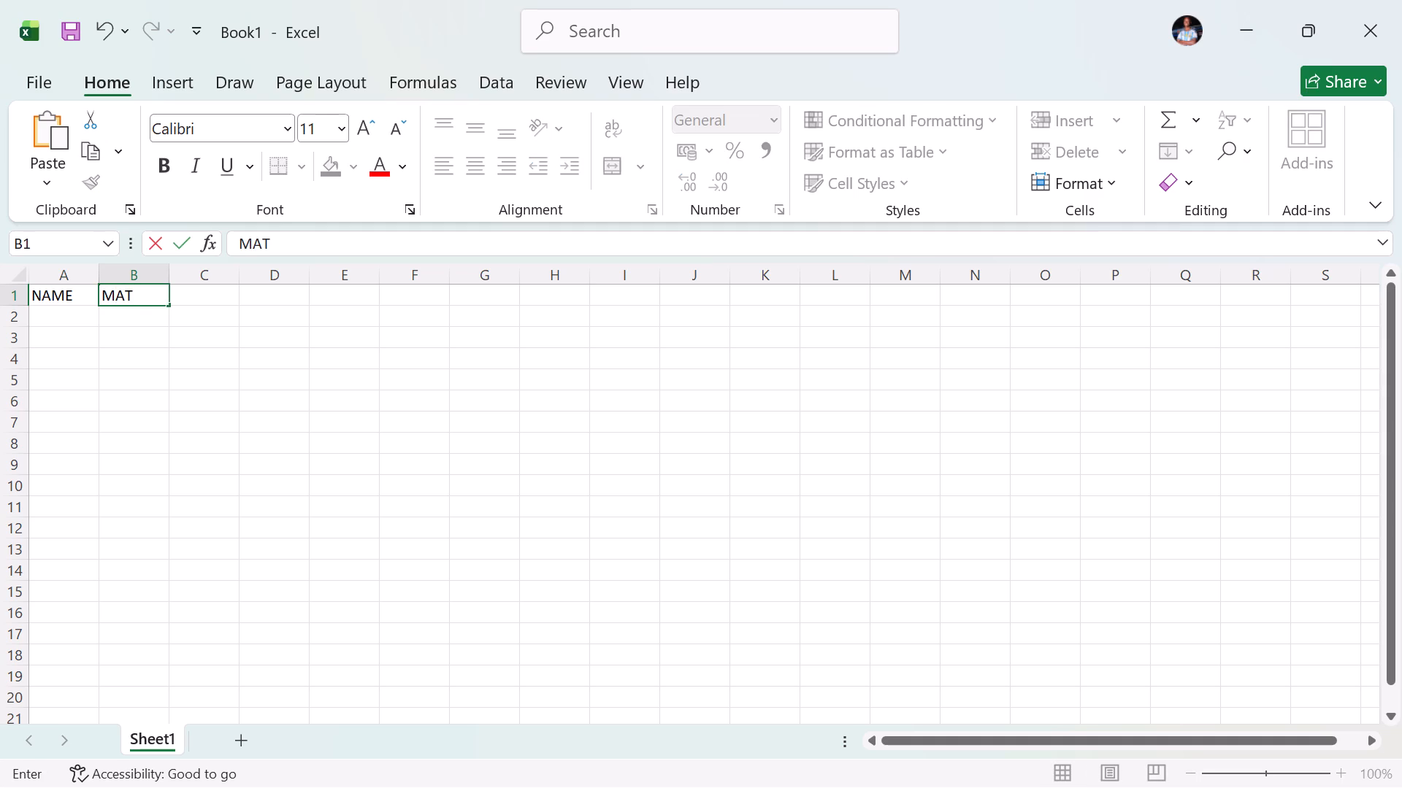
key("h")
left_click(196, 298)
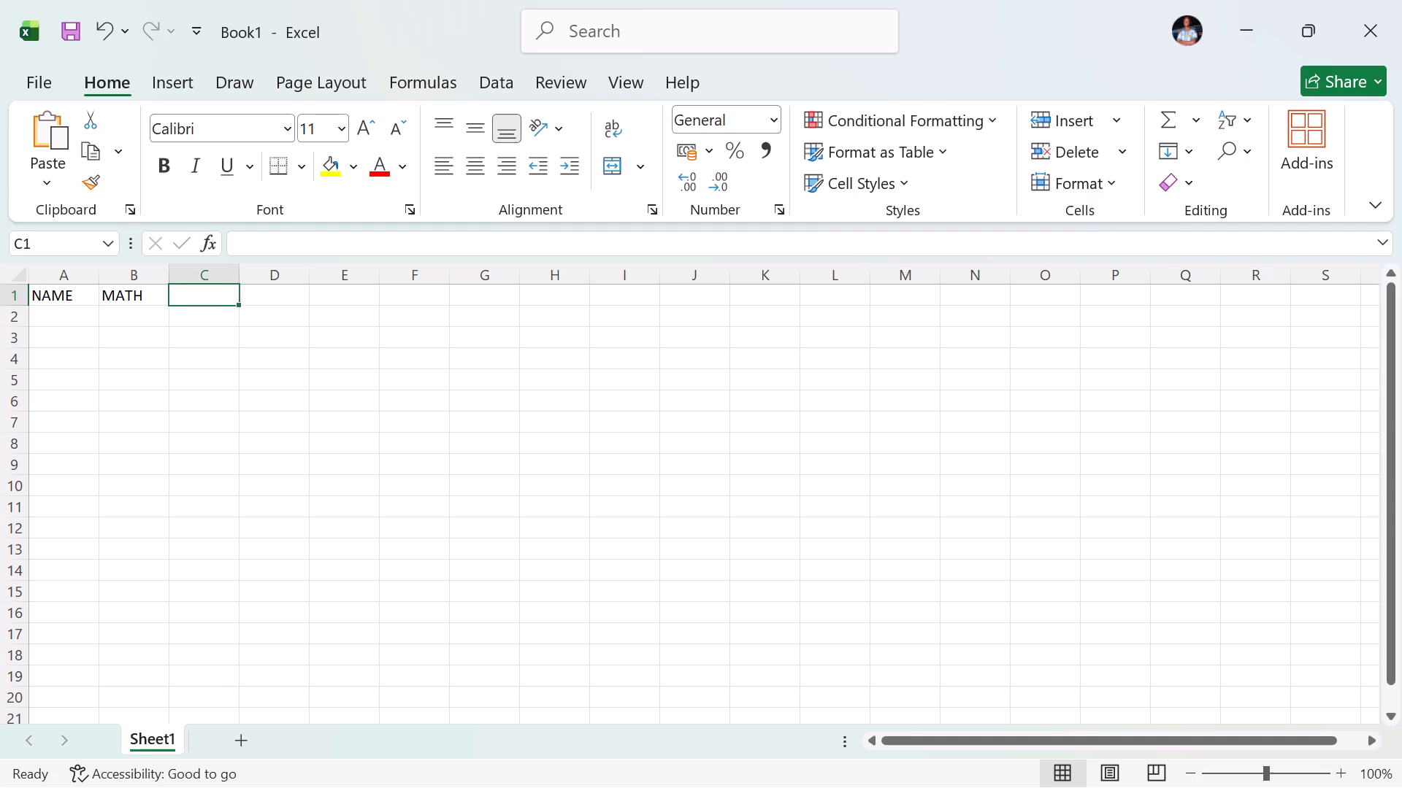
type("EN")
key("g")
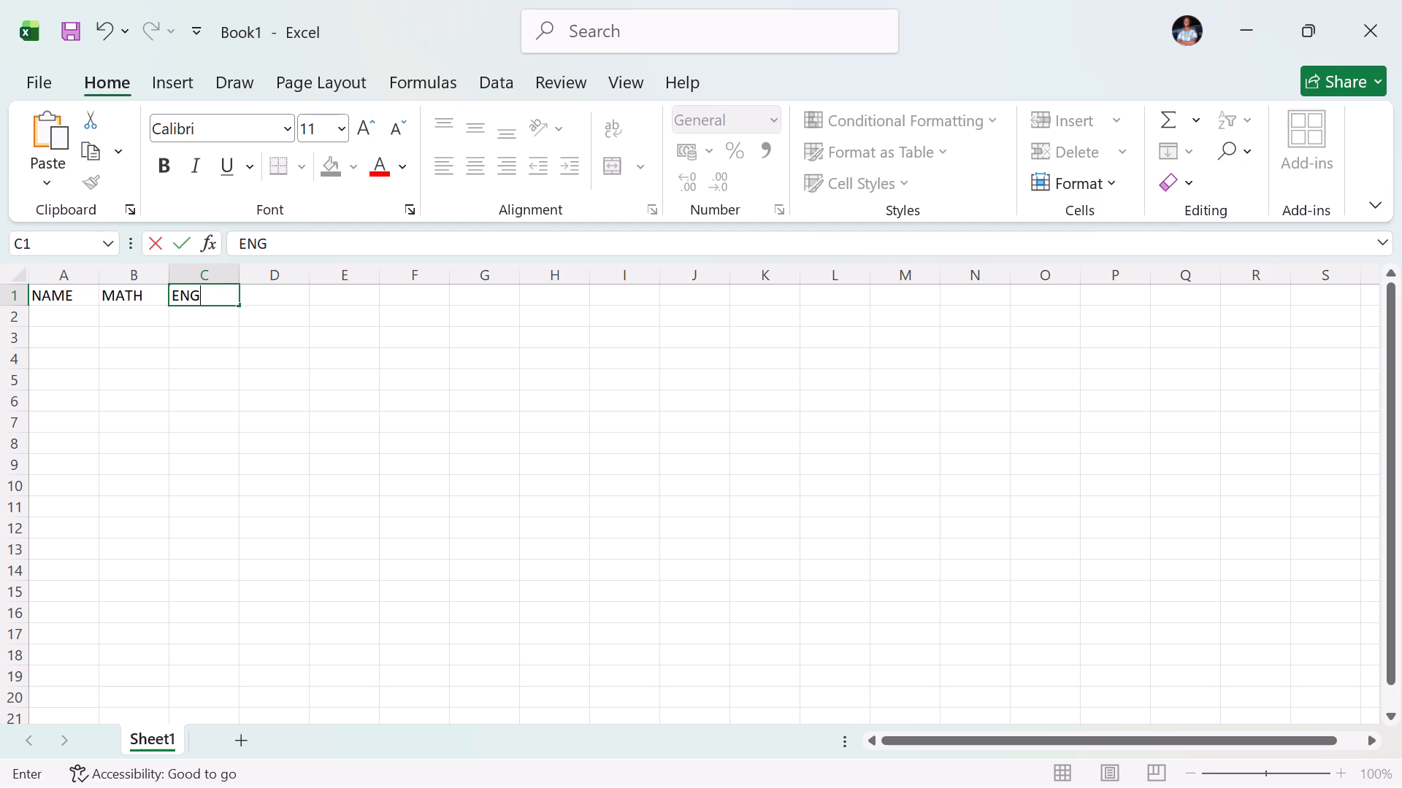
Enter the subject headers KISW, STD/CRE and SCIE in cells D1 to F1.
left_click(266, 291)
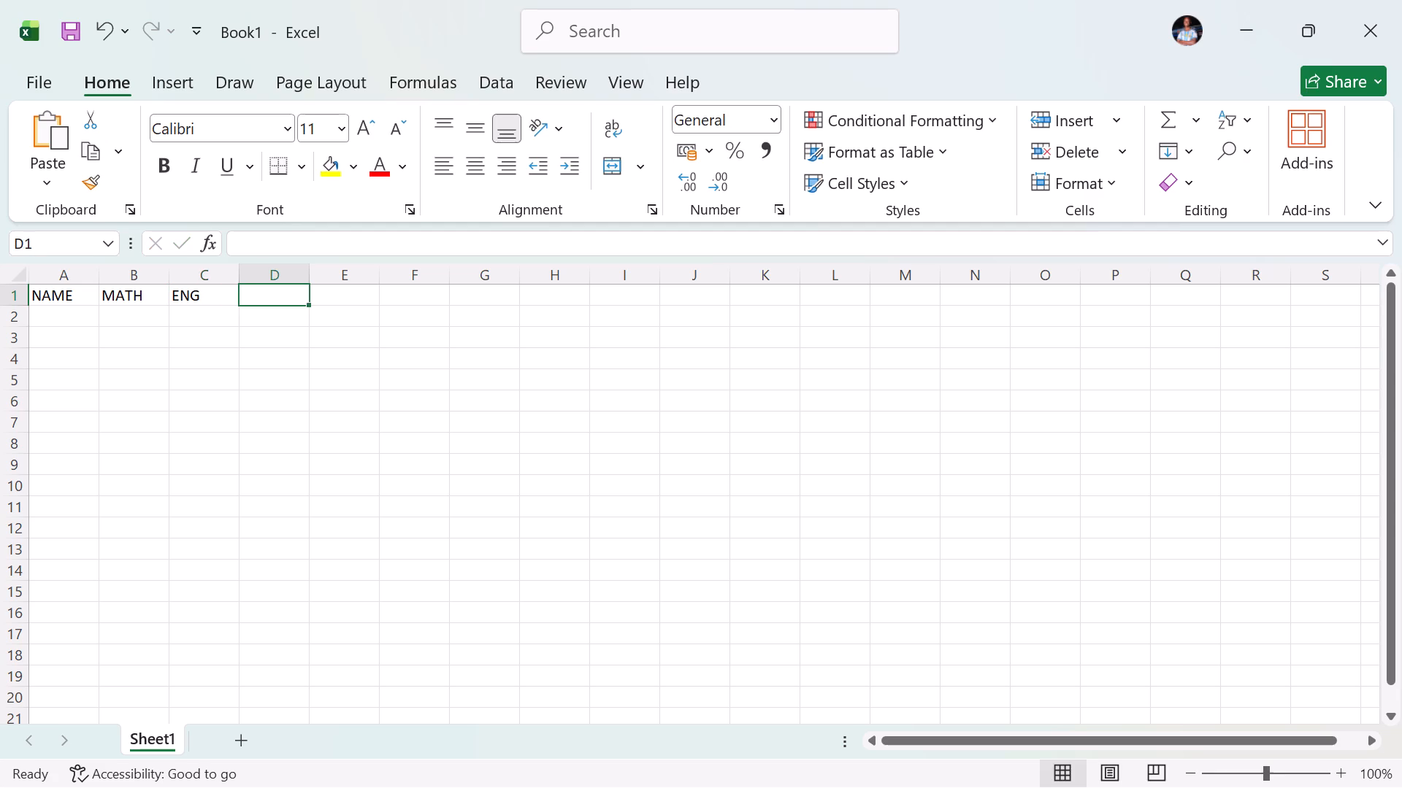
type("KIS")
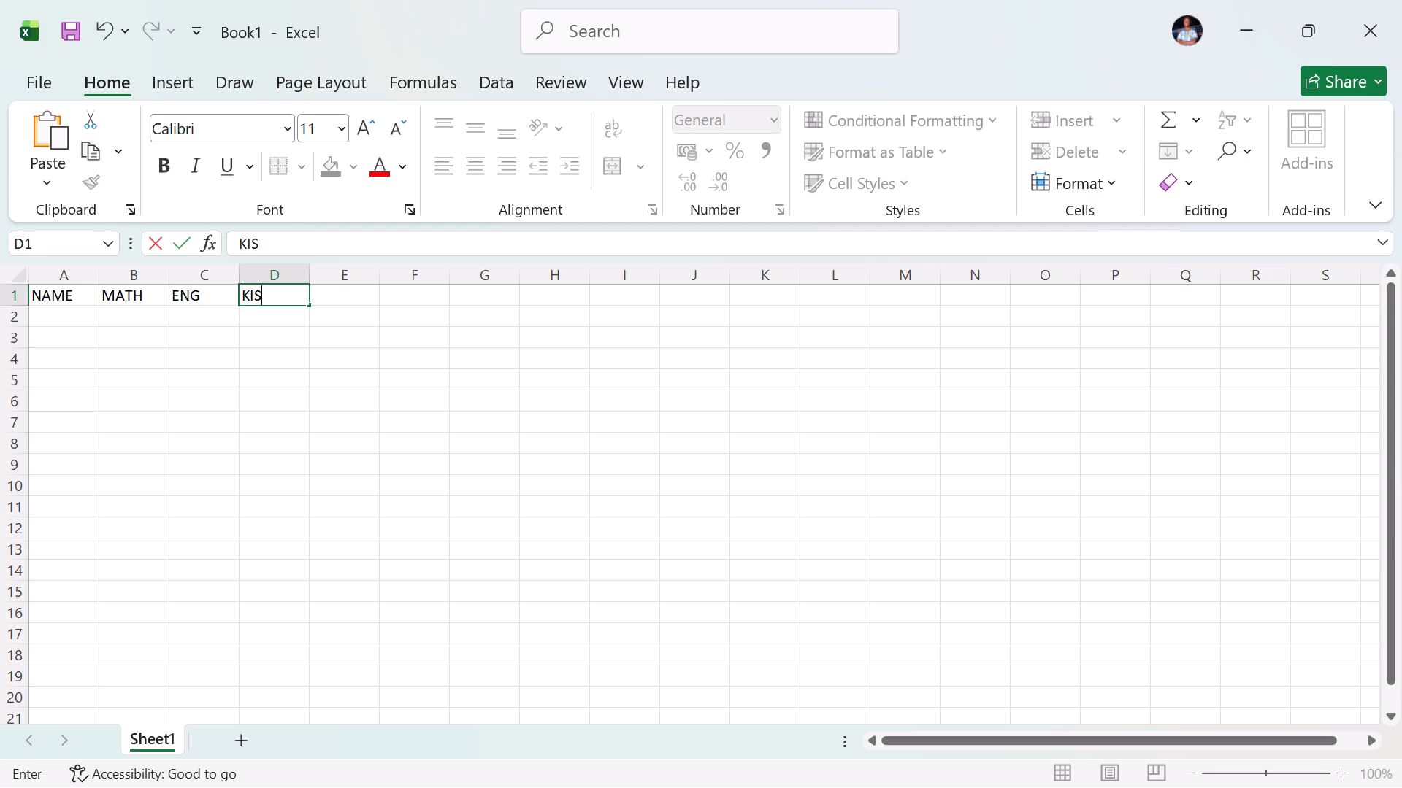
key("w")
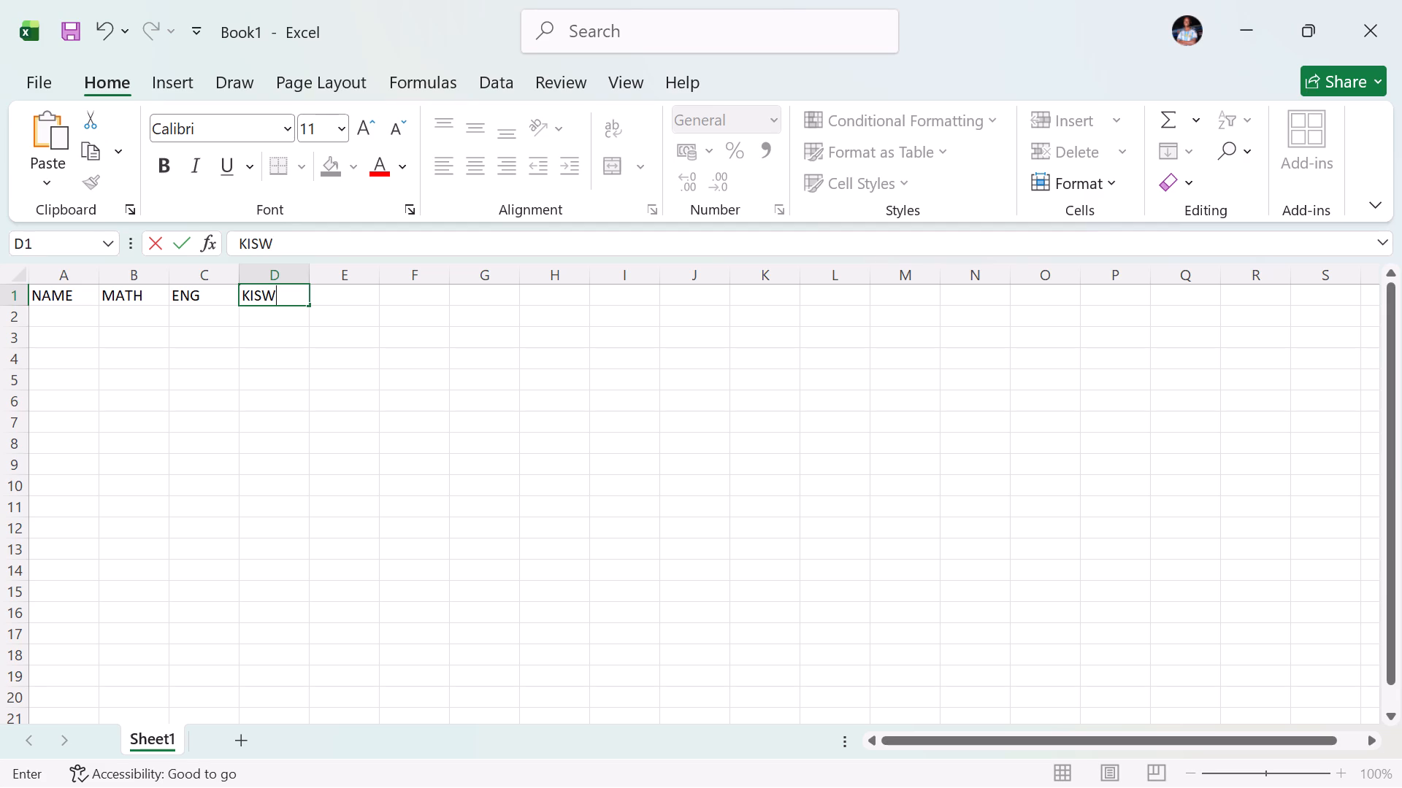
left_click(334, 298)
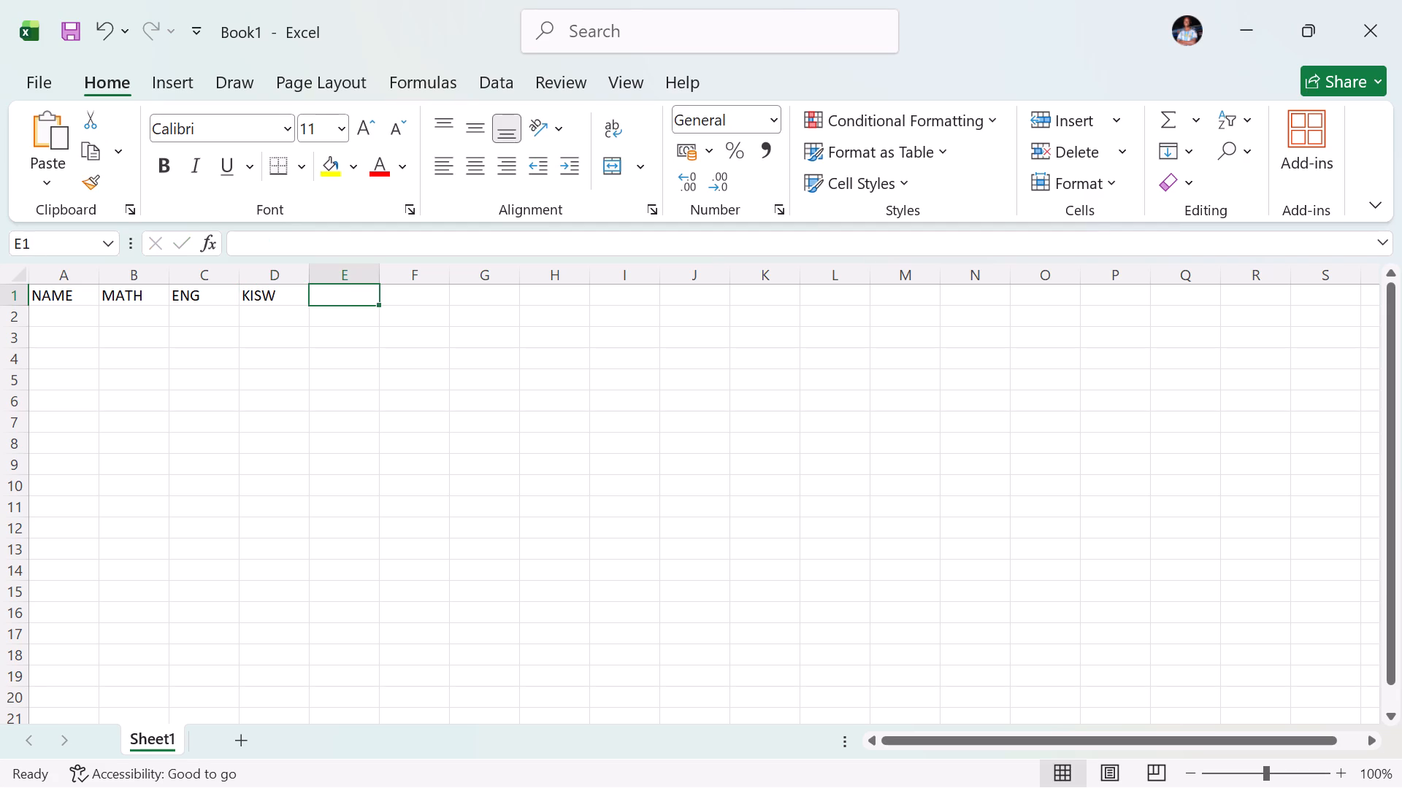
key("s")
type("TD")
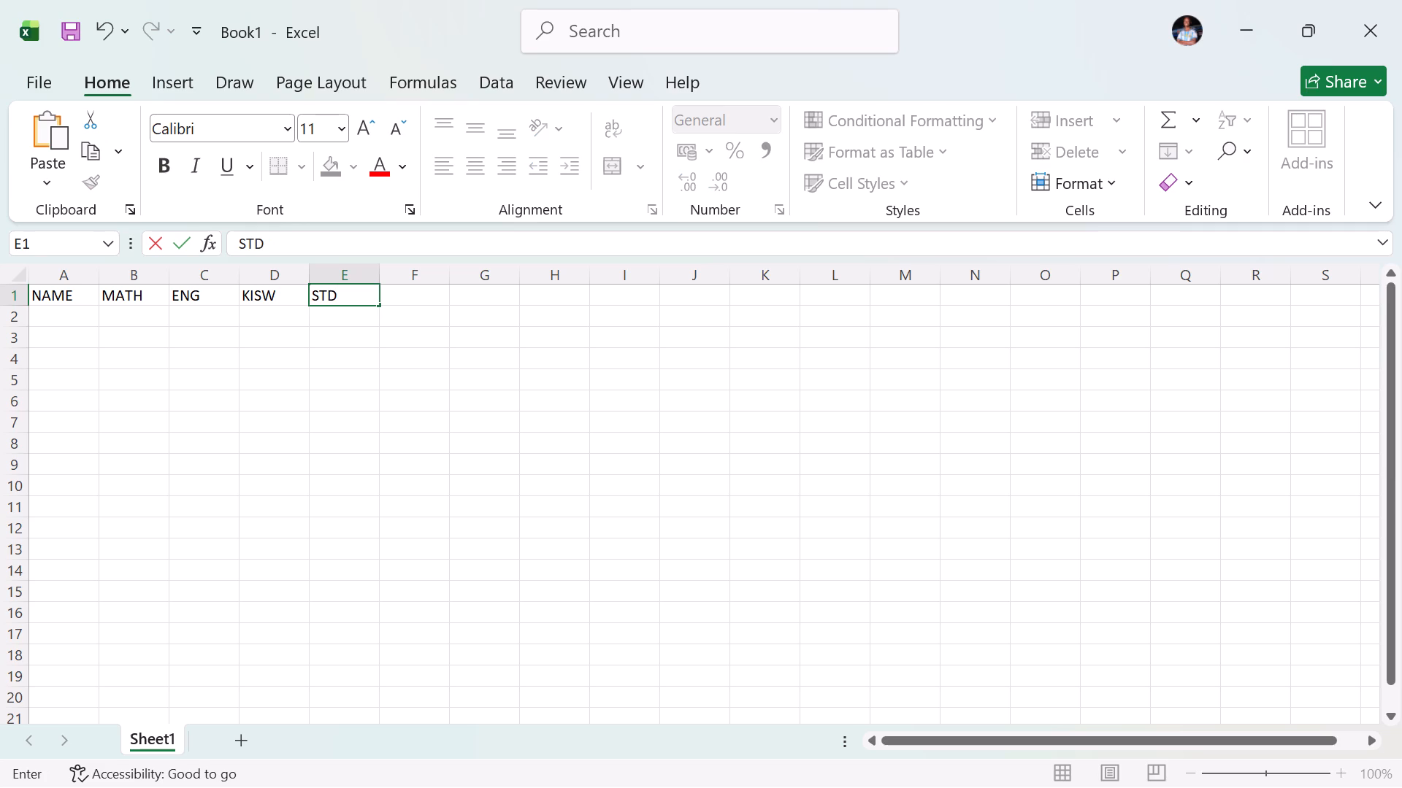
key("slash")
type("CRE")
left_click(405, 298)
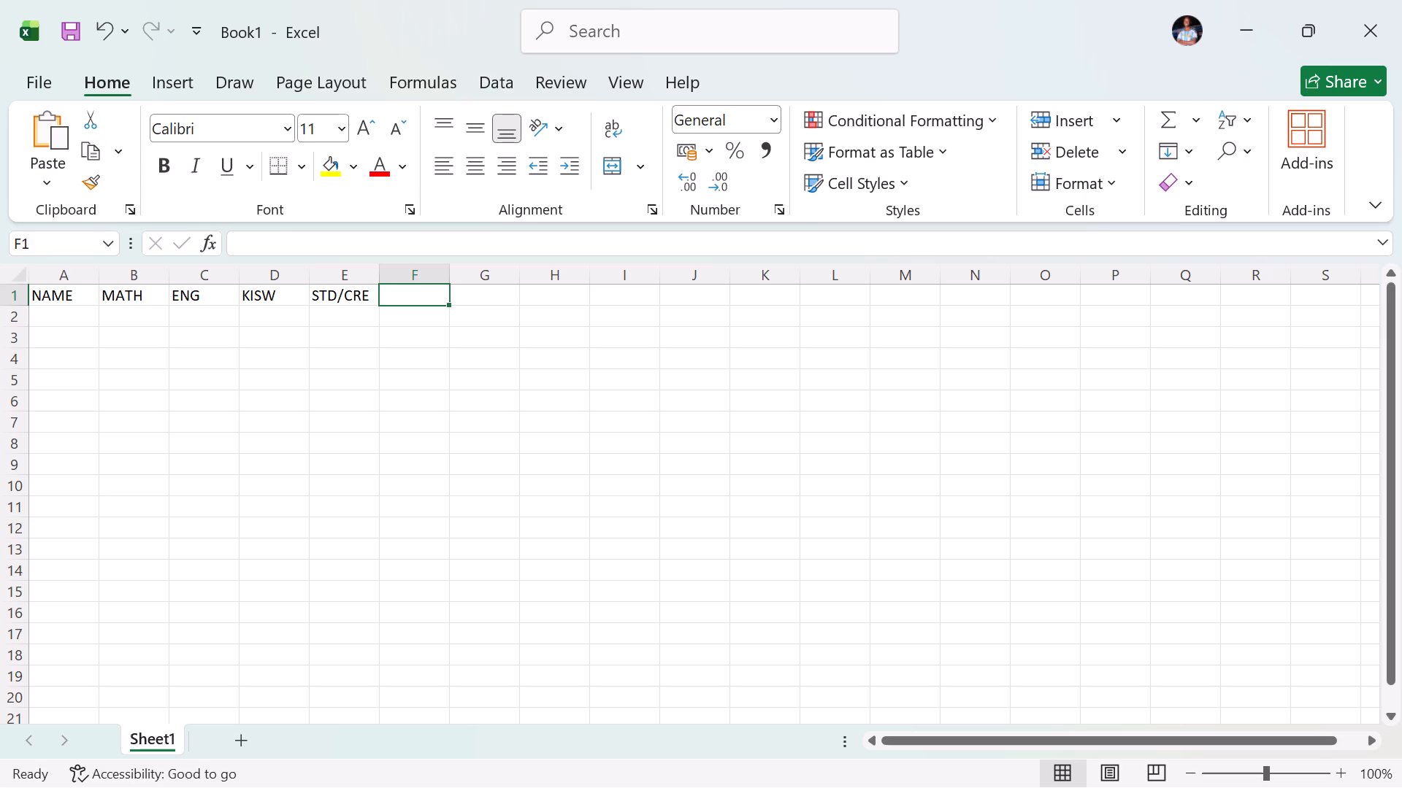
type("SCI")
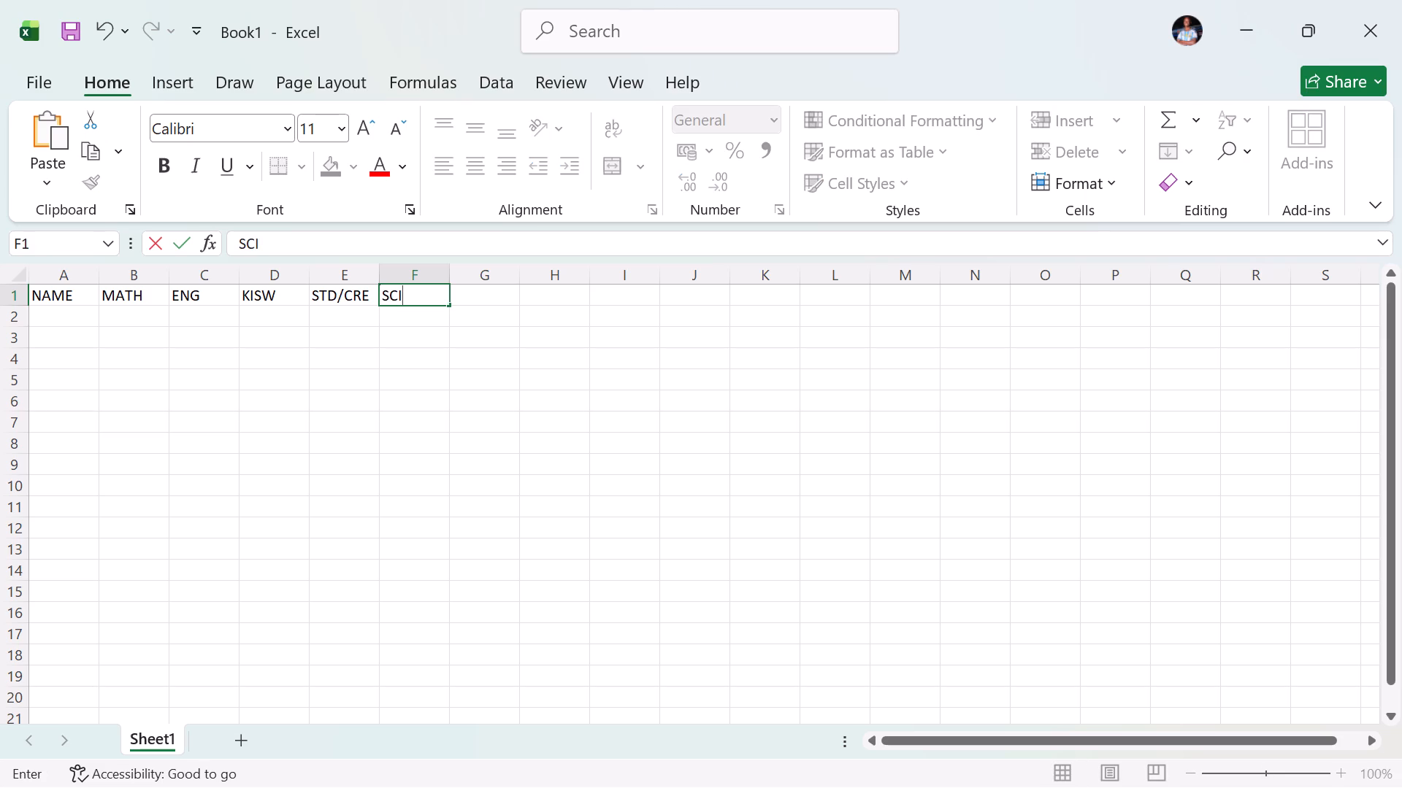
key("e")
Fill cells A2 to A6 under NAME with MAKIRI, JANE, WAIRIMU, YVONNE and KEZIAH.
left_click(51, 306)
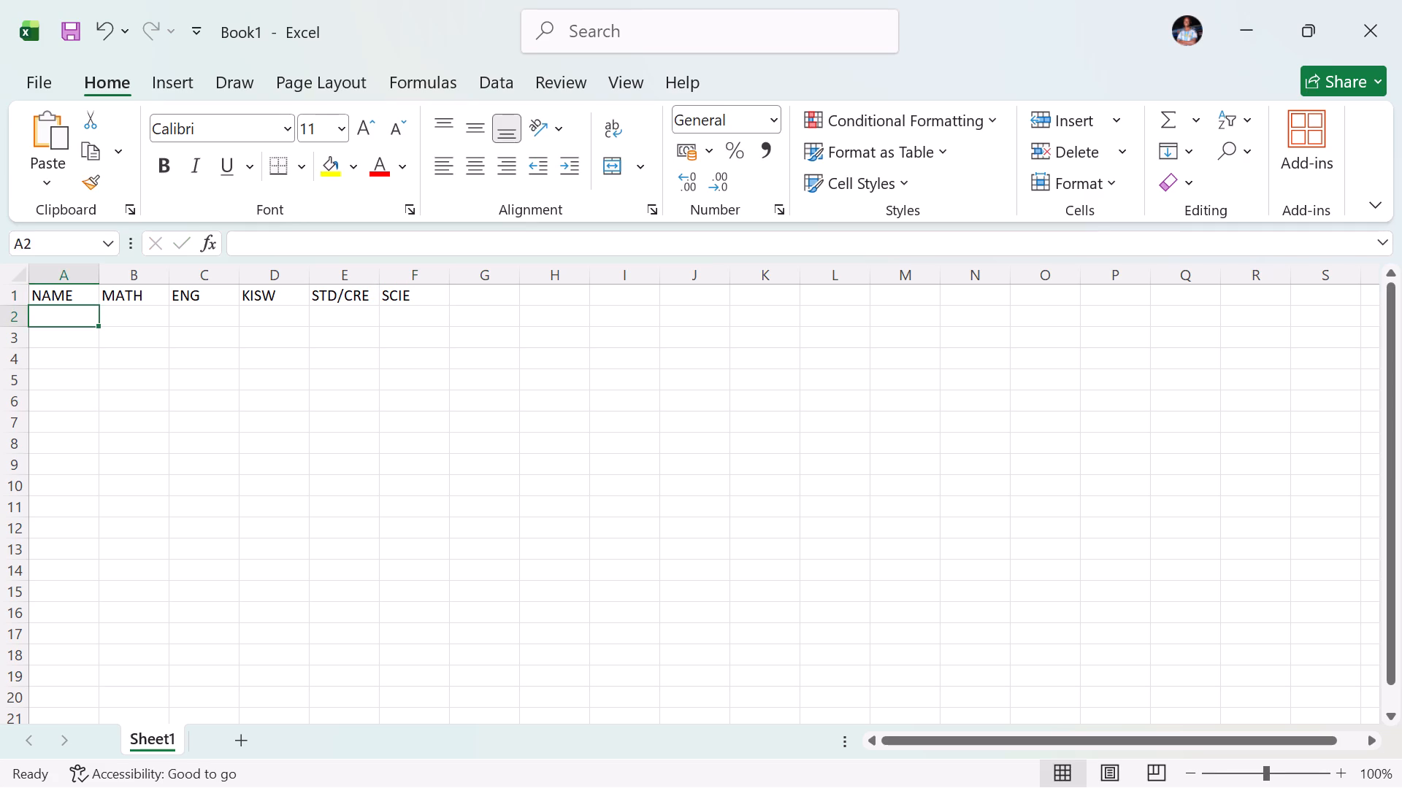
type("MAKIRI")
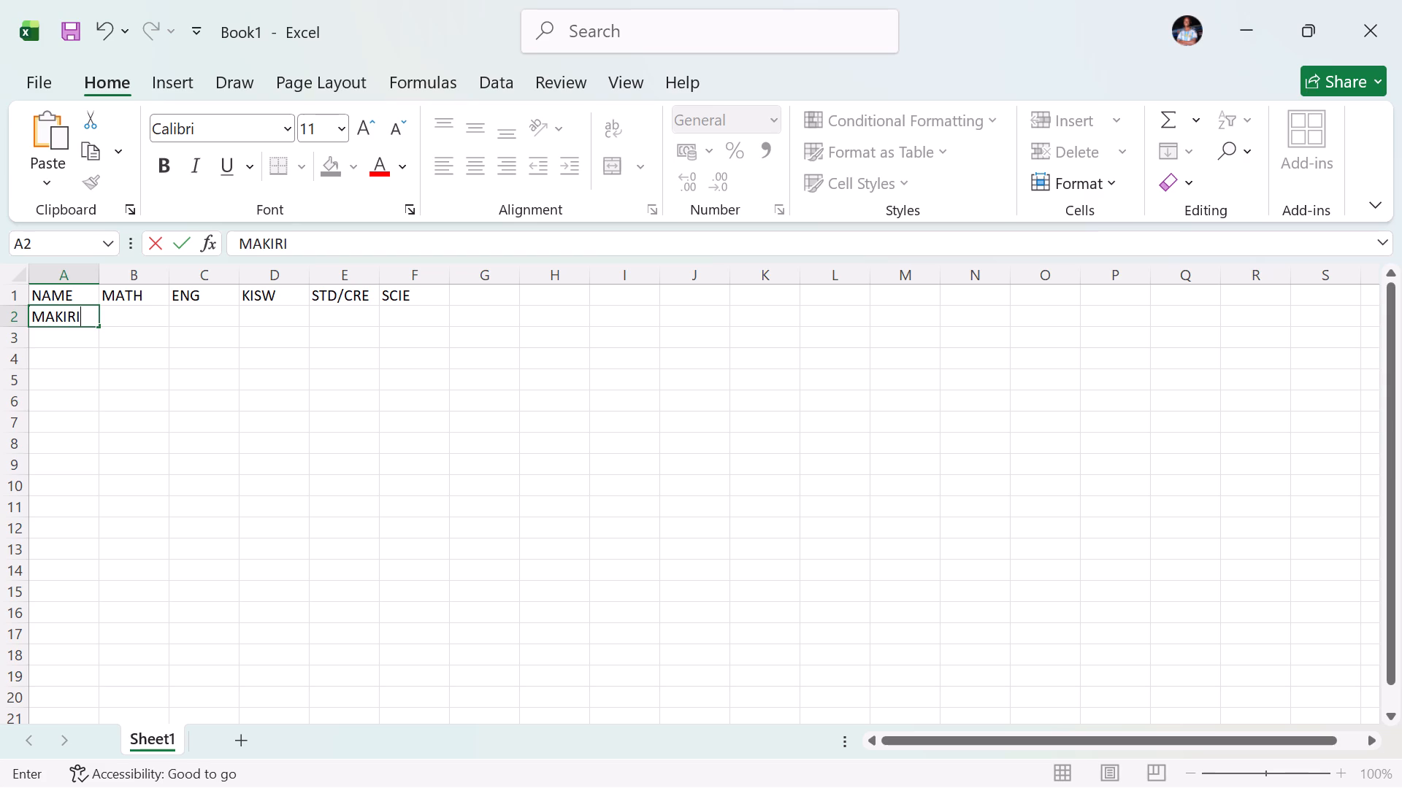
left_click(64, 339)
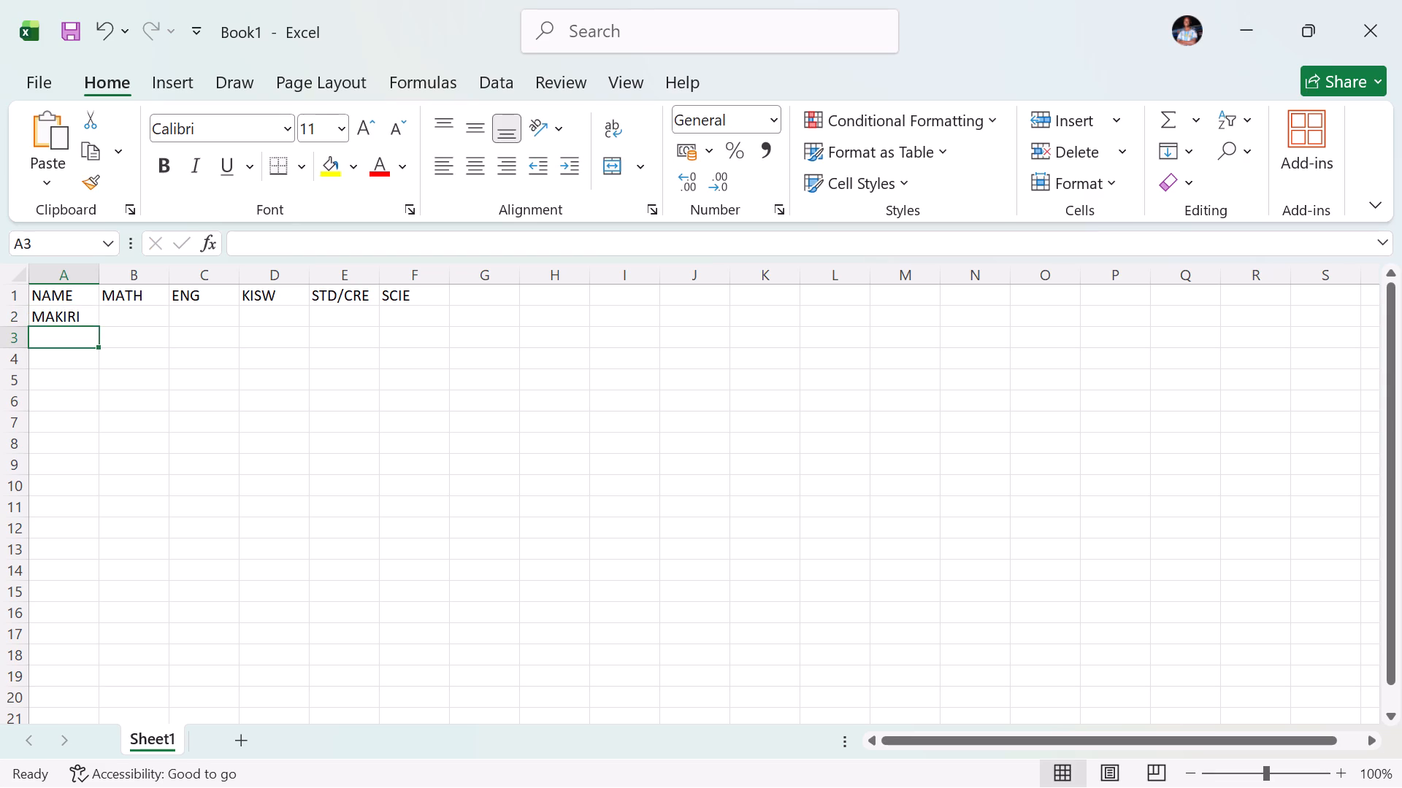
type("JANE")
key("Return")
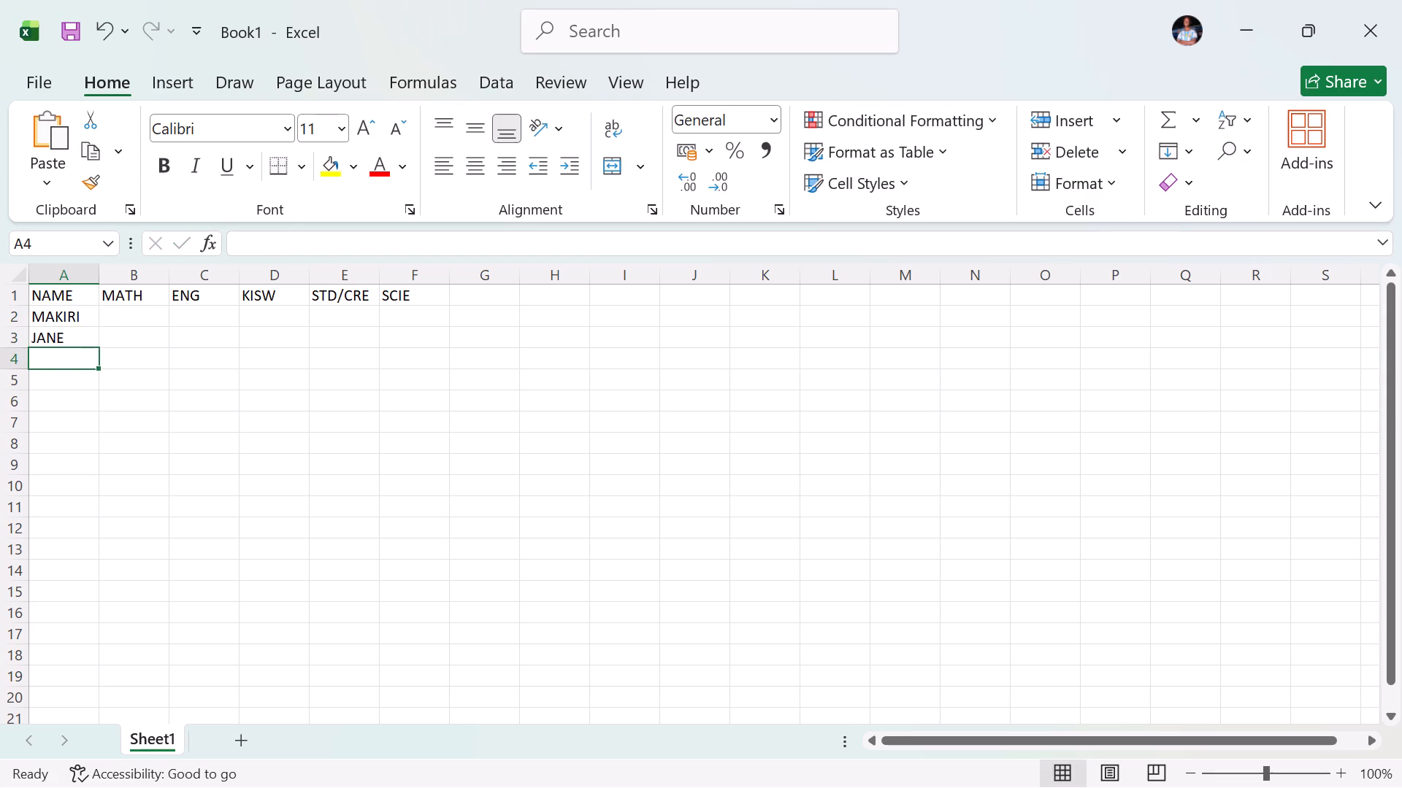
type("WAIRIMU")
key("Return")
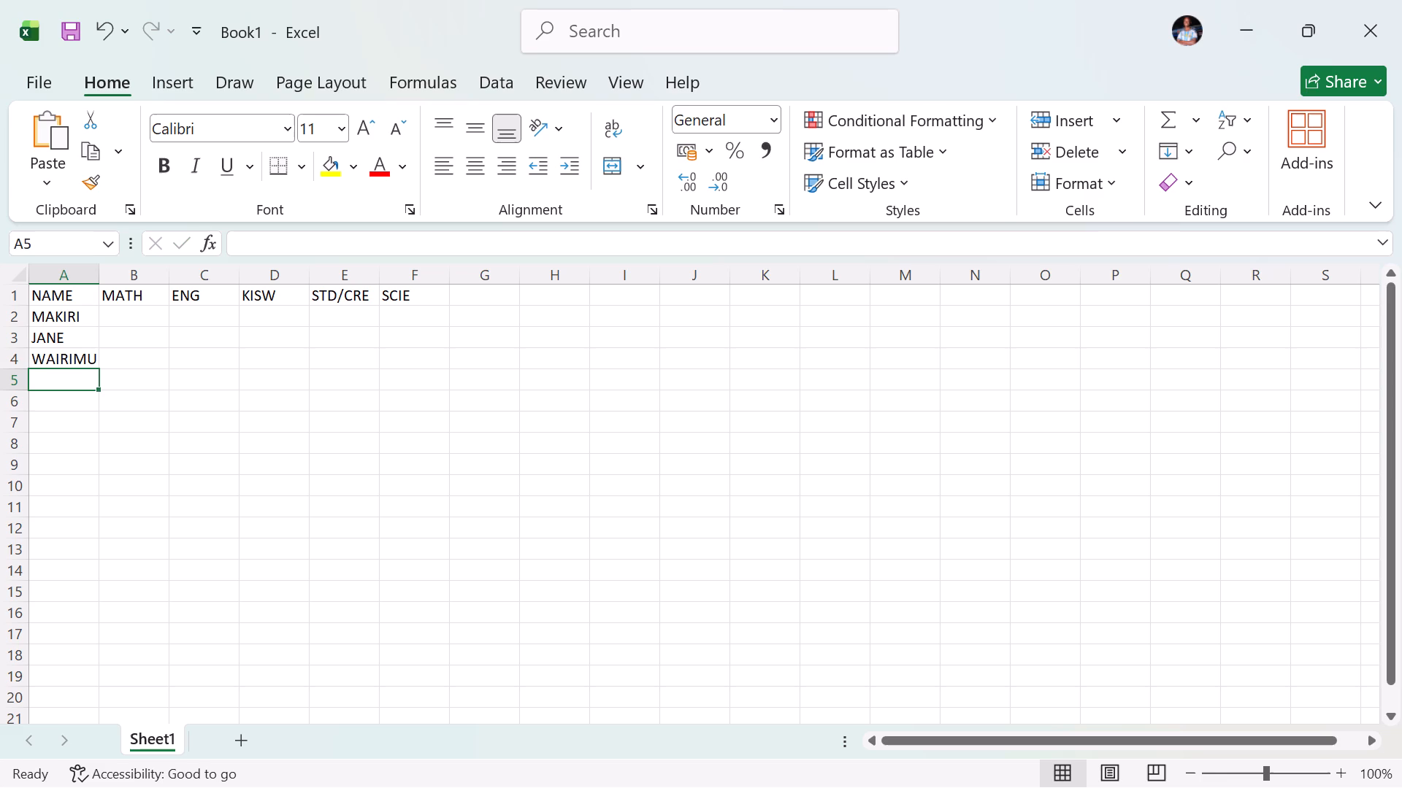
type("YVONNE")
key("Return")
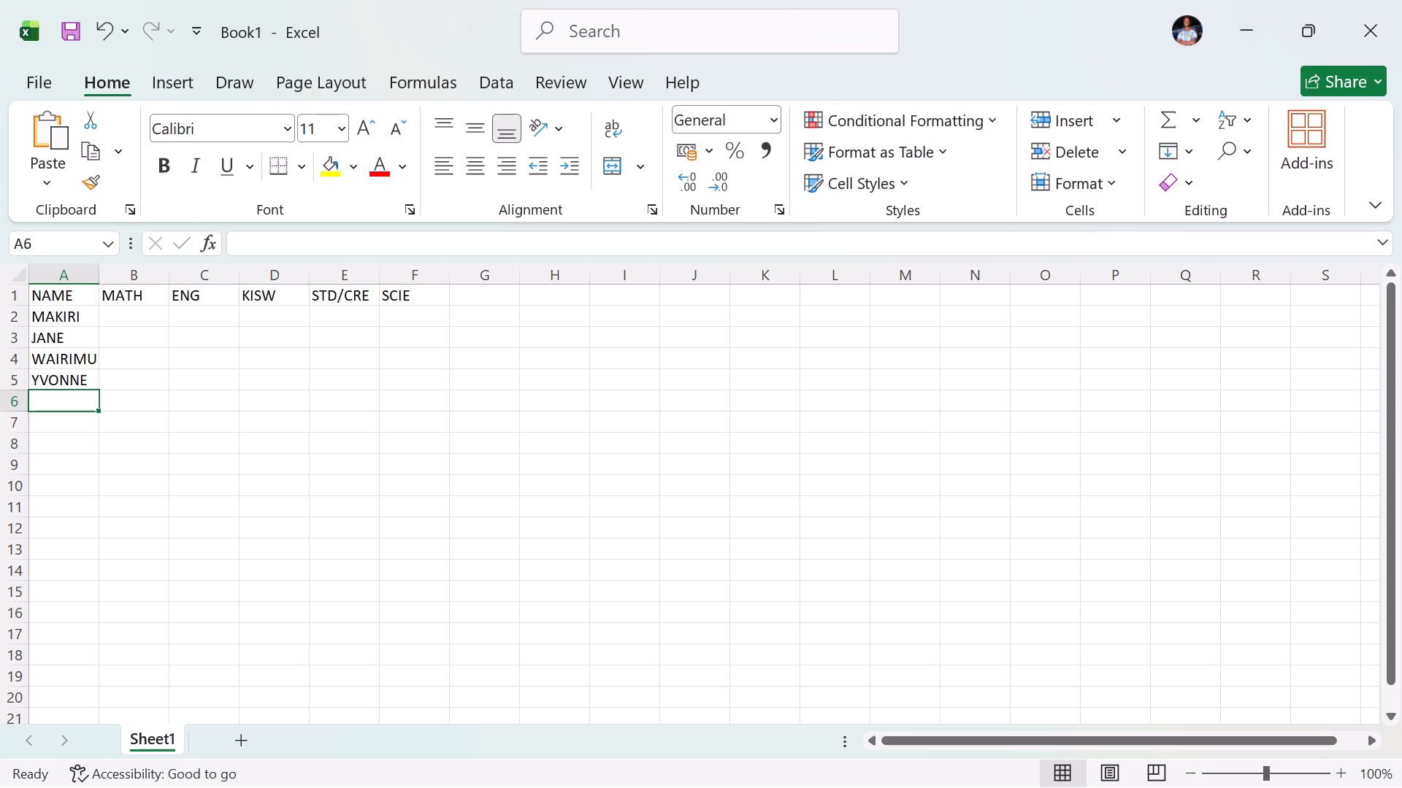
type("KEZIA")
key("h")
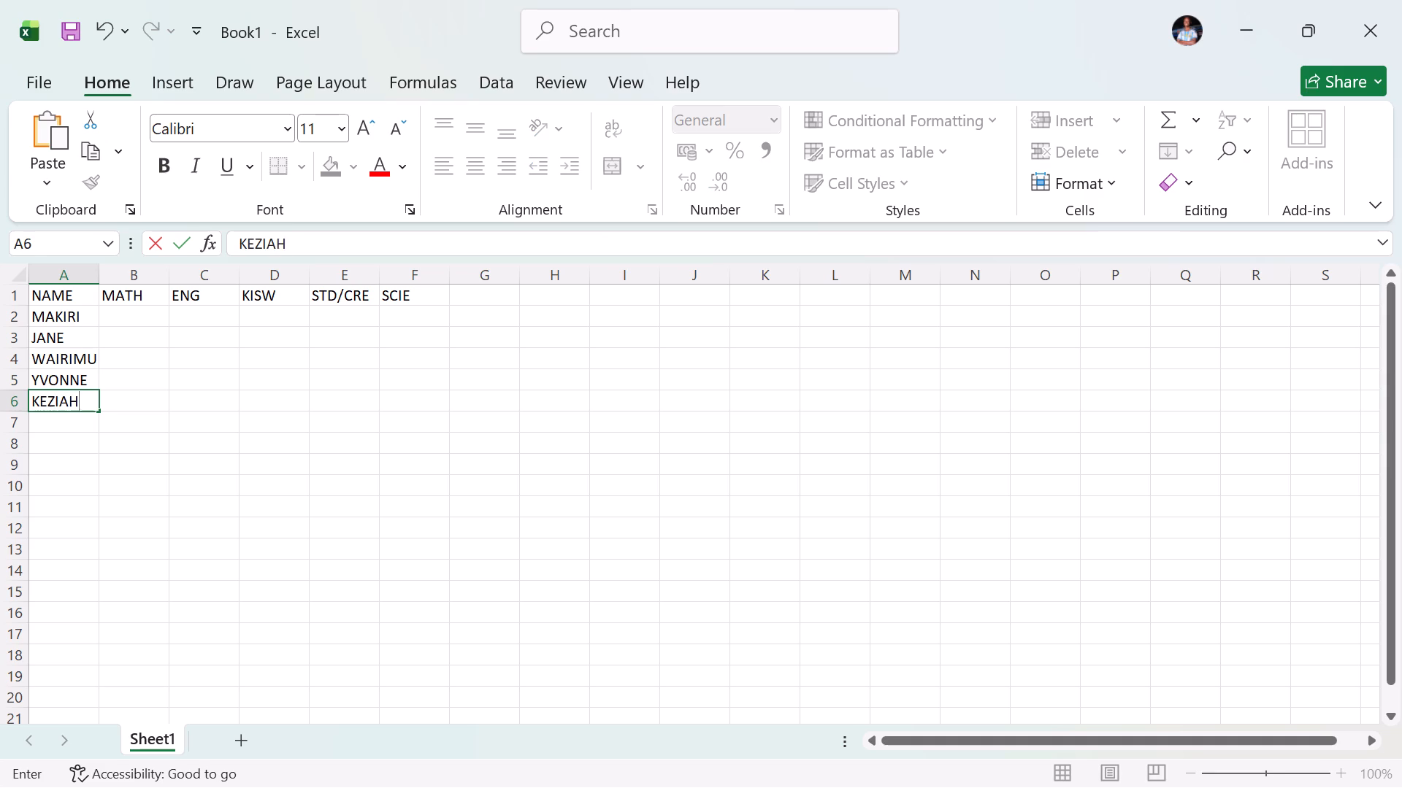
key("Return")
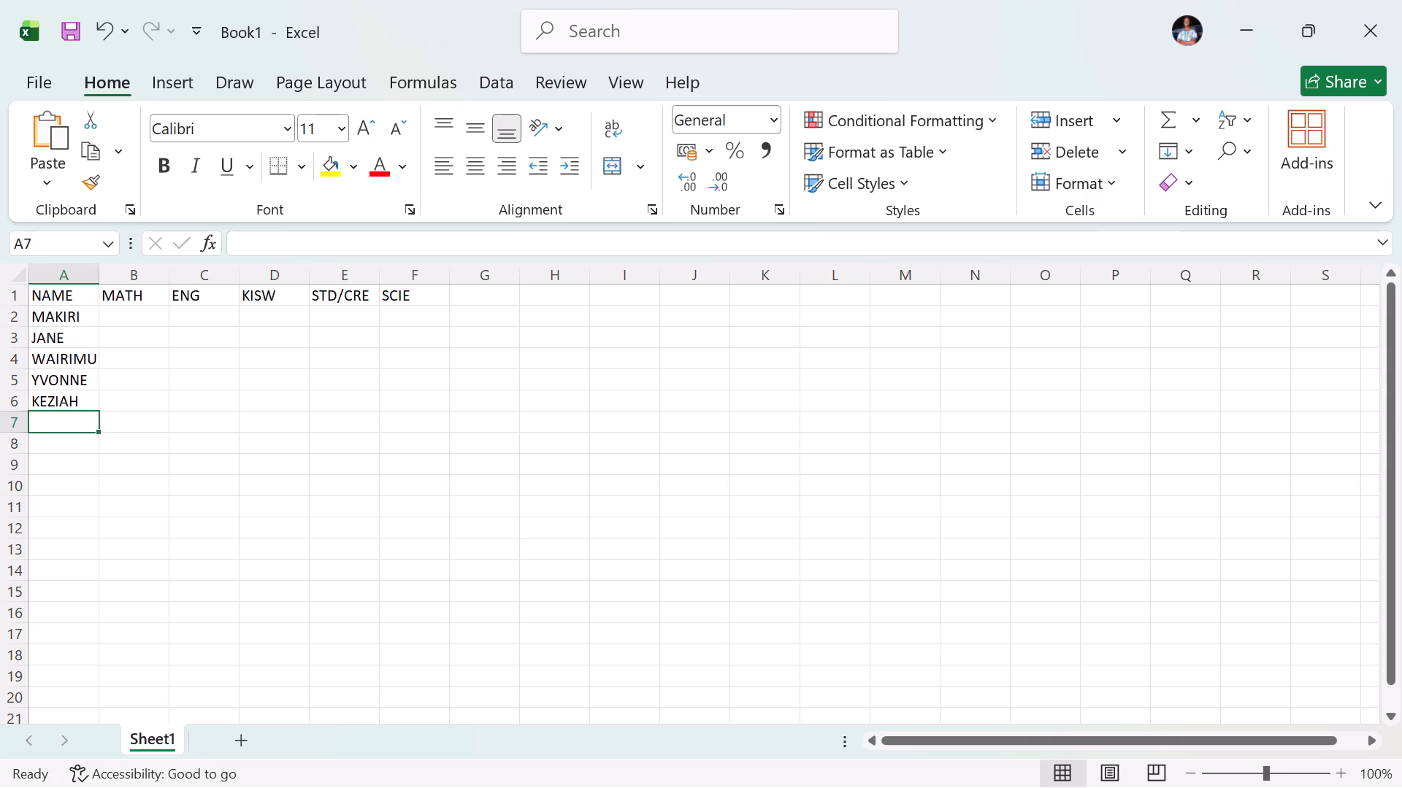
Continue the NAME column in cells A7 to A11 with WAIRIMU, ANN, OSCAR, WAFULA and JANET.
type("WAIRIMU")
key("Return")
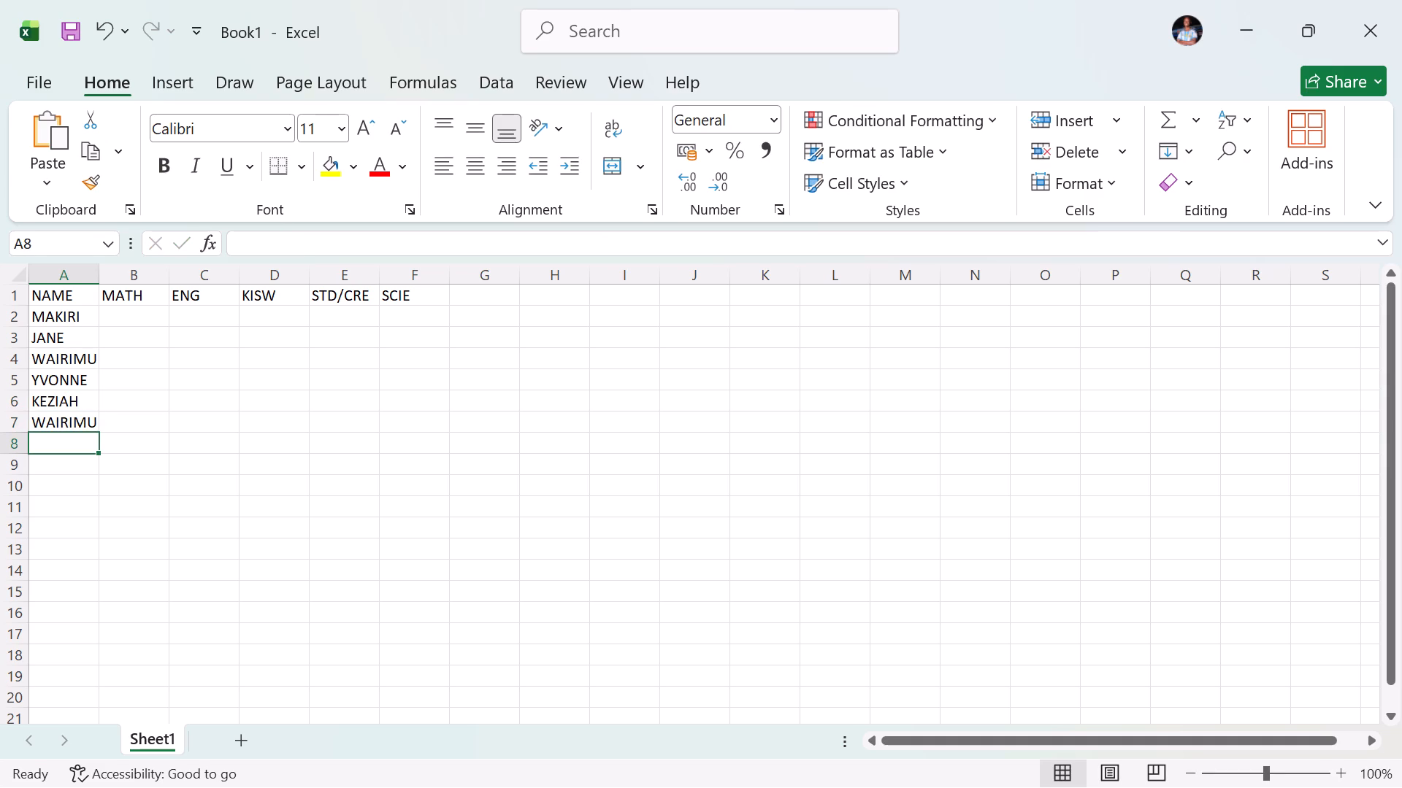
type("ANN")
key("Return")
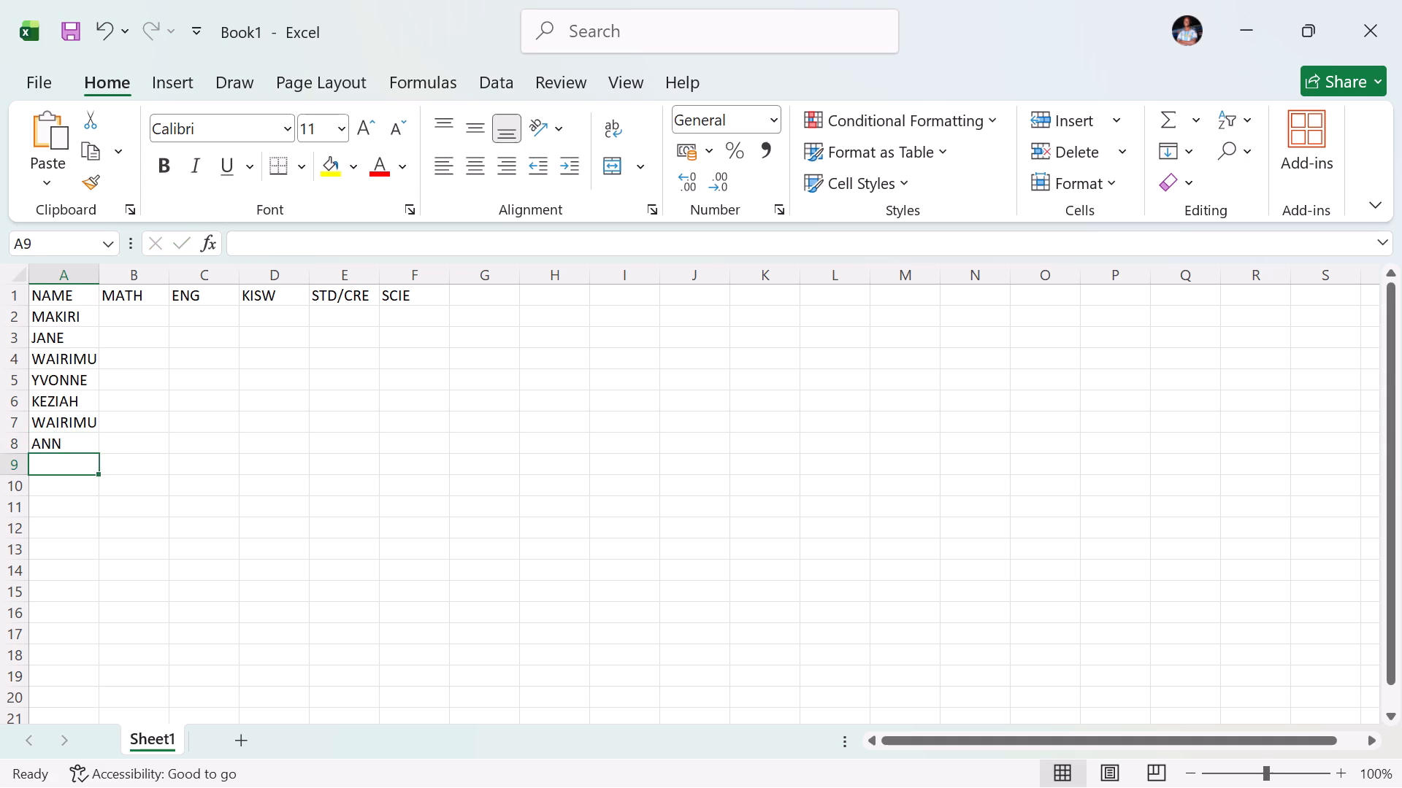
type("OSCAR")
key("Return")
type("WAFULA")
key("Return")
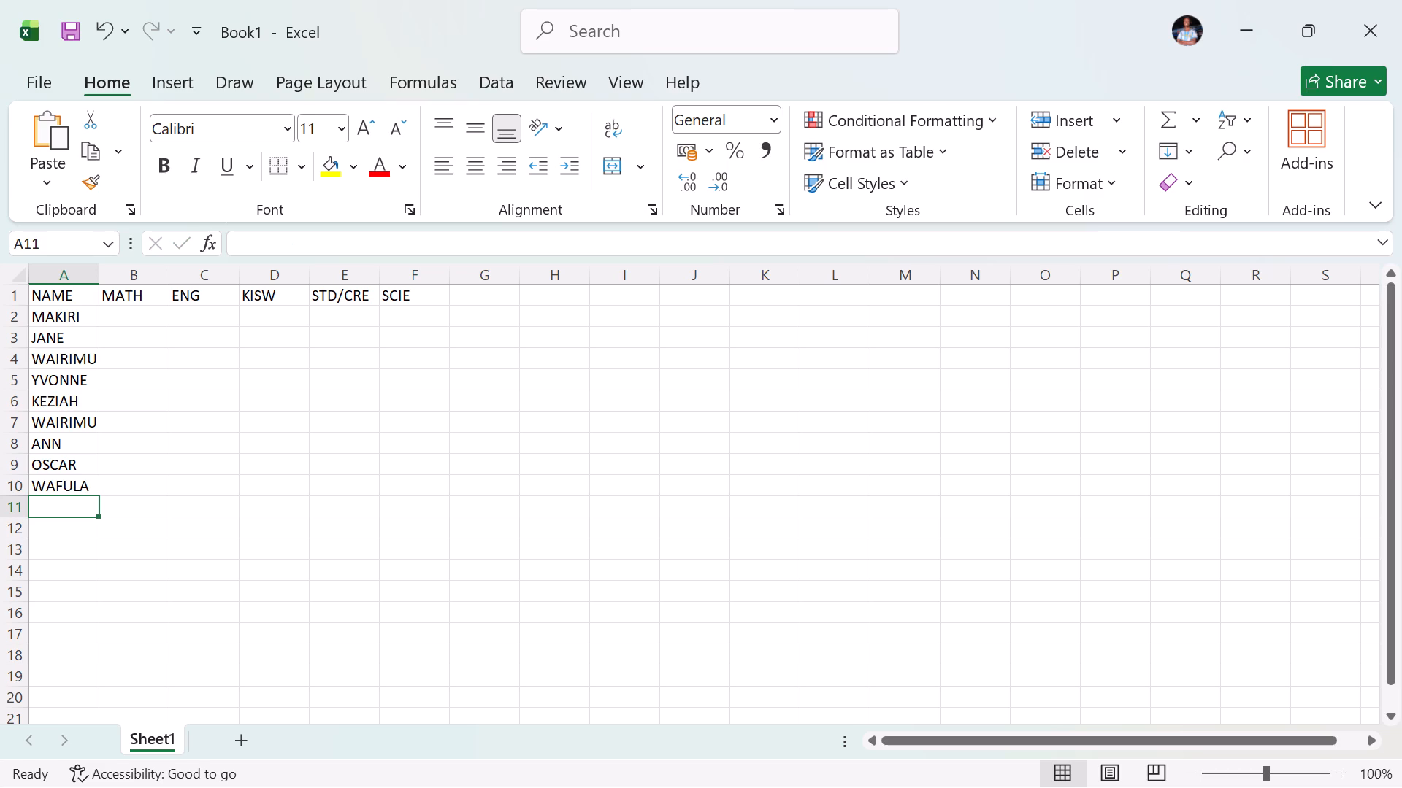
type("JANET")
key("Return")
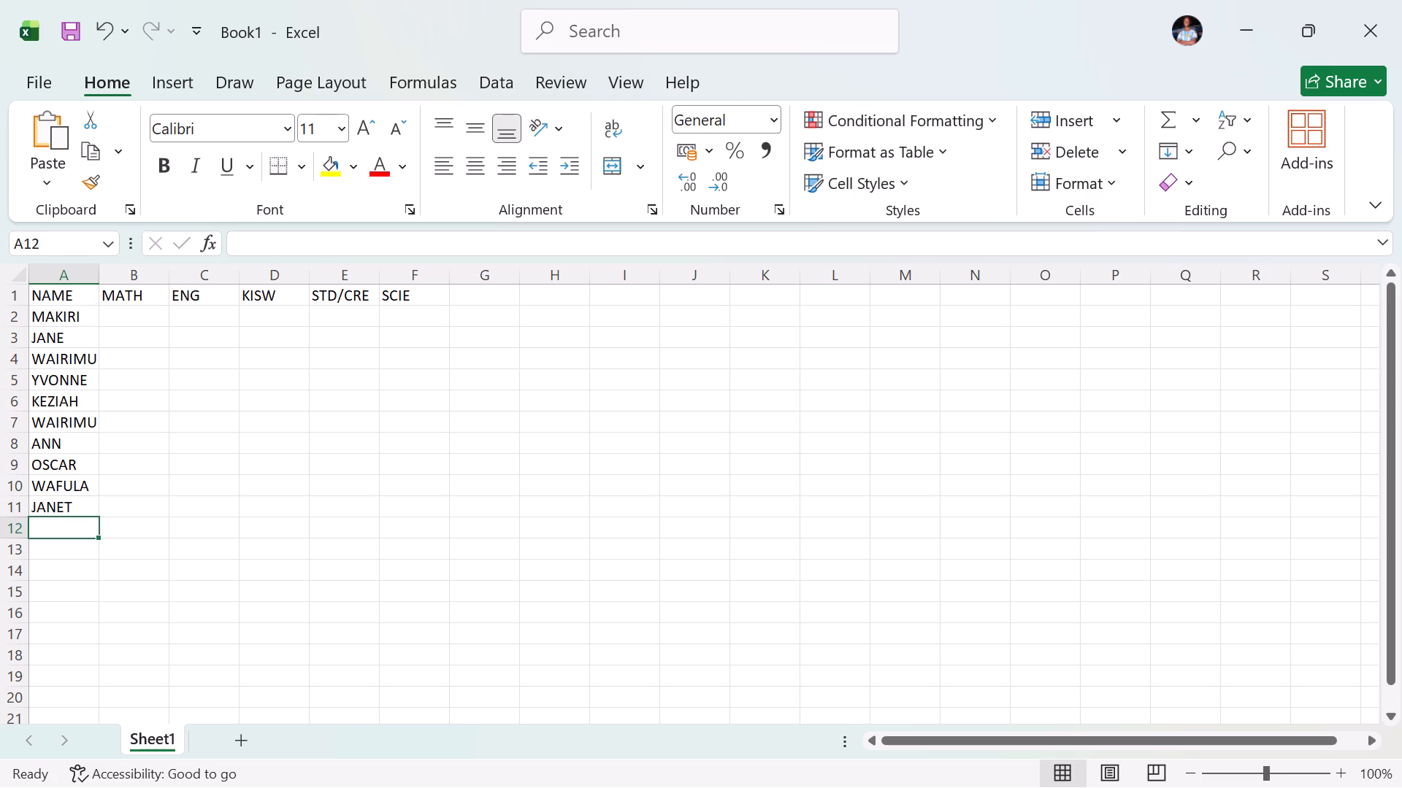
Continue the NAME column in cells A12 to A16 with KIOKO, MICHAEL, OUSMAN, JAPHETH and CHEBET.
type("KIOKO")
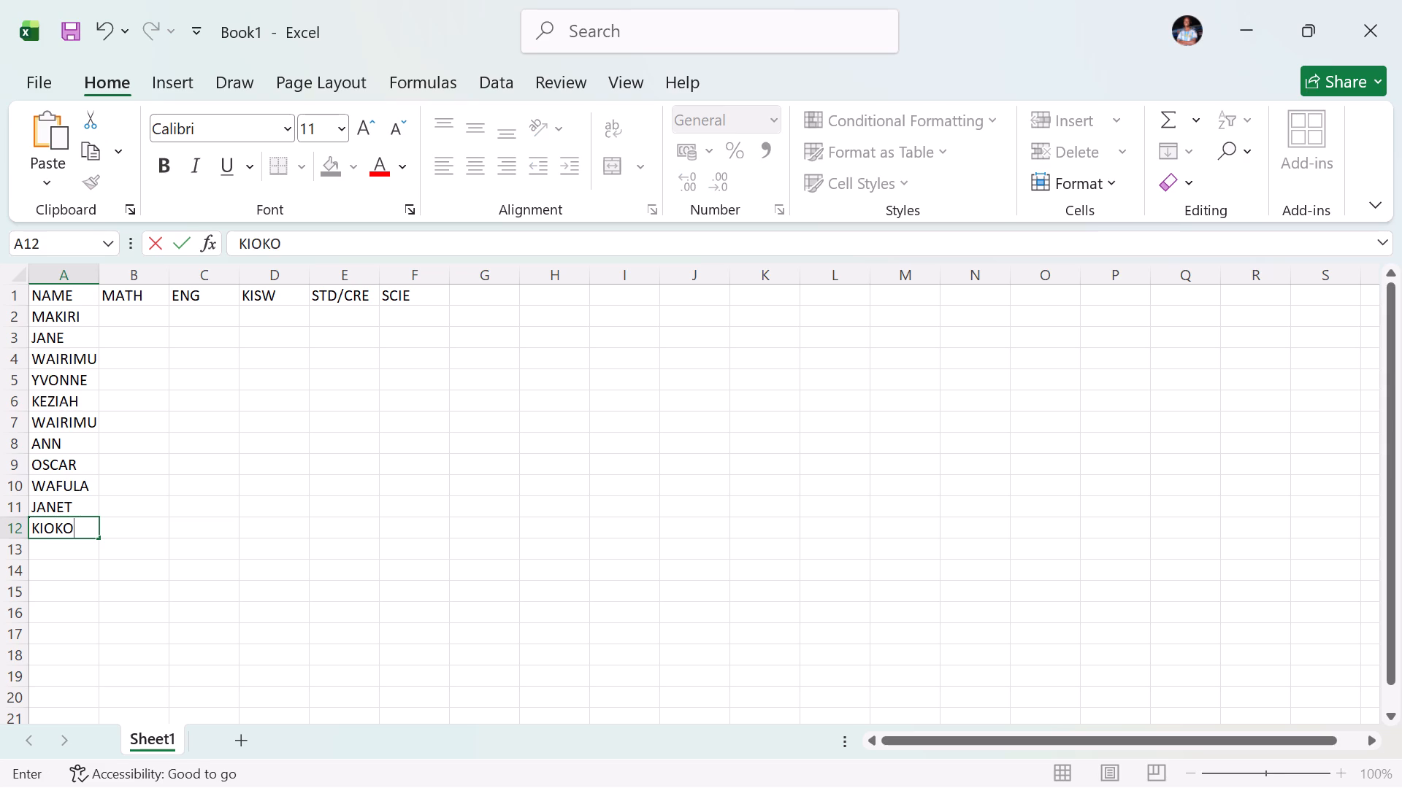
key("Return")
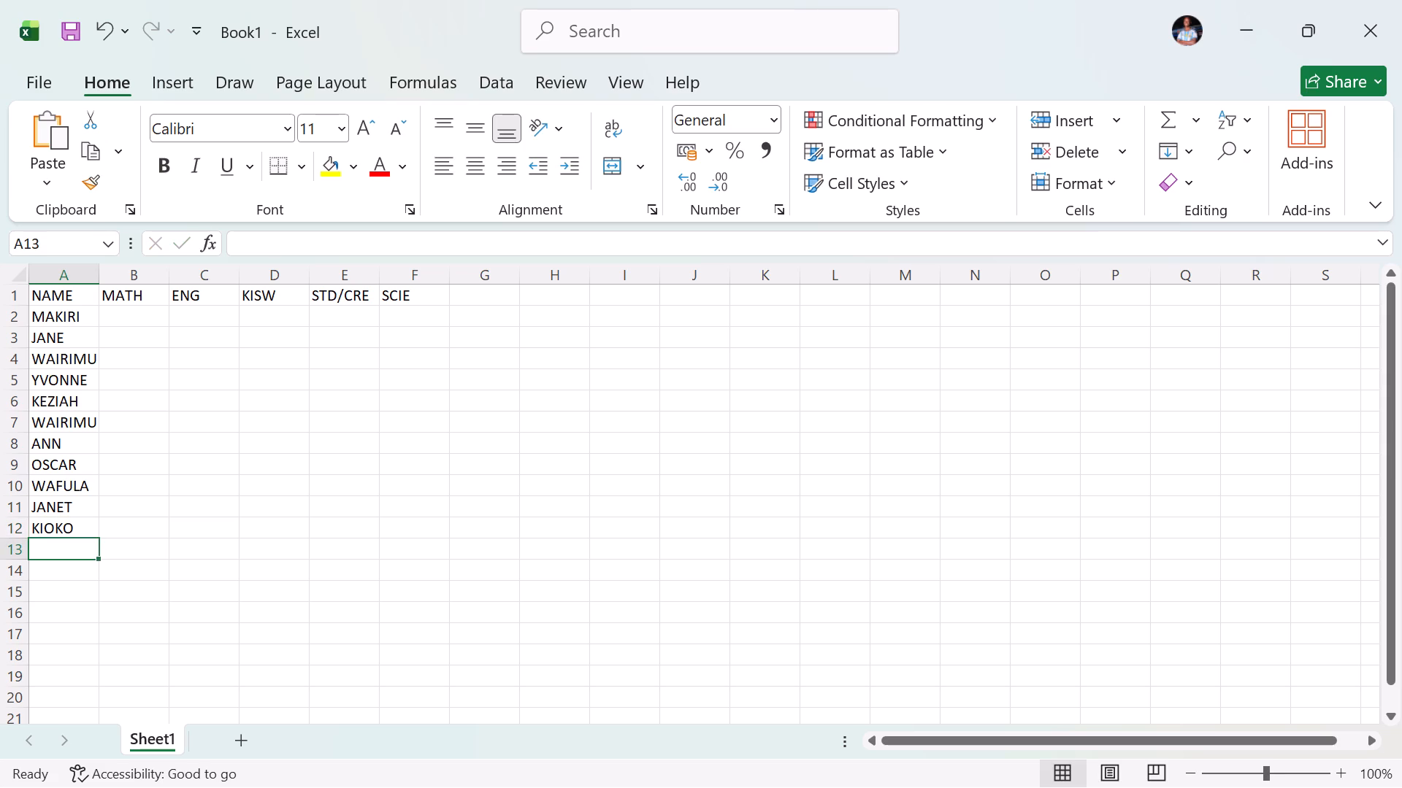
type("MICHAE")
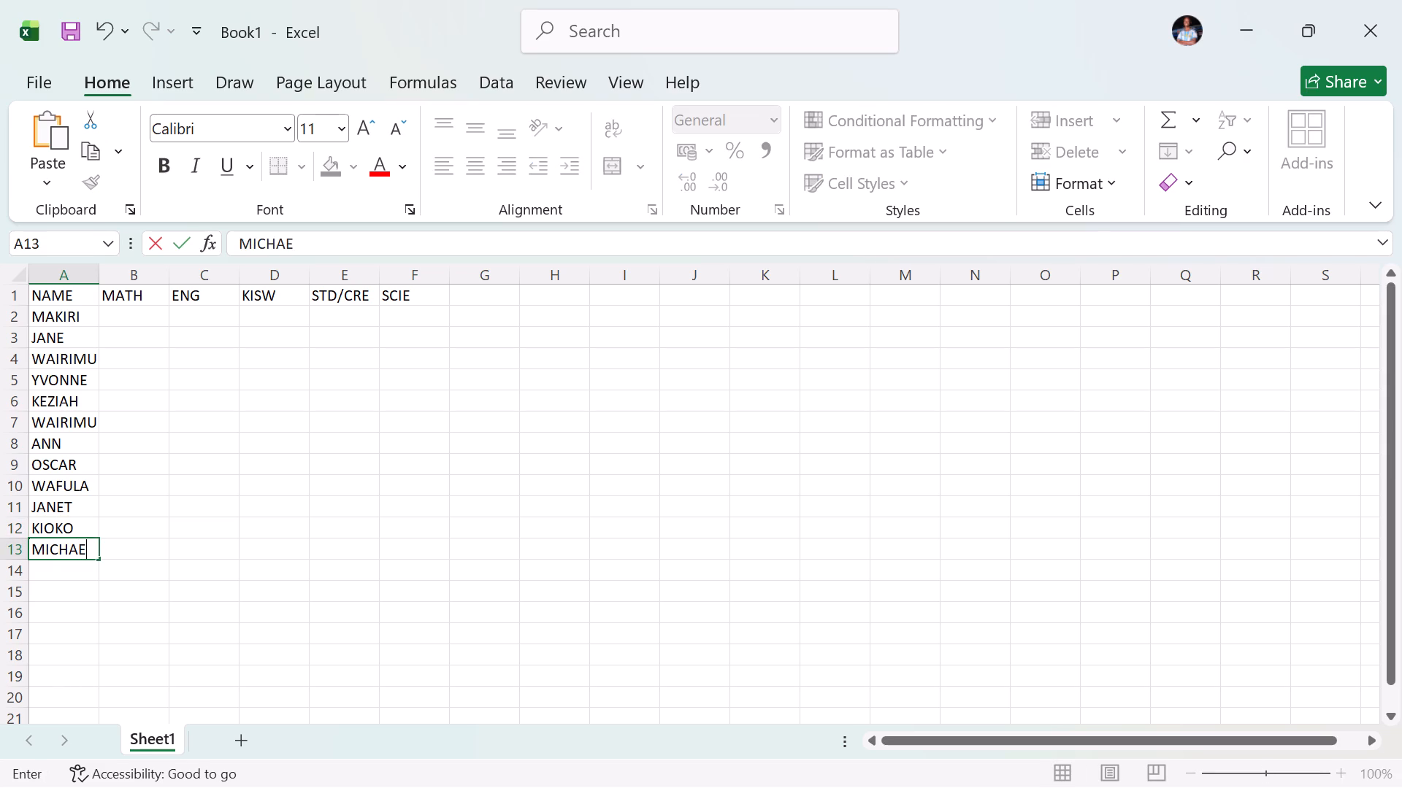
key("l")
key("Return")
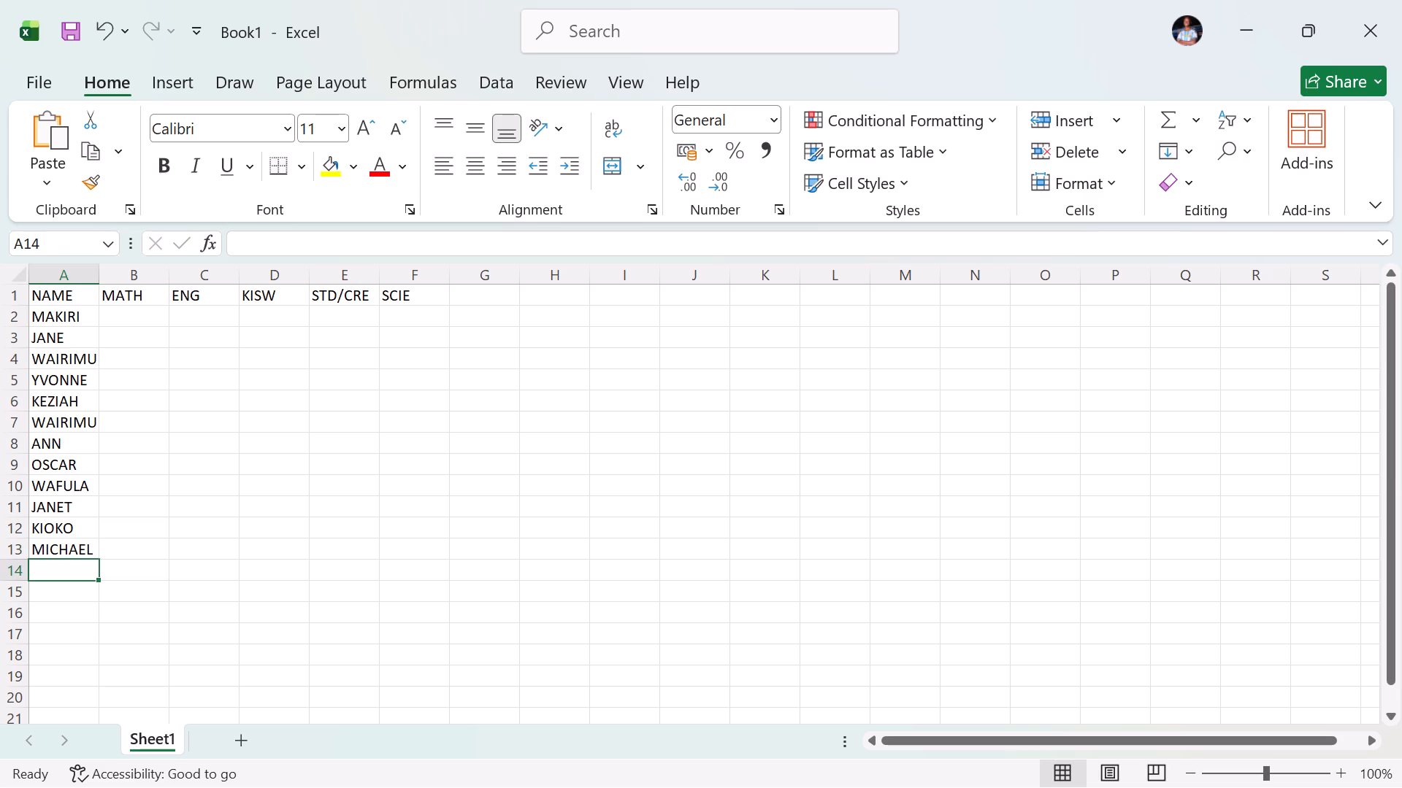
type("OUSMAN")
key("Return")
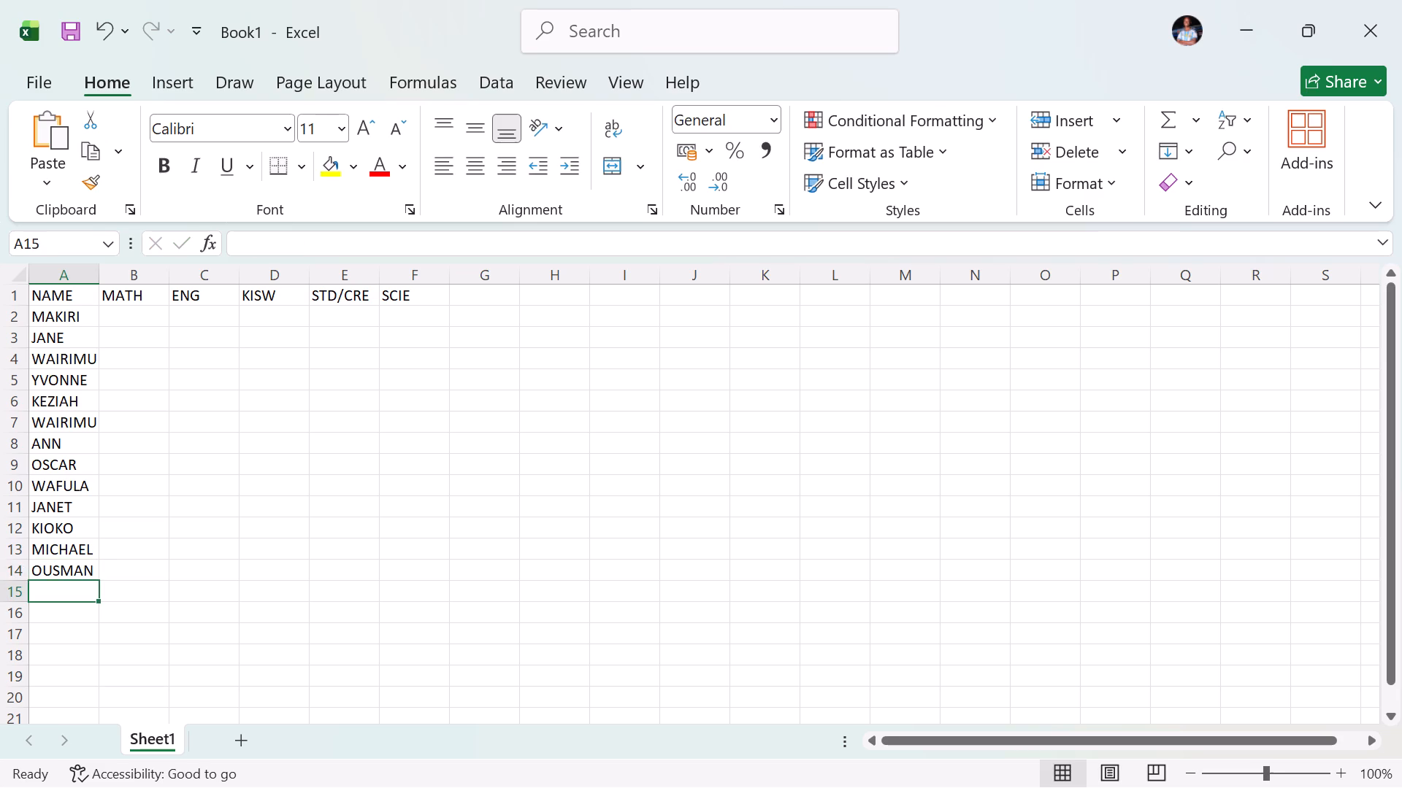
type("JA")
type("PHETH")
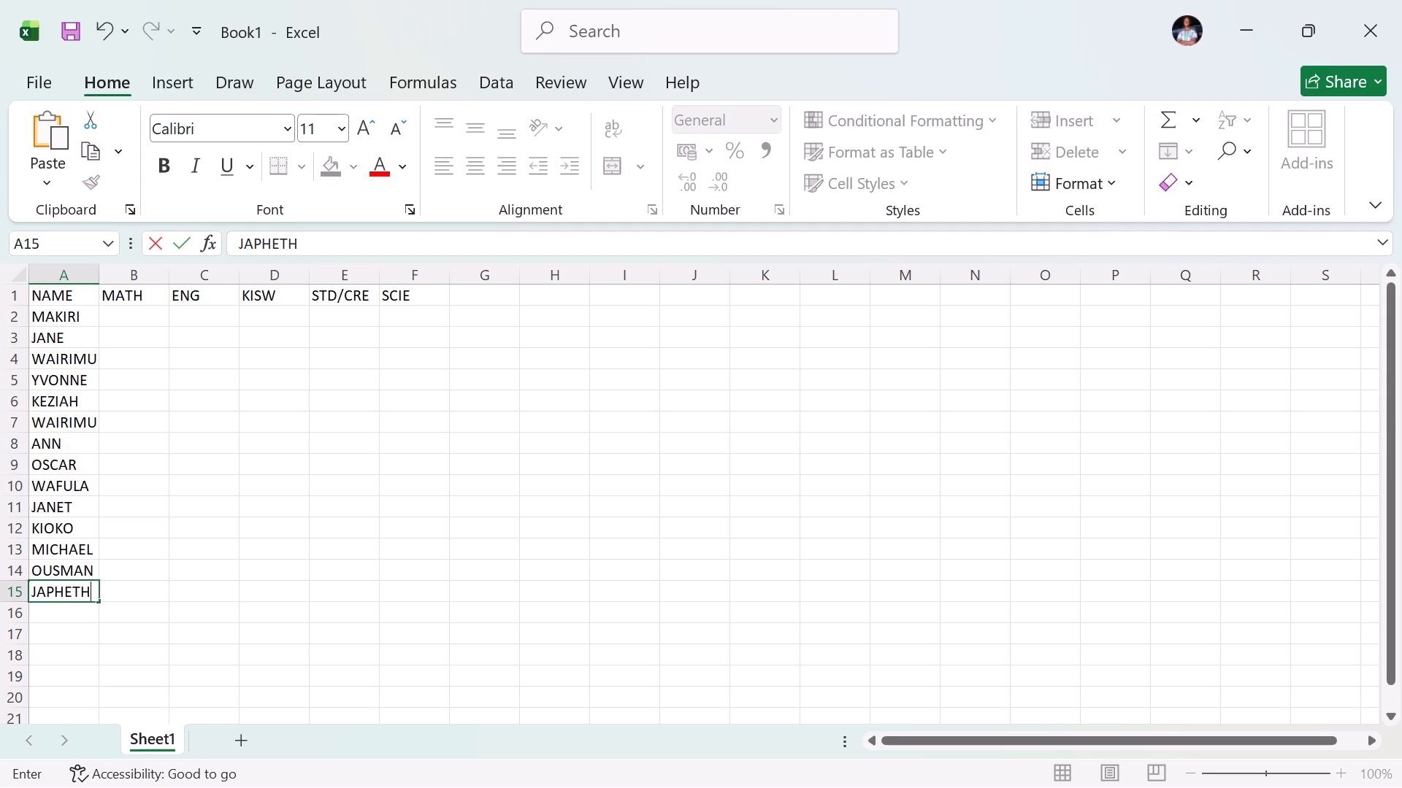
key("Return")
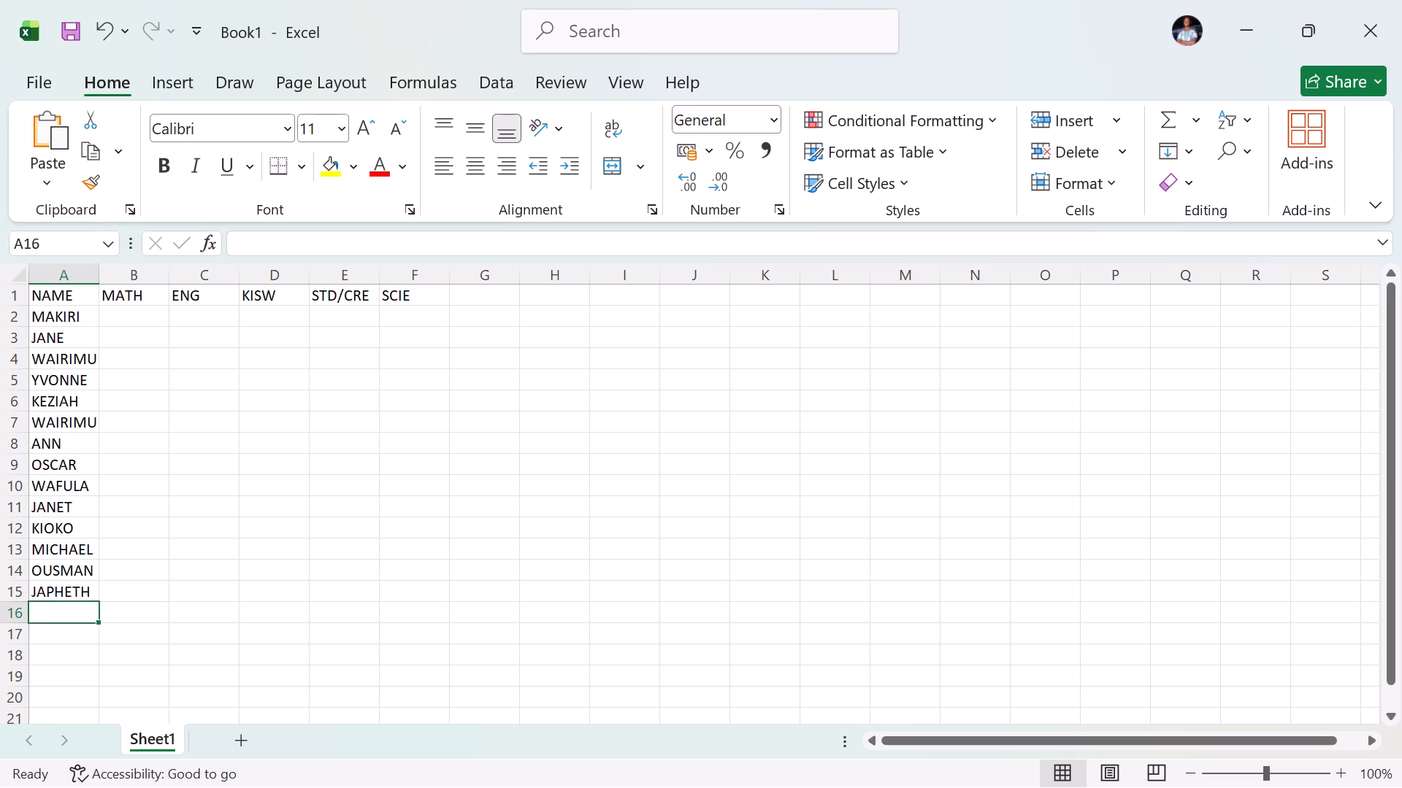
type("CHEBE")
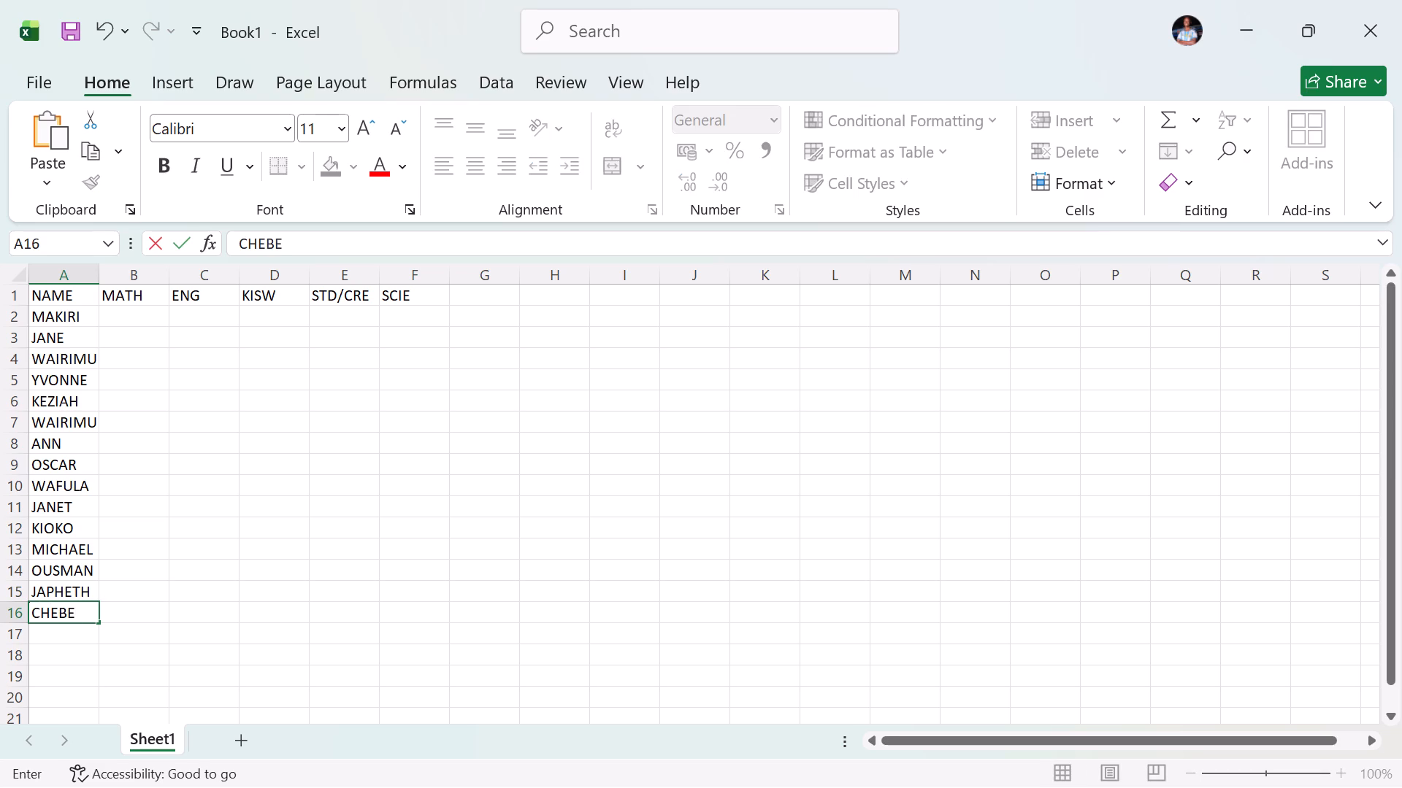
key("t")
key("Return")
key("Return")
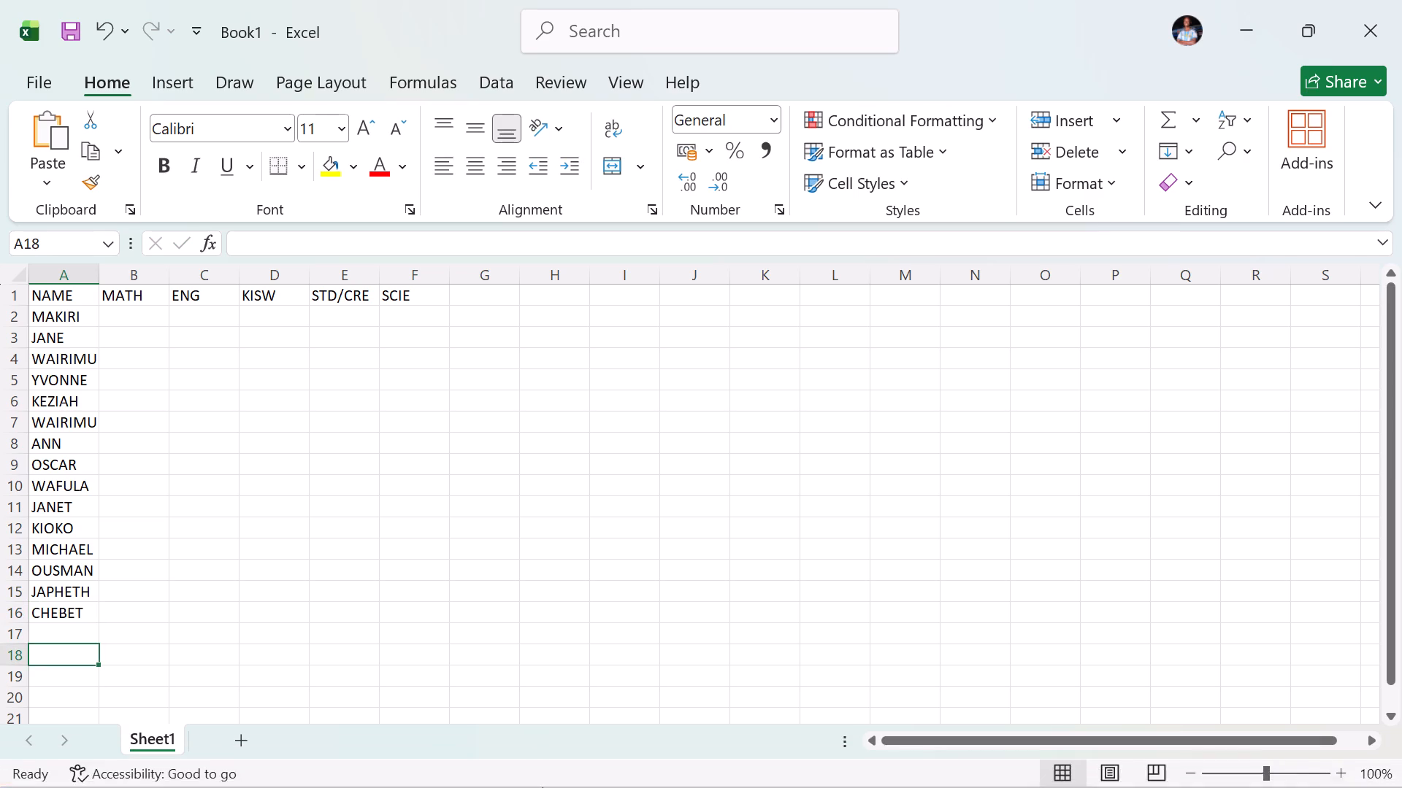
Switch to YouTube and replace the existing search with "inama by diamond ft fally ipupa".
left_click(530, 768)
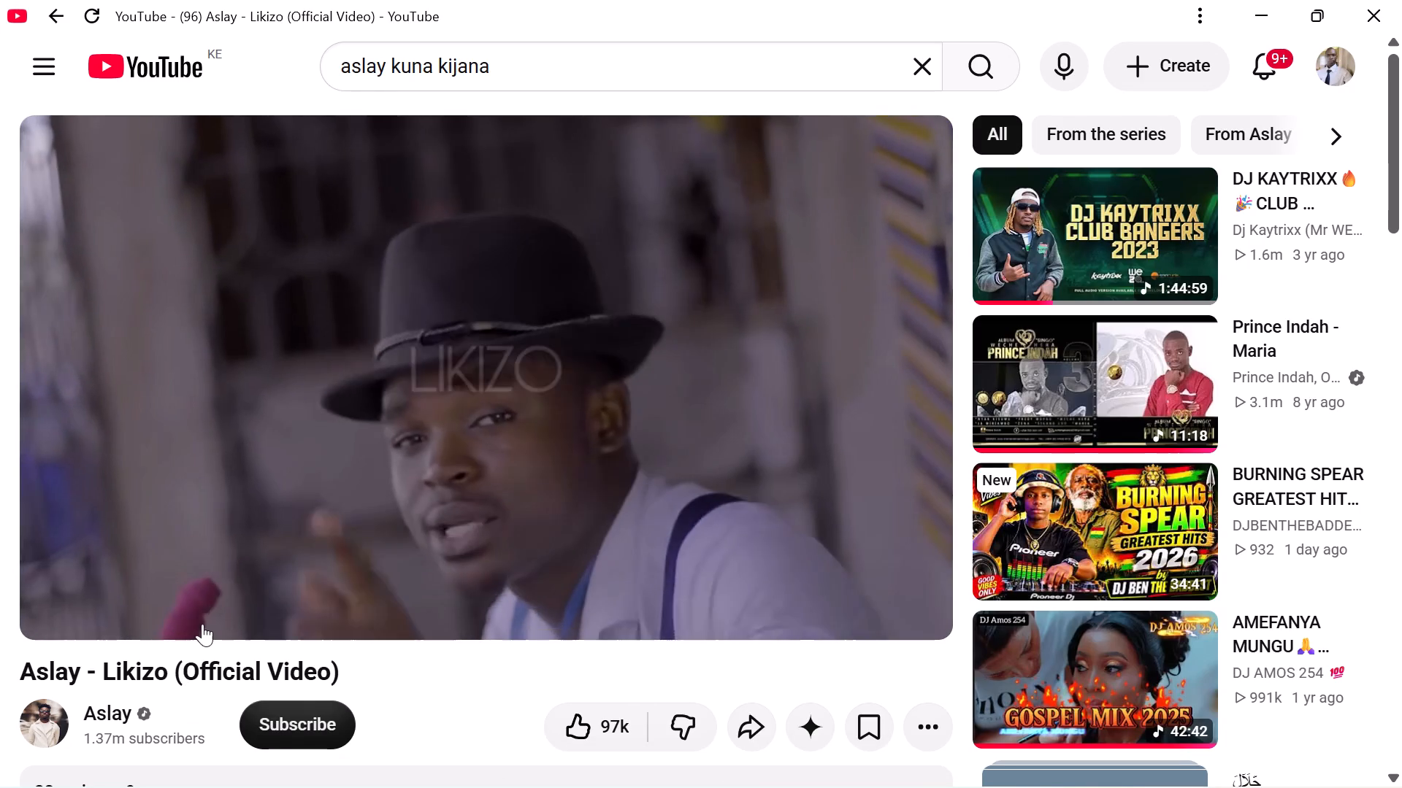
left_click(197, 598)
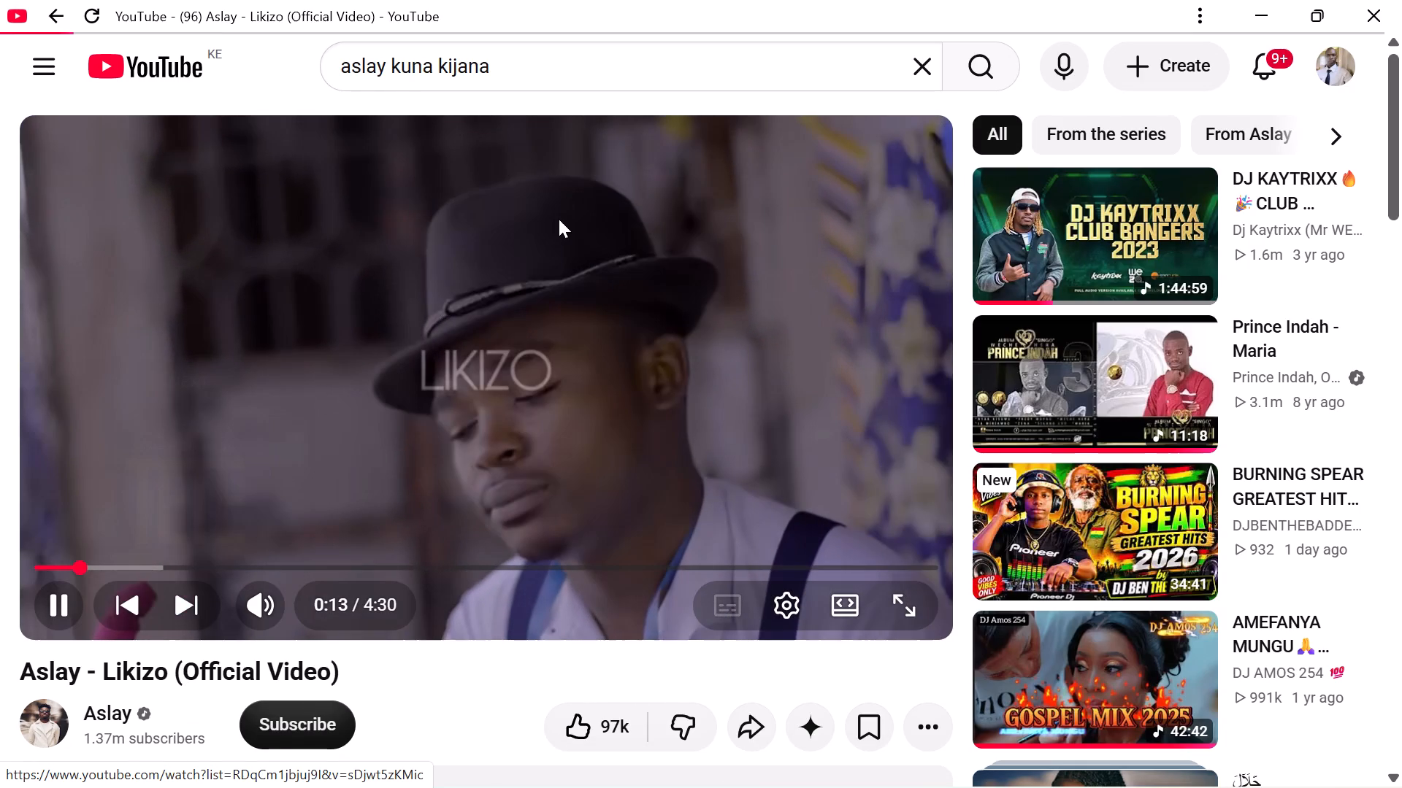
left_click(927, 67)
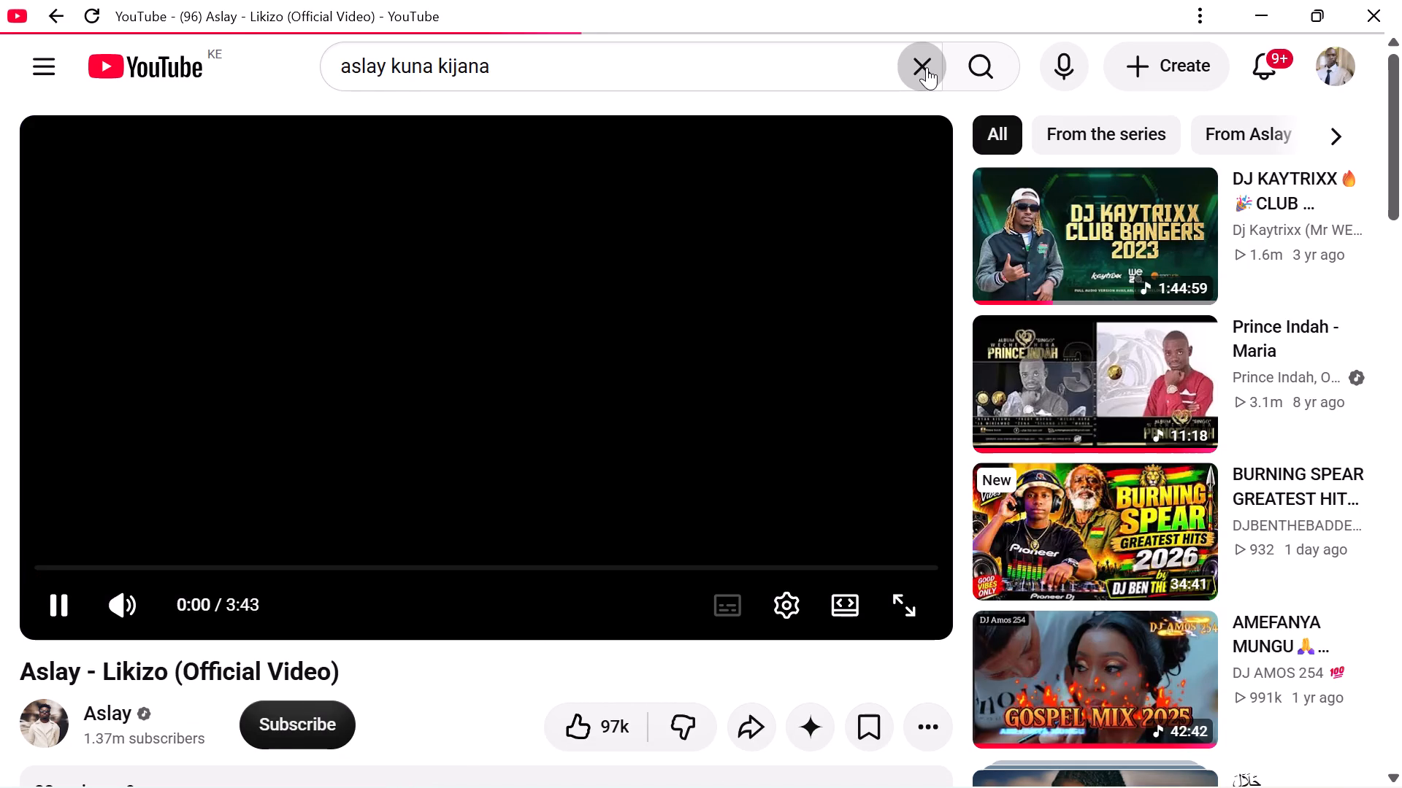
left_click(690, 73)
type("INAMA")
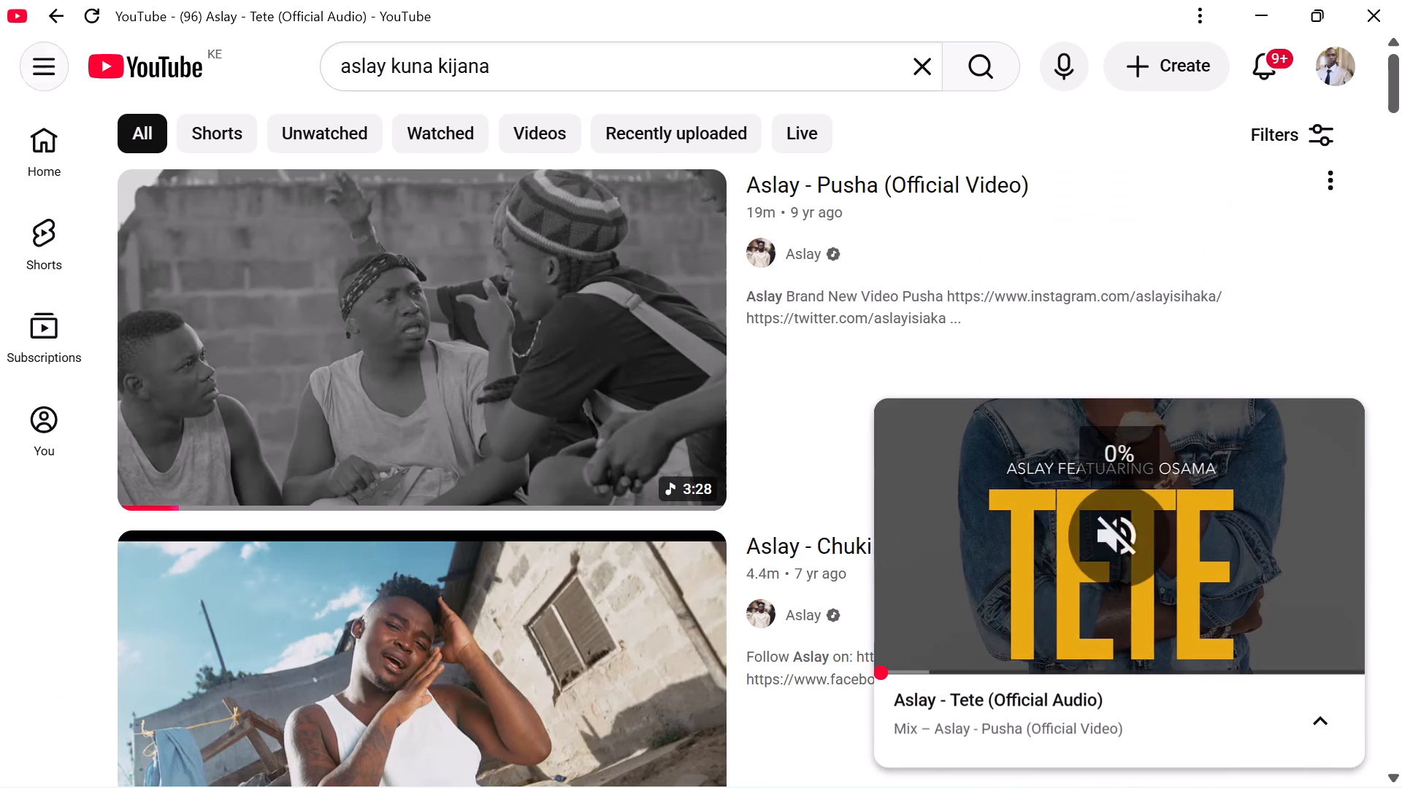
left_click(690, 73)
key("BackSpace")
key("BackSpace")
key("BackSpace")
key("BackSpace")
key("BackSpace")
key("BackSpace")
key("BackSpace")
key("BackSpace")
key("BackSpace")
key("BackSpace")
key("BackSpace")
key("BackSpace")
key("BackSpace")
key("BackSpace")
key("BackSpace")
key("BackSpace")
key("BackSpace")
key("BackSpace")
key("BackSpace")
key("BackSpace")
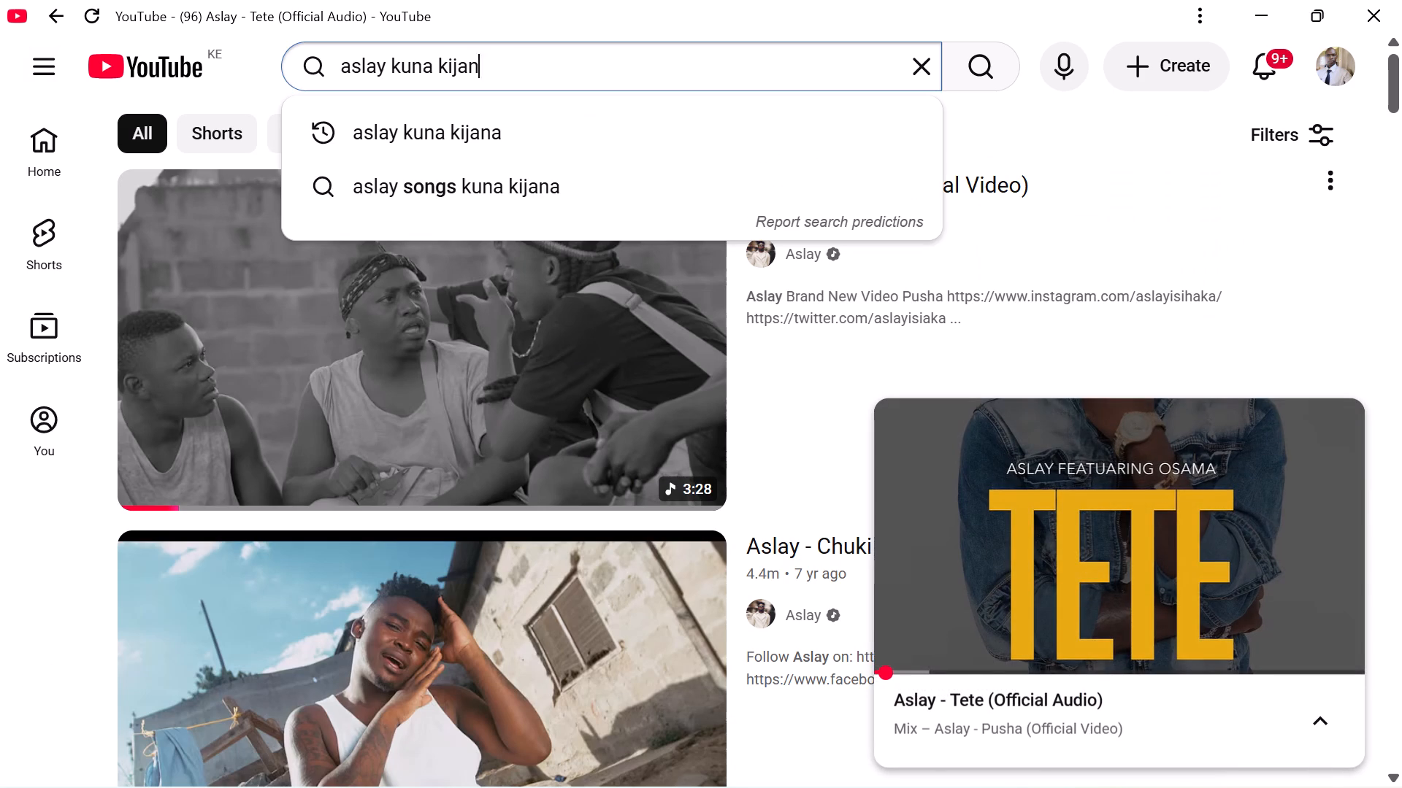
type("INAMA")
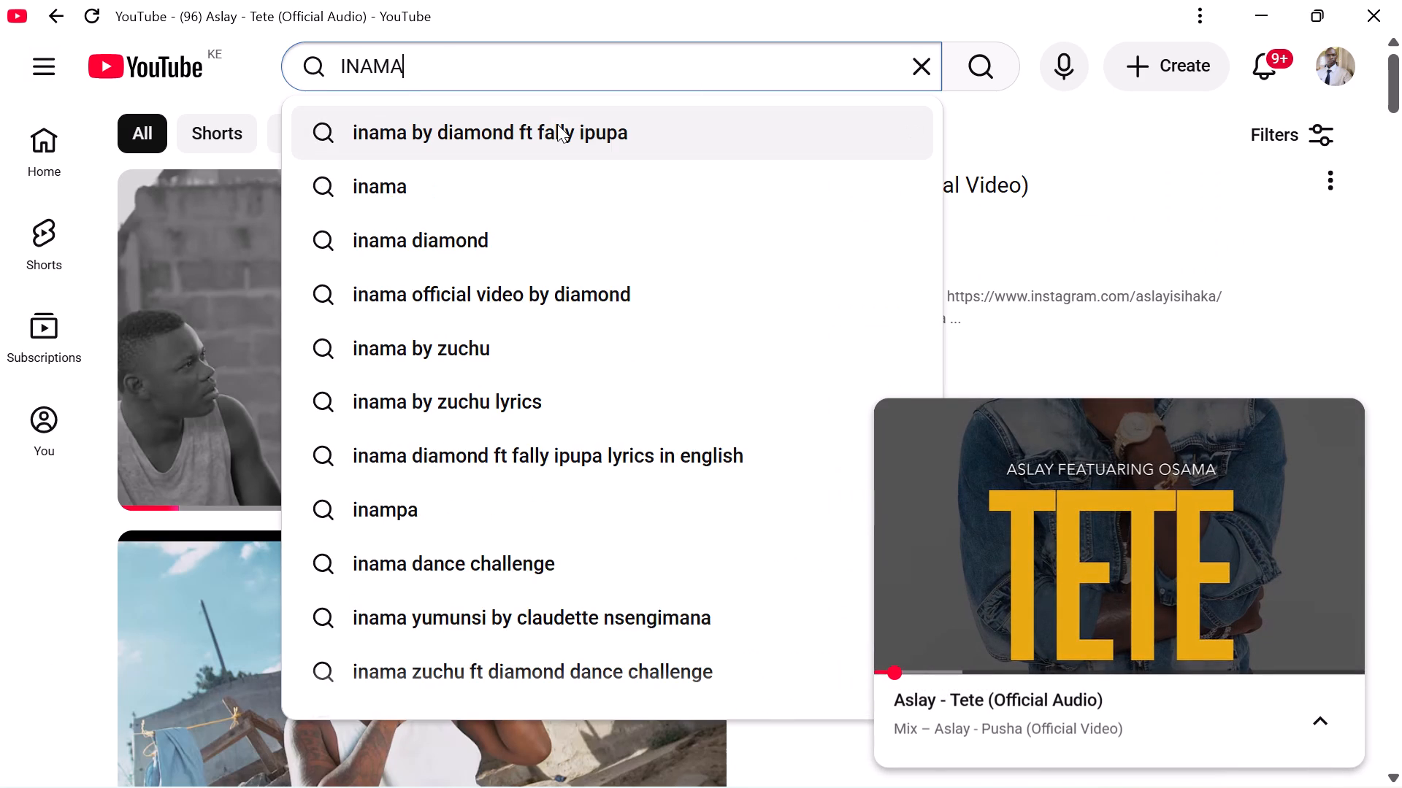
left_click(534, 133)
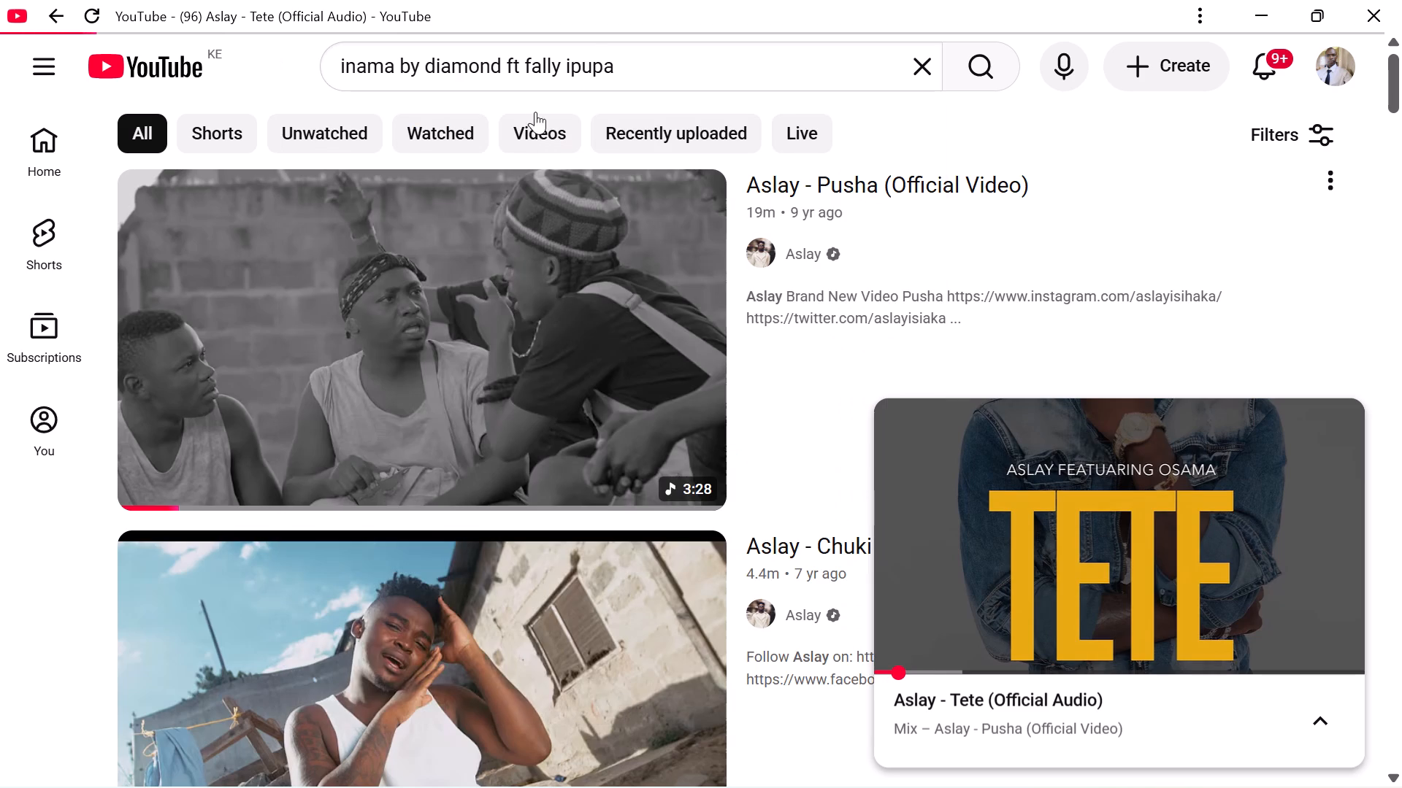
Replace the YouTube search with "inama zuchu ft diamond video".
left_click(635, 63)
key("BackSpace")
key("BackSpace")
key("BackSpace")
key("BackSpace")
key("BackSpace")
key("BackSpace")
key("BackSpace")
key("BackSpace")
key("BackSpace")
key("BackSpace")
key("BackSpace")
key("BackSpace")
key("BackSpace")
key("BackSpace")
key("BackSpace")
key("BackSpace")
key("BackSpace")
key("BackSpace")
key("BackSpace")
key("BackSpace")
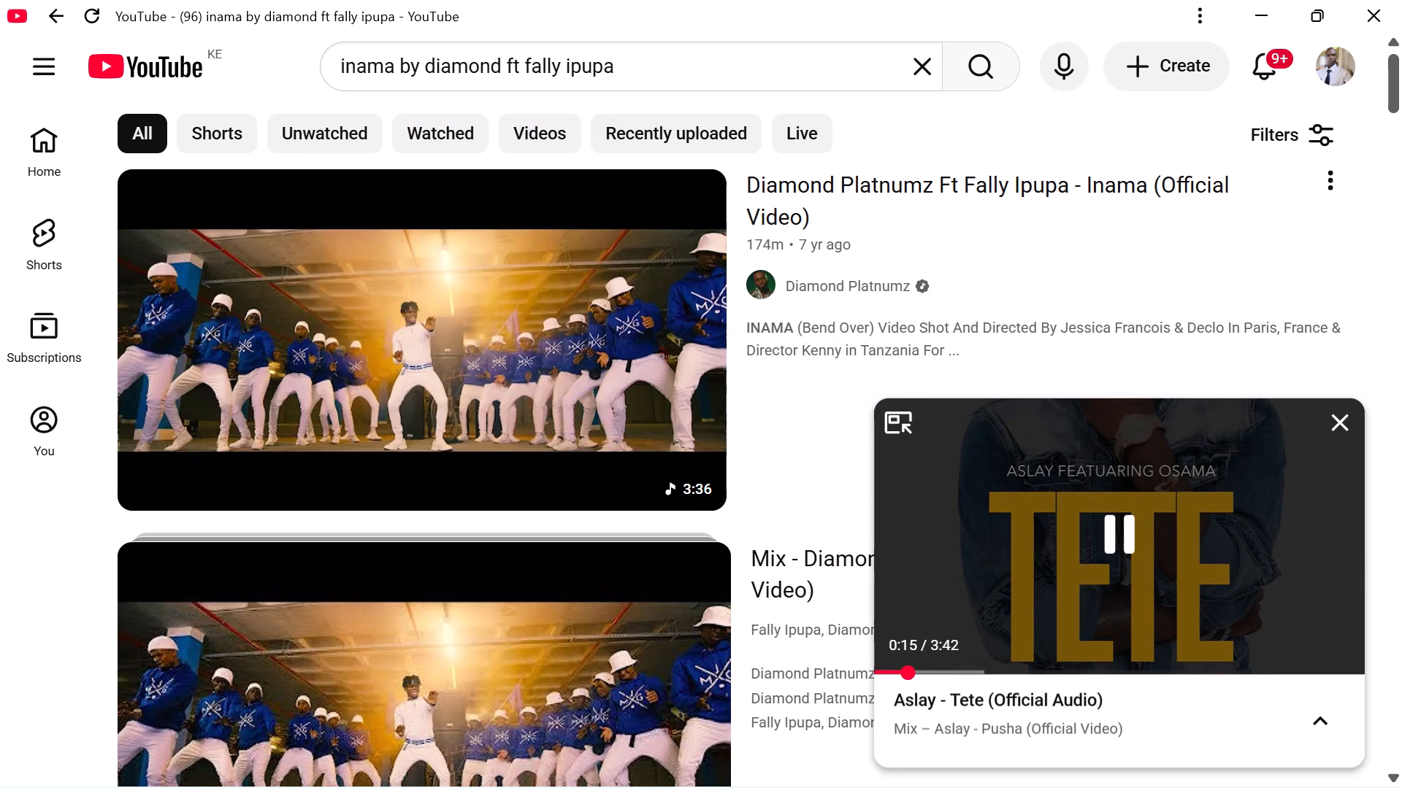
key("BackSpace")
key("BackSpace")
key("BackSpace")
key("BackSpace")
key("BackSpace")
key("BackSpace")
key("BackSpace")
key("BackSpace")
key("BackSpace")
key("BackSpace")
key("BackSpace")
key("BackSpace")
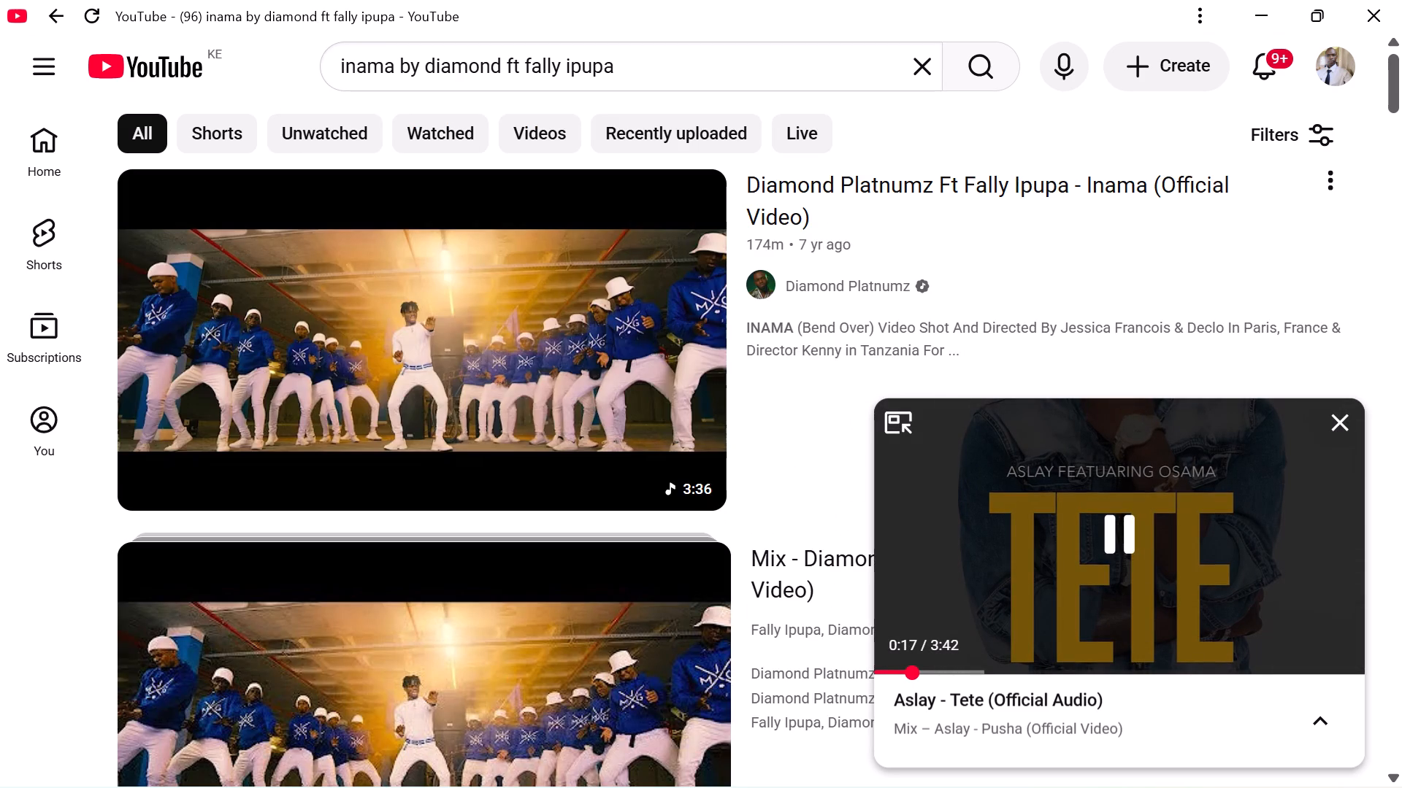
left_click(903, 72)
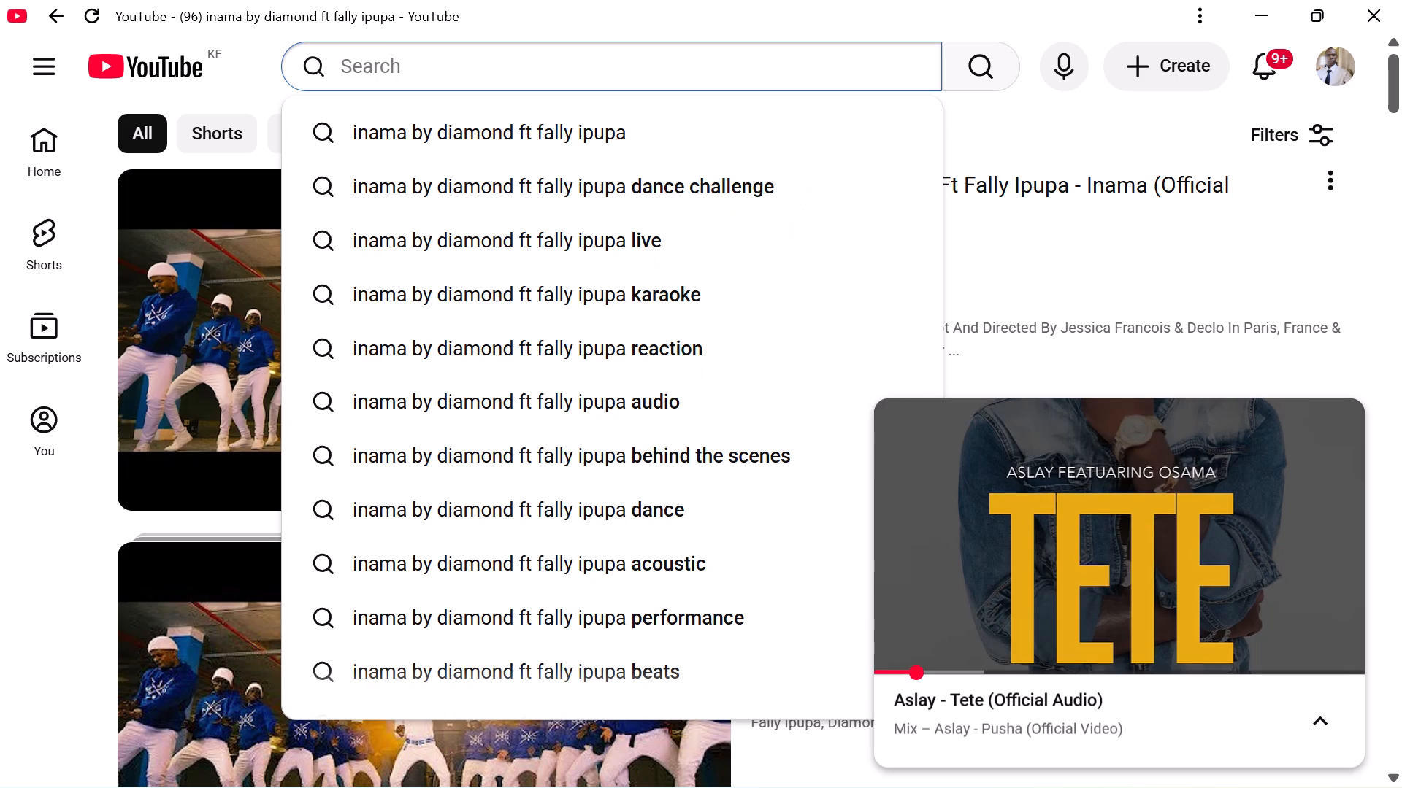
type("INAMA")
key("space")
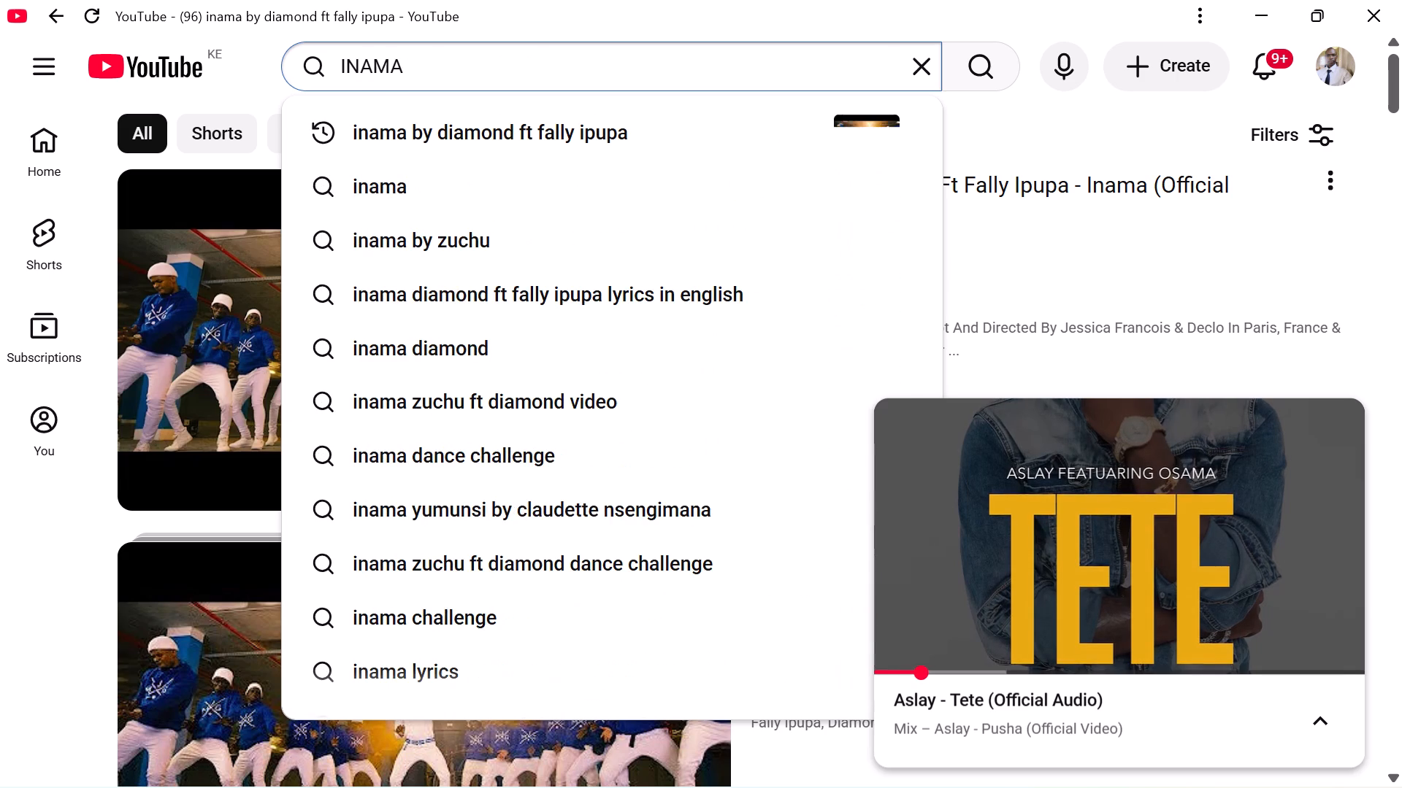
type("ZUCH")
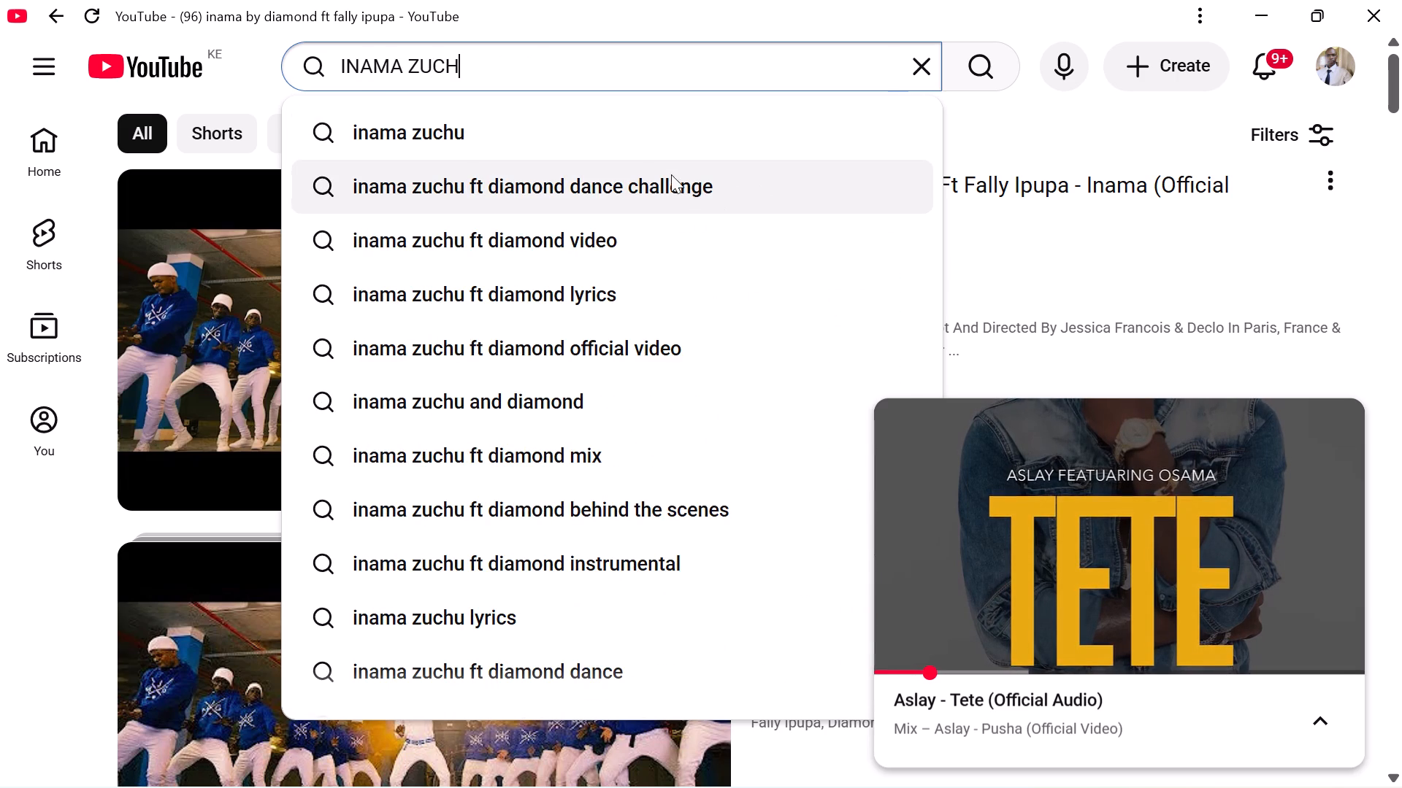
left_click(593, 239)
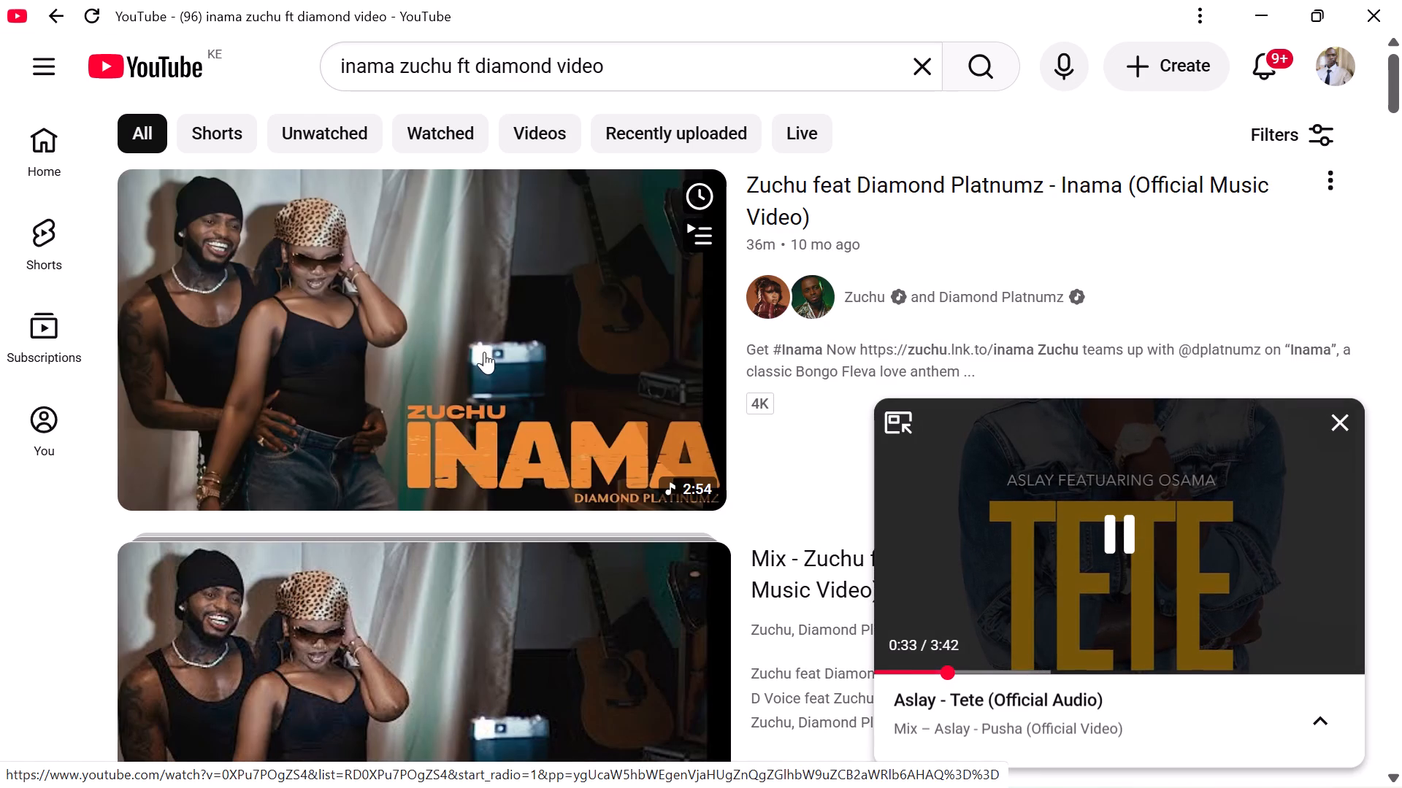
Play the Zuchu feat Diamond Platnumz - Inama mix in the expanded player, unmuted and from the start.
scroll(475, 431, "down", 3)
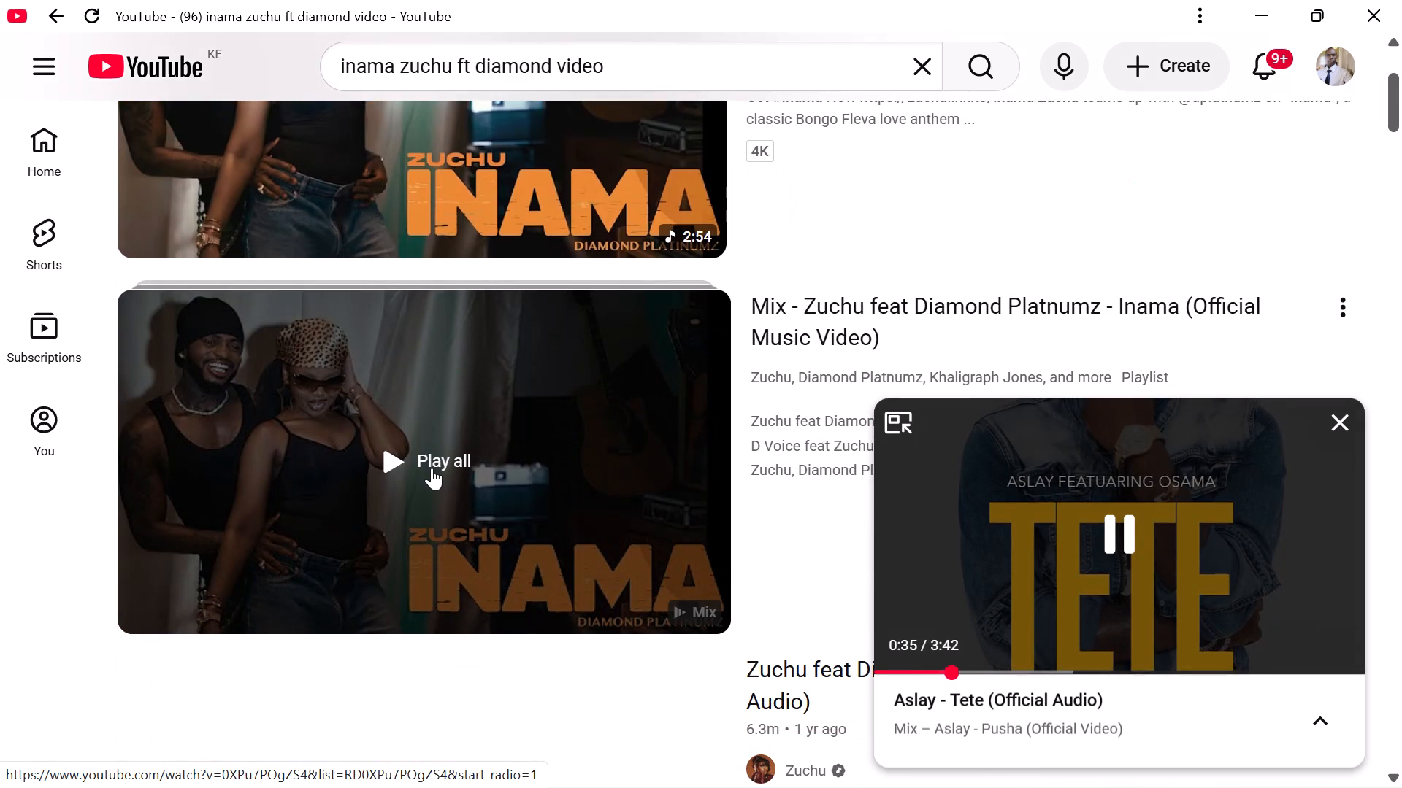
left_click(431, 468)
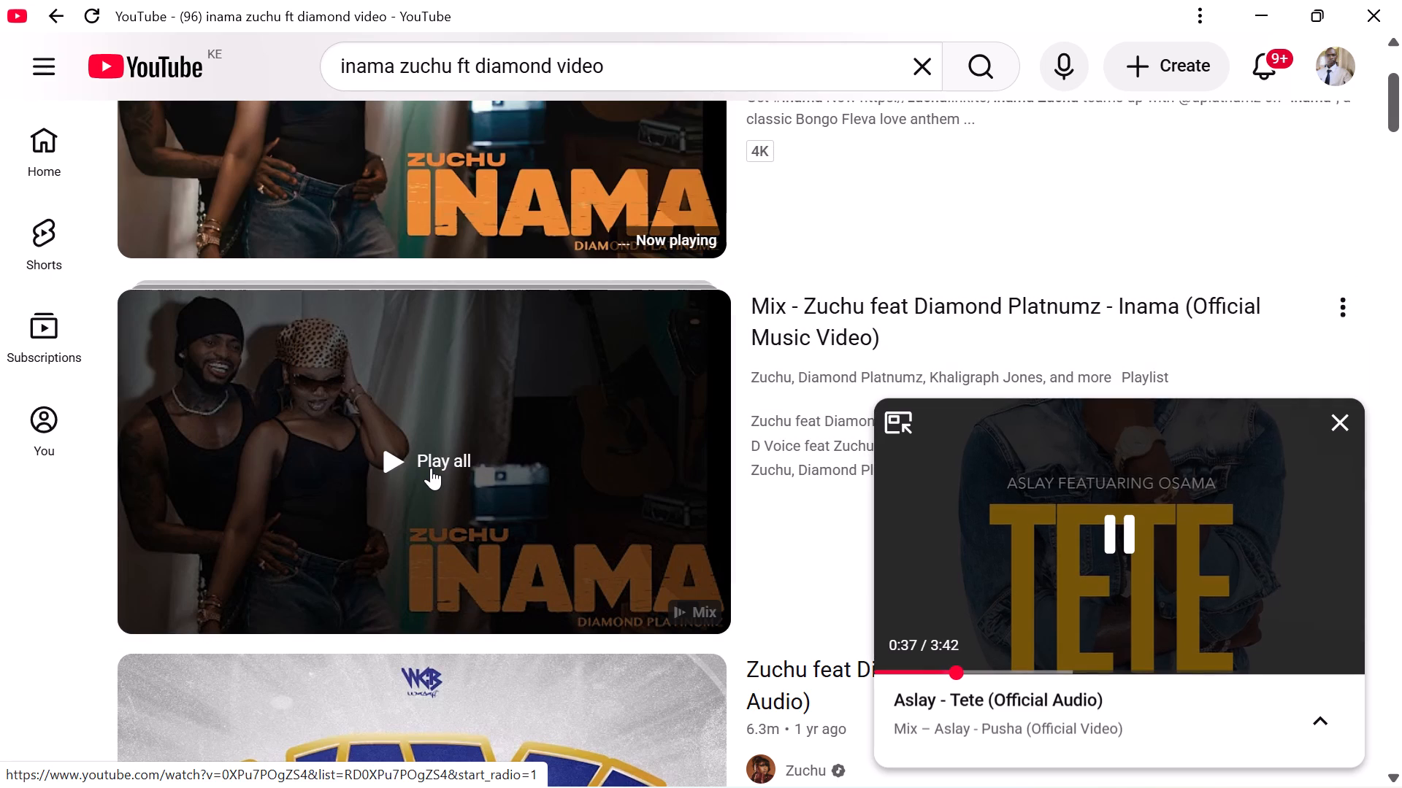
left_click(409, 451)
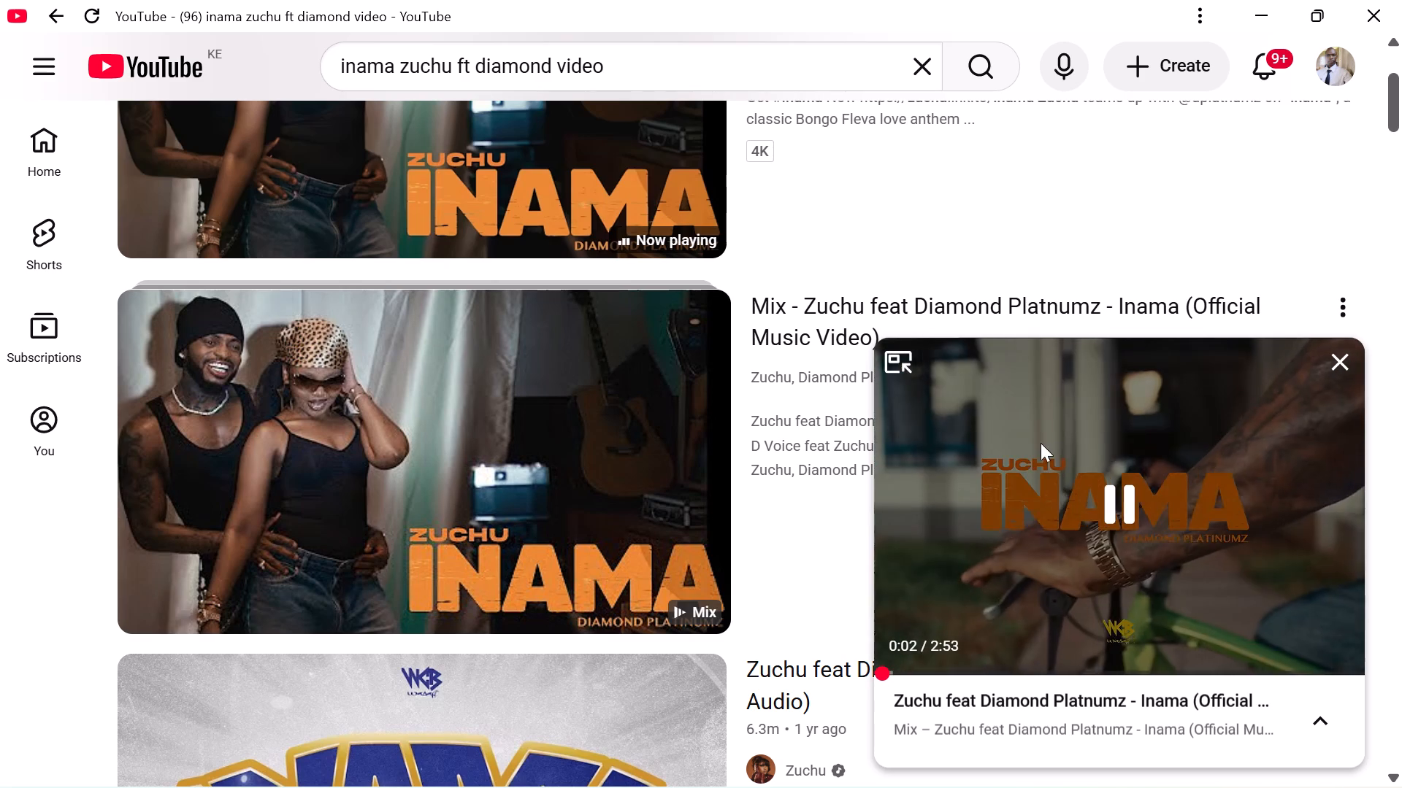
left_click(910, 375)
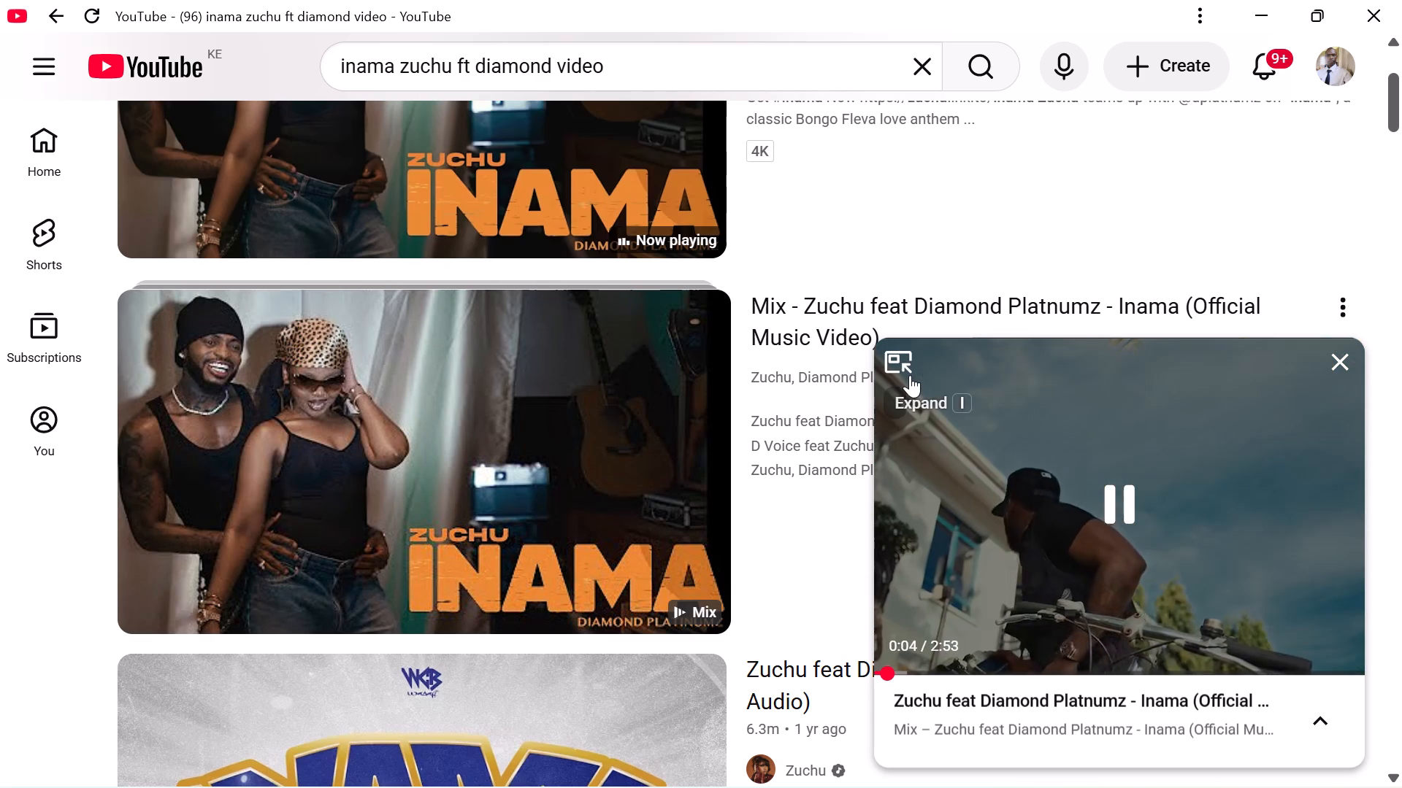
left_click(894, 368)
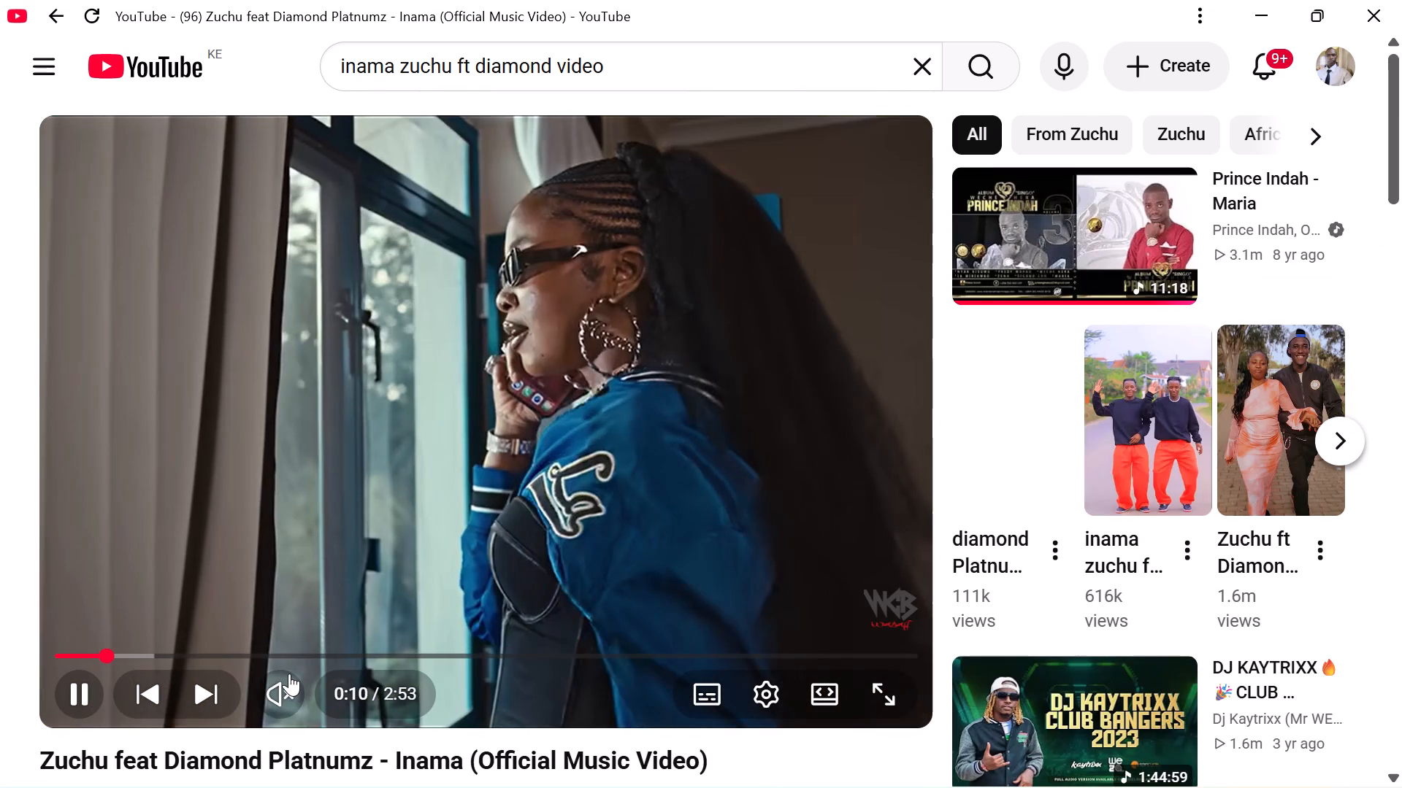
left_click(283, 683)
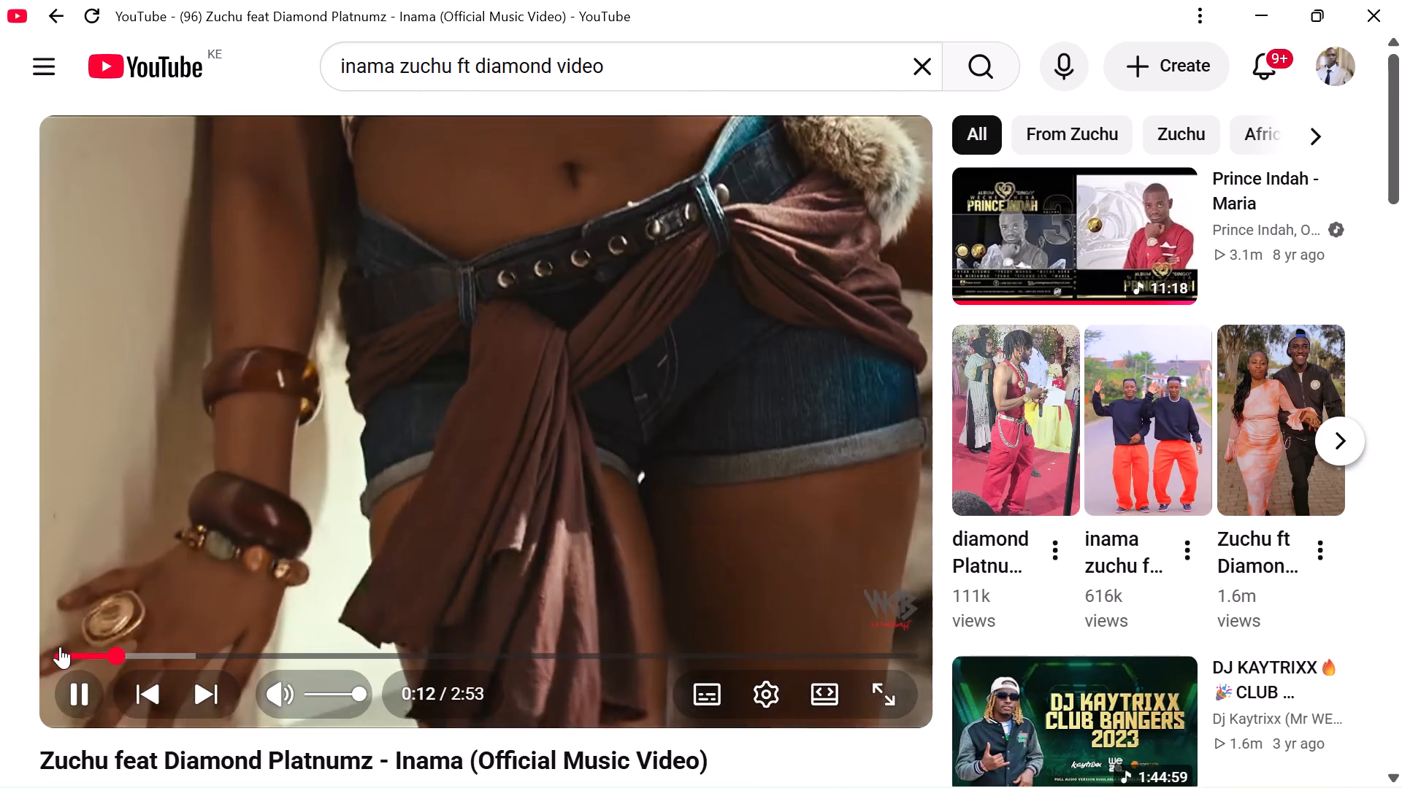
left_click(60, 646)
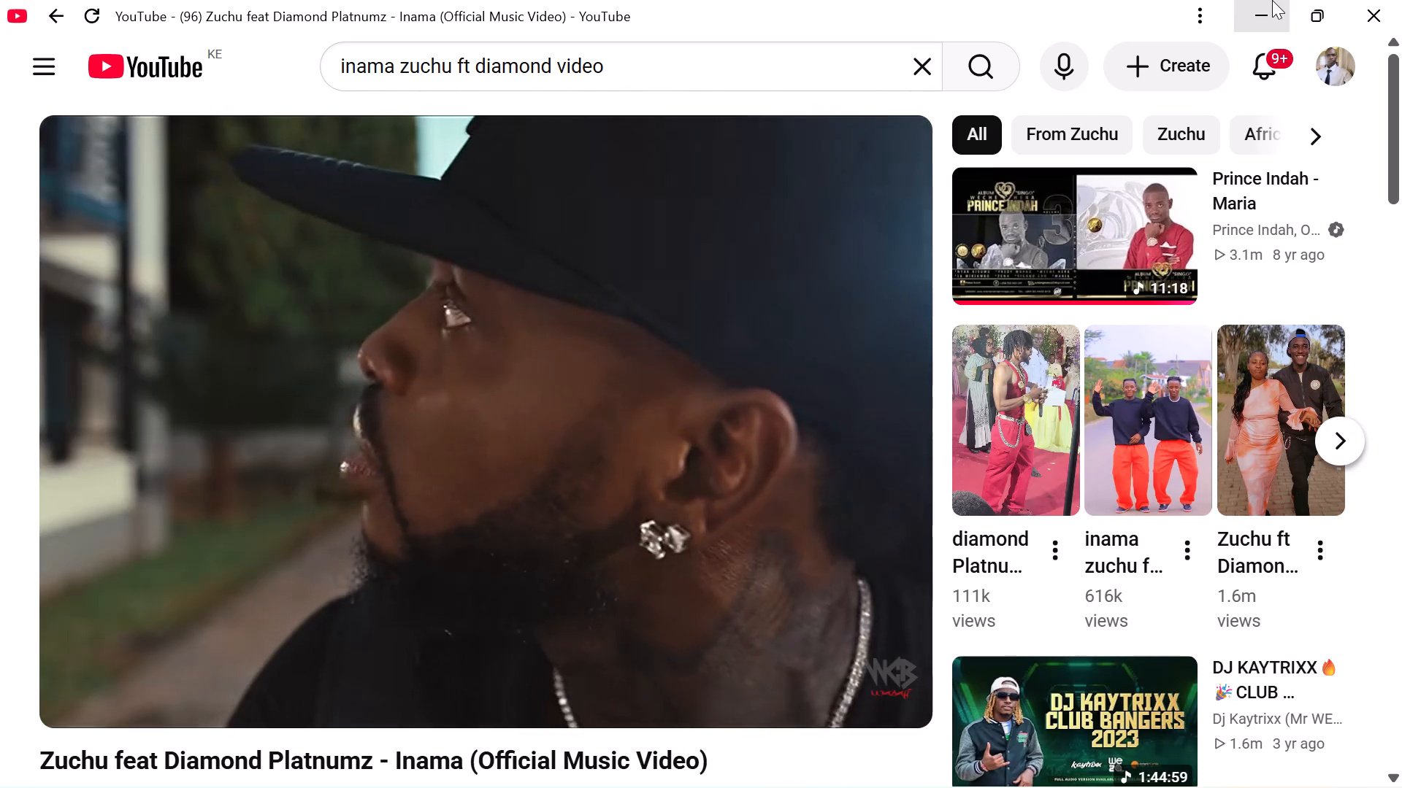
Switch back to the Excel workbook and continue the NAME column in cells A17 to A20 with CHILLLY, SUZZANE, OMONDI and MARCO.
left_click(1272, 0)
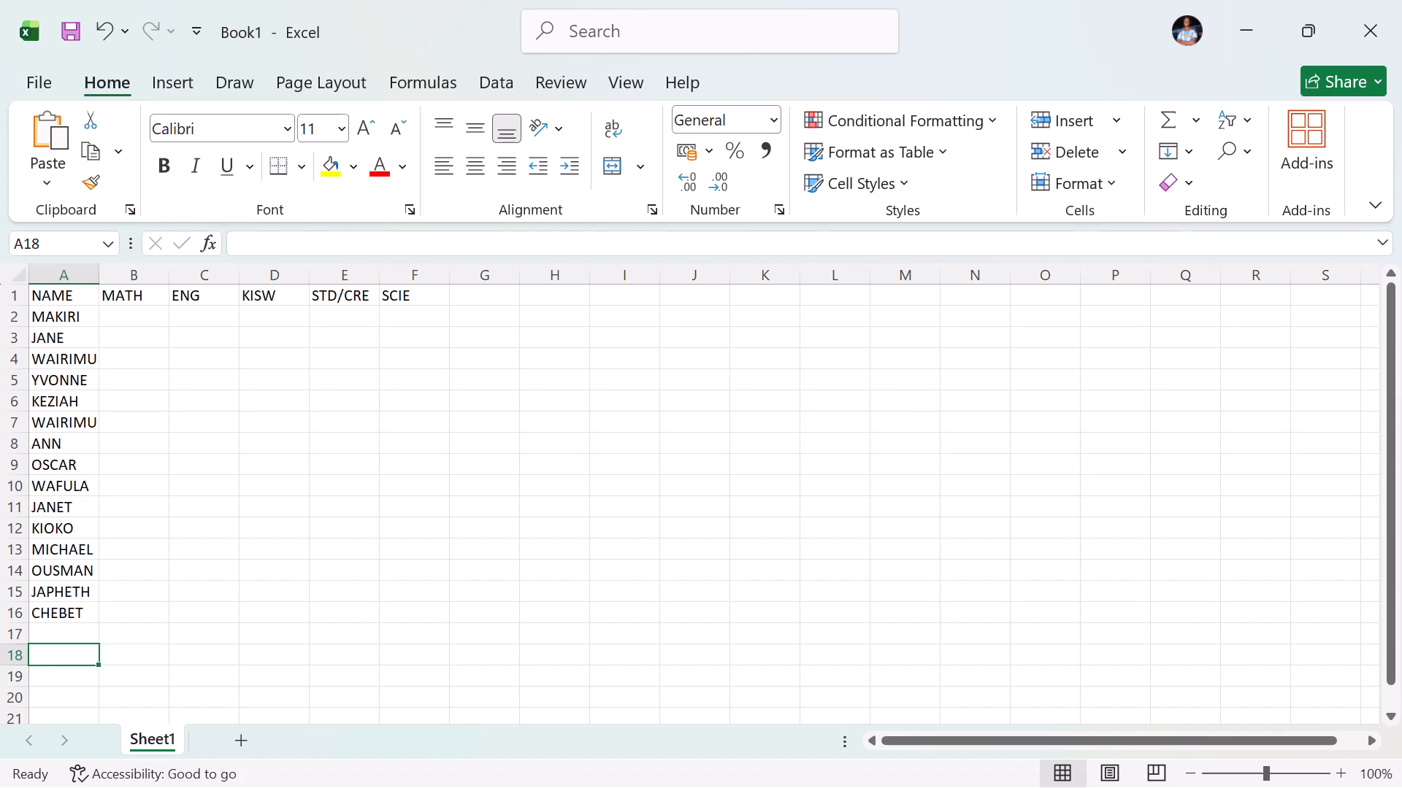
left_click(71, 633)
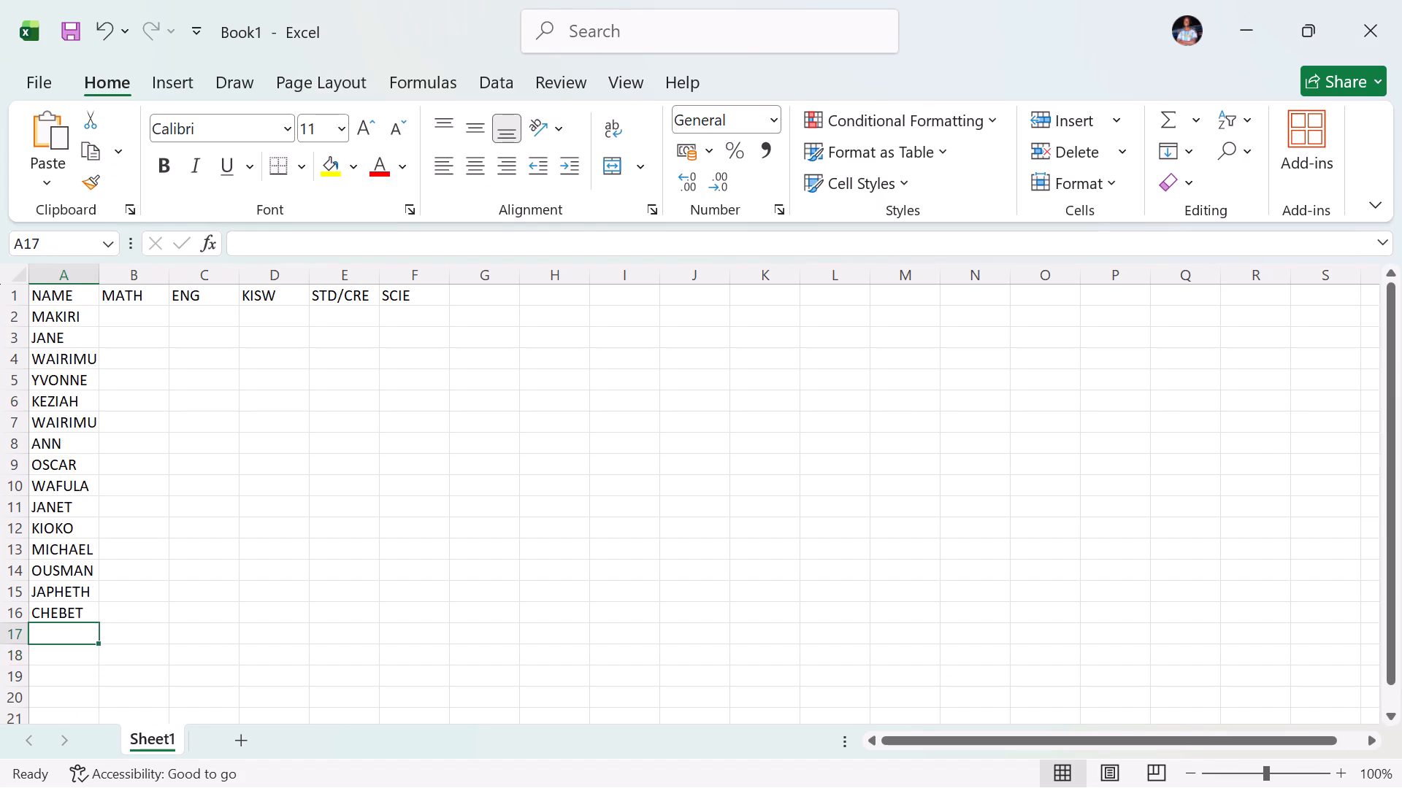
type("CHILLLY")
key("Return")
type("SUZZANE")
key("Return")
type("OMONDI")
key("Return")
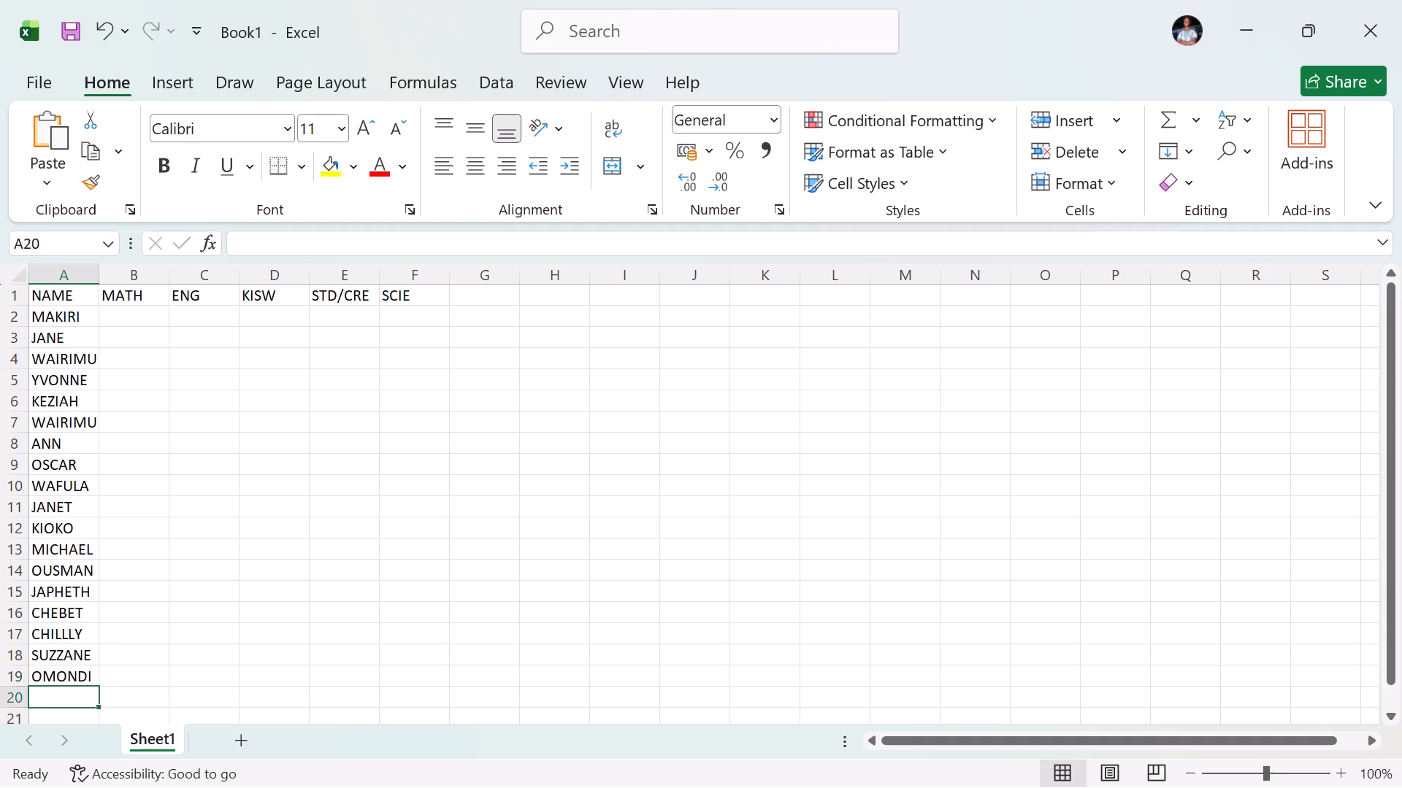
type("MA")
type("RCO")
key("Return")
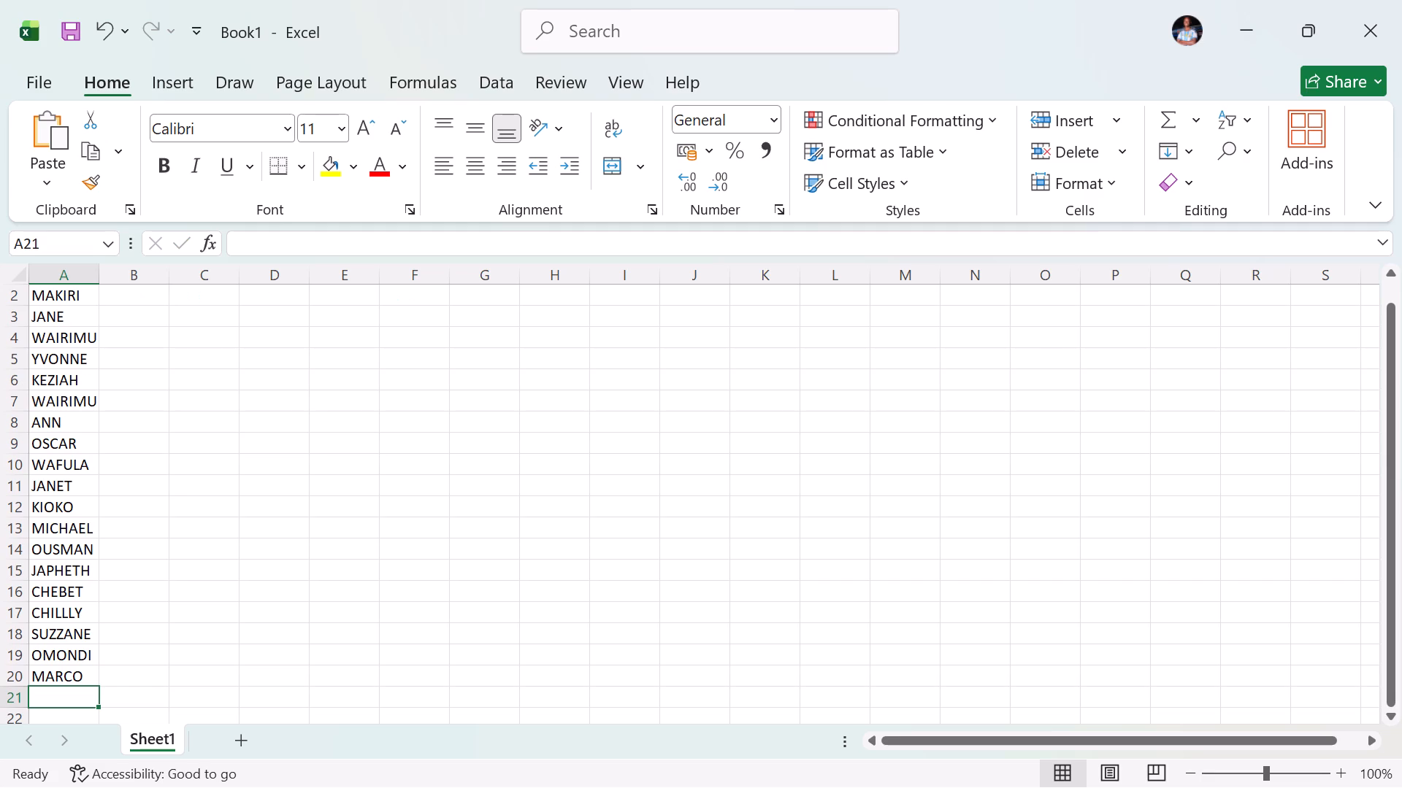
Continue the NAME column in cells A21 to A24 with OLUOCH, ALBRIGHT, OTIENO and ZUCHU.
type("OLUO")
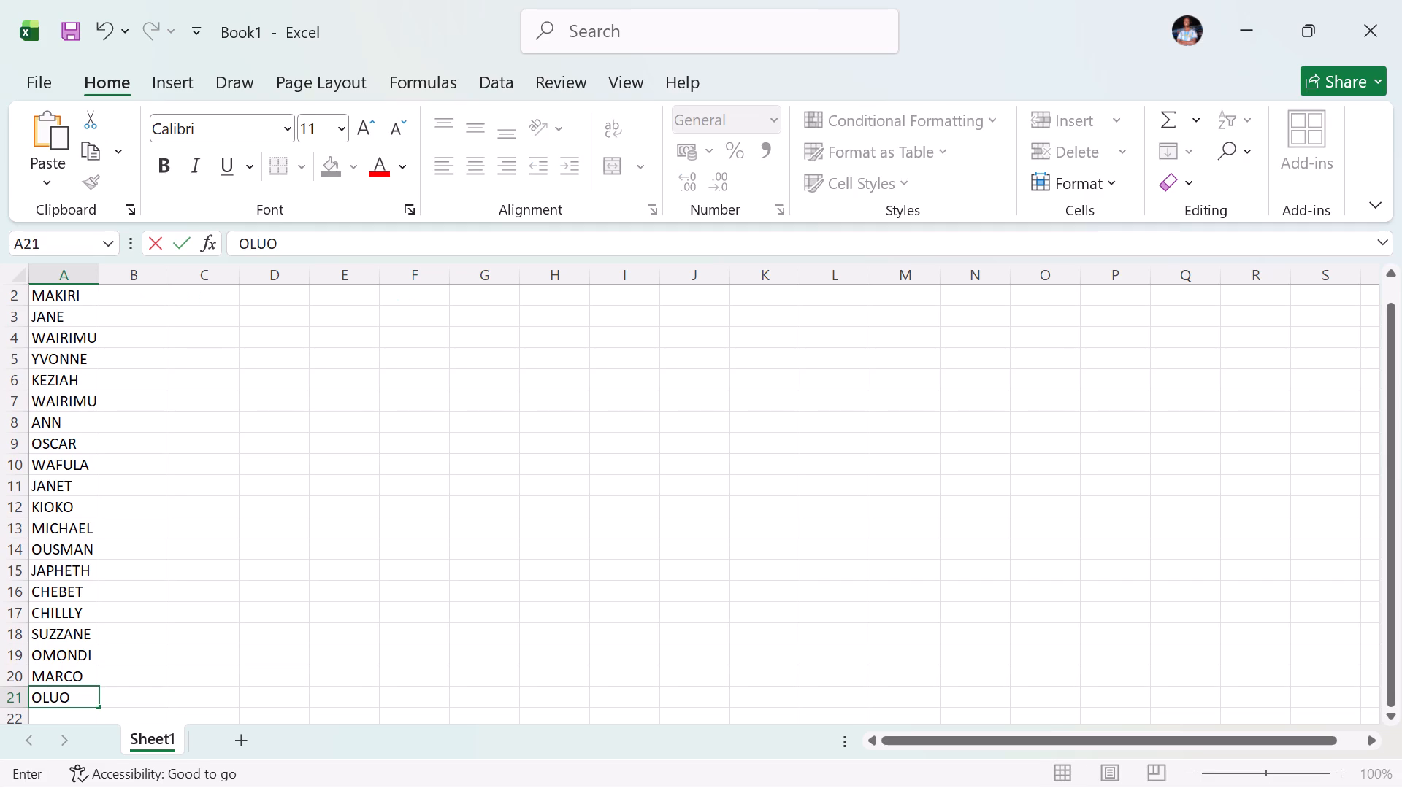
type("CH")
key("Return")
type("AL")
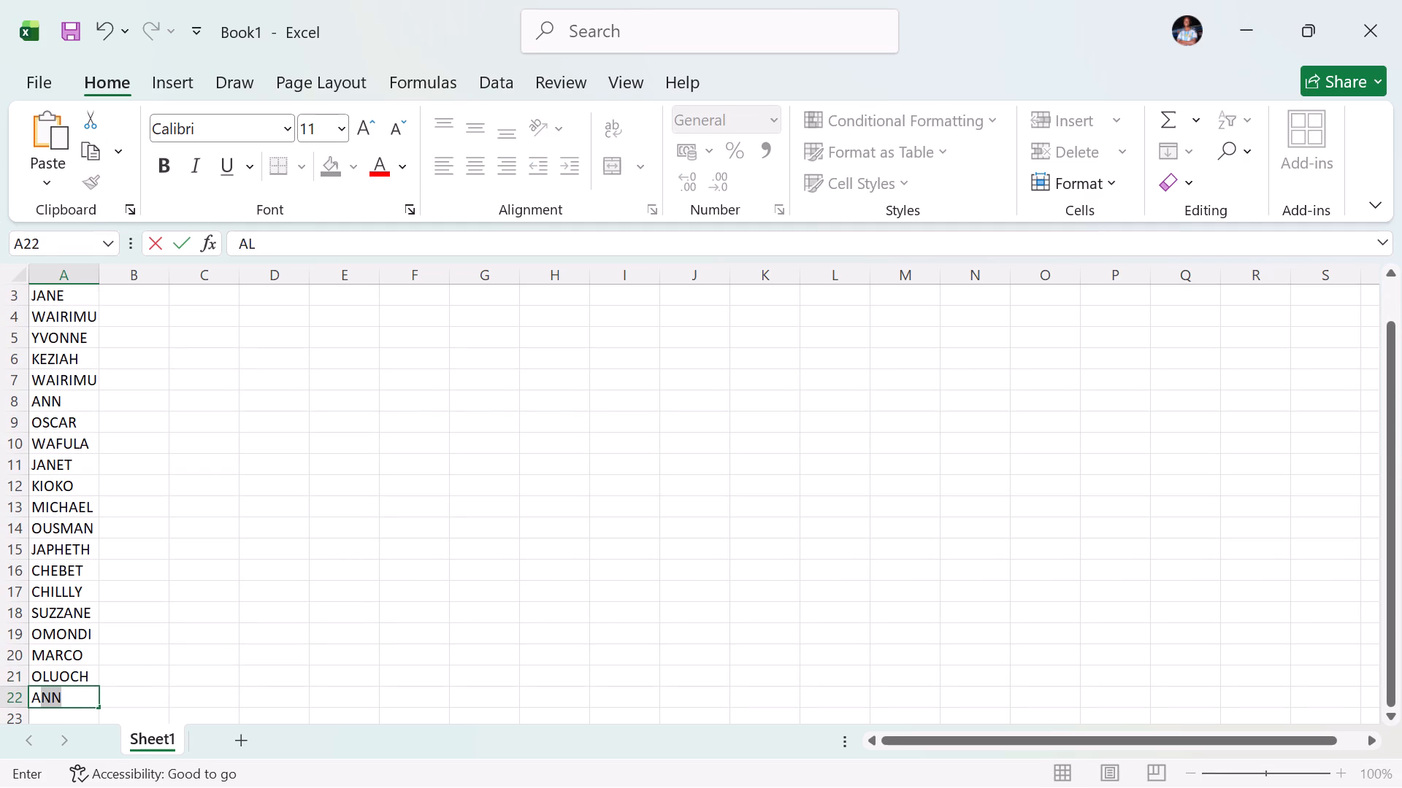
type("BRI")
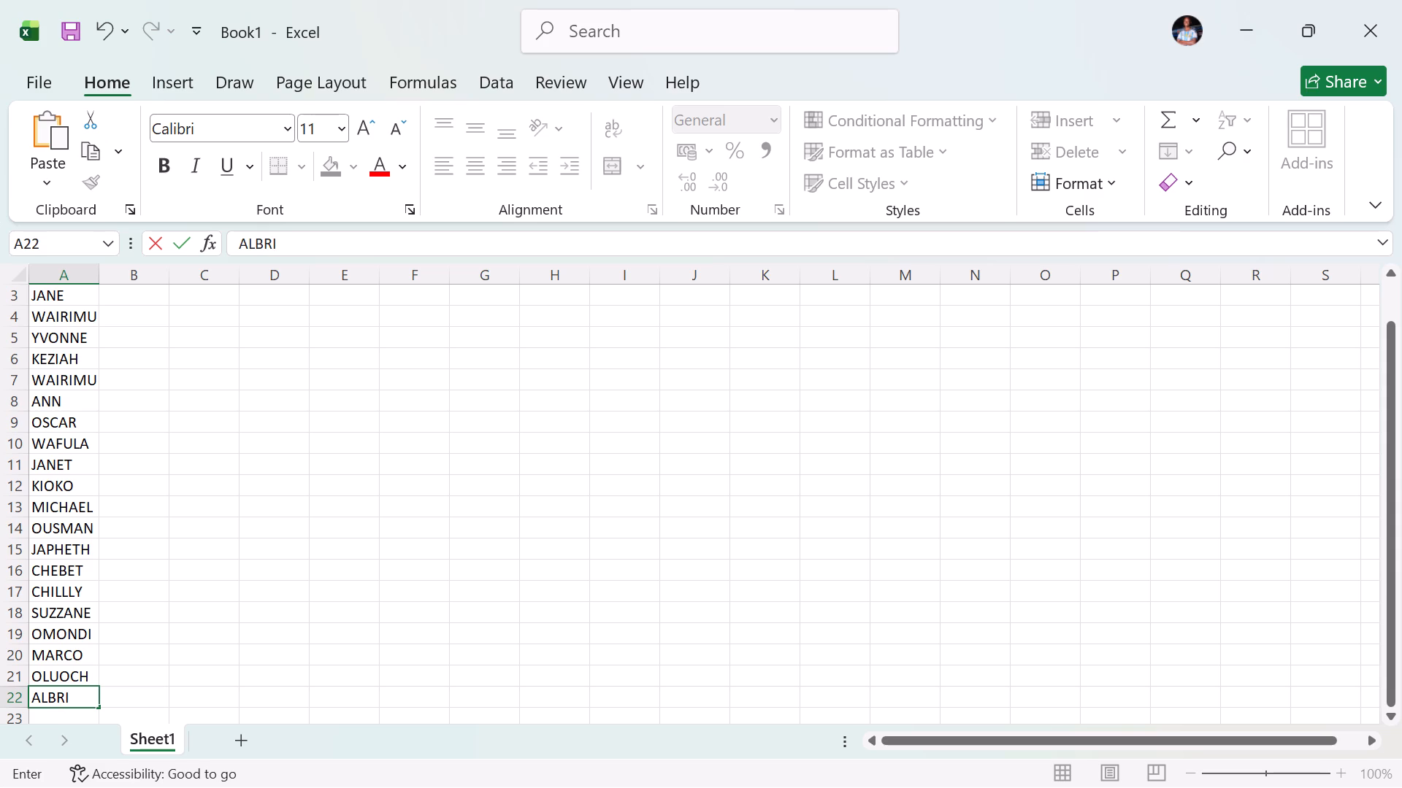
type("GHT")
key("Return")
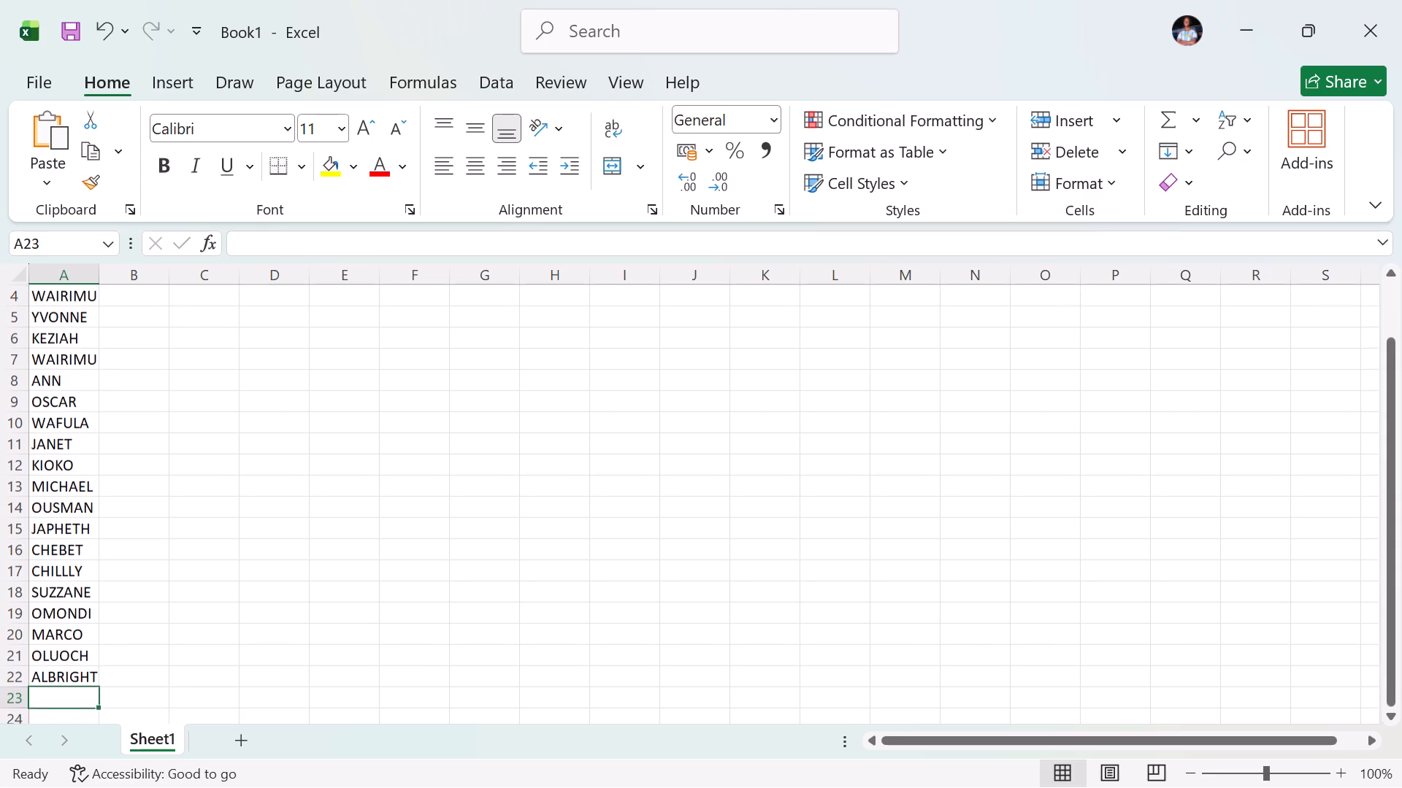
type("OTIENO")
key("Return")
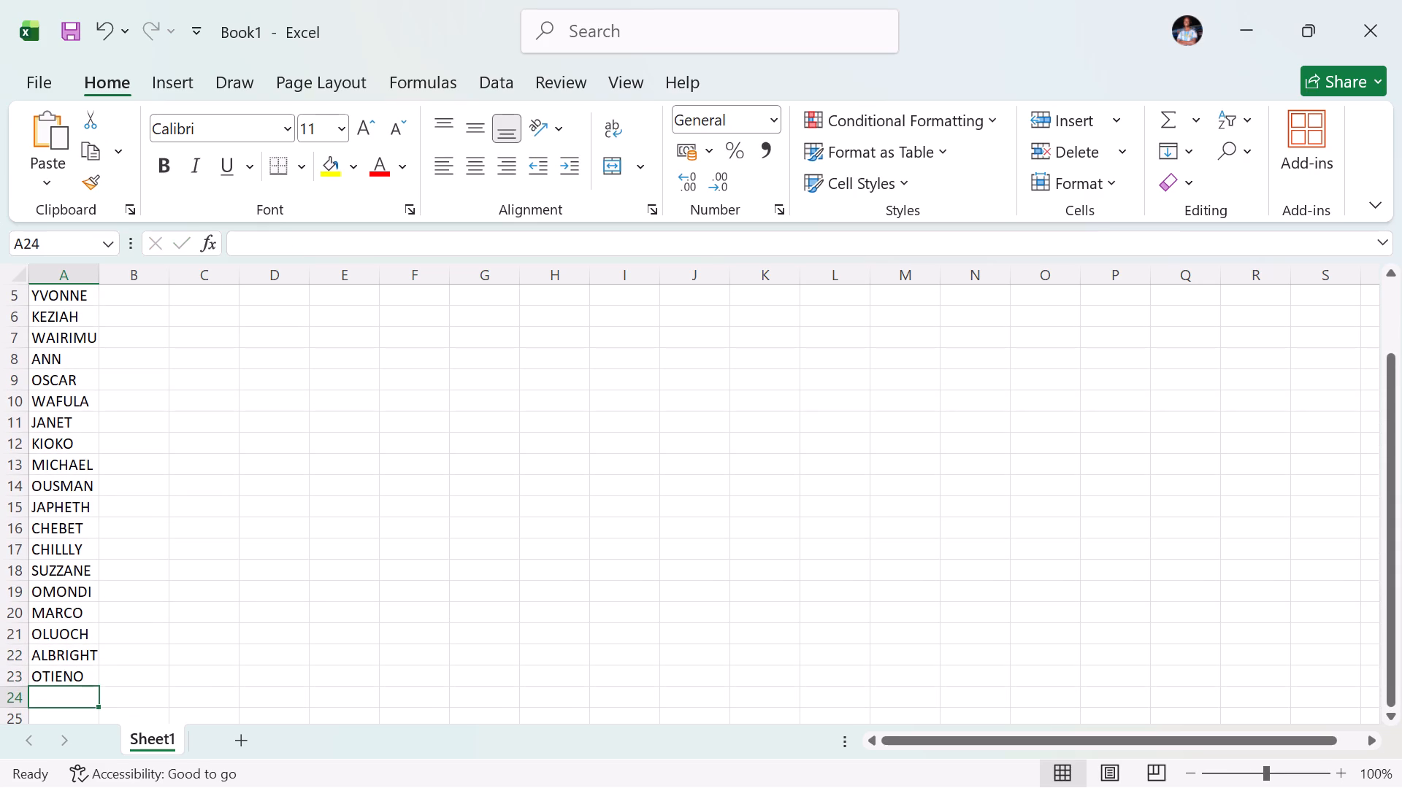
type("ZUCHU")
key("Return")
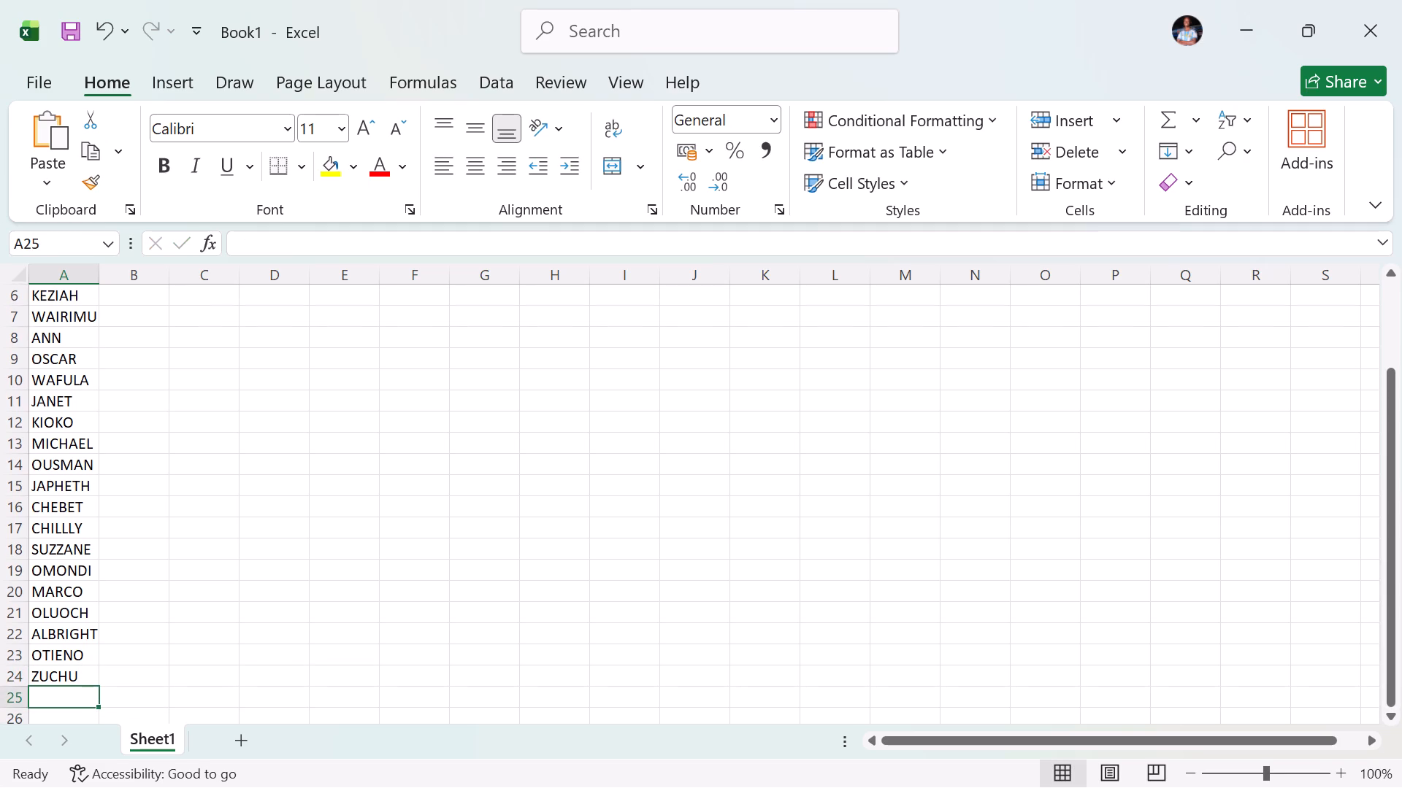
Continue the NAME column in cells A25 to A29 with ANNET, PRUDENCE, QUEEN, MAUREEN and SUZZANE.
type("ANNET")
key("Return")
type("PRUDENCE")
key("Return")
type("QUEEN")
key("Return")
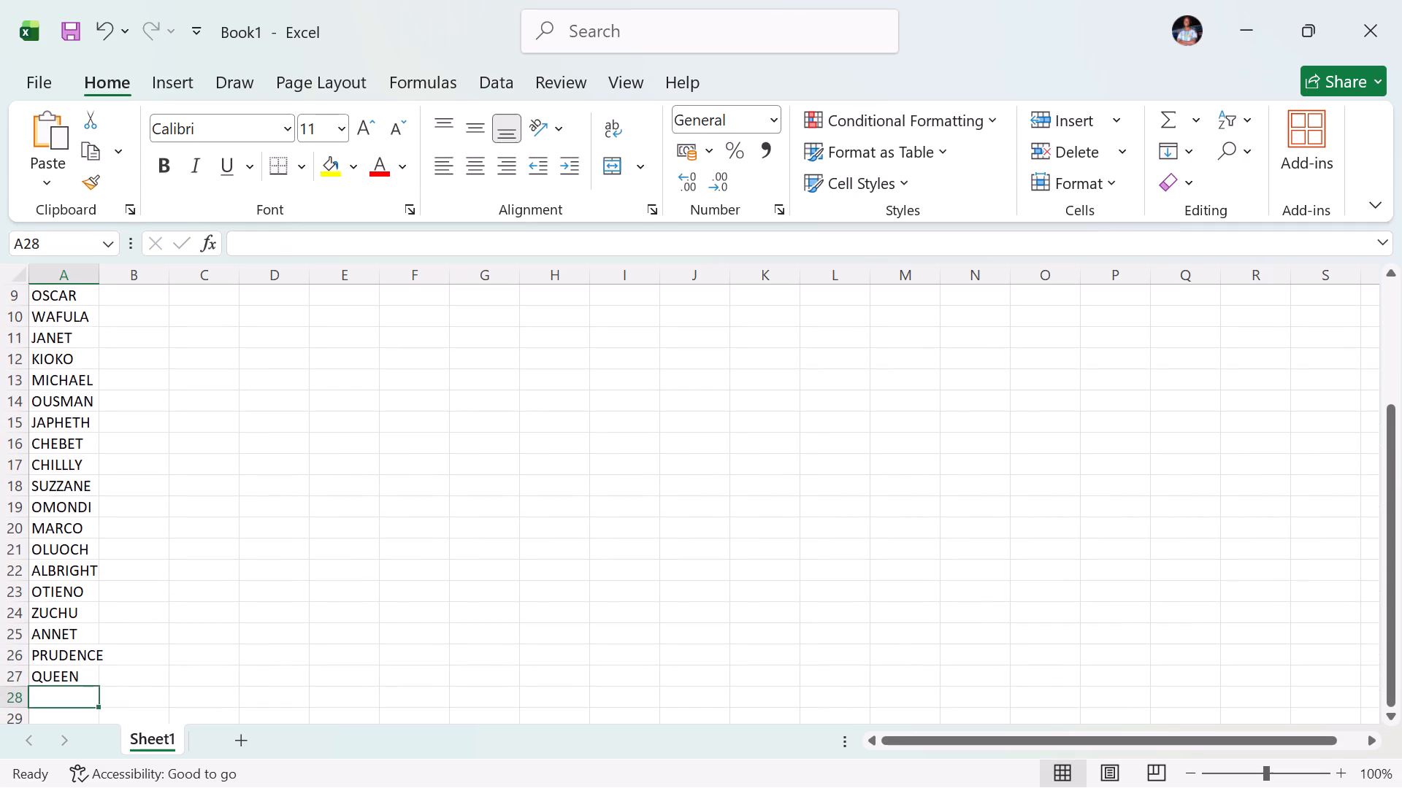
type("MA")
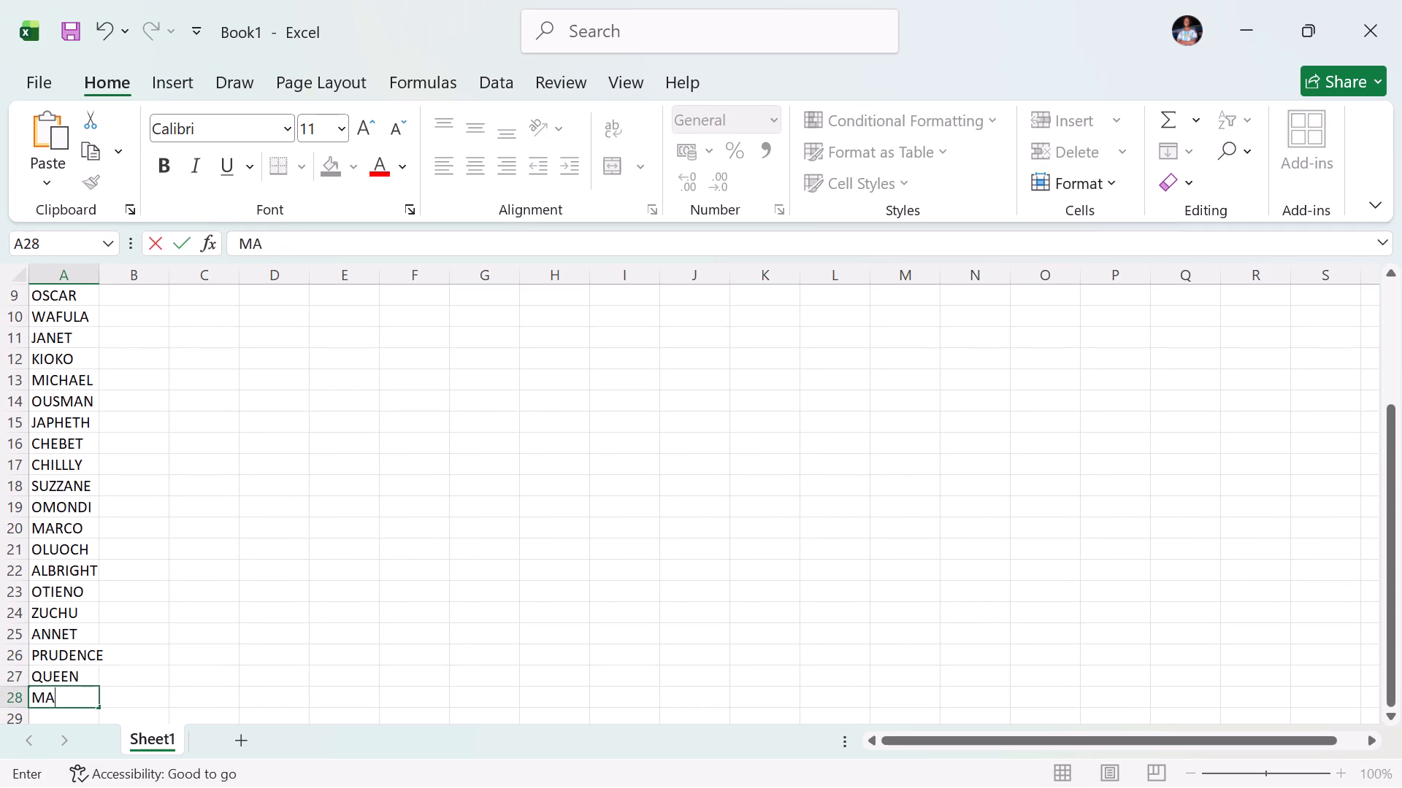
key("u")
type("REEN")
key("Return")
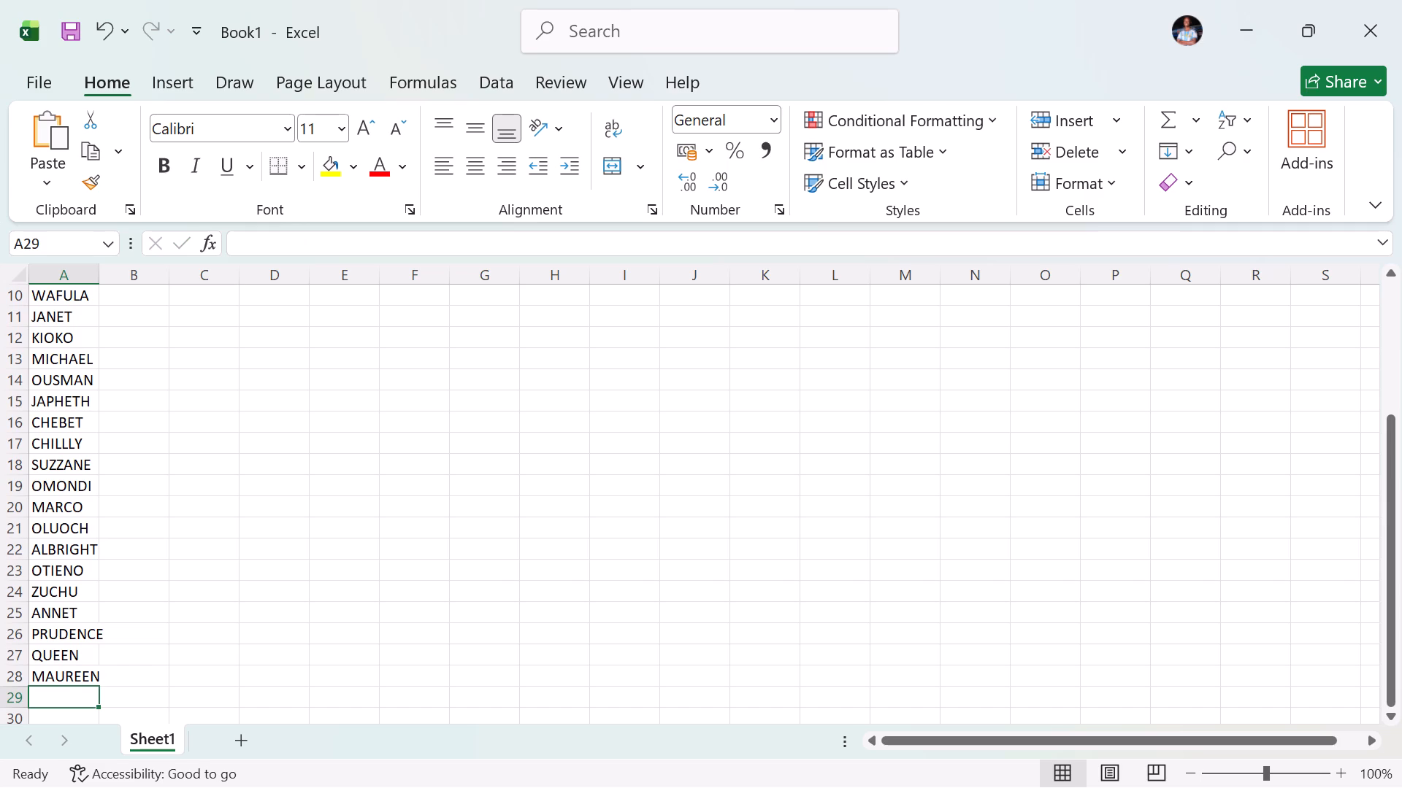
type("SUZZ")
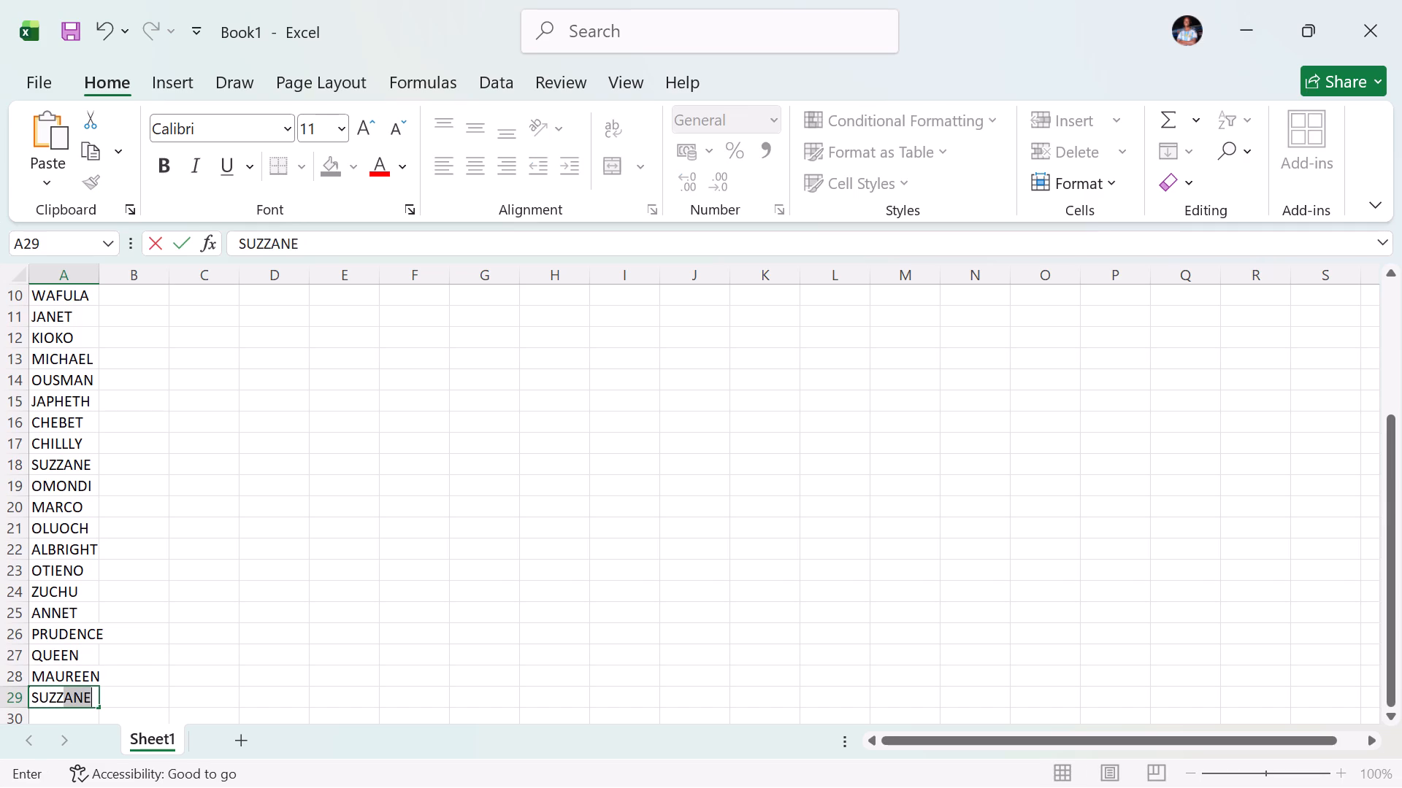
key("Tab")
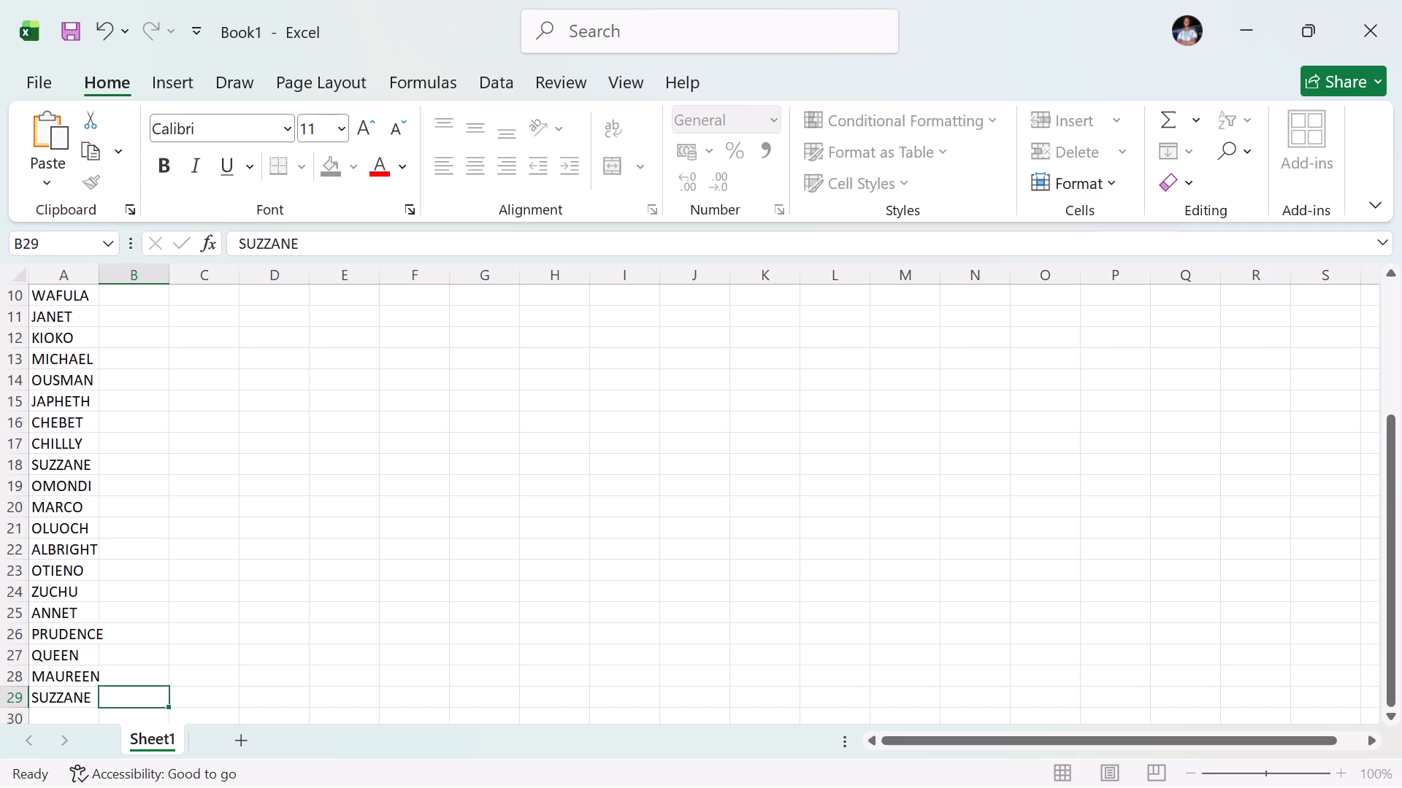
Continue the NAME column in cells A30 to A32 with STACY, CLARIS and STEVE.
scroll(134, 635, "down", 1)
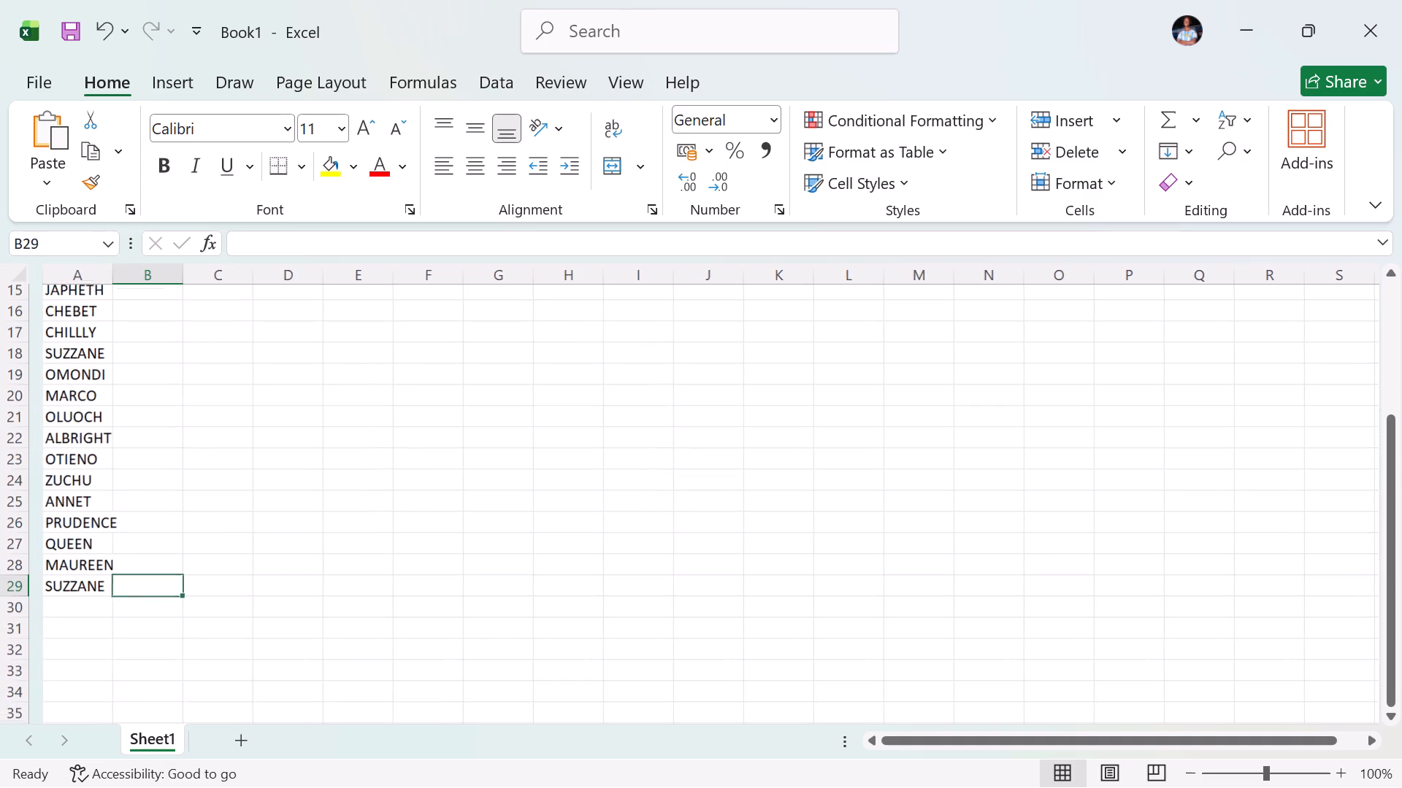
scroll(134, 635, "down", 3)
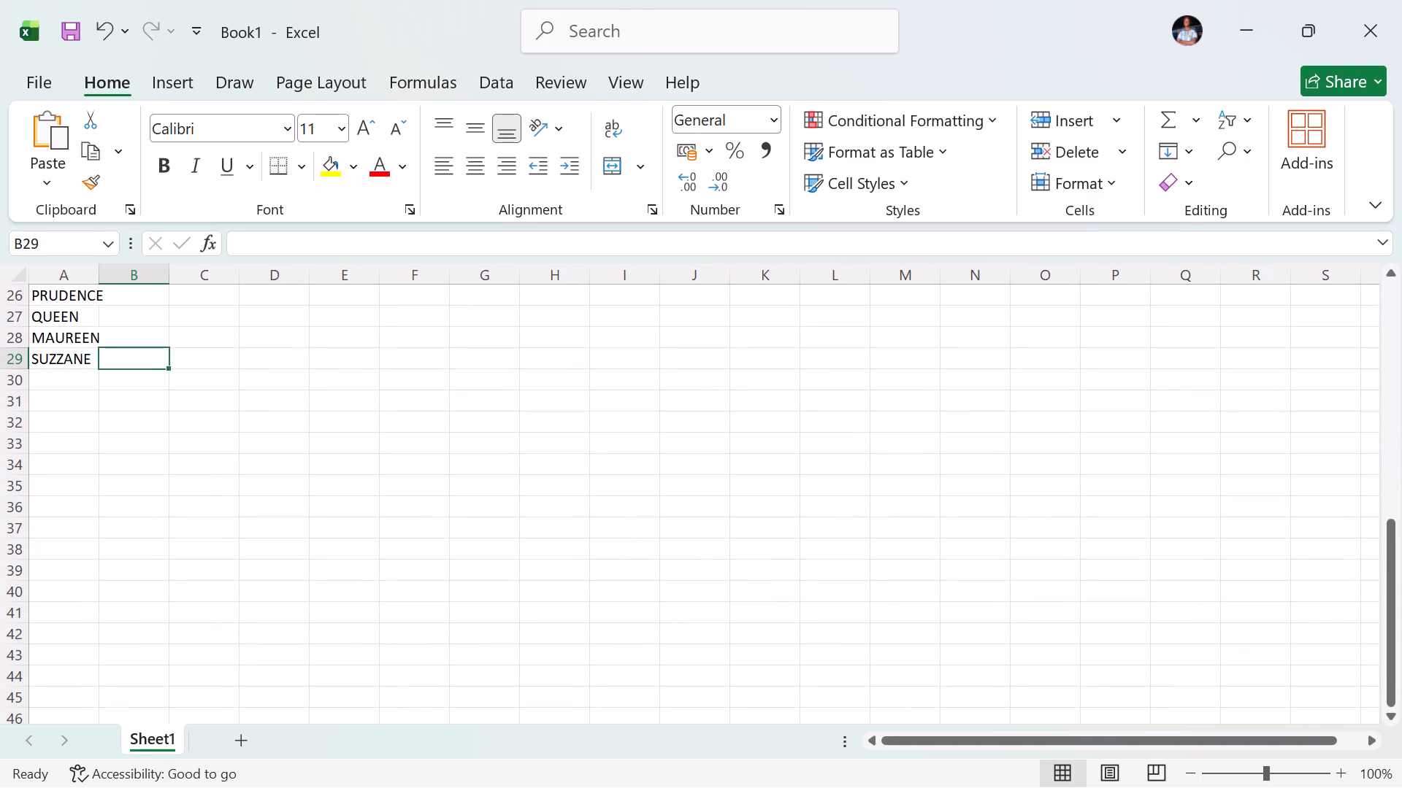
left_click(55, 379)
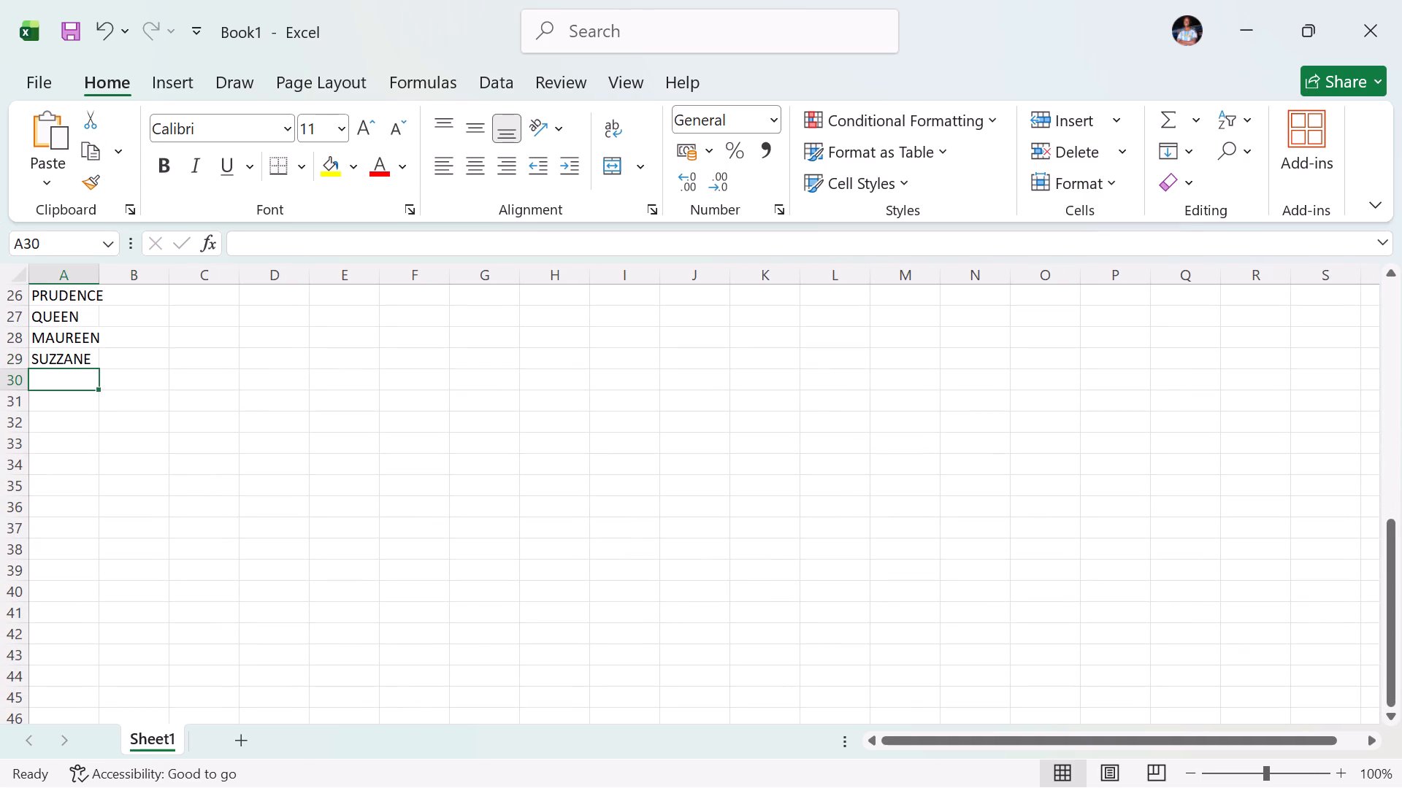
scroll(55, 379, "down", 1)
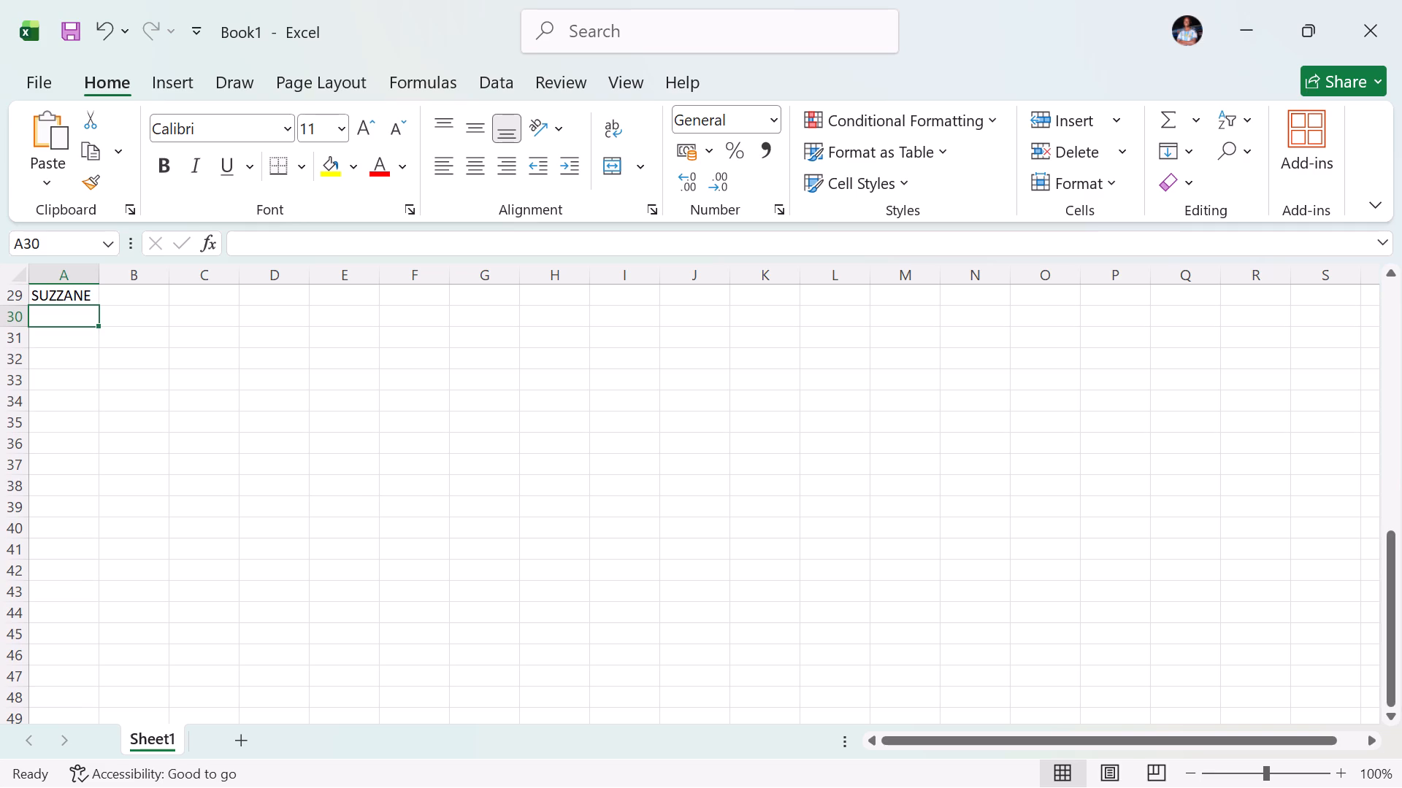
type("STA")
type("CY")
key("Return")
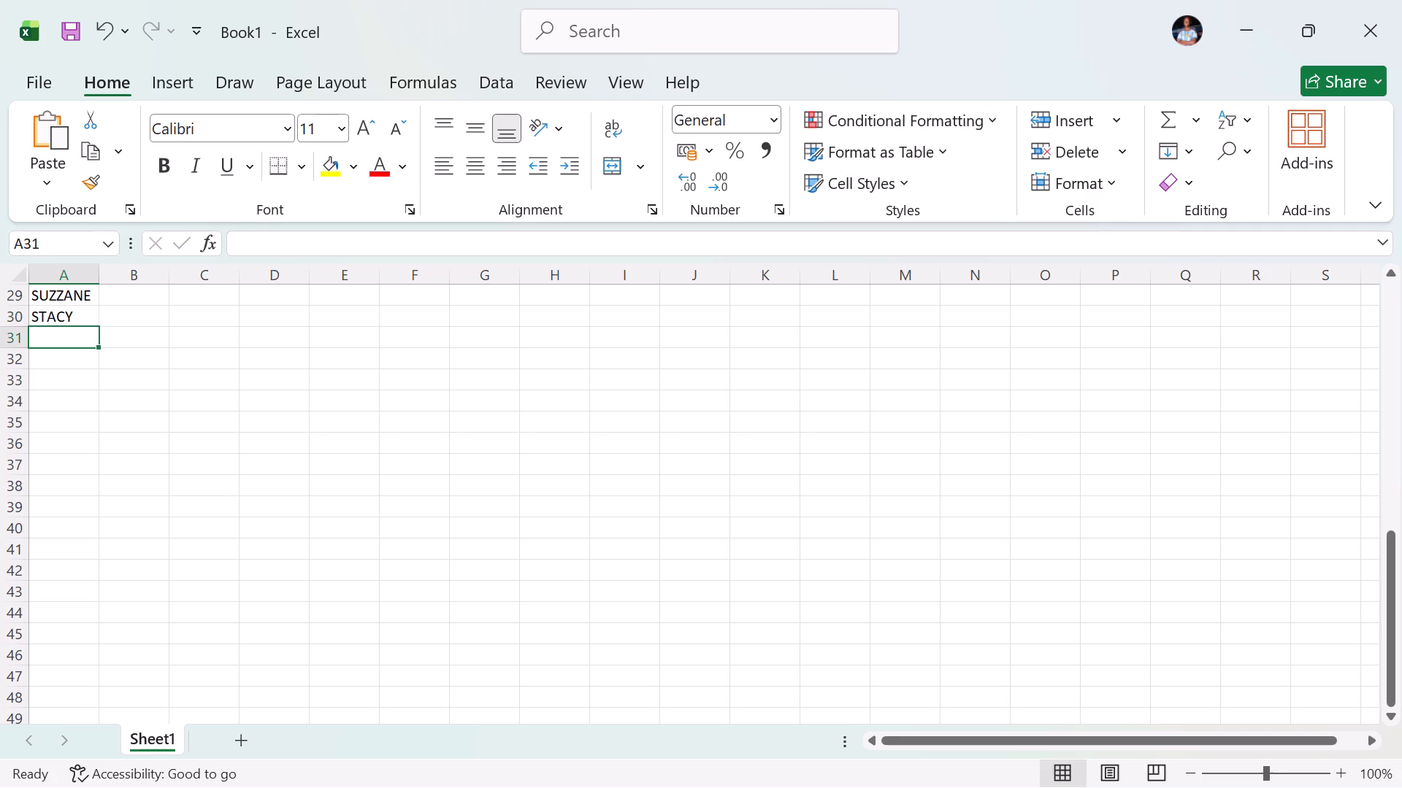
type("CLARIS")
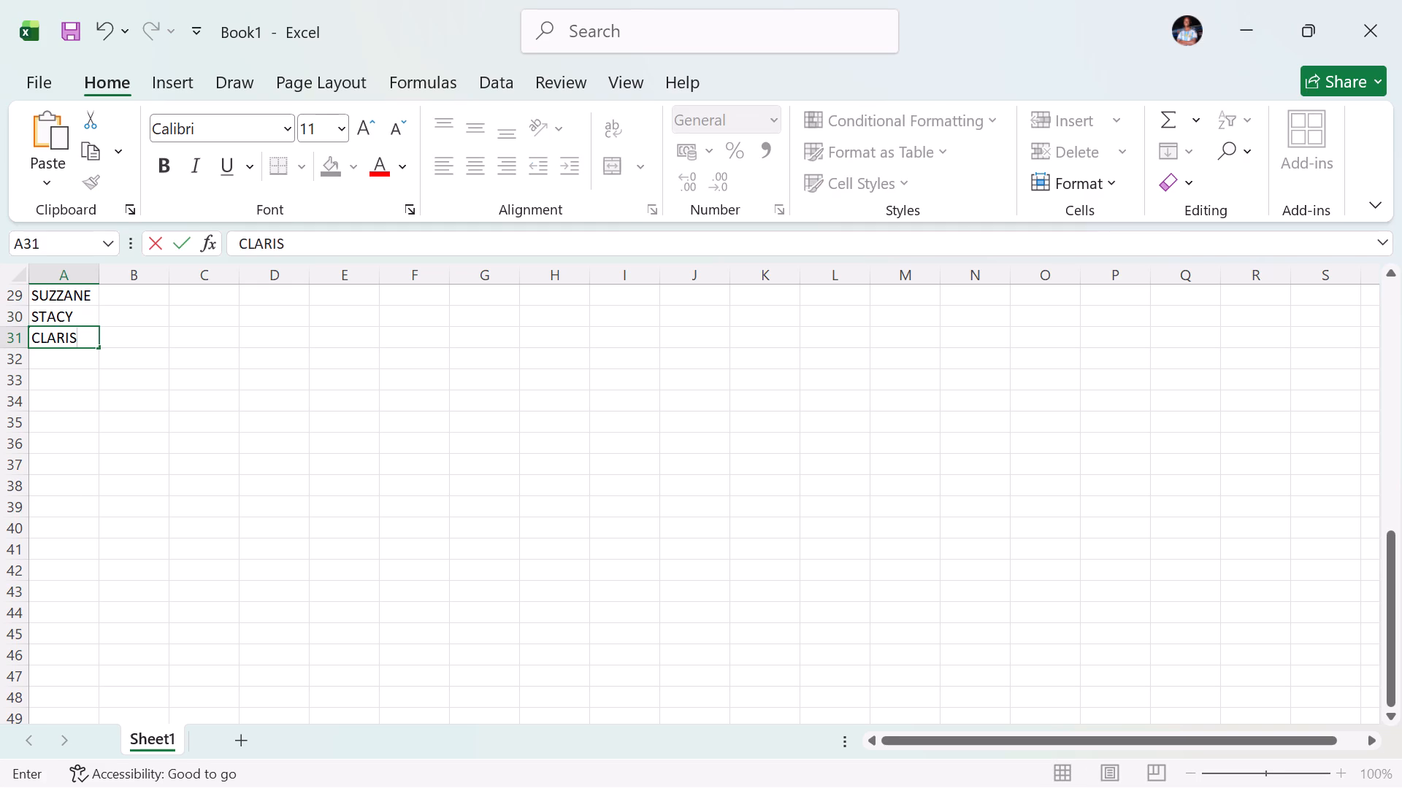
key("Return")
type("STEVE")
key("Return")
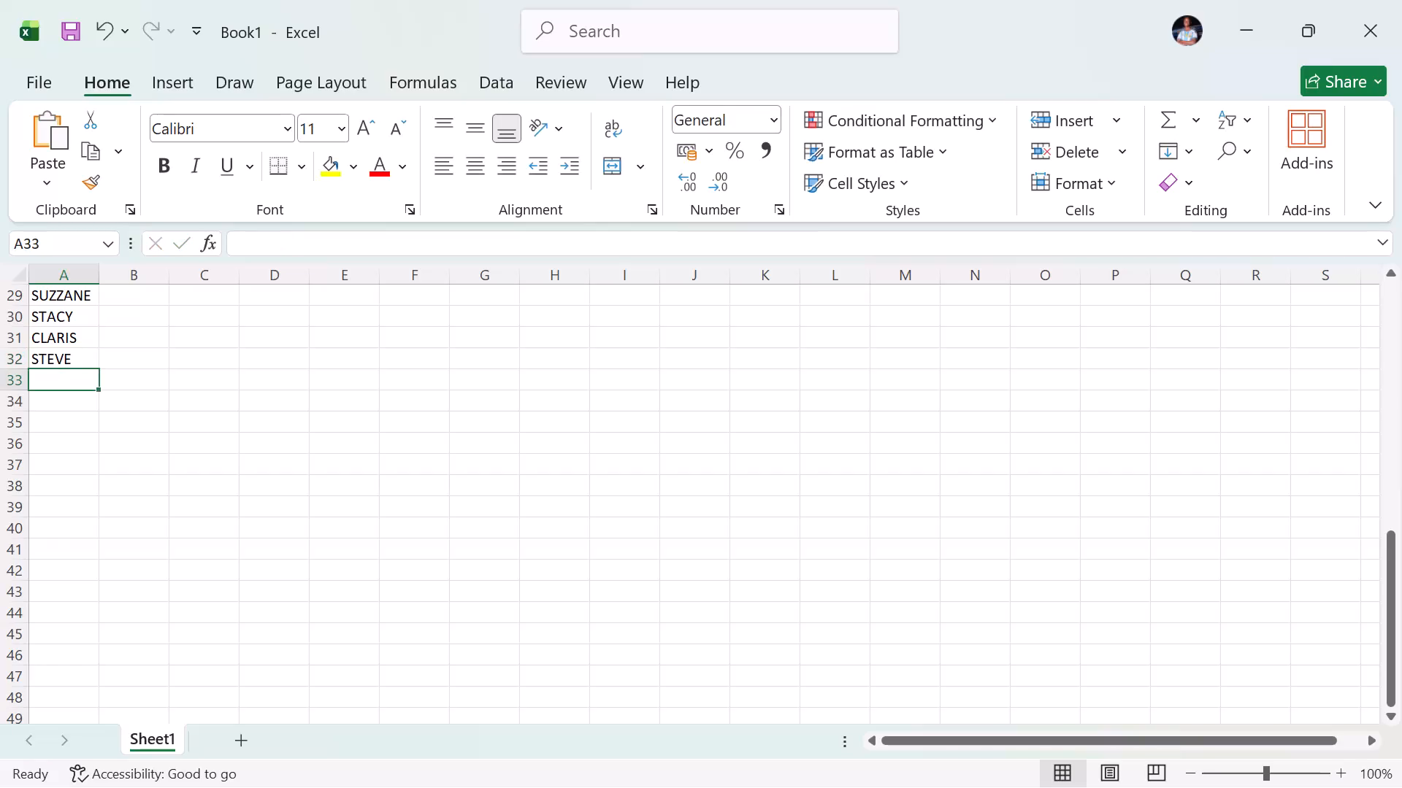
Continue the NAME column in cells A33 to A37 with TONNY, MERINO, BEYONCE, CLARE and SIMION.
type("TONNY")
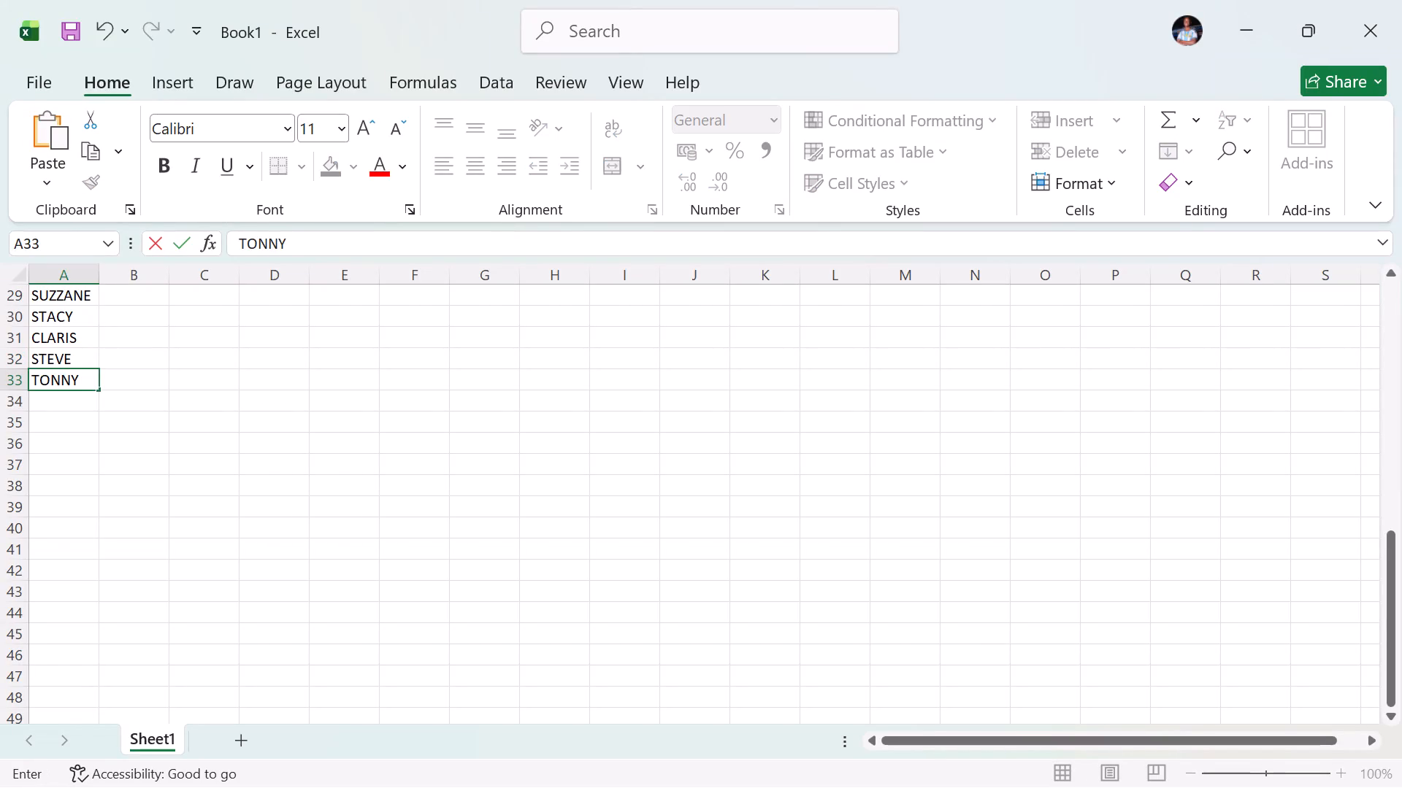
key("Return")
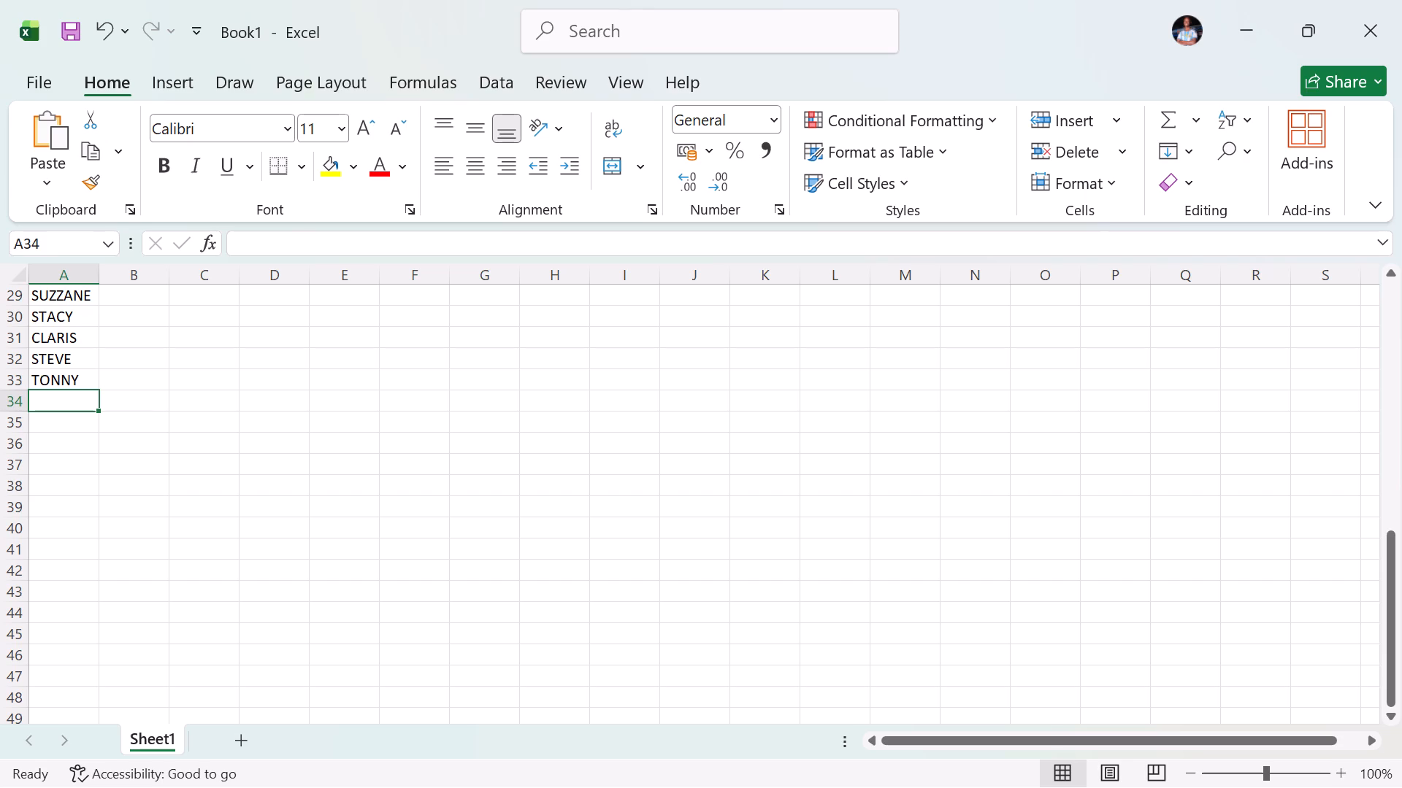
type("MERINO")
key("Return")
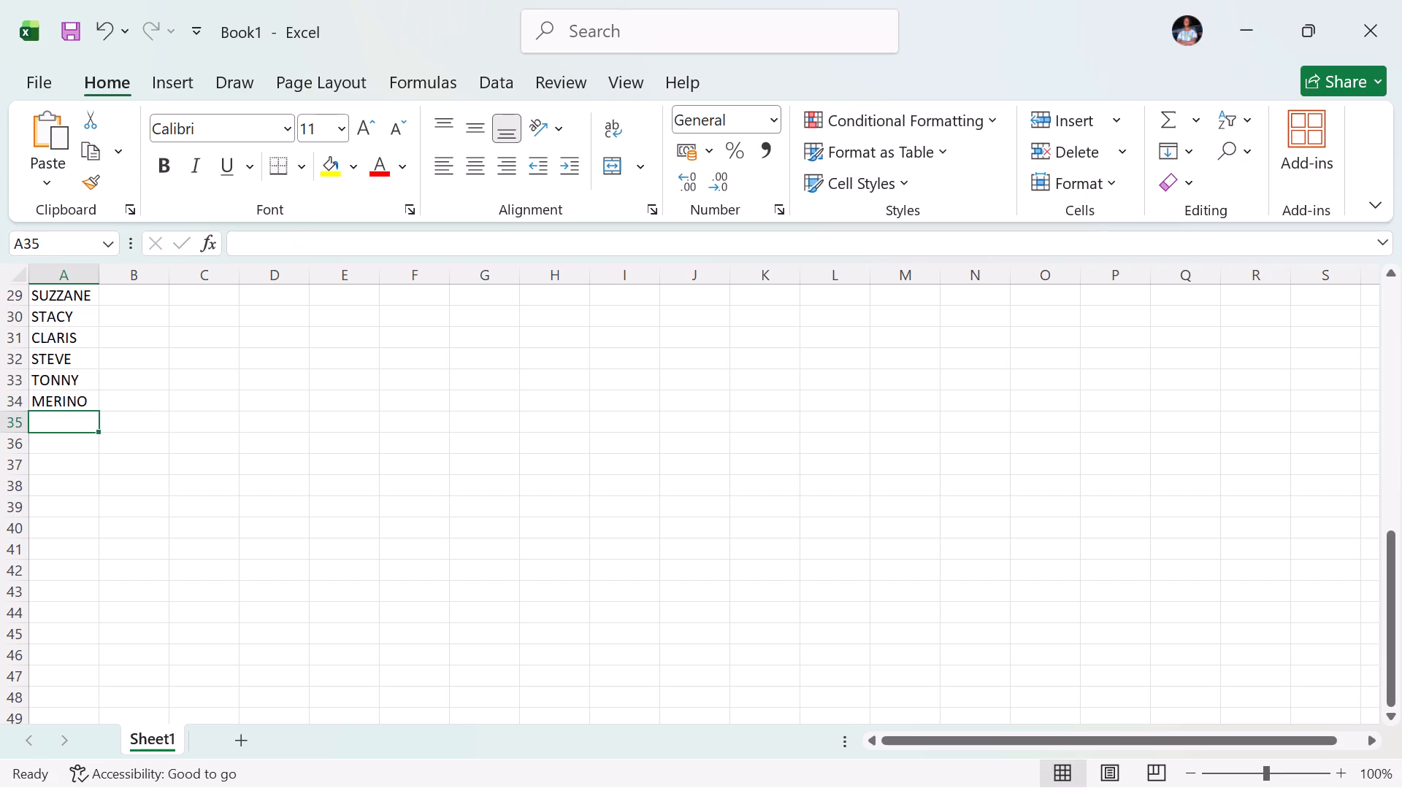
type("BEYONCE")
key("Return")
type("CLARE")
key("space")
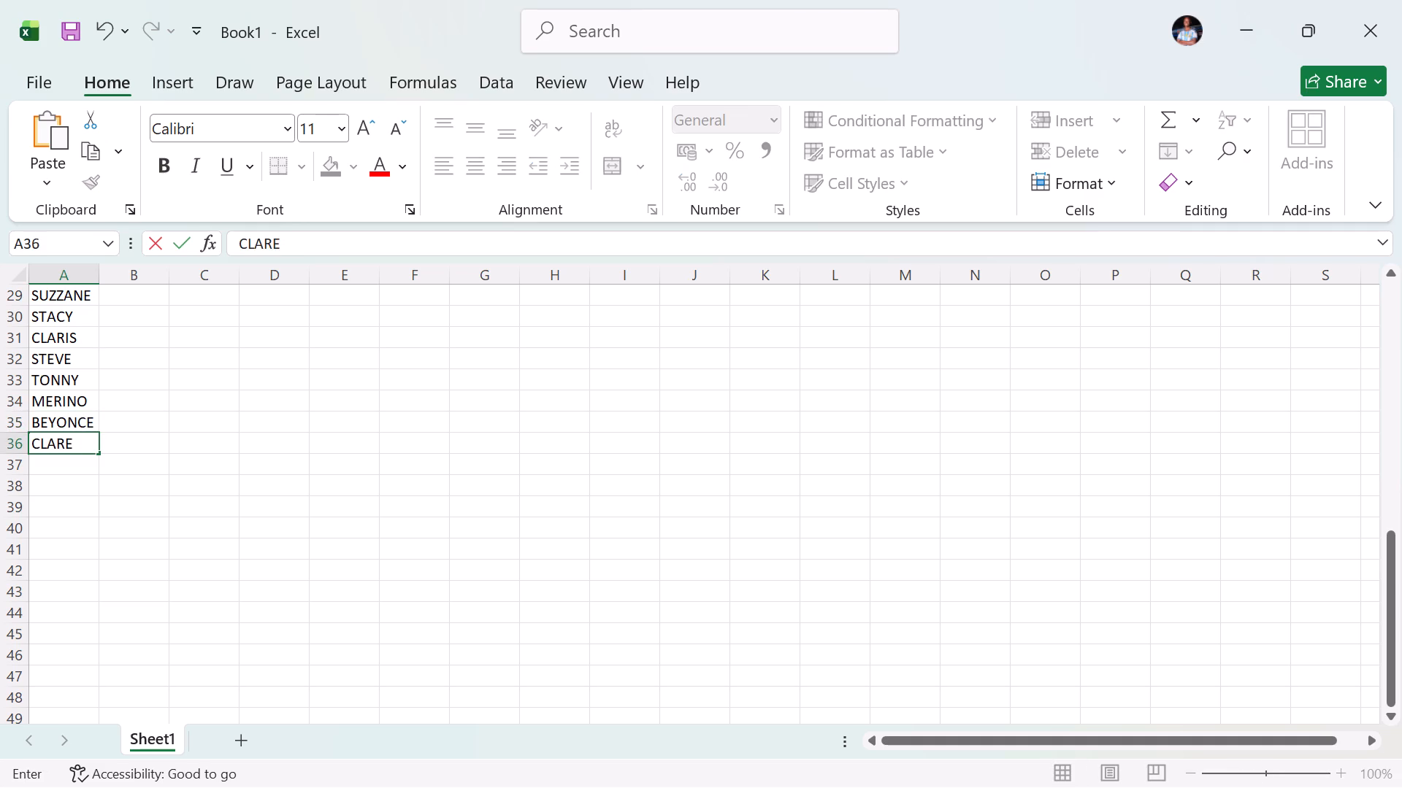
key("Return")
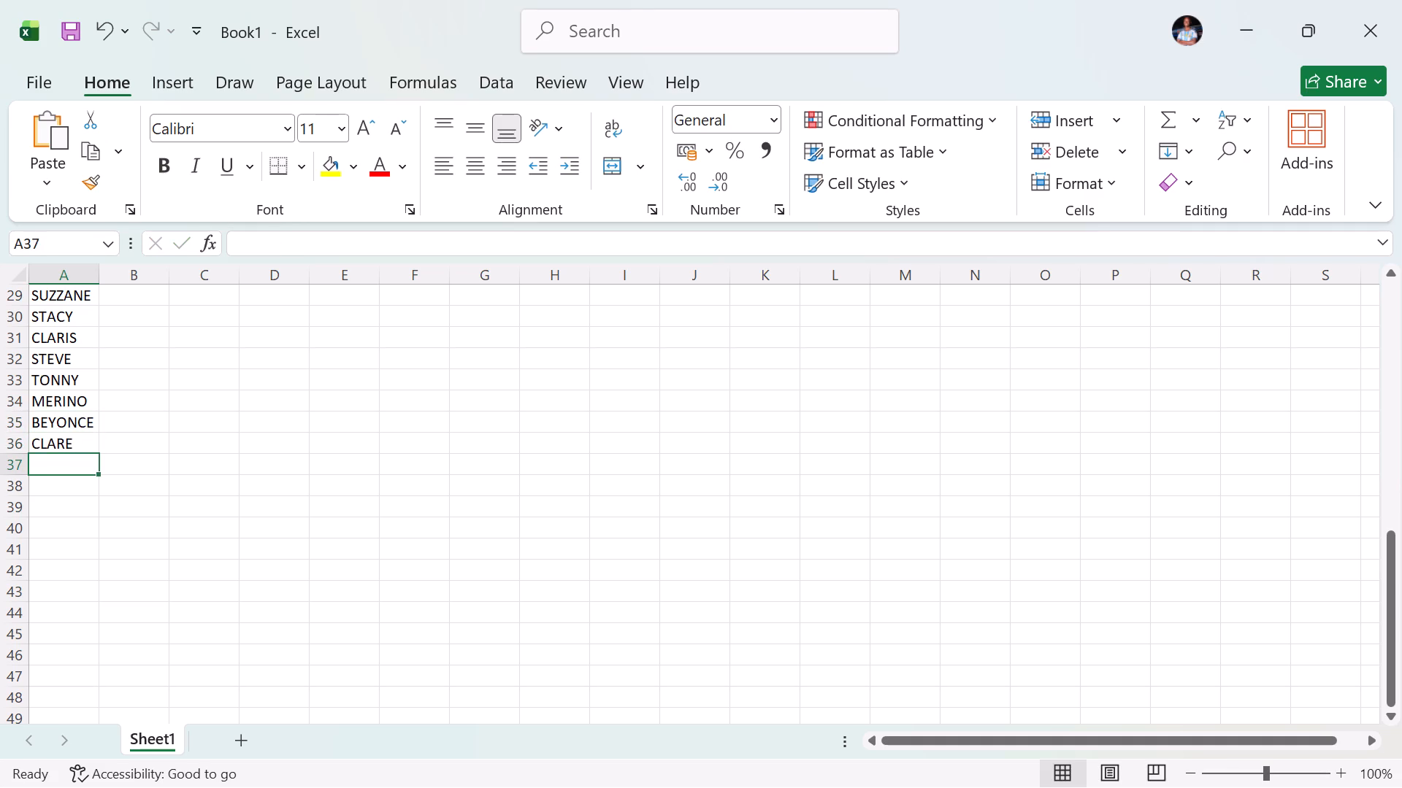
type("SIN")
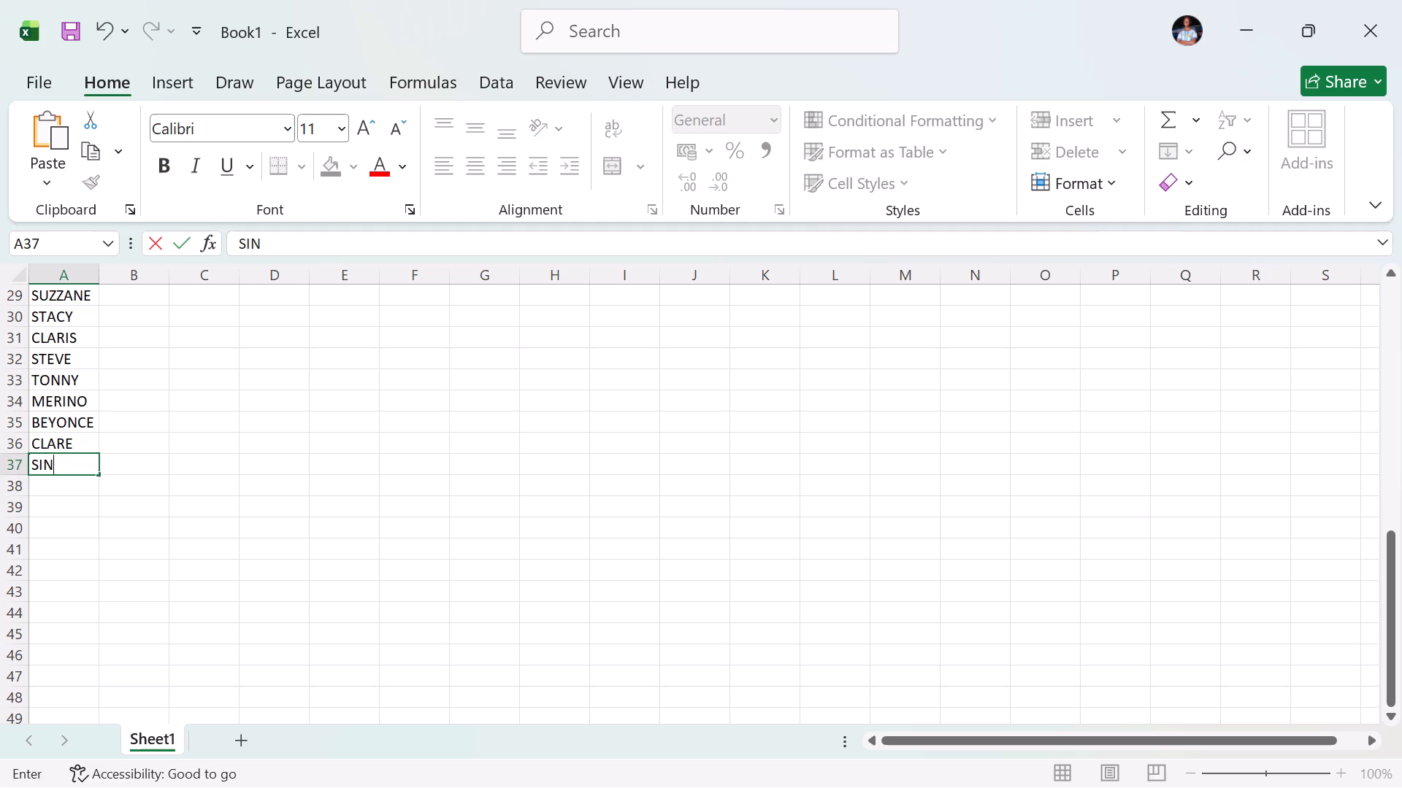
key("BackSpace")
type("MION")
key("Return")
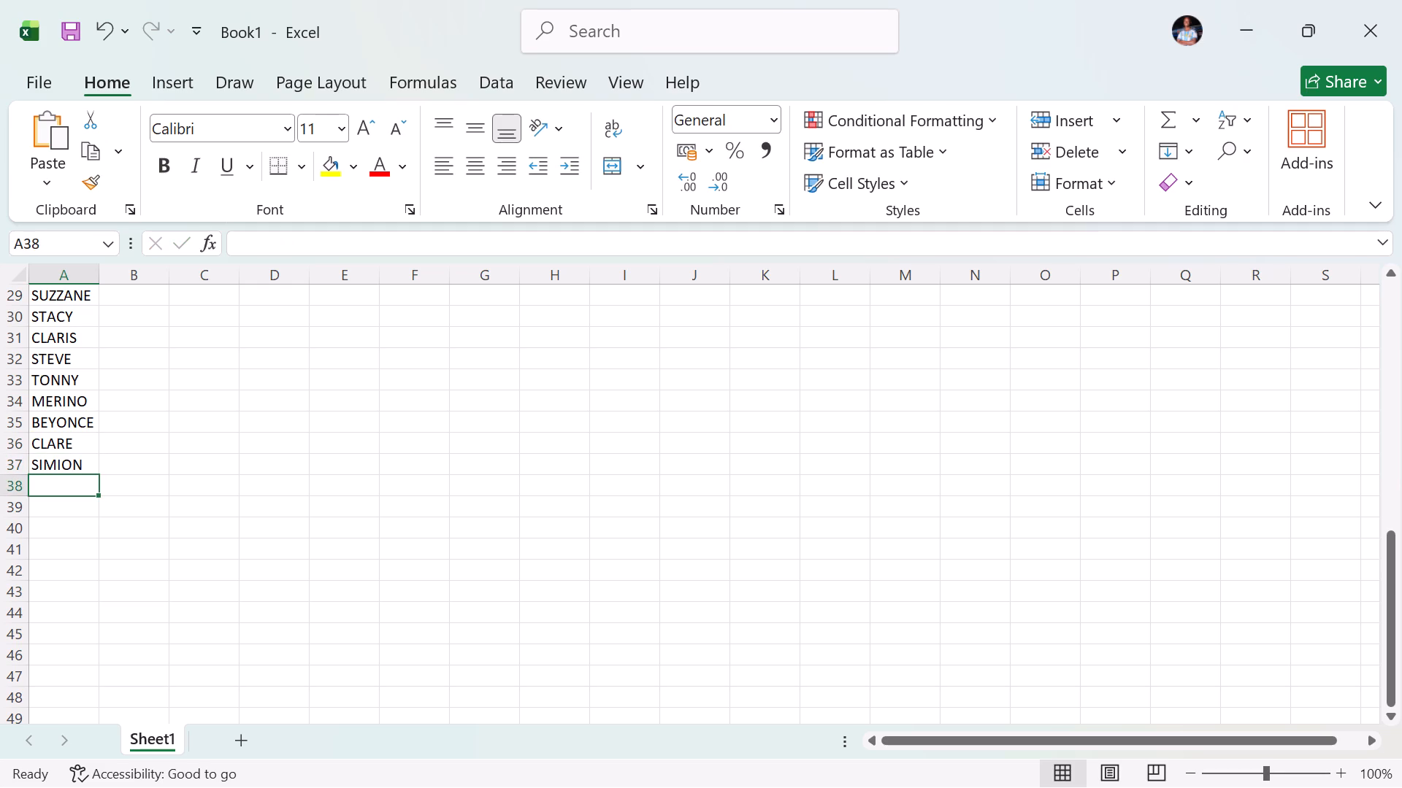
Continue the NAME column in cells A38 to A41 with ALICE, PENINAH, MARION and WAIRIMU.
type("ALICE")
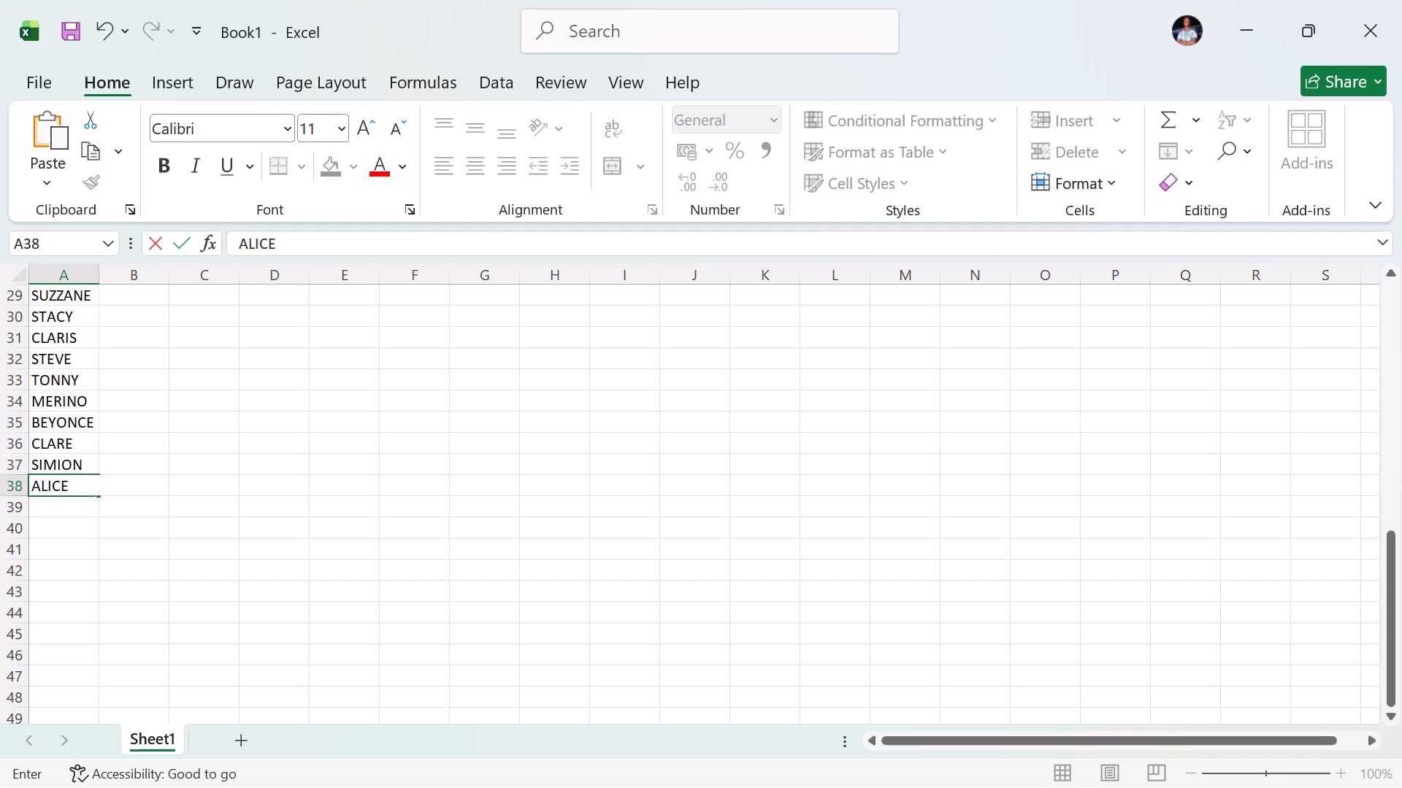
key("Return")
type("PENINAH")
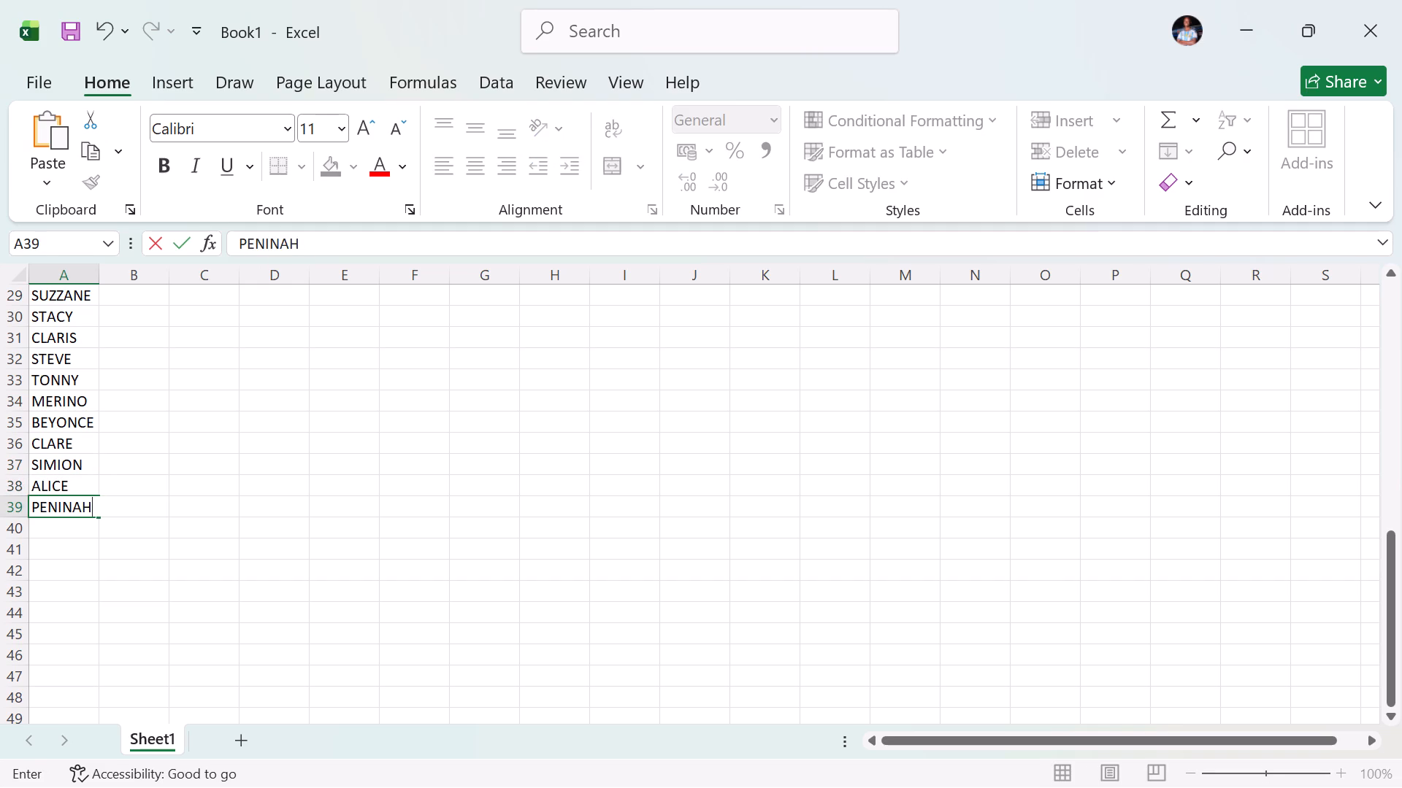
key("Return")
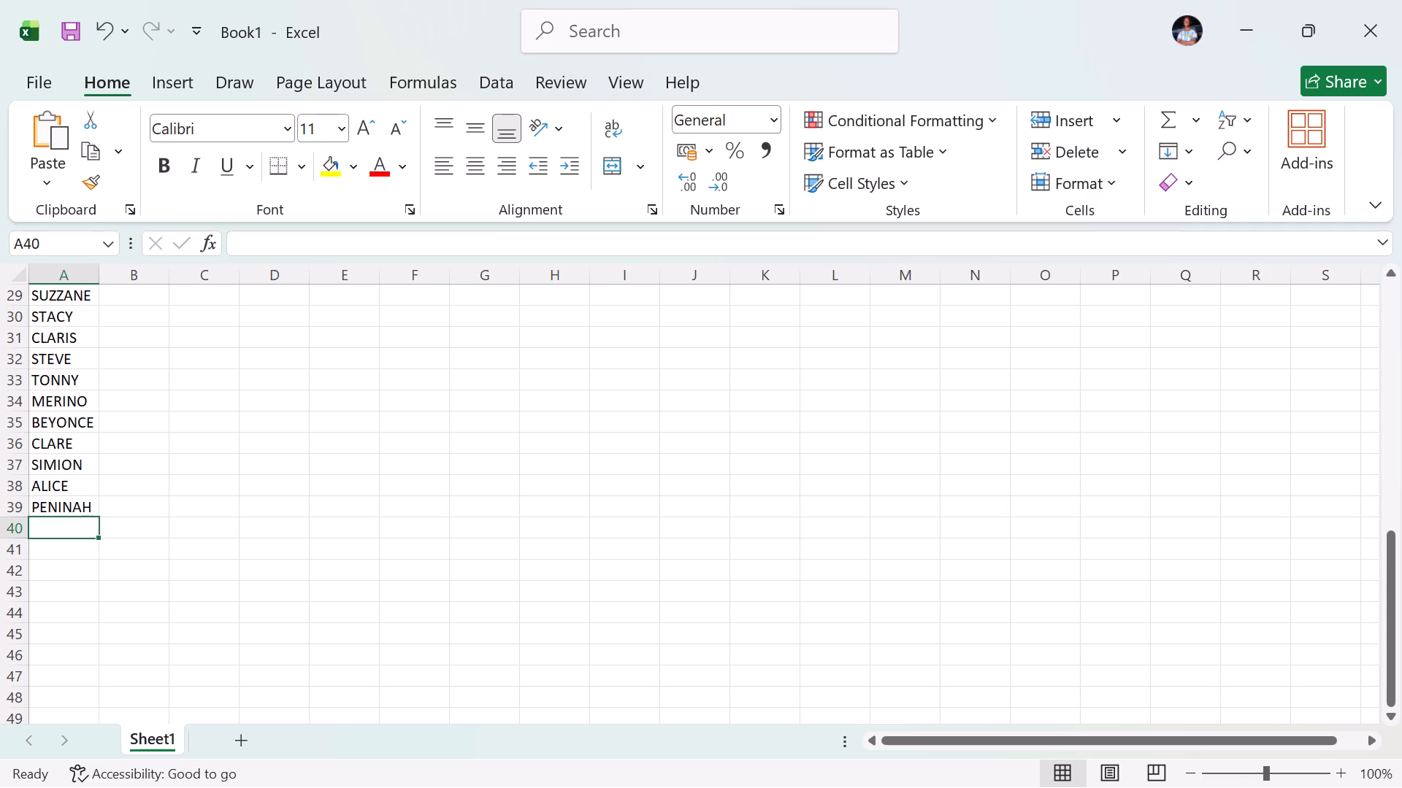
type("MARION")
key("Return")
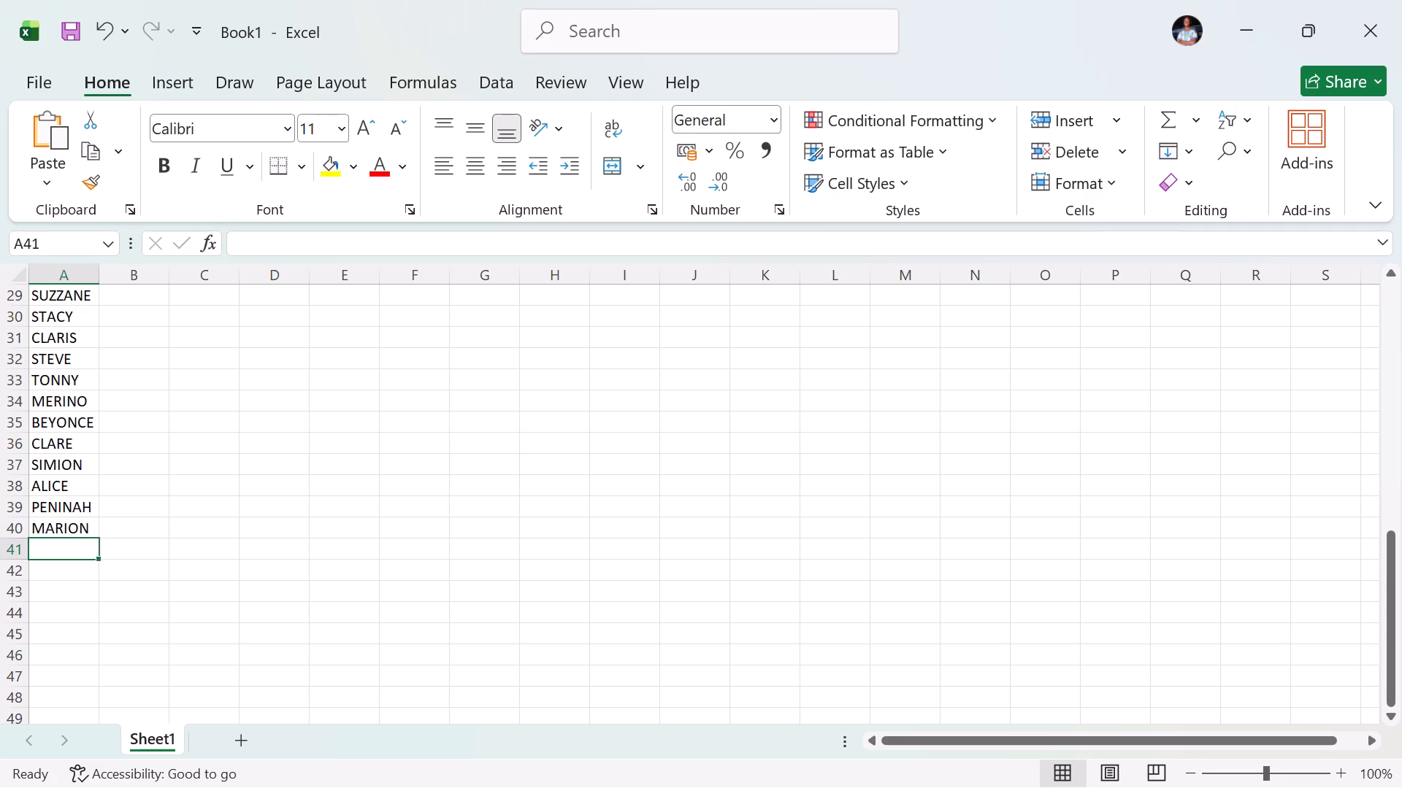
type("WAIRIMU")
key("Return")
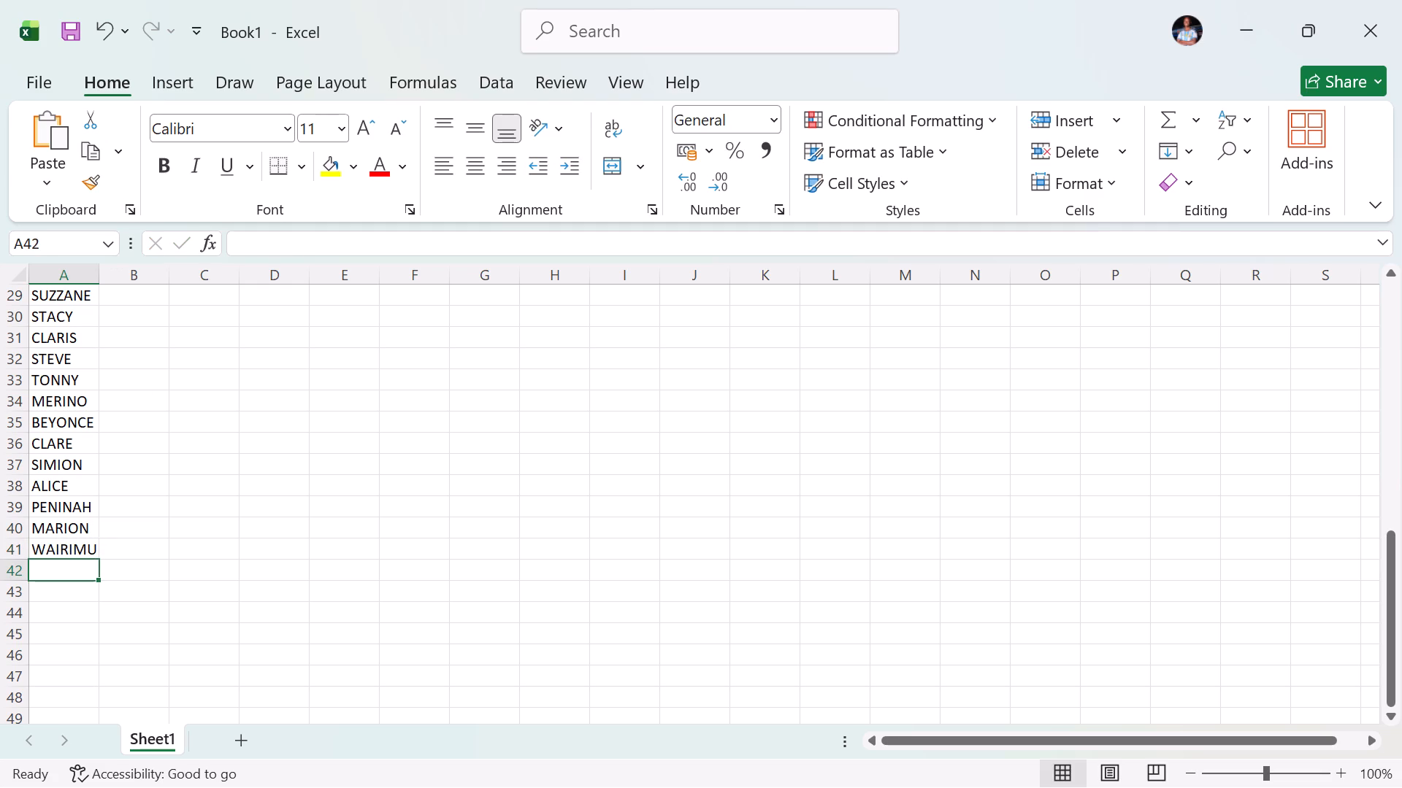
Start the MATH column by entering marks 78, 98, 67 and 45 in cells B2 to B5.
scroll(185, 398, "up", 6)
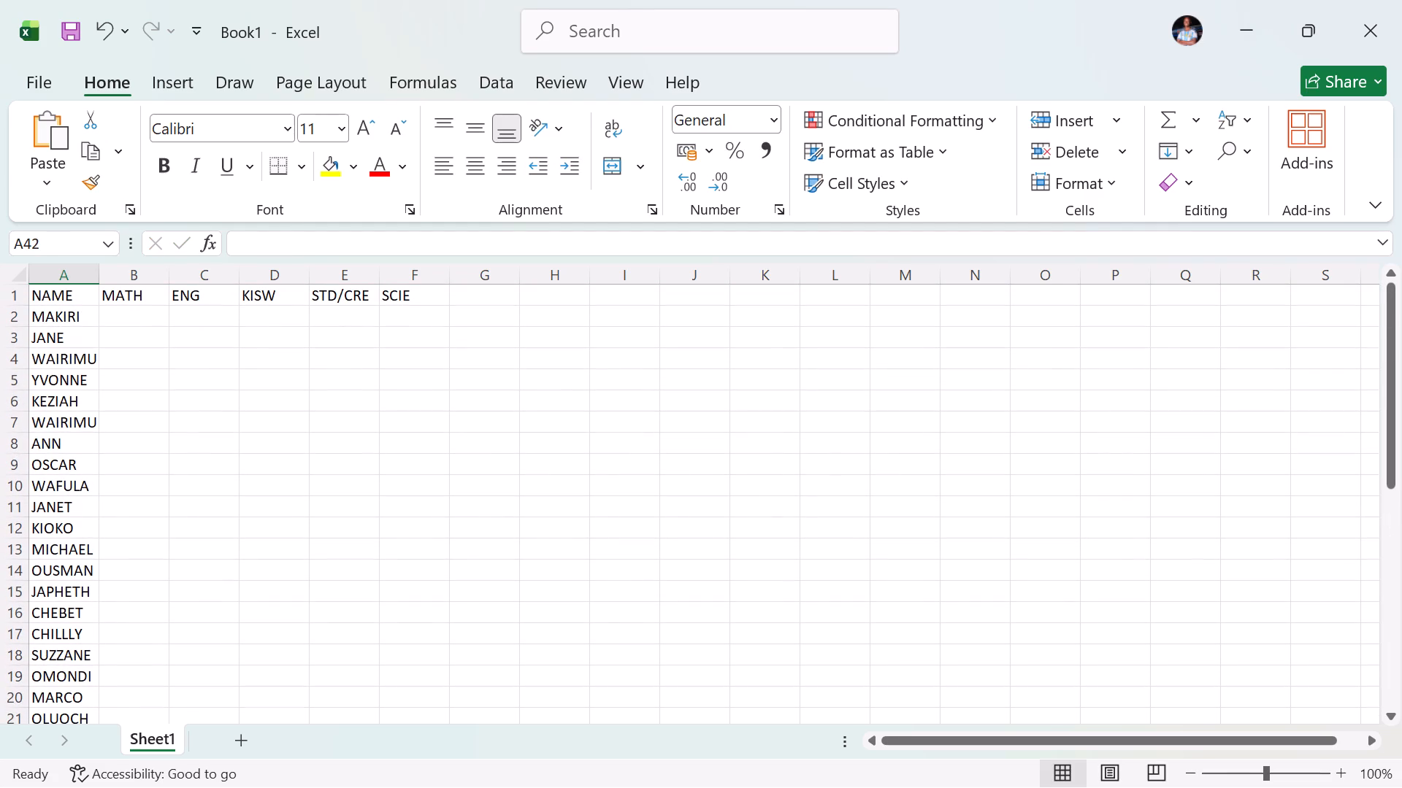
left_click(127, 314)
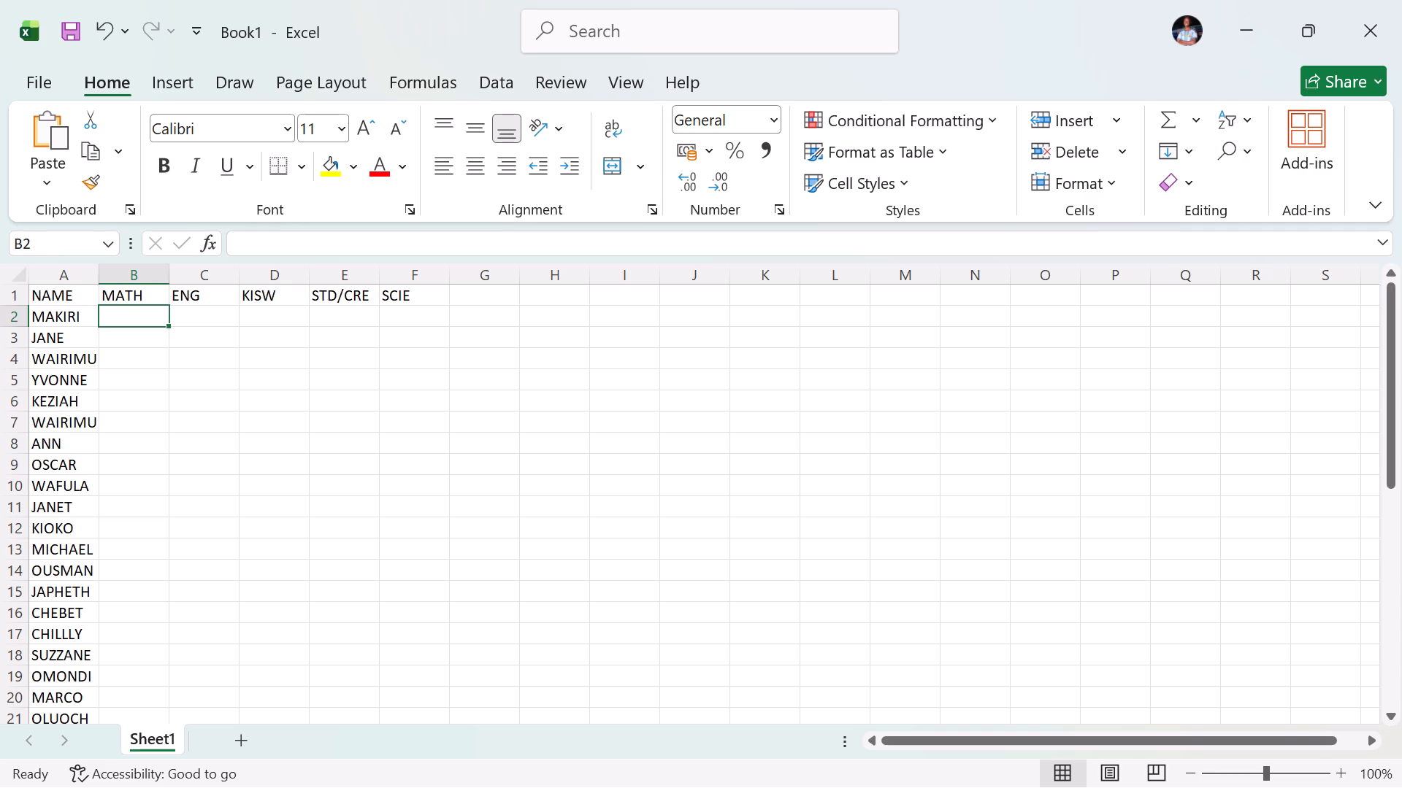
type("78")
key("Return")
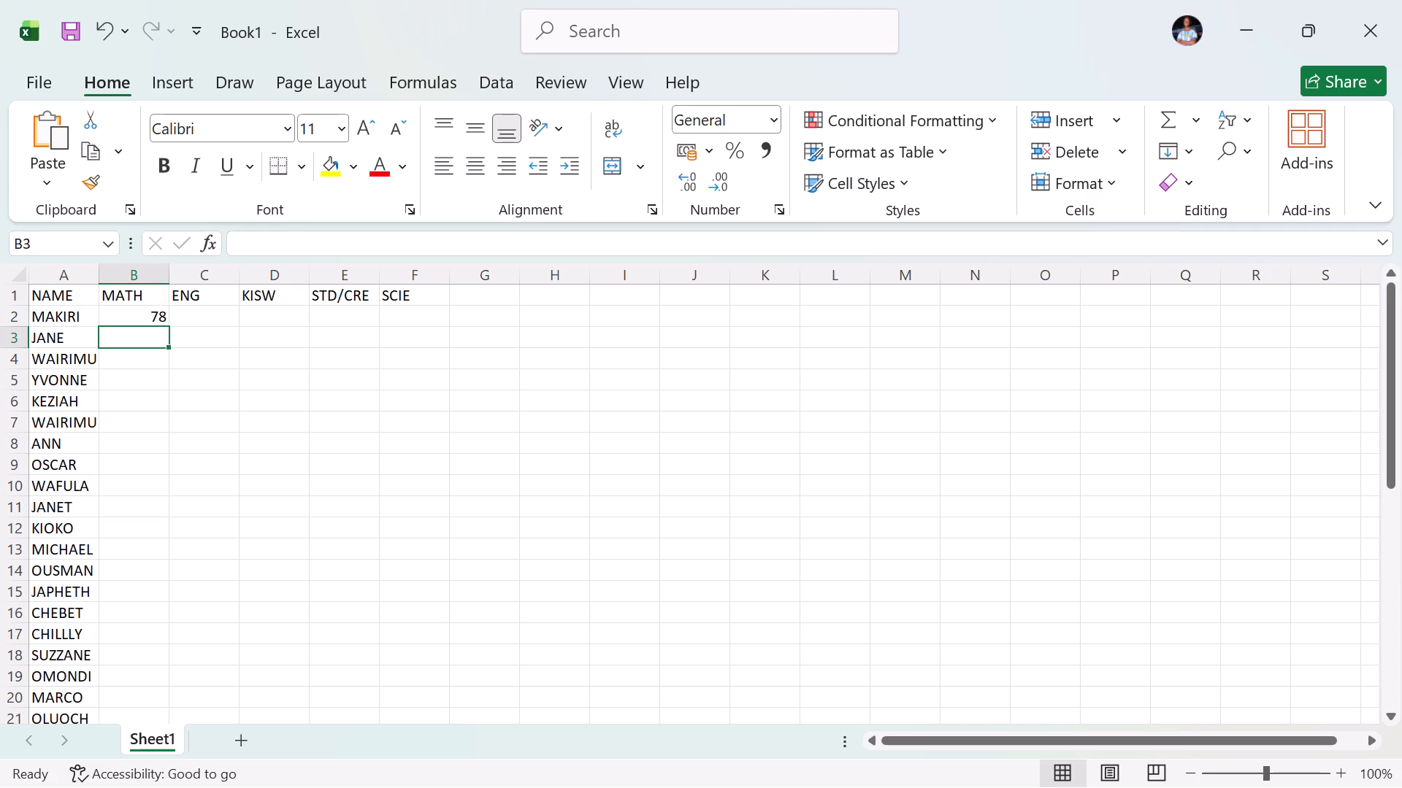
type("98")
key("Return")
type("67")
key("Return")
type("45")
key("Return")
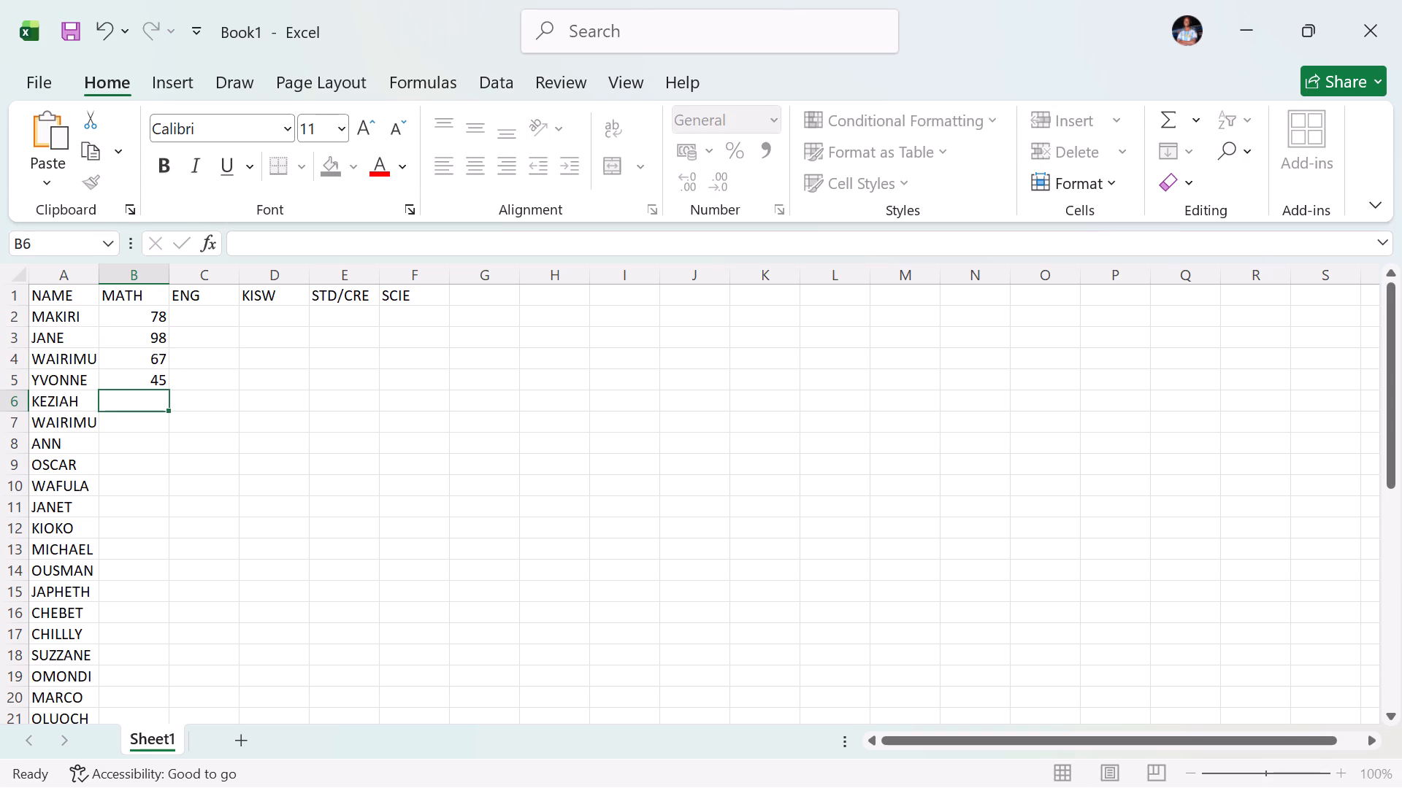
Continue the MATH column in cells B6 to B9 with 67, 76, 34 and 90.
type("67")
key("Return")
type("76")
key("Return")
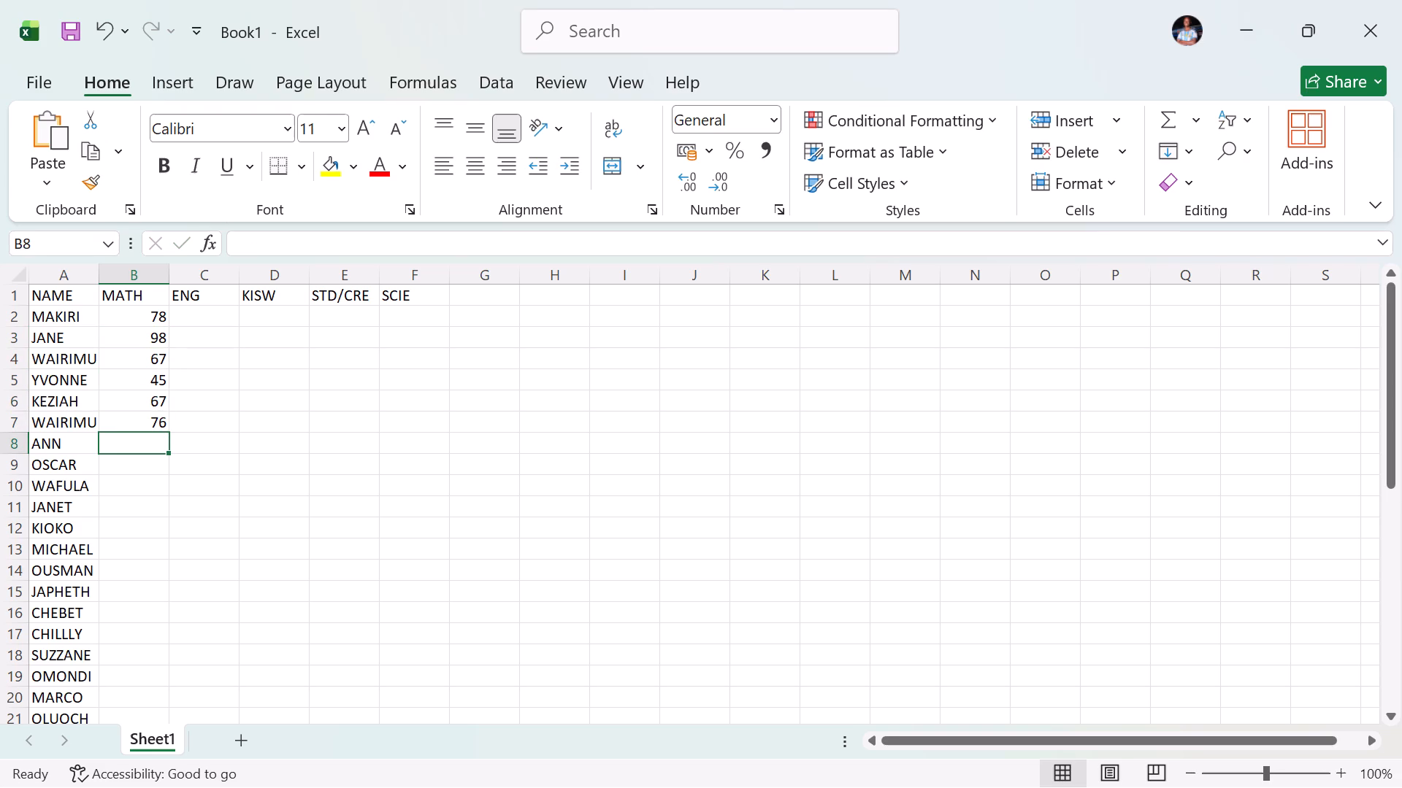
type("34")
key("Return")
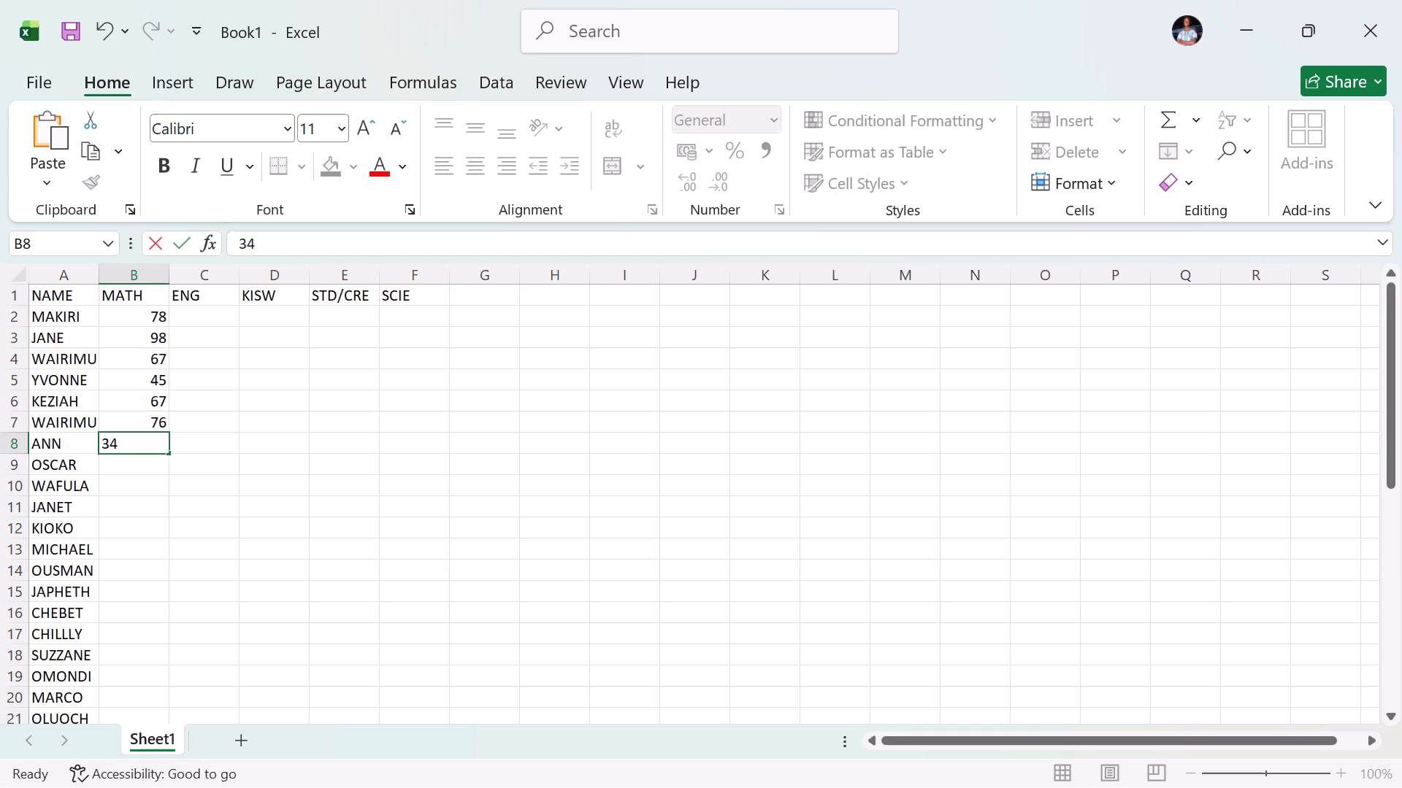
type("90")
key("Return")
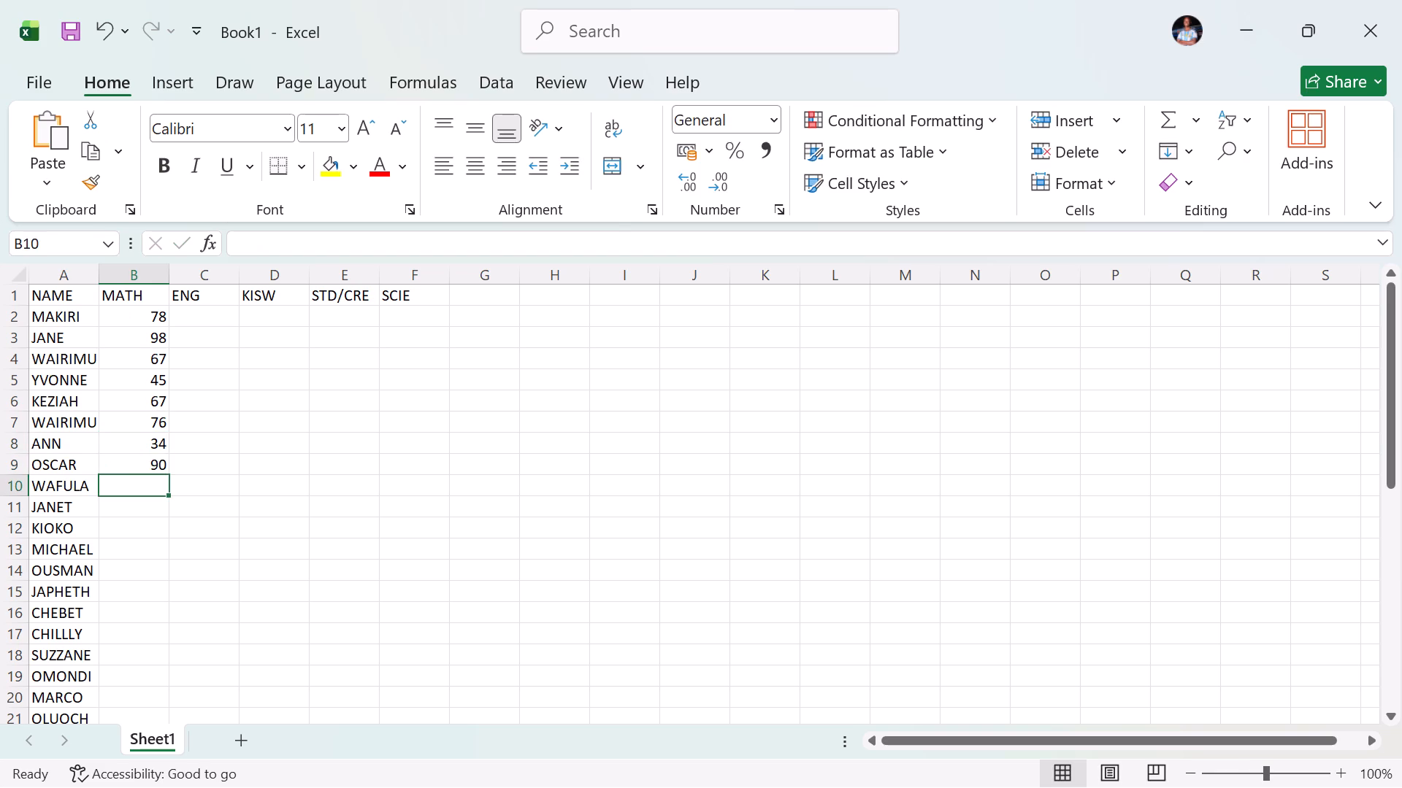
Continue the MATH column in cells B10 to B13 with 65, 23, 48 and 97.
type("65")
key("Return")
type("23")
key("Return")
type("48")
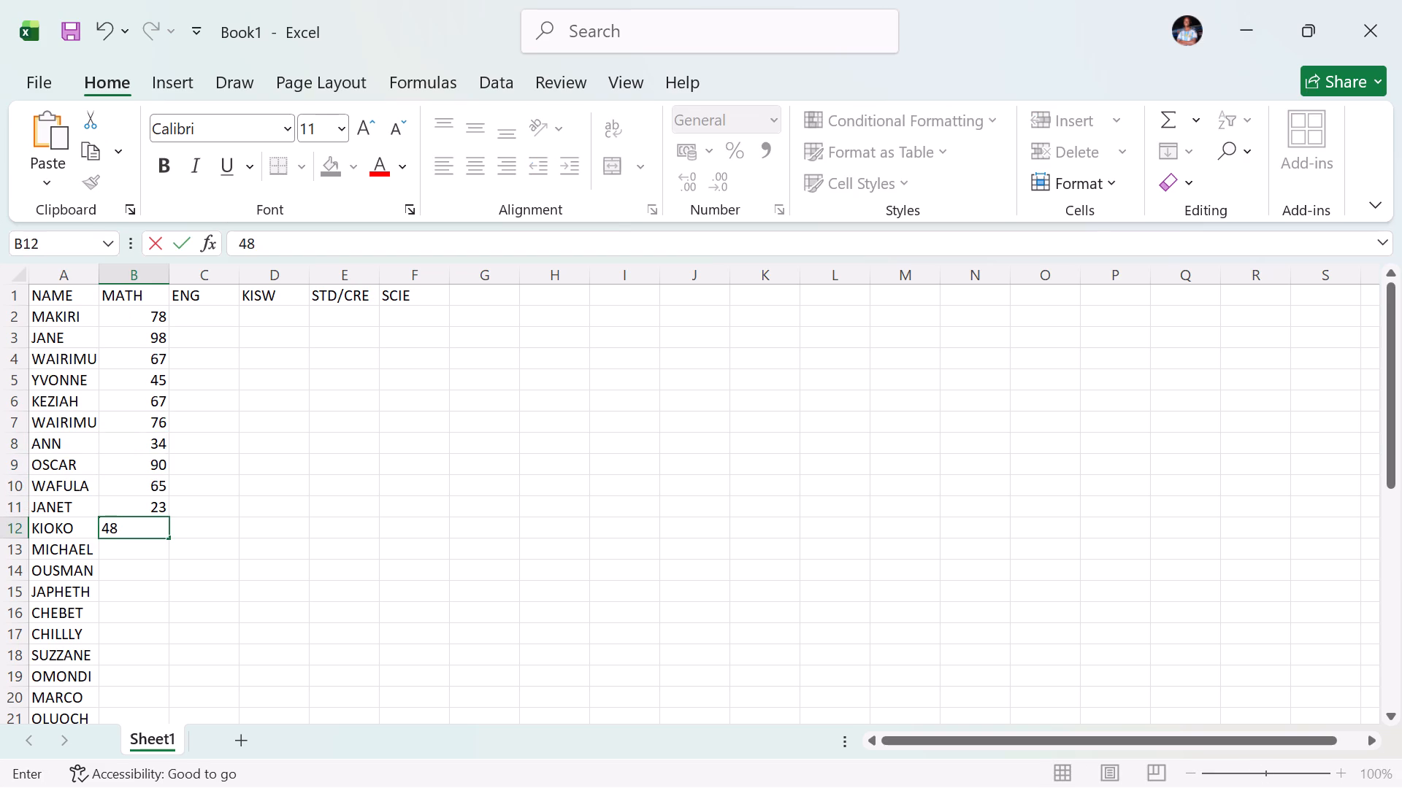
key("Return")
key("9")
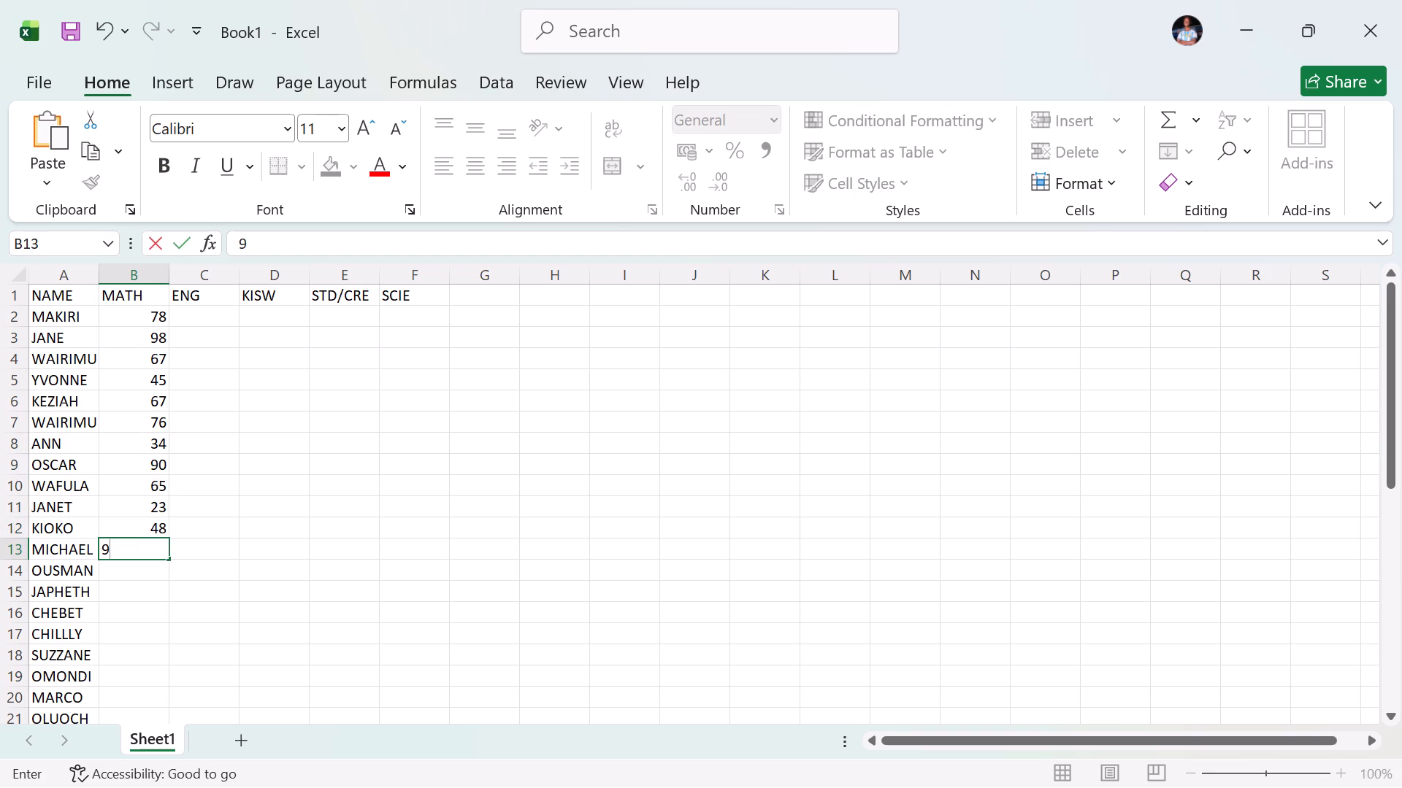
key("7")
key("Return")
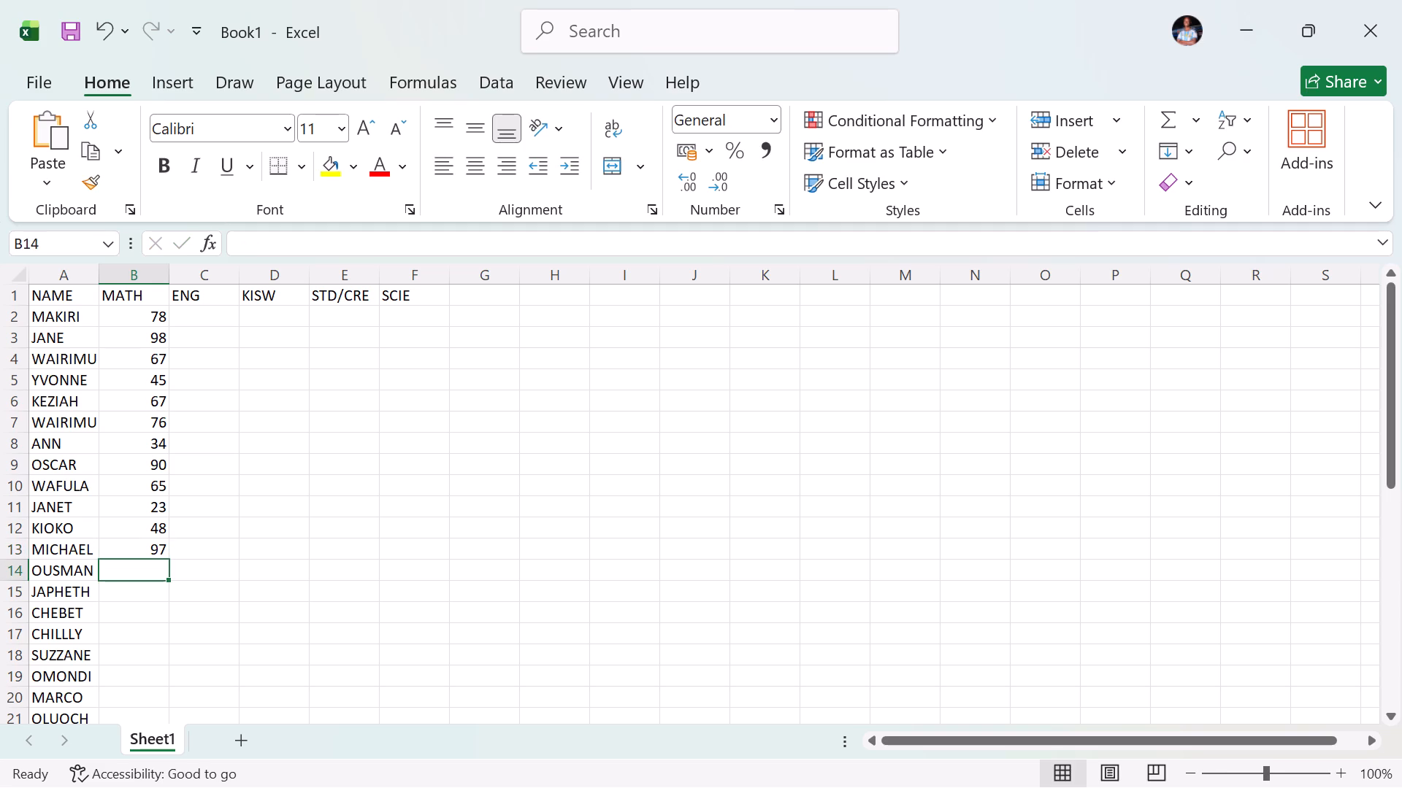
Continue the MATH column in cells B14 to B18 with 64, 65, 78, 43 and 32.
type("64")
key("Return")
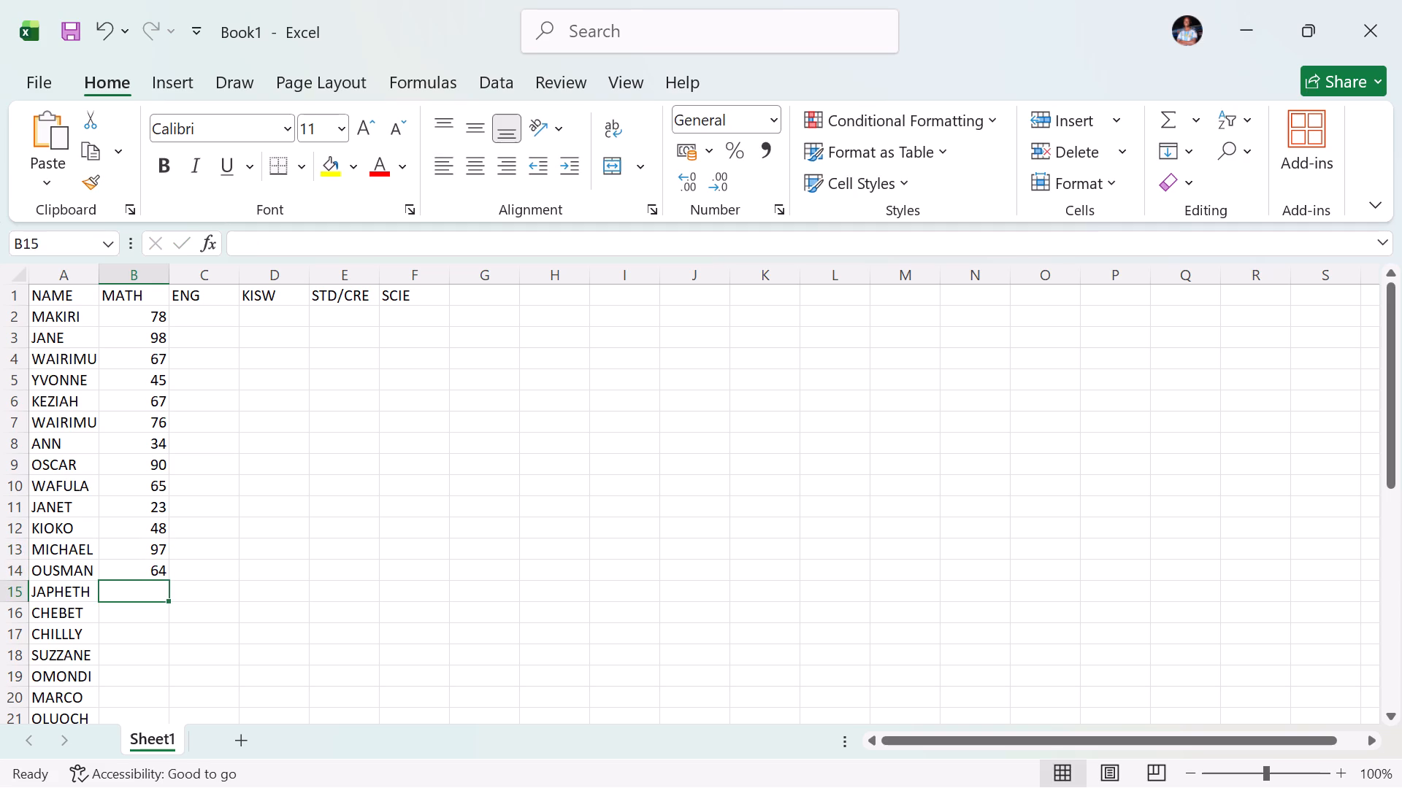
type("65")
key("Return")
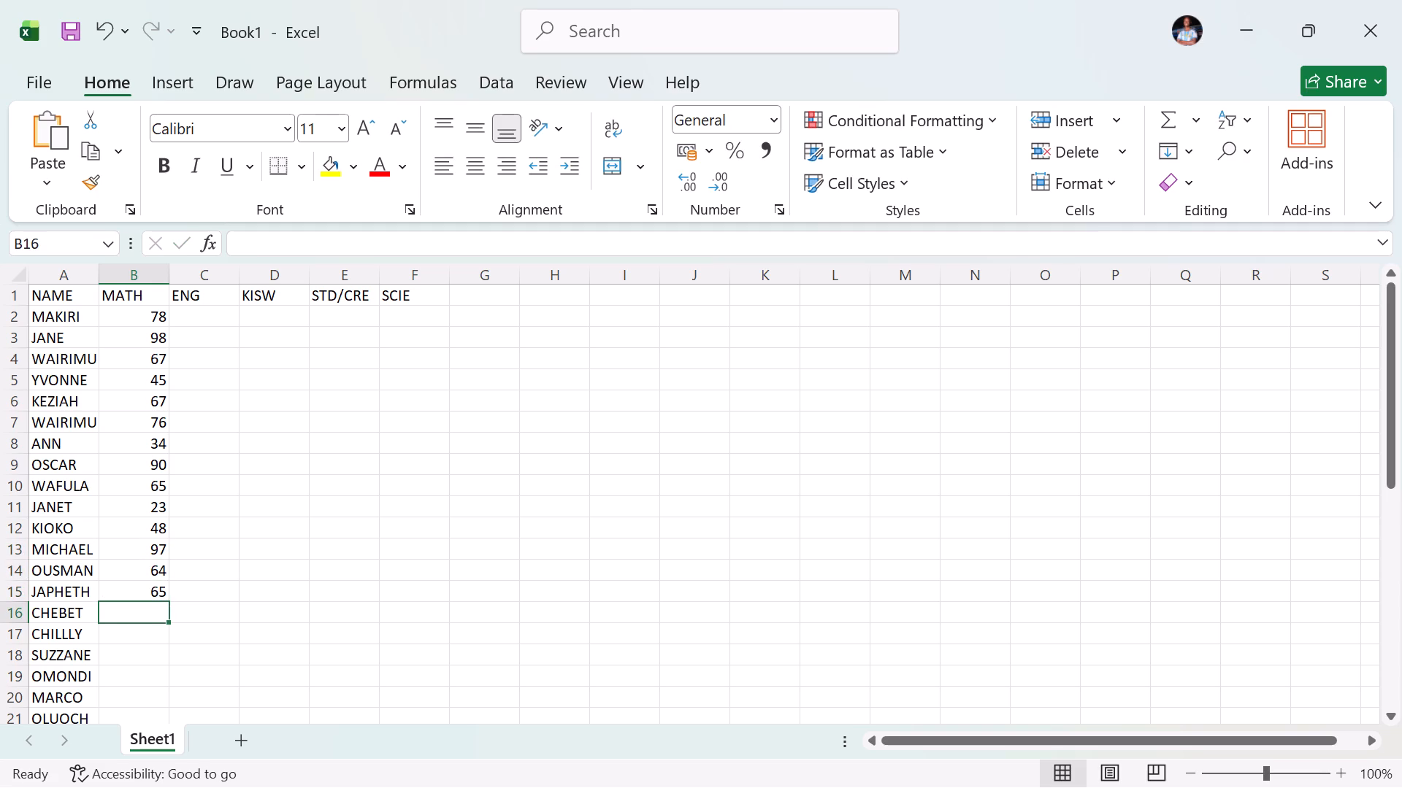
type("78")
key("Return")
type("43")
key("Return")
type("32")
key("Return")
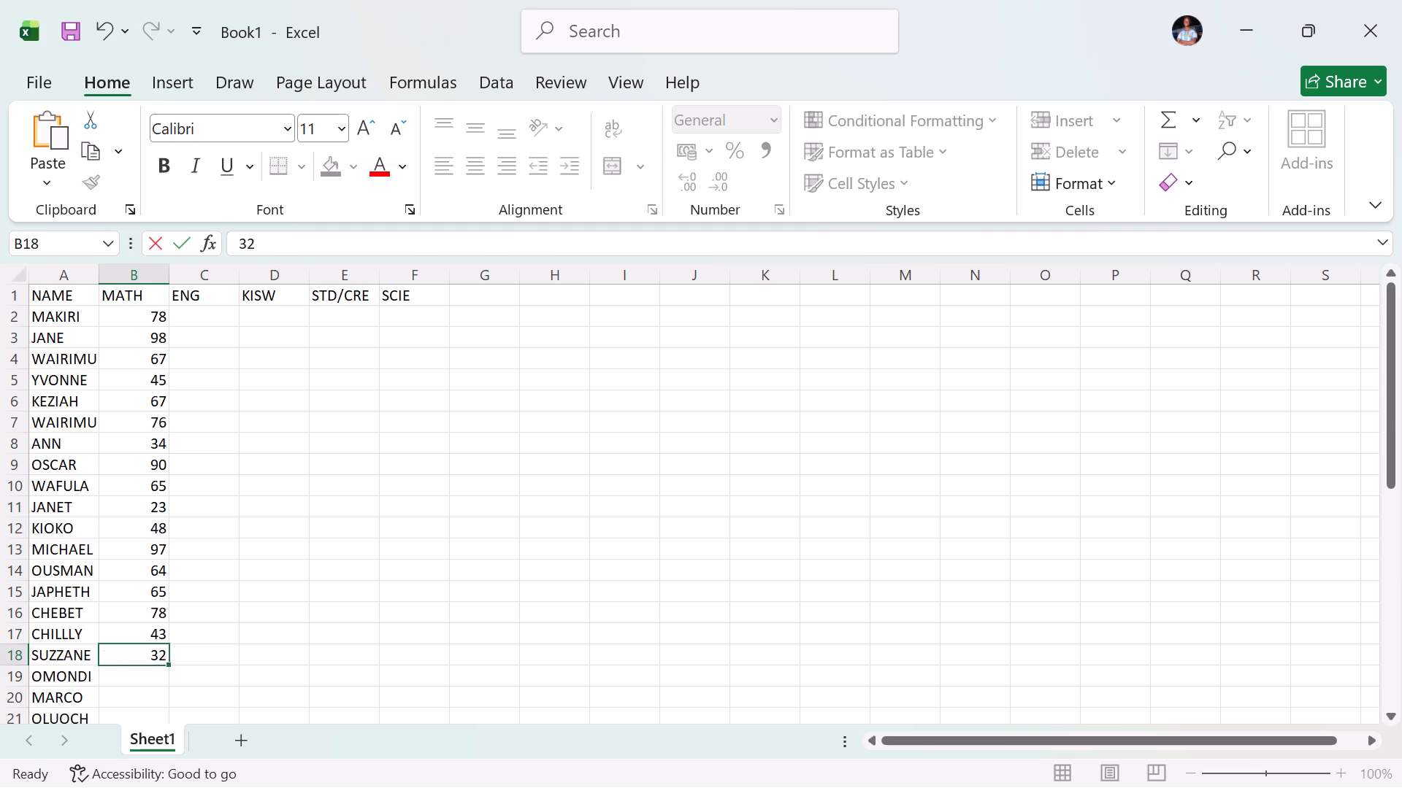
Continue the MATH column in cells B19 to B21 with 21, 91 and 95.
type("21")
key("Return")
key("9")
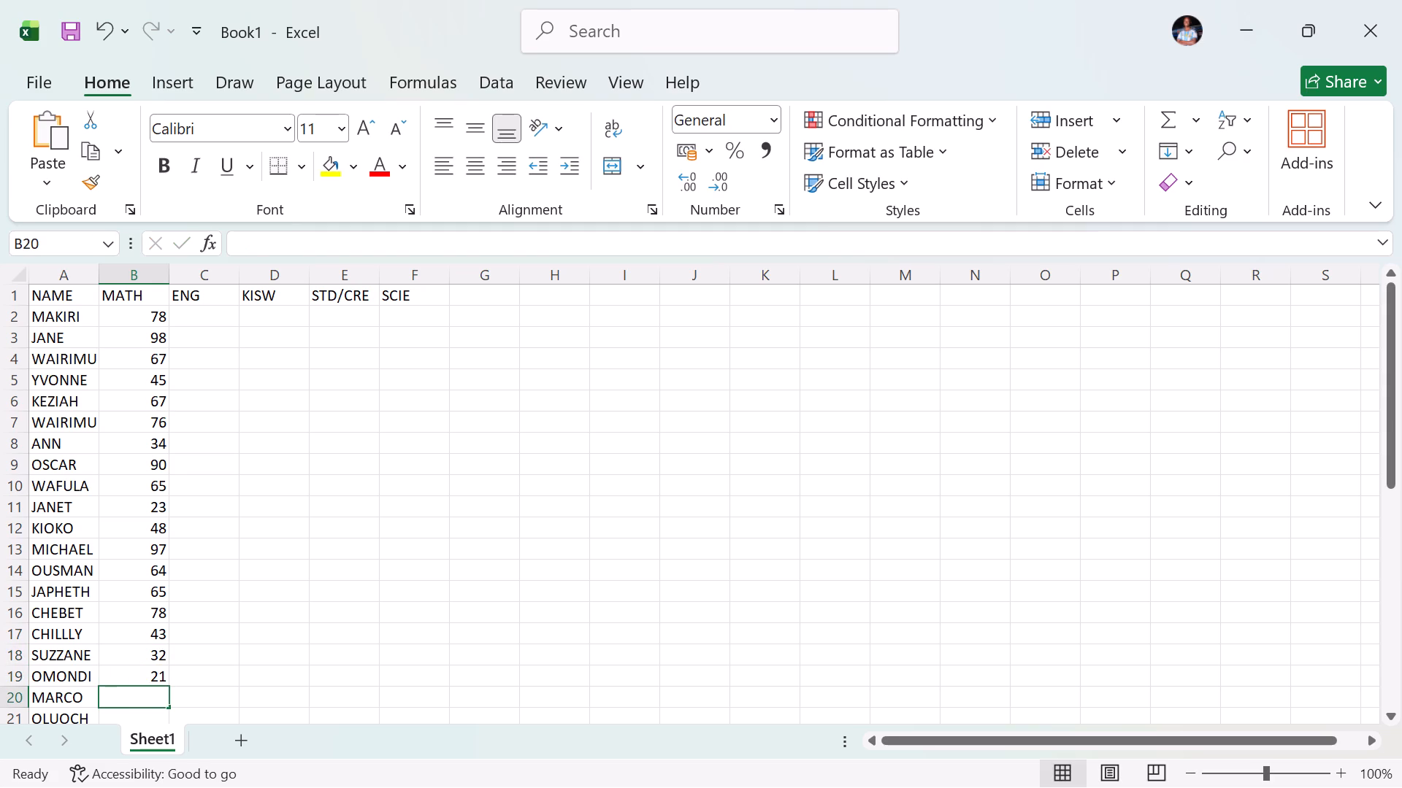
key("1")
key("Return")
key("9")
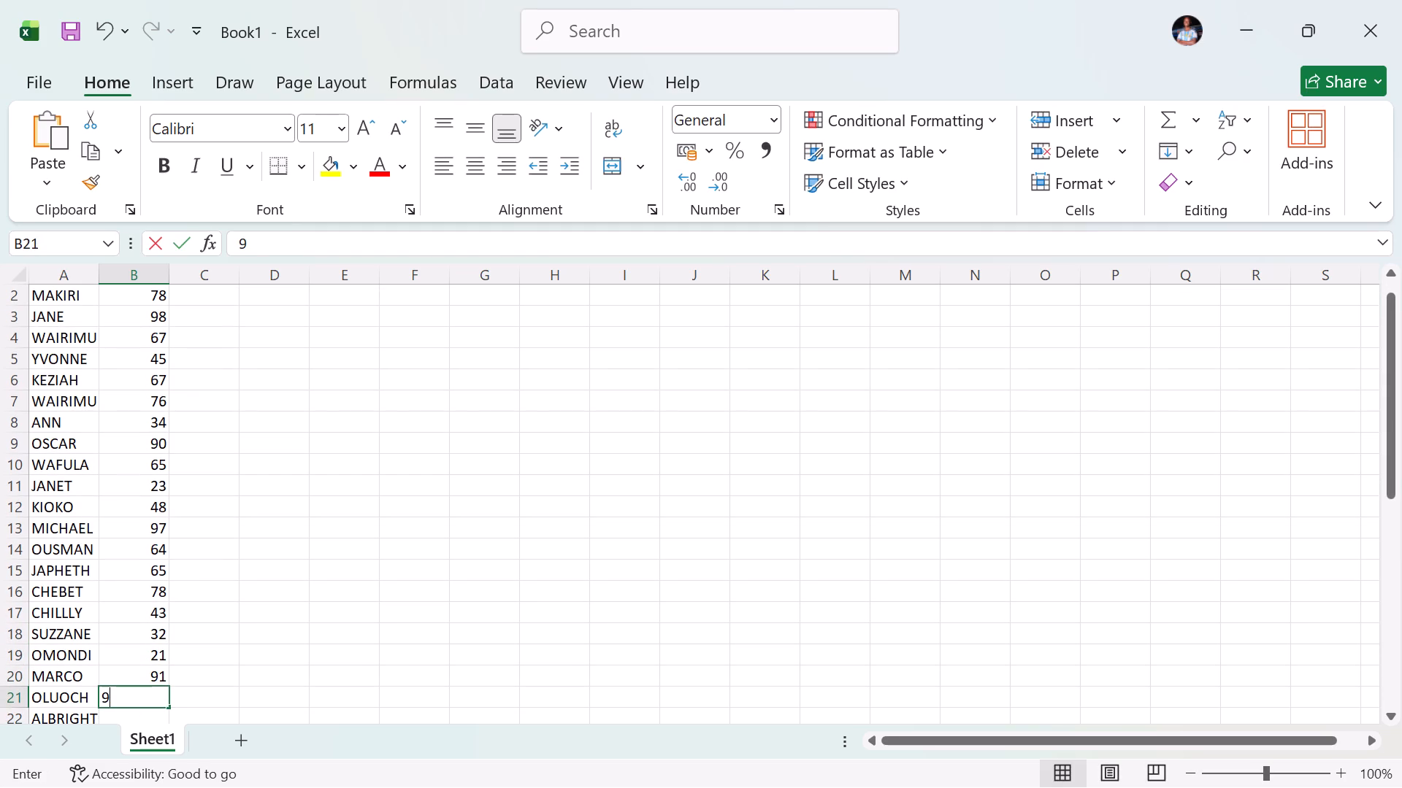
key("5")
key("Return")
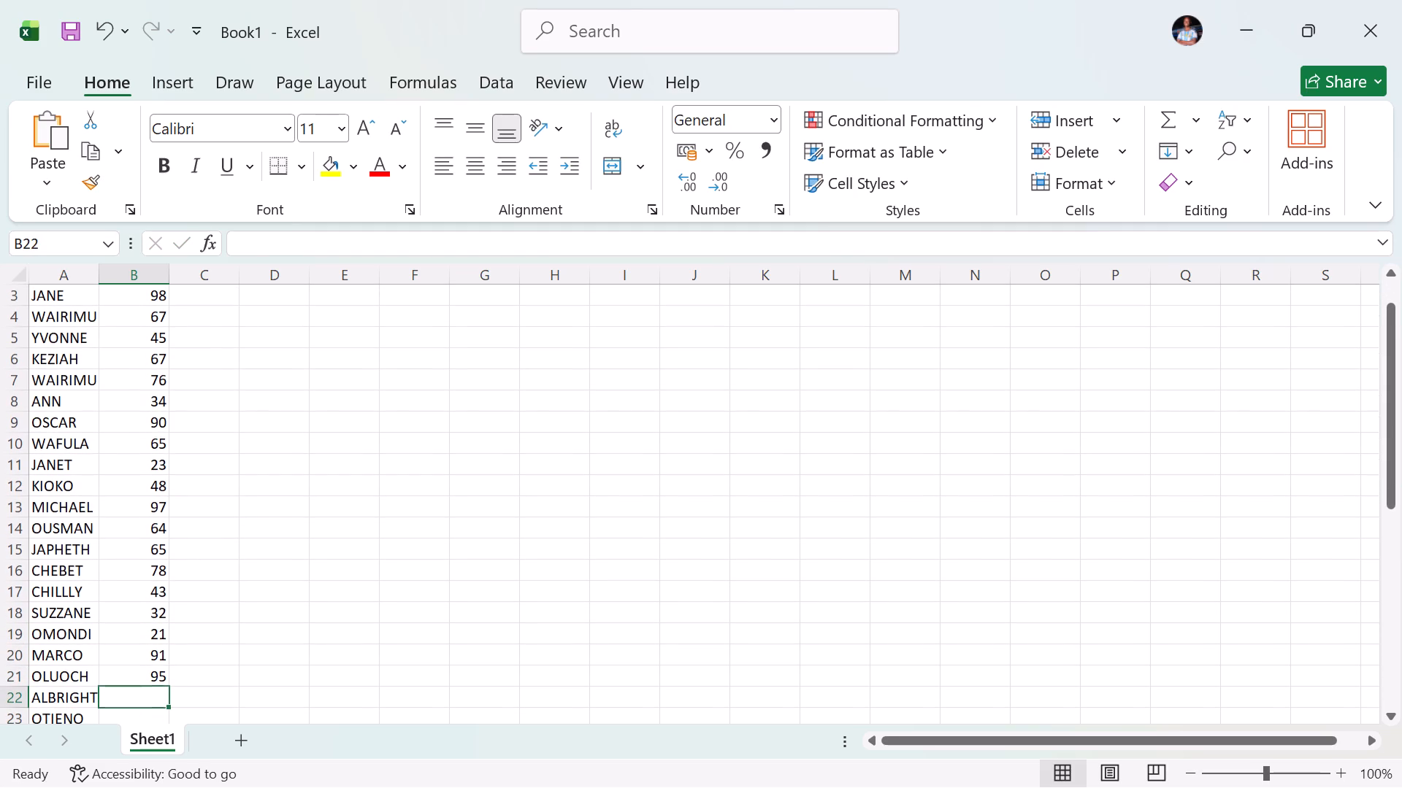
Continue the MATH column in cells B22 to B25 with 78, 87, 88 and 77.
type("78")
key("Return")
type("87")
key("Return")
type("88")
key("Return")
type("77")
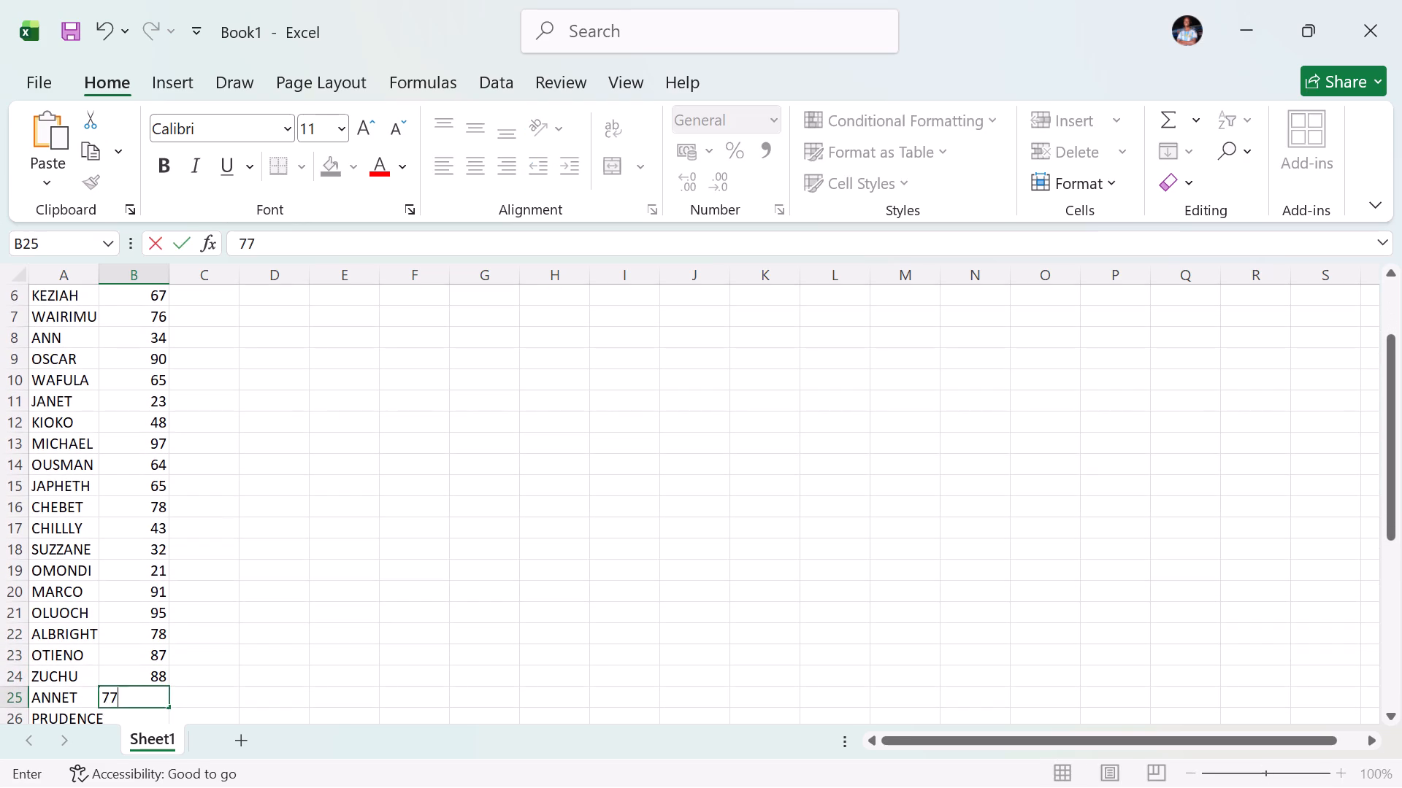
key("Return")
Continue the MATH column in cells B26 to B29 with 56, 66, 65 and 43.
type("56")
key("Return")
type("66")
key("Return")
type("65")
key("Return")
type("43")
key("Return")
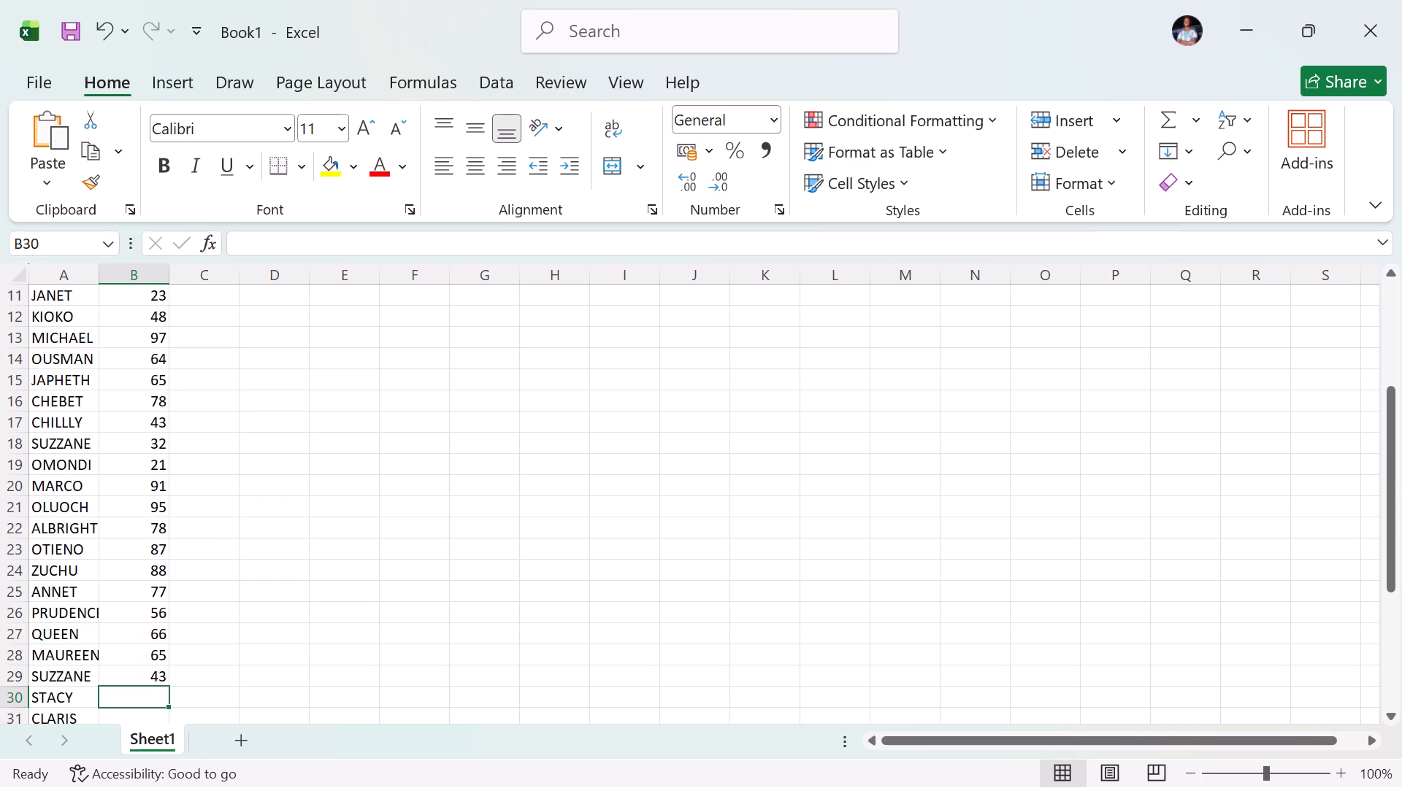
Continue the MATH column in cells B30 to B32 with 89, 58 and 90.
type("89")
key("Return")
type("58")
key("Return")
key("0")
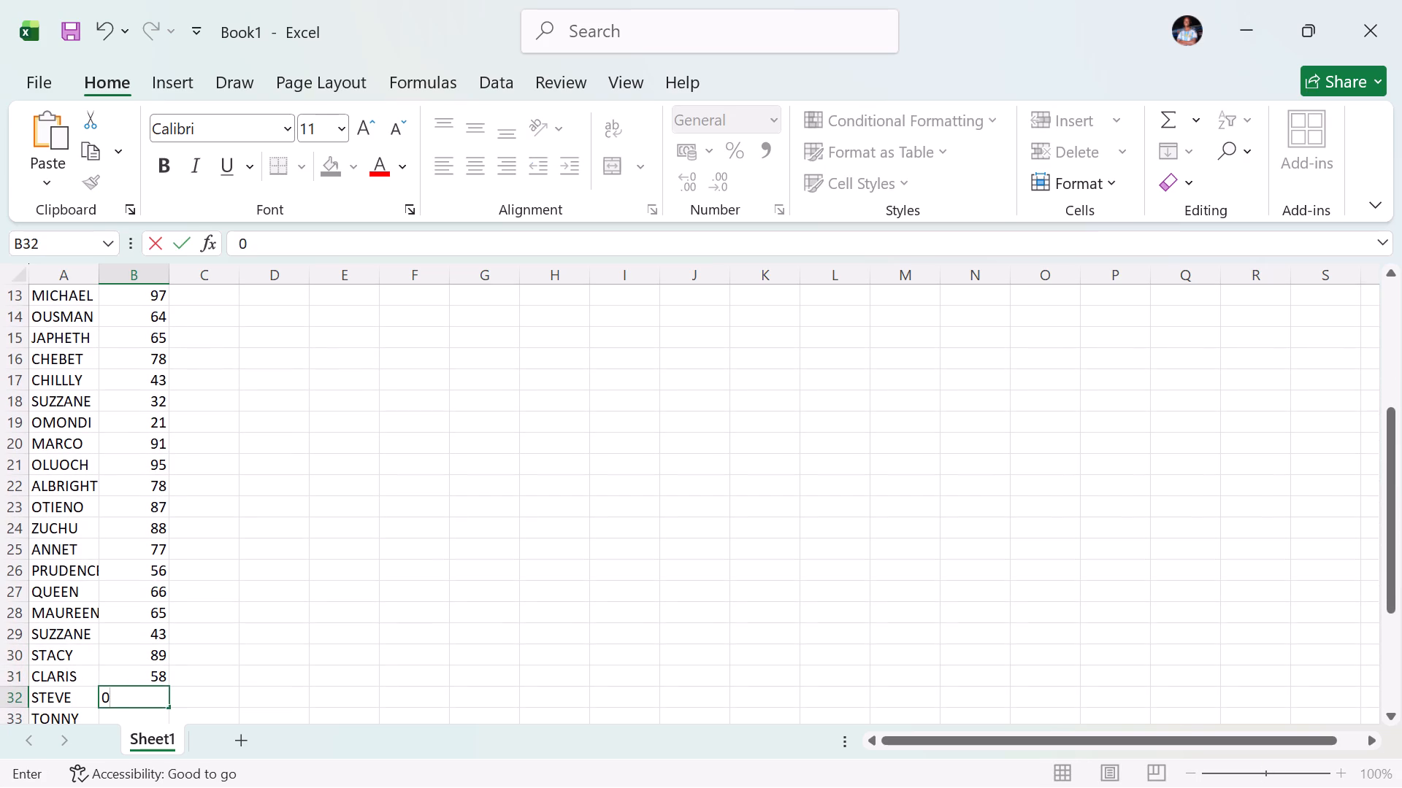
key("BackSpace")
type("90")
key("Return")
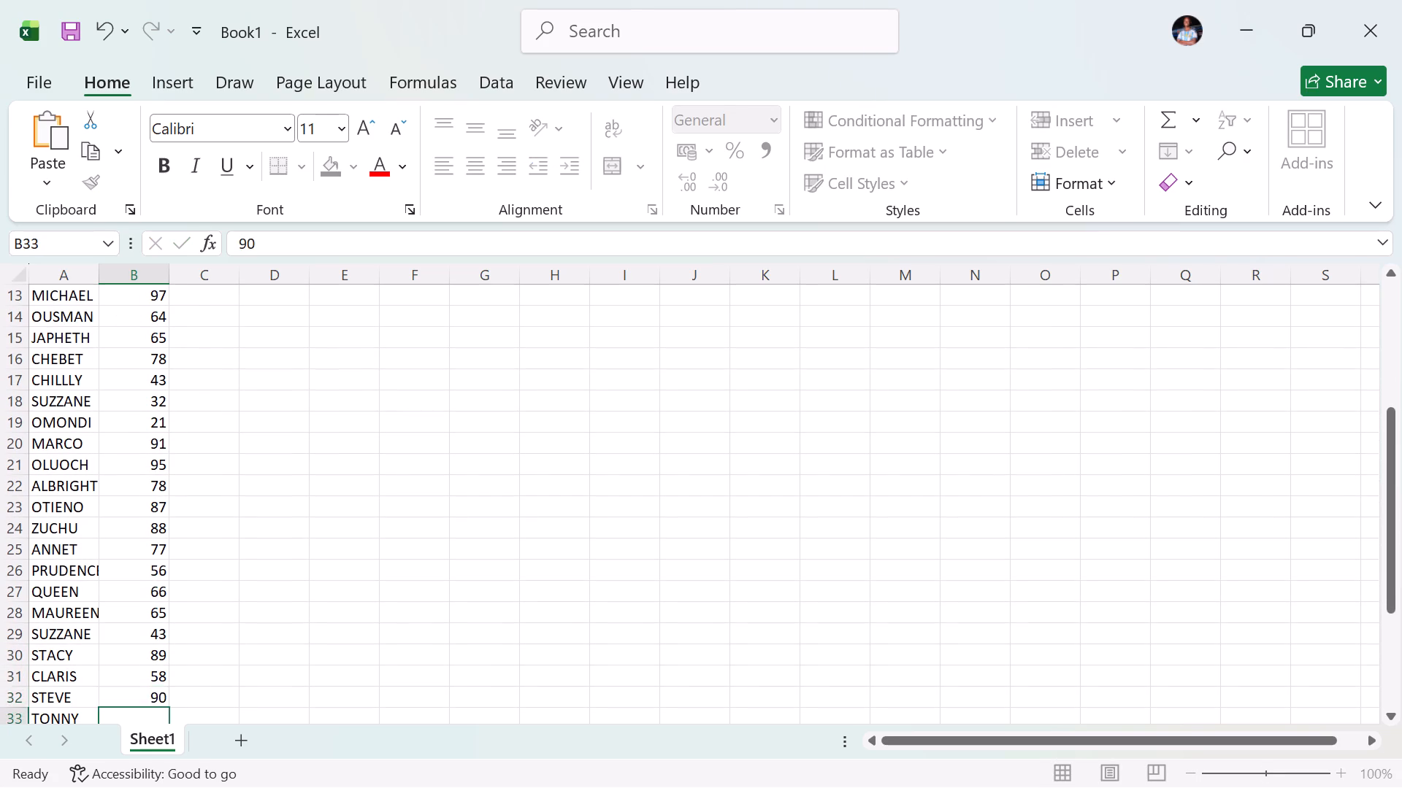
Continue the MATH column in cells B33 to B37 with 57, 78, 45, 23 and 54.
type("57")
key("Return")
type("78")
key("Return")
type("45")
key("Return")
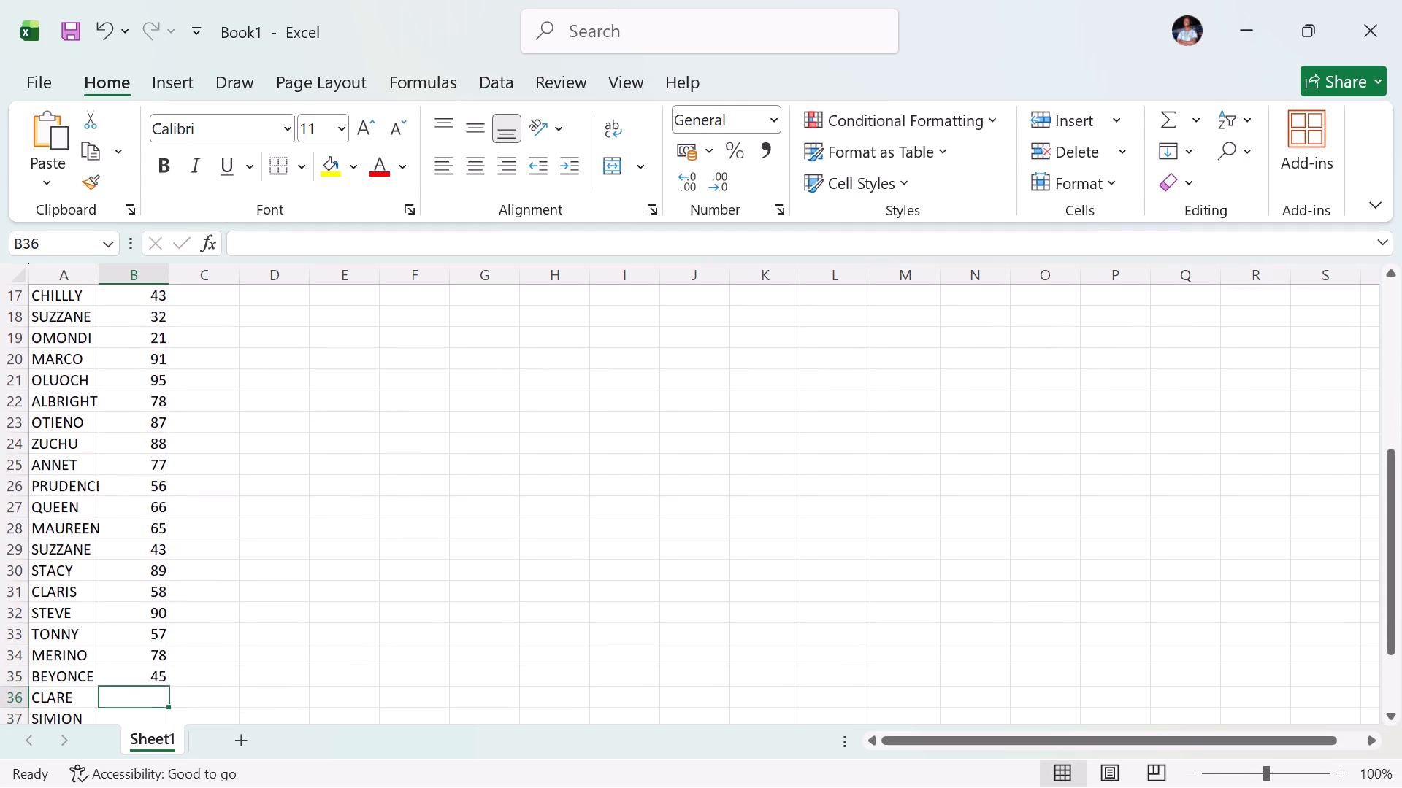
type("23")
key("Return")
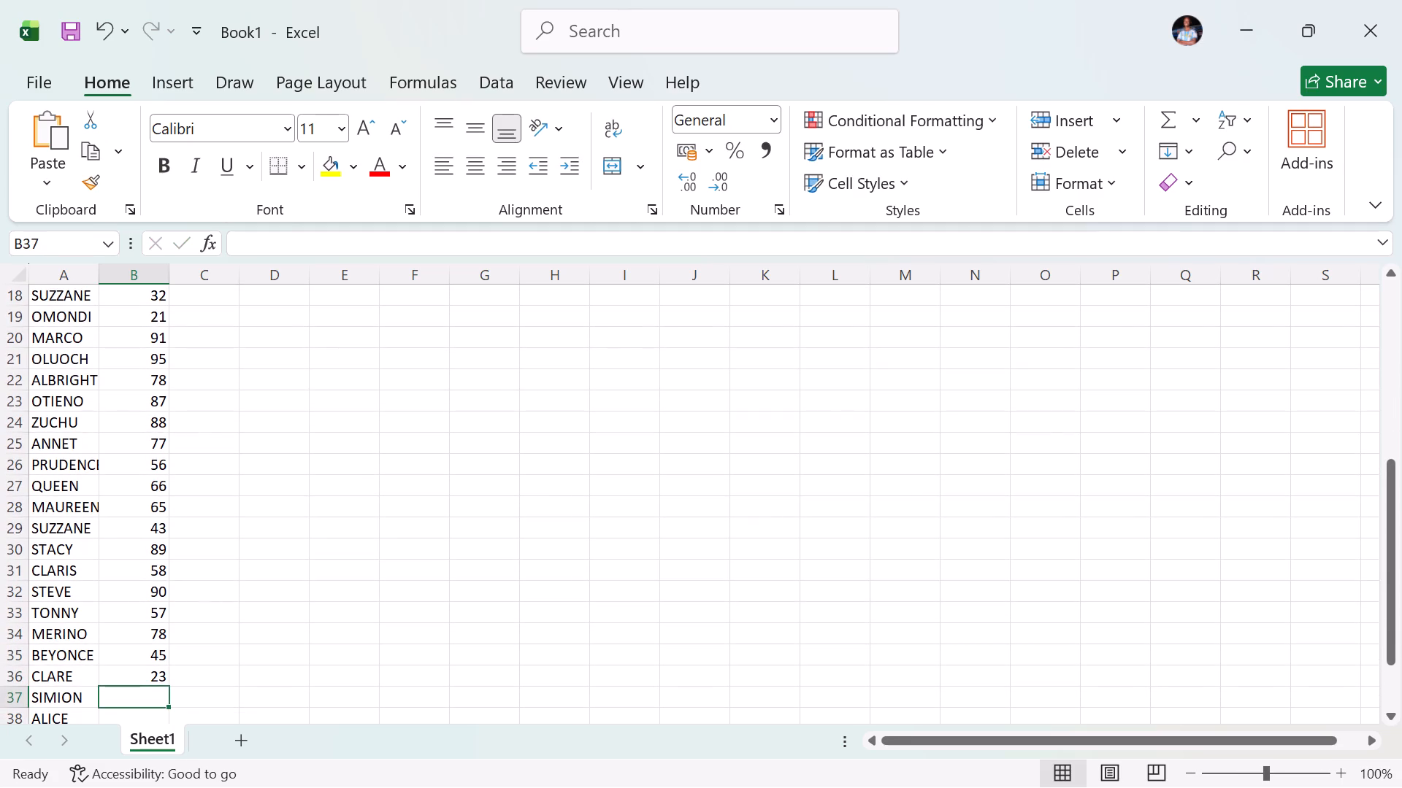
type("54")
key("Return")
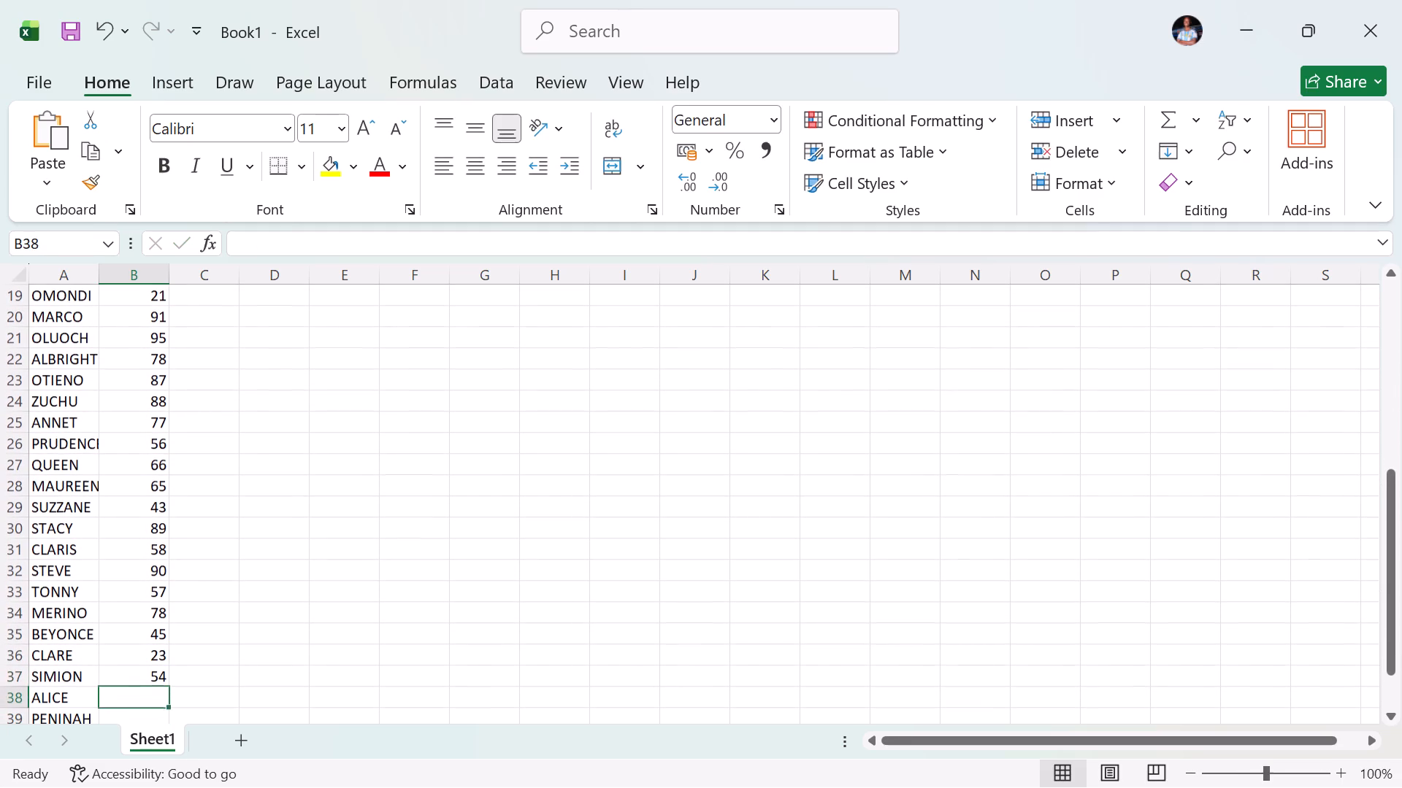
Continue the MATH column in cells B38 to B41 with 42, 21, 40 and 78.
type("42")
key("Return")
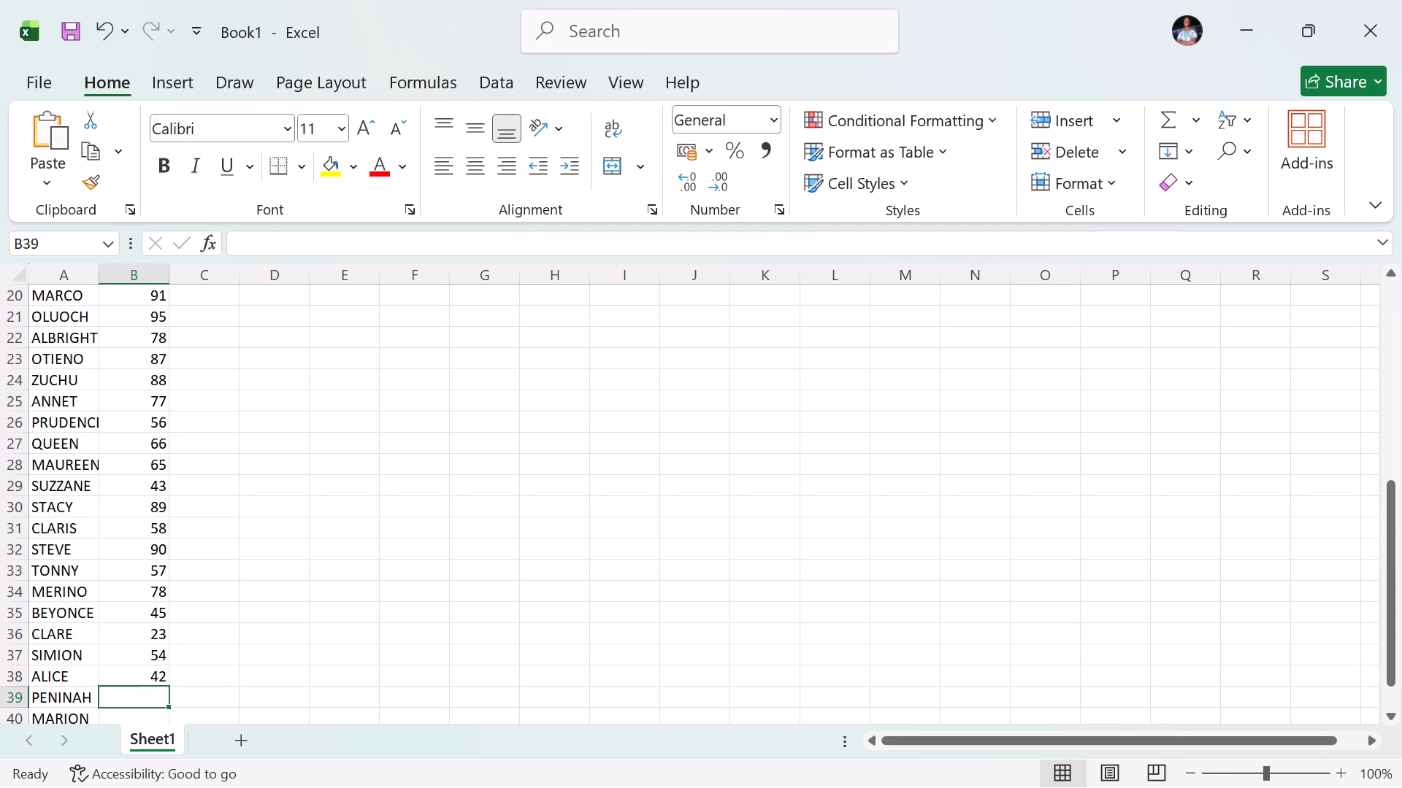
type("21")
key("Return")
key("4")
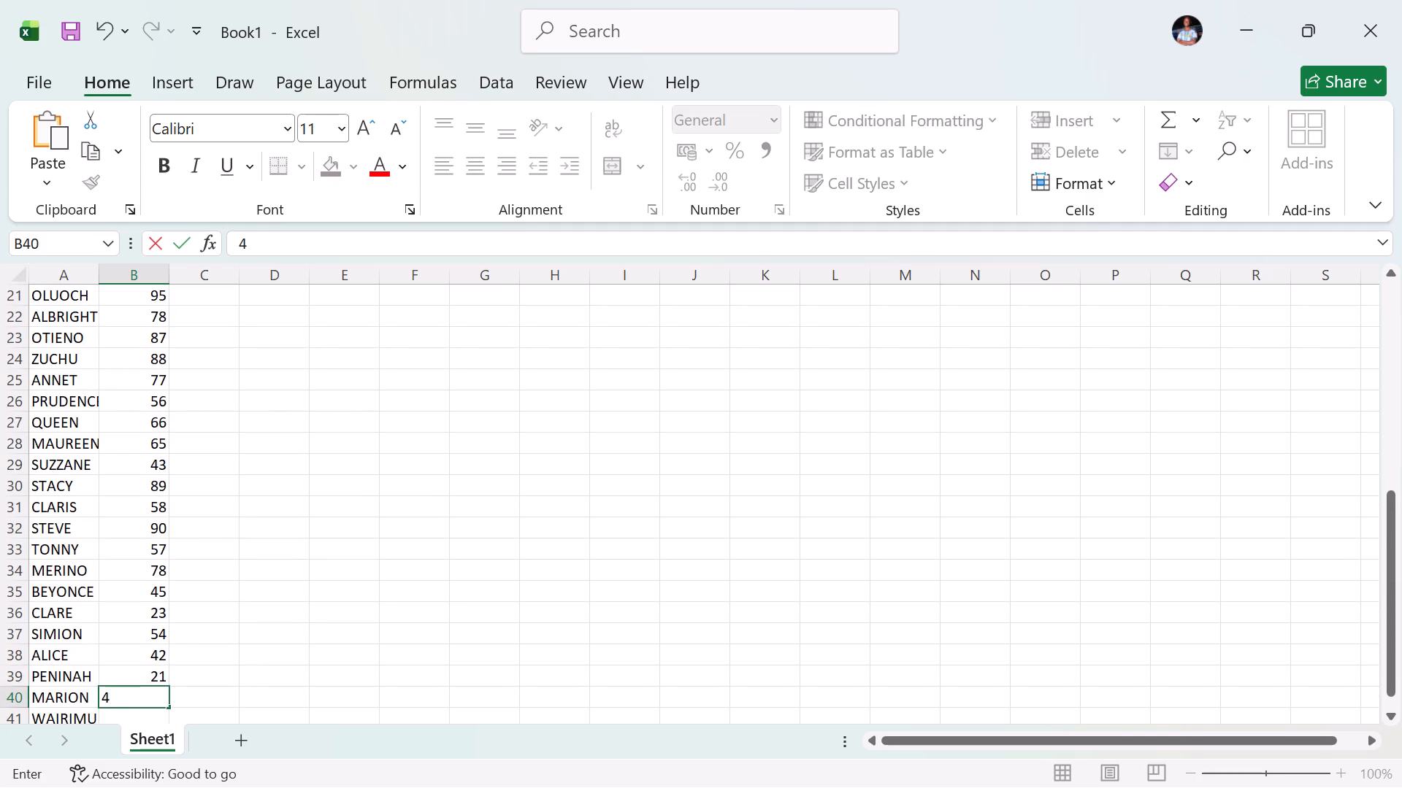
key("0")
key("Return")
type("78")
key("Return")
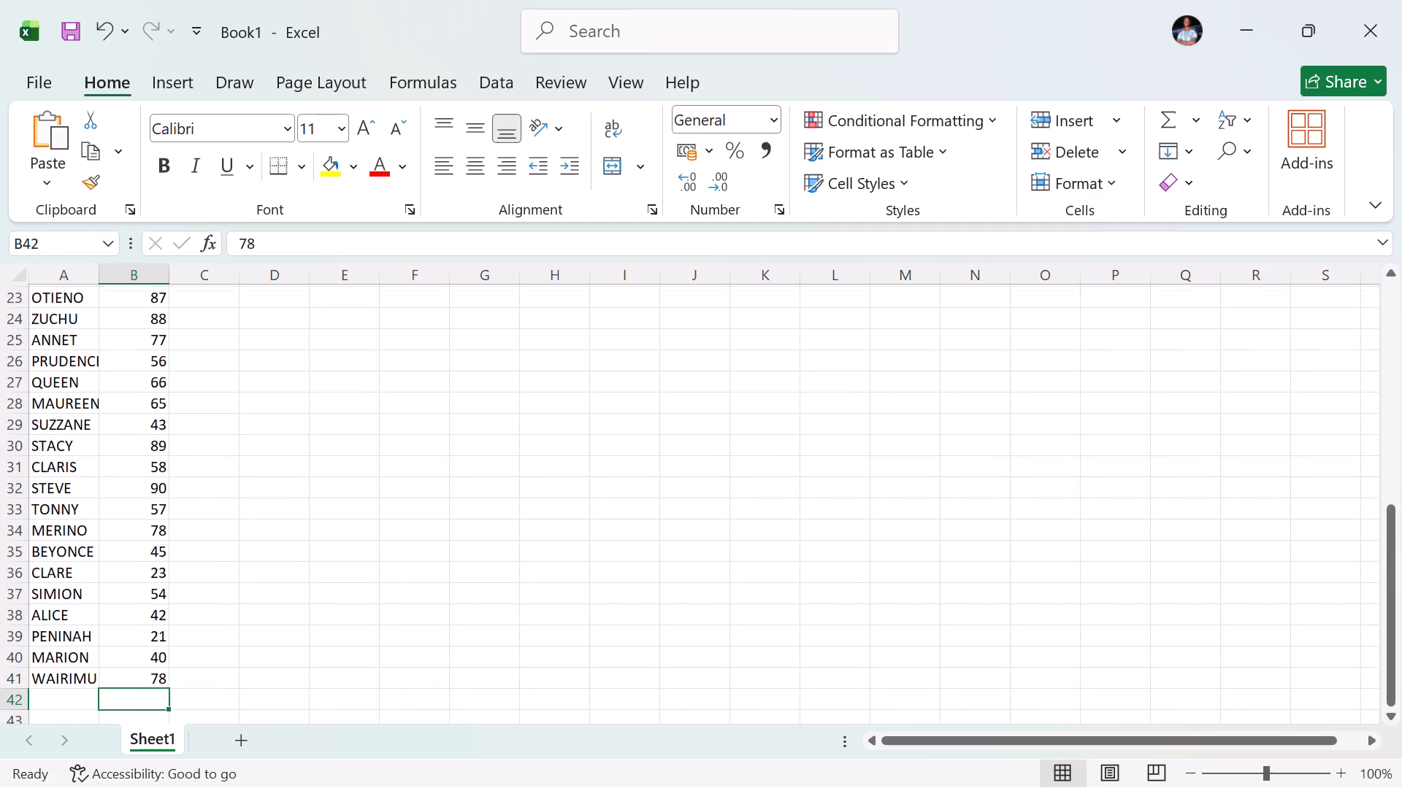
Add three more MATH marks below the last named student, 90, 45 and 78 in cells B42 to B44.
type("90")
key("Return")
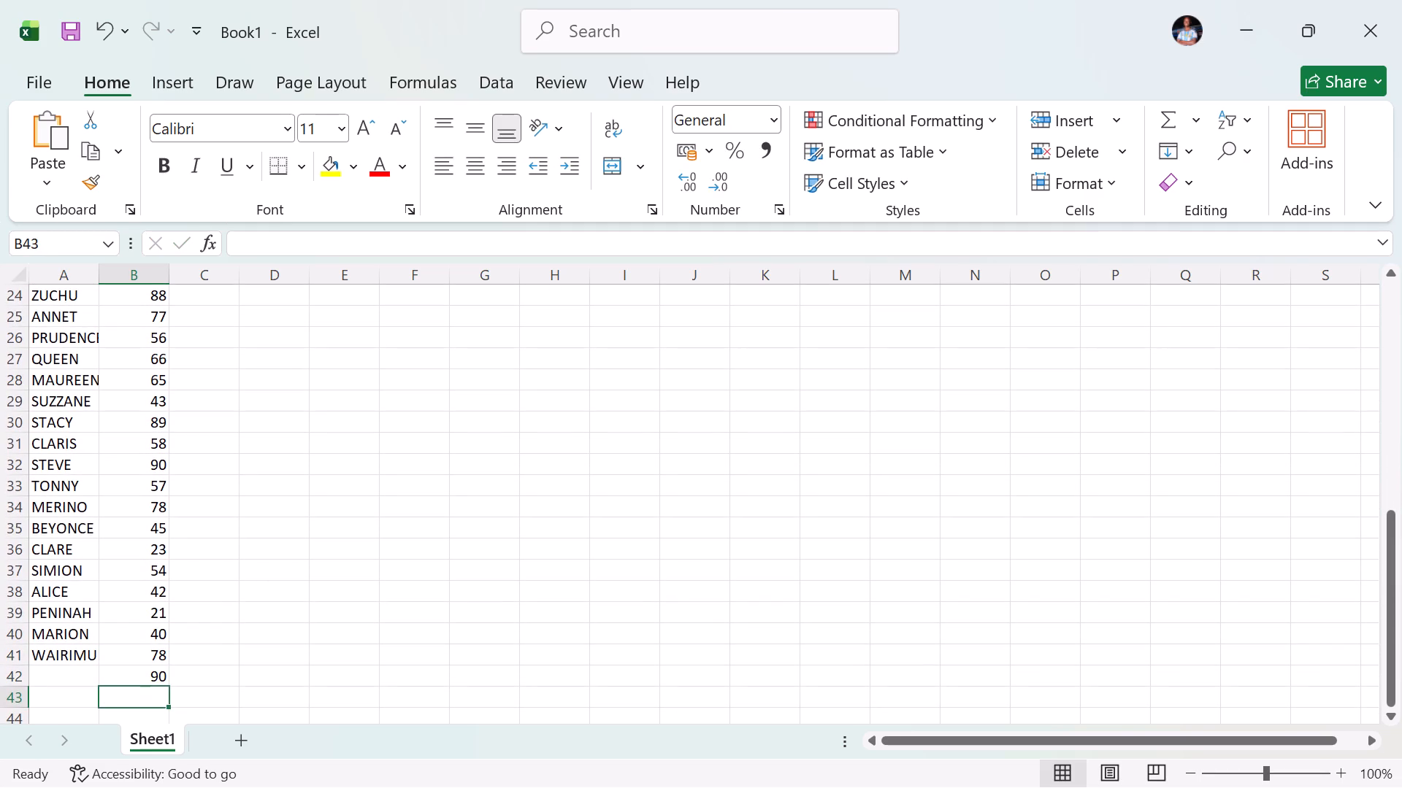
type("45")
key("Return")
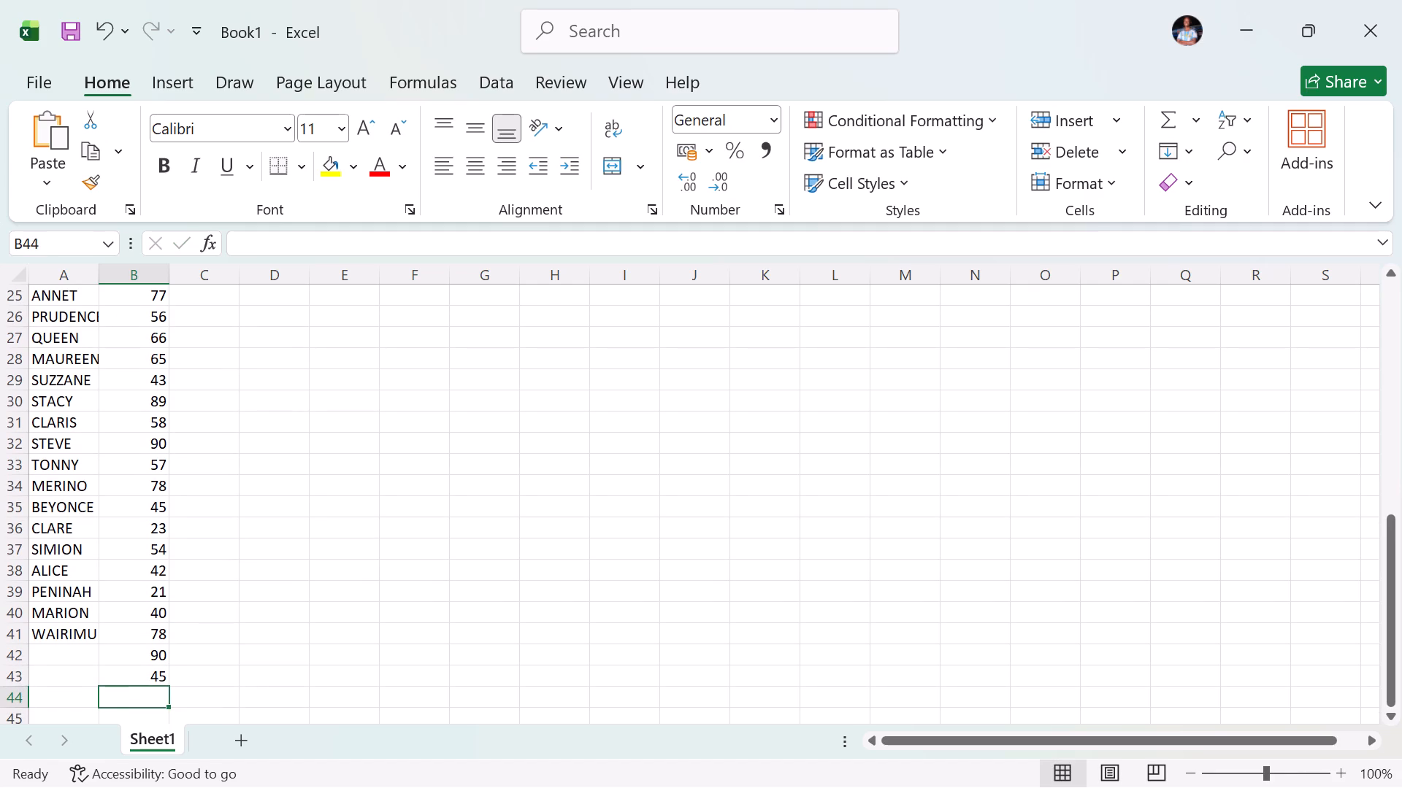
type("78")
key("Return")
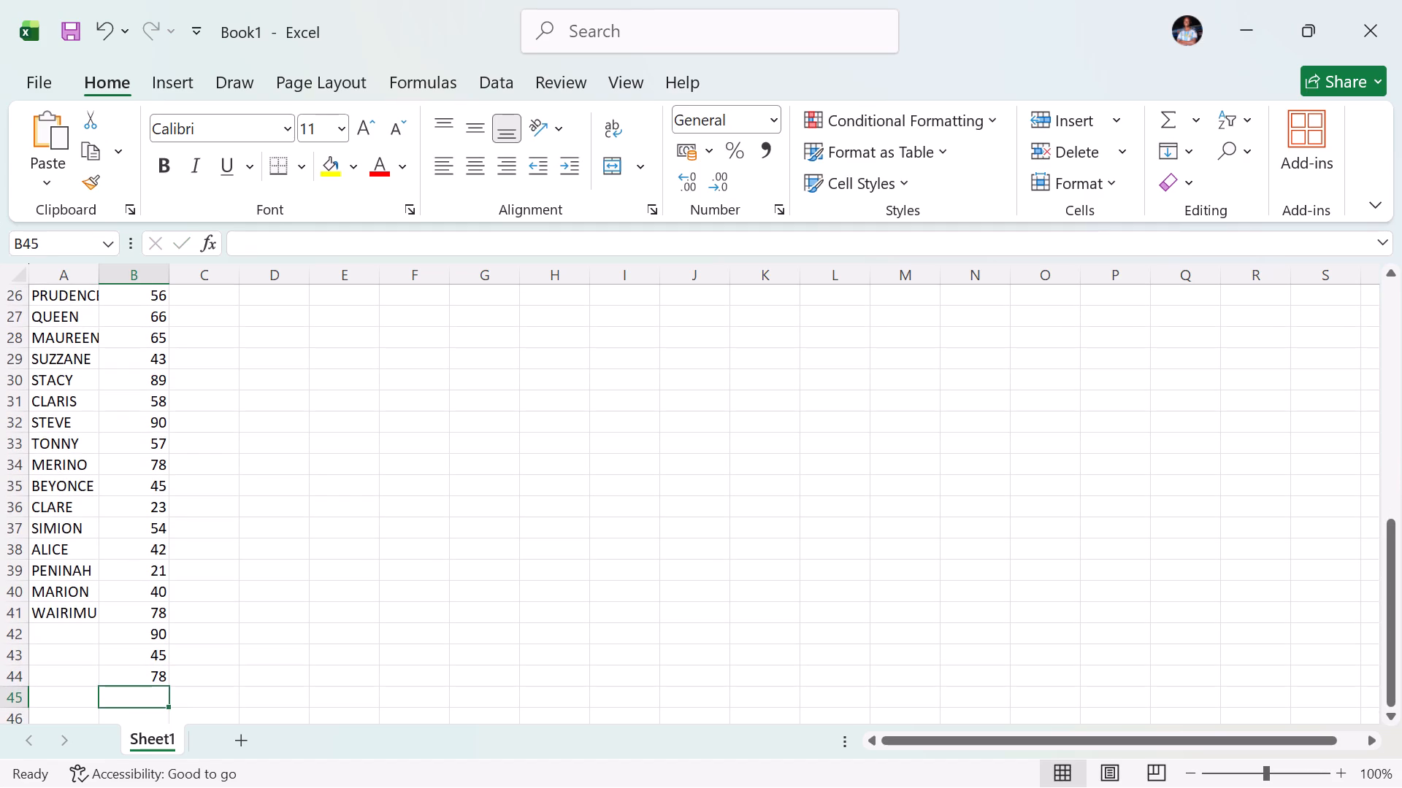
key("BackSpace")
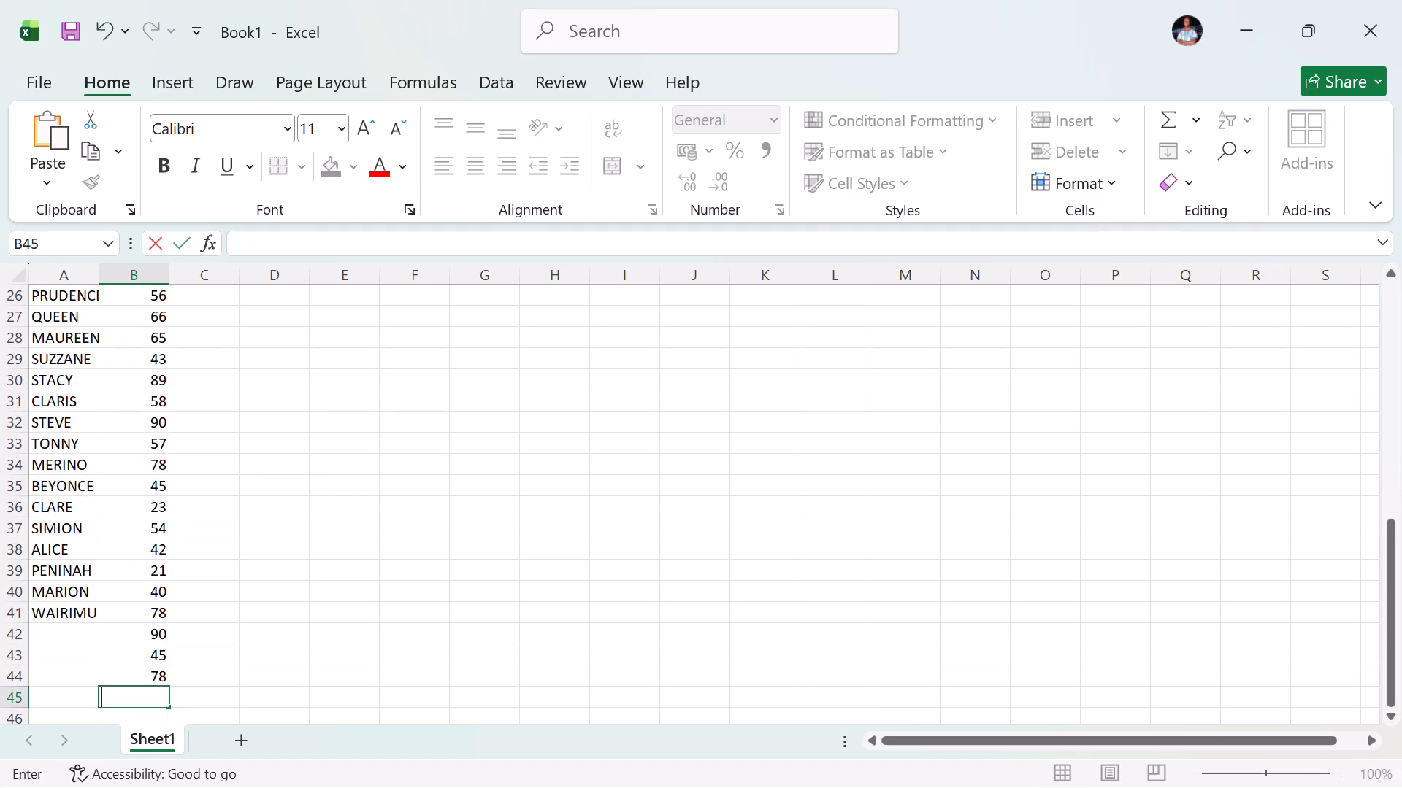
left_click(157, 675)
Add the names MOGAKA, PHIDA and ALEX in cells A42 to A44 beside the extra MATH marks.
left_click(71, 630)
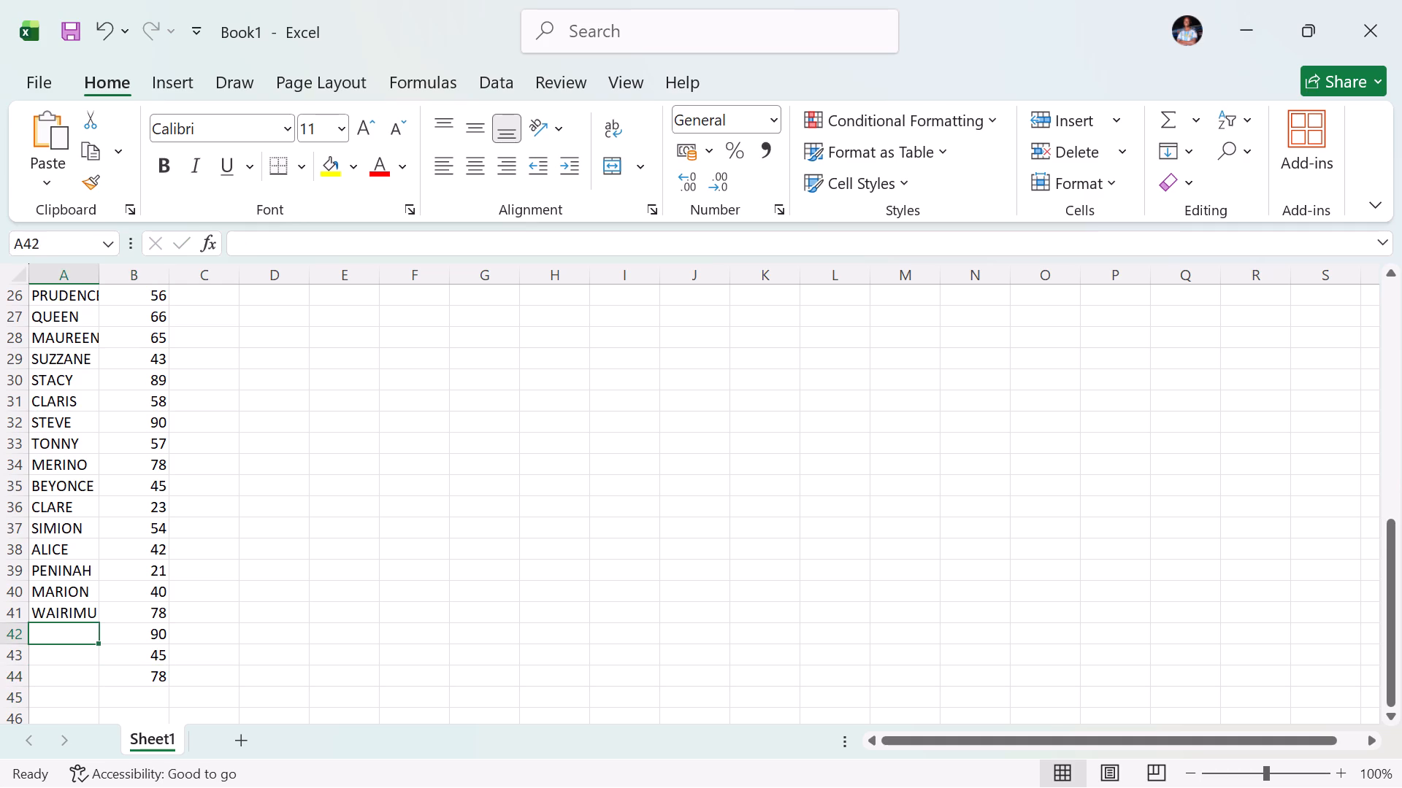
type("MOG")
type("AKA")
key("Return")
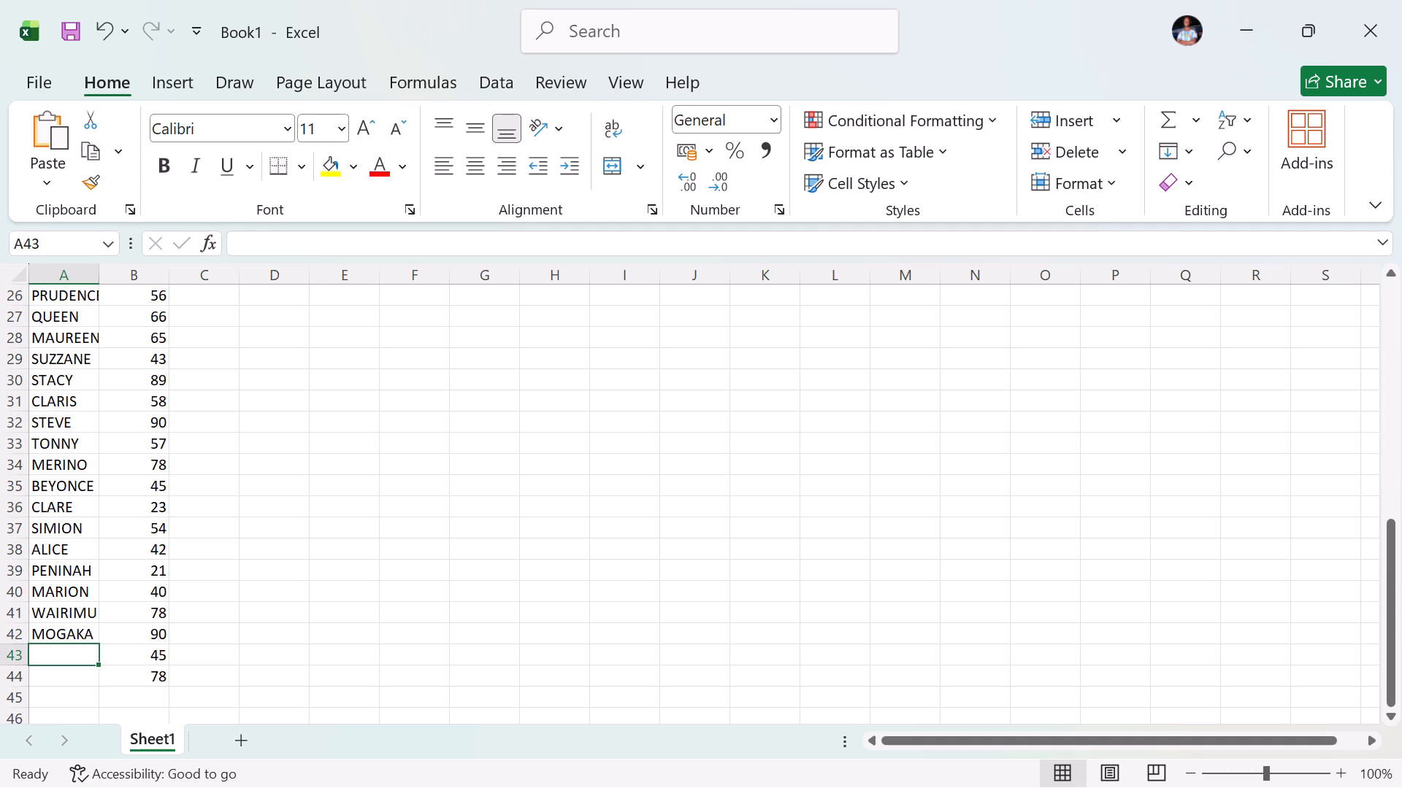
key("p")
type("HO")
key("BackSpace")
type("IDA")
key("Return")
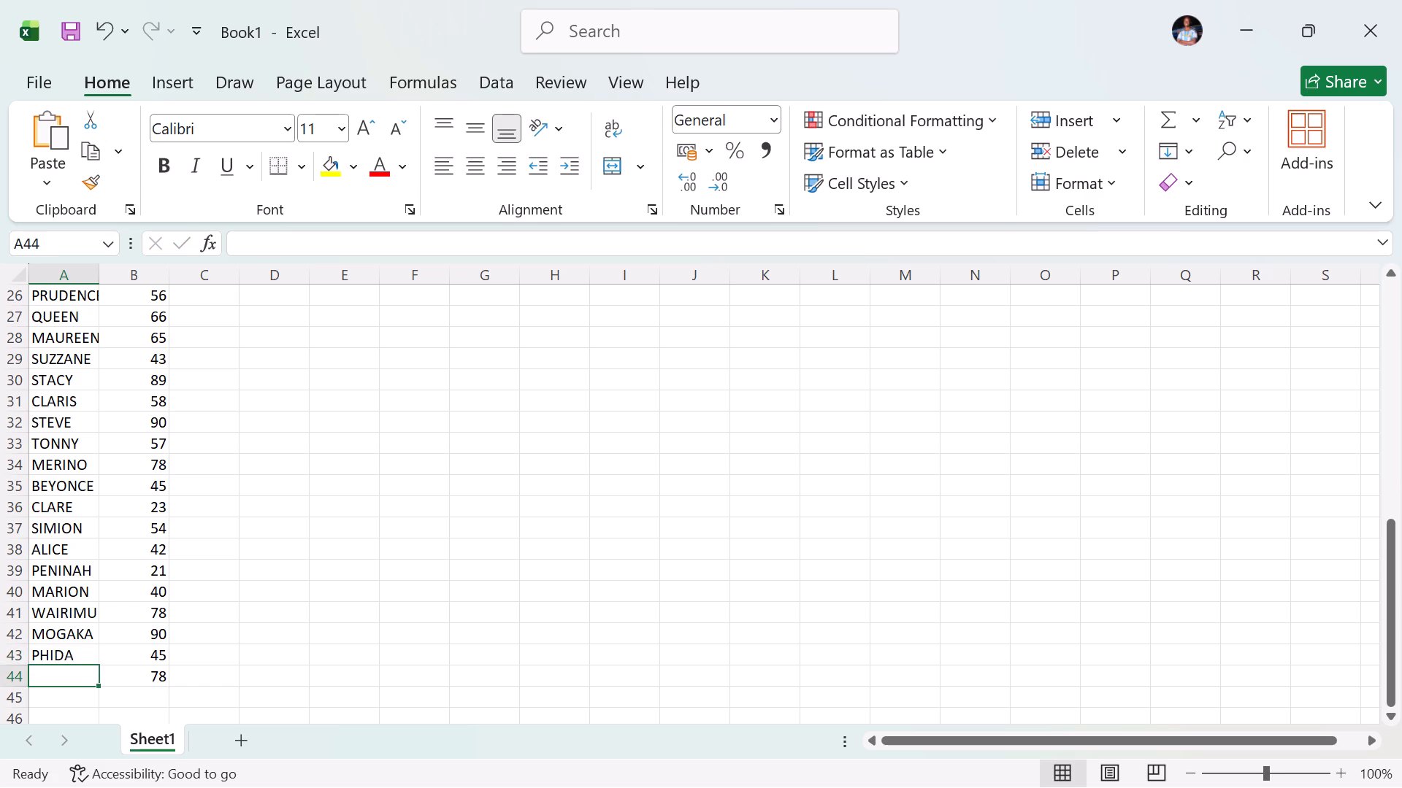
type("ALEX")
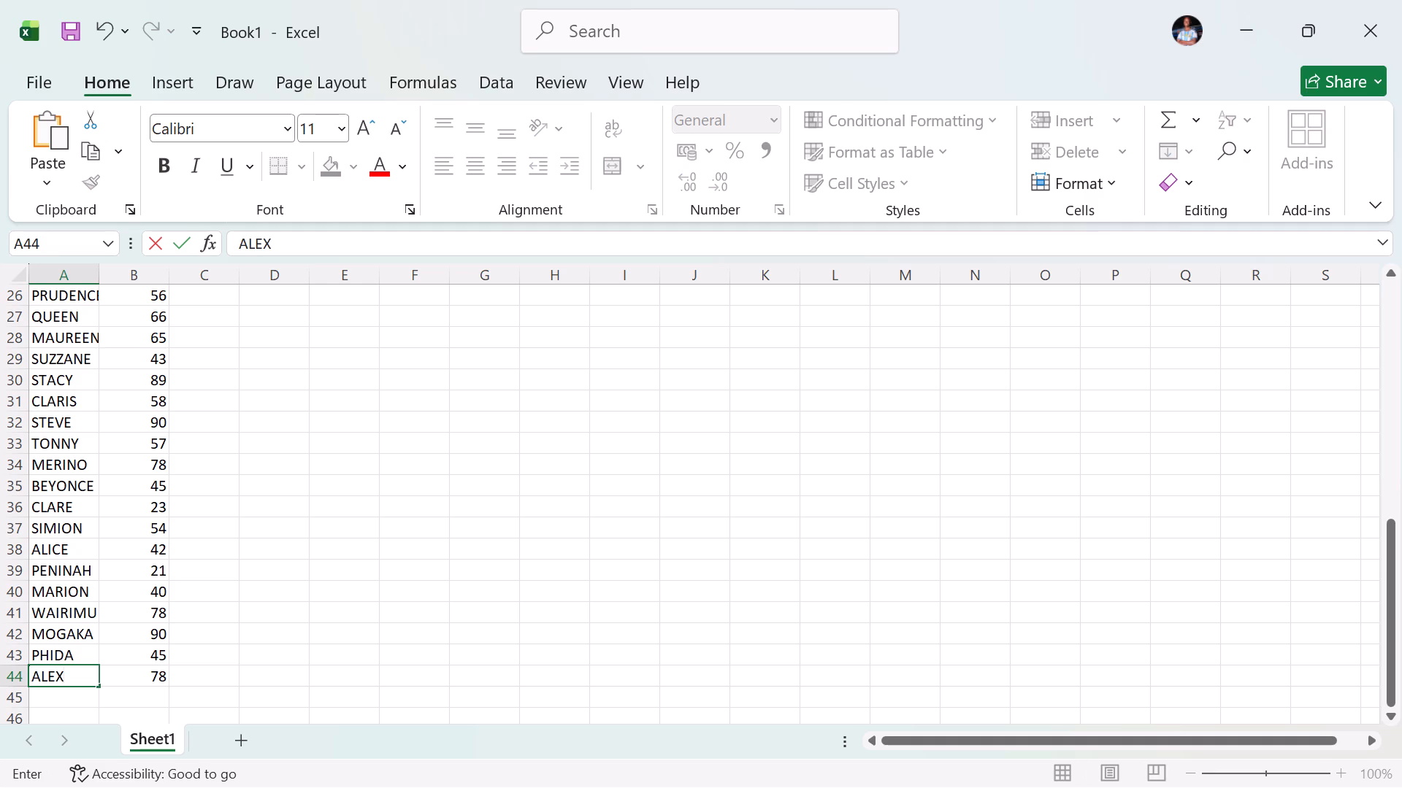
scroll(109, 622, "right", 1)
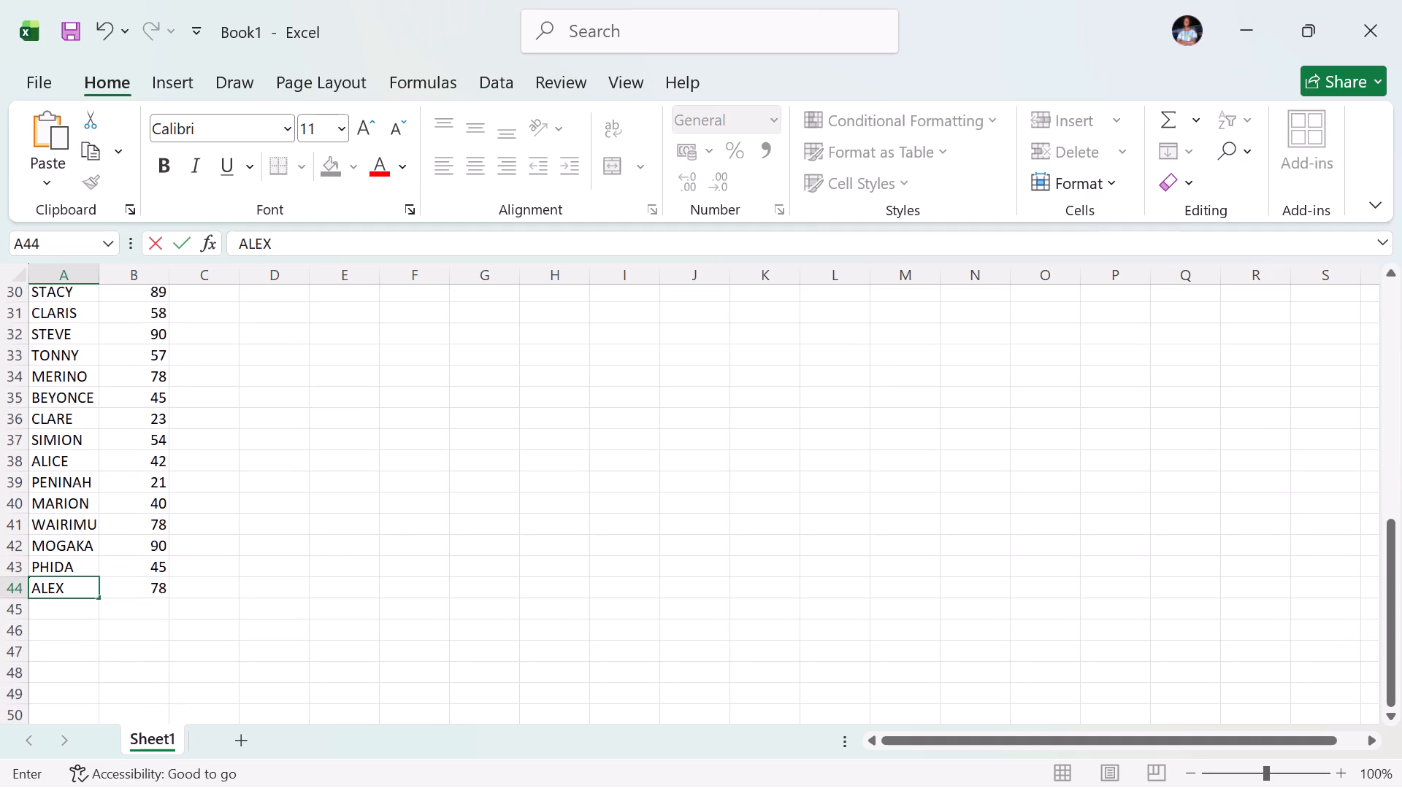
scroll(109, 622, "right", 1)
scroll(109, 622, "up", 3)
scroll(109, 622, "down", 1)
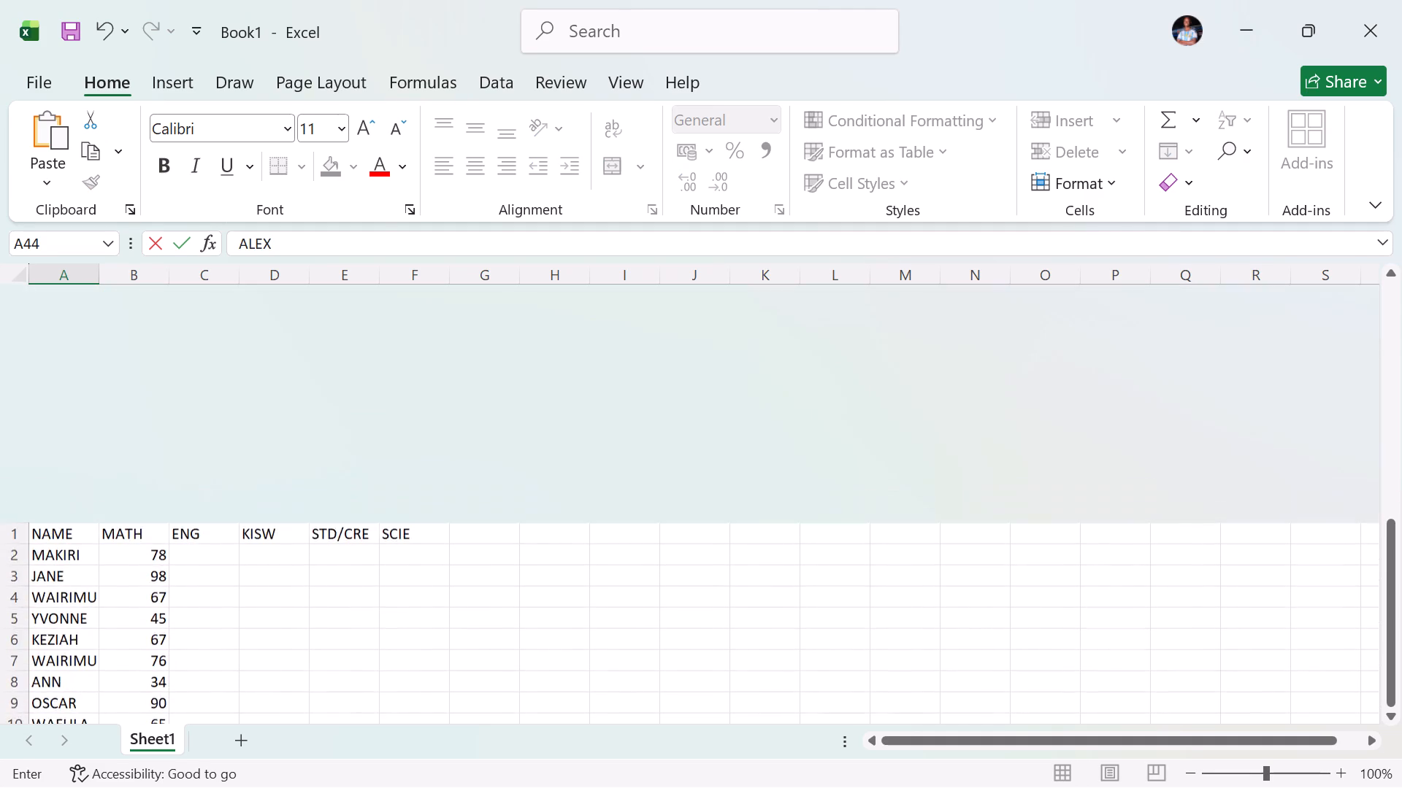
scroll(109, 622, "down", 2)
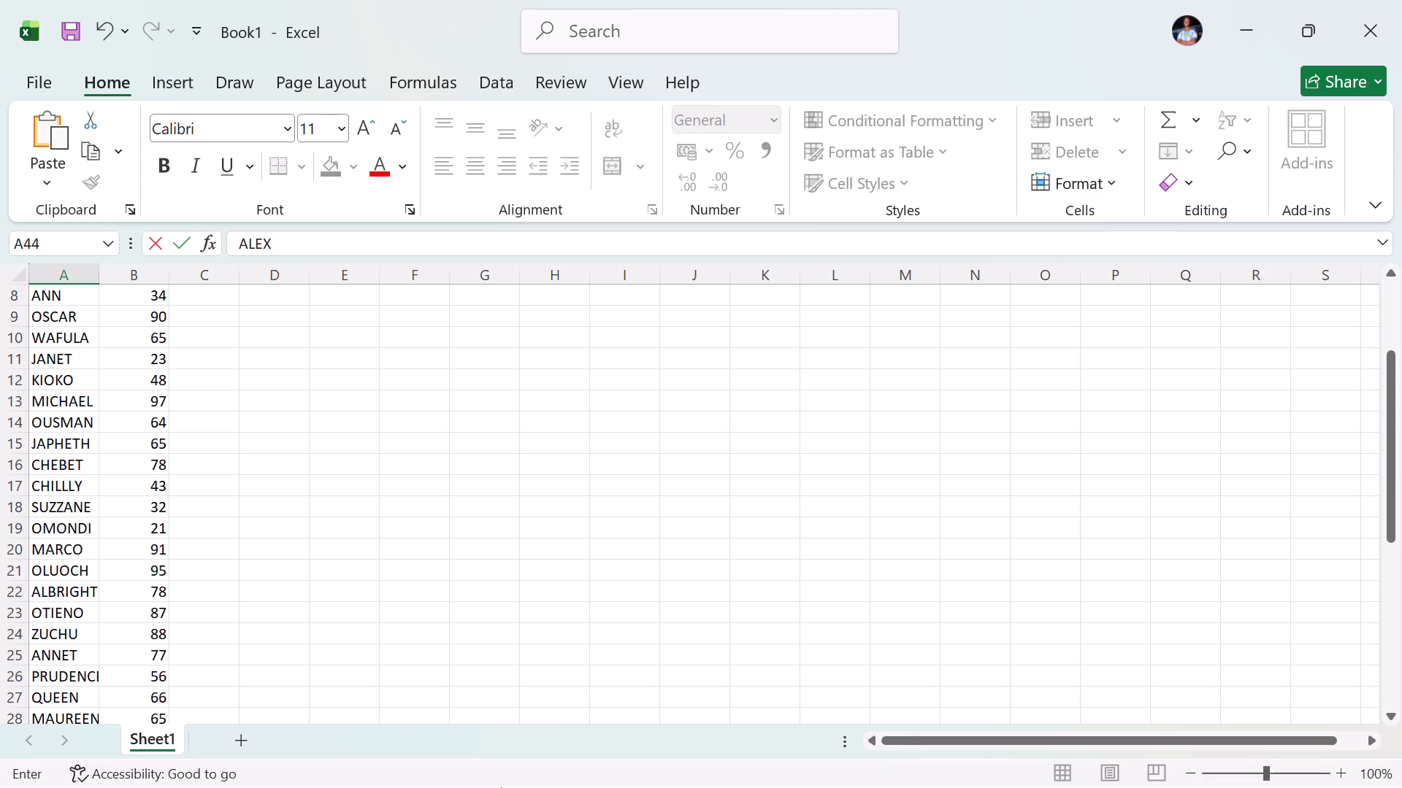
Switch to YouTube, resume the Zuchu - Utaniua music video and minimise its window.
left_click(518, 770)
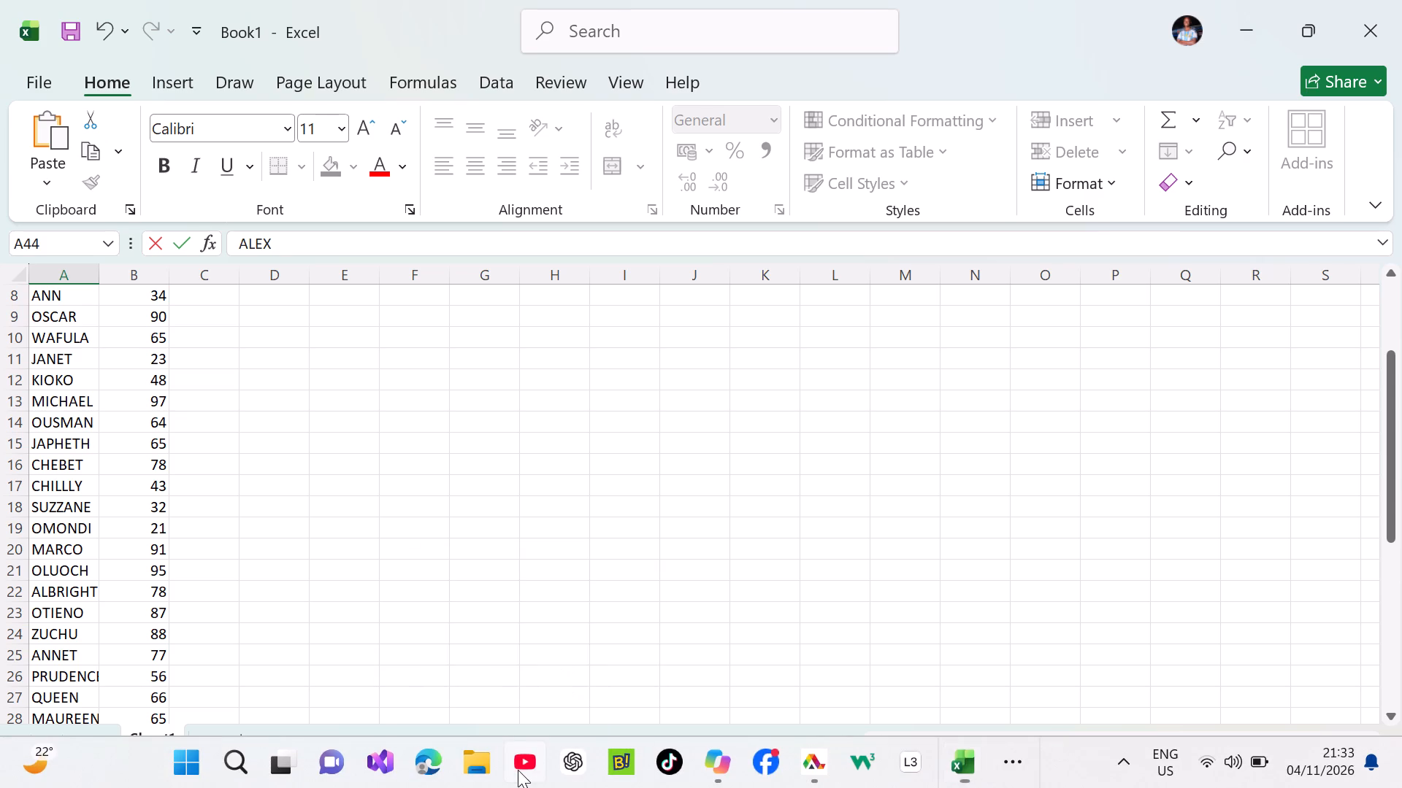
left_click(358, 395)
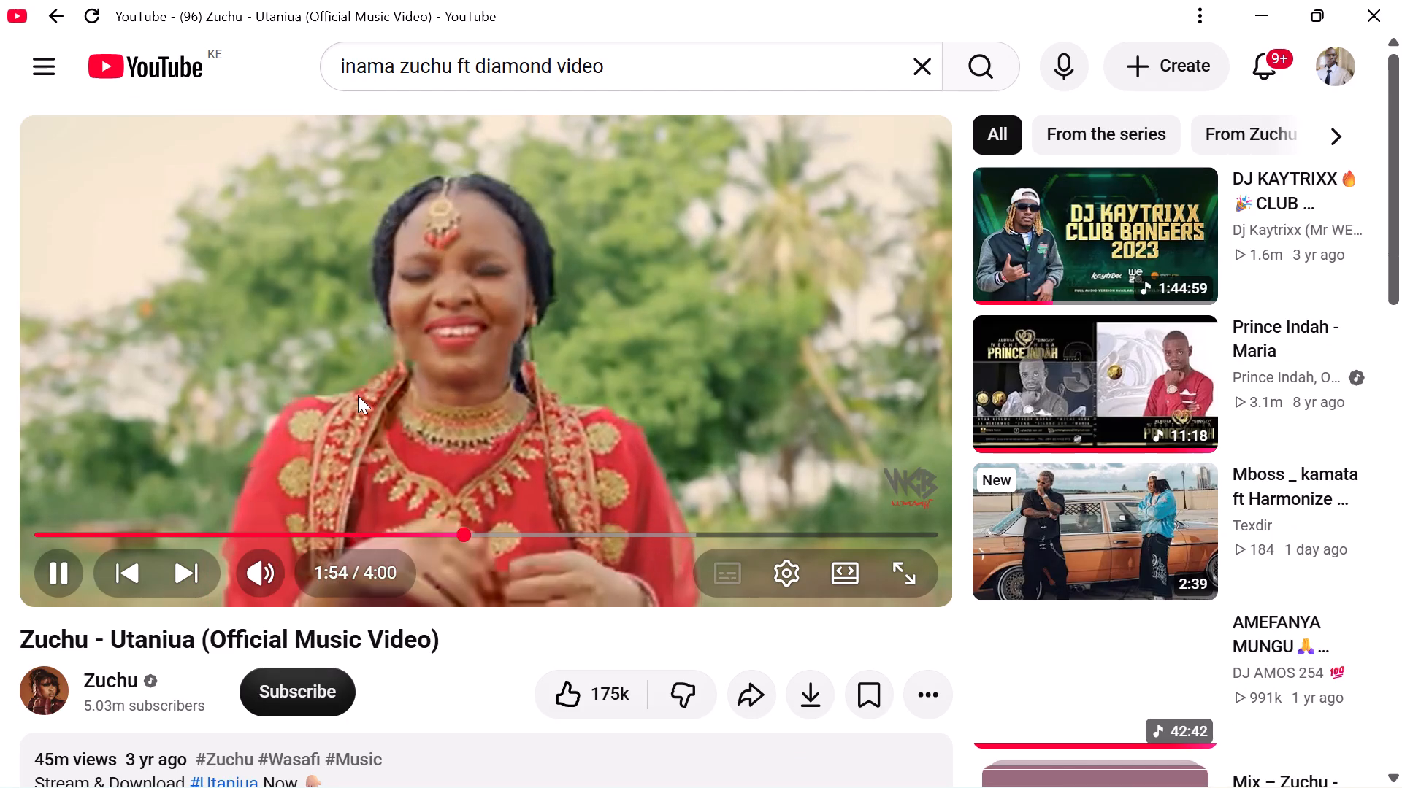
left_click(1247, 13)
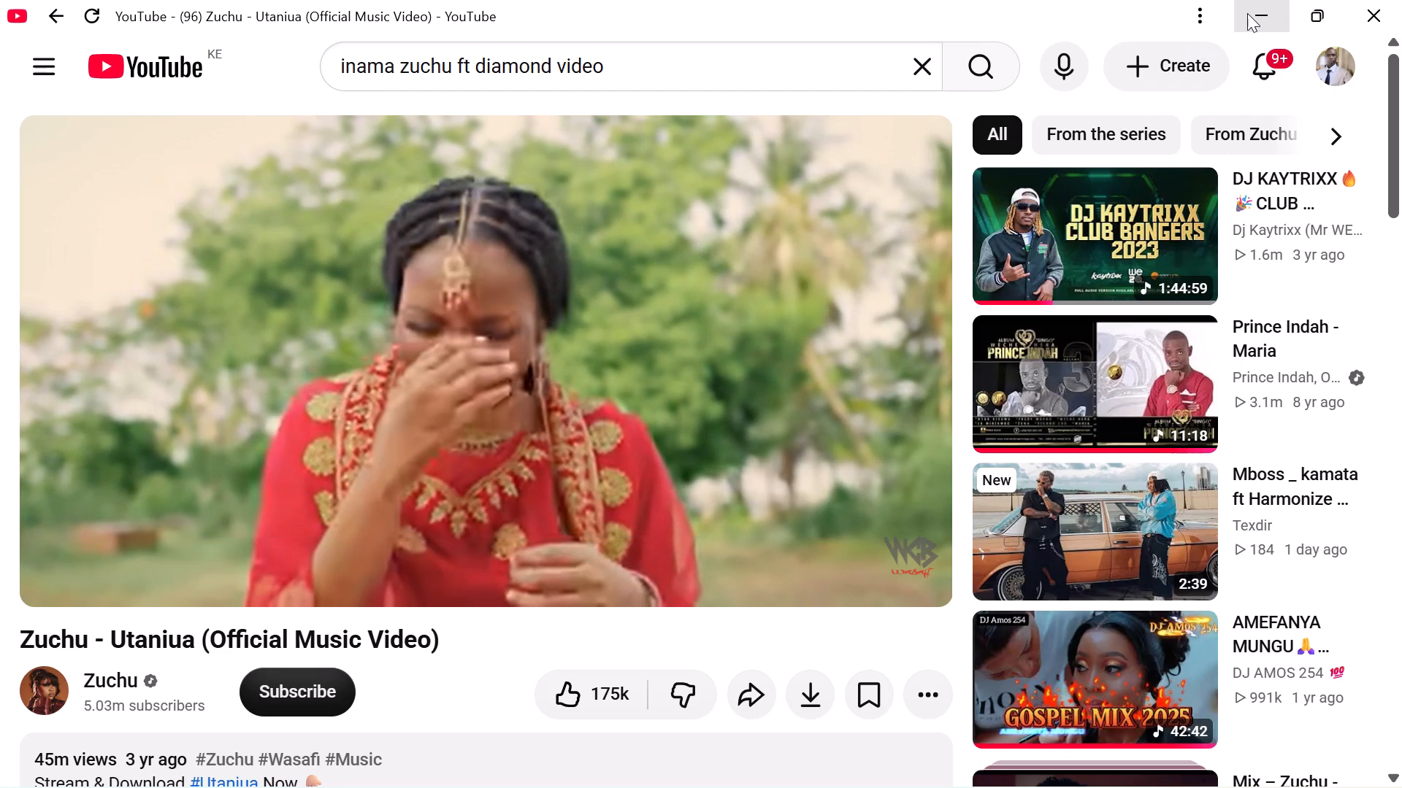
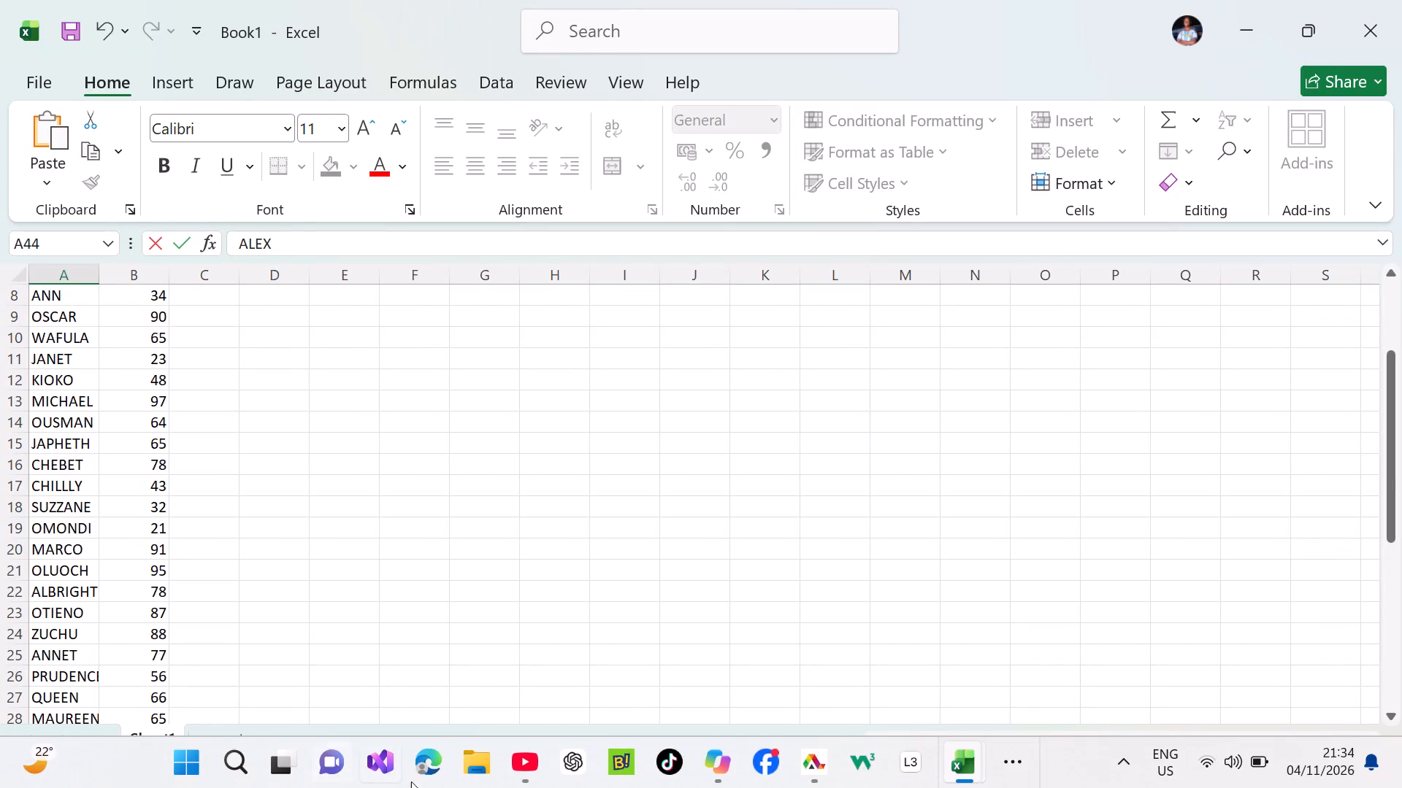
Switch to YouTube, resume the Zuchu - Utaniua music video and minimise its window to return to the workbook.
left_click(532, 767)
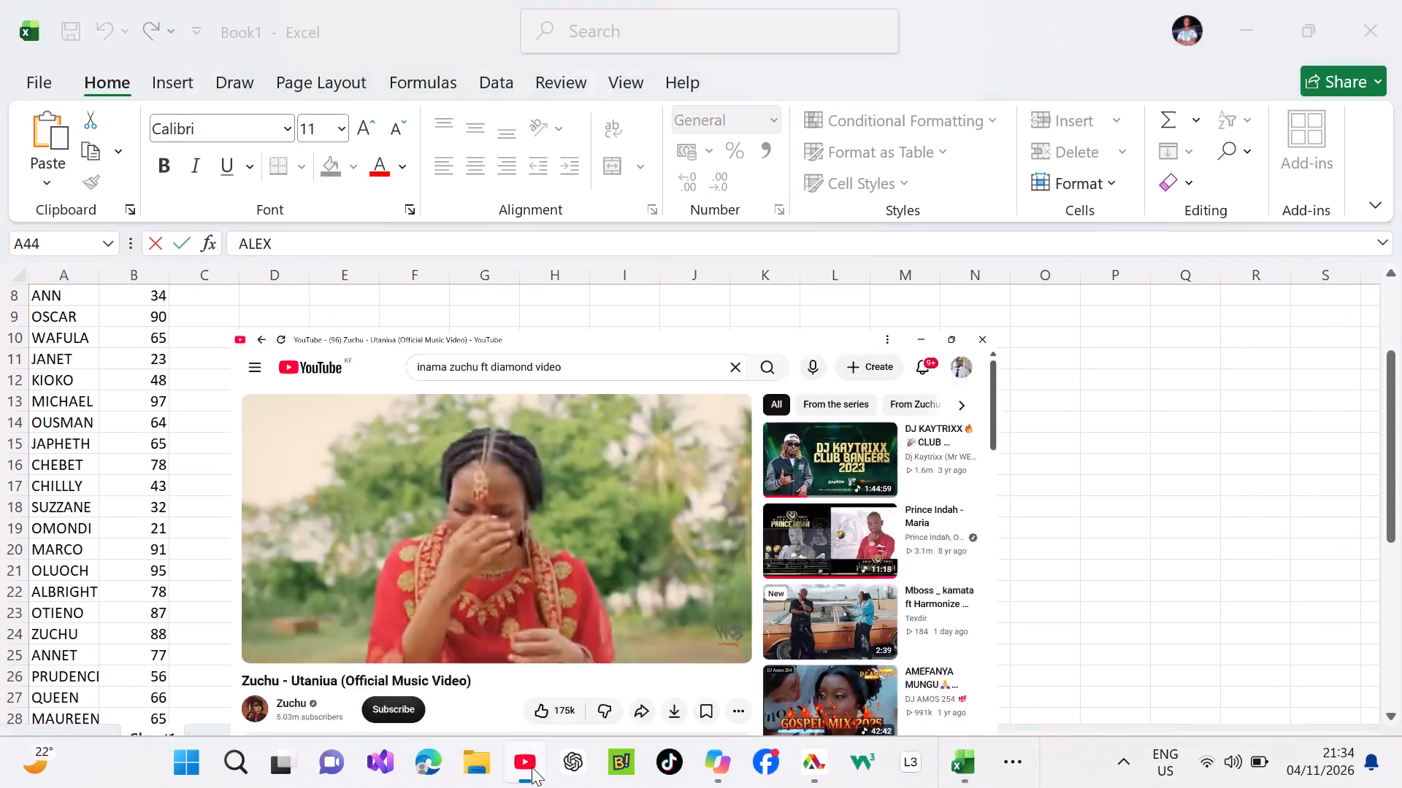
left_click(510, 412)
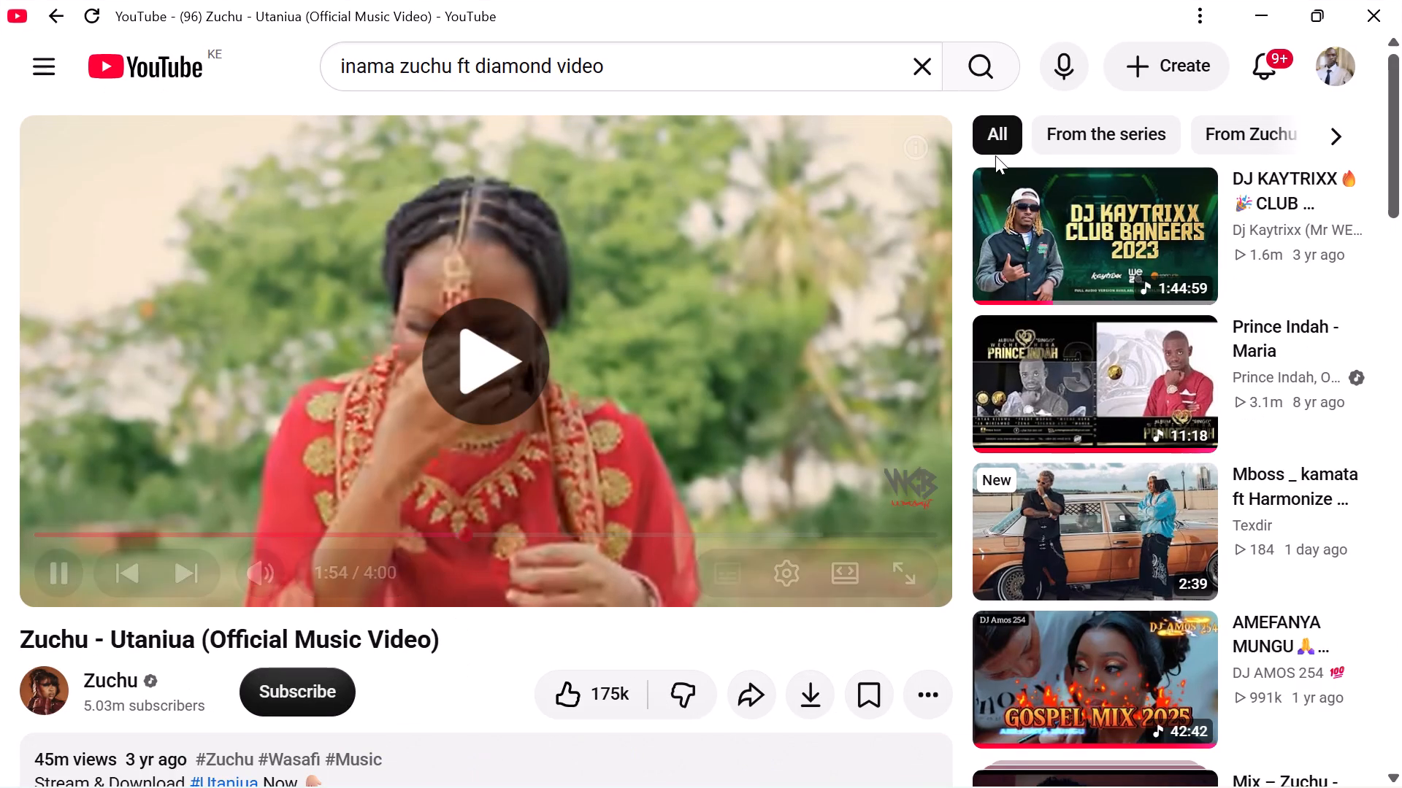
left_click(1263, 21)
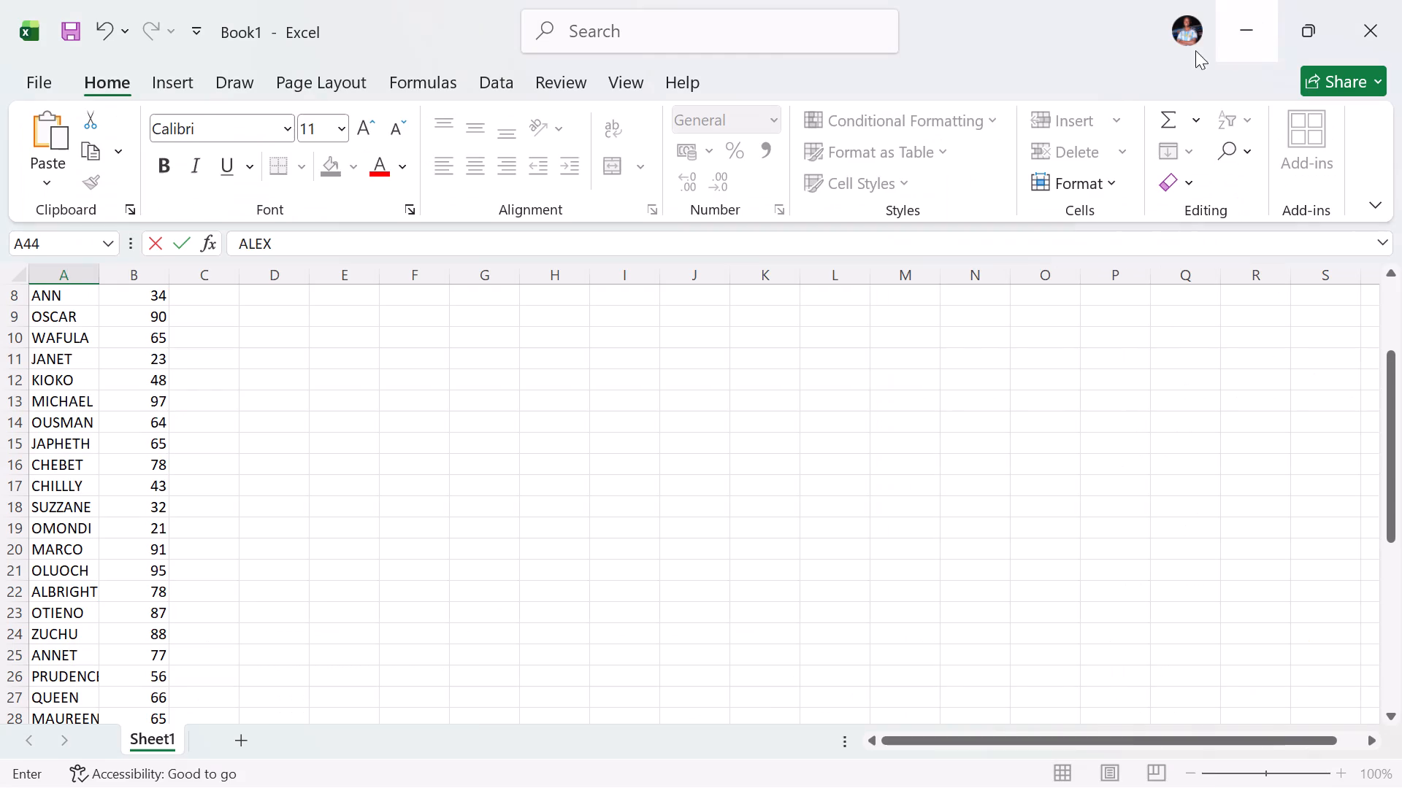
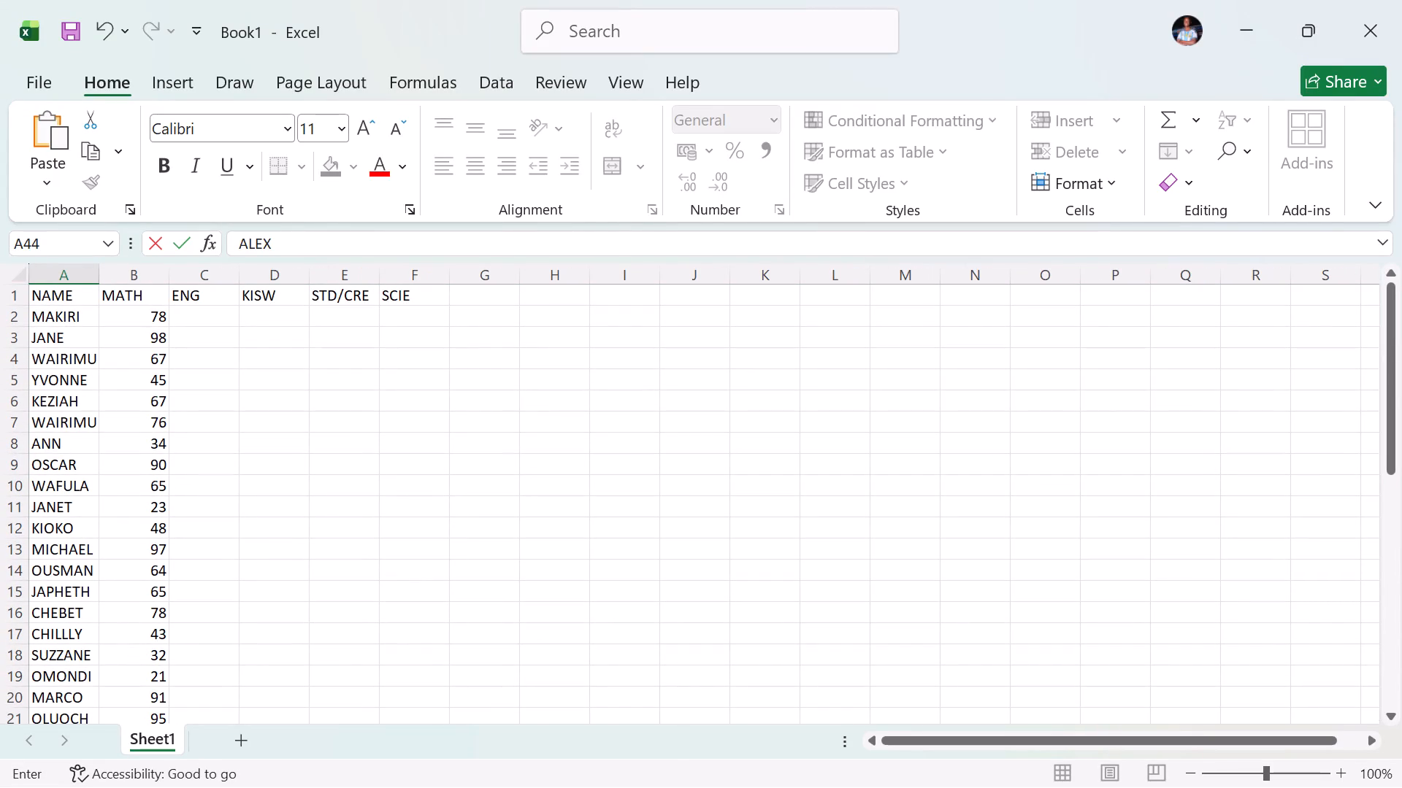
Enter the ENG marks 98, 67 and 77 for the first three students in cells C2 to C4.
left_click(191, 318)
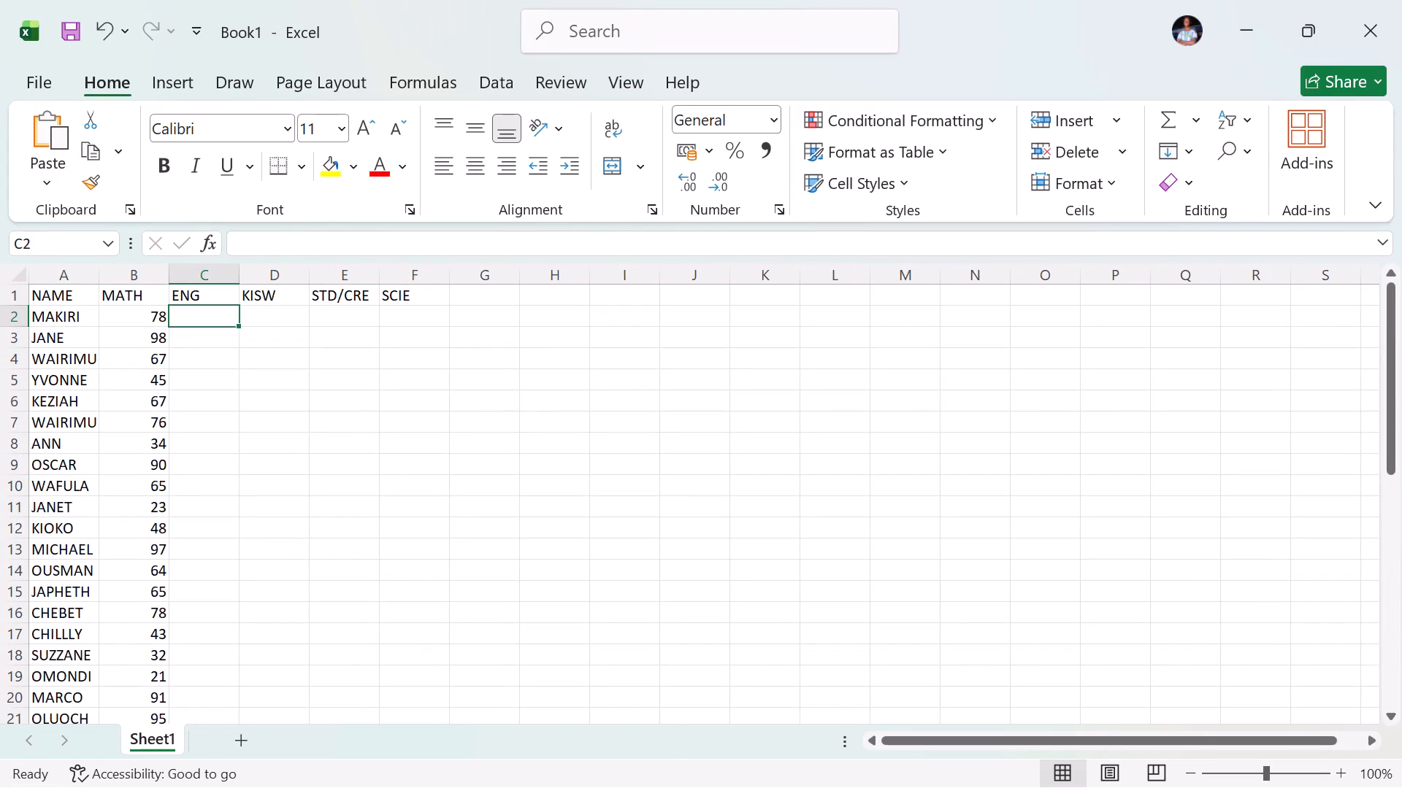
type("54")
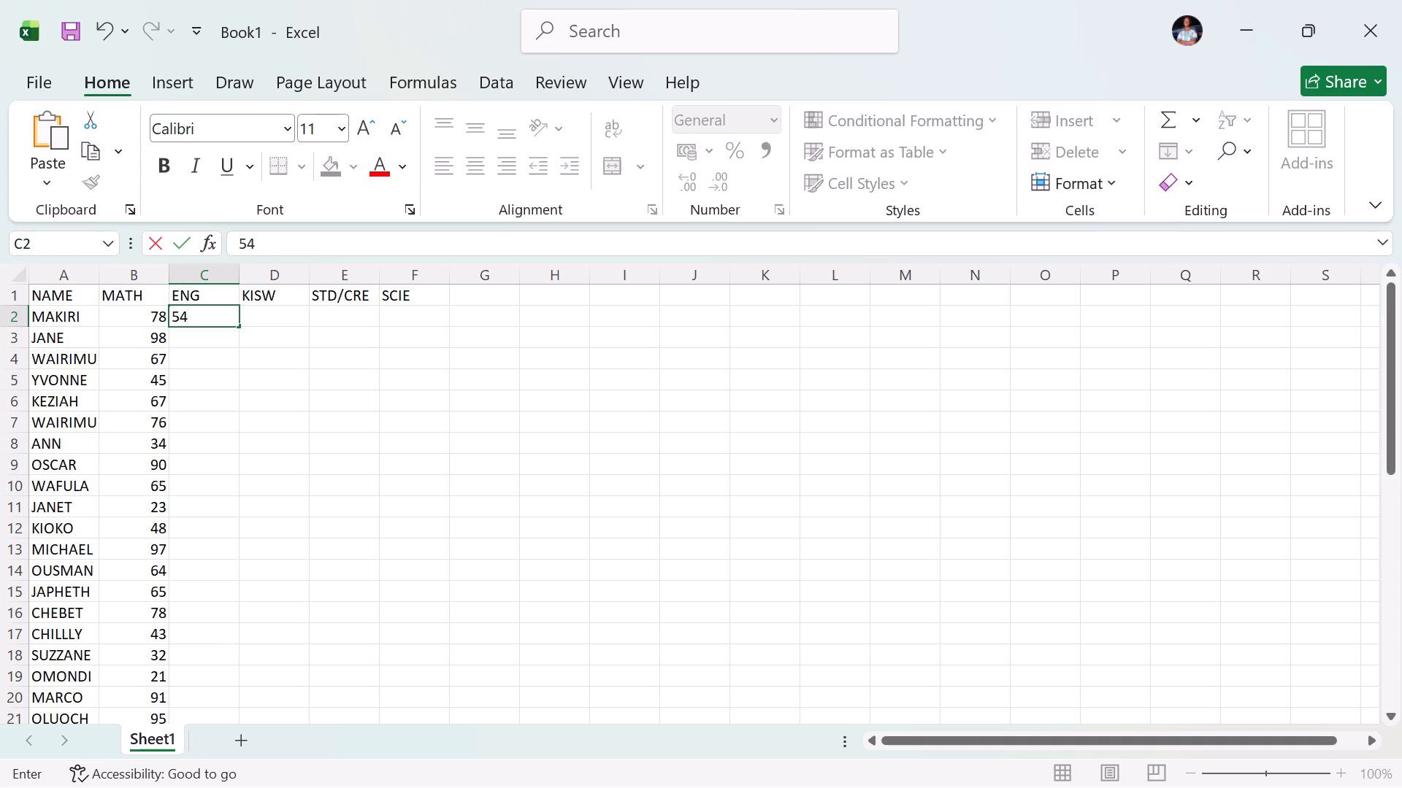
key("BackSpace")
key("BackSpace")
type("98")
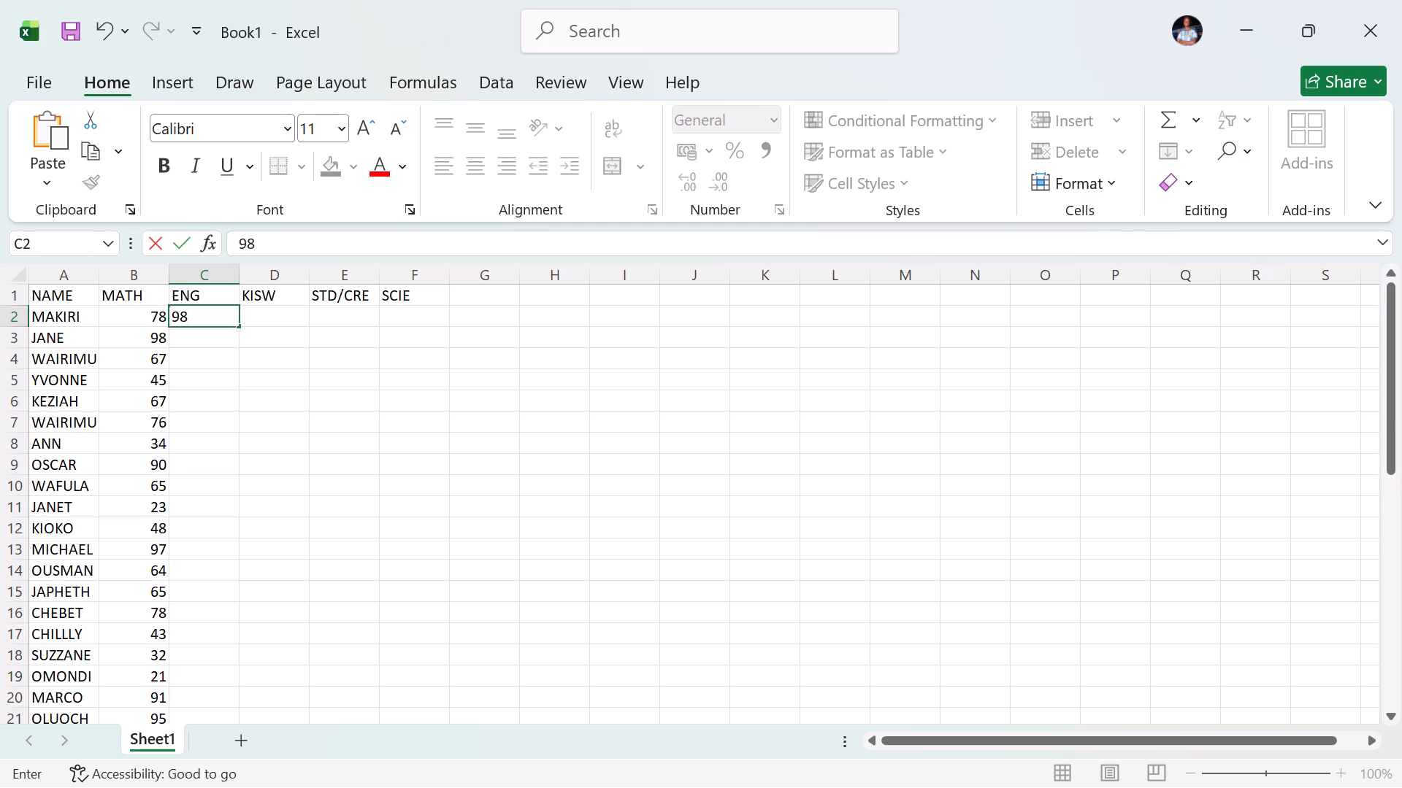
left_click(188, 336)
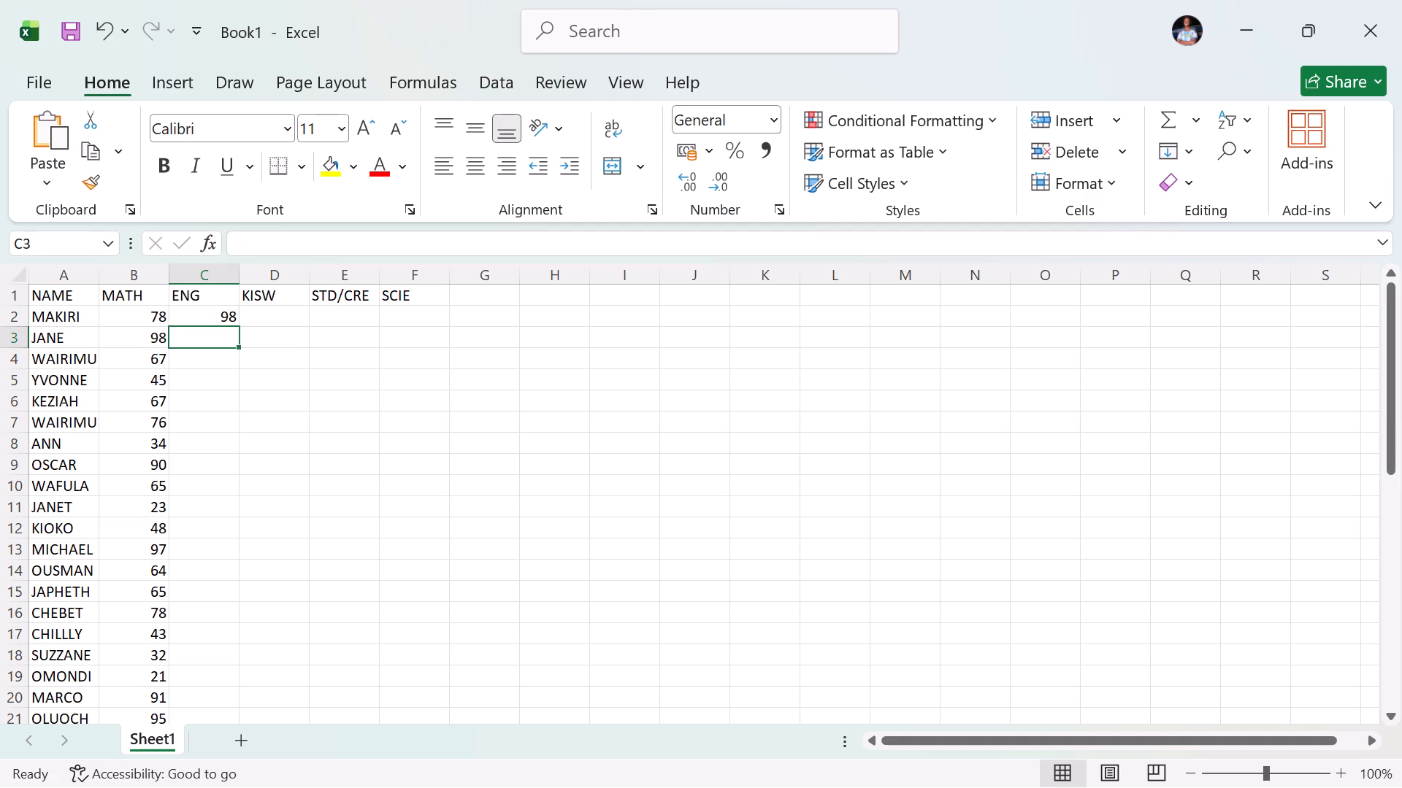
key("9")
key("6")
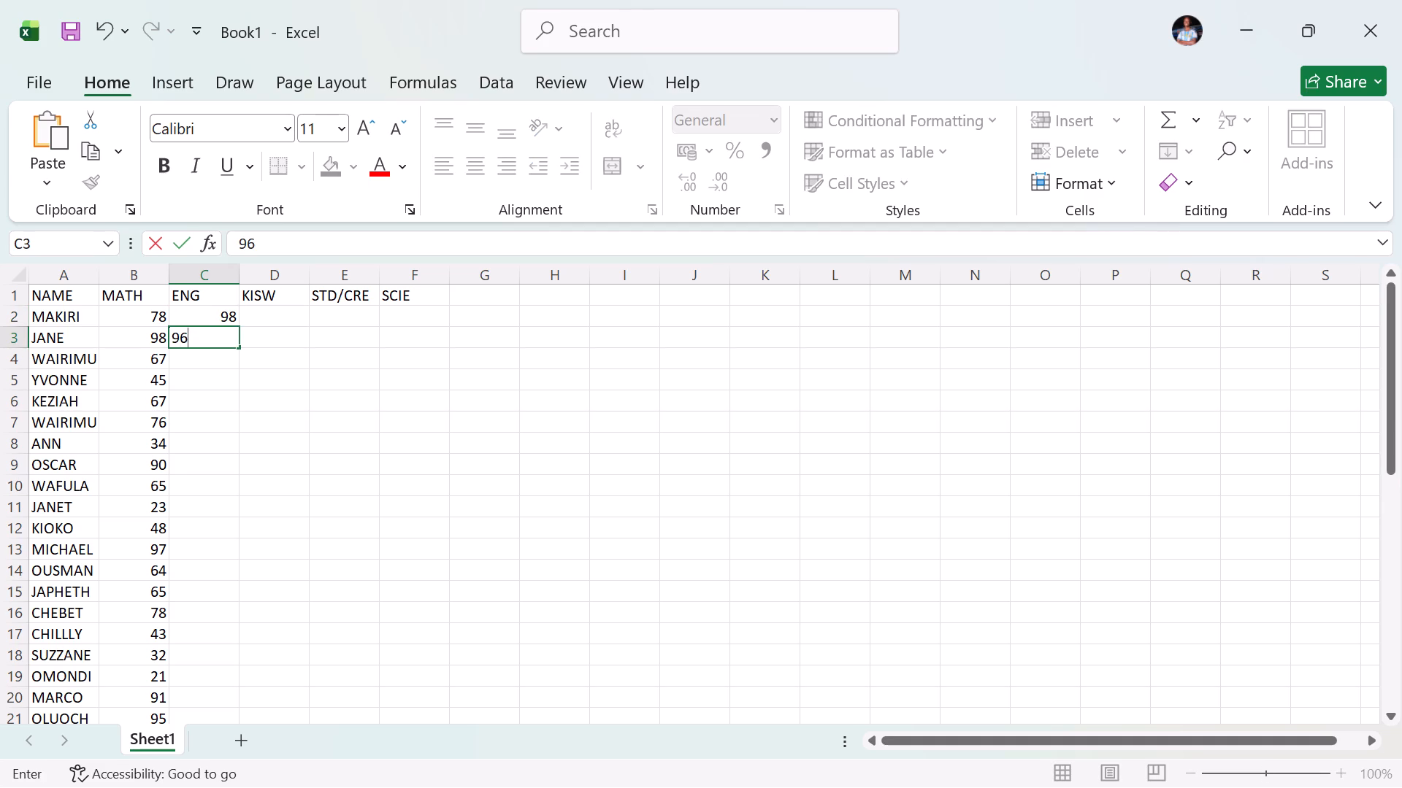
key("BackSpace")
key("BackSpace")
type("67")
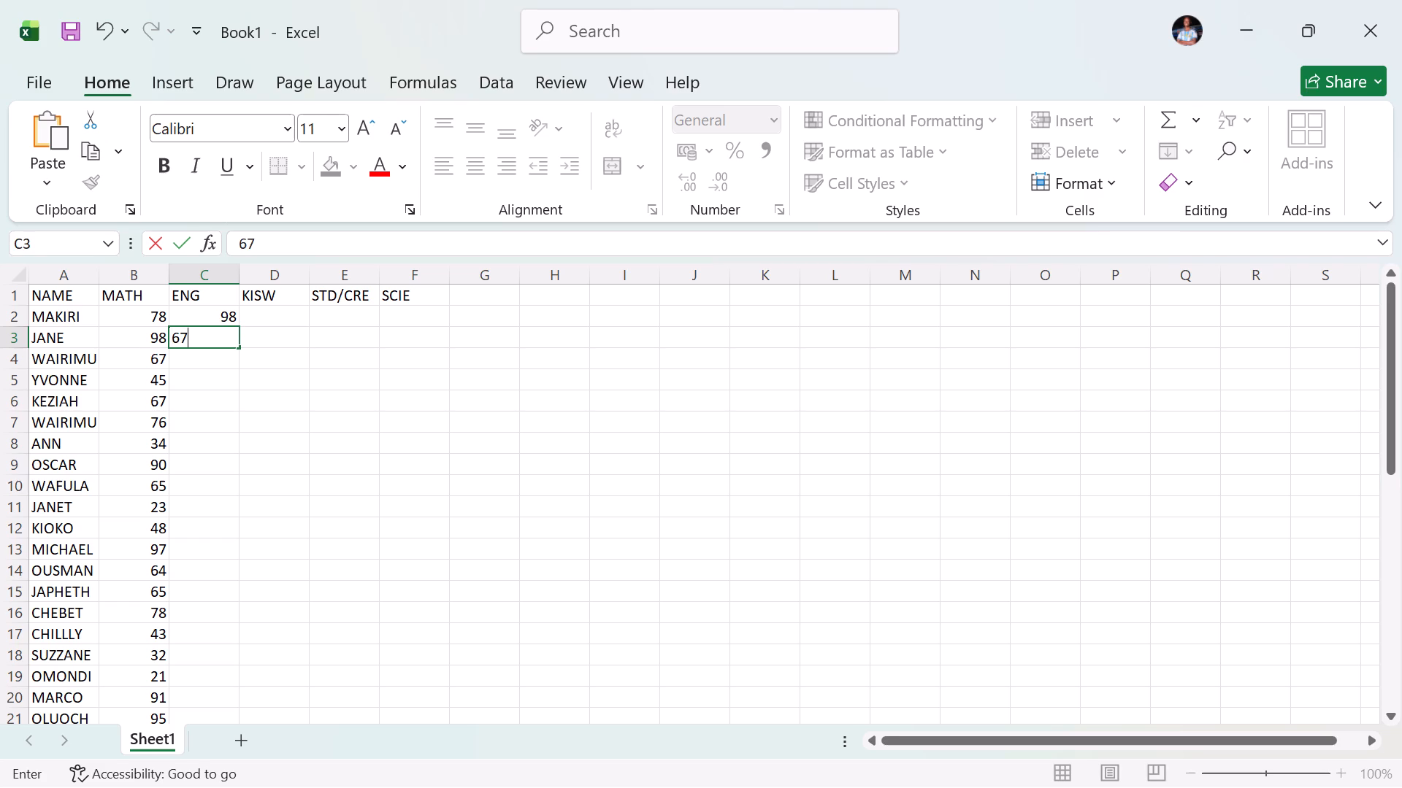
left_click(195, 358)
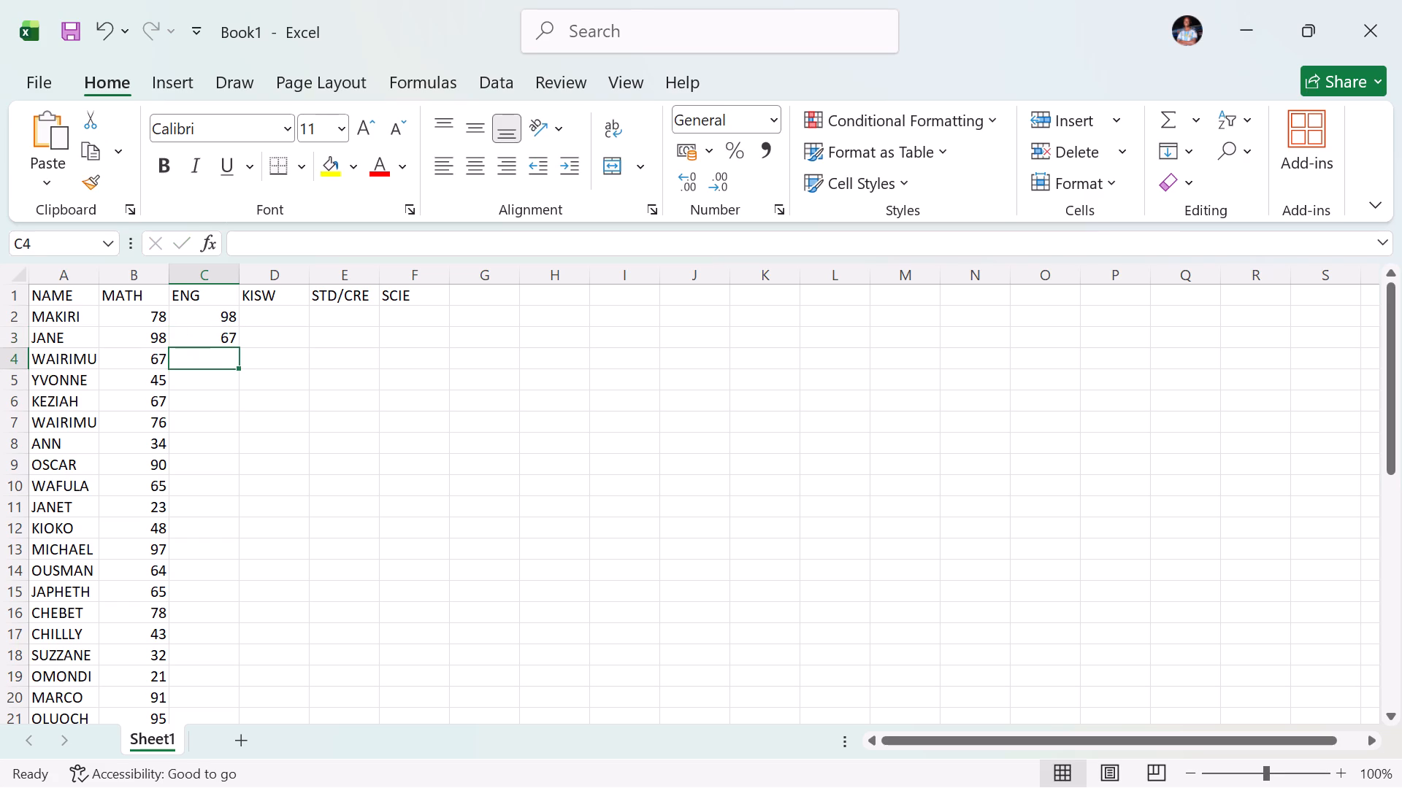
type("77")
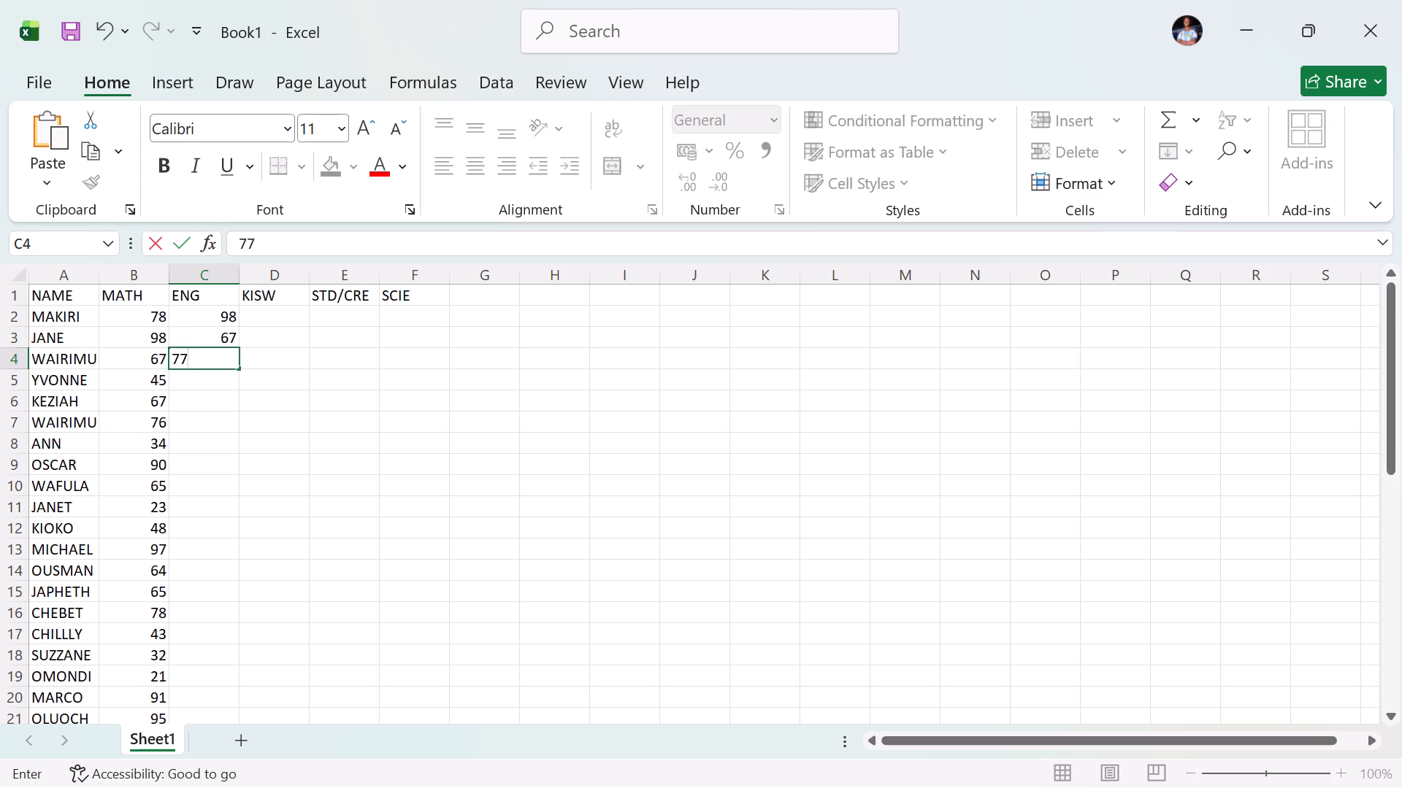
Enter the ENG marks 90, 78, 87 and 54 in cells C5 to C8, for YVONNE through ANN.
left_click(191, 383)
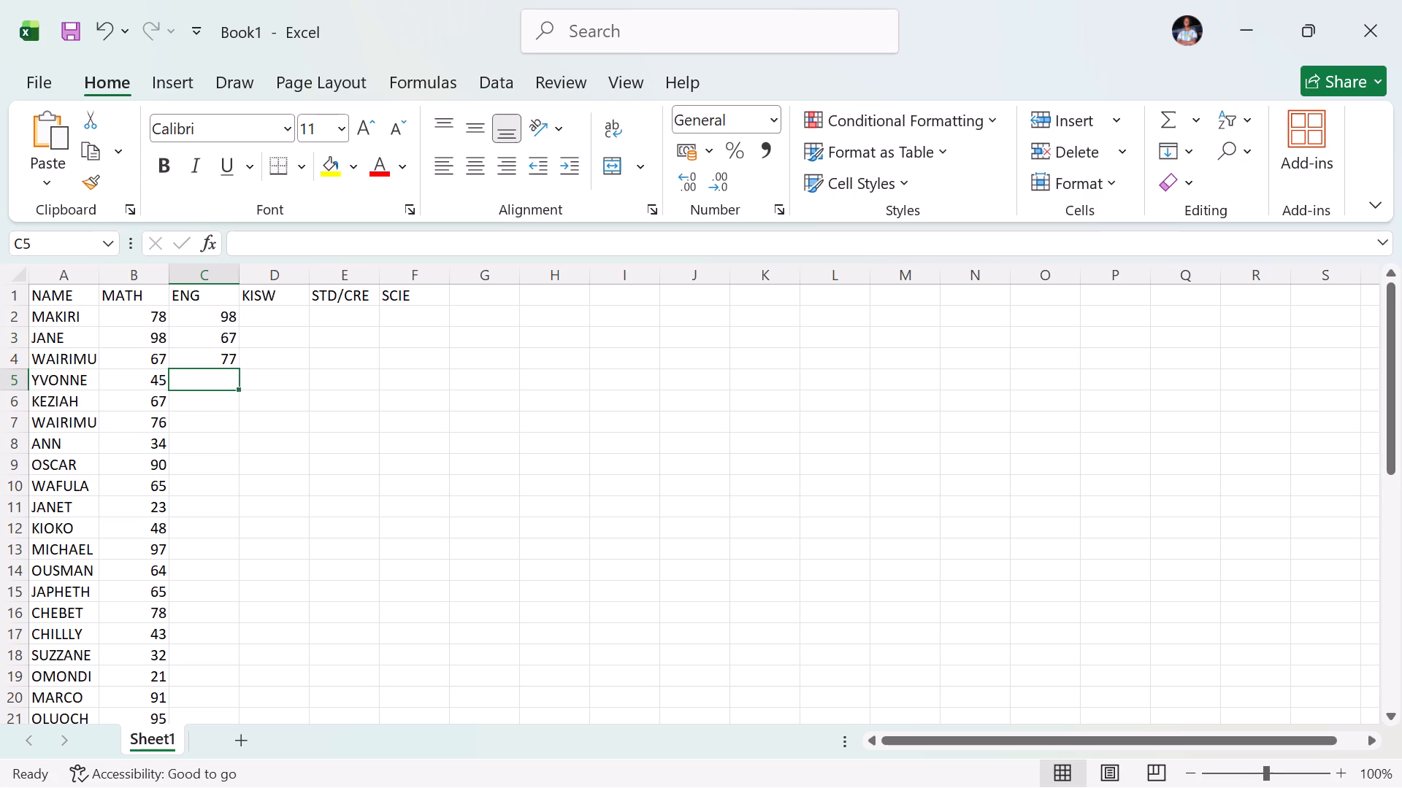
type("90")
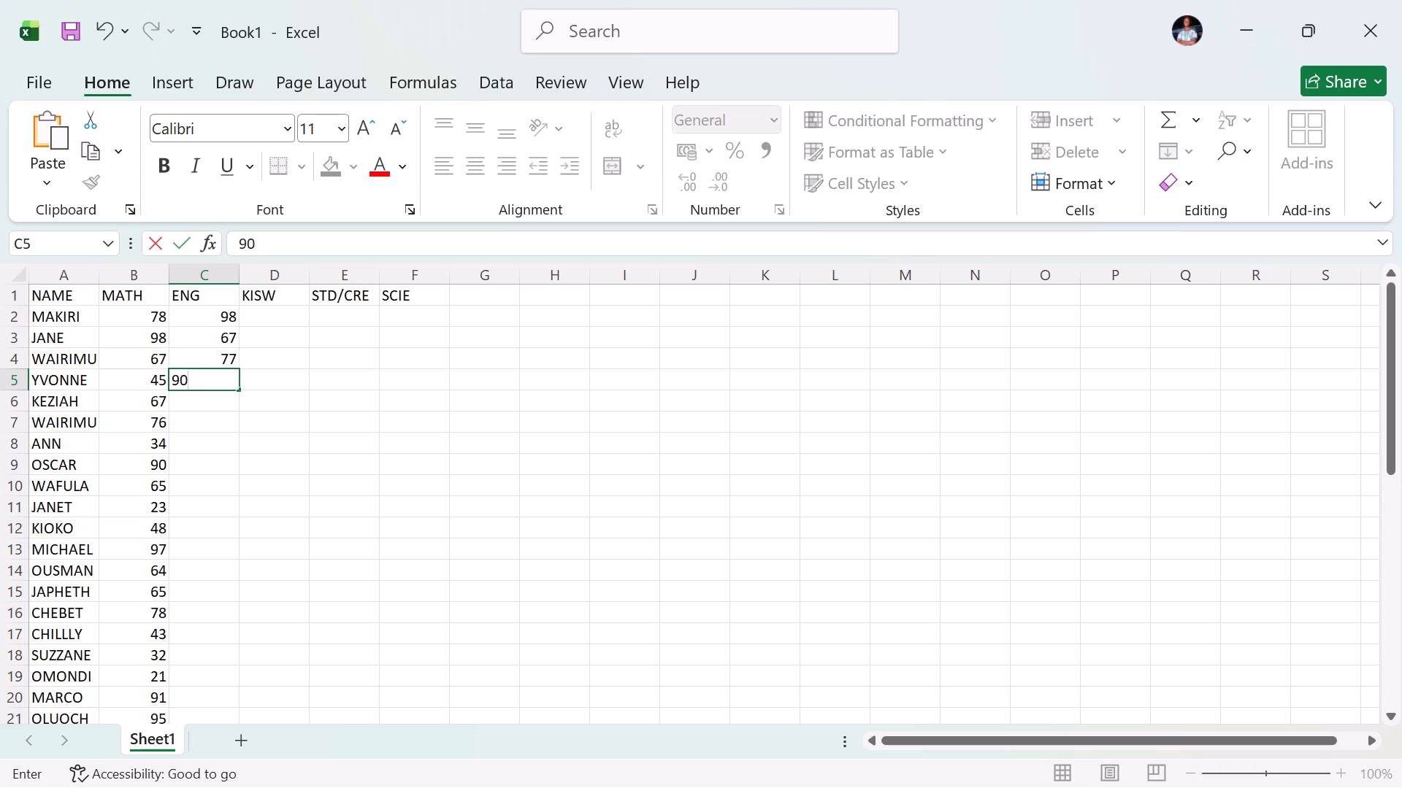
left_click(198, 413)
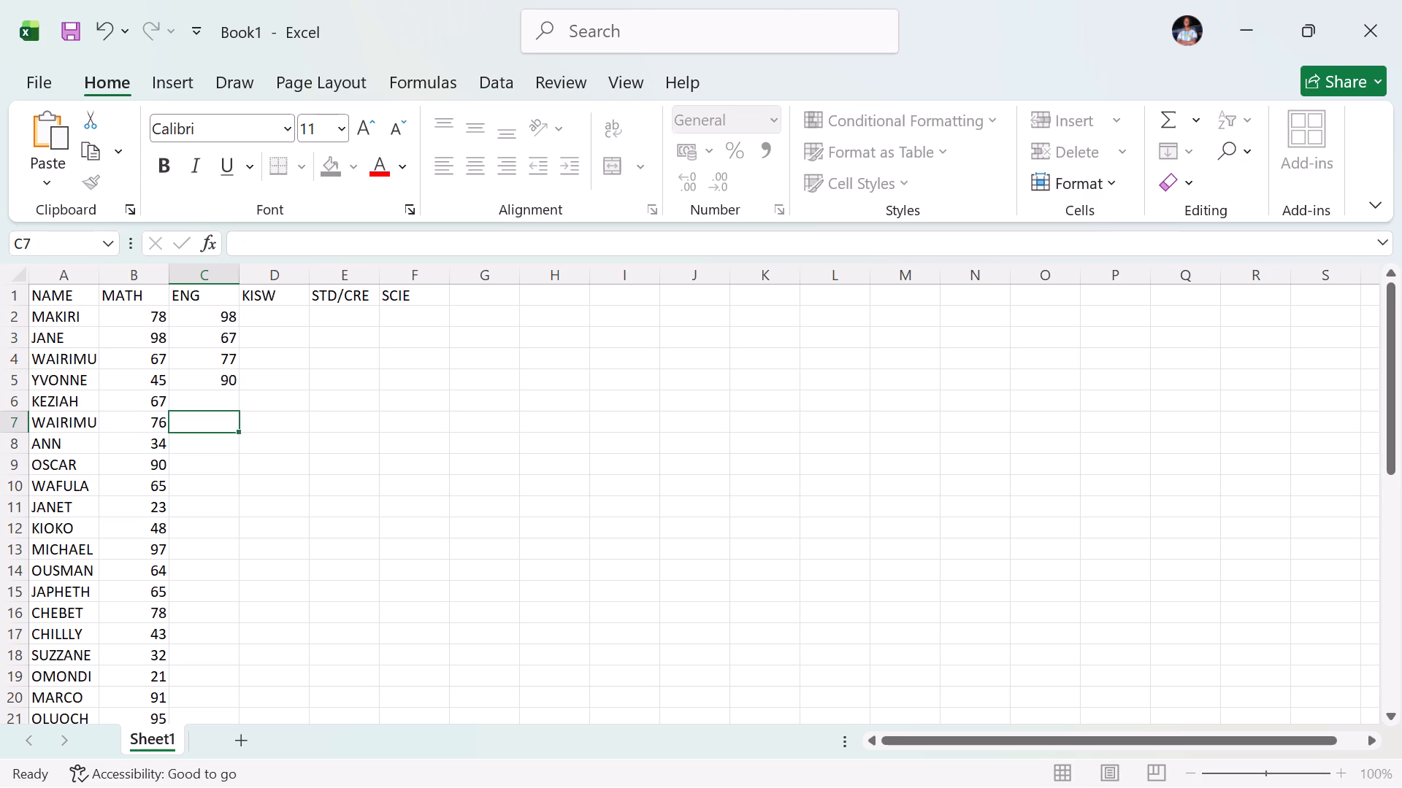
left_click(217, 393)
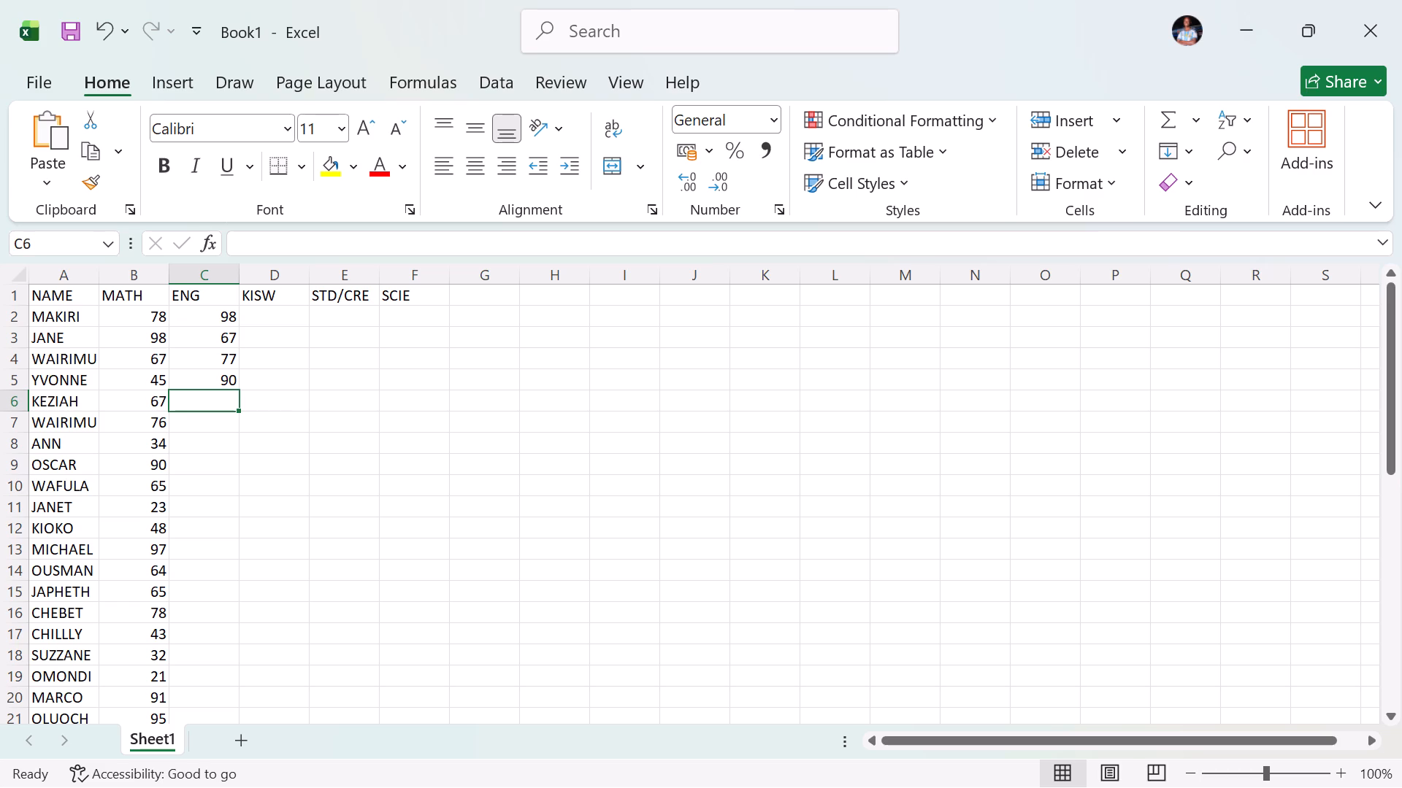
left_click(210, 398)
type("78")
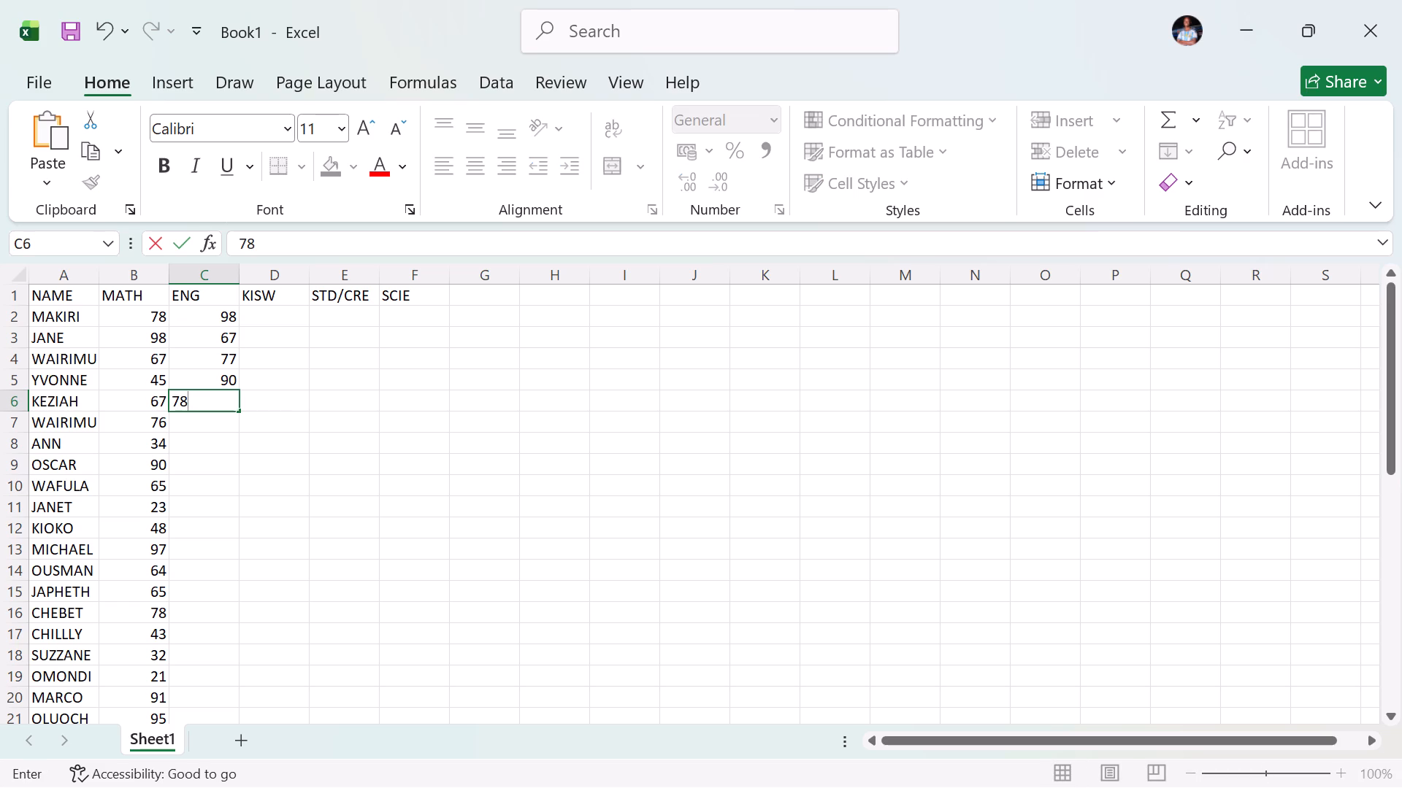
left_click(230, 425)
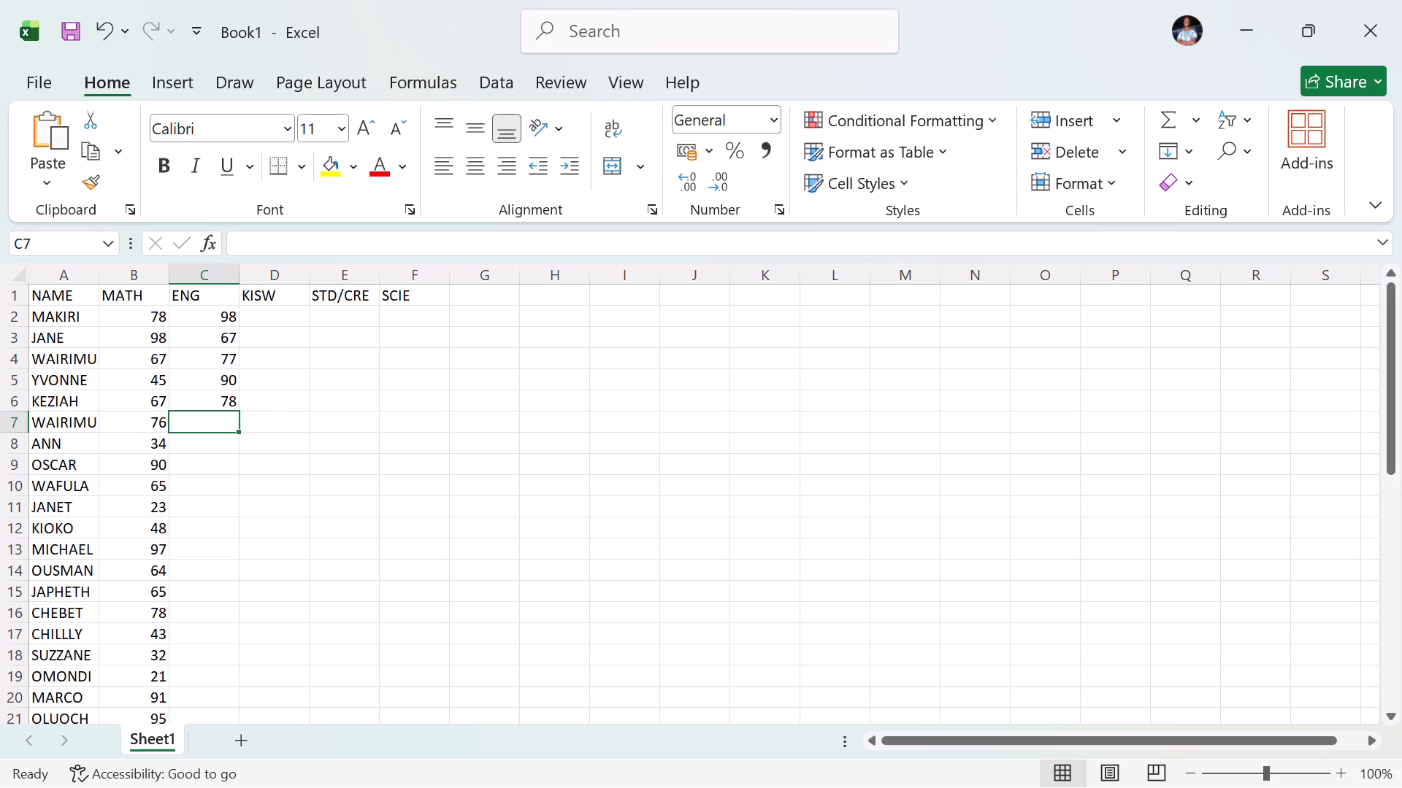
type("87")
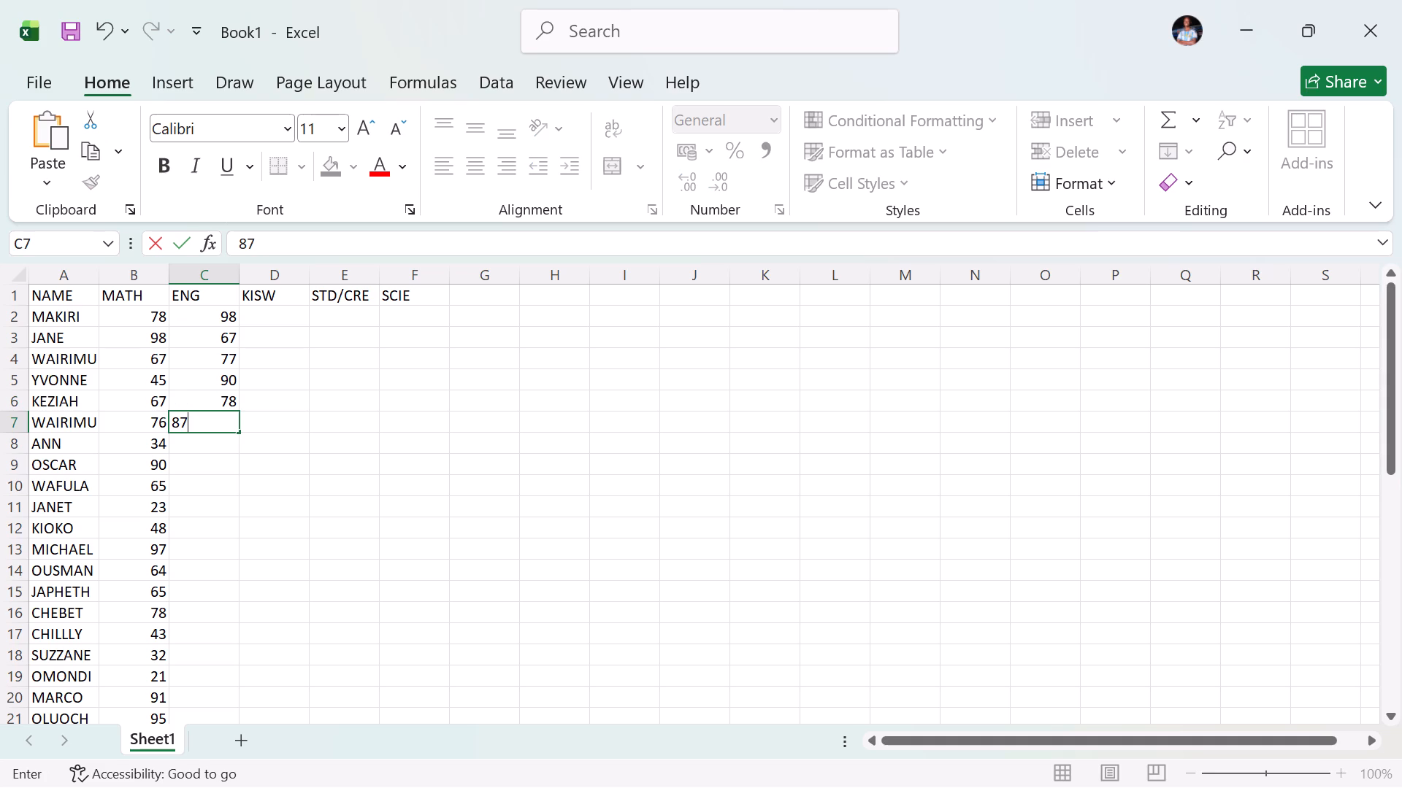
left_click(216, 449)
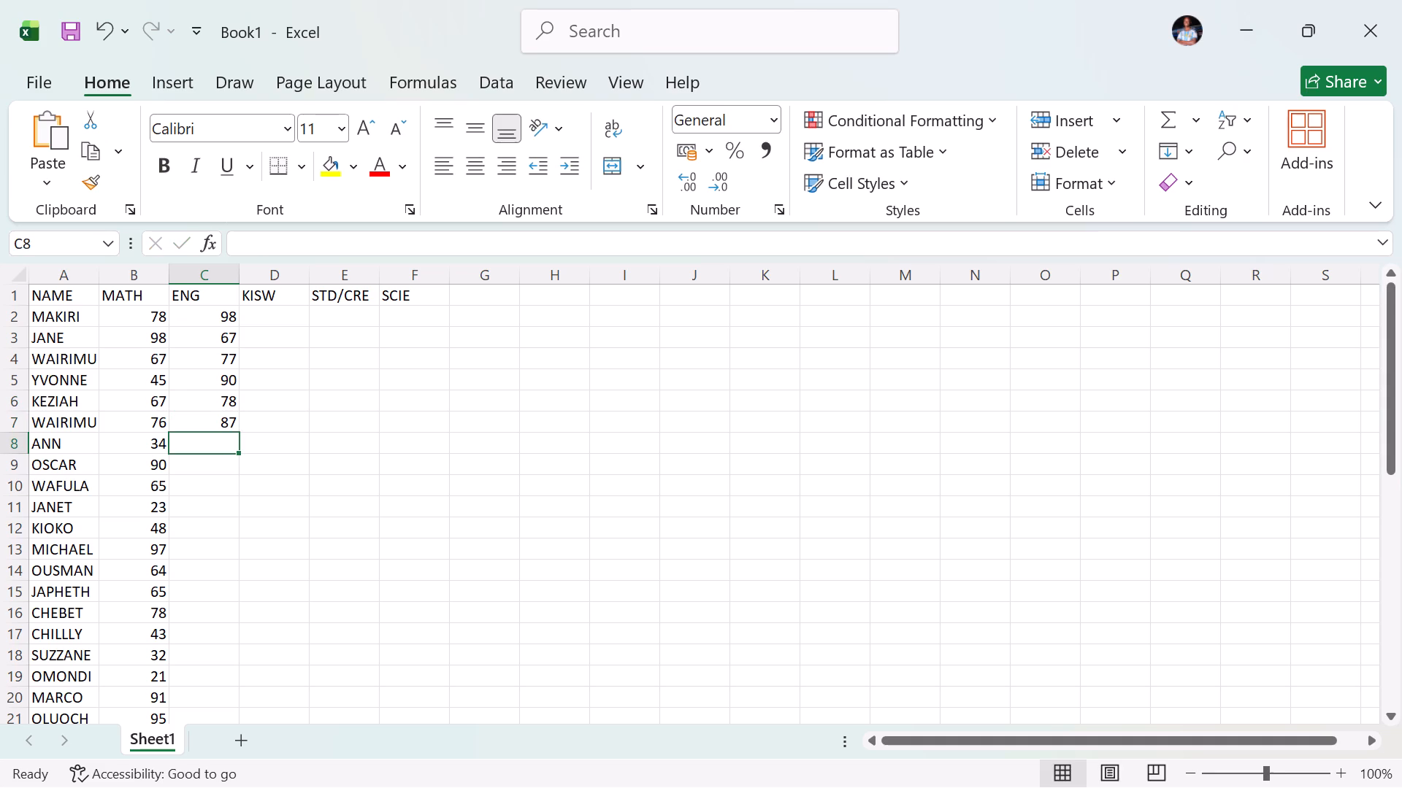
type("54")
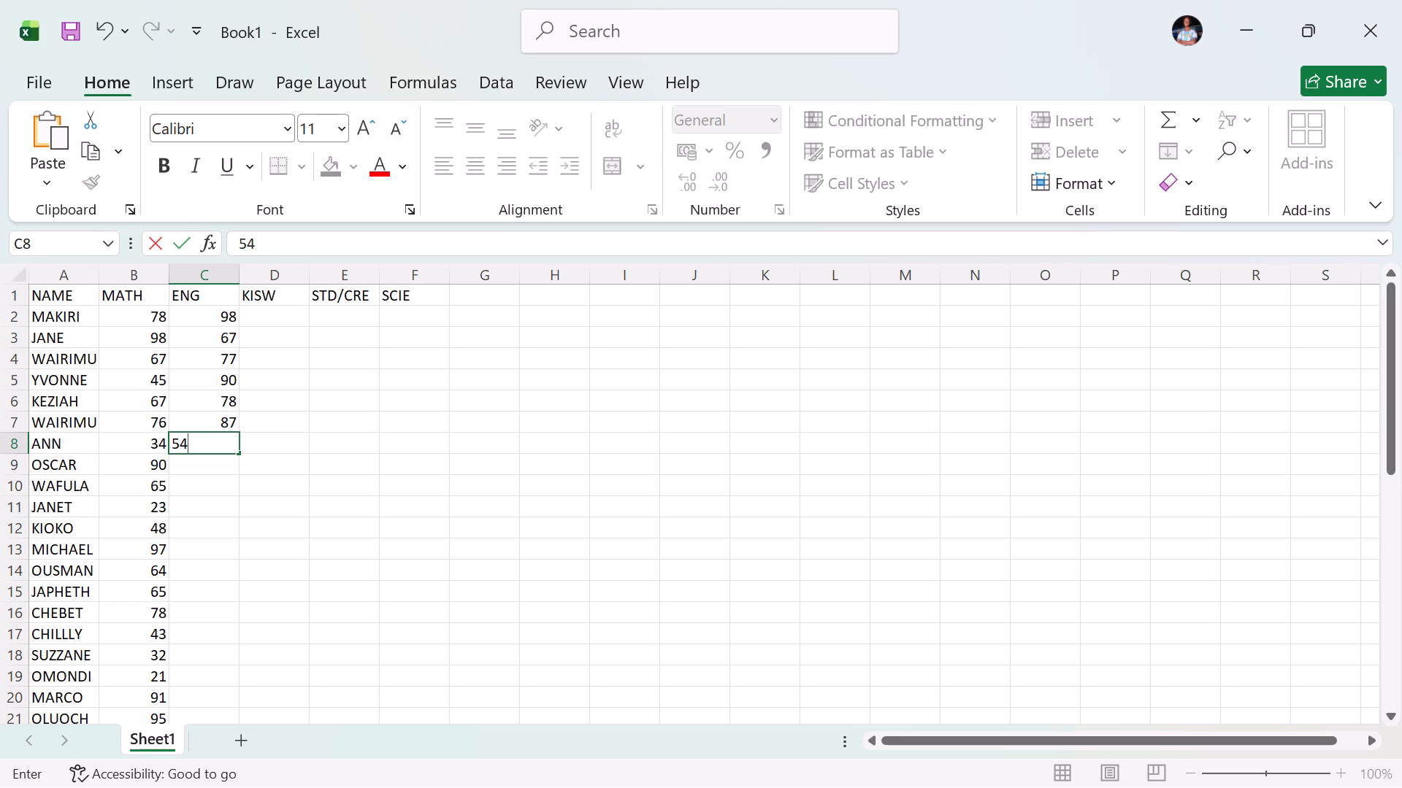
Enter the ENG marks 87, 54, 67 and 90 in cells C9 to C12, for OSCAR through KIOKO.
left_click(212, 476)
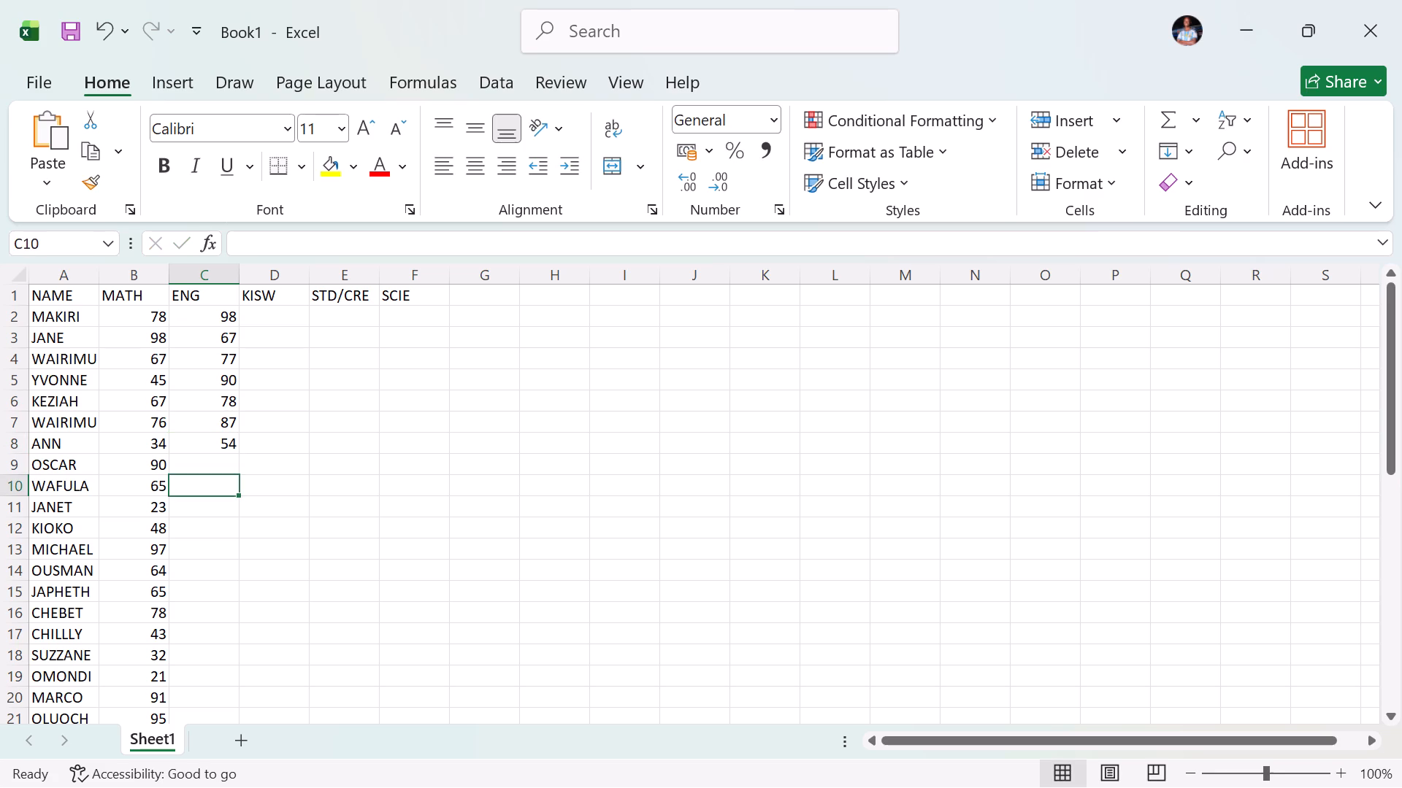
left_click(223, 462)
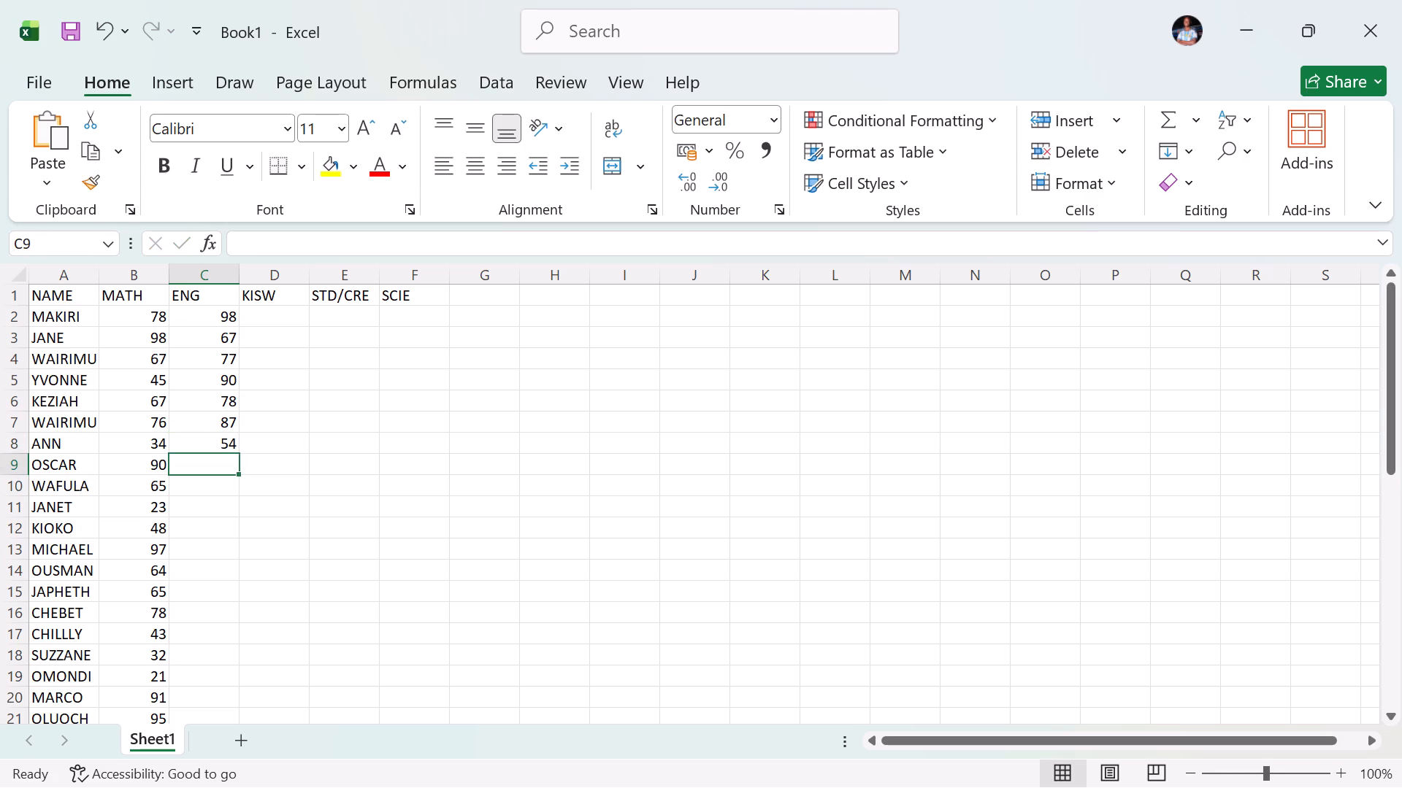
type("87")
left_click(207, 490)
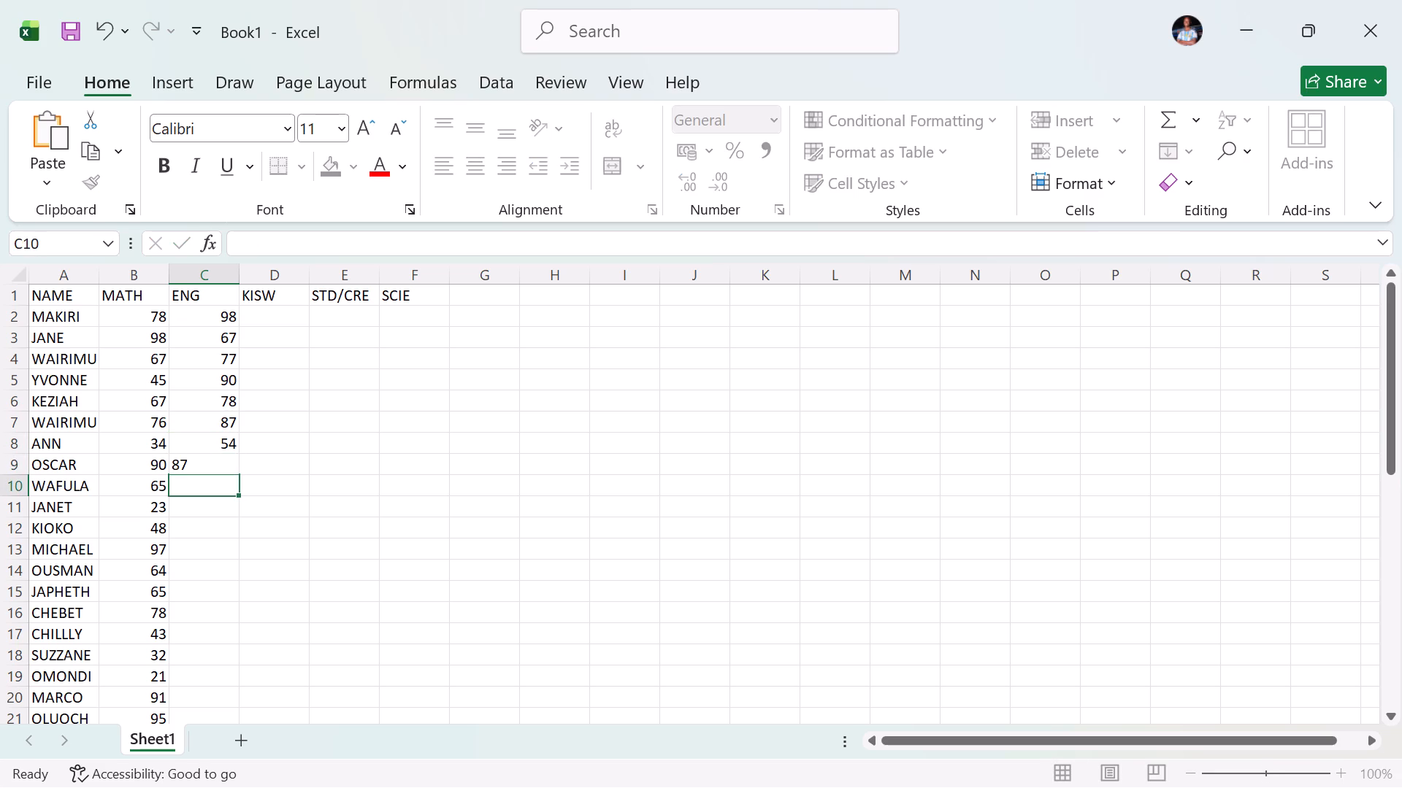
type("54")
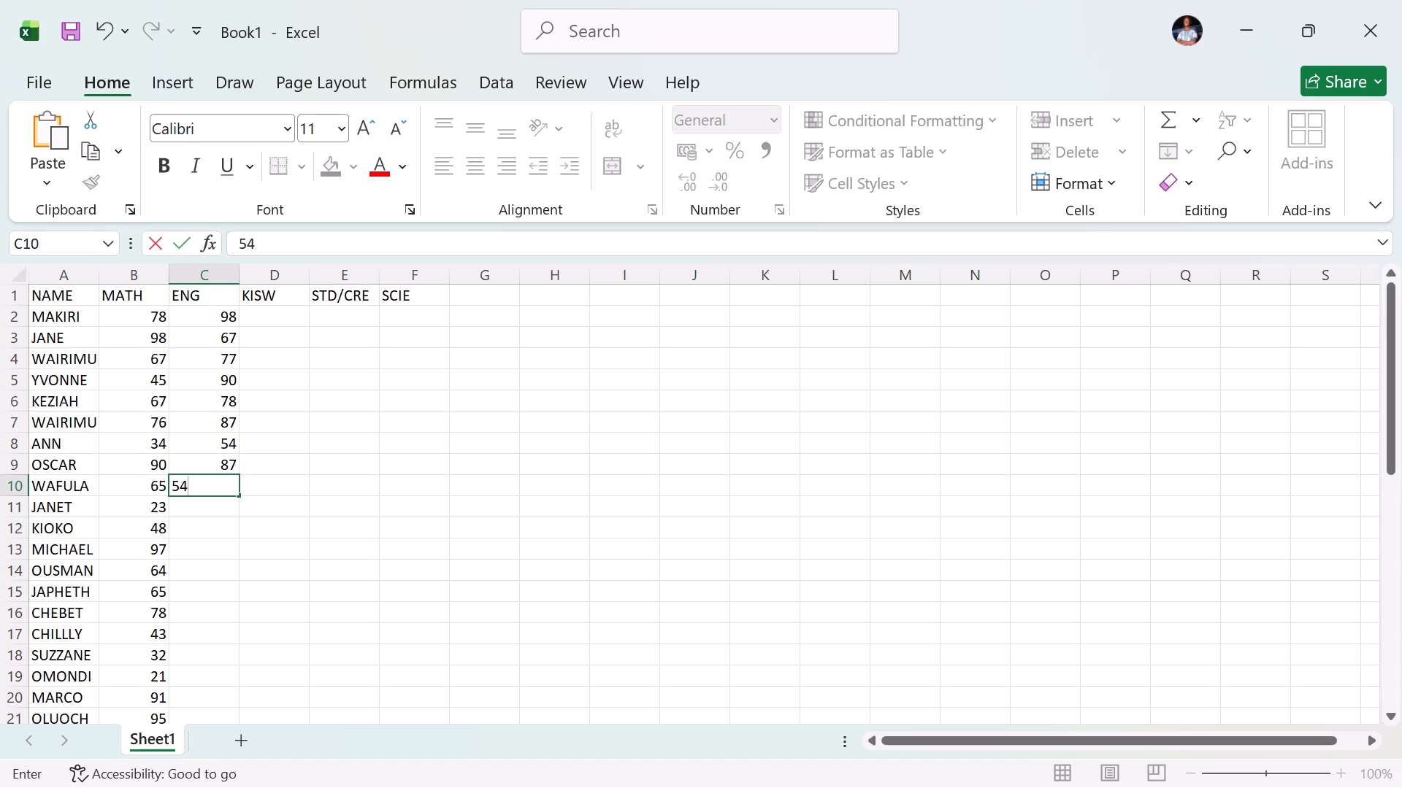
left_click(211, 504)
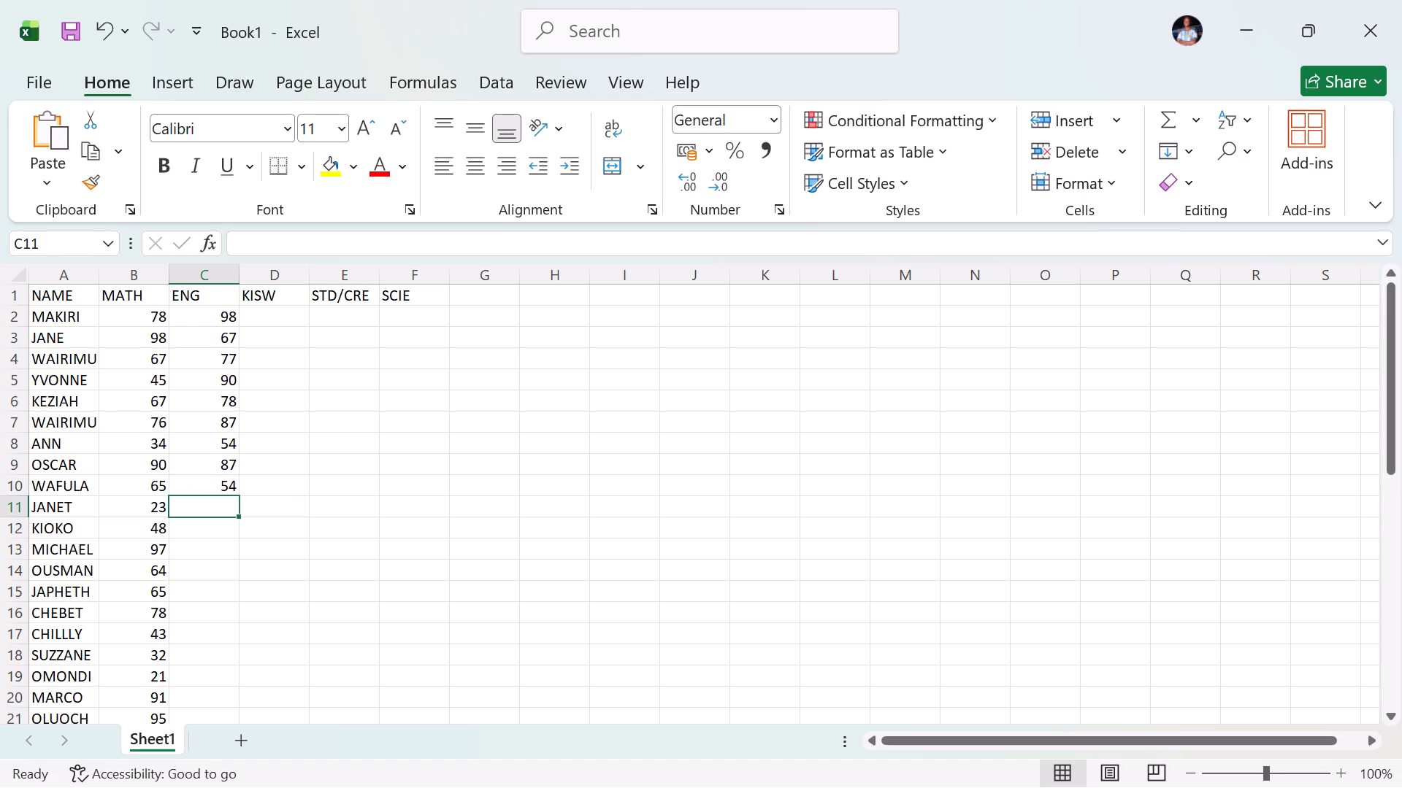
type("67")
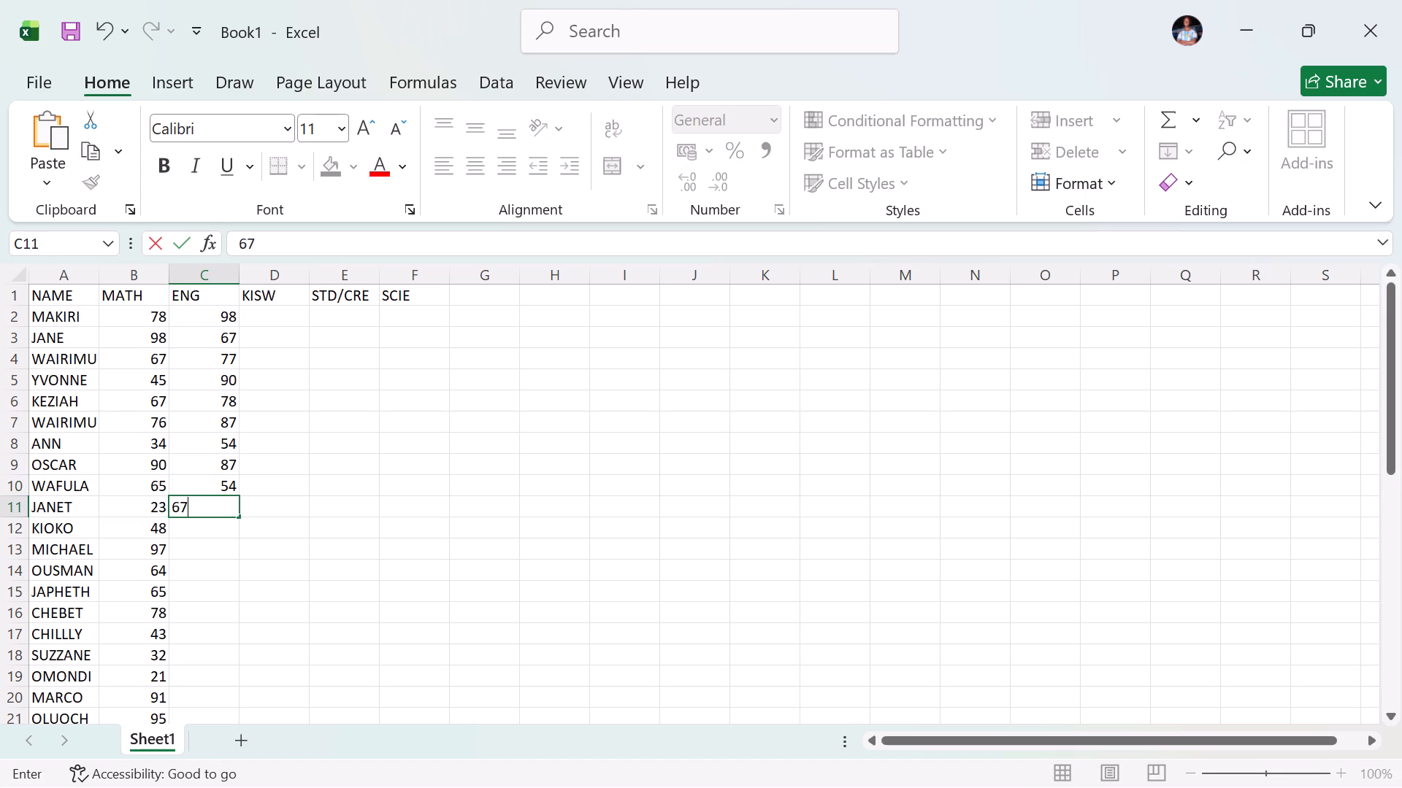
left_click(218, 536)
type("90")
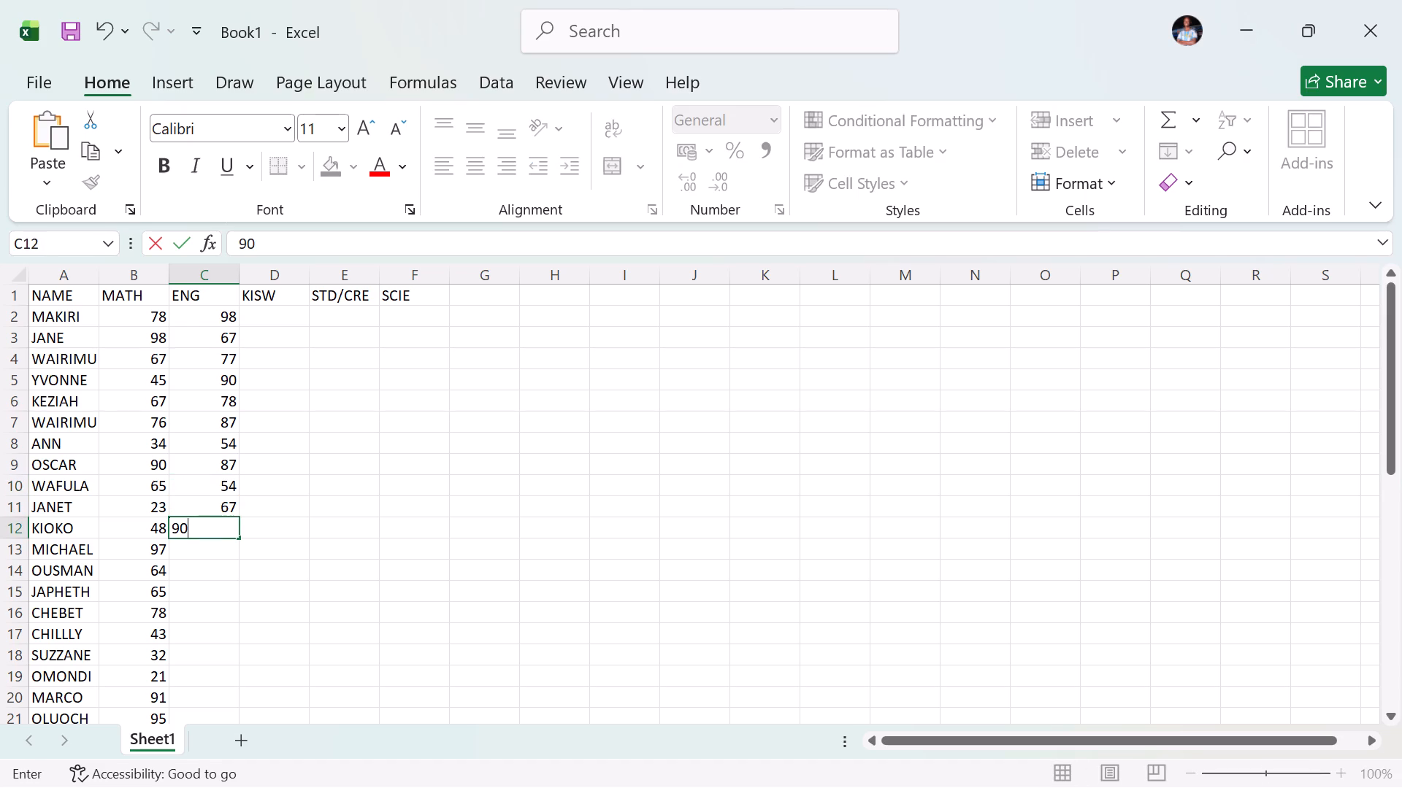
Enter the ENG marks 89, 77 and 76 in cells C13 to C15, for MICHAEL, OUSMAN and JAPHETH.
left_click(219, 554)
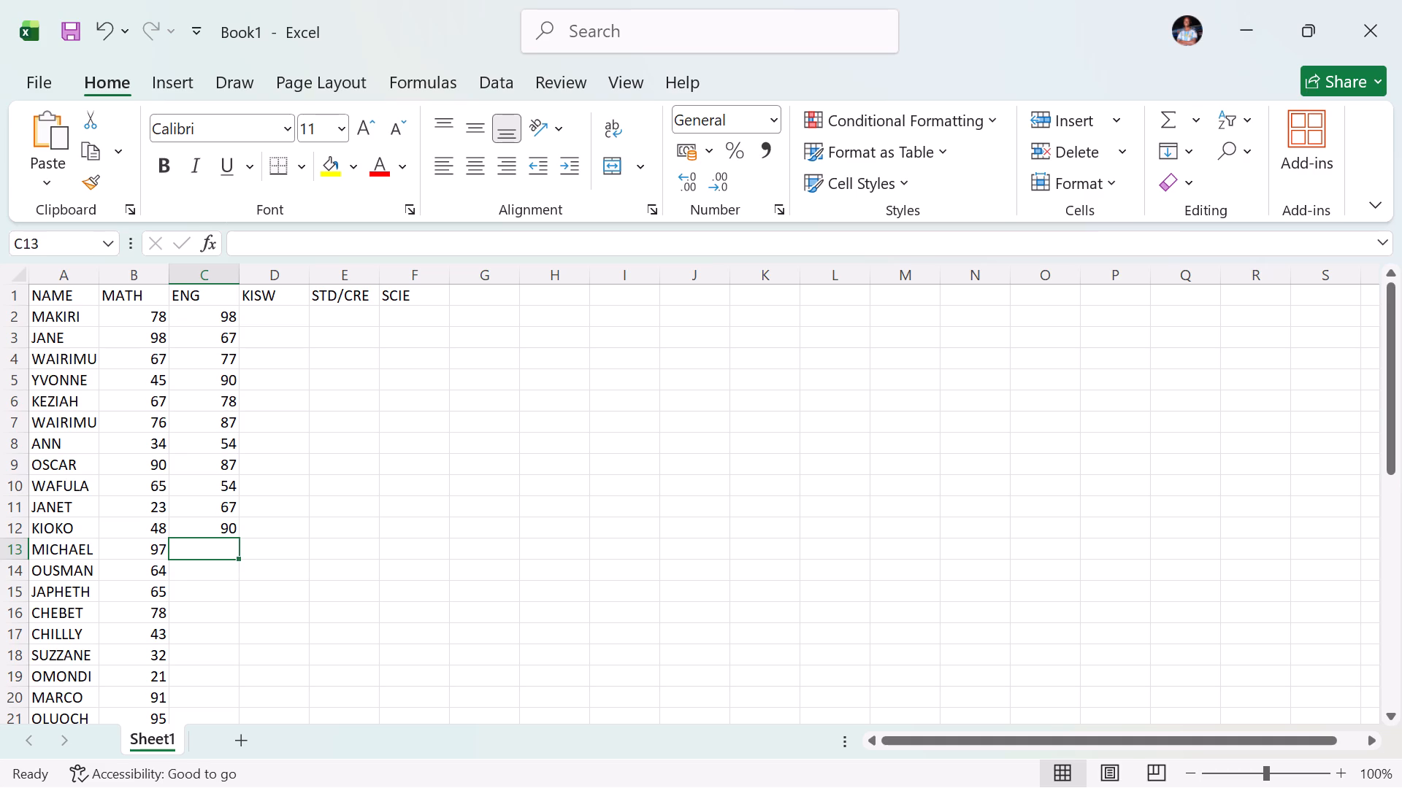
type("89")
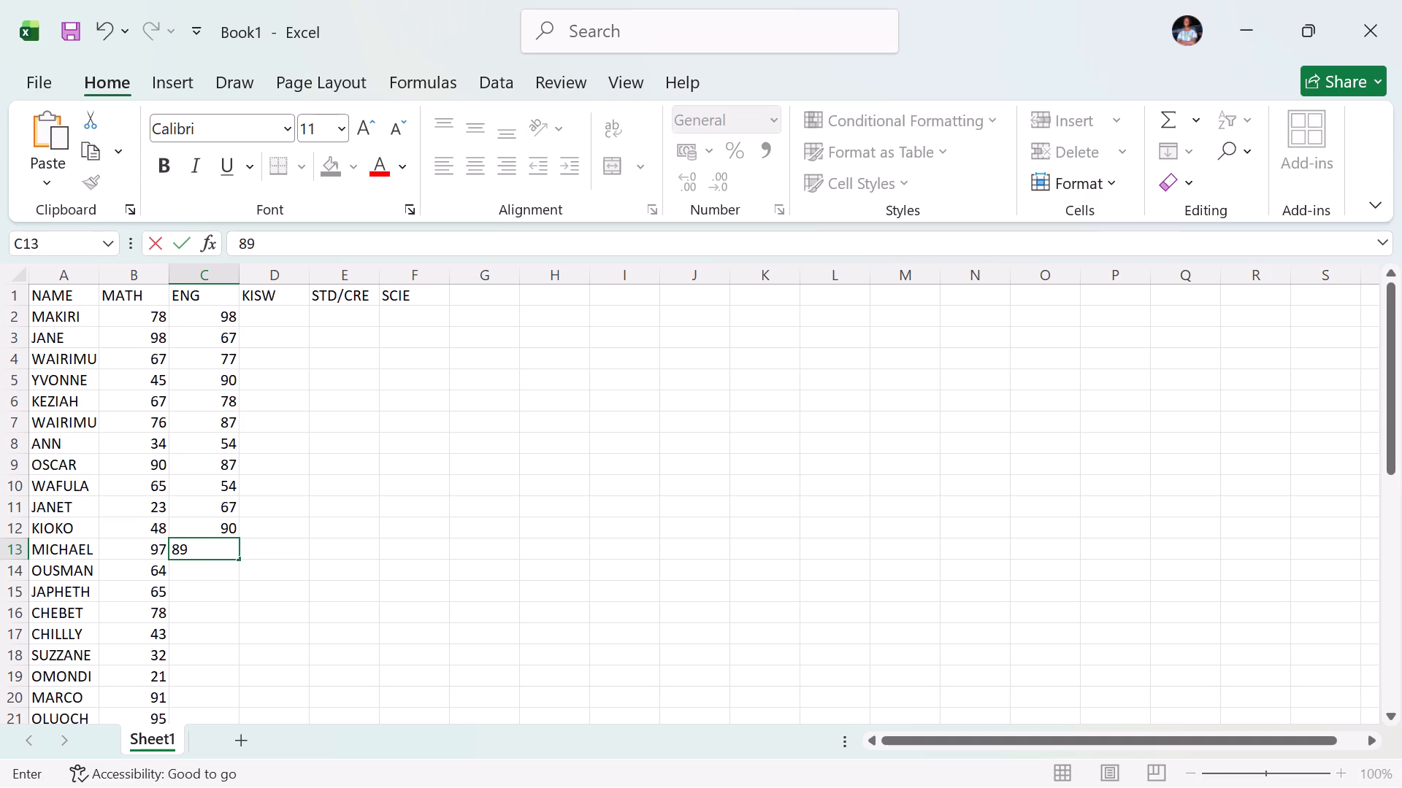
left_click(213, 566)
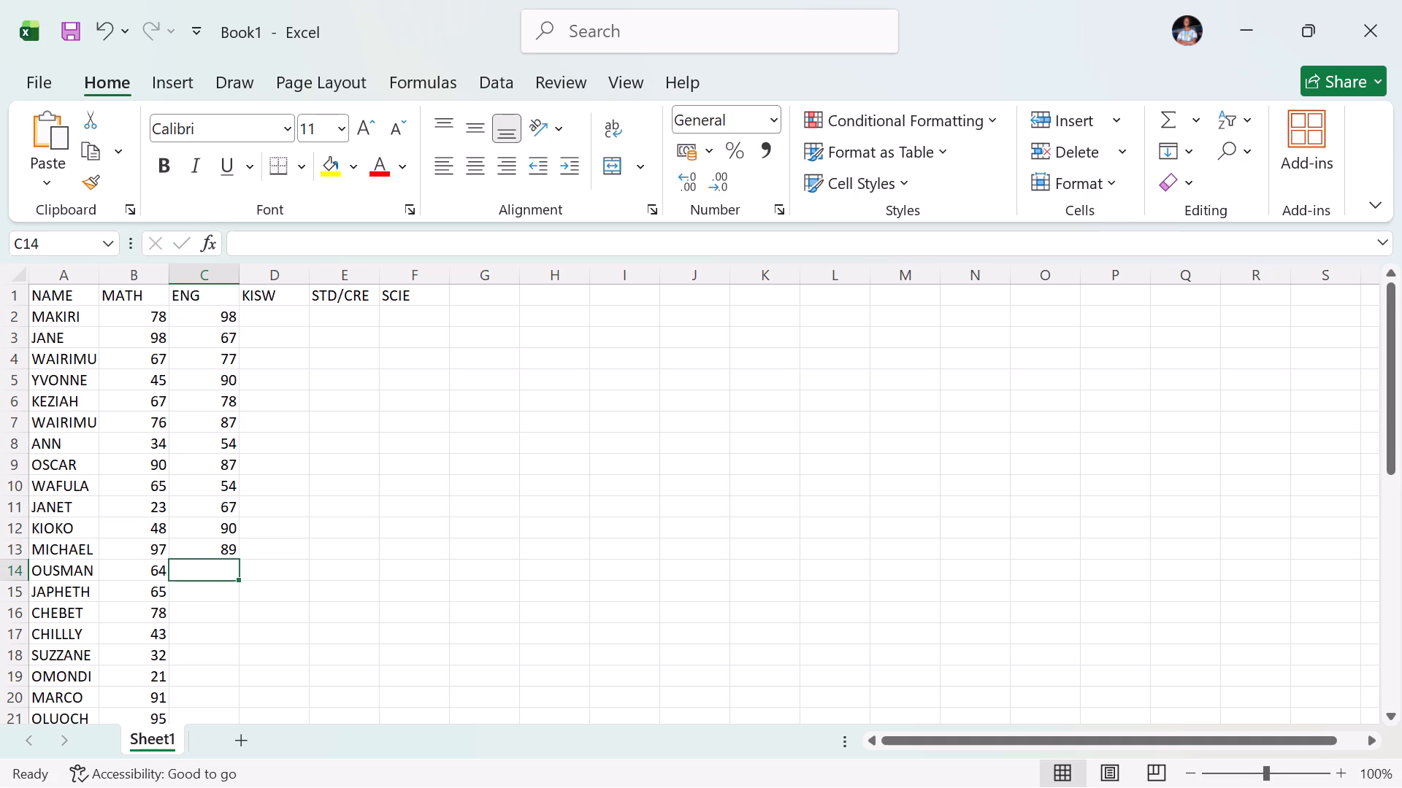
type("77")
left_click(218, 582)
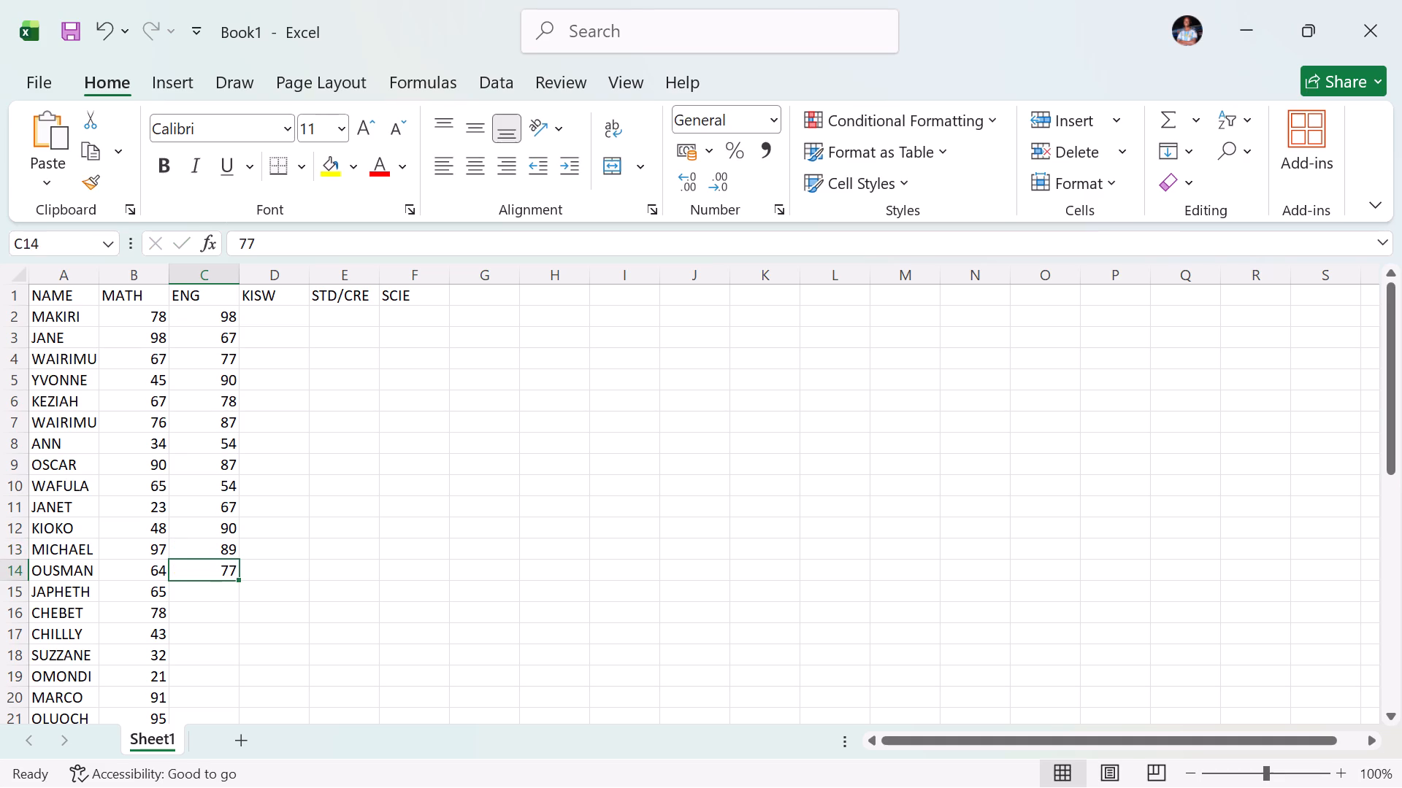
left_click(208, 603)
left_click(213, 587)
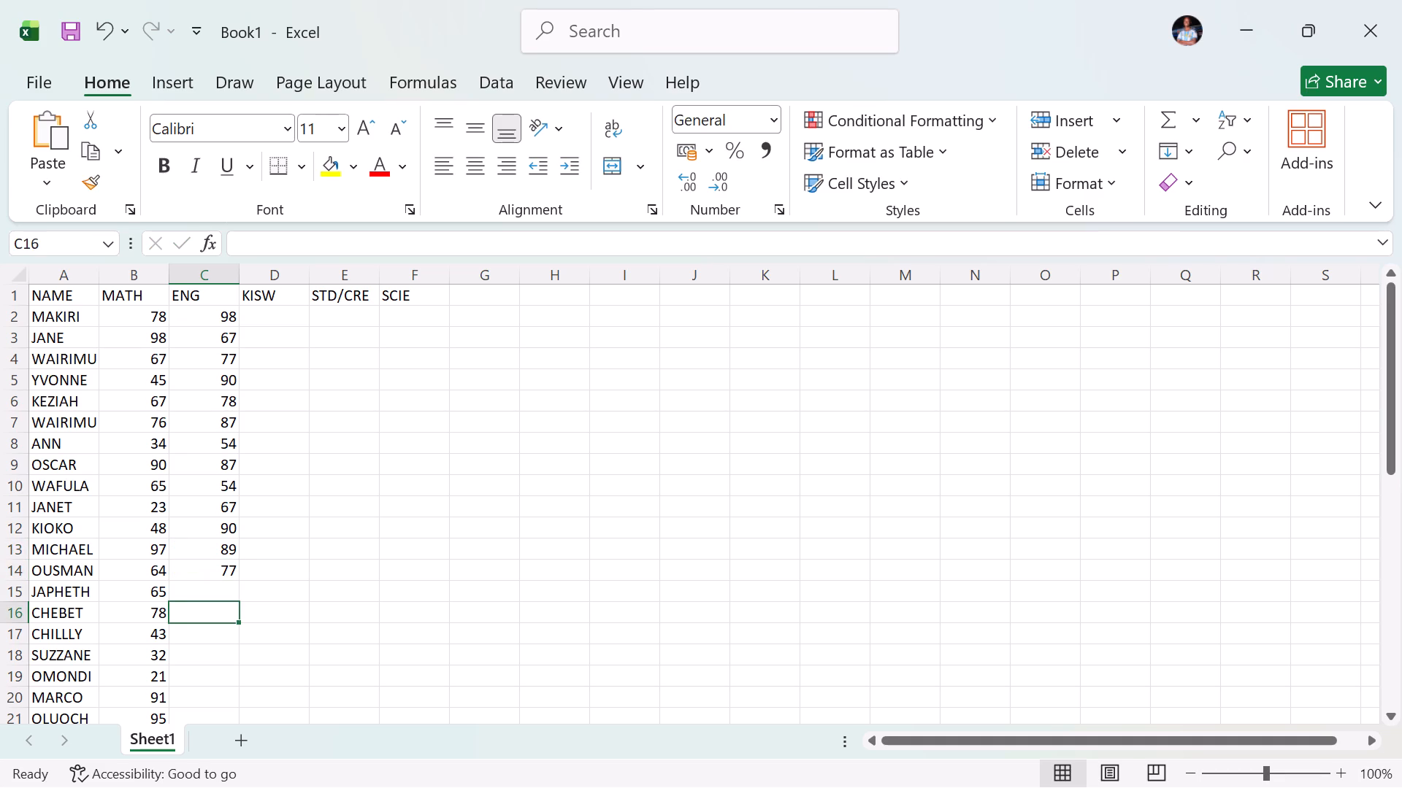
type("76")
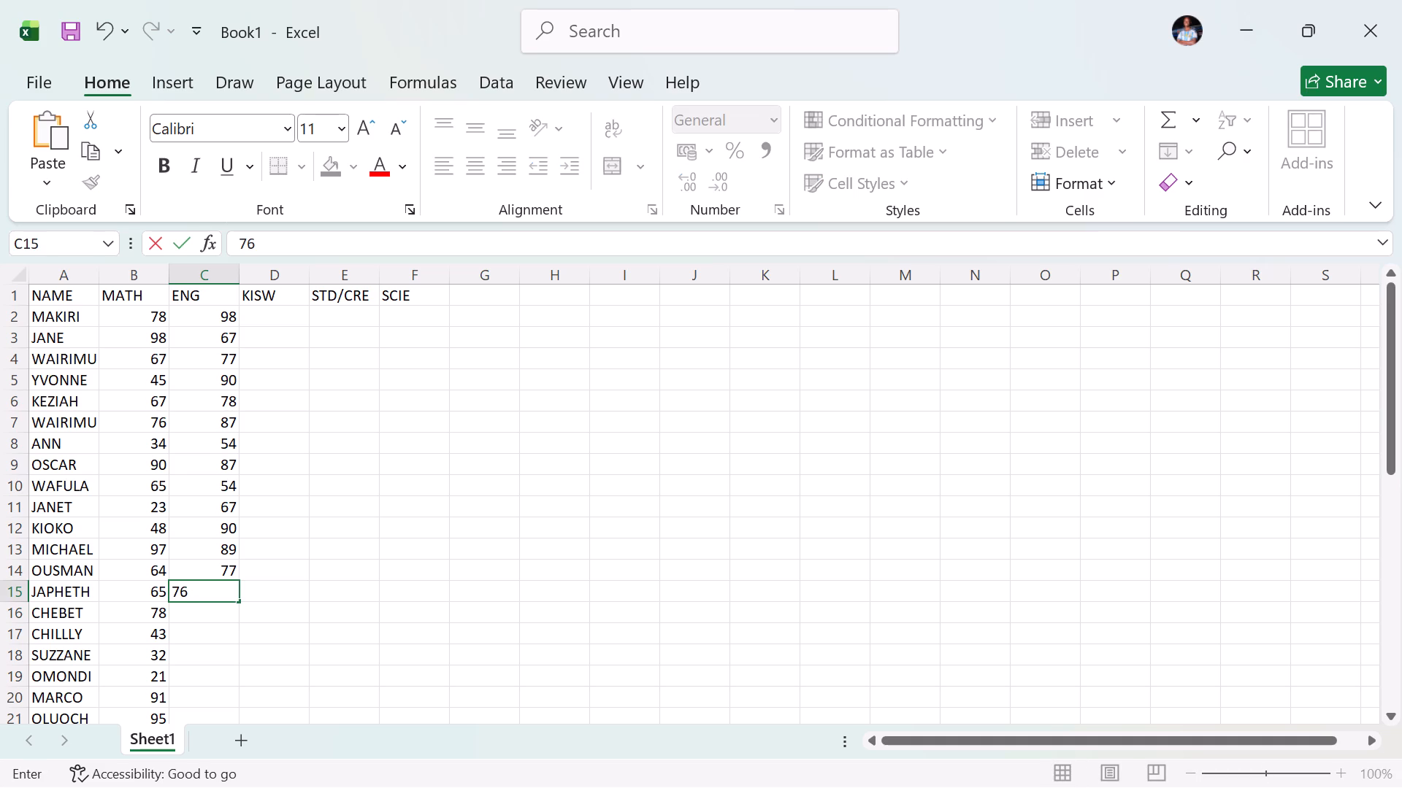
left_click(215, 611)
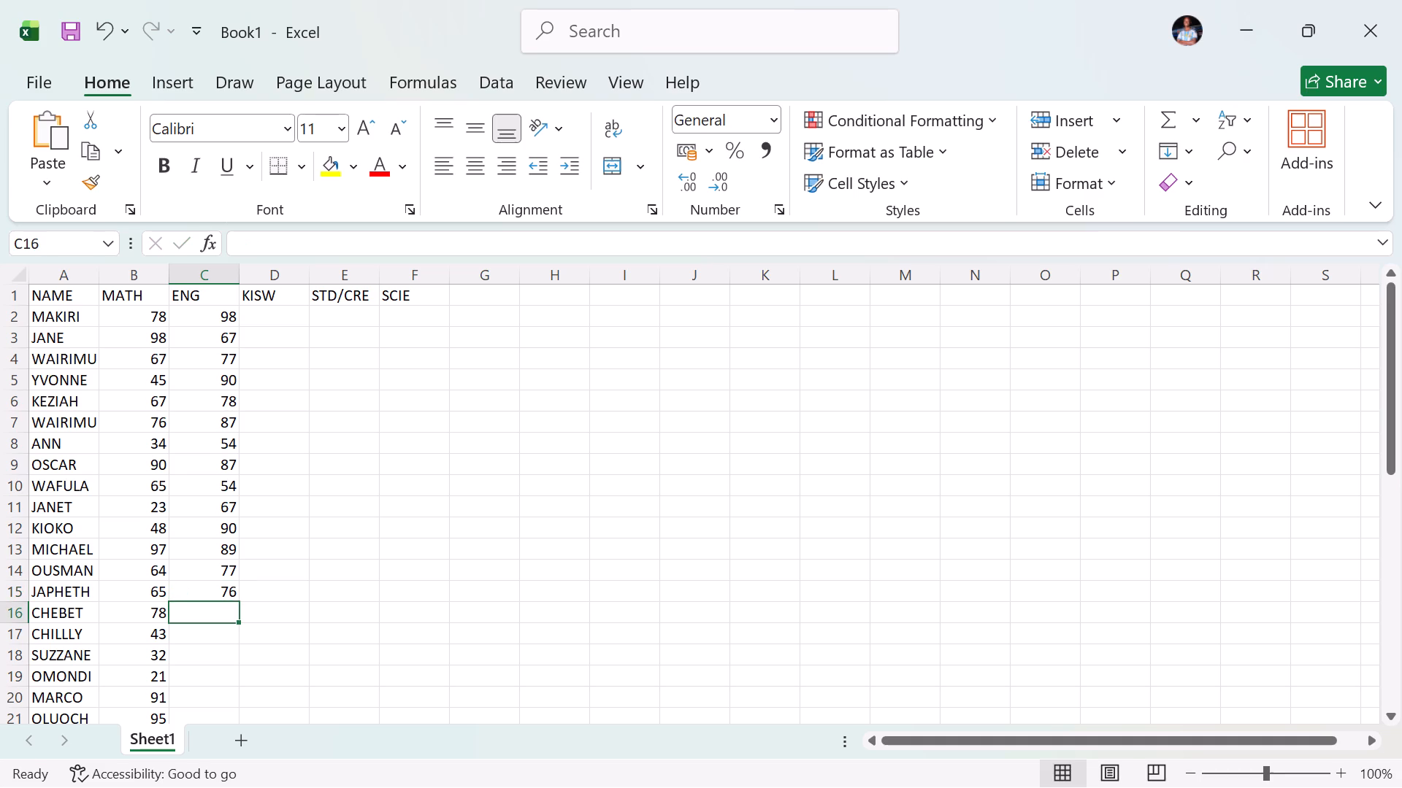
Enter the ENG marks 45, 90, 76, 66 and 73 in cells C16 to C20, for CHEBET through MARCO.
type("45")
left_click(221, 639)
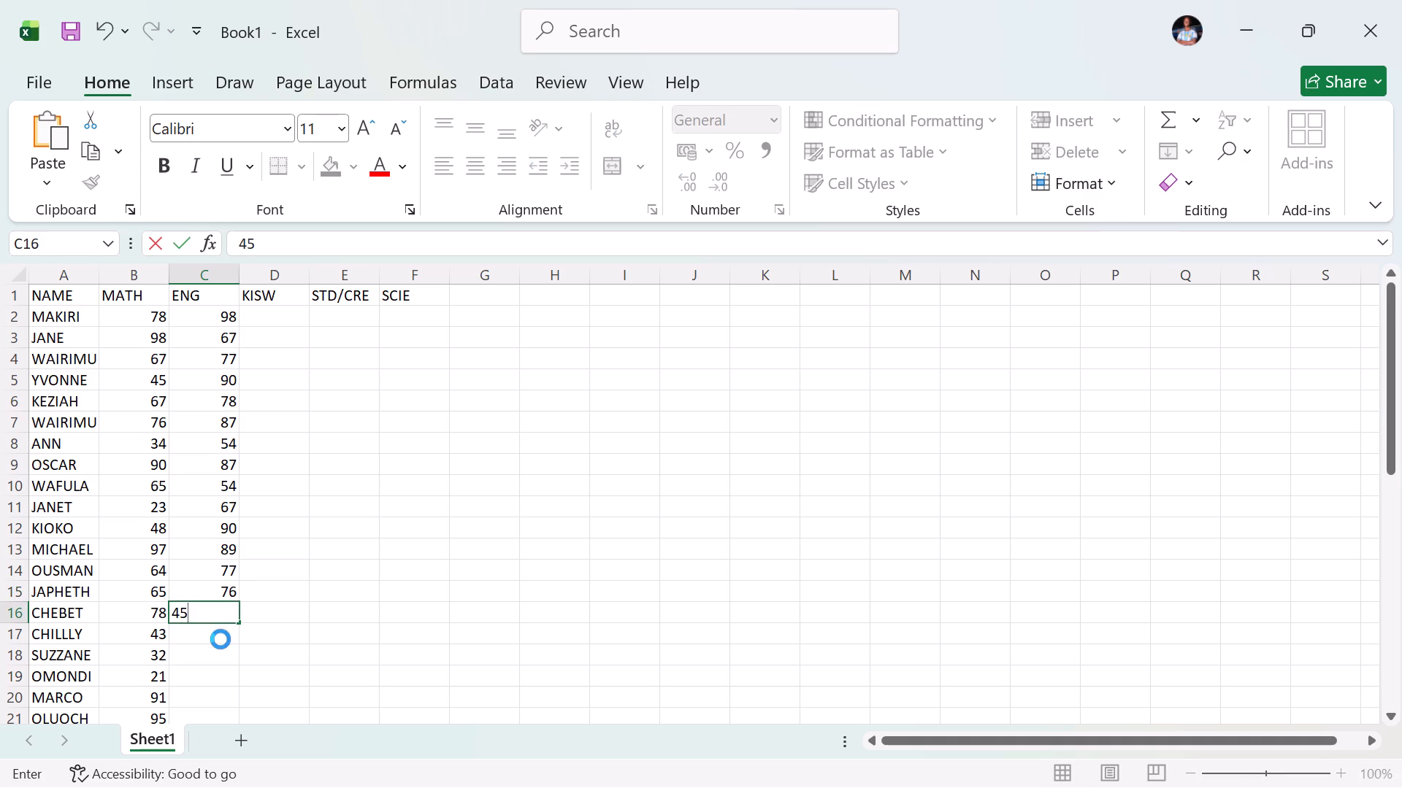
type("90")
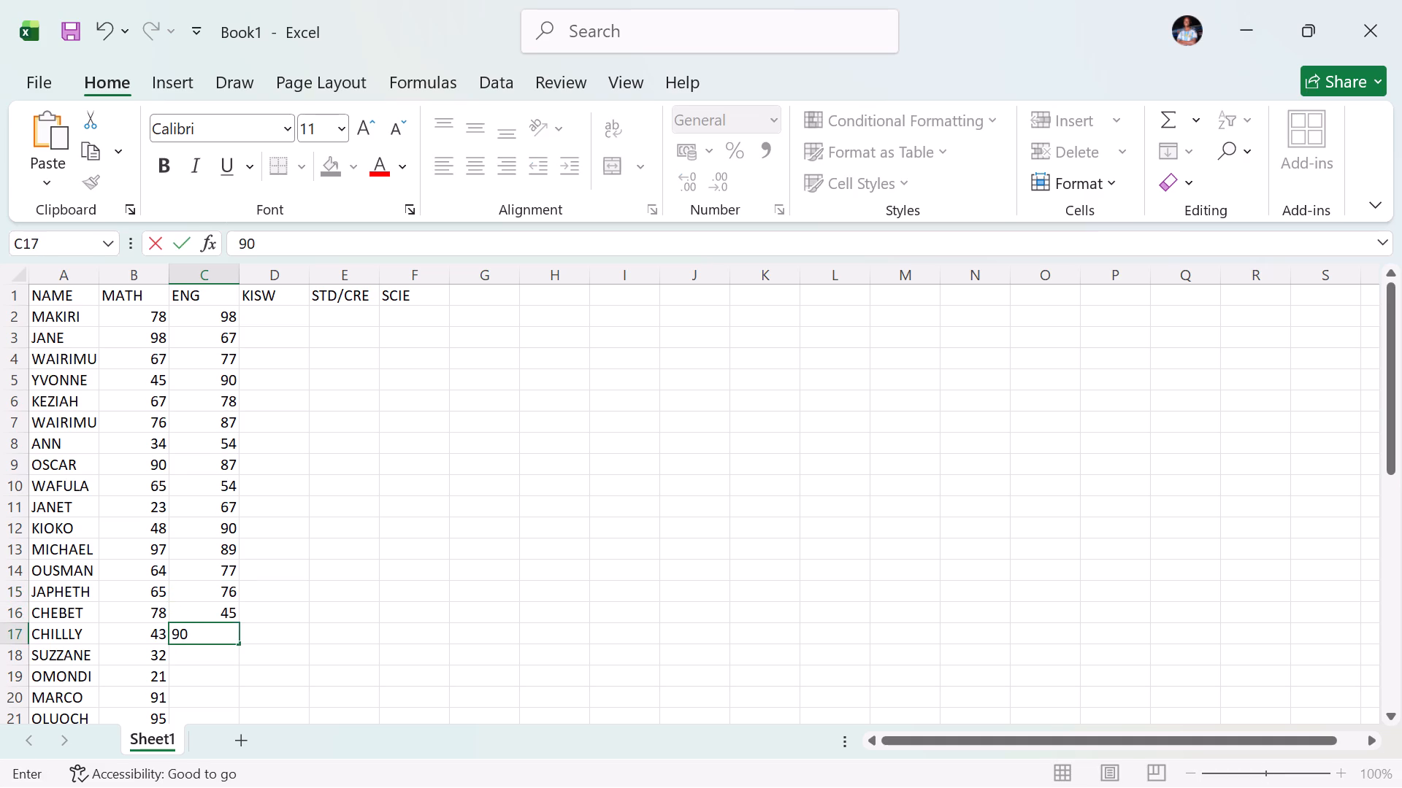
left_click(221, 646)
left_click(220, 654)
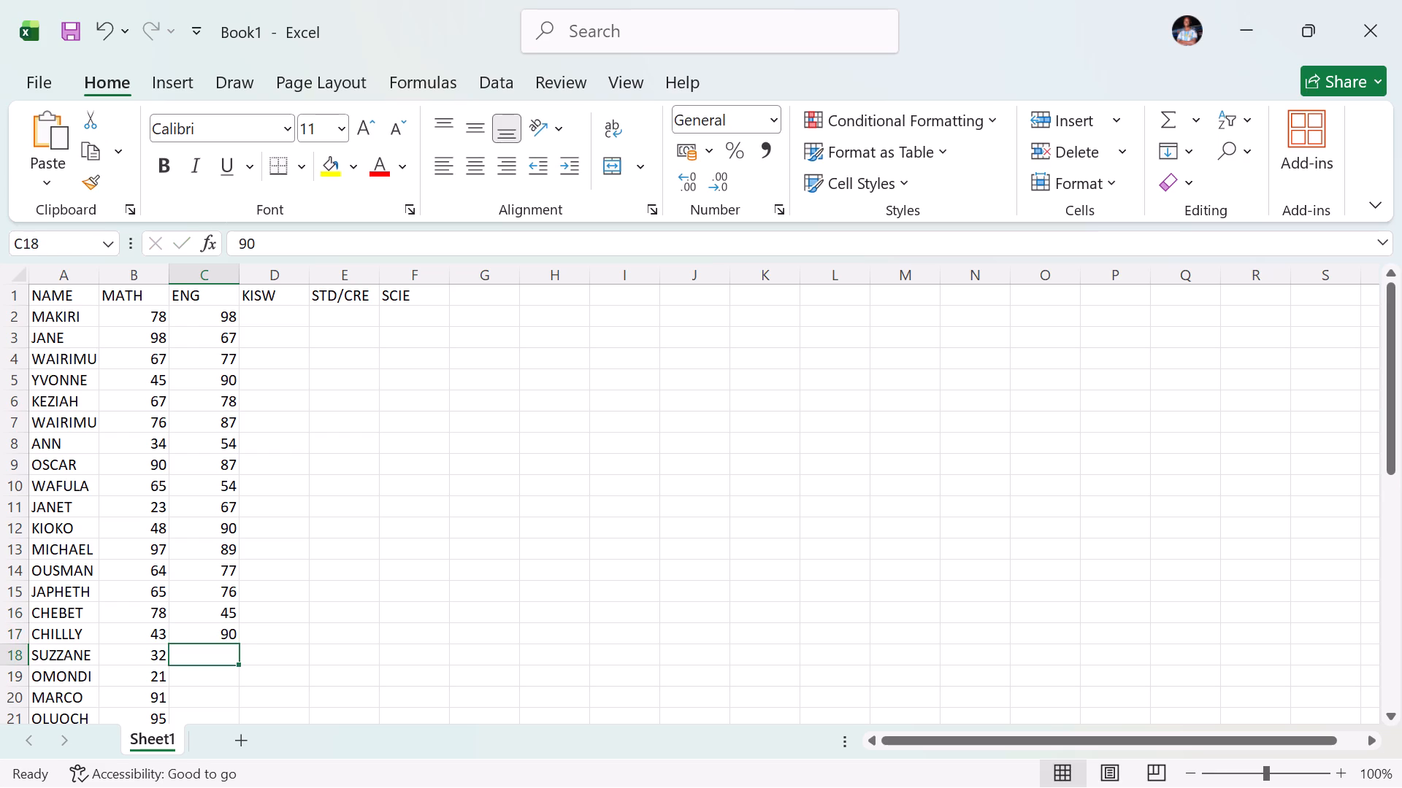
type("76")
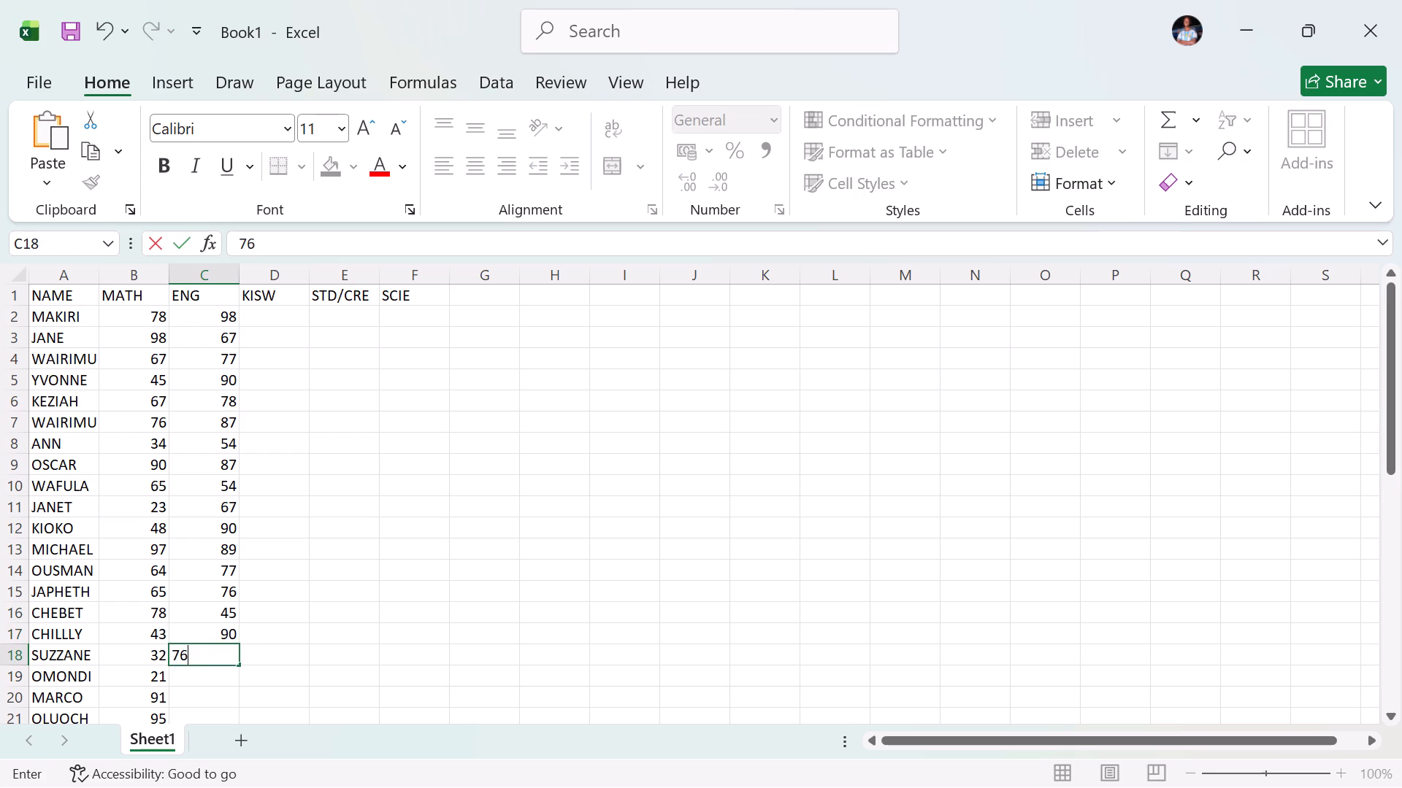
left_click(223, 671)
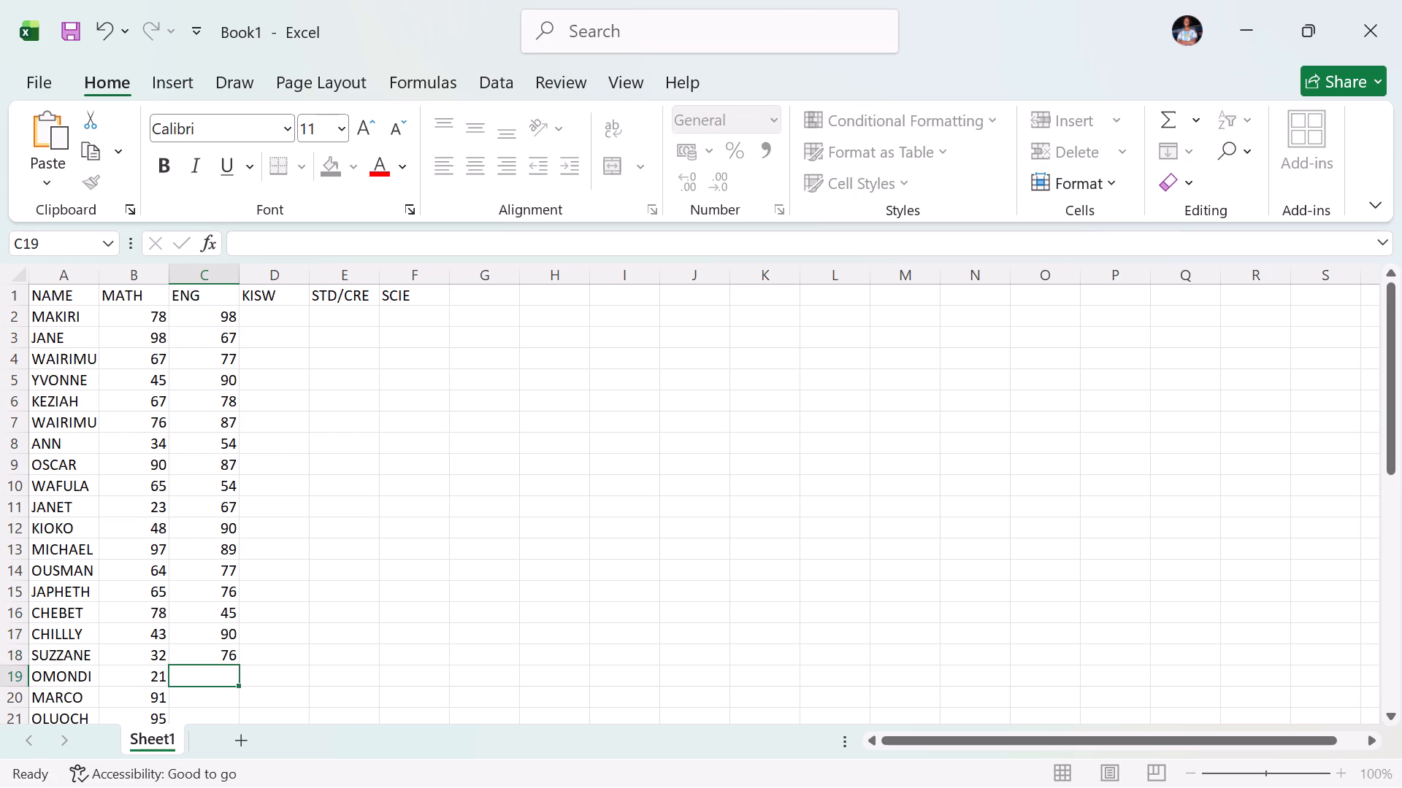
type("66")
left_click(213, 700)
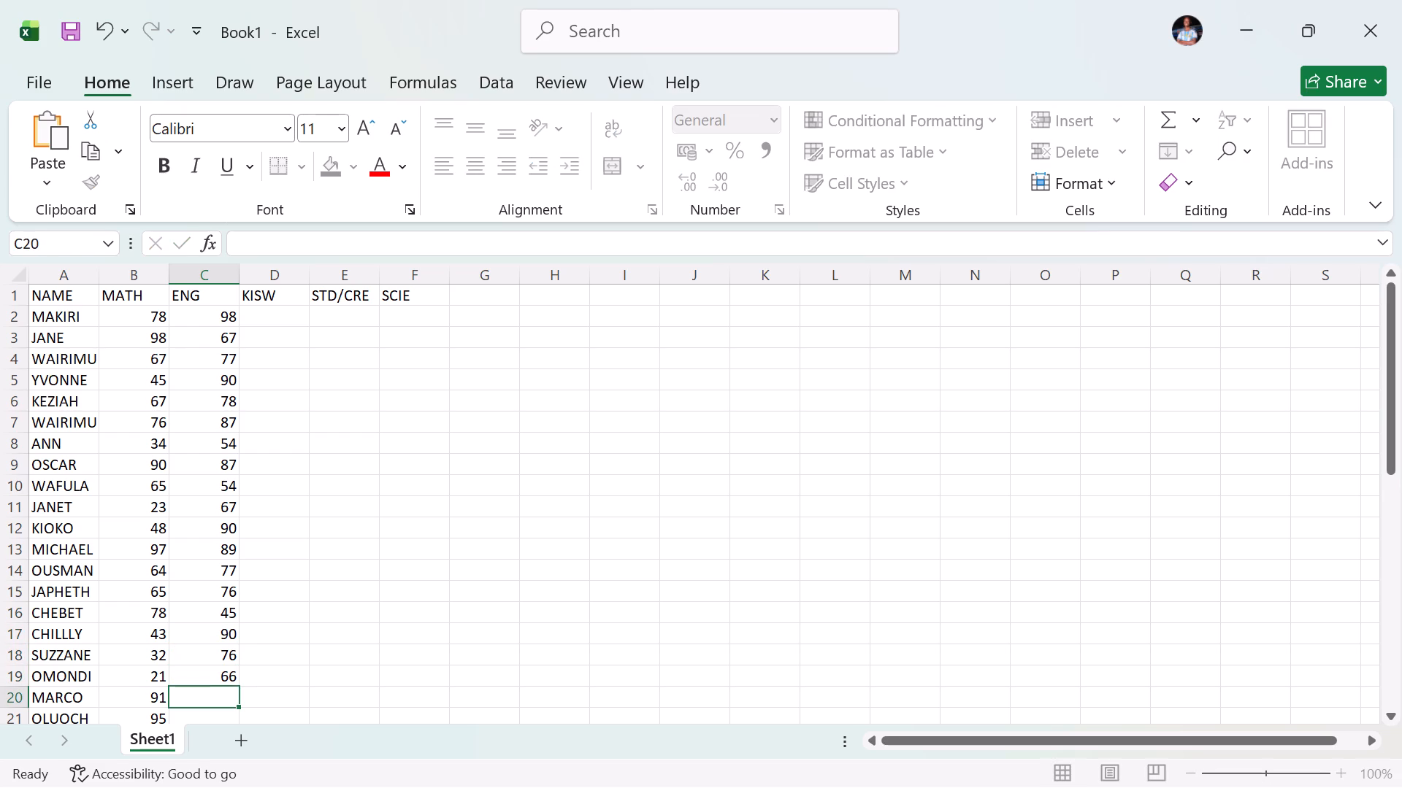
type("73")
scroll(232, 692, "down", 3)
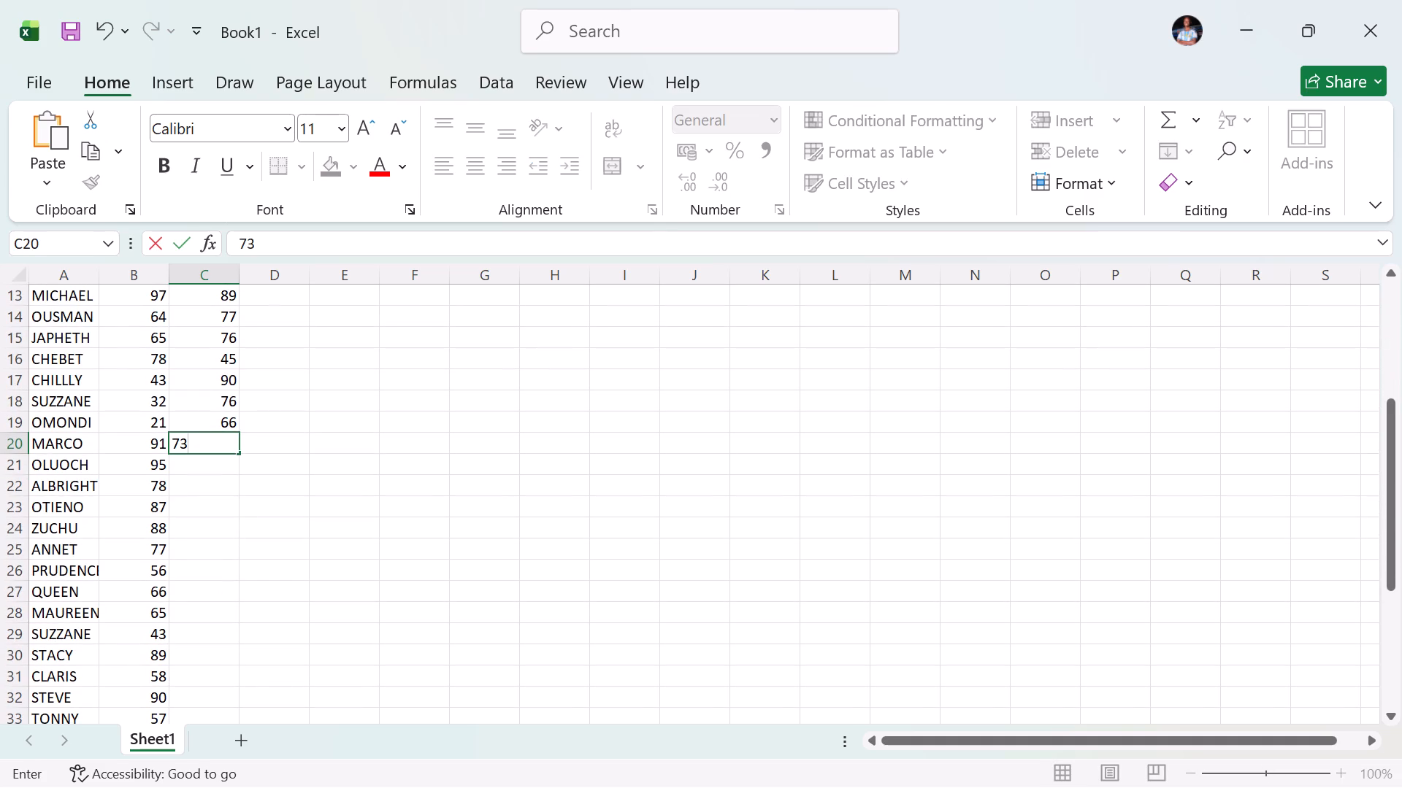
left_click(223, 466)
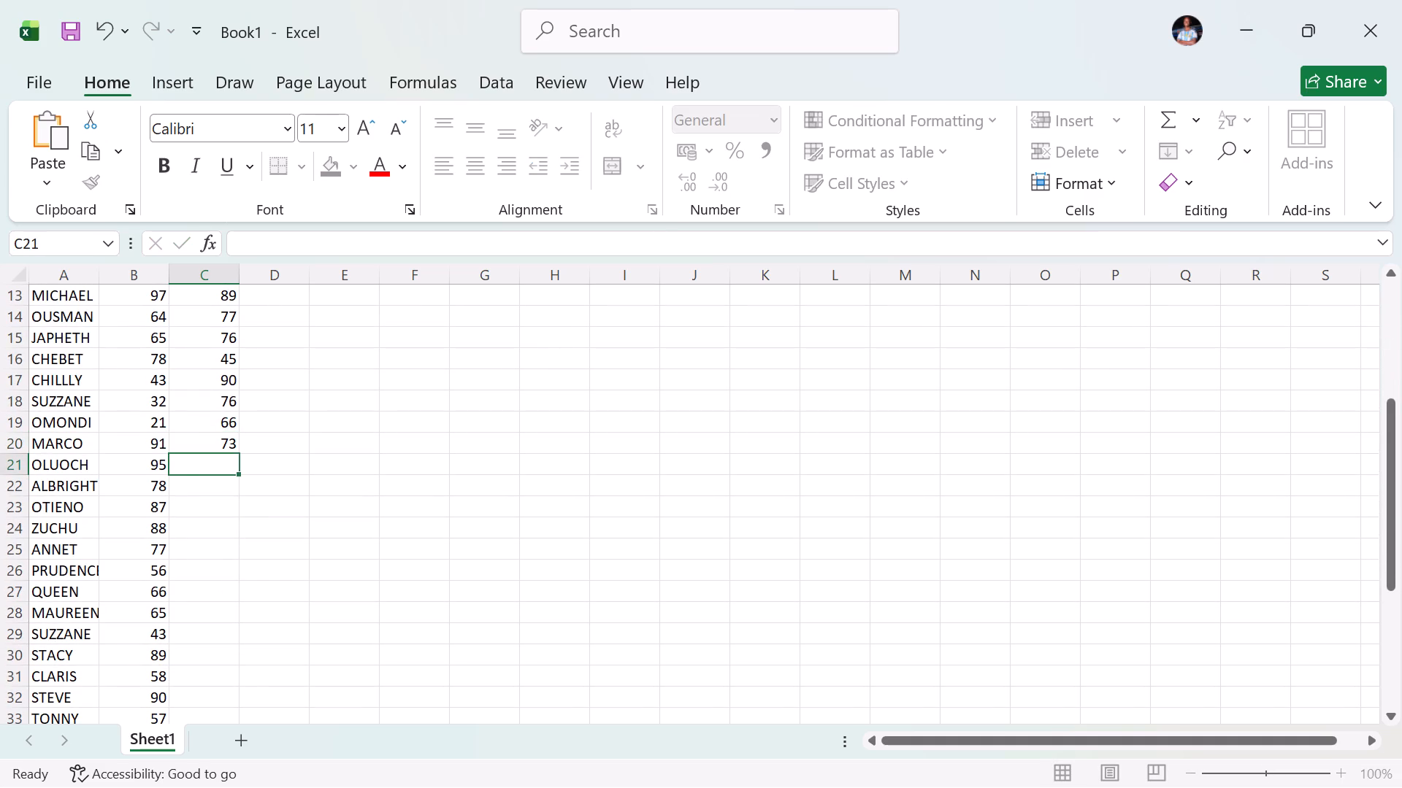
Enter the ENG marks 76, 76, 56, 64 and 98 in cells C21 to C25, for OLUOCH through ANNET.
type("76")
left_click(216, 484)
type("76")
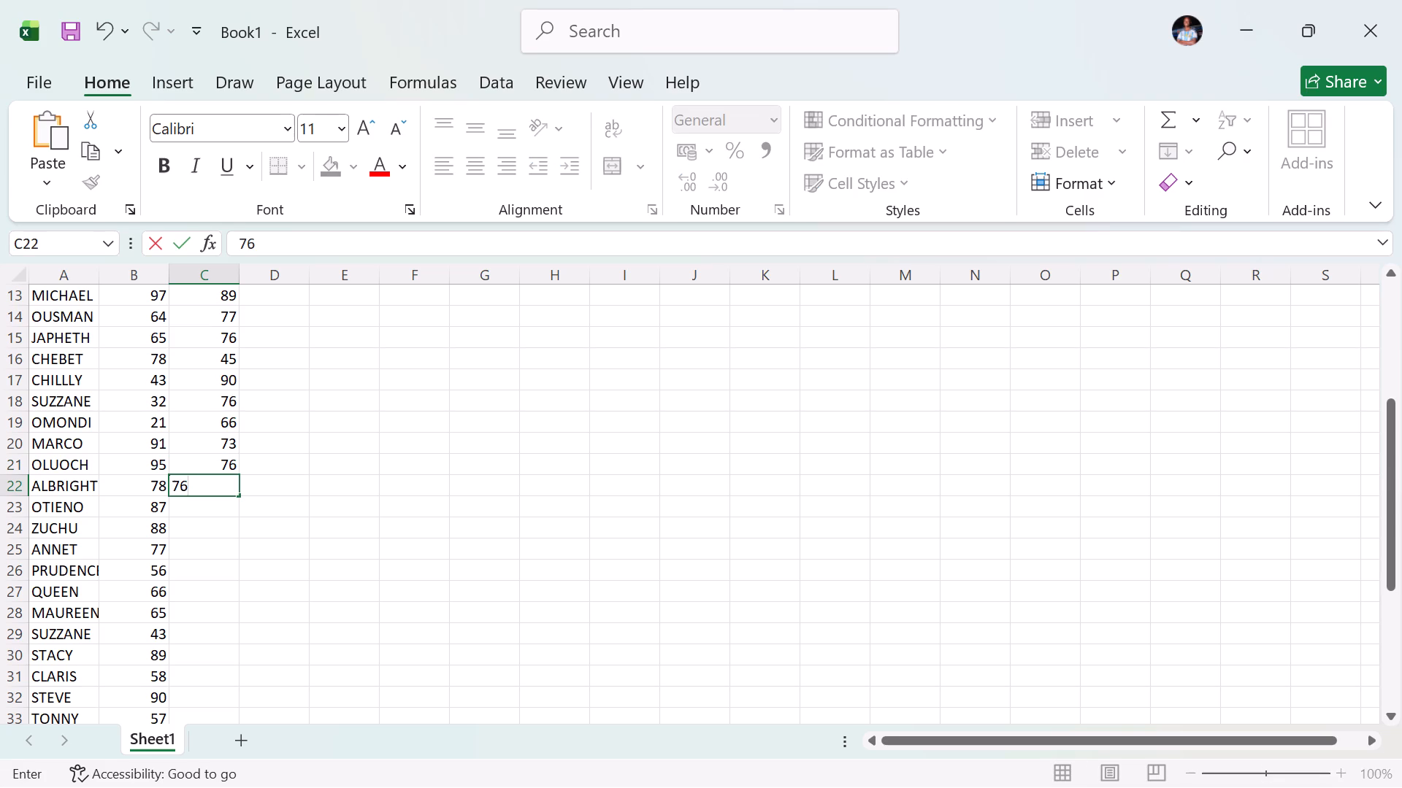
left_click(220, 510)
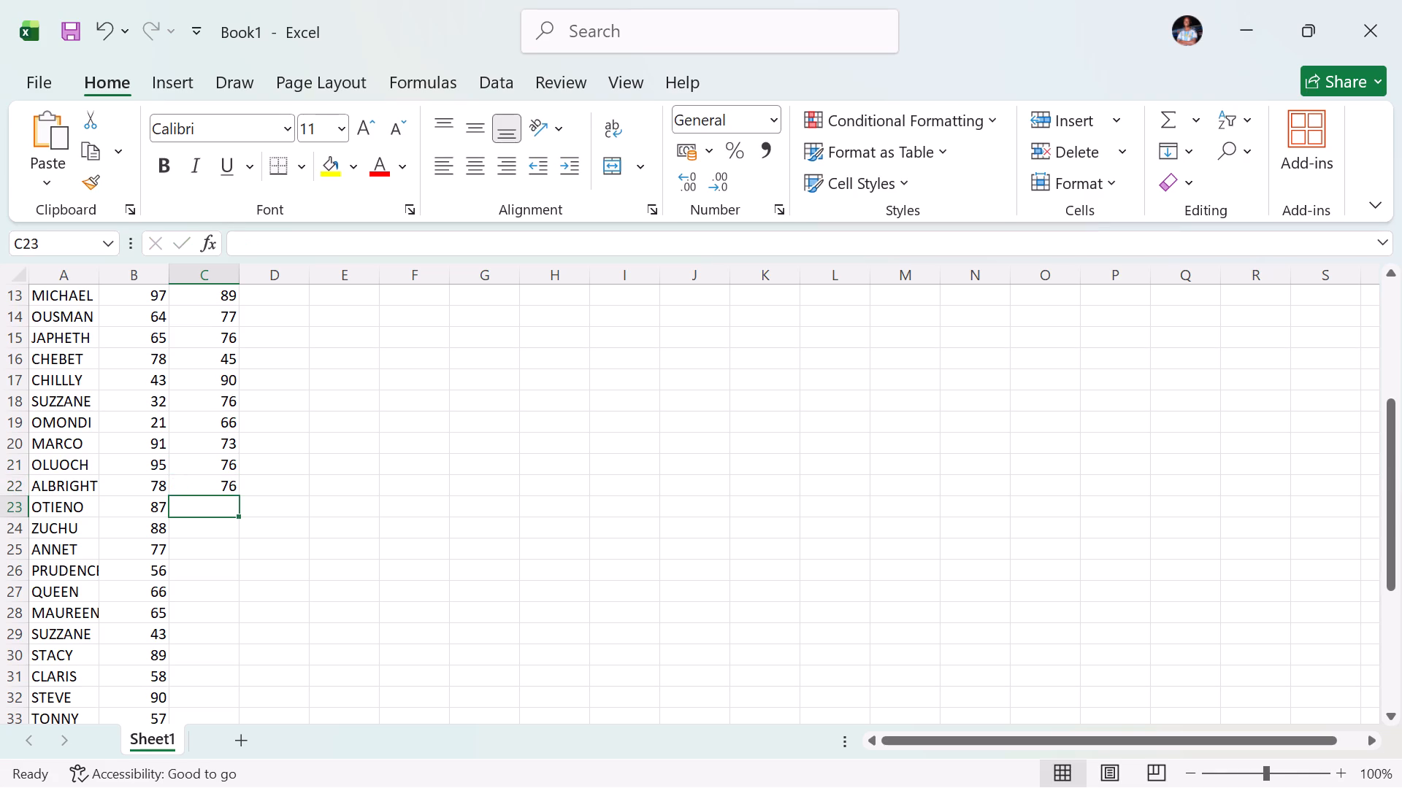
type("56")
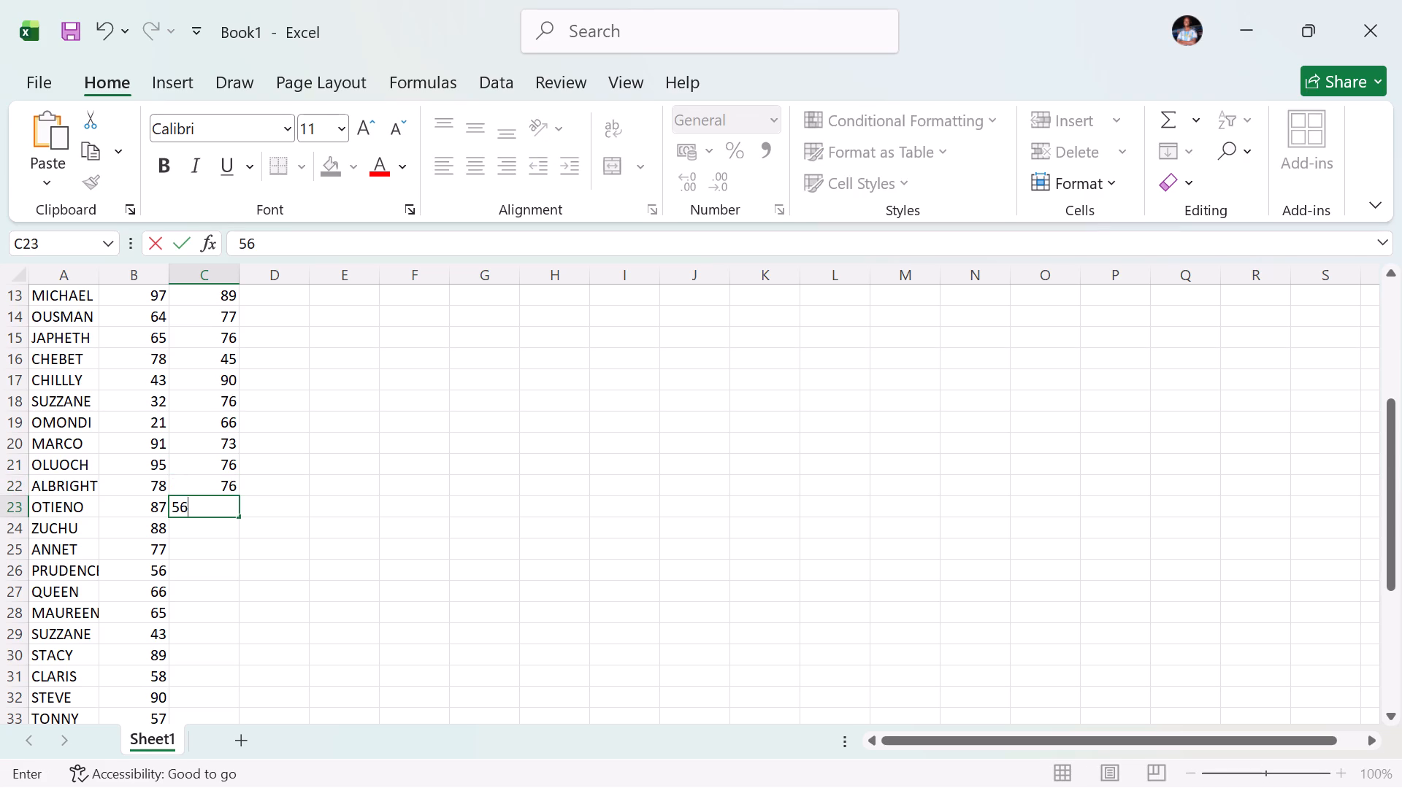
left_click(216, 536)
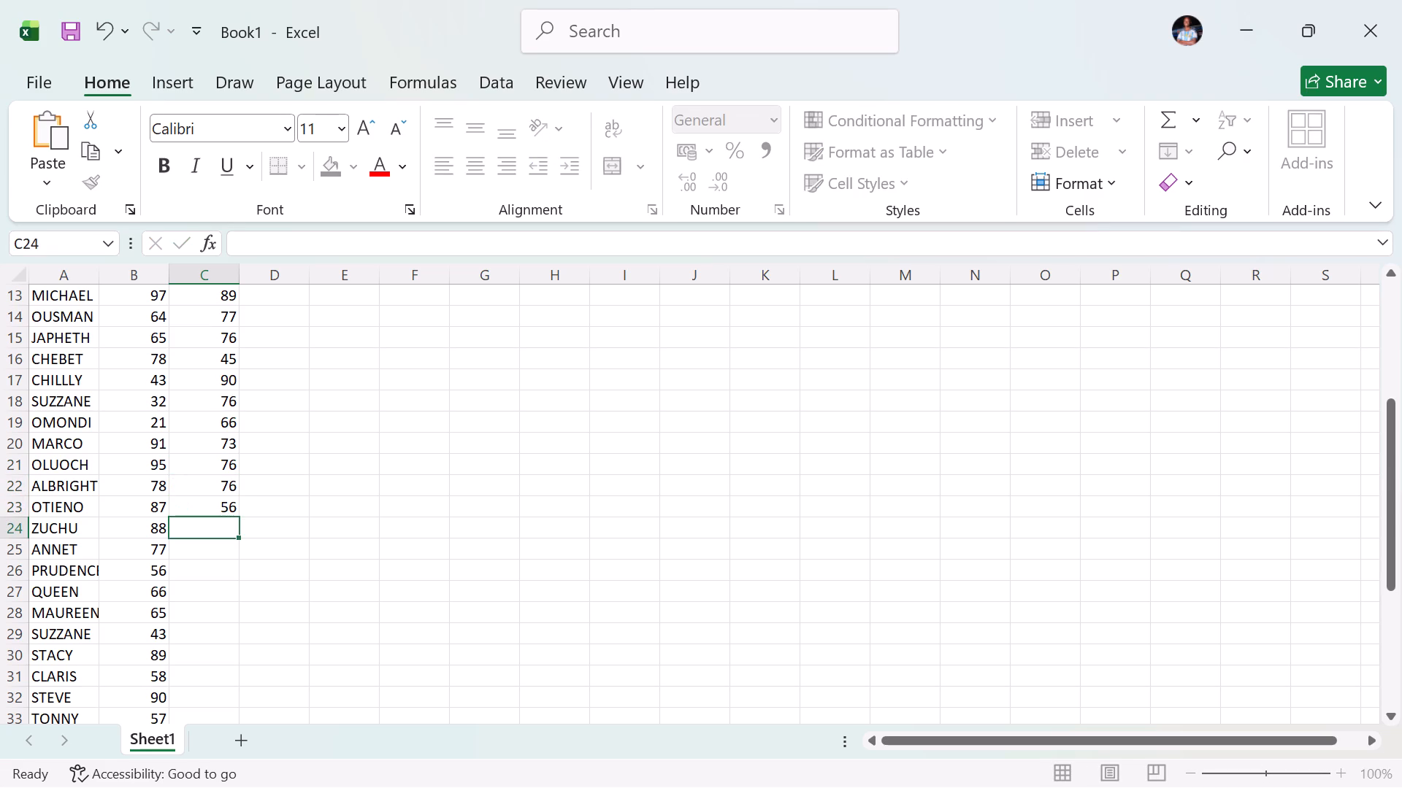
type("64")
left_click(212, 559)
type("98")
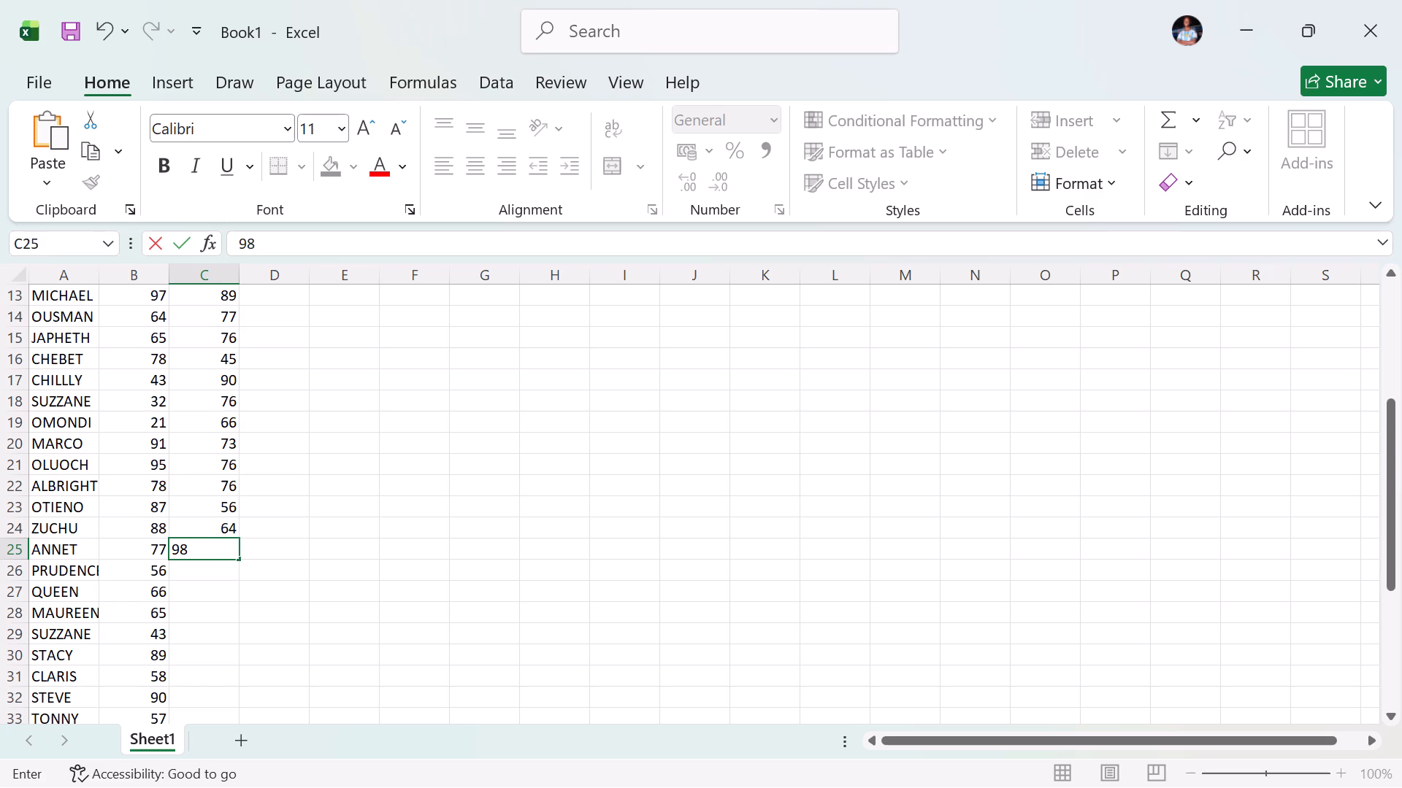
left_click(207, 573)
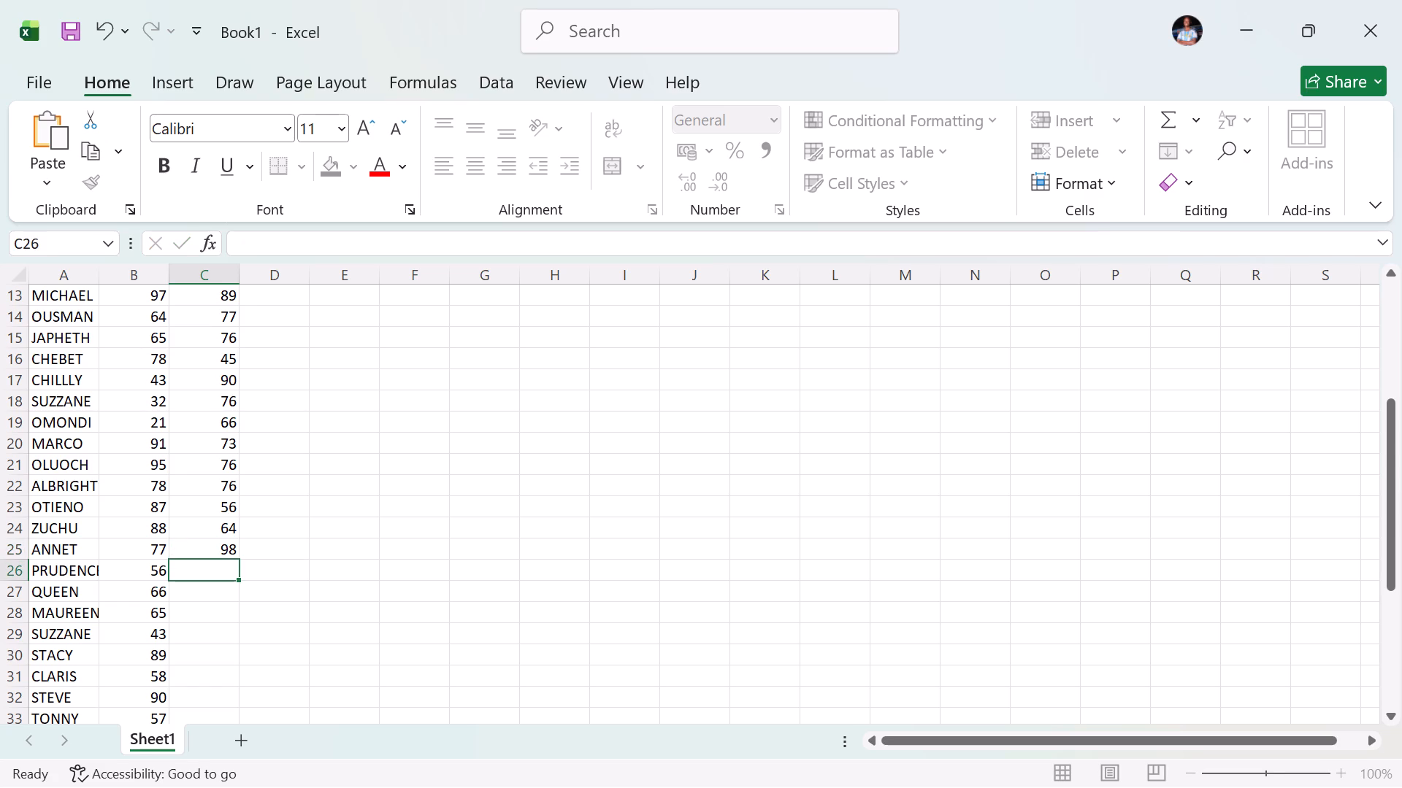
Enter the ENG marks 85, 56, 55 and 87 in cells C26 to C29, from the student in row 26 through SUZZANE.
type("85")
left_click(207, 595)
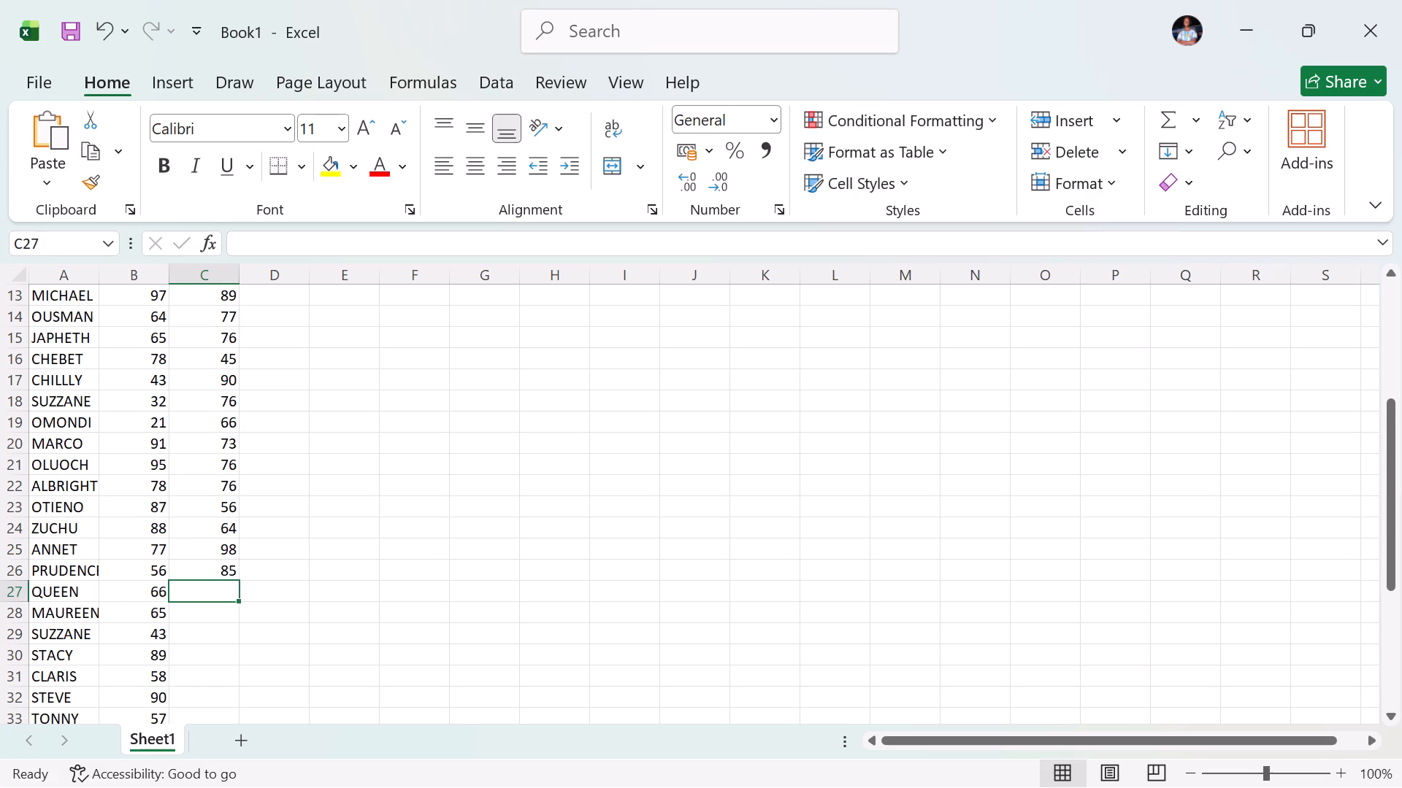
type("56")
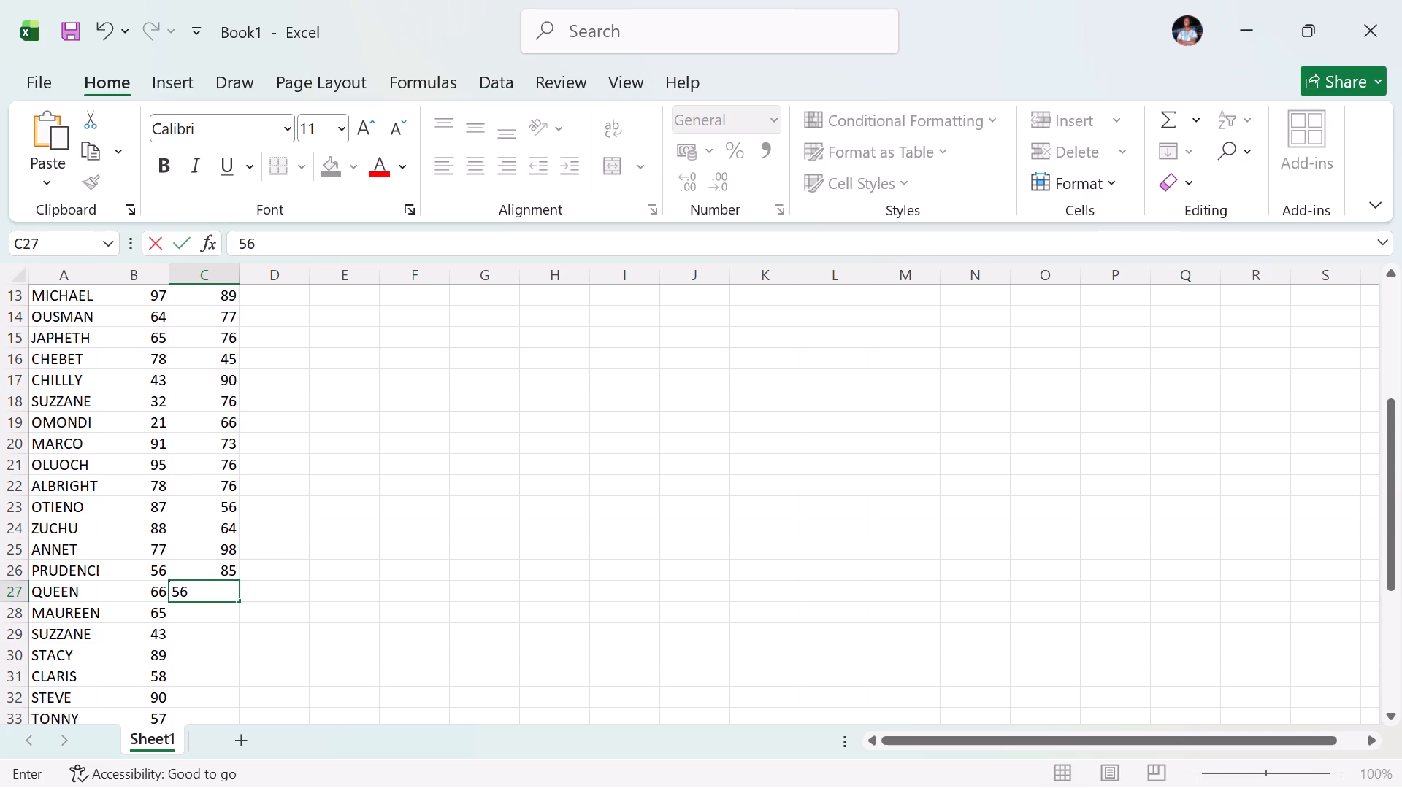
left_click(207, 611)
type("55")
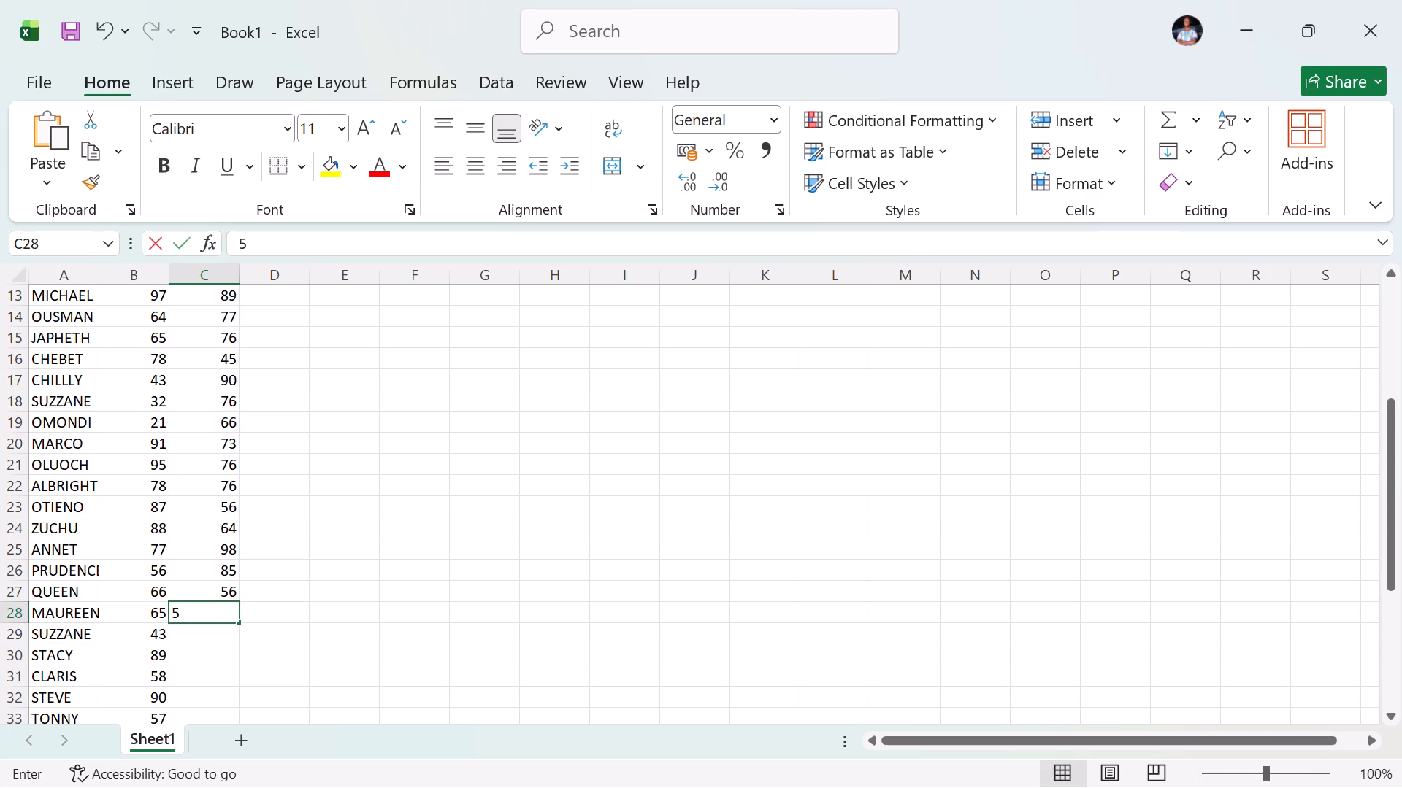
left_click(200, 625)
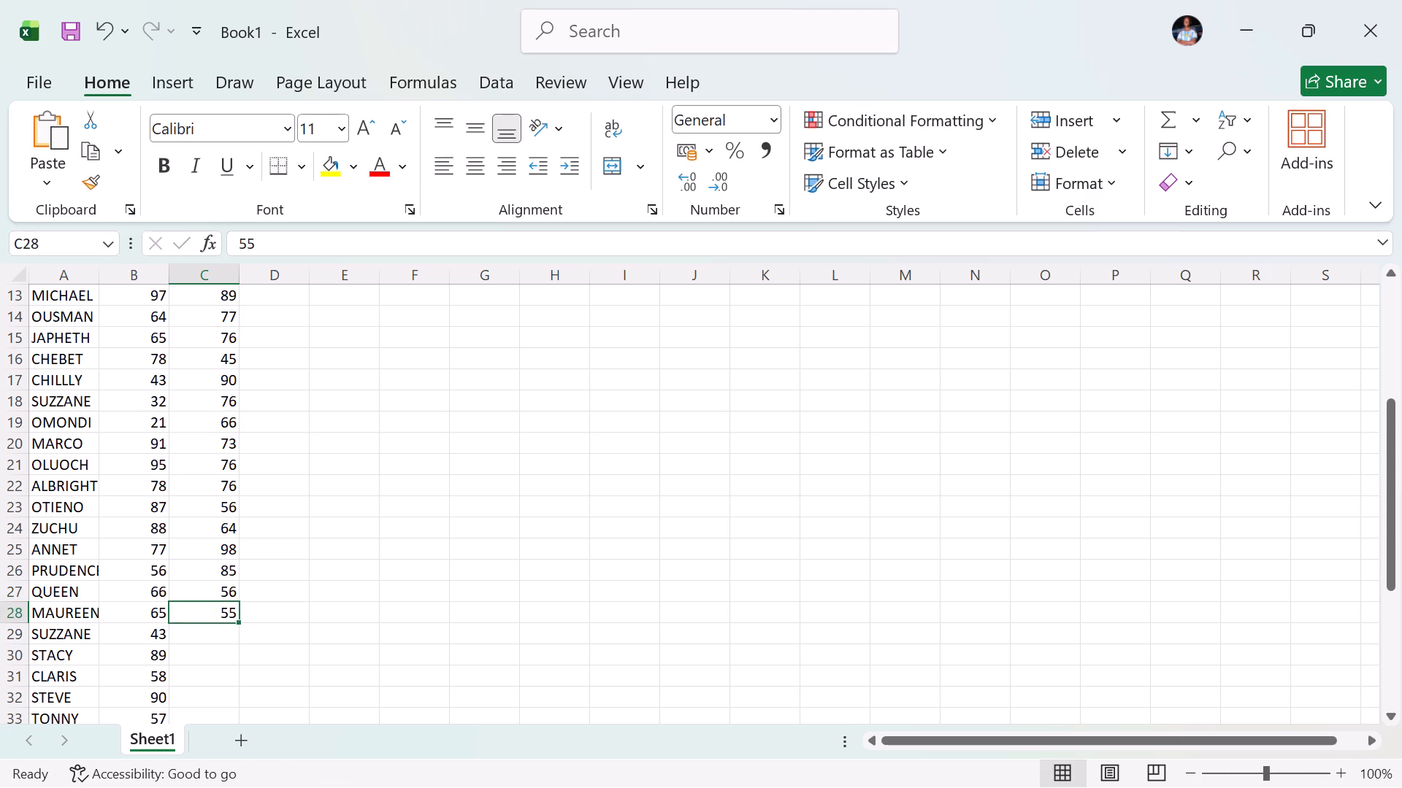
left_click(210, 641)
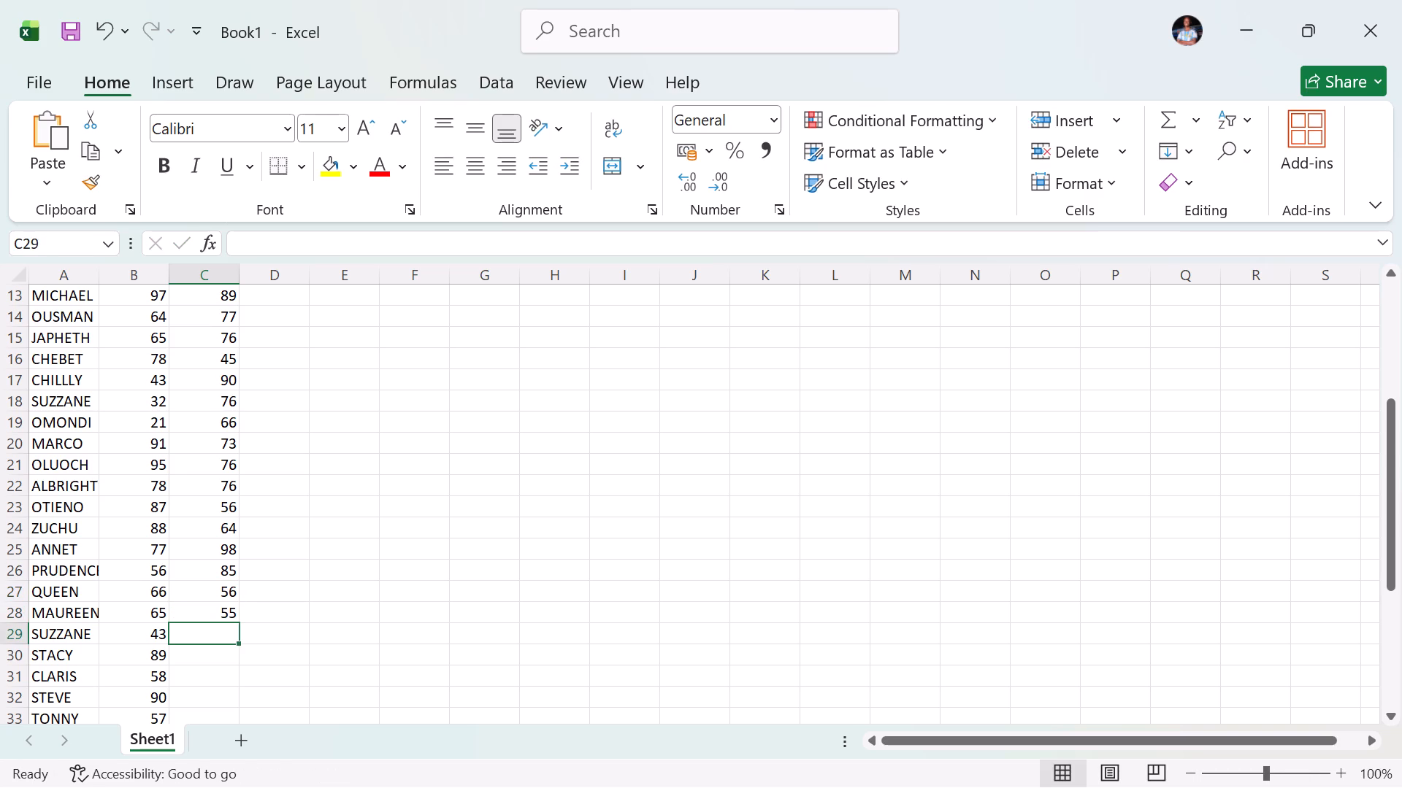
type("87")
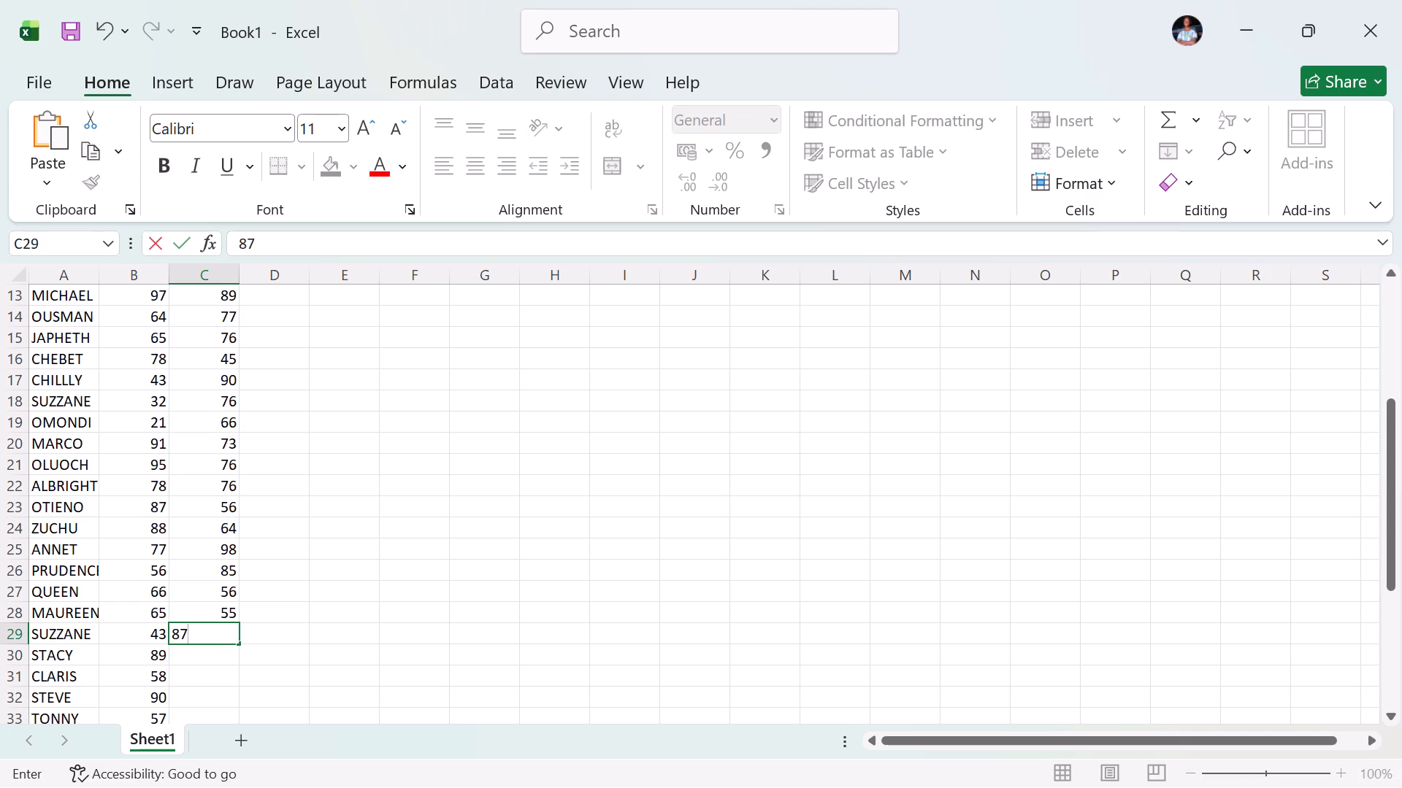
left_click(216, 655)
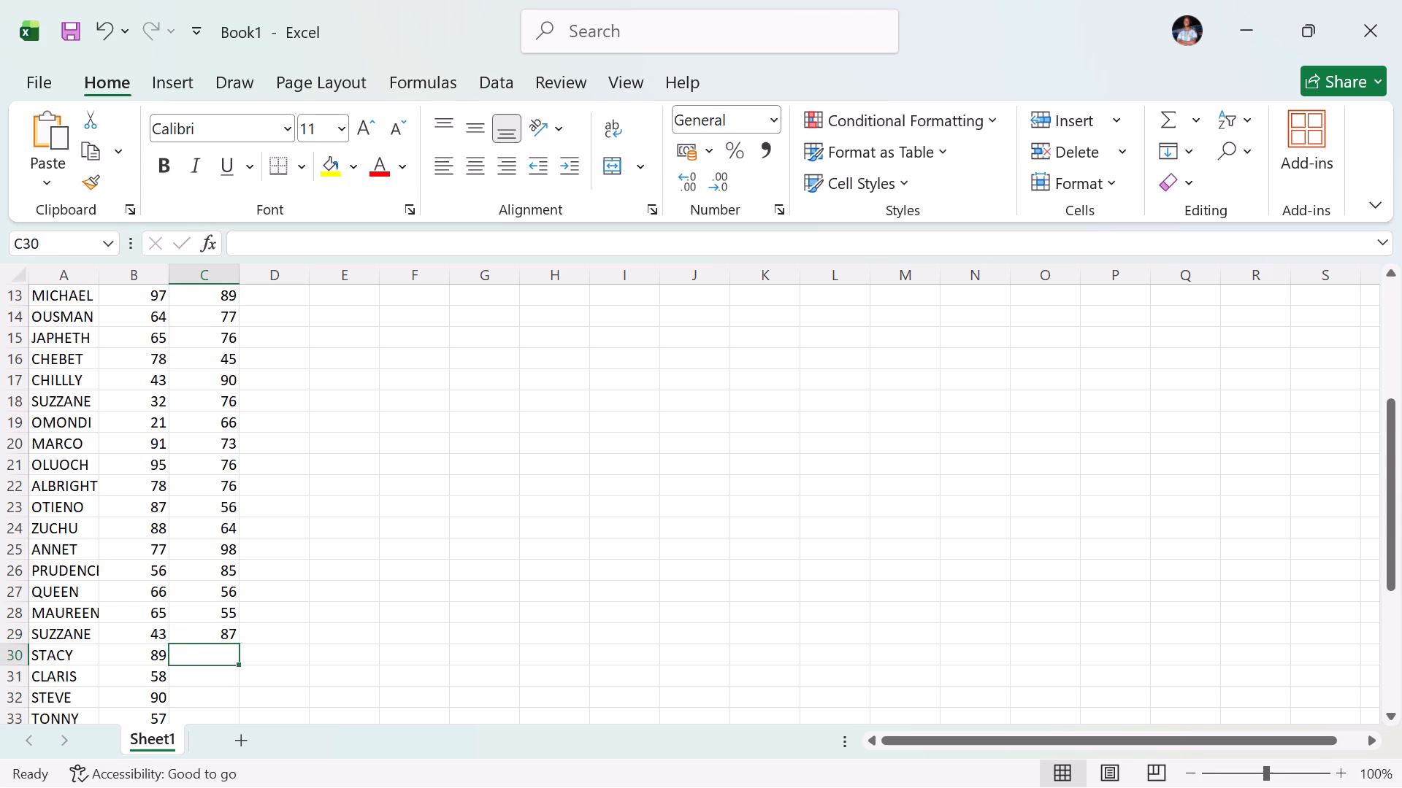
Enter the ENG marks 77, 67, 83, 87 and 67 in cells C30 to C34, for STACY through MERINO.
scroll(216, 655, "down", 2)
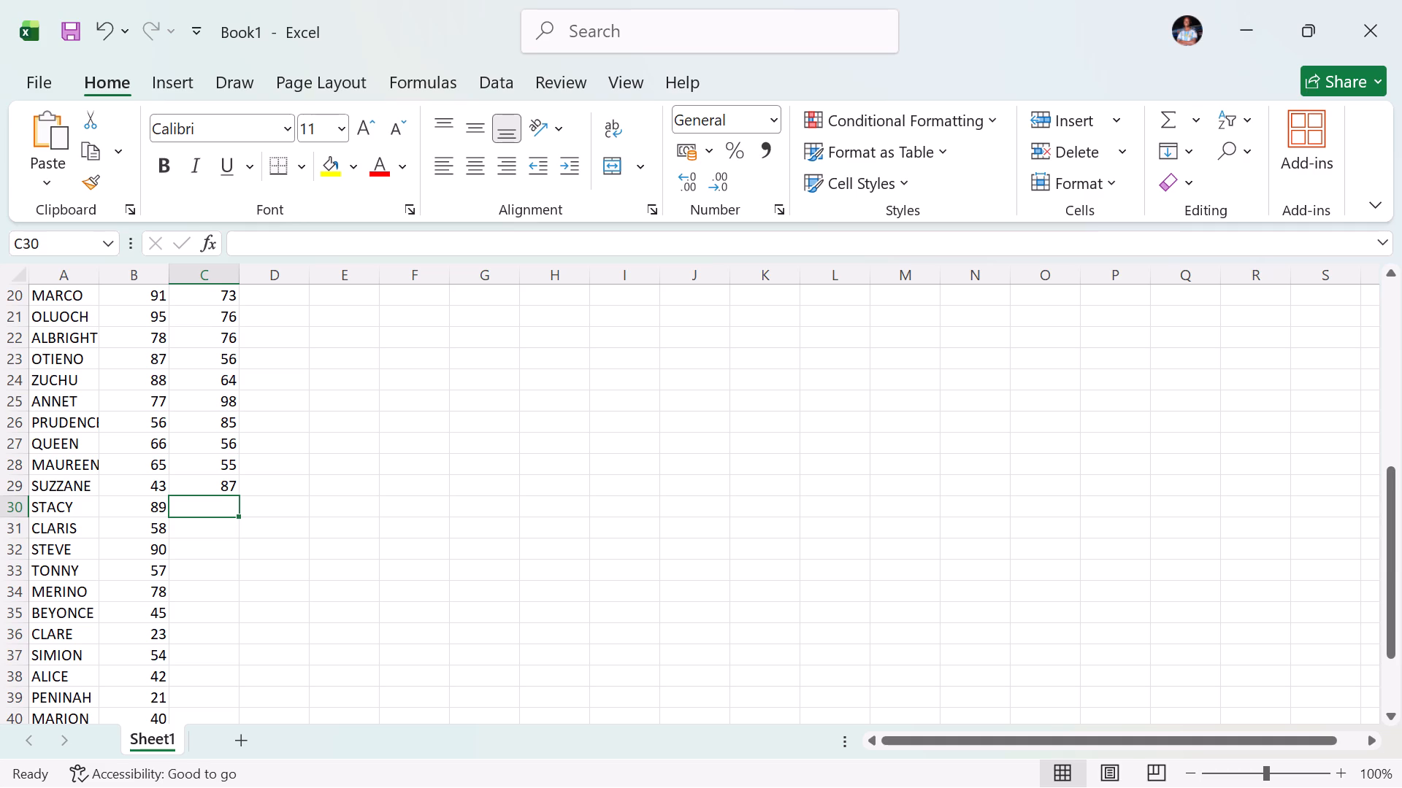
type("77")
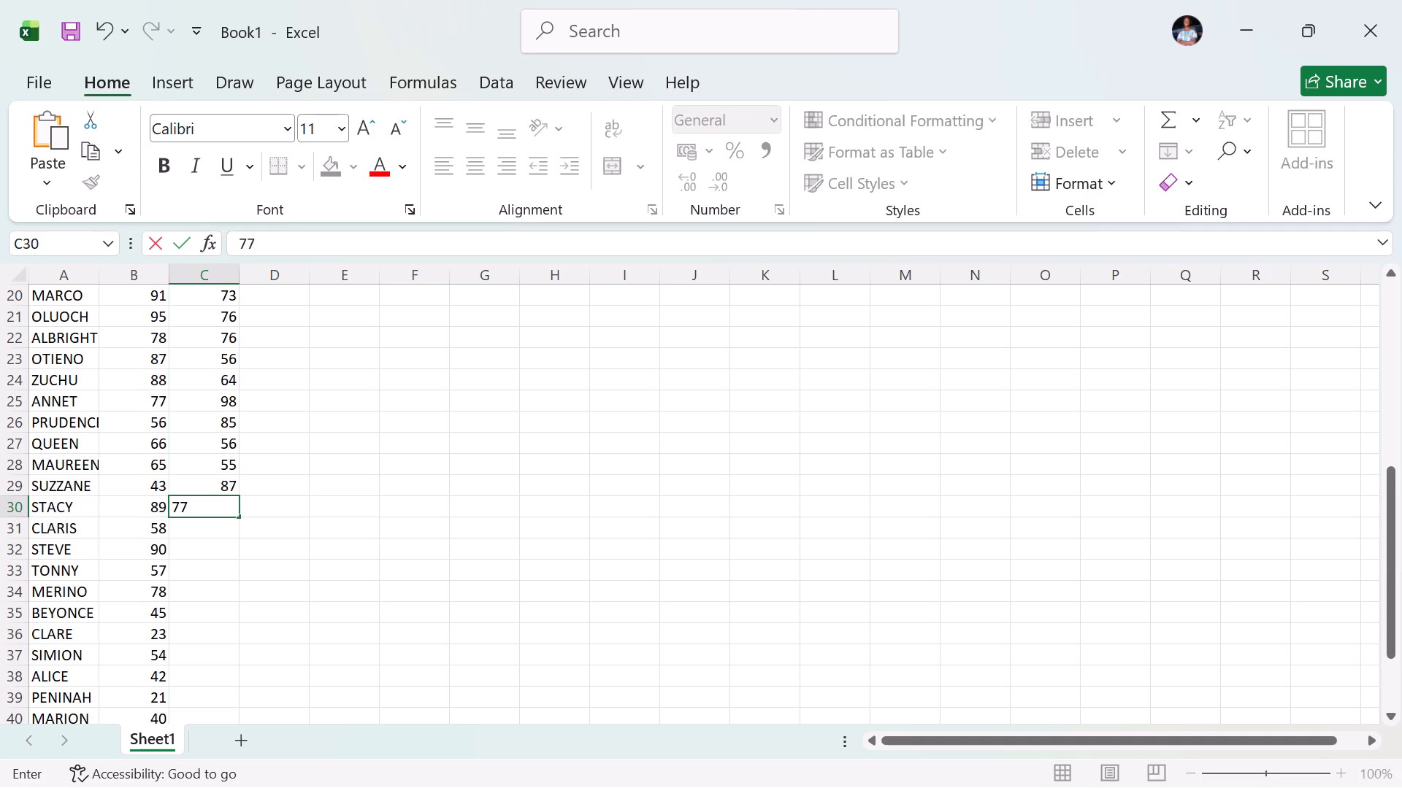
left_click(209, 530)
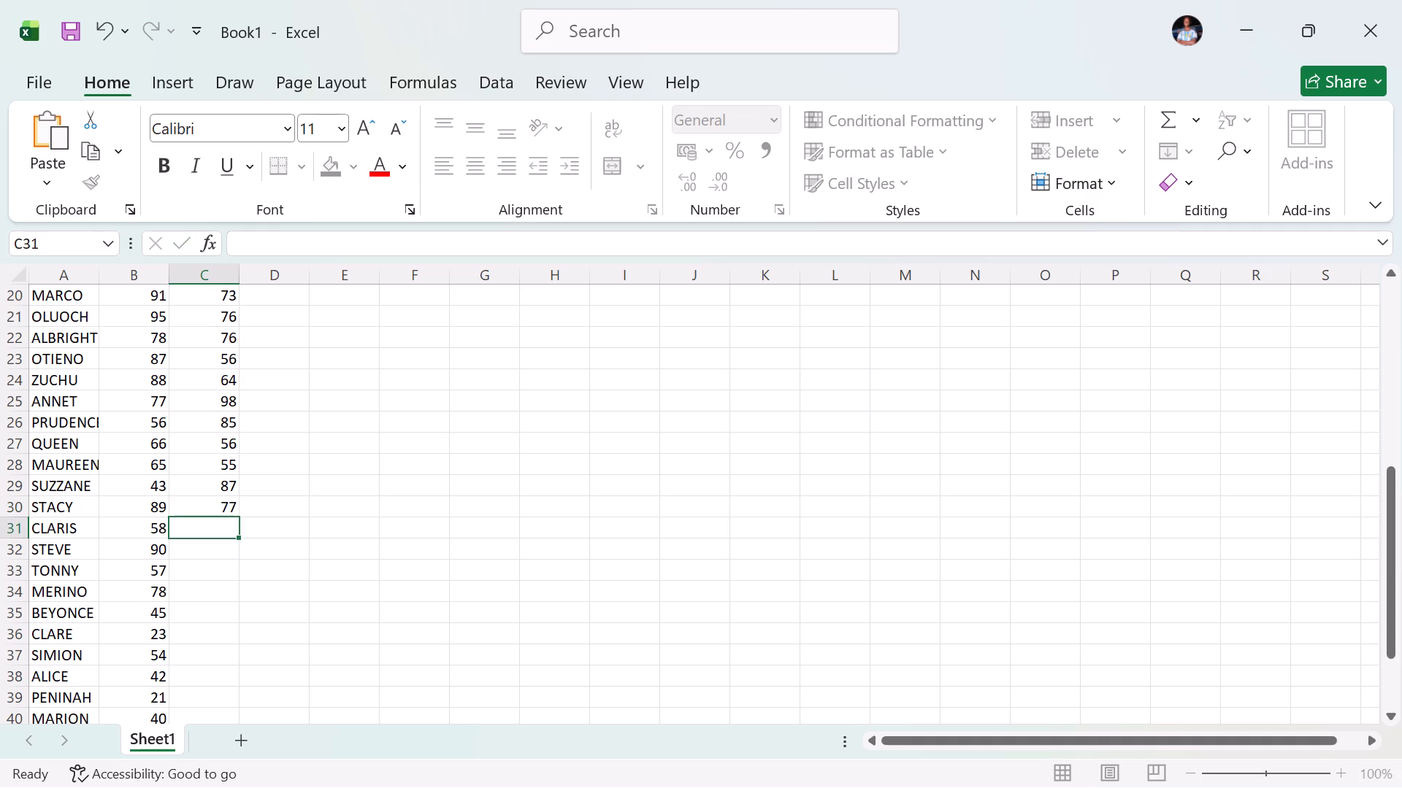
type("67")
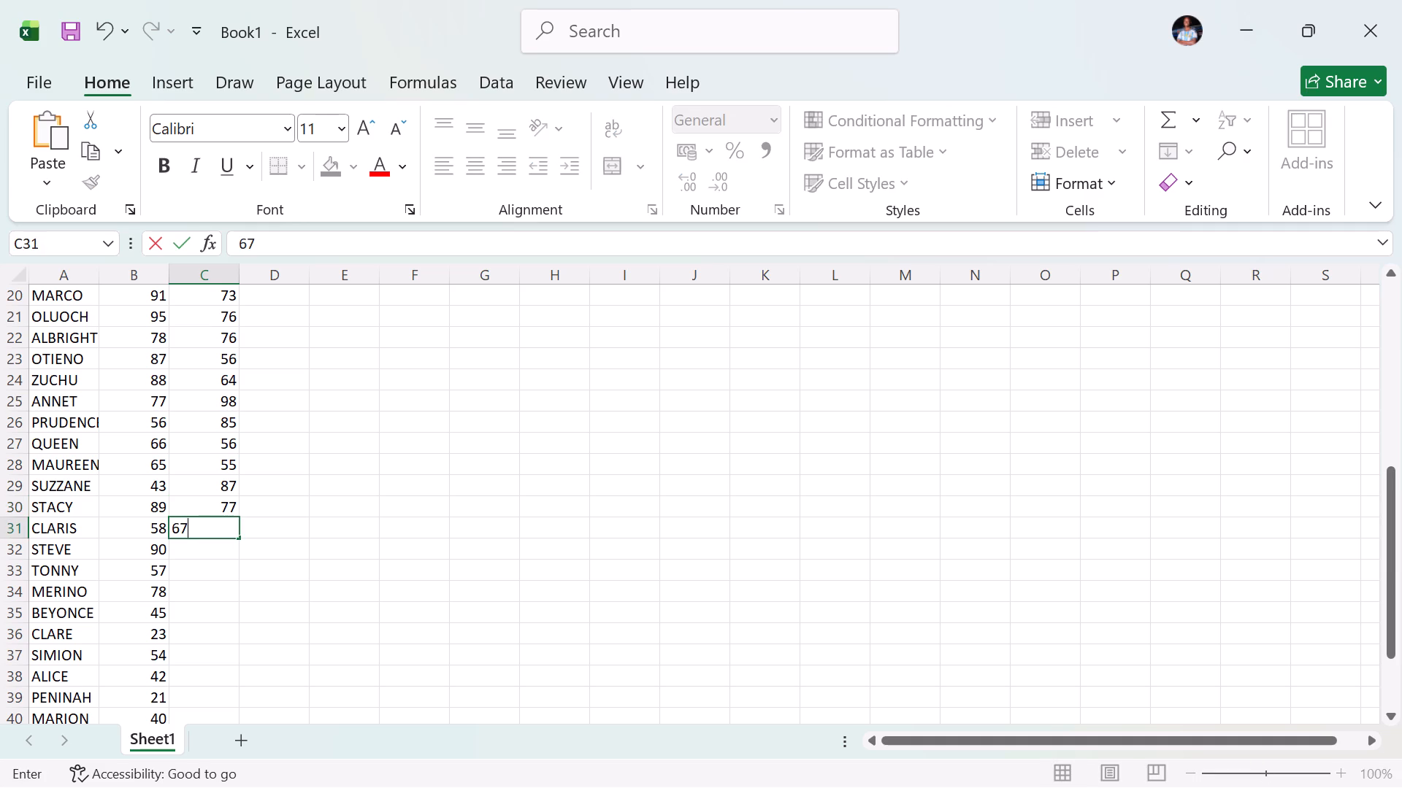
left_click(199, 549)
type("83")
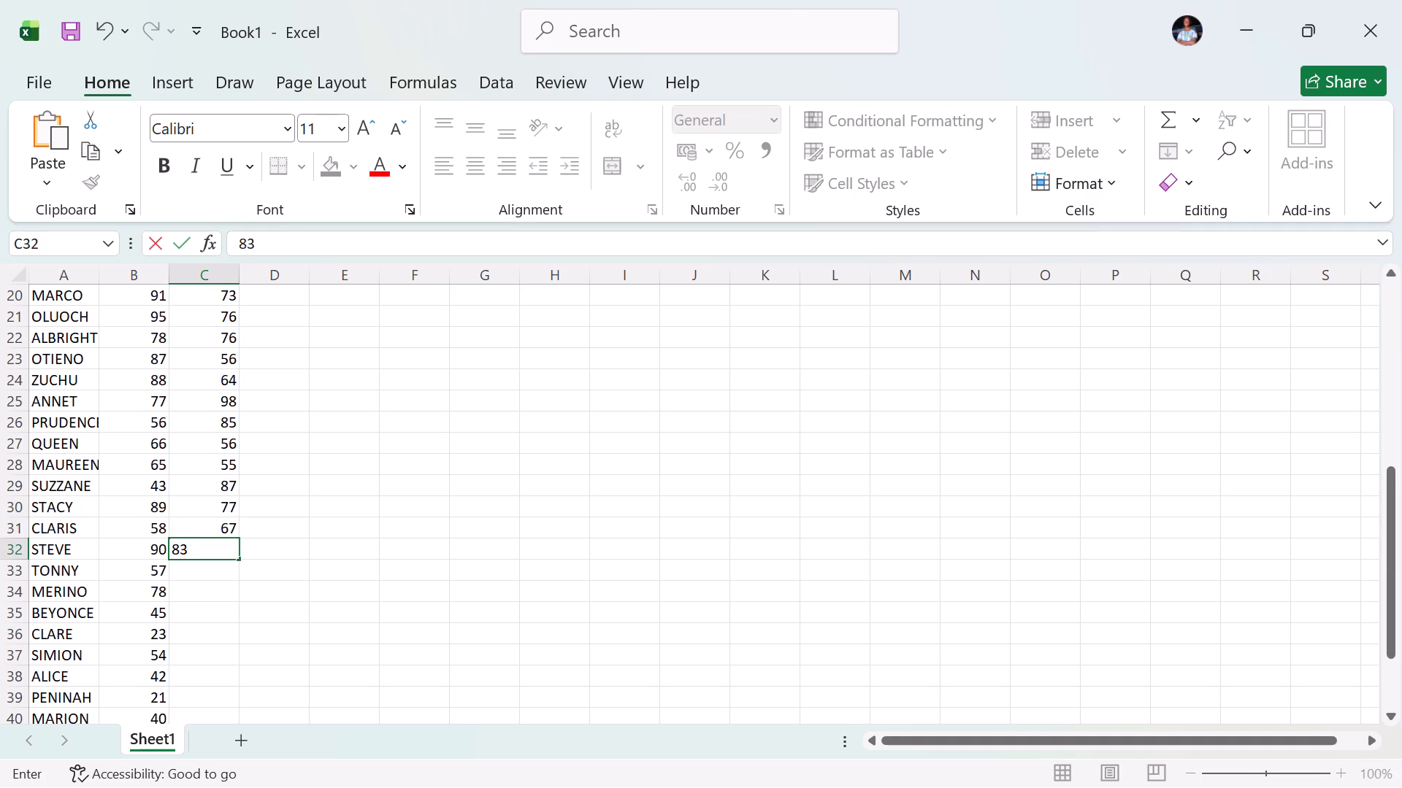
left_click(205, 571)
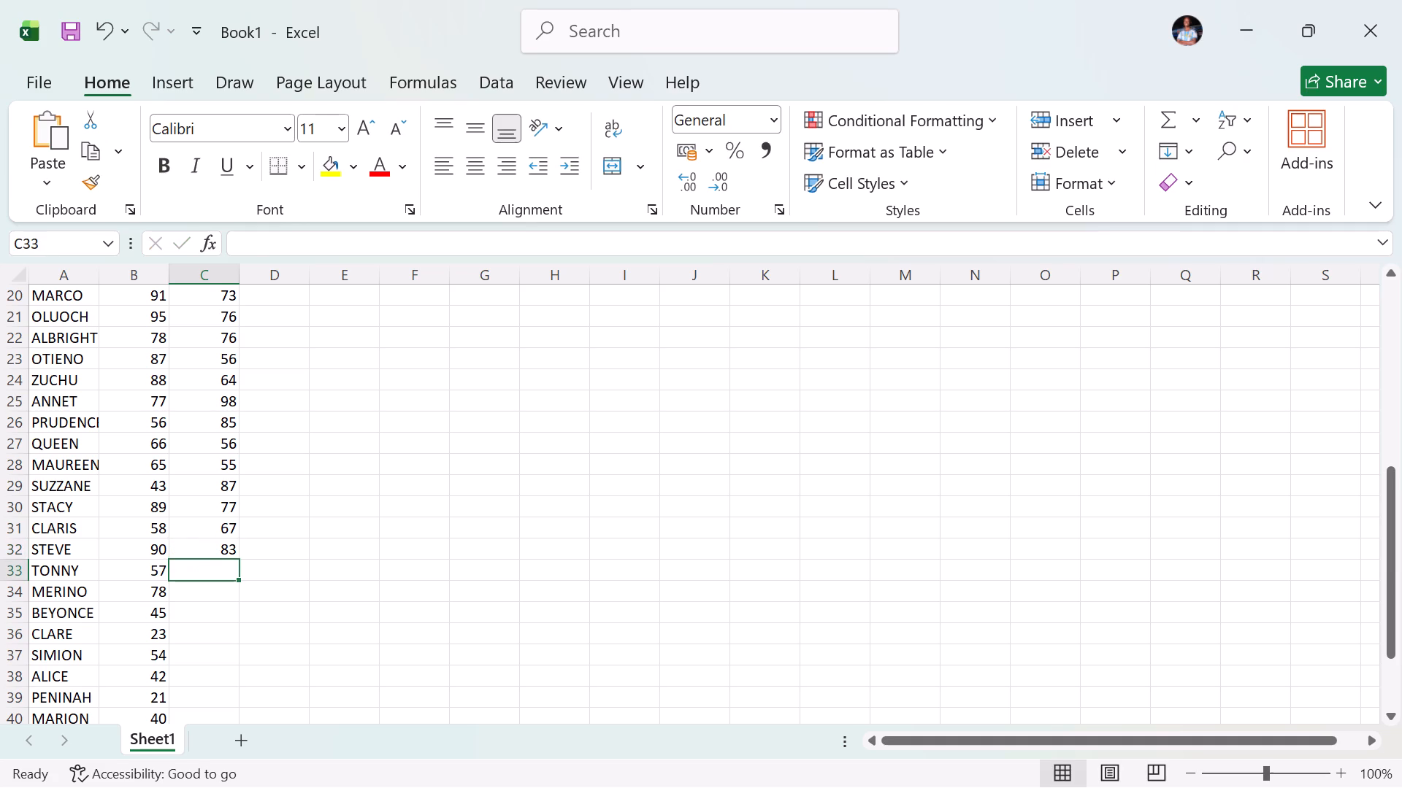
type("87")
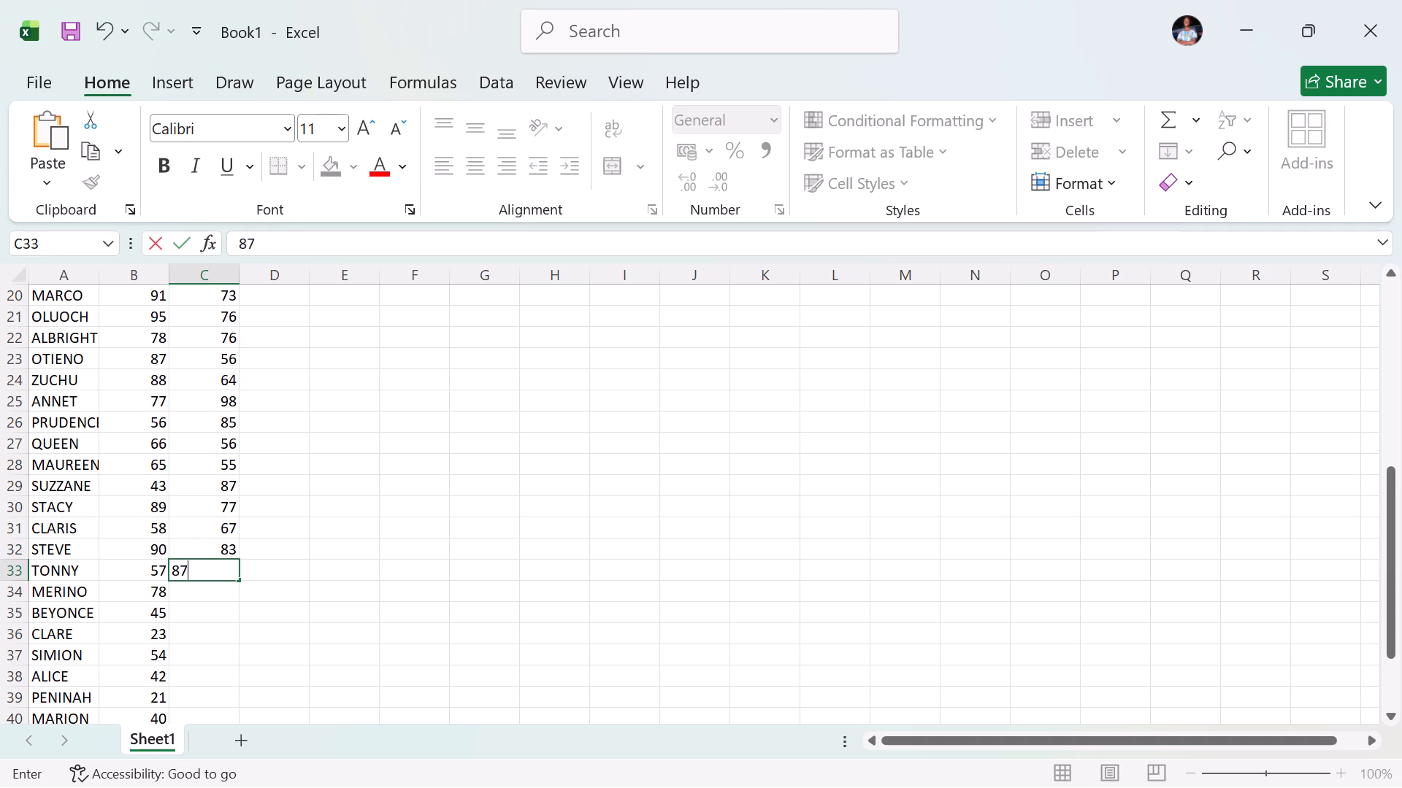
left_click(202, 591)
type("67")
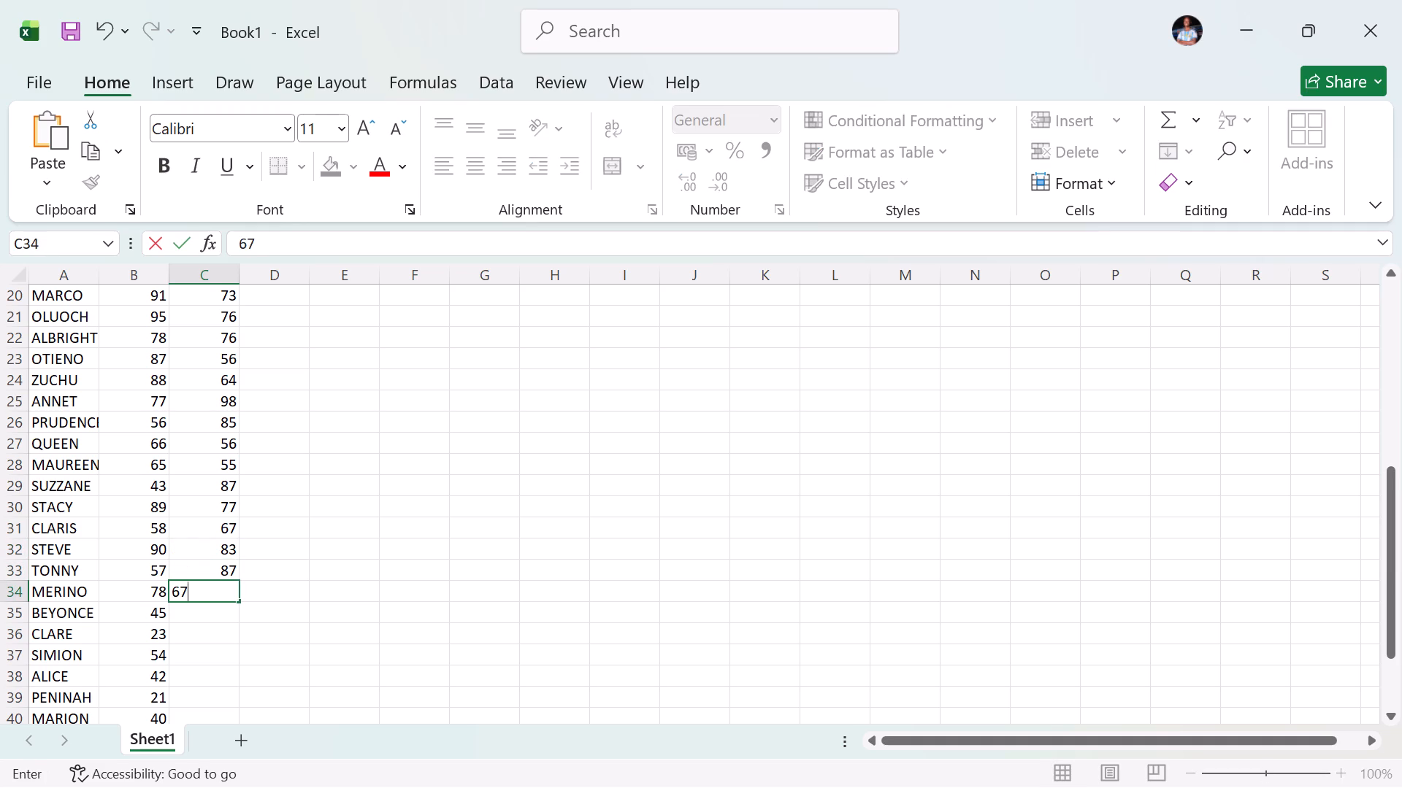
left_click(203, 616)
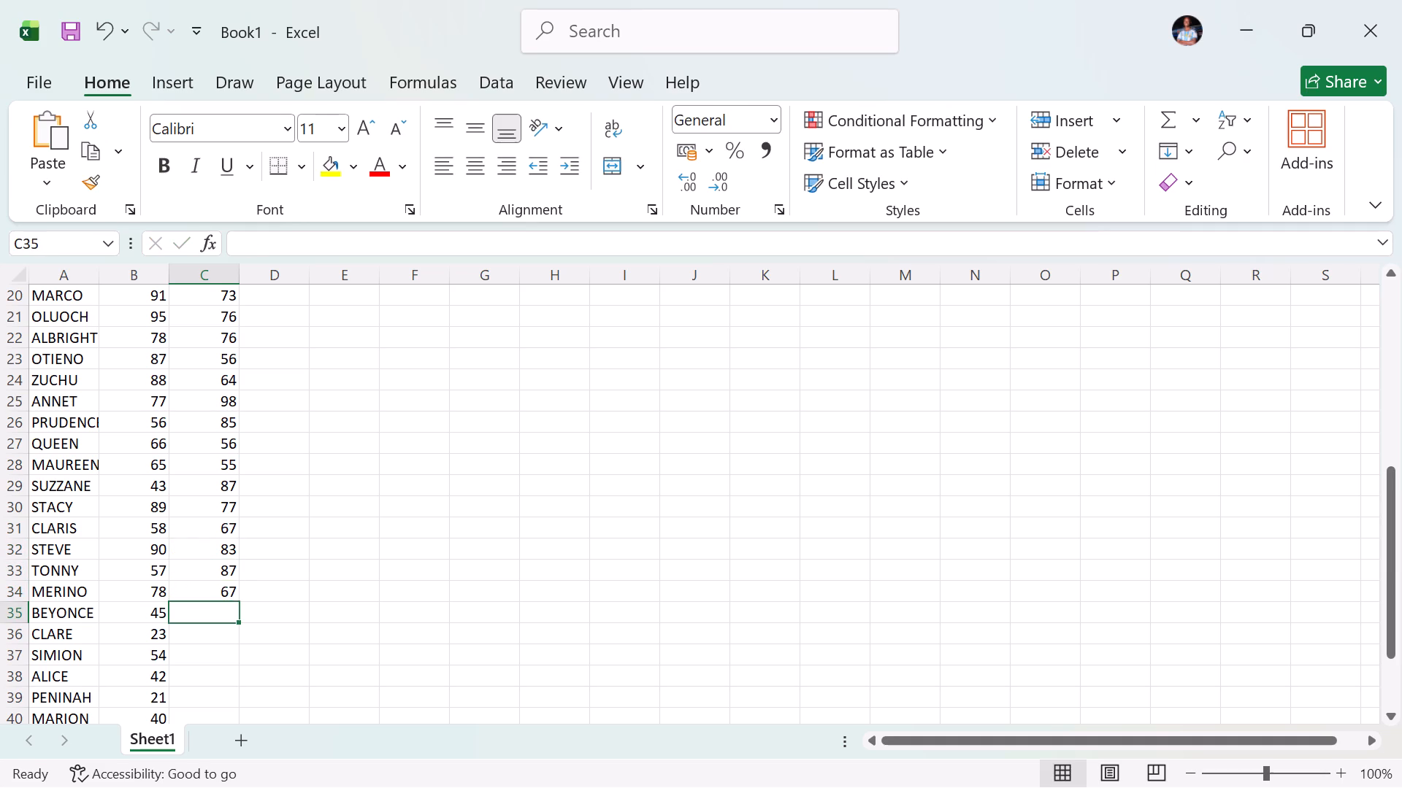
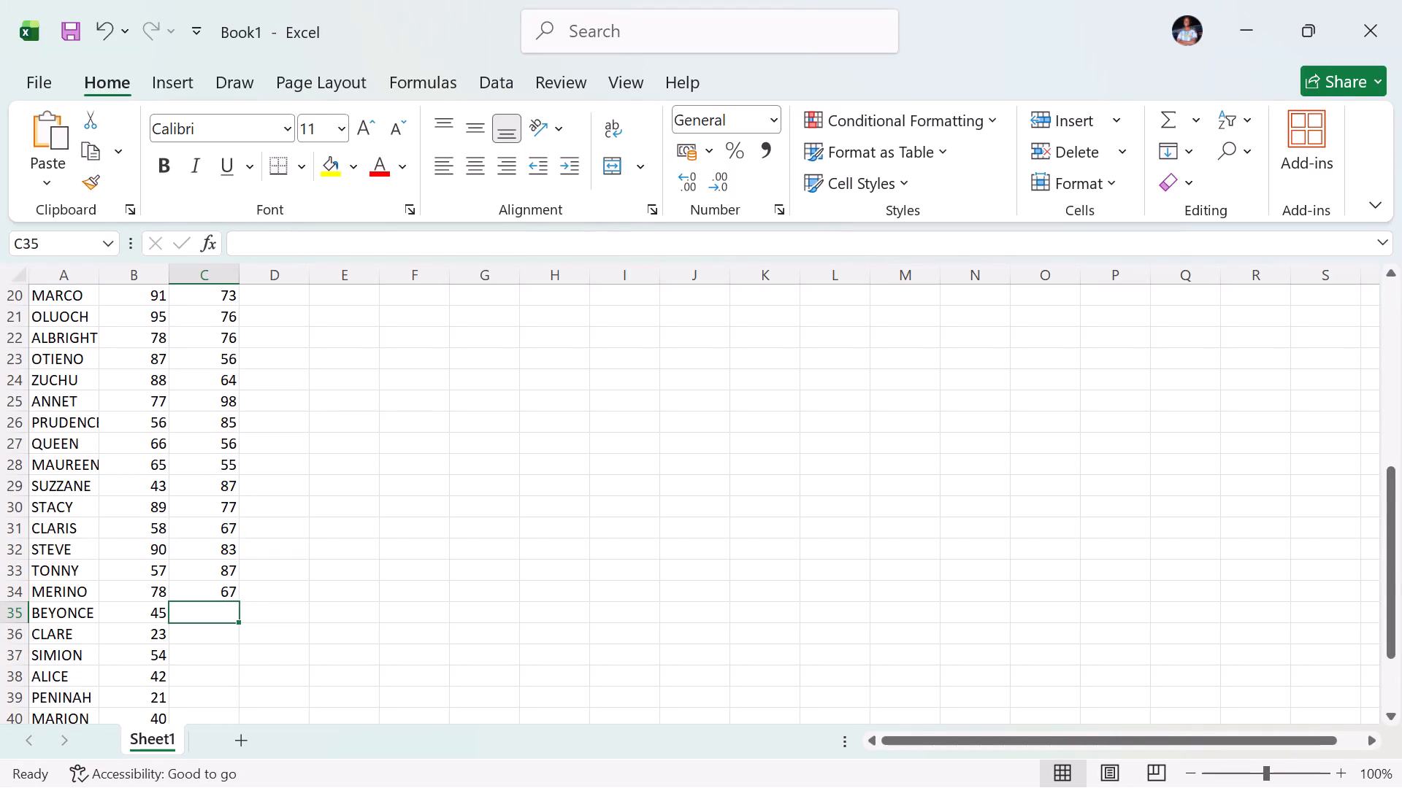
Enter the ENG marks 45, 53, 65, 78 and 98 in cells C35 to C39, for BEYONCE through PENINAH.
type("45")
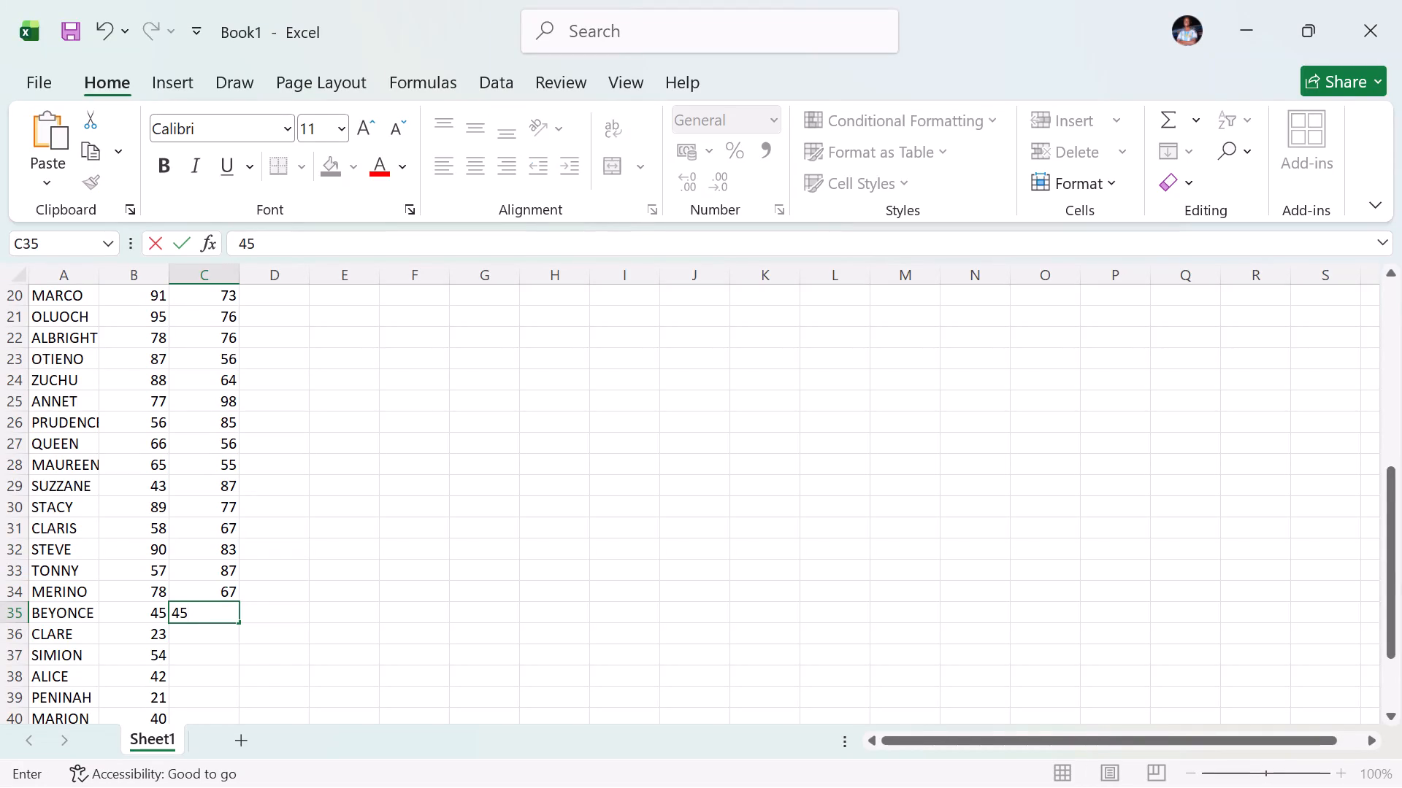
left_click(204, 637)
key("5")
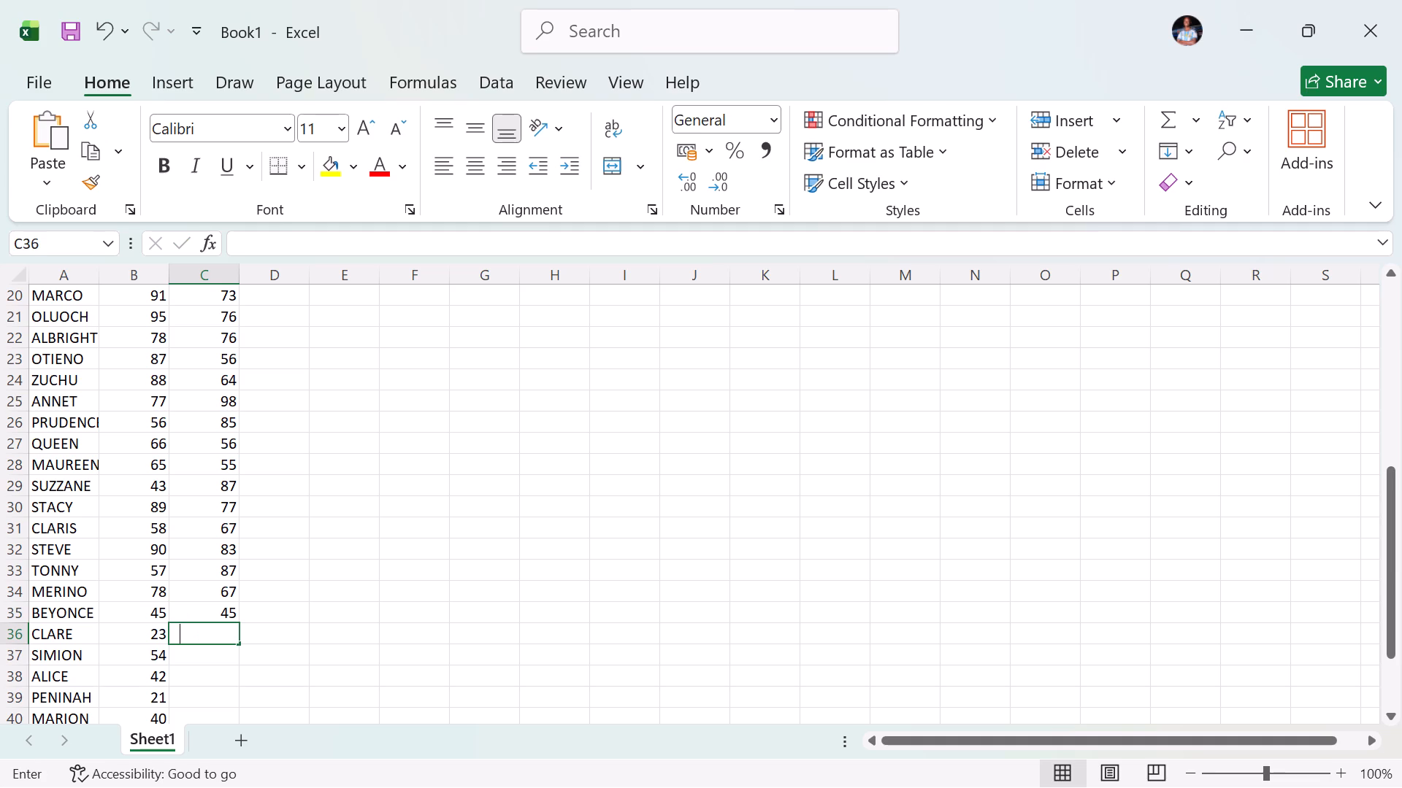
key("3")
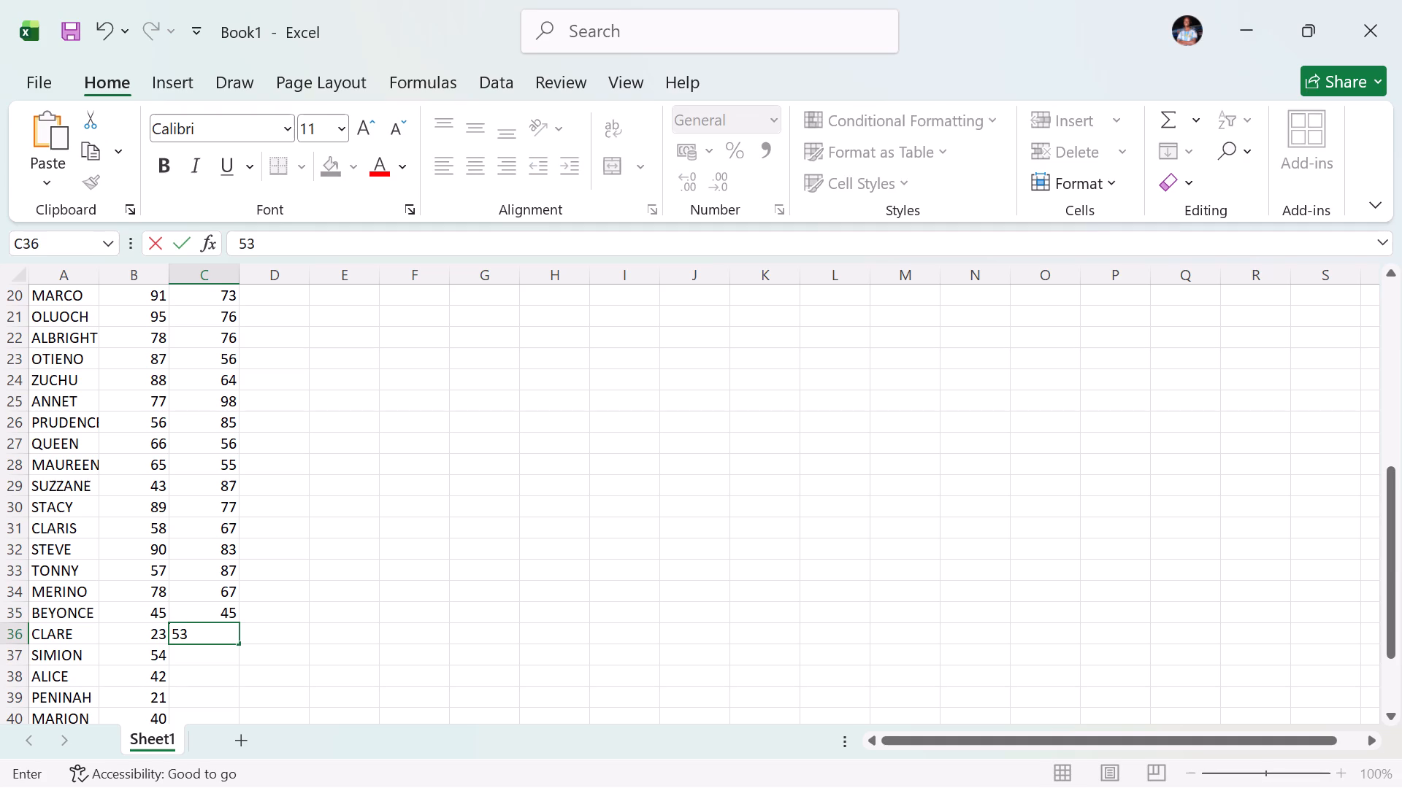
key("Return")
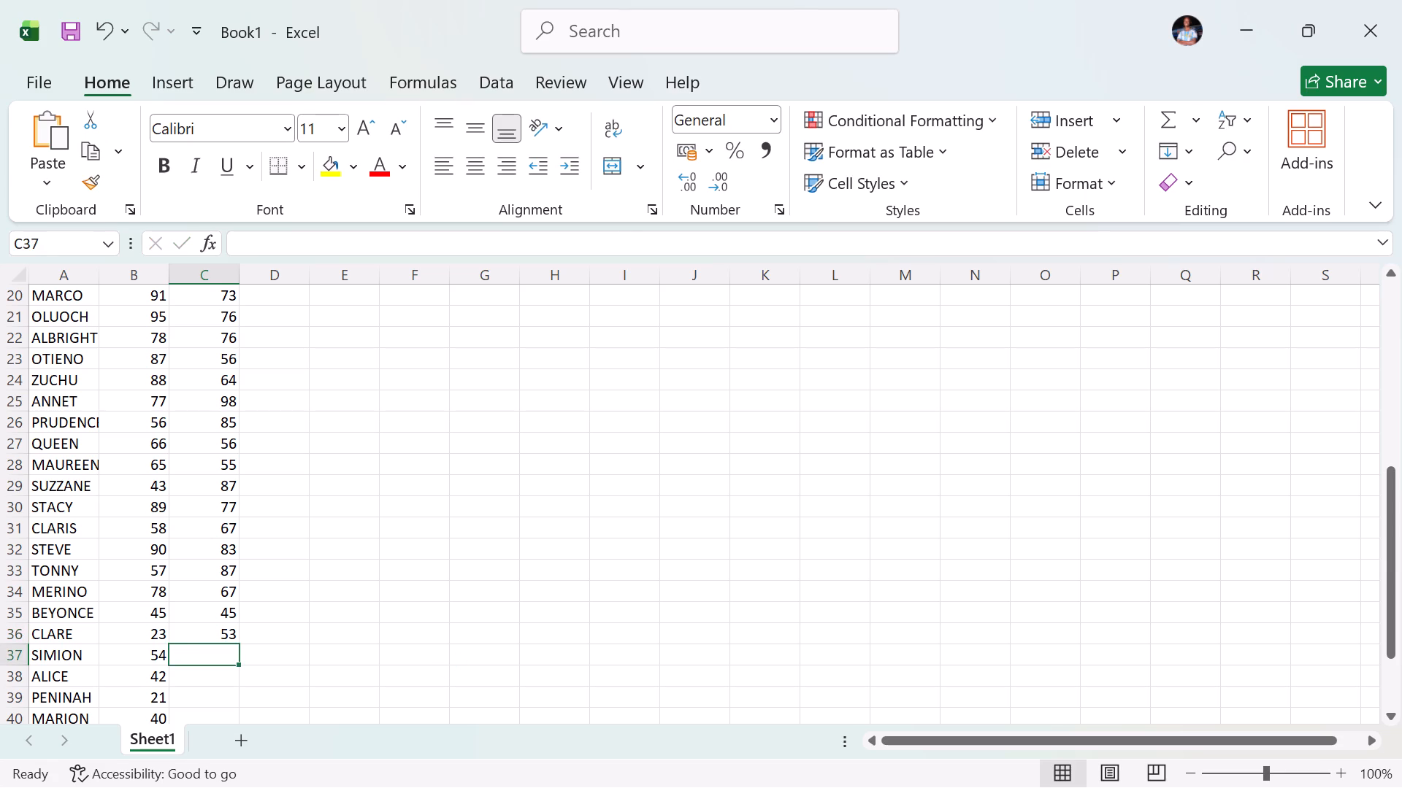
type("65")
key("Return")
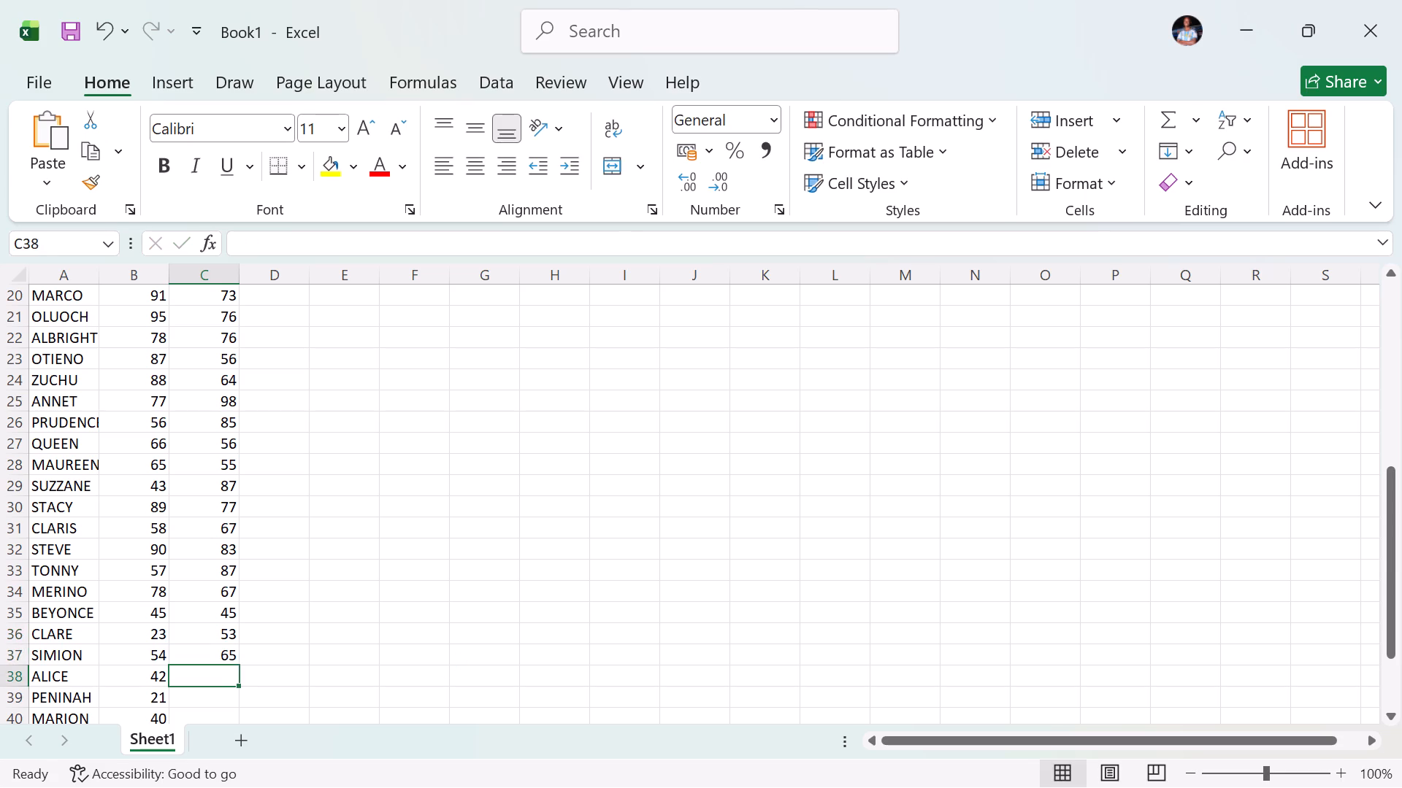
type("78")
key("Return")
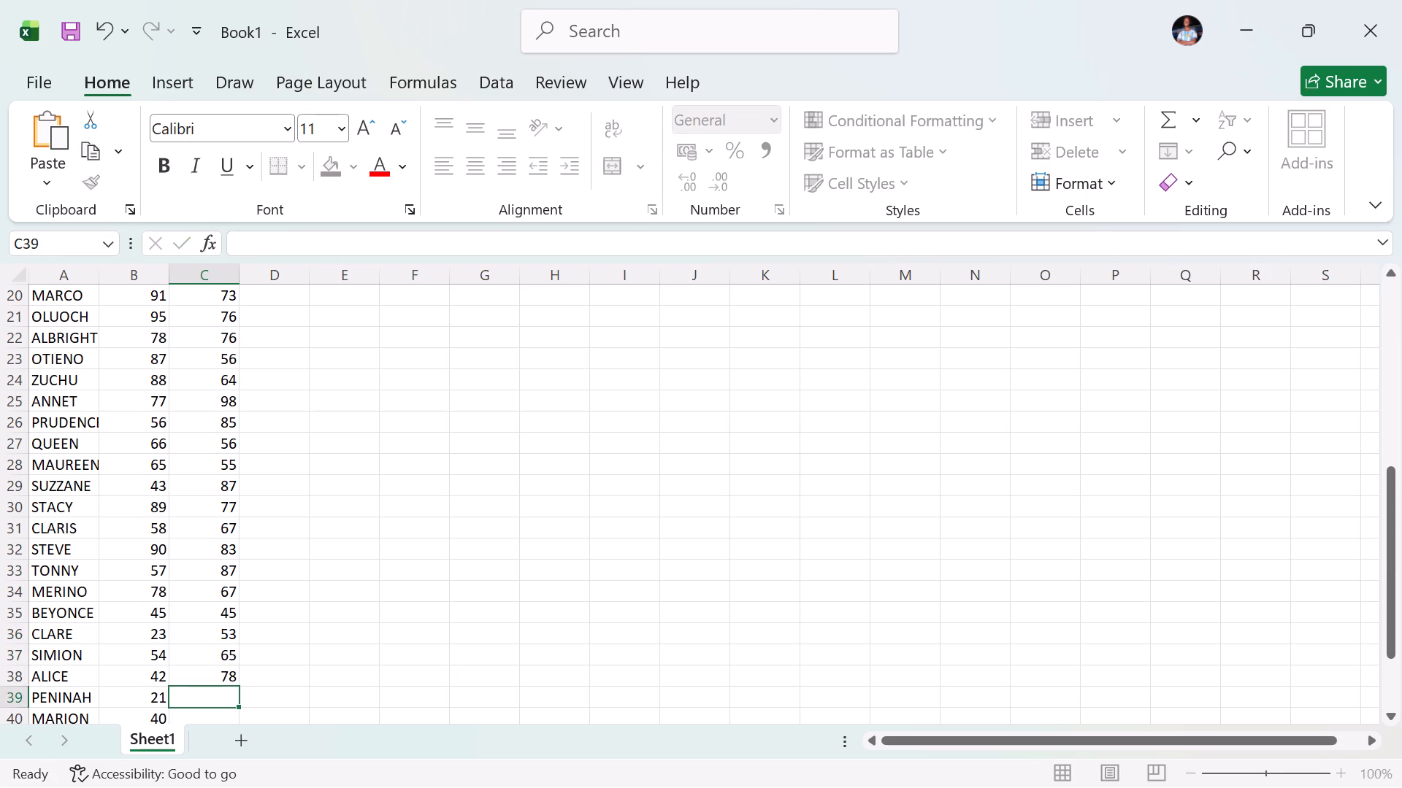
type("98")
key("Return")
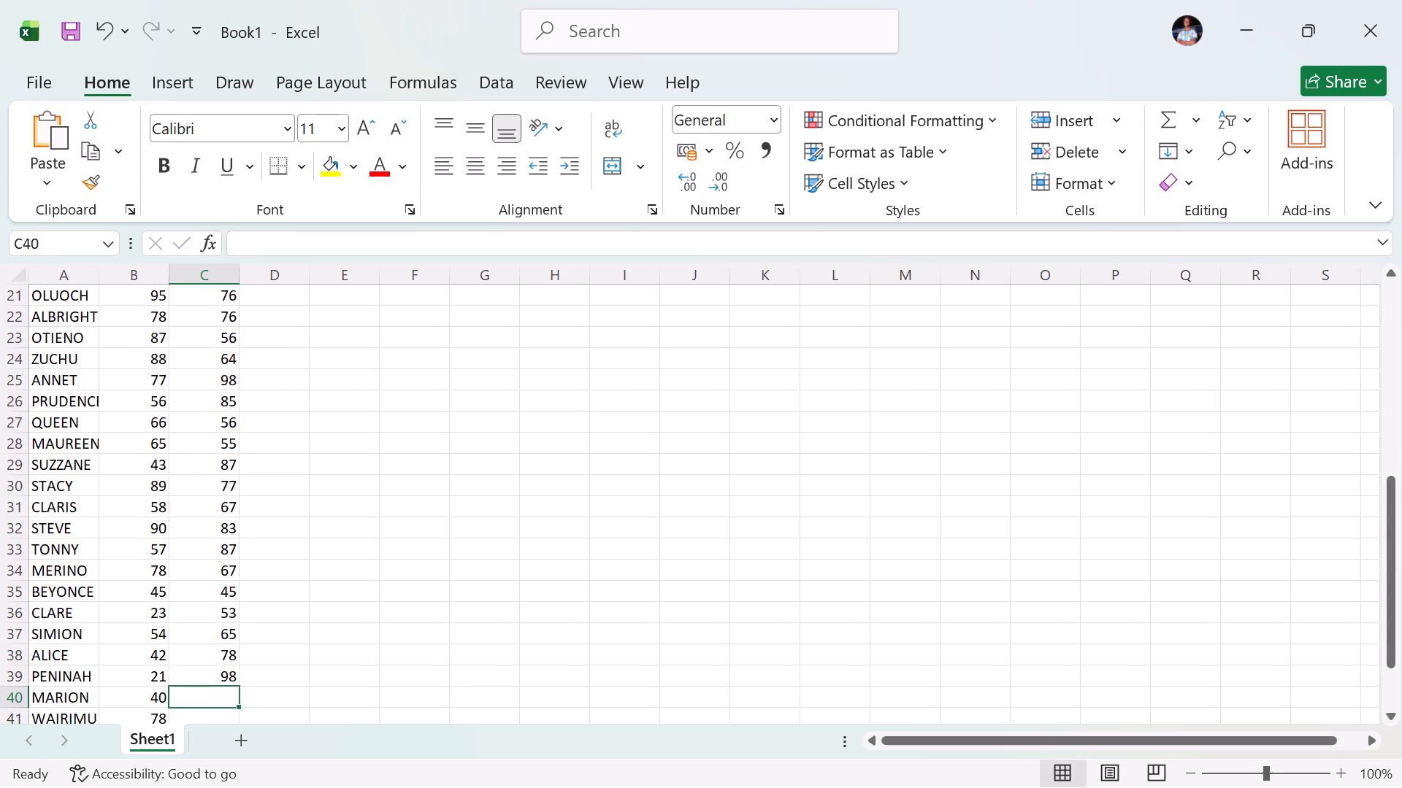
Enter the ENG marks 43, 21, 77, 76 and 54 in cells C40 to C44, for MARION through ALEX.
type("43")
key("Return")
type("21")
key("Return")
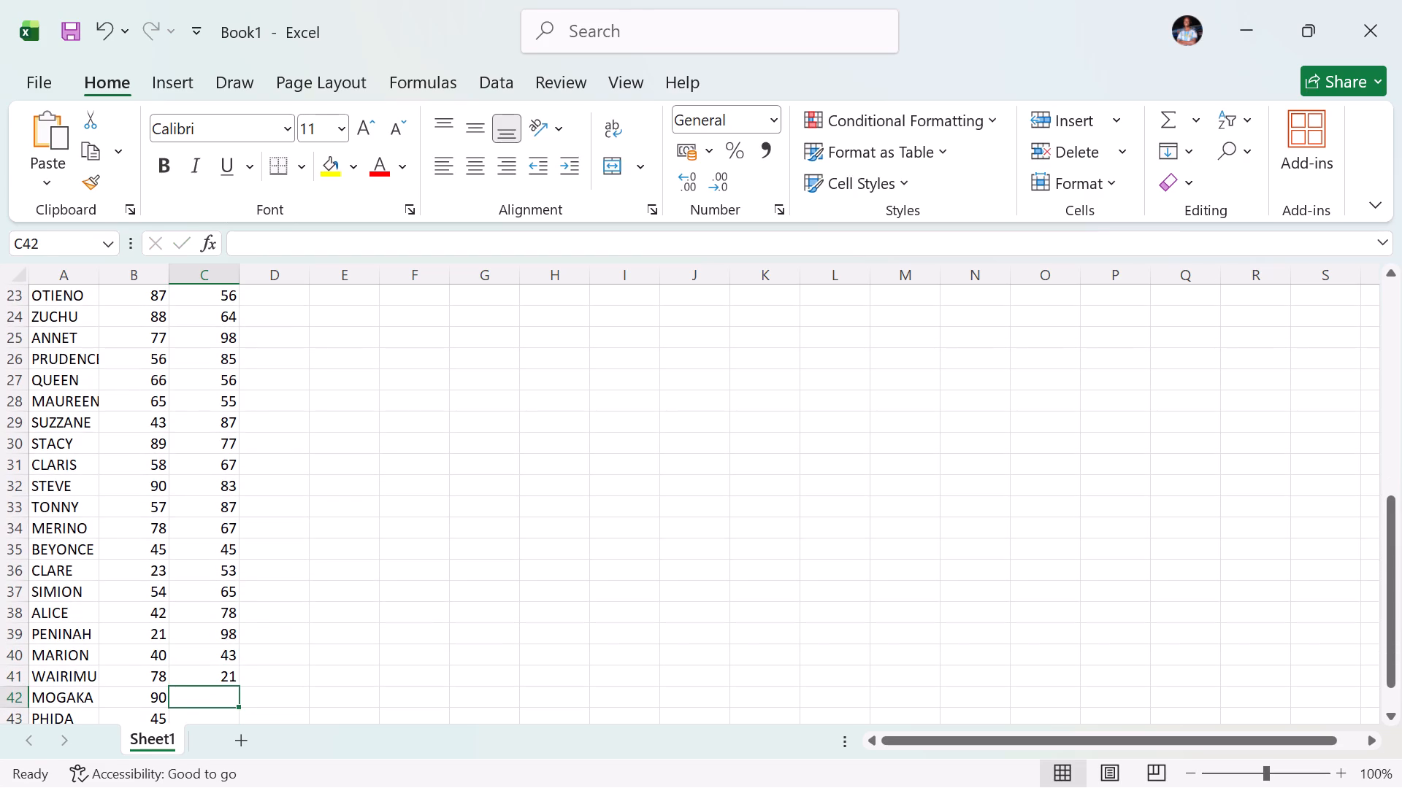
type("77")
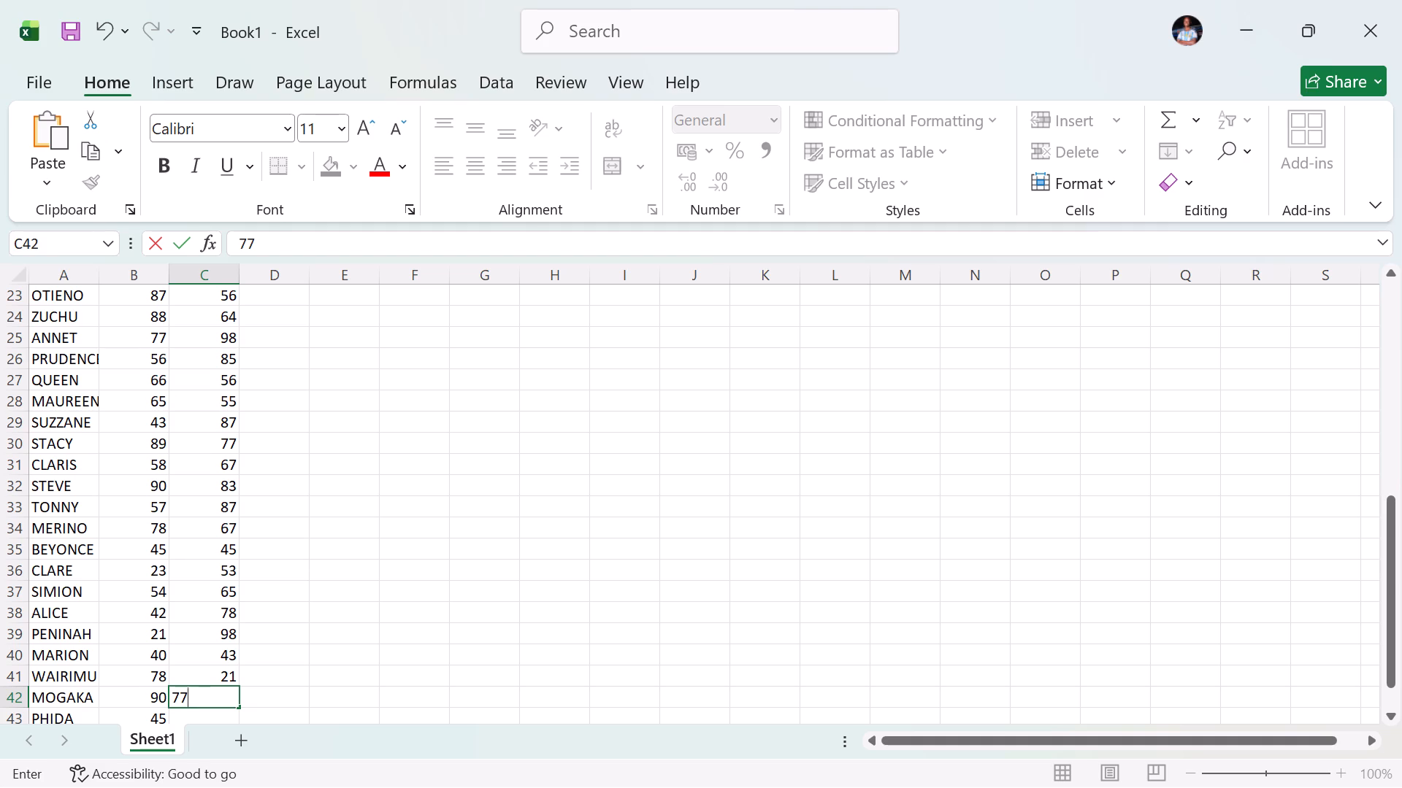
key("Return")
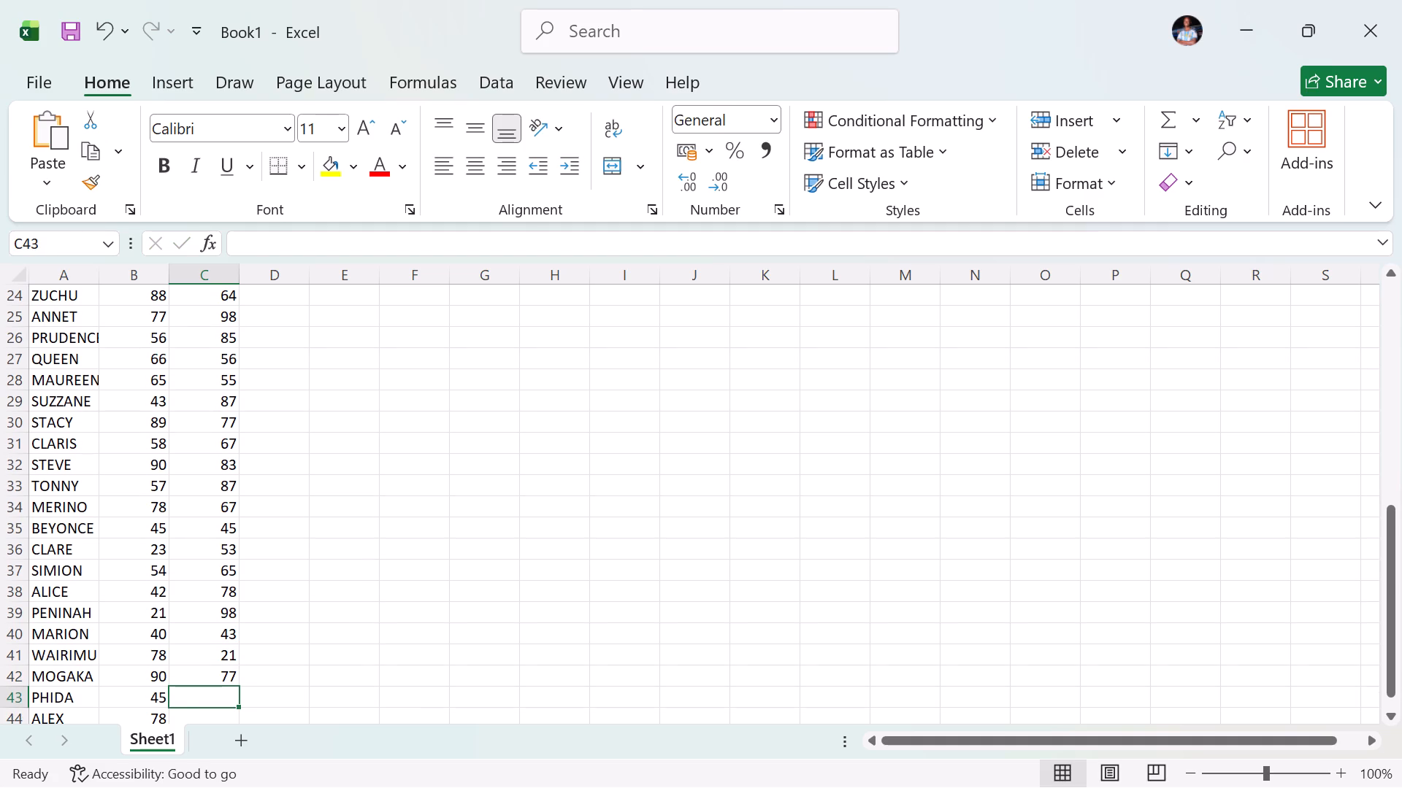
type("76")
key("Return")
type("54")
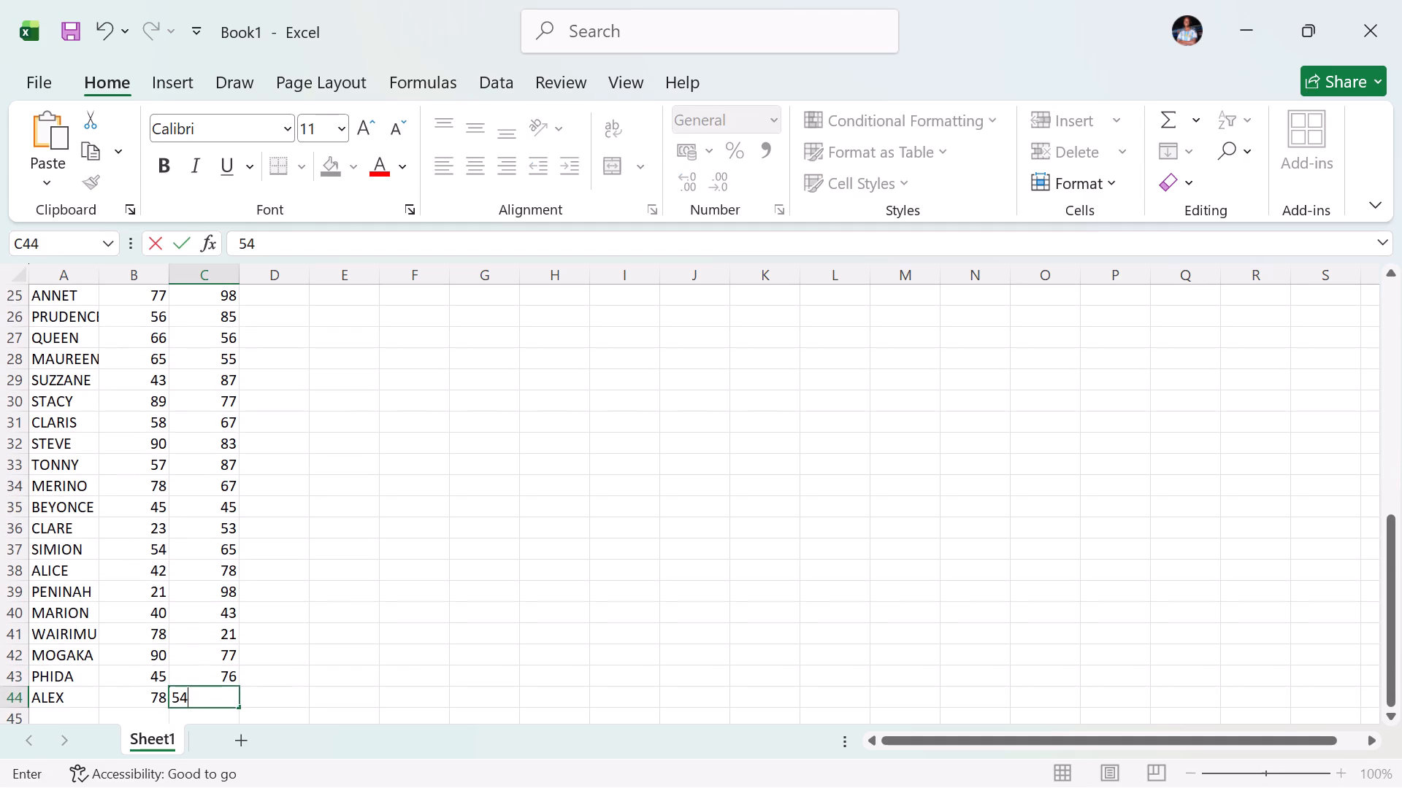
key("Return")
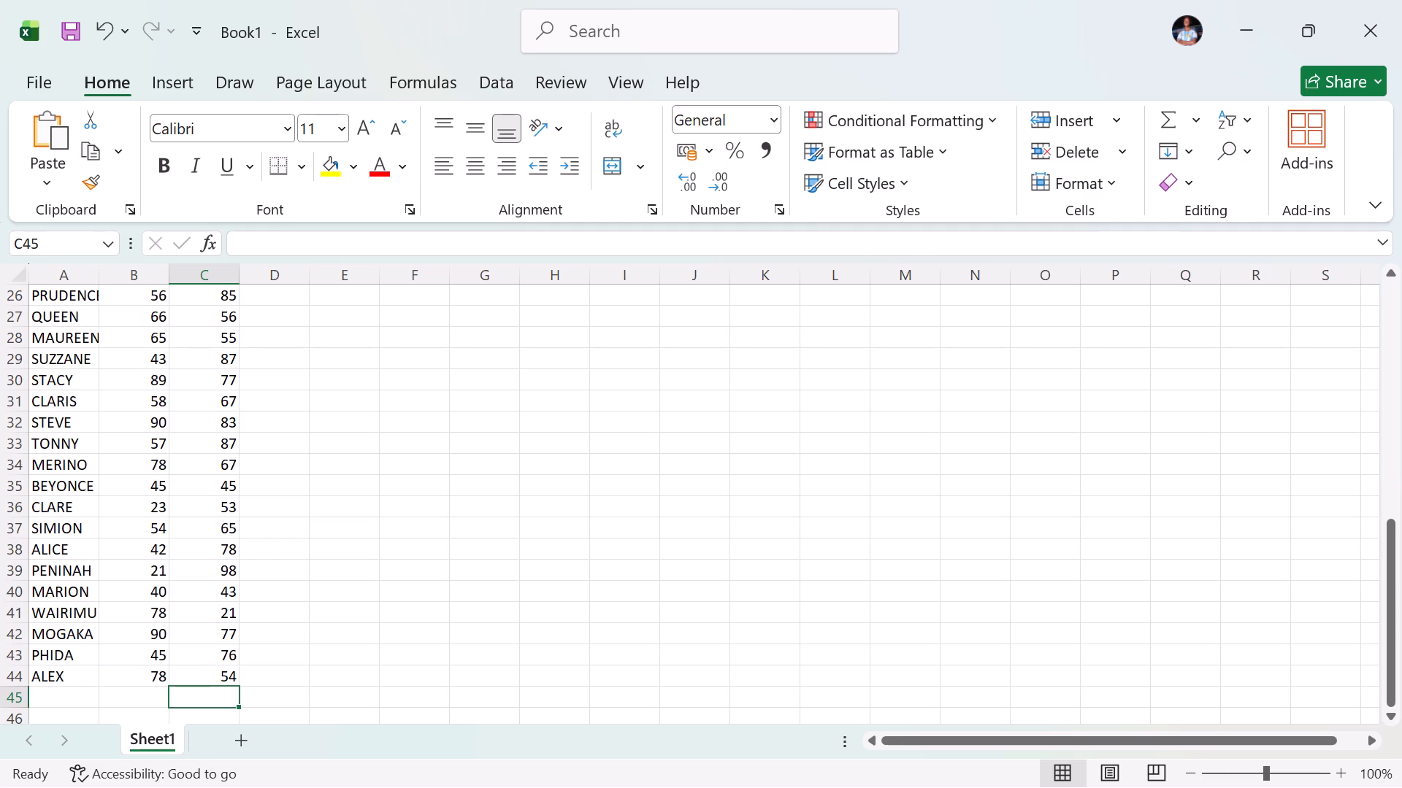
Add a student in row 45 with ENG mark 99, MATH mark 78 and the name WAKOLI.
key("9")
key("9")
key("Return")
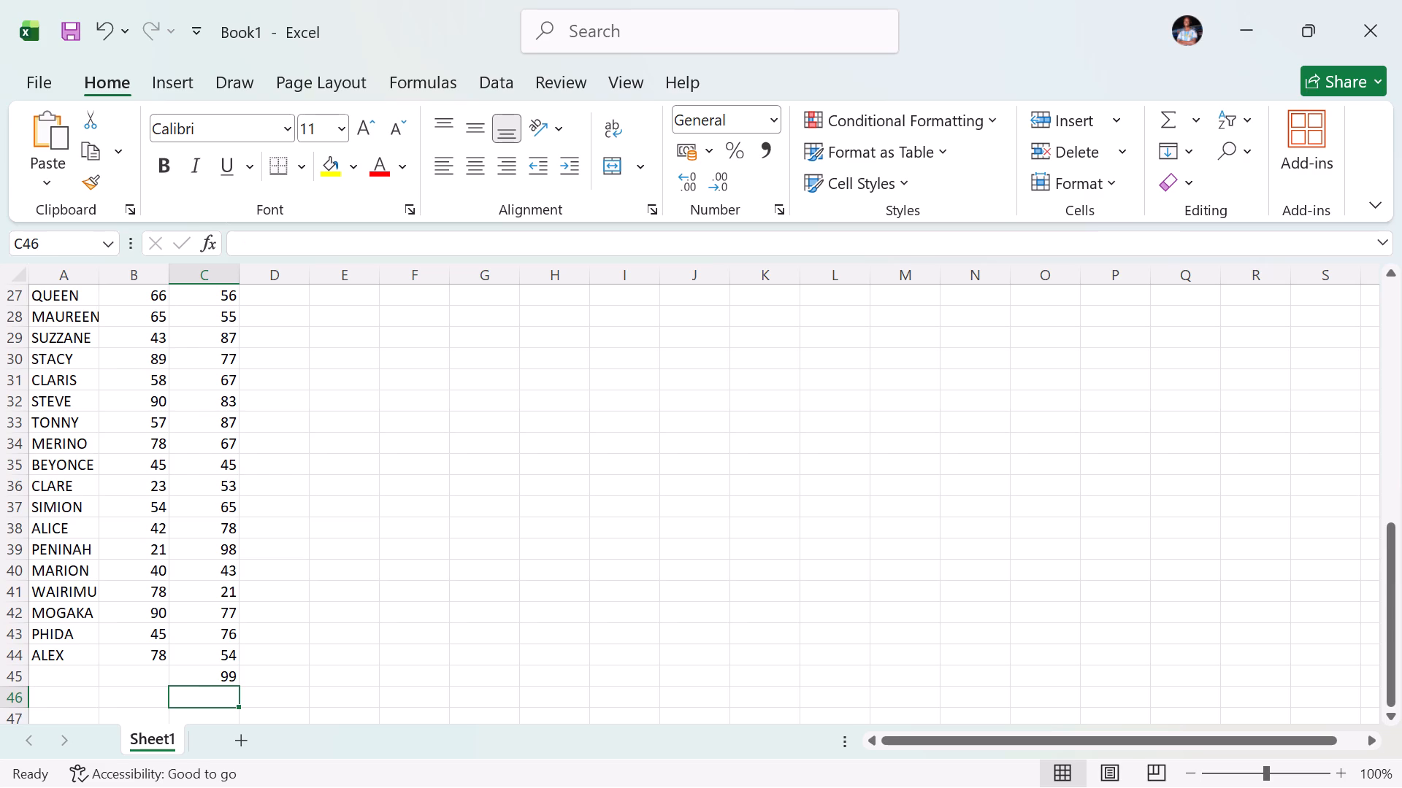
left_click(229, 680)
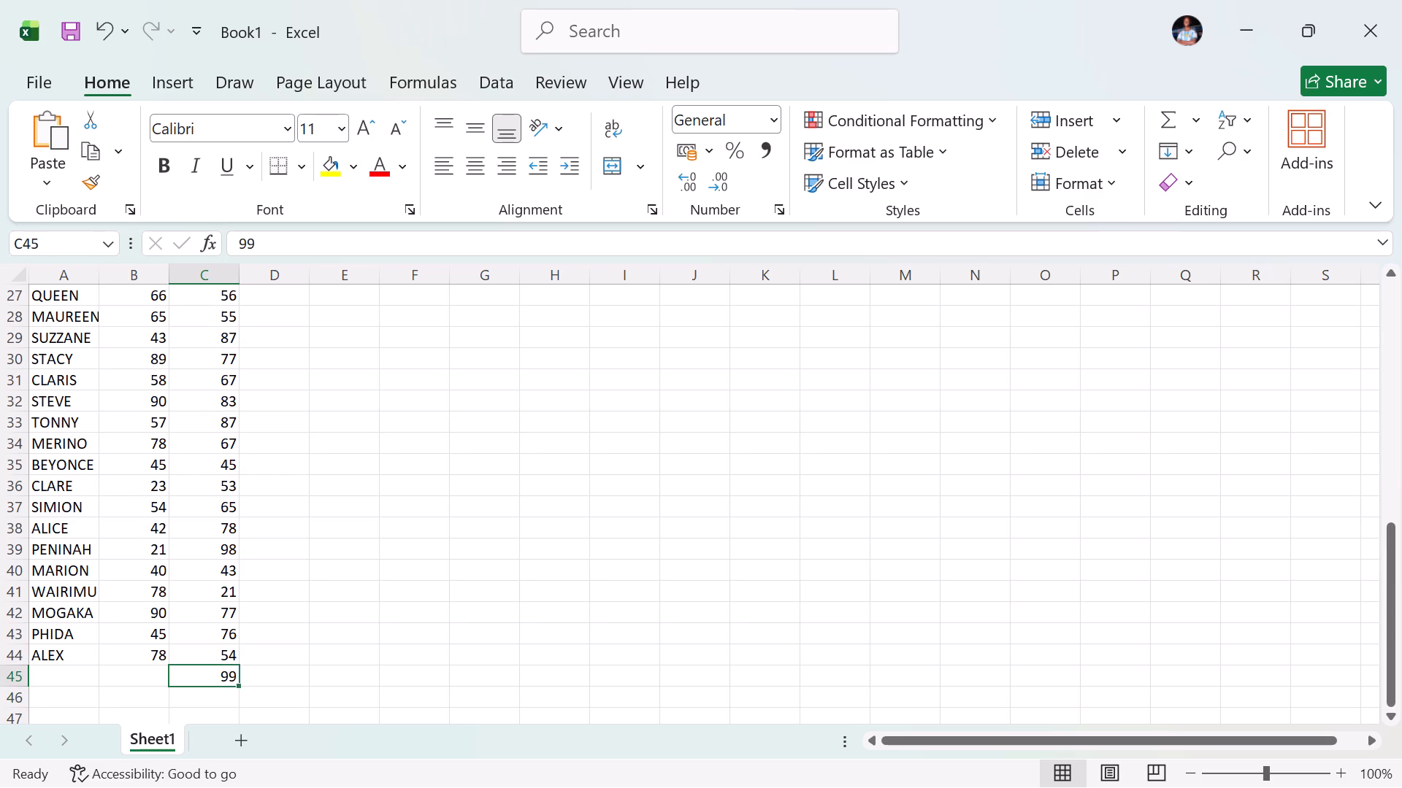
left_click(153, 676)
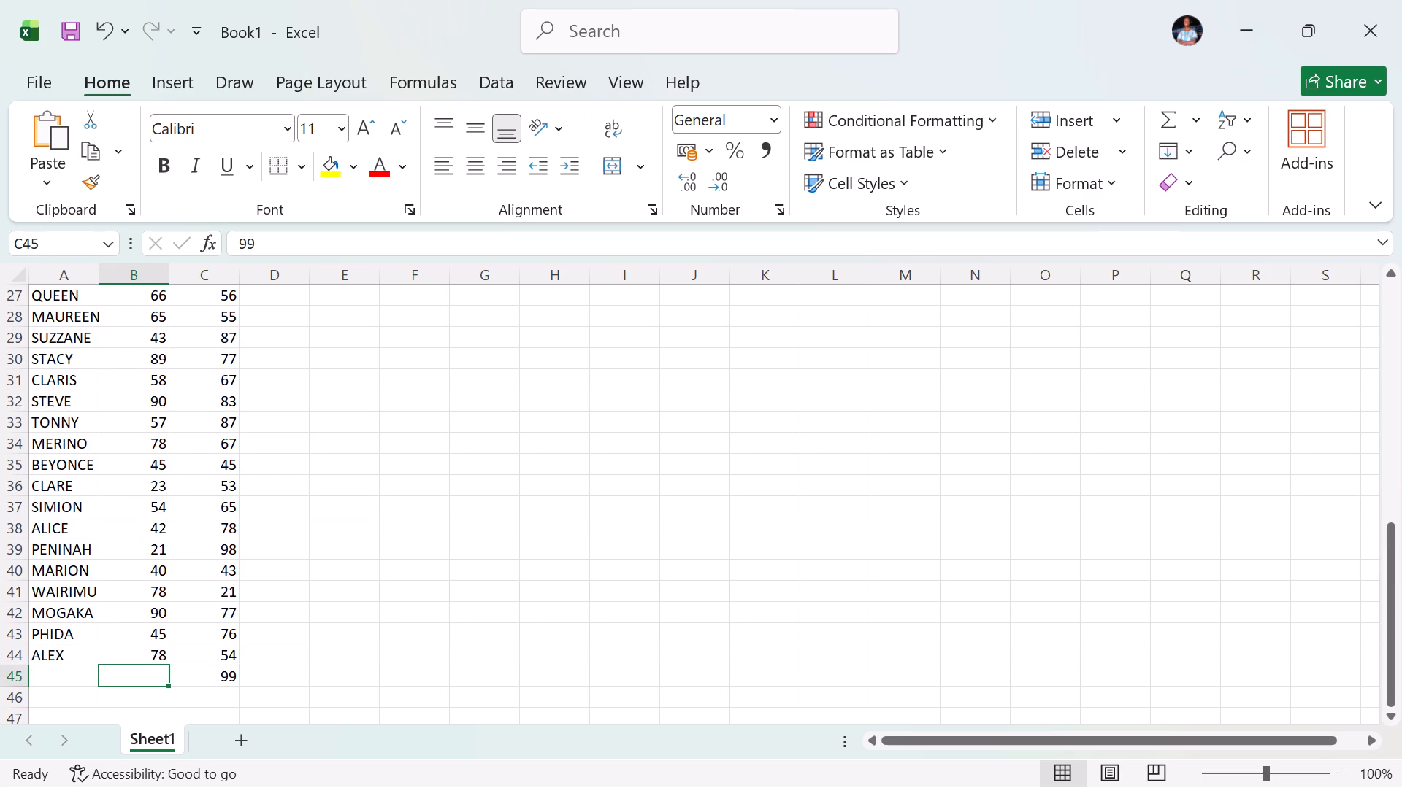
type("78")
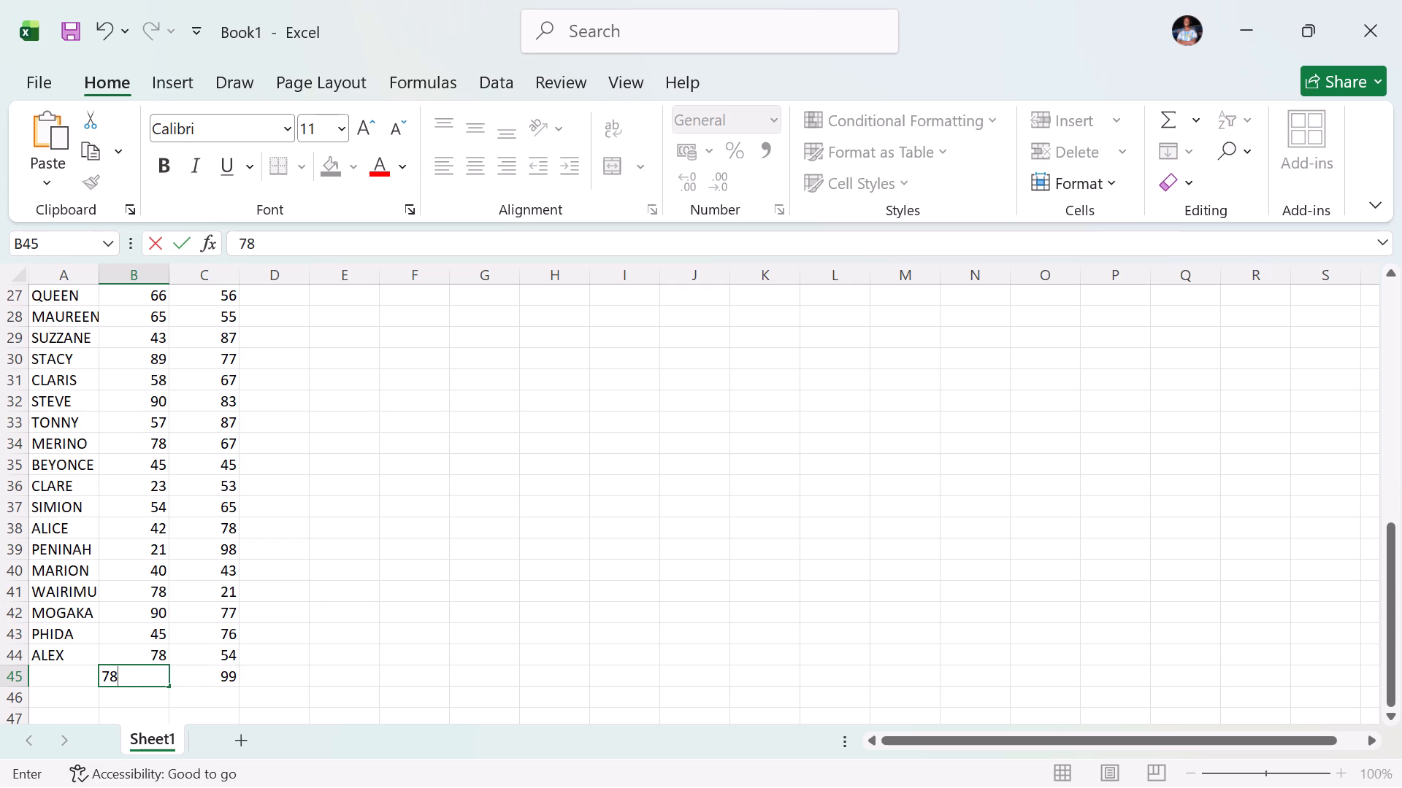
left_click(58, 671)
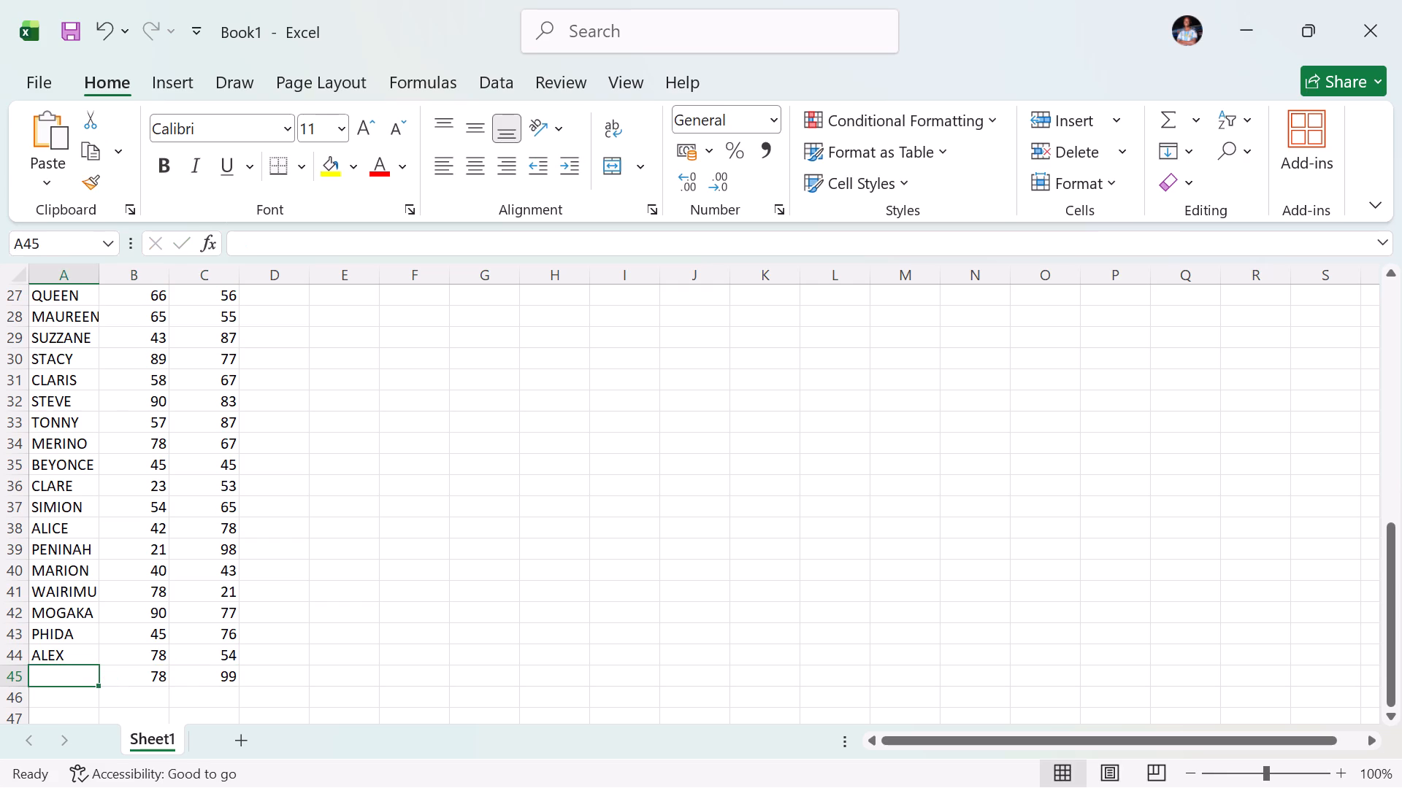
type("WA")
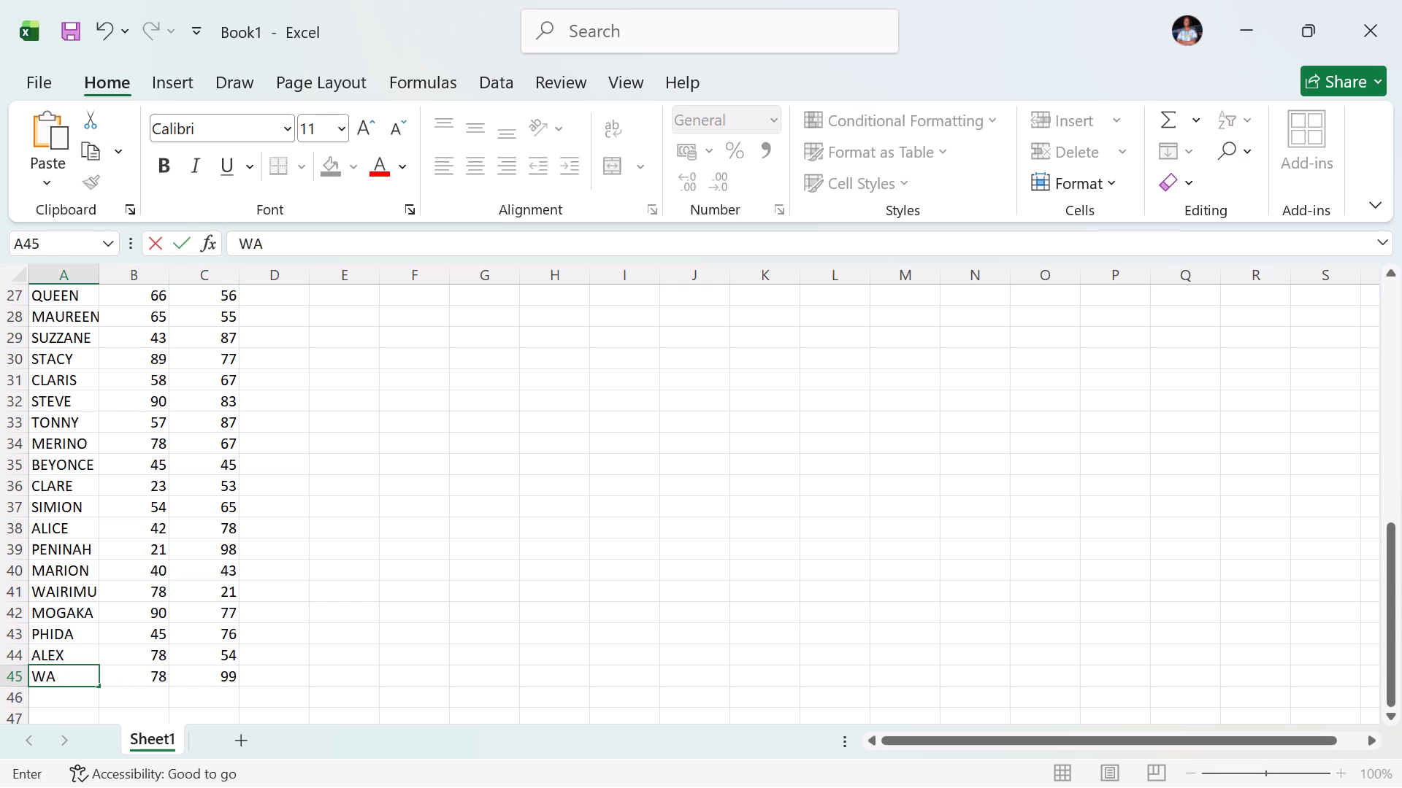
type("KOLI")
Enter the KISW marks 97, 84, 88, 76 and 66 in cells D2 to D6, for MAKIRI through KEZIAH.
scroll(284, 395, "up", 7)
scroll(284, 395, "down", 2)
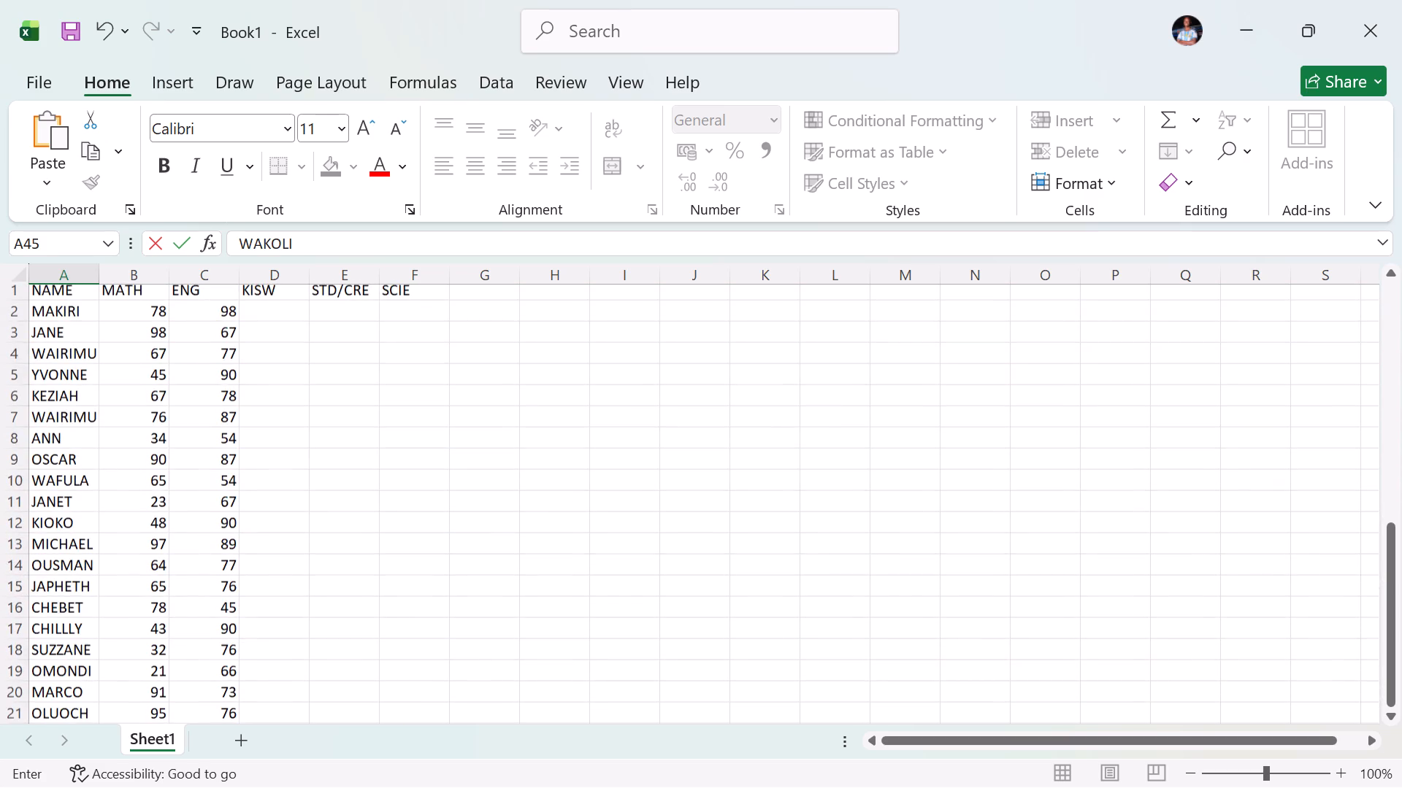
scroll(284, 395, "down", 3)
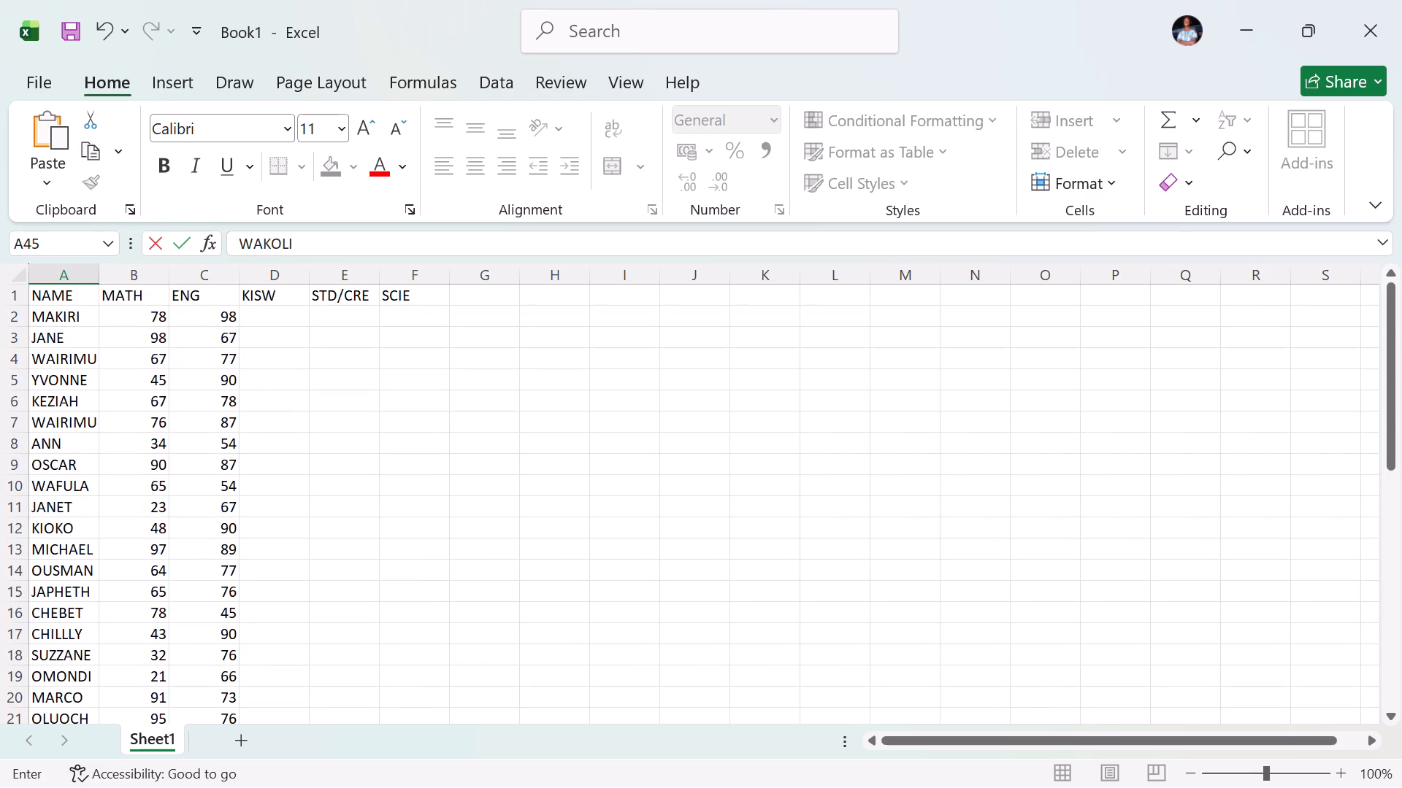
scroll(284, 395, "up", 1)
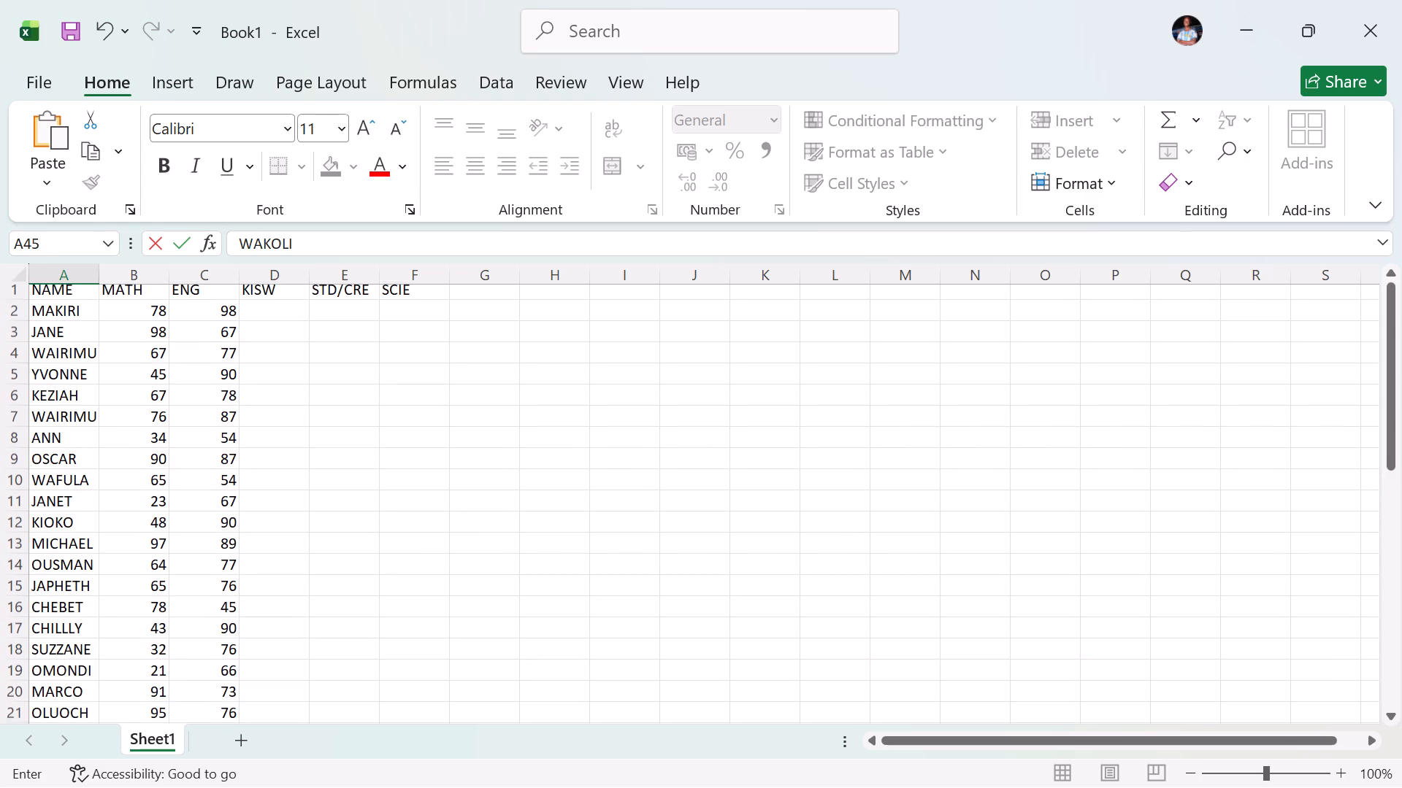
scroll(284, 395, "up", 3)
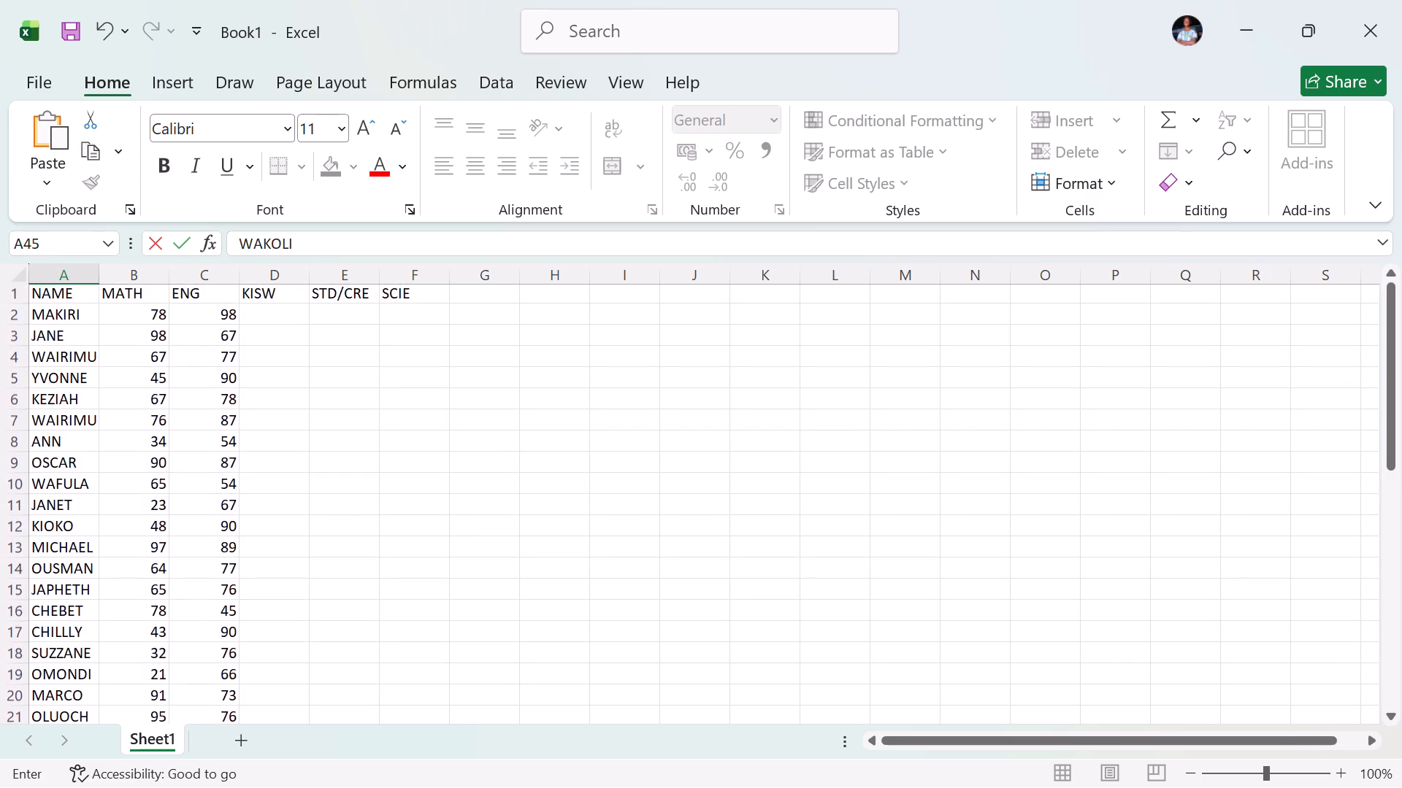
scroll(284, 395, "up", 1)
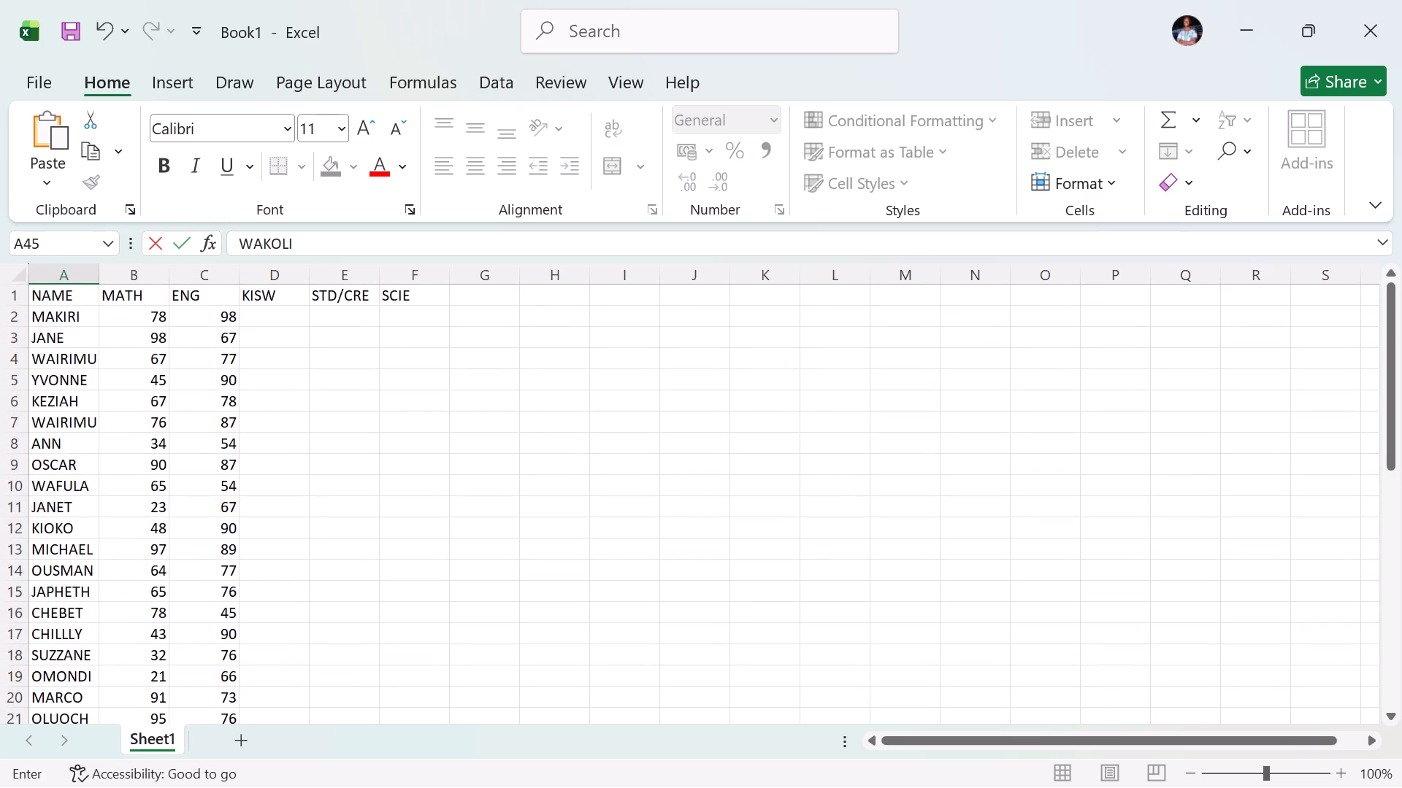
left_click(277, 318)
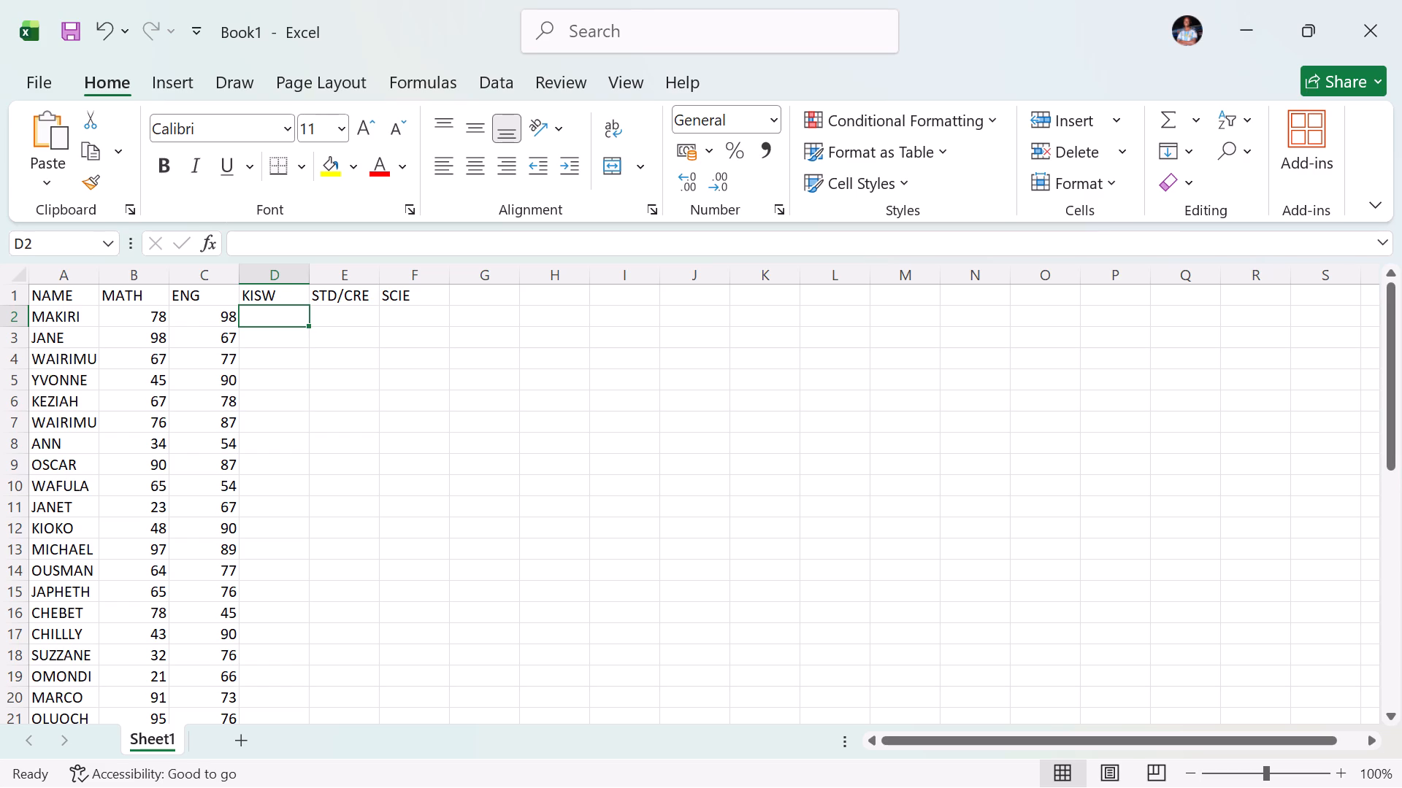
type("97")
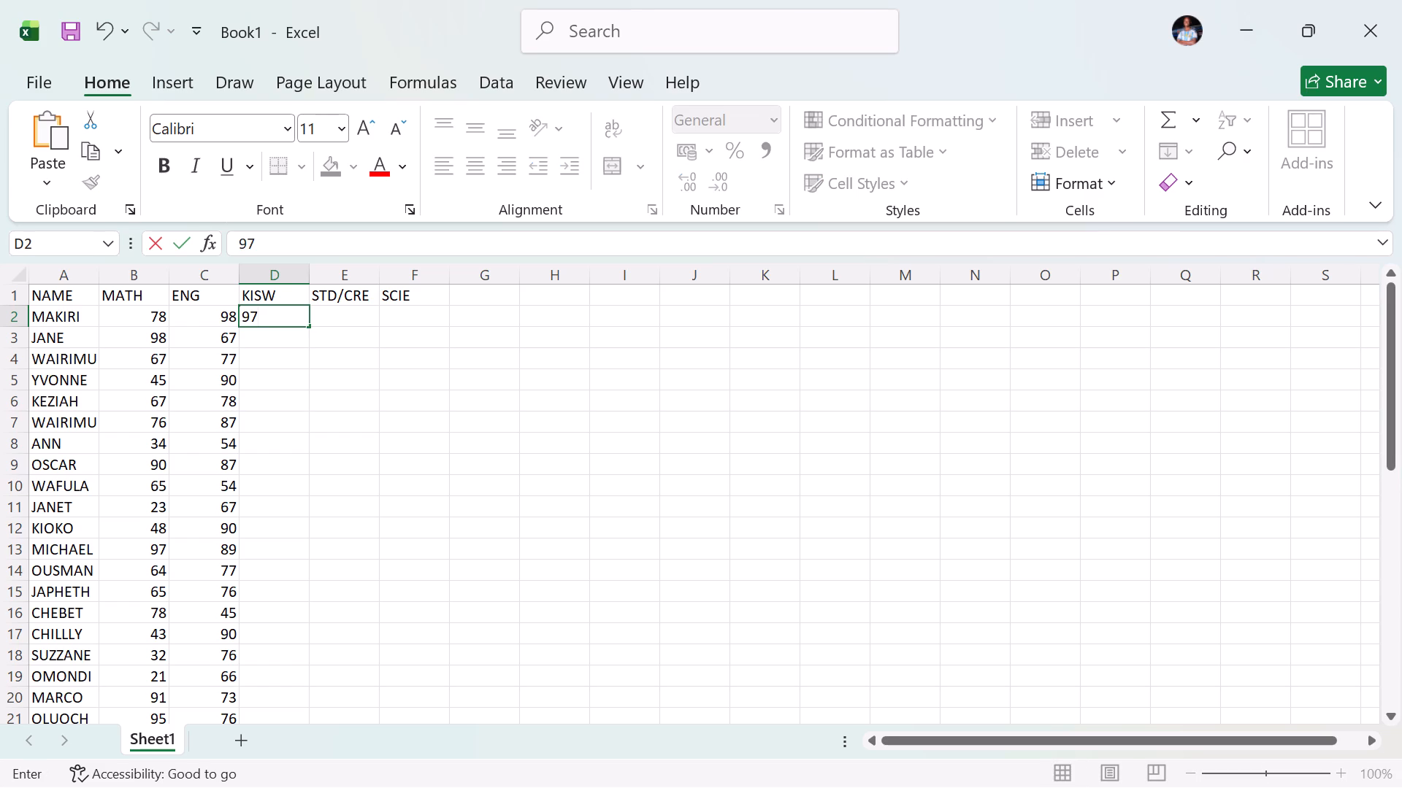
left_click(278, 339)
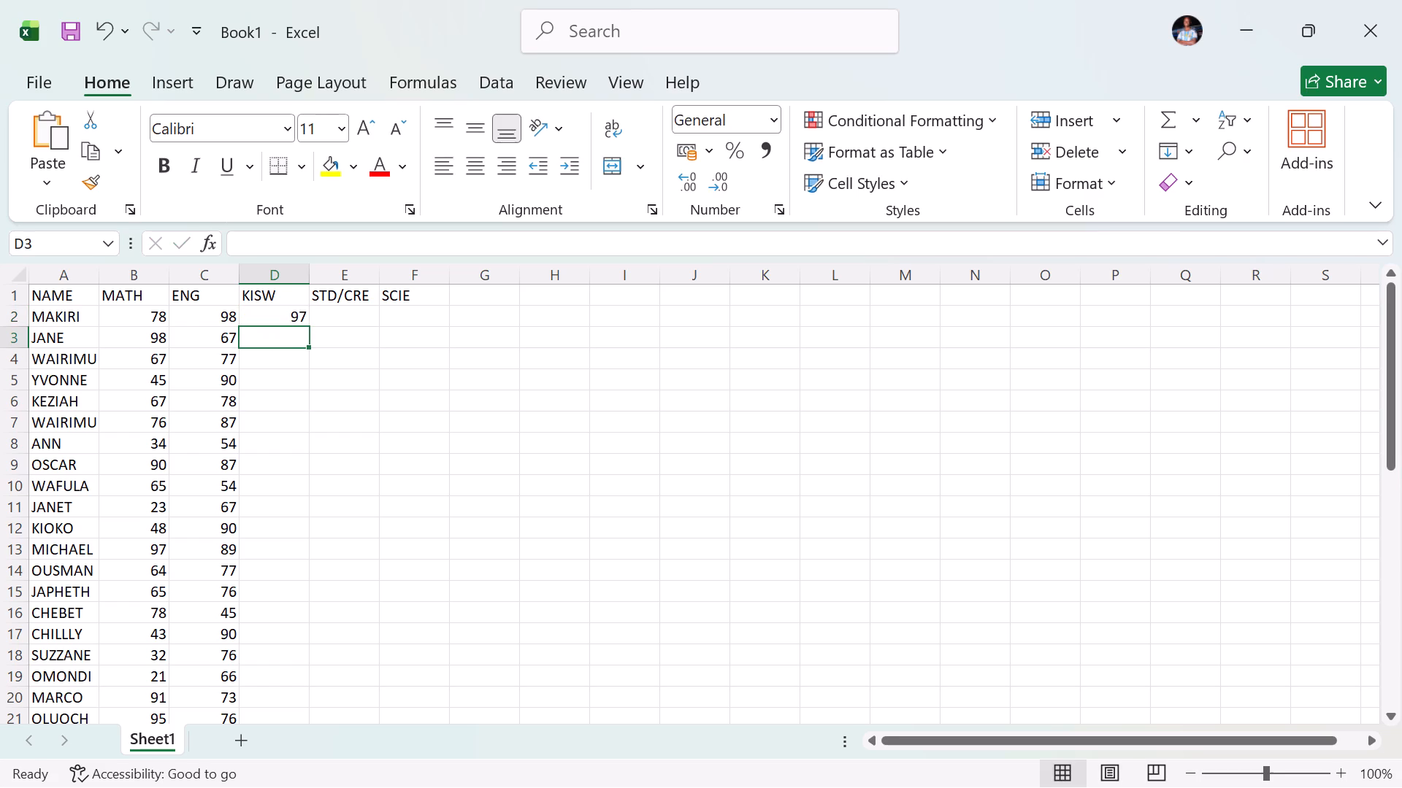
key("8")
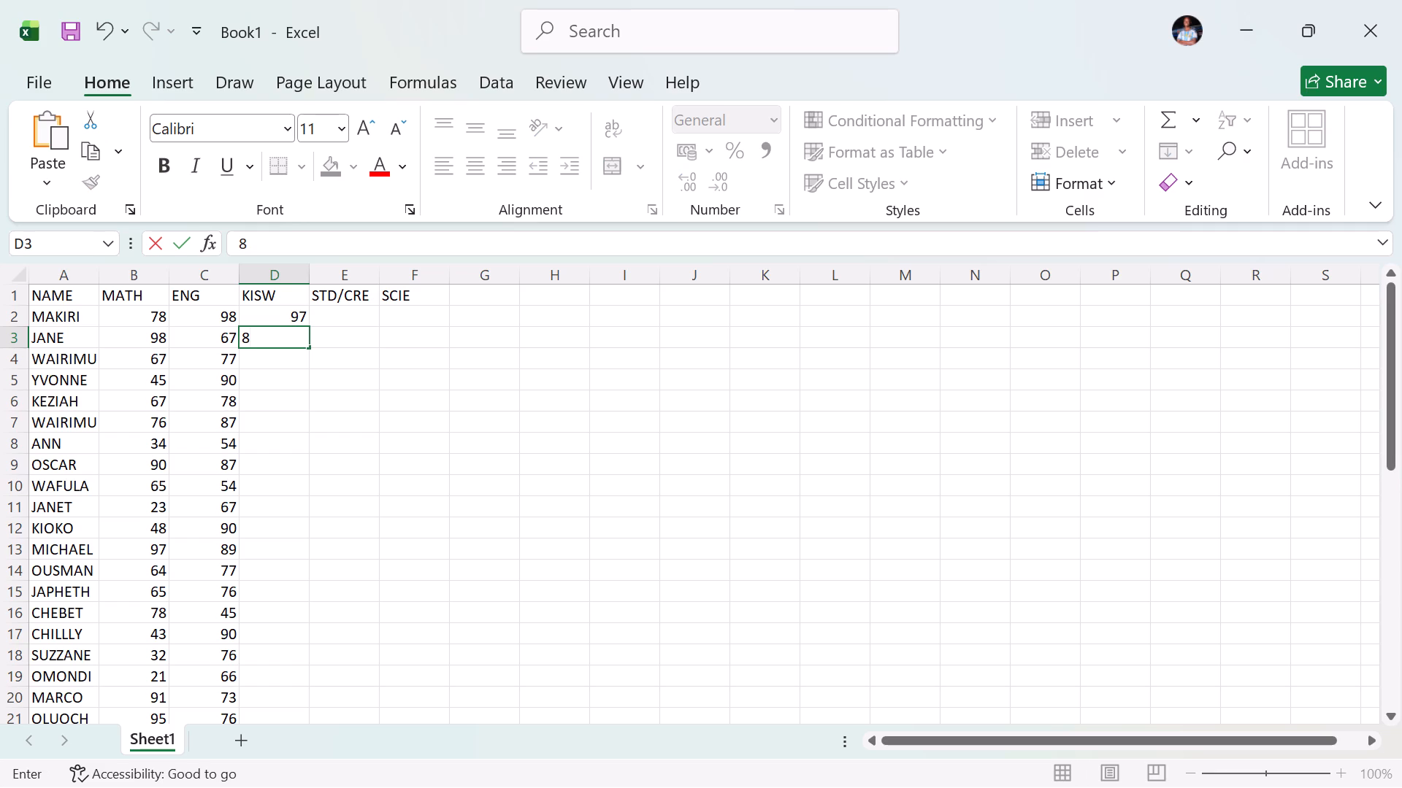
key("4")
left_click(269, 353)
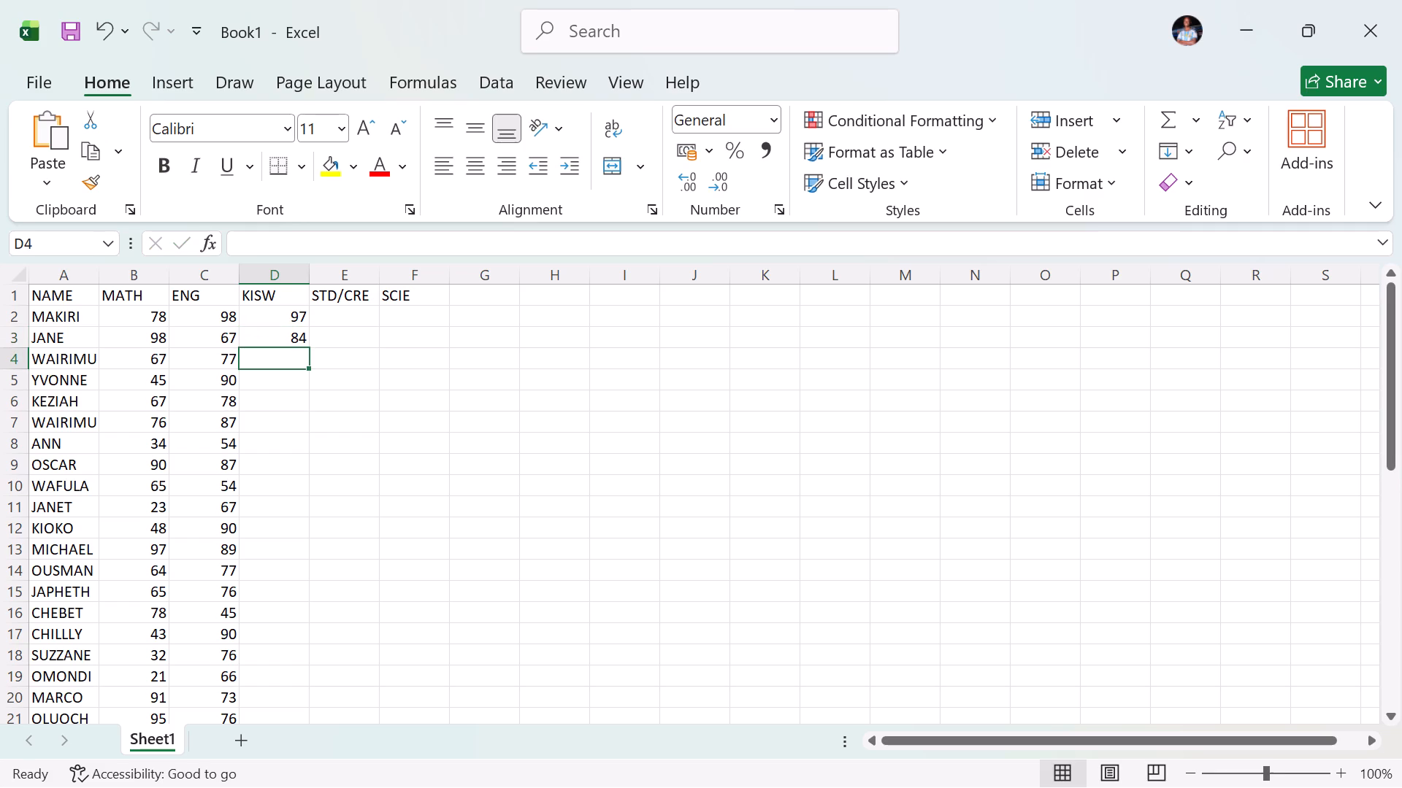
type("88")
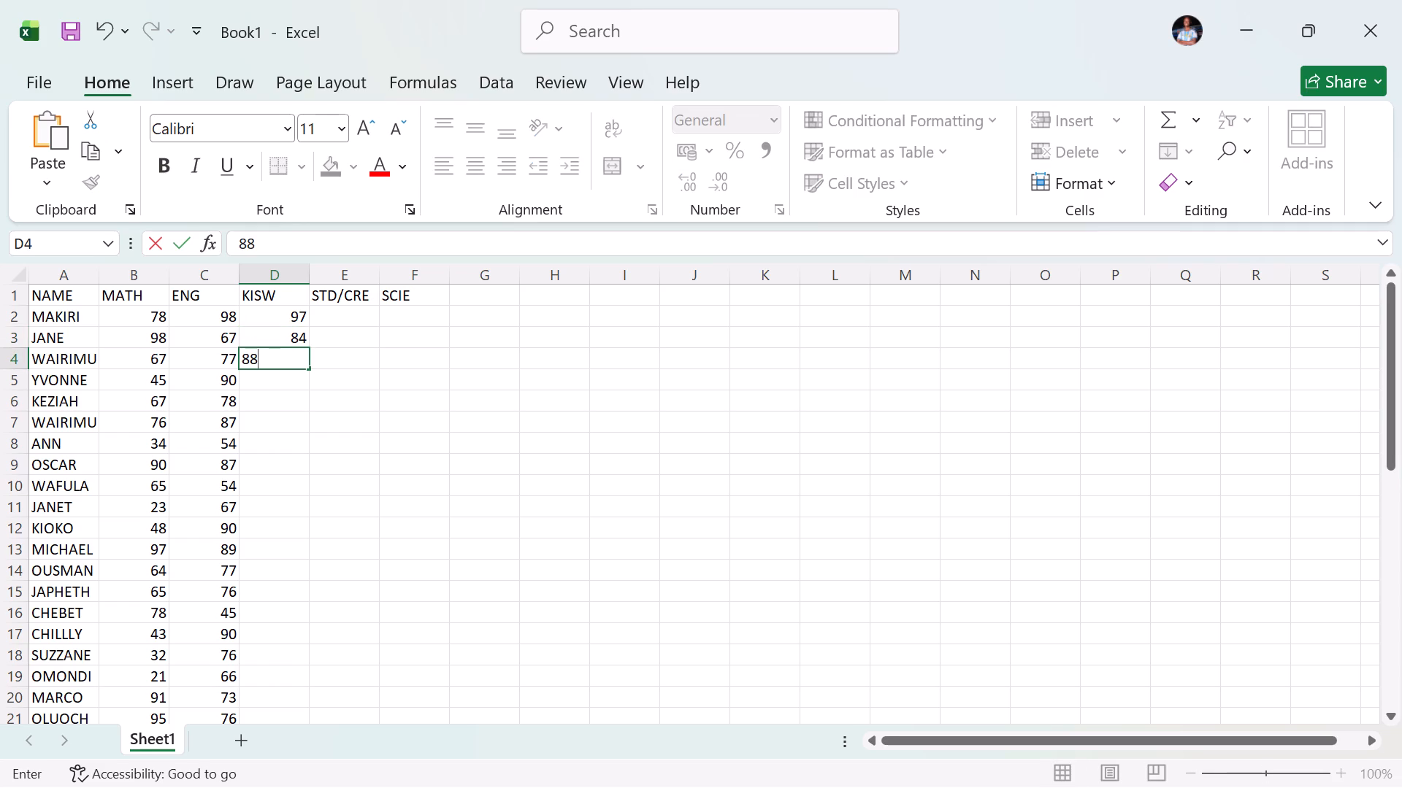
left_click(266, 387)
type("76")
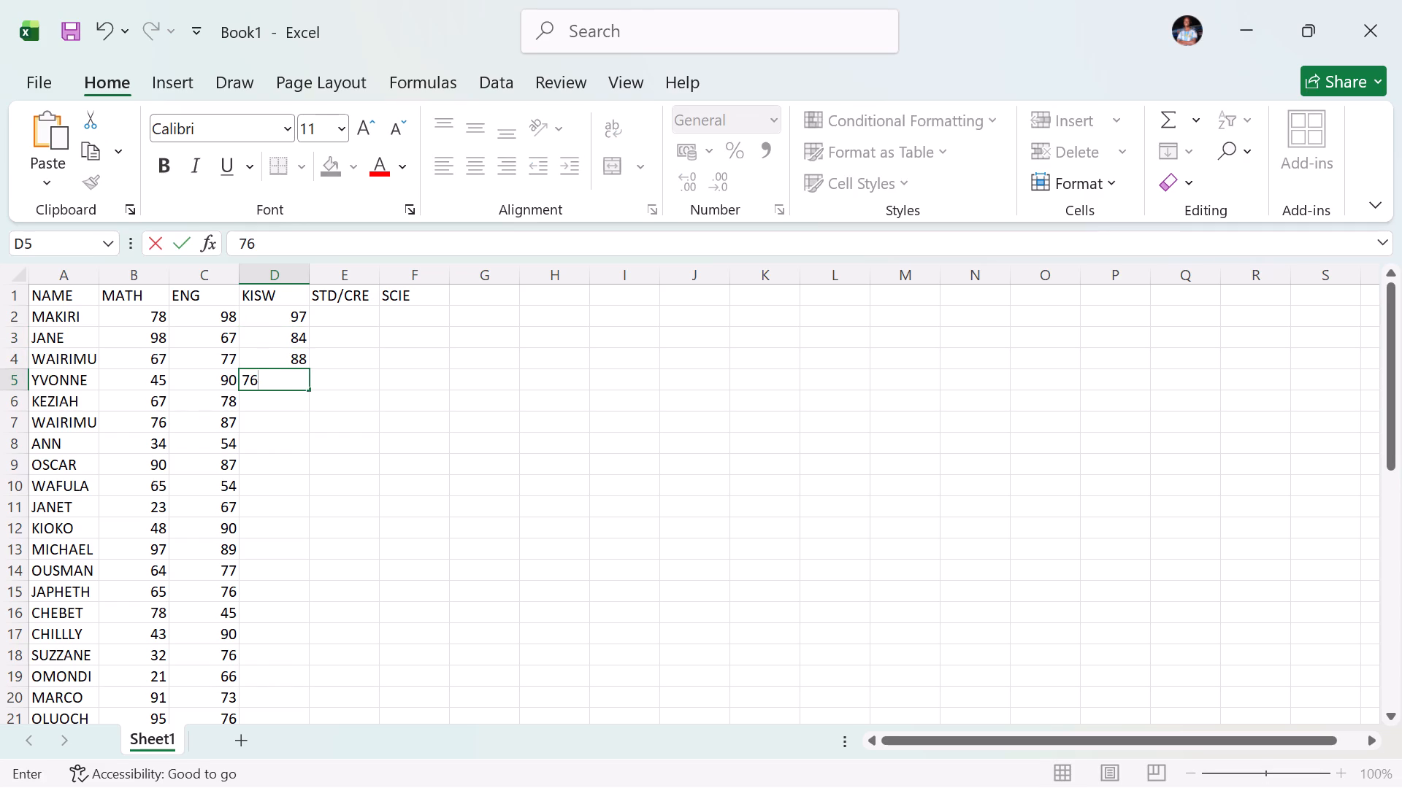
left_click(277, 398)
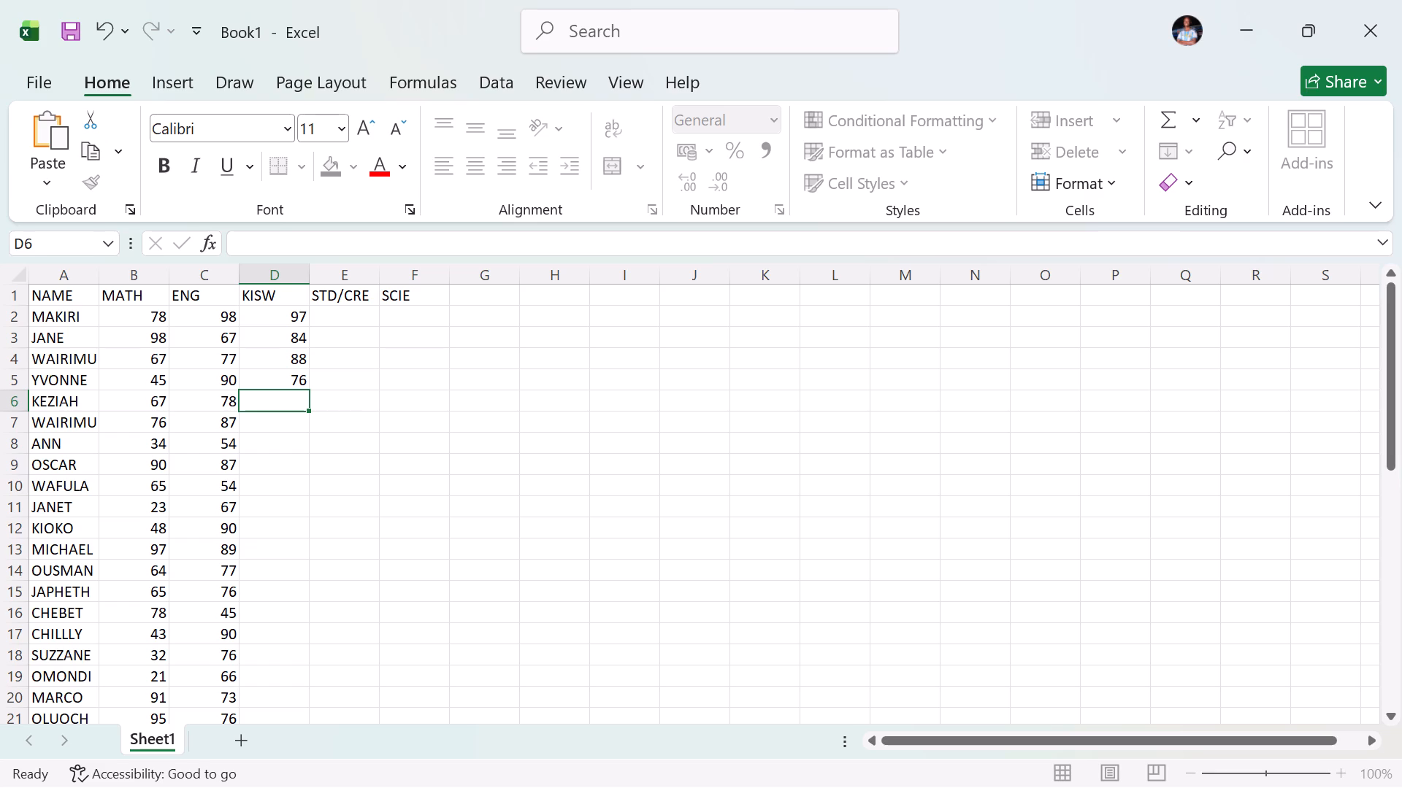
type("66")
left_click(298, 430)
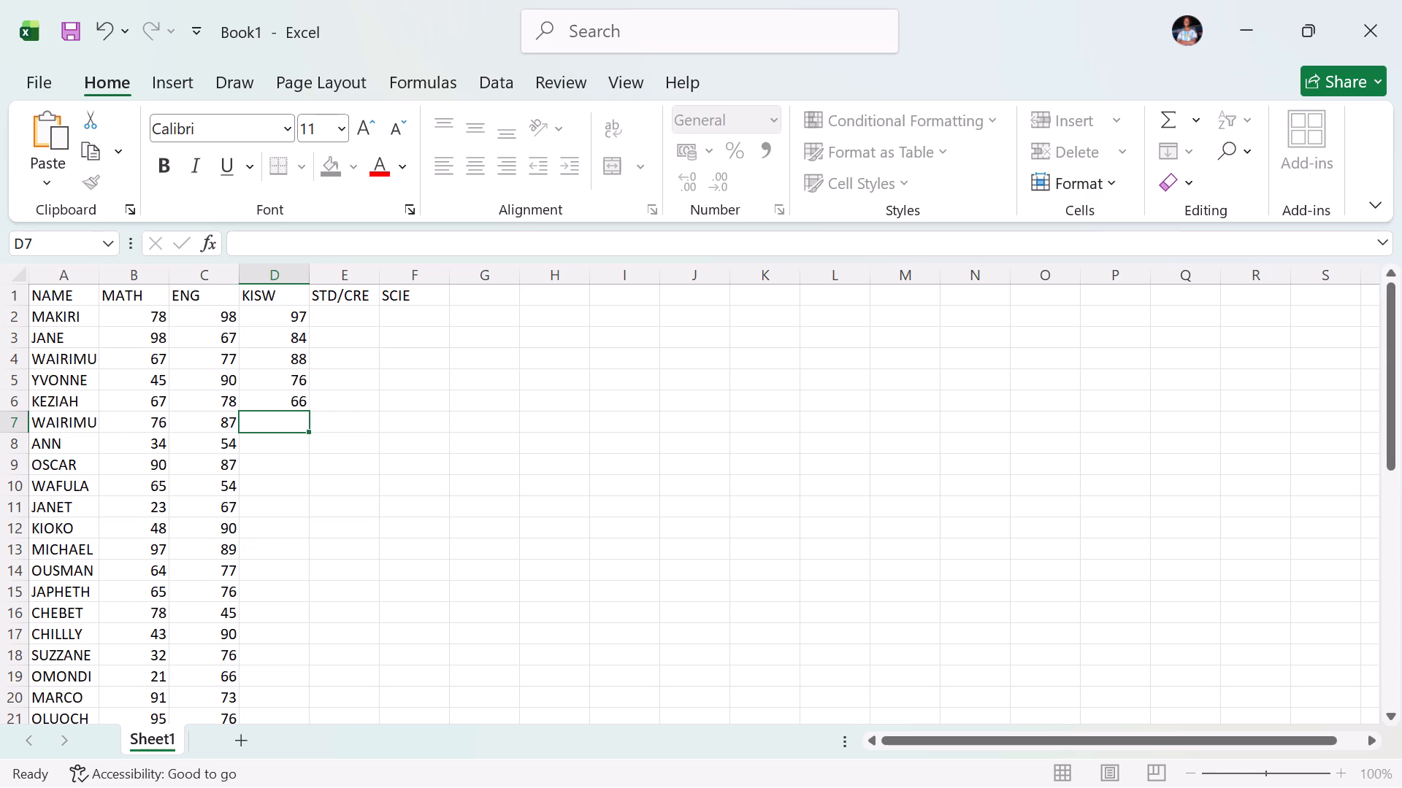
Enter the KISW marks 77, 90, 32, 54 and 88 in cells D7 to D11, for WAIRIMU through JANET.
type("77")
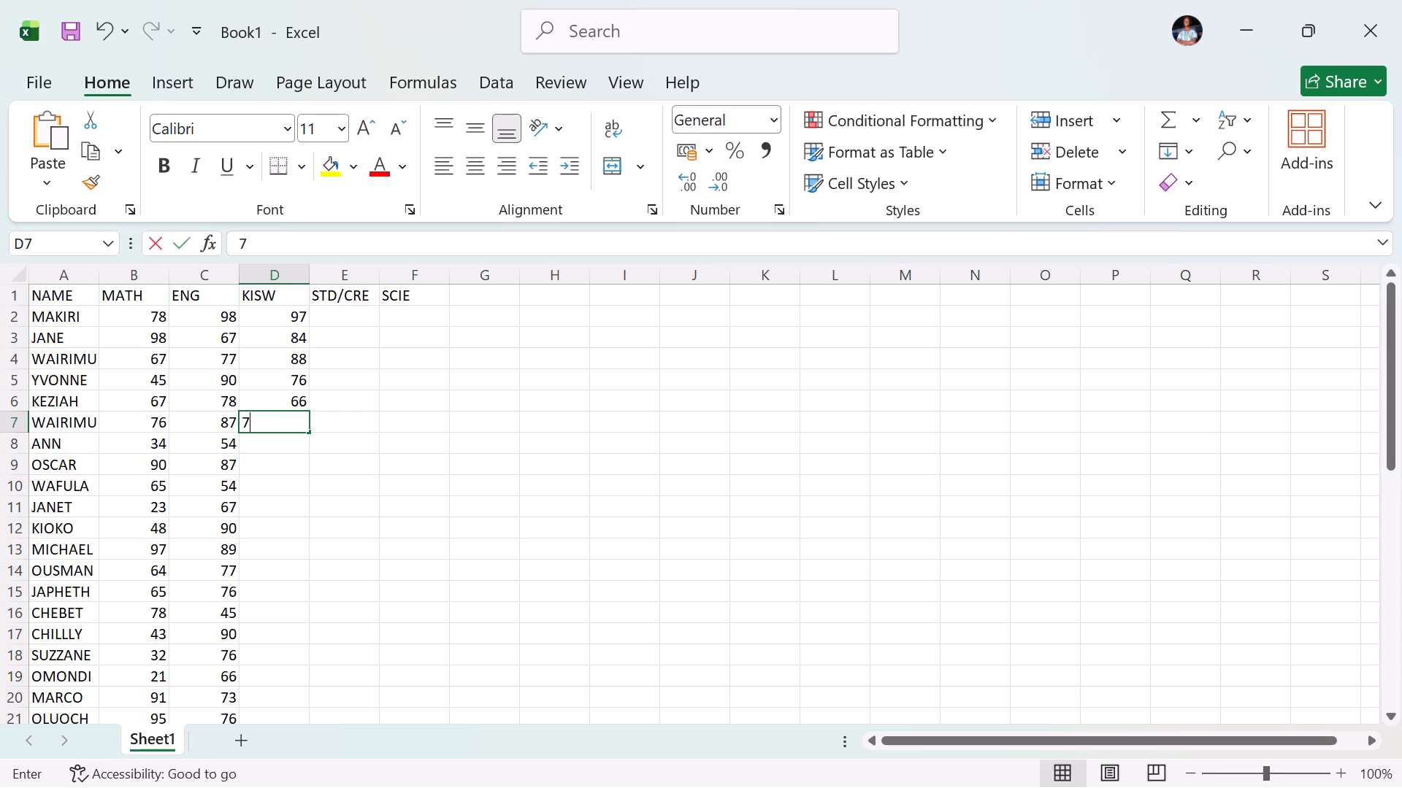
left_click(292, 439)
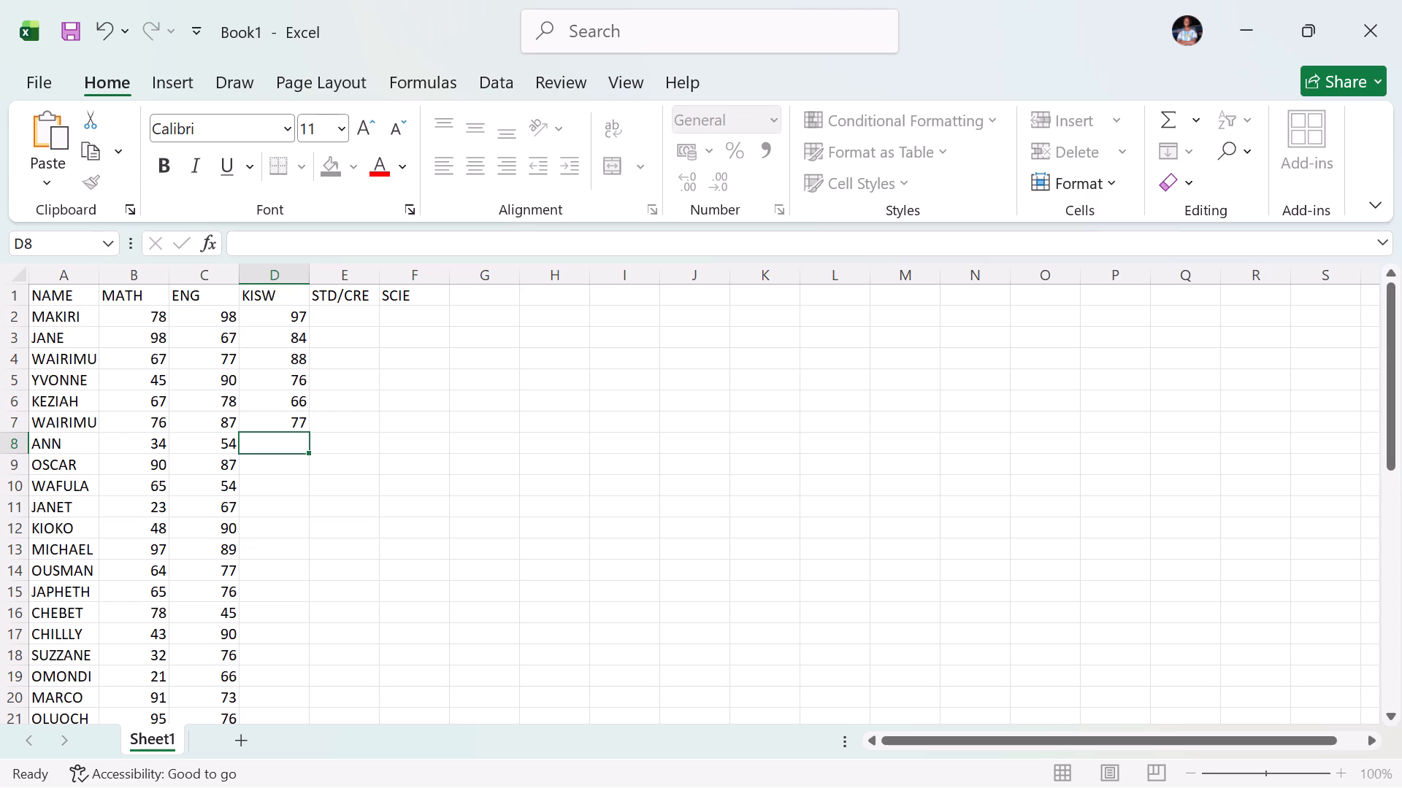
type("90")
key("Return")
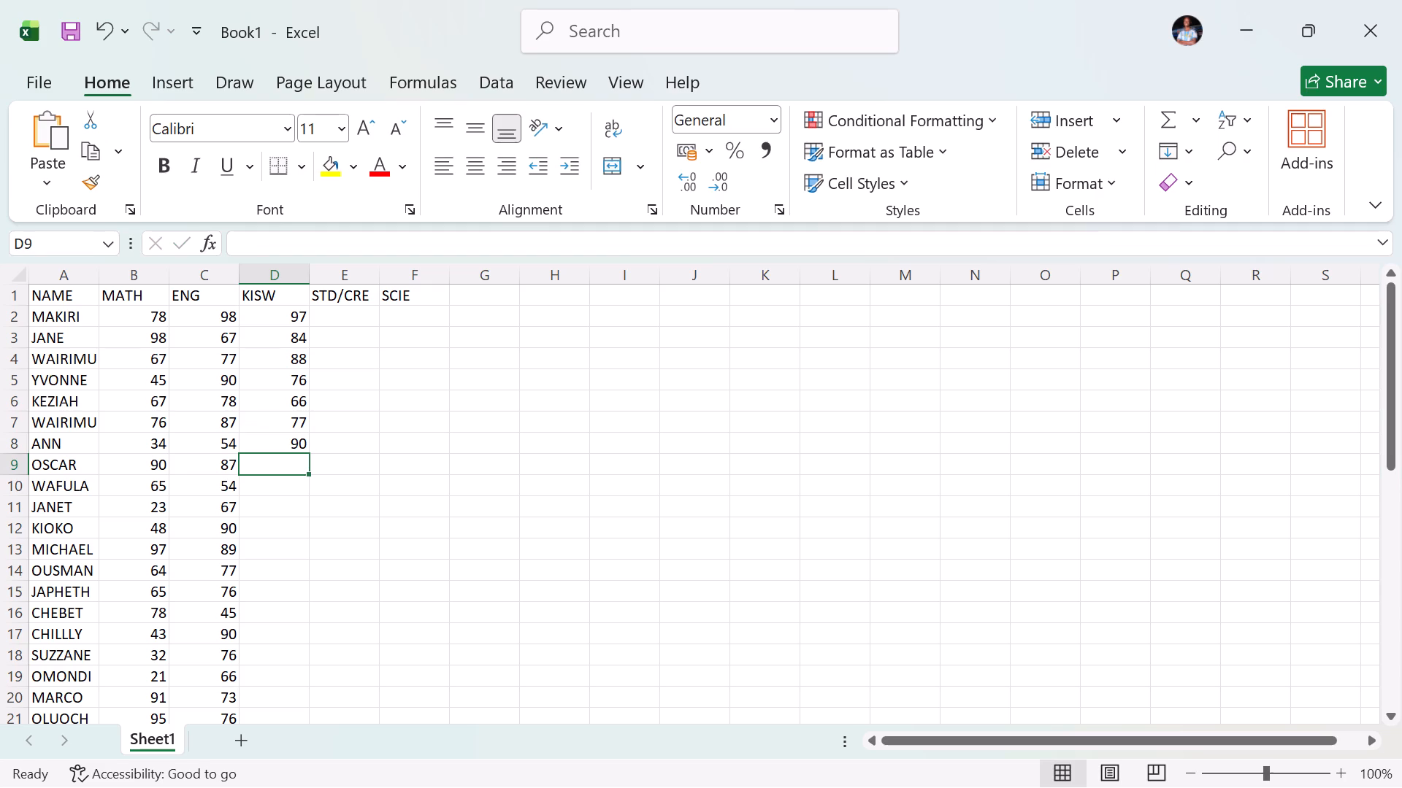
type("32")
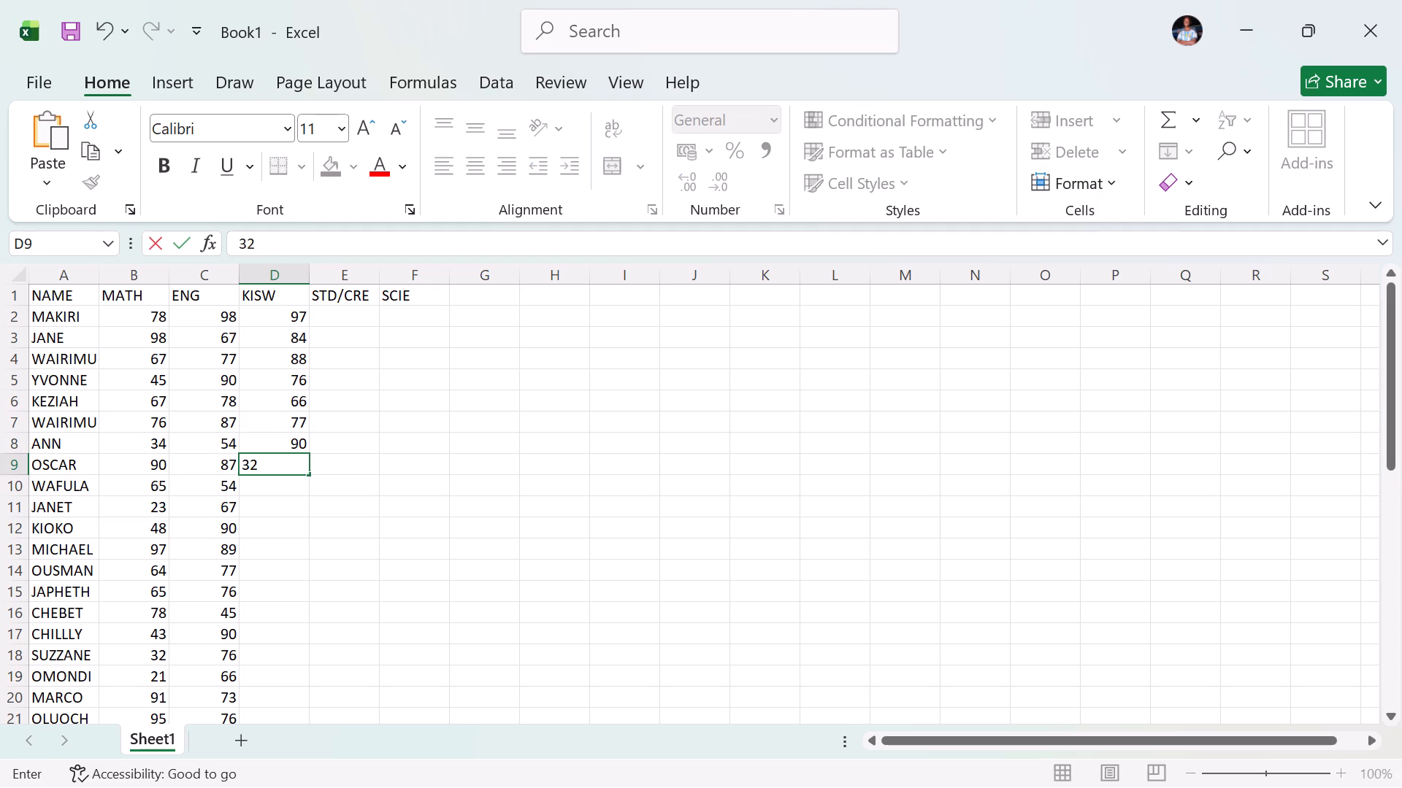
key("Return")
type("54")
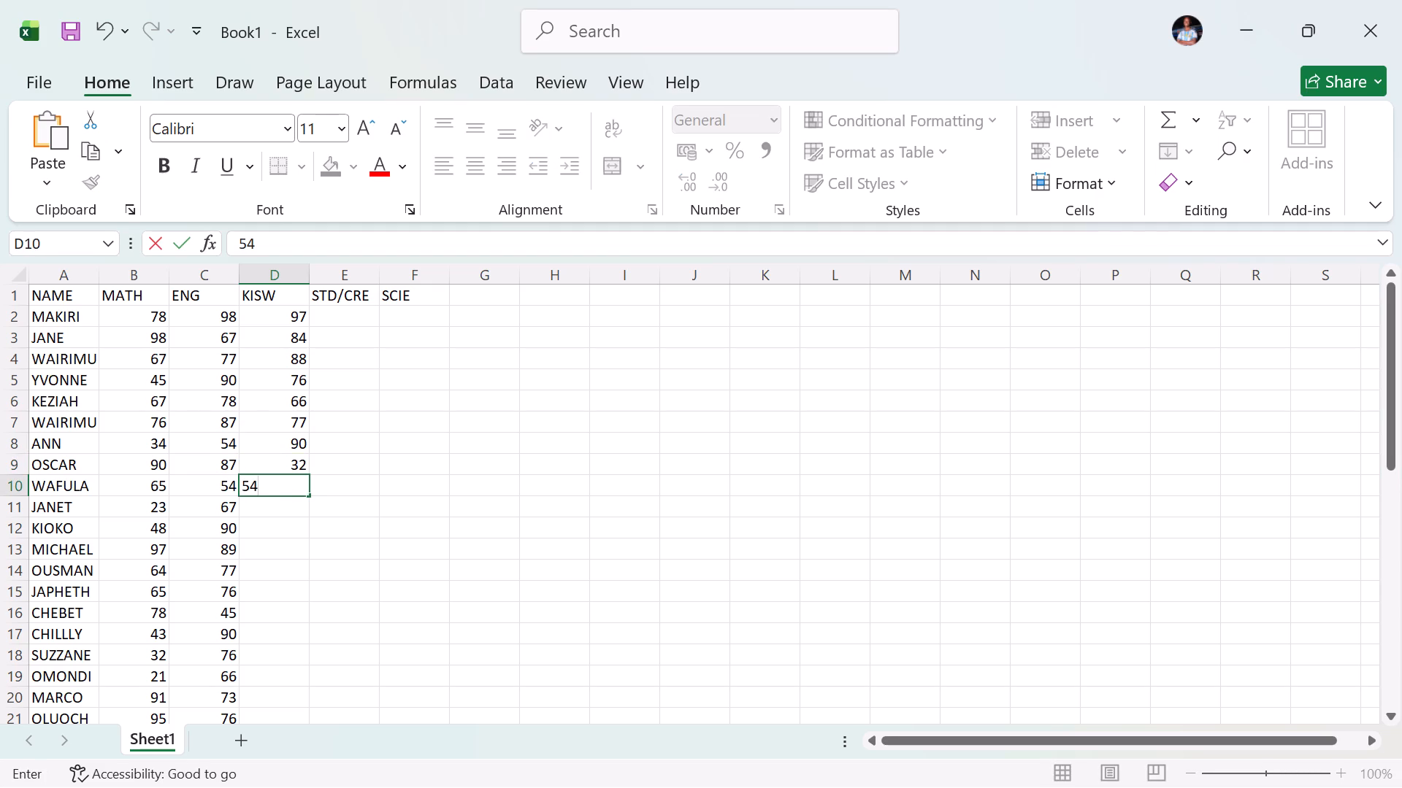
key("Return")
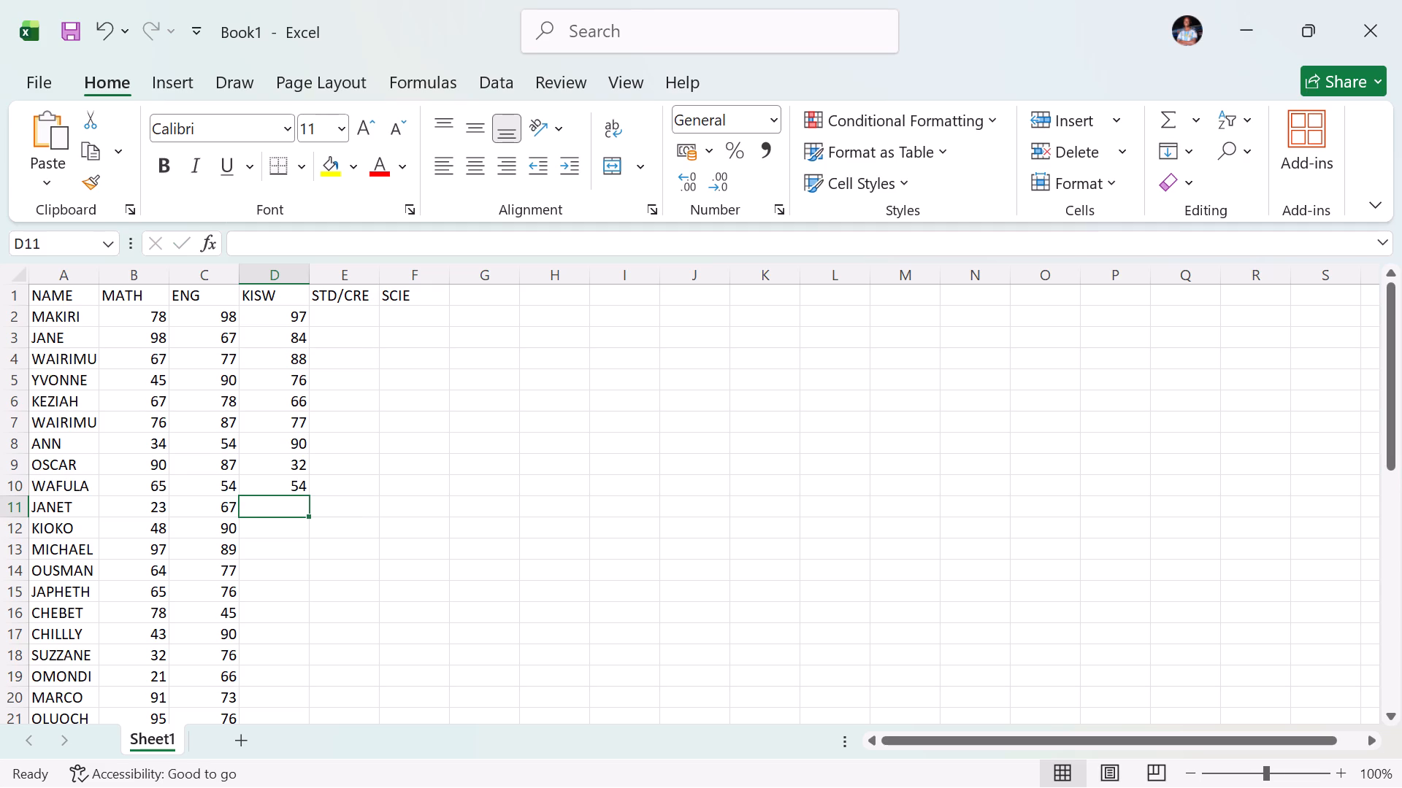
type("88")
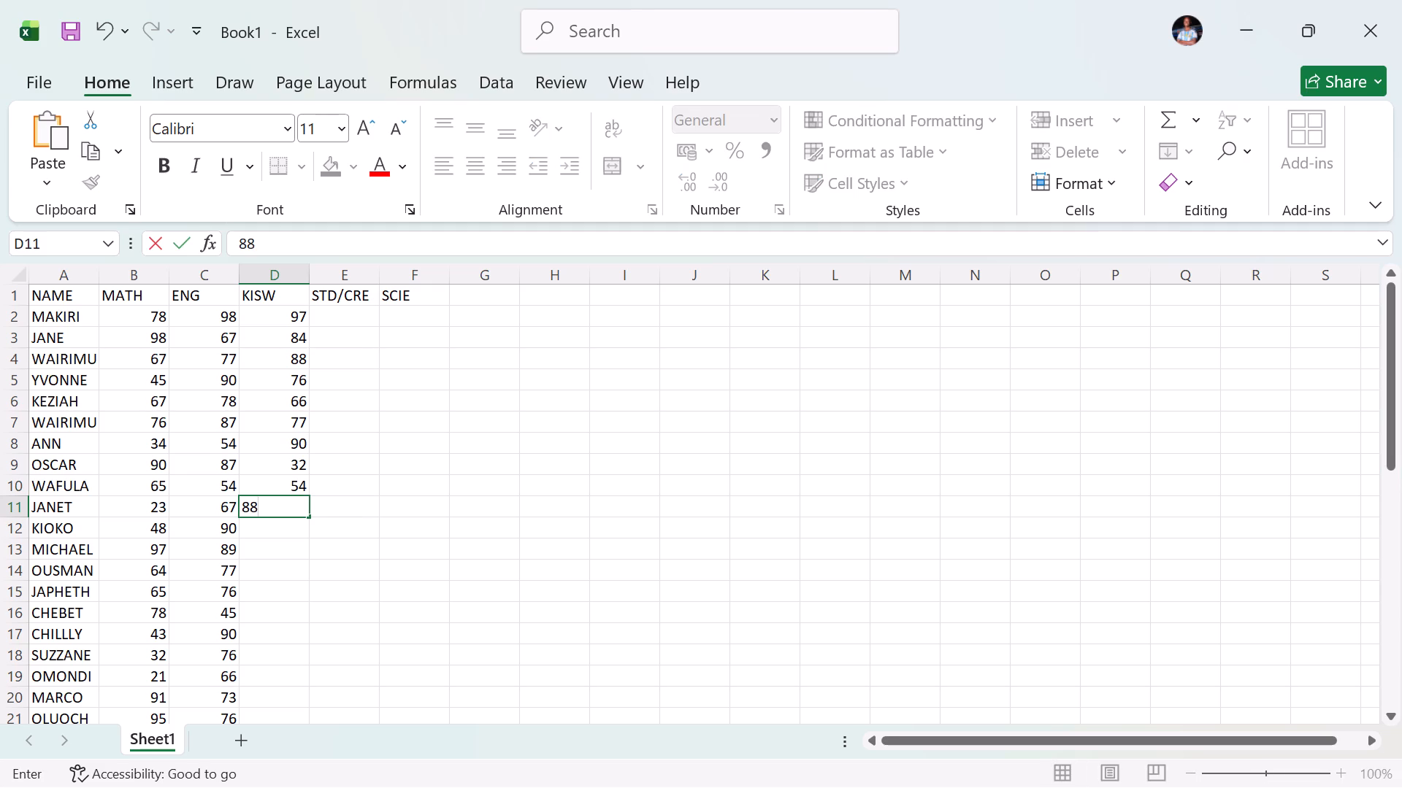
key("Return")
Enter the KISW marks 54, 32, 78 and 90 in cells D12 to D15, for KIOKO through JAPHETH.
type("54")
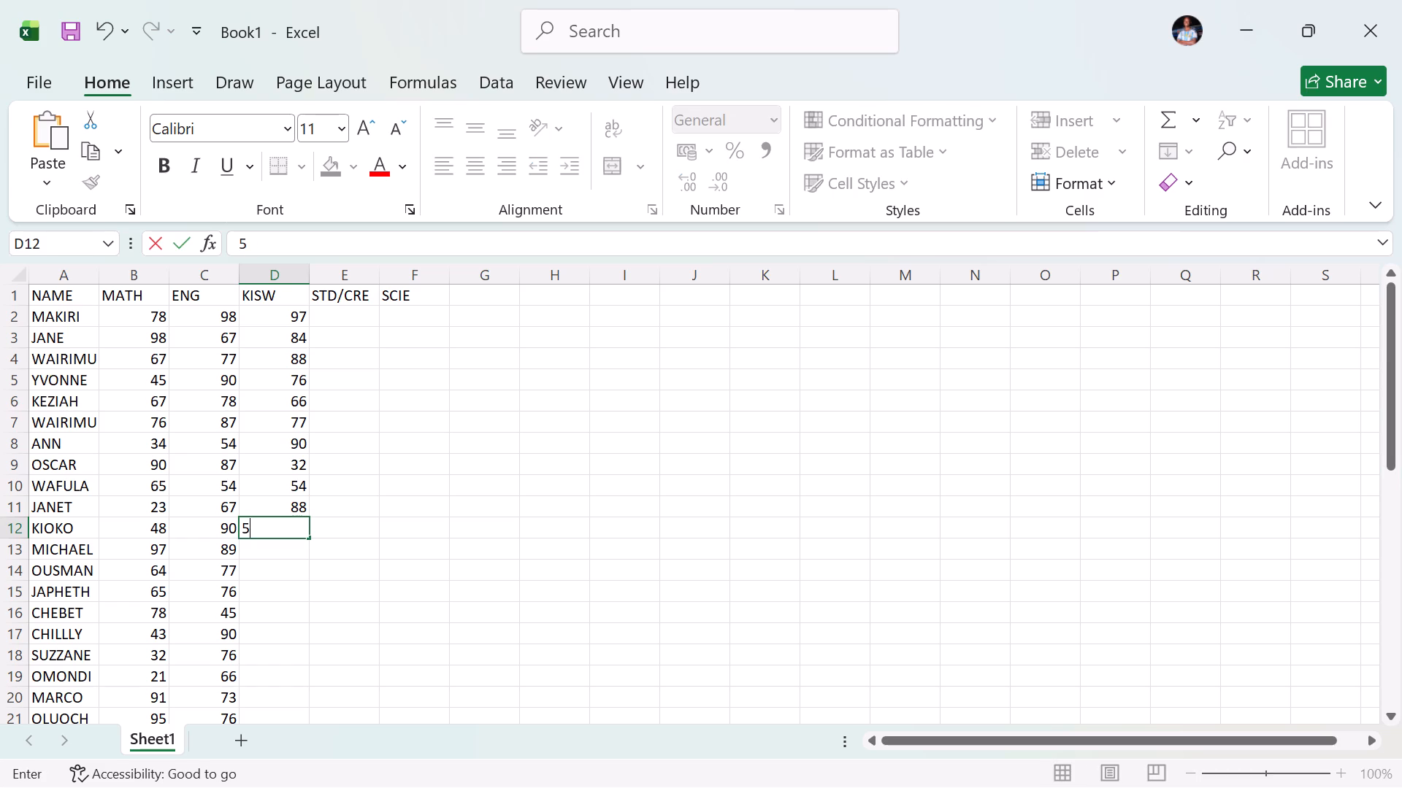
key("Return")
type("32")
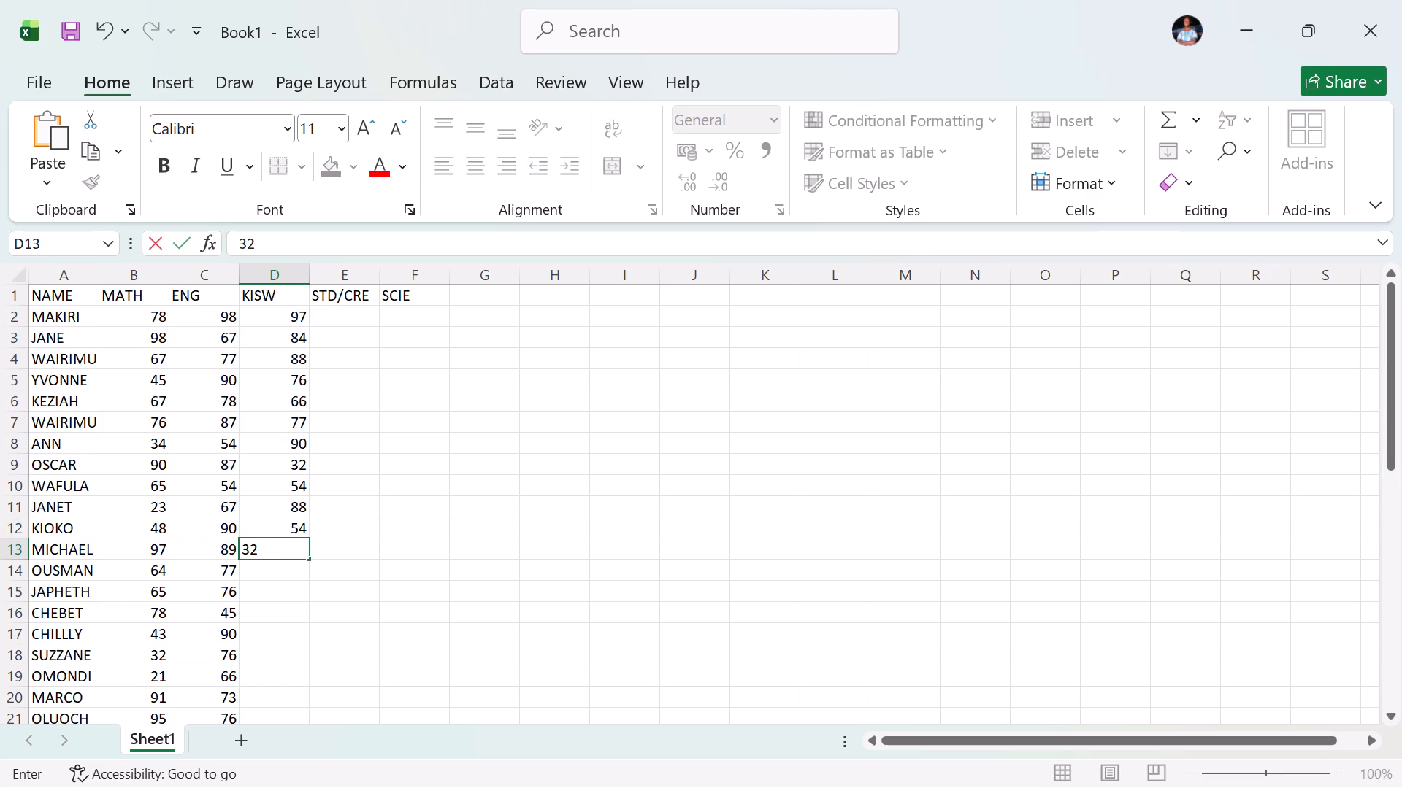
key("Return")
type("78")
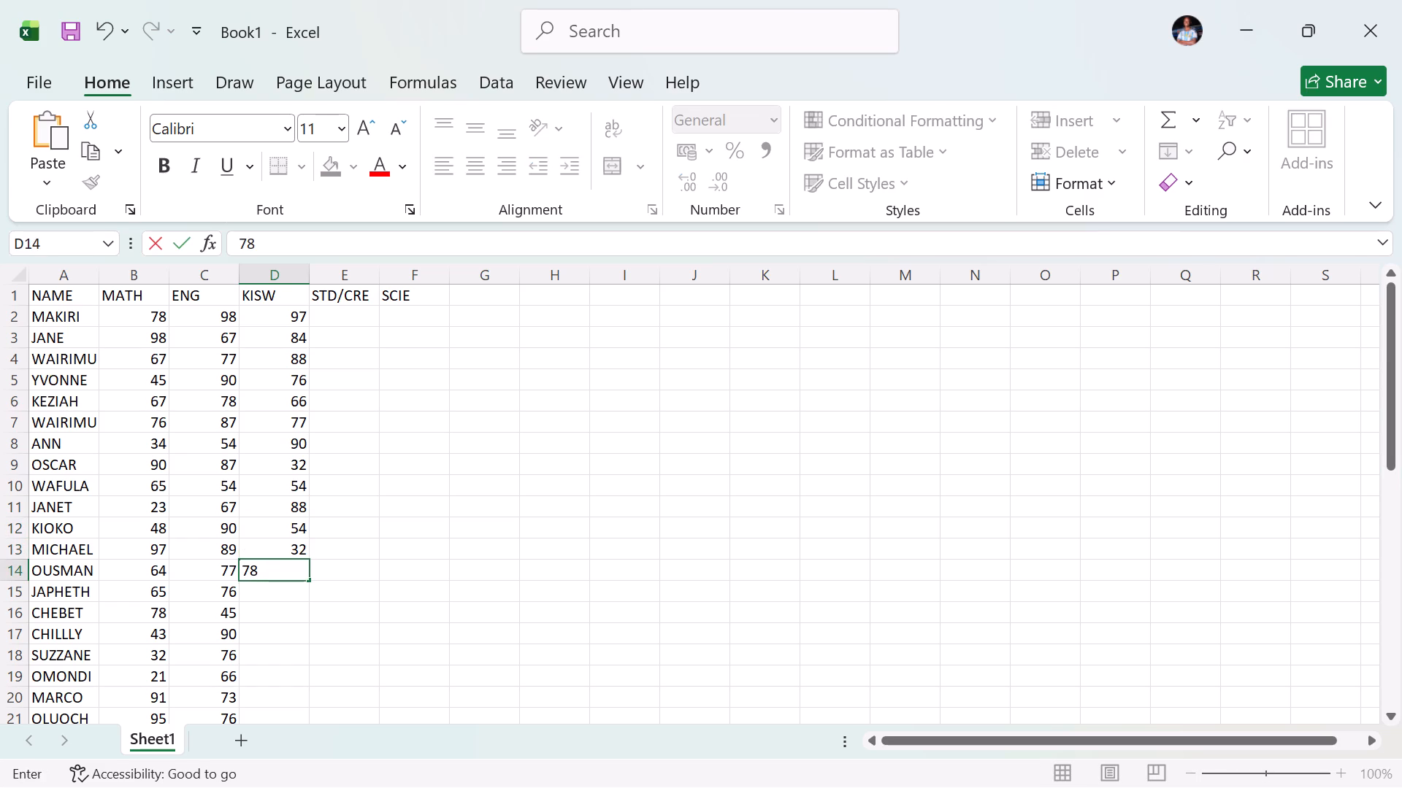
key("Return")
type("90")
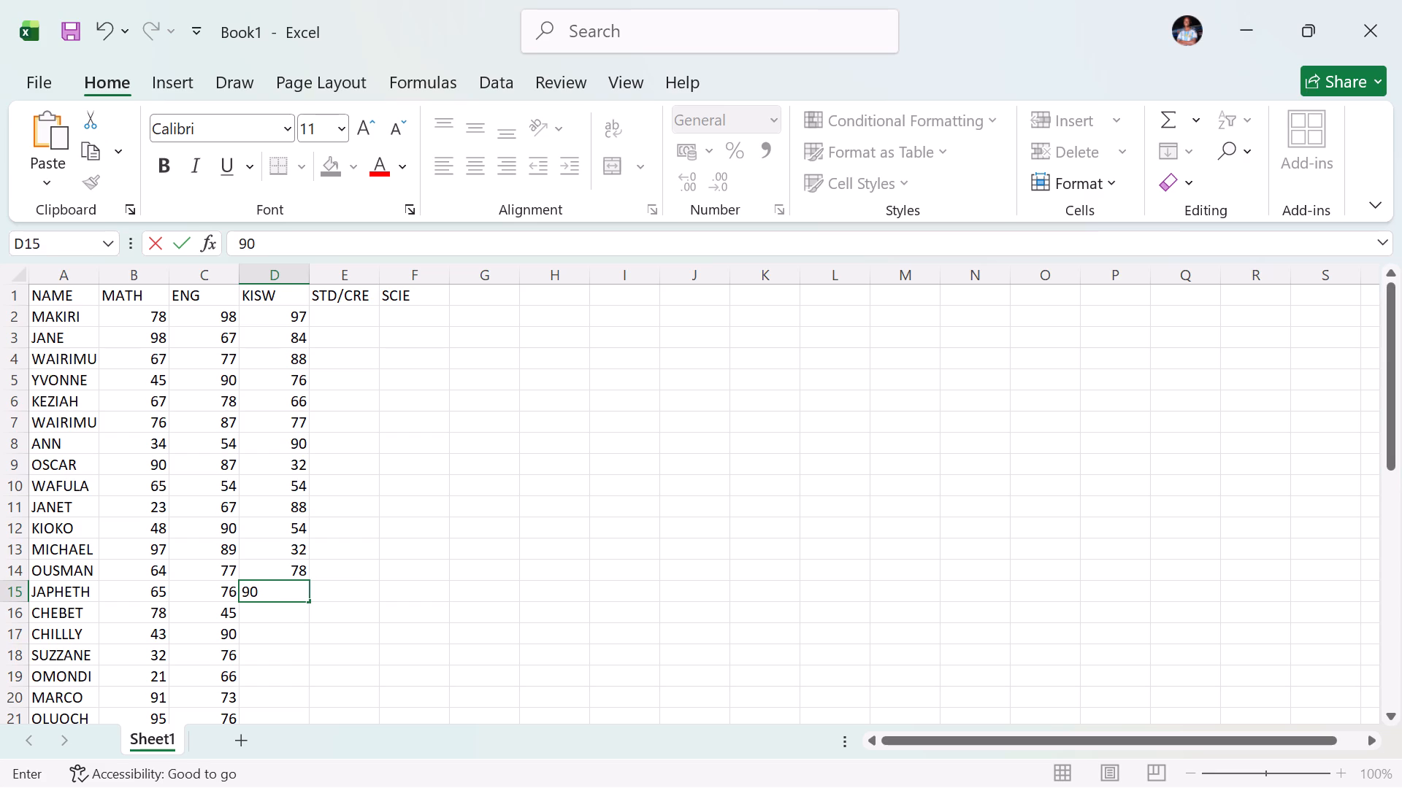
scroll(443, 427, "down", 1)
left_click(443, 427)
Look over the student rows below JAPHETH that still need KISW marks.
scroll(479, 336, "down", 1)
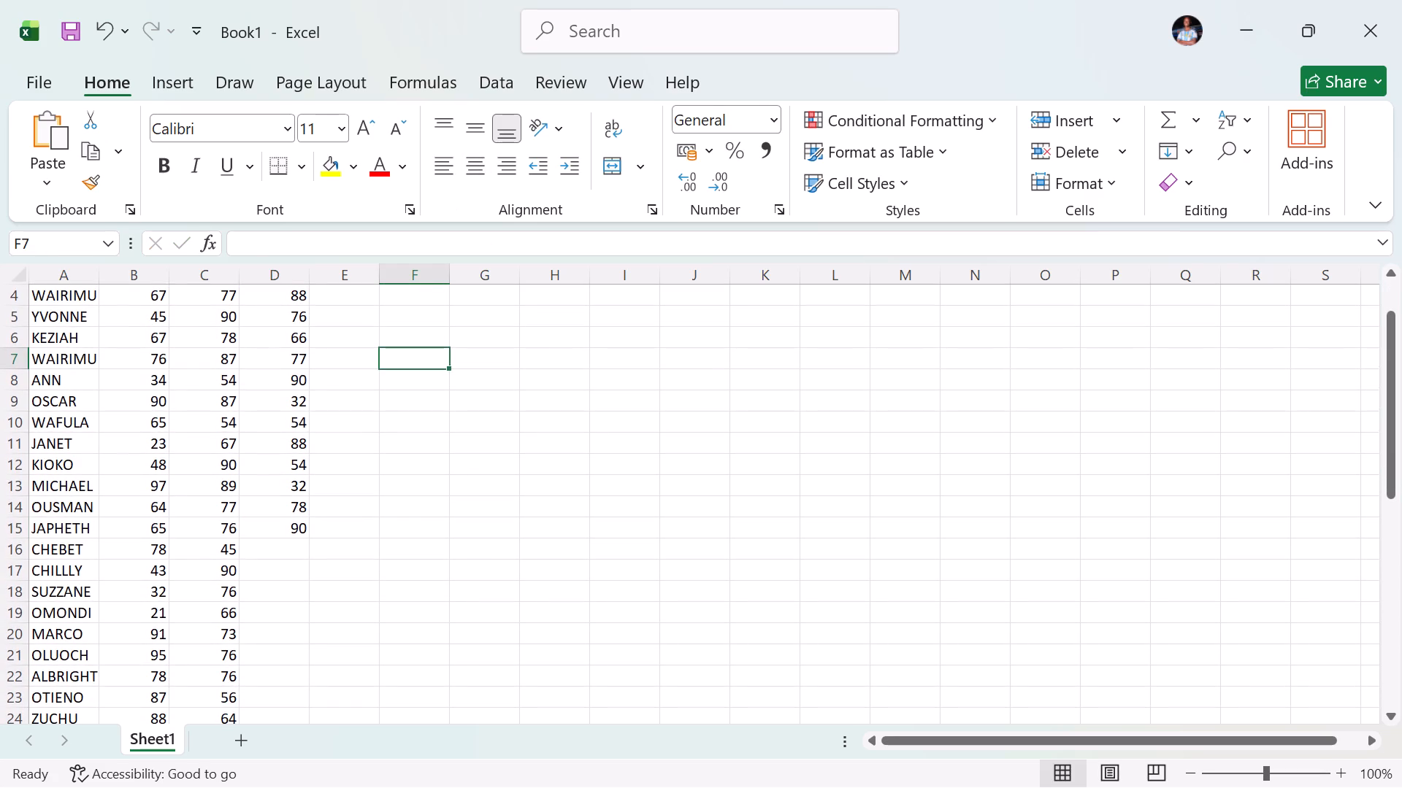
scroll(397, 254, "down", 3)
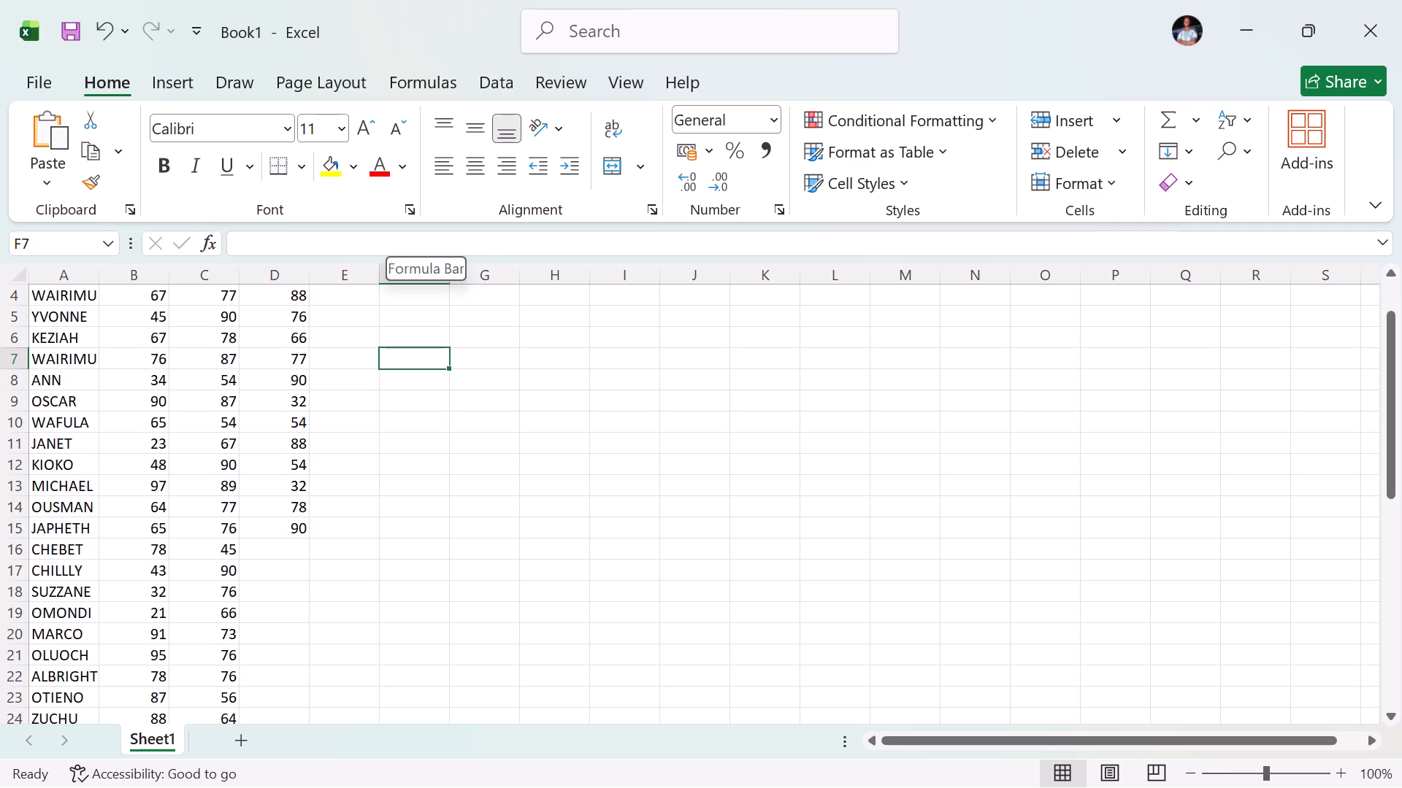
scroll(242, 515, "down", 3)
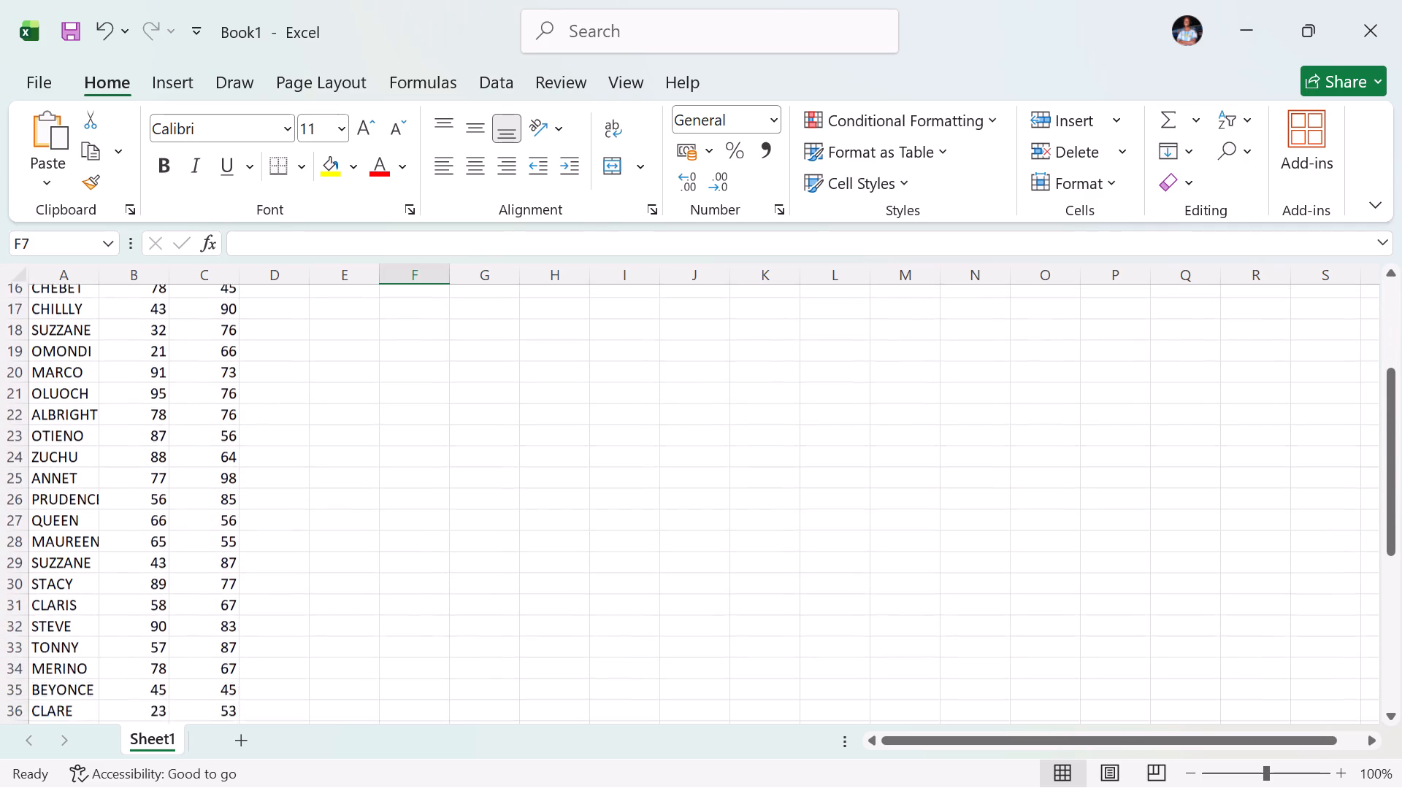
scroll(242, 515, "down", 2)
left_click(248, 434)
left_click(263, 387)
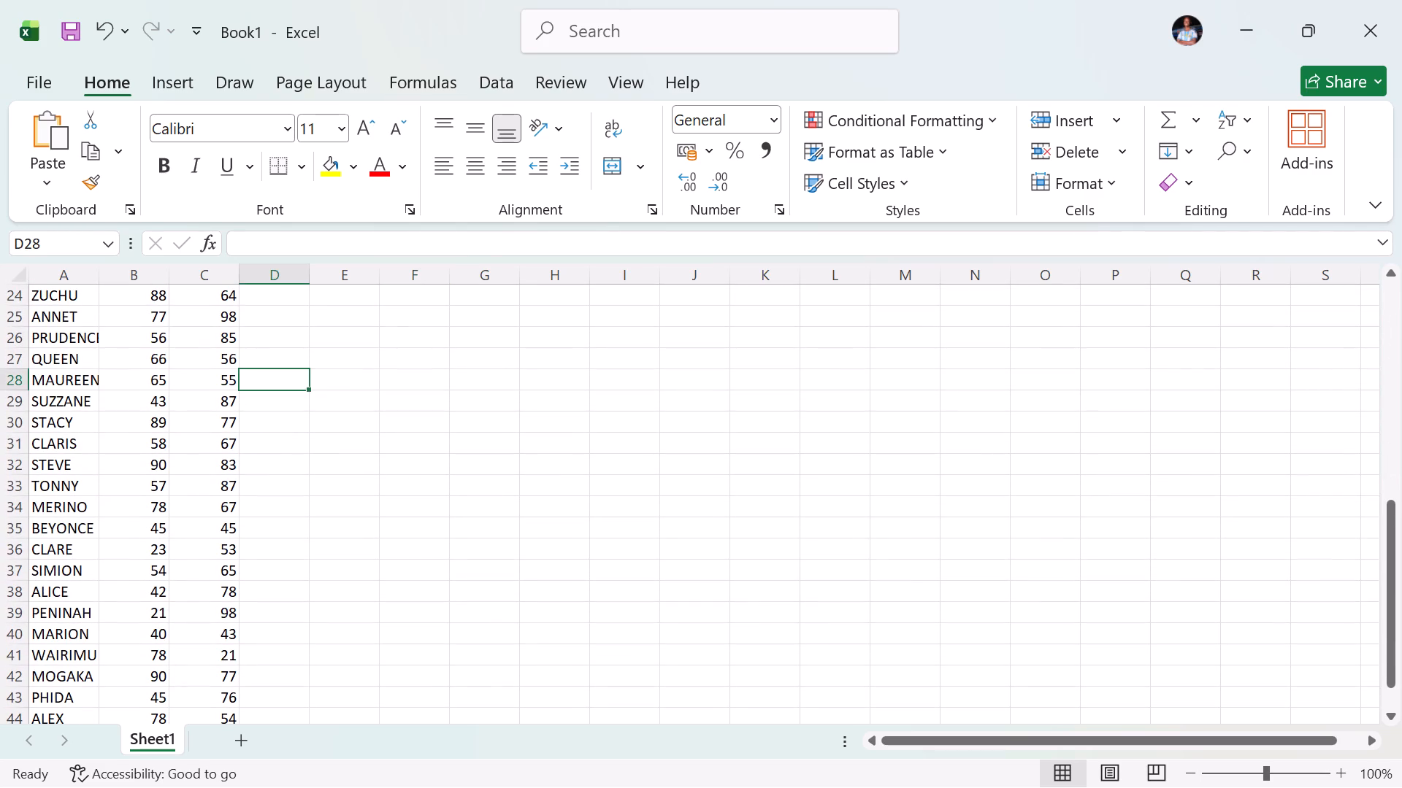
scroll(263, 387, "up", 5)
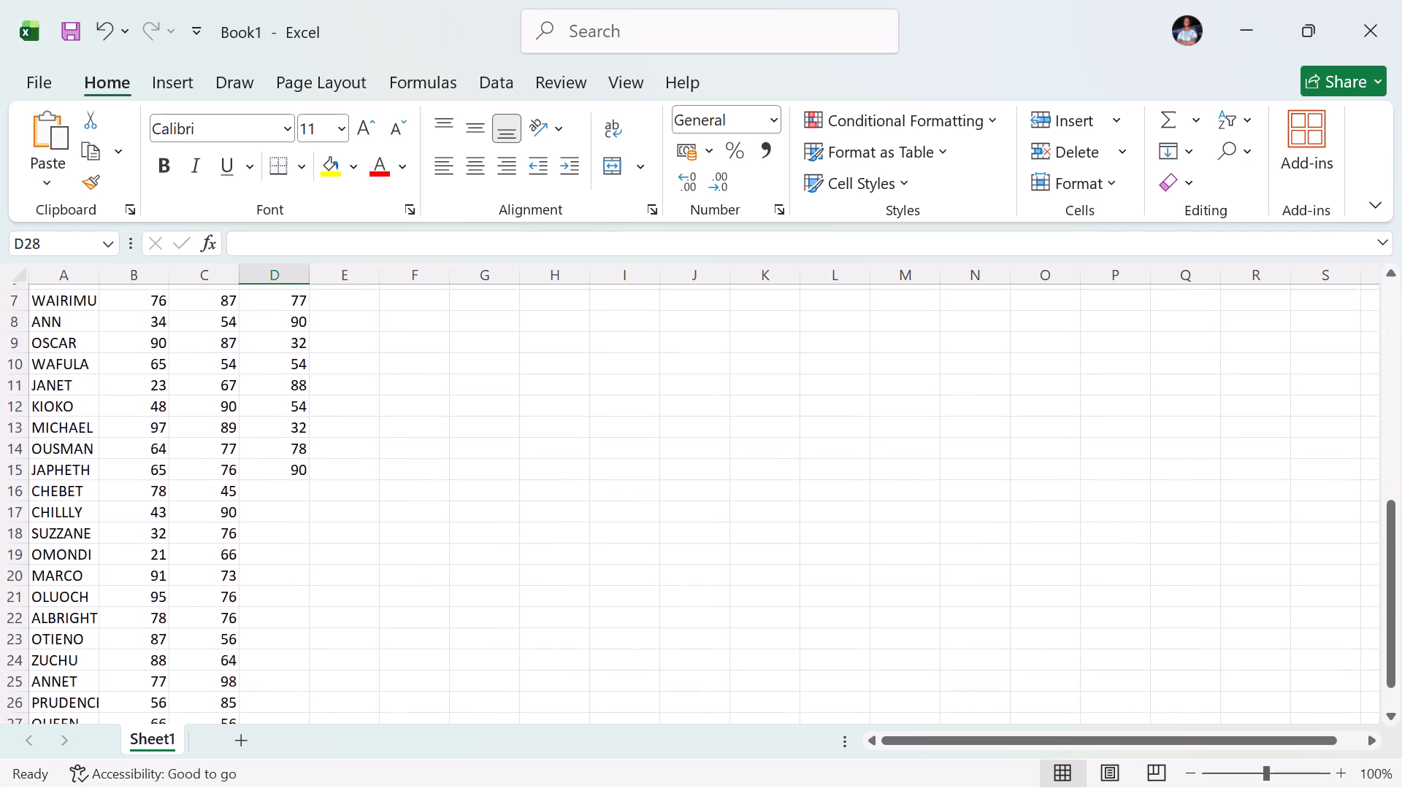
scroll(263, 387, "up", 3)
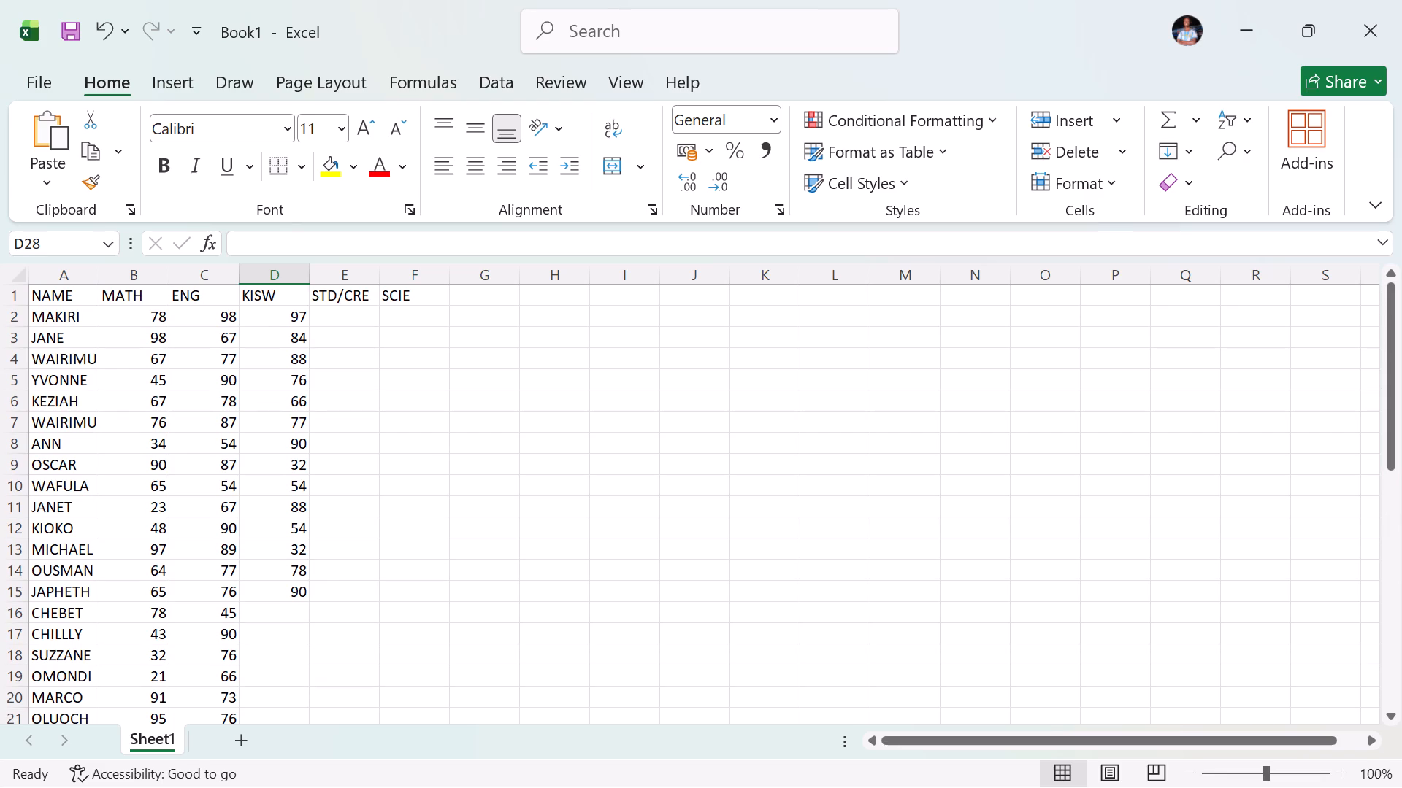
Enter the KISW marks 56, 67, 77, 54 and 64 in cells D16 to D20, for CHEBET through MARCO.
left_click(267, 614)
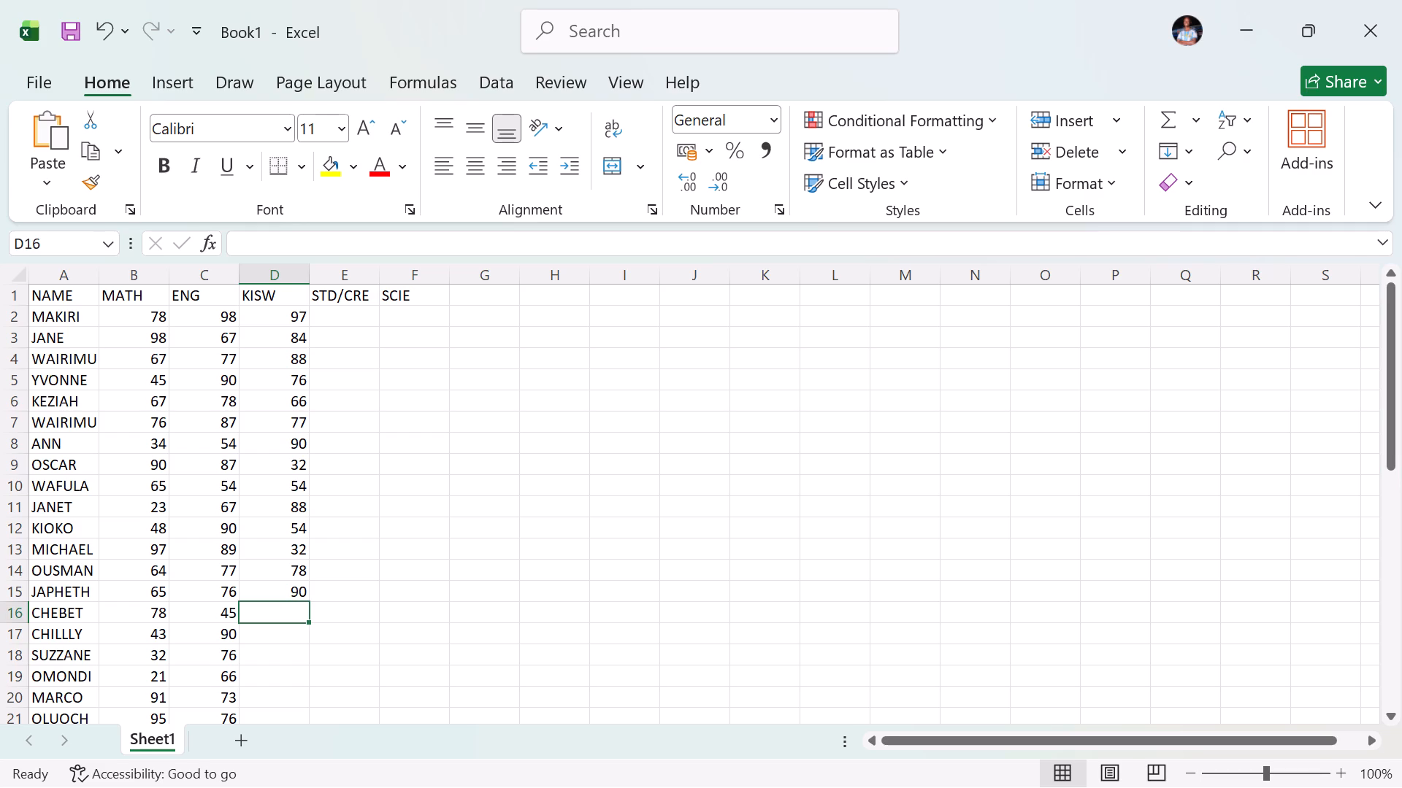
type("56")
left_click(288, 633)
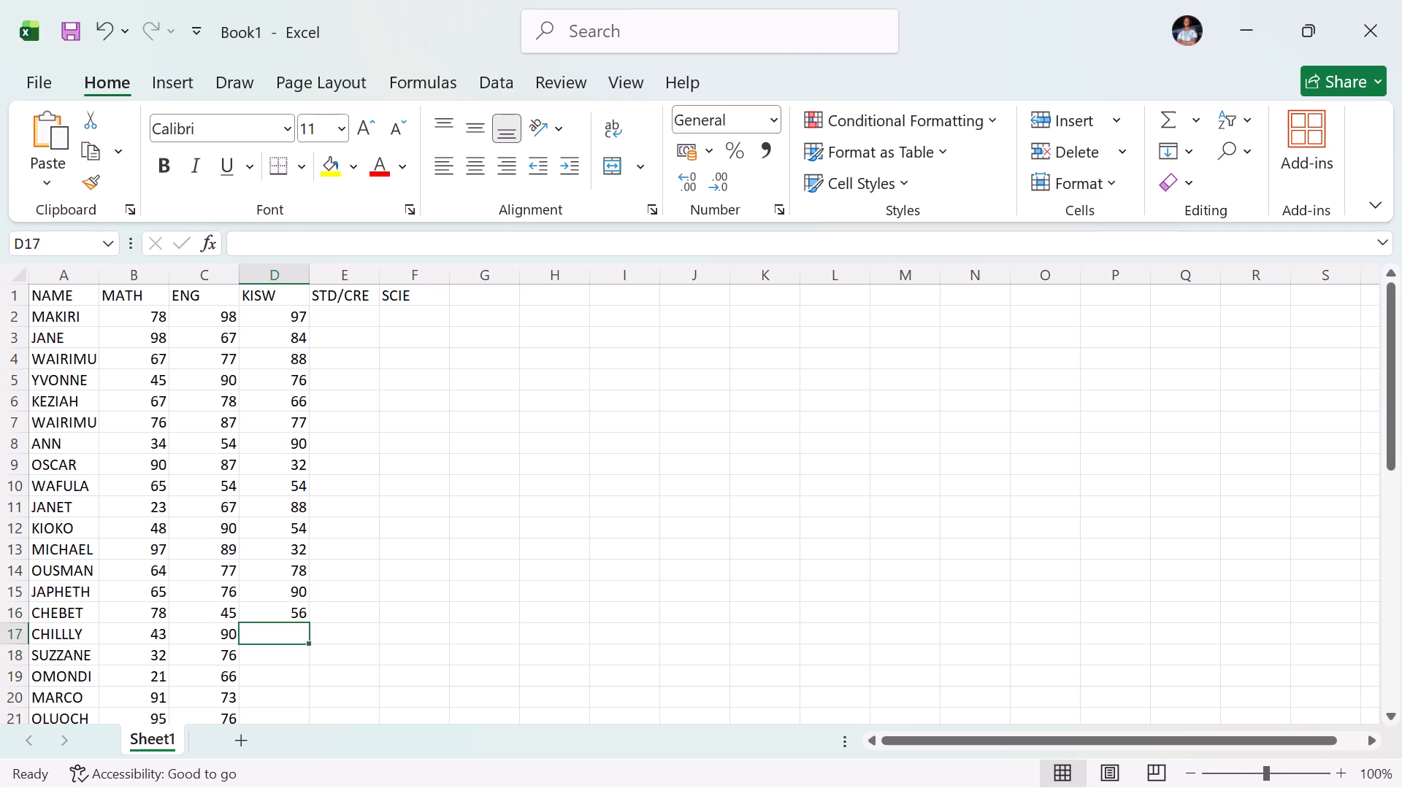
key("6")
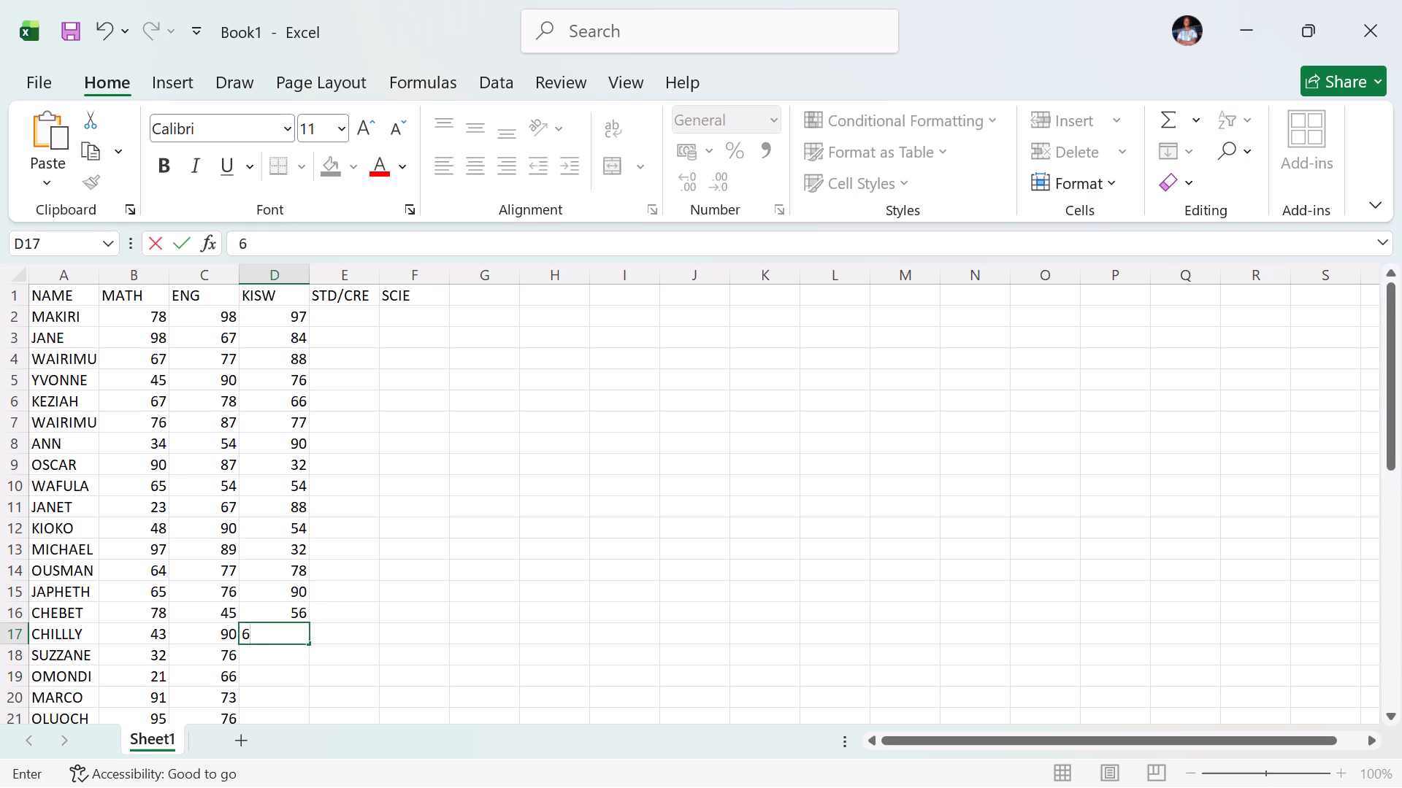
key("7")
left_click(285, 651)
type("77")
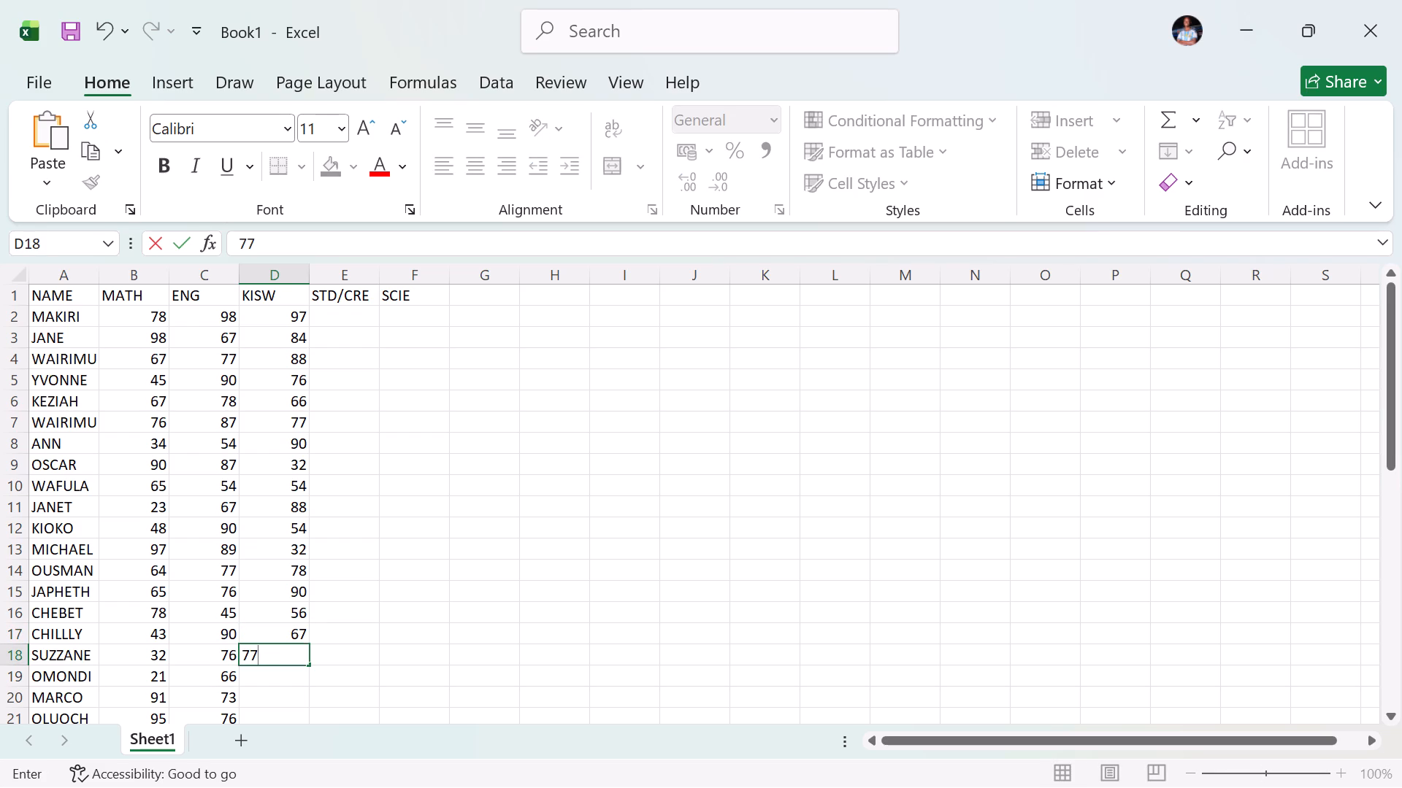
left_click(281, 673)
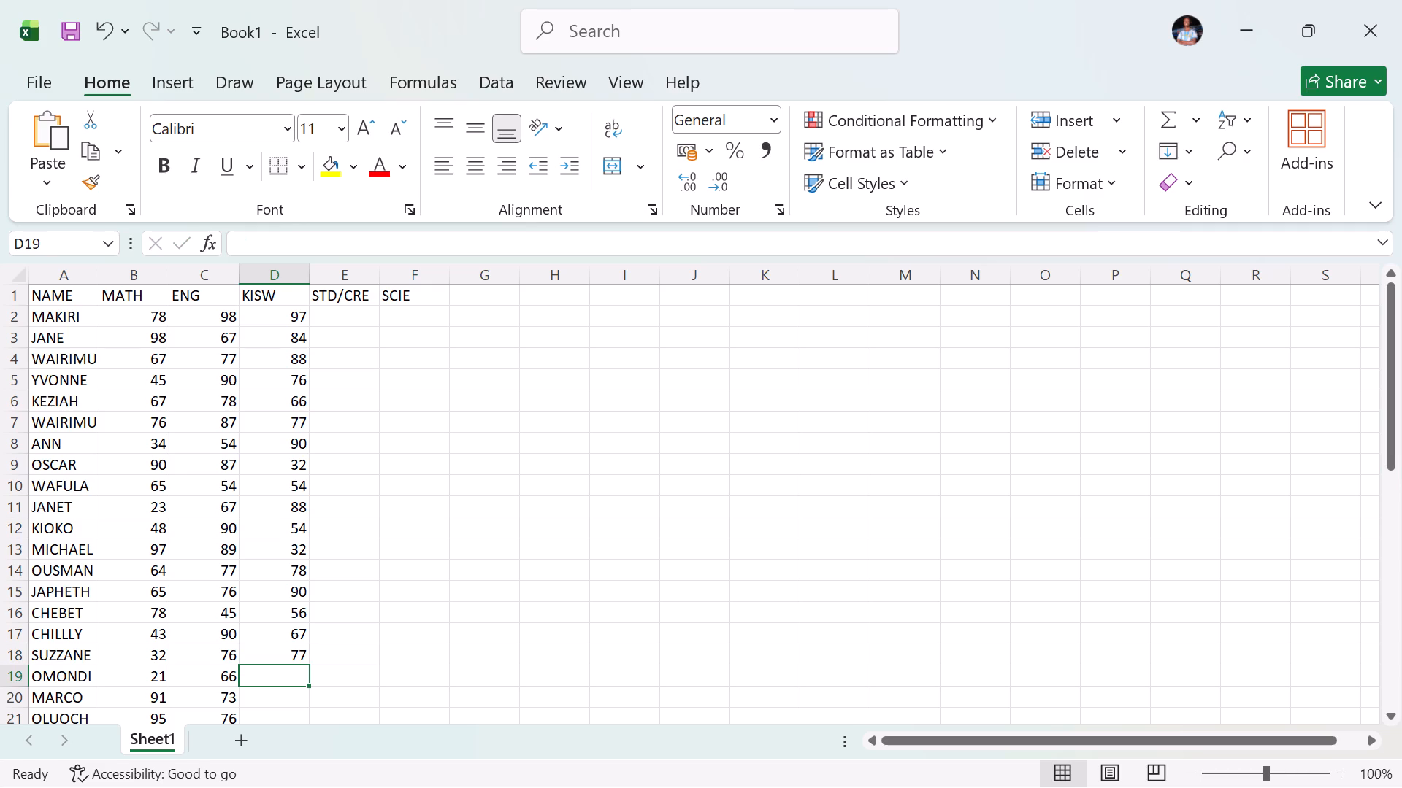
type("54")
left_click(267, 684)
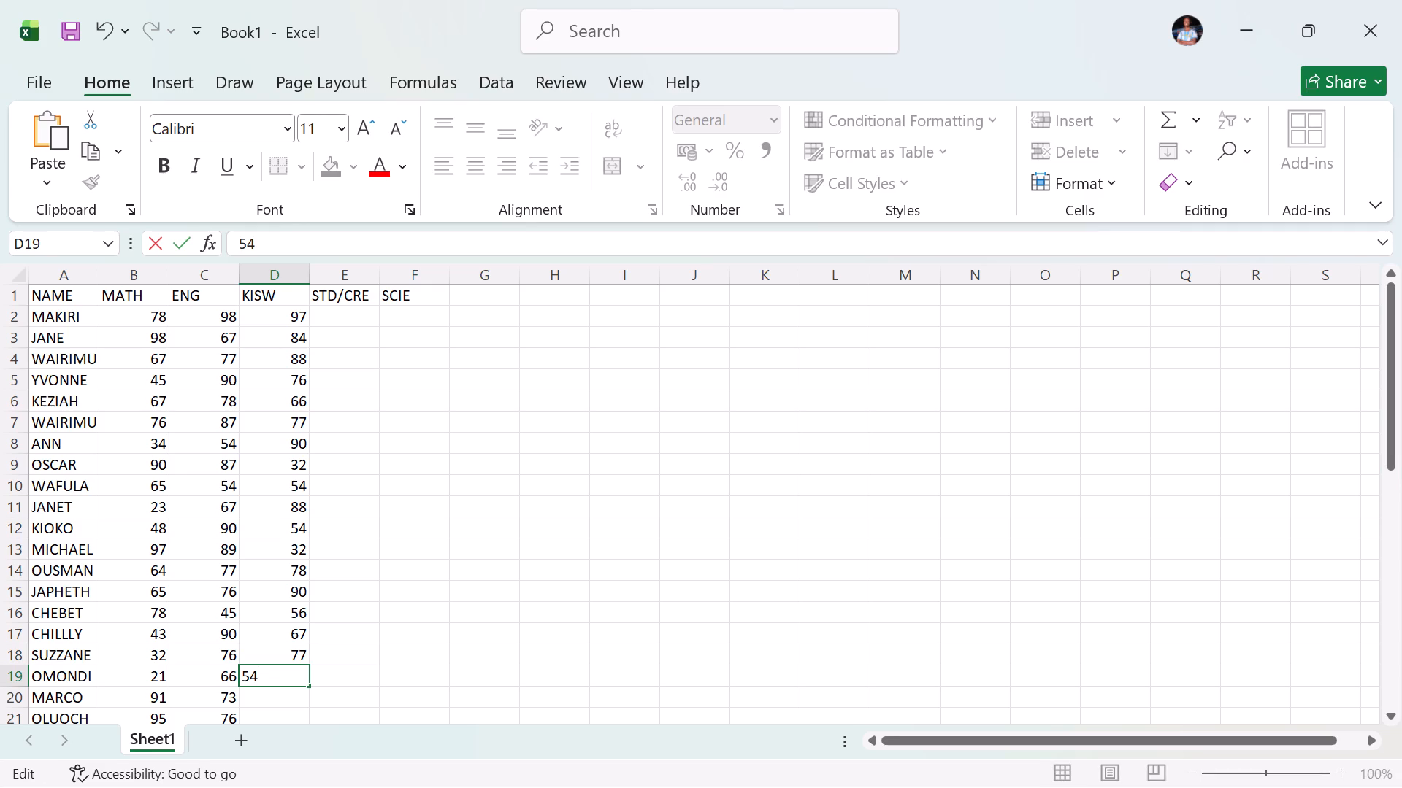
left_click(288, 699)
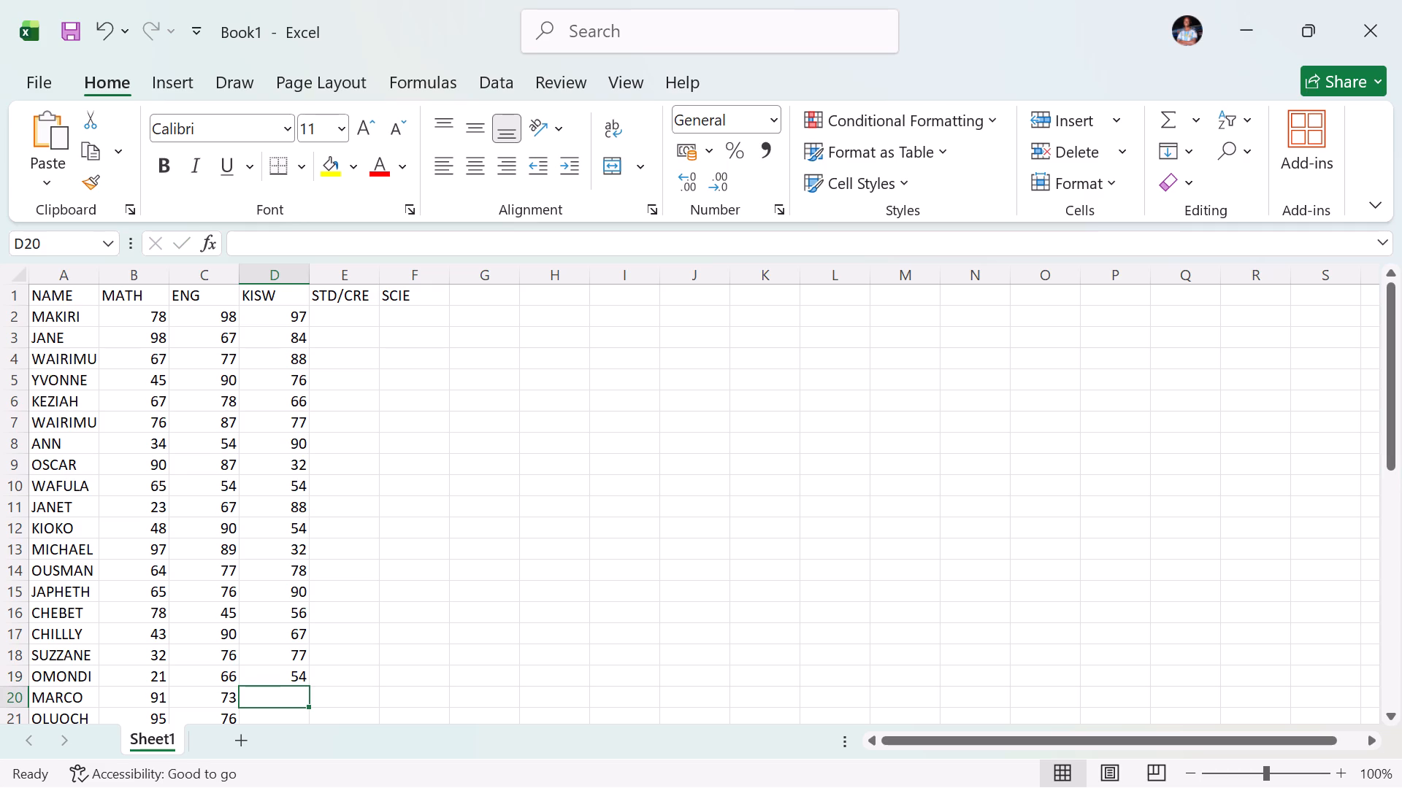
type("64")
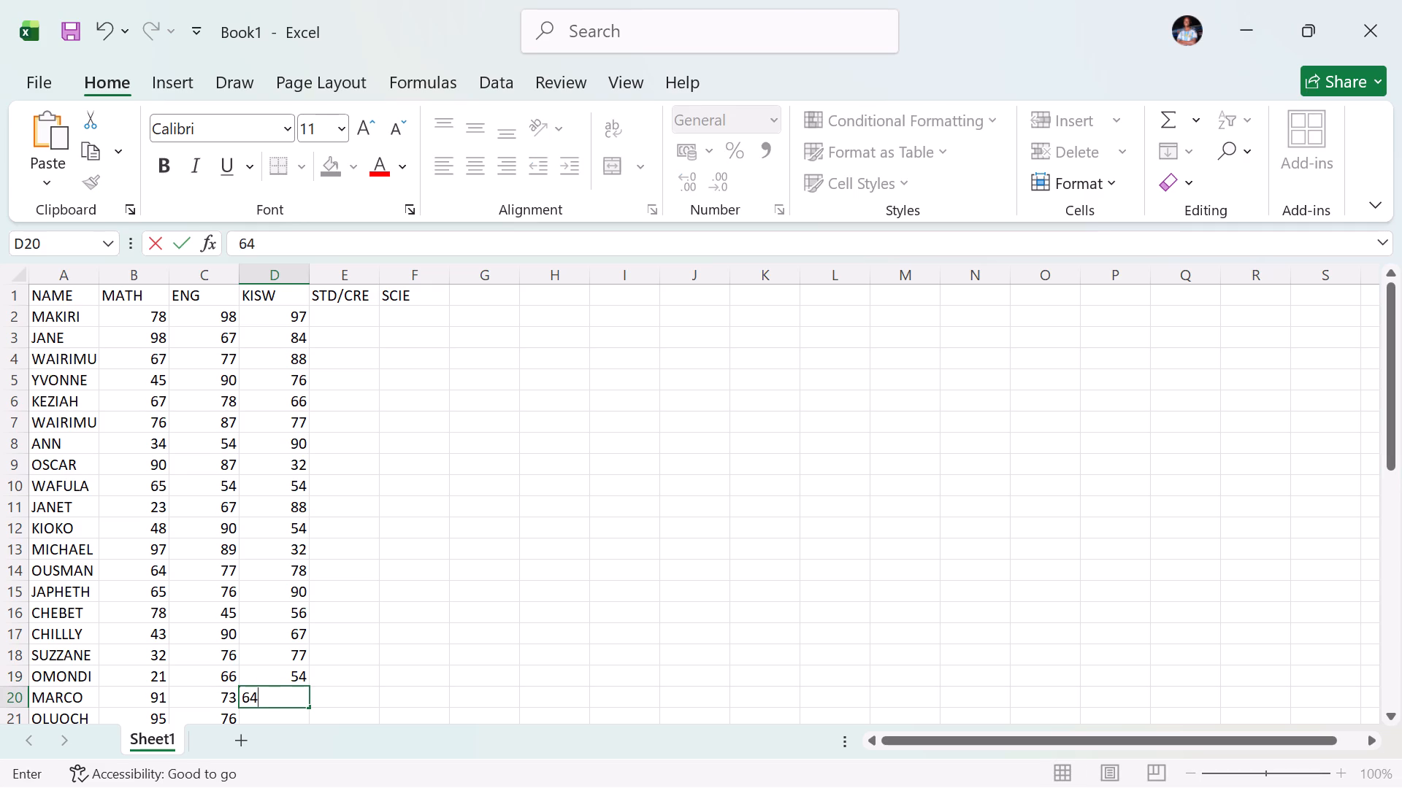
Check the remaining student rows from OLUOCH to WAKOLI that still need KISW marks.
scroll(284, 717, "down", 4)
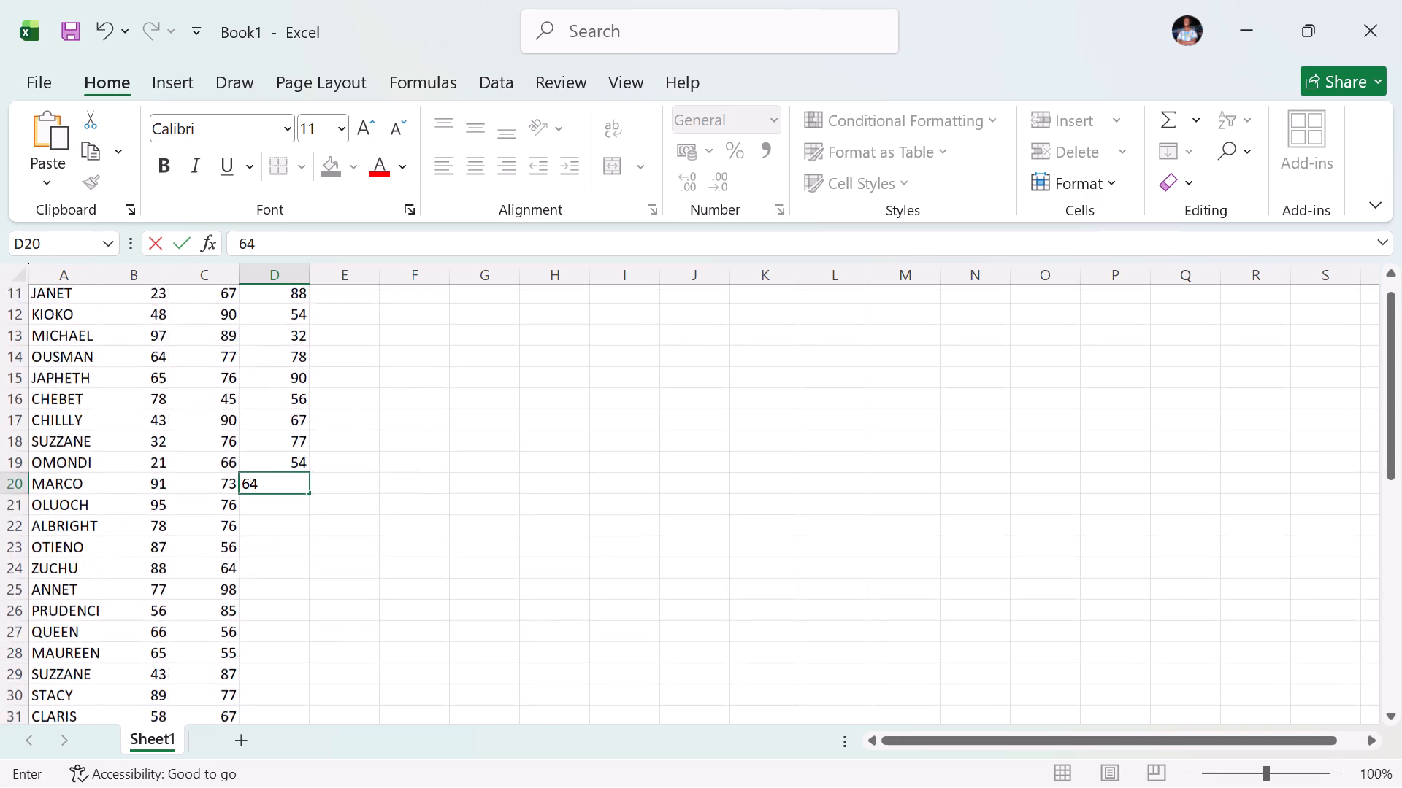
scroll(284, 717, "down", 2)
scroll(284, 717, "up", 1)
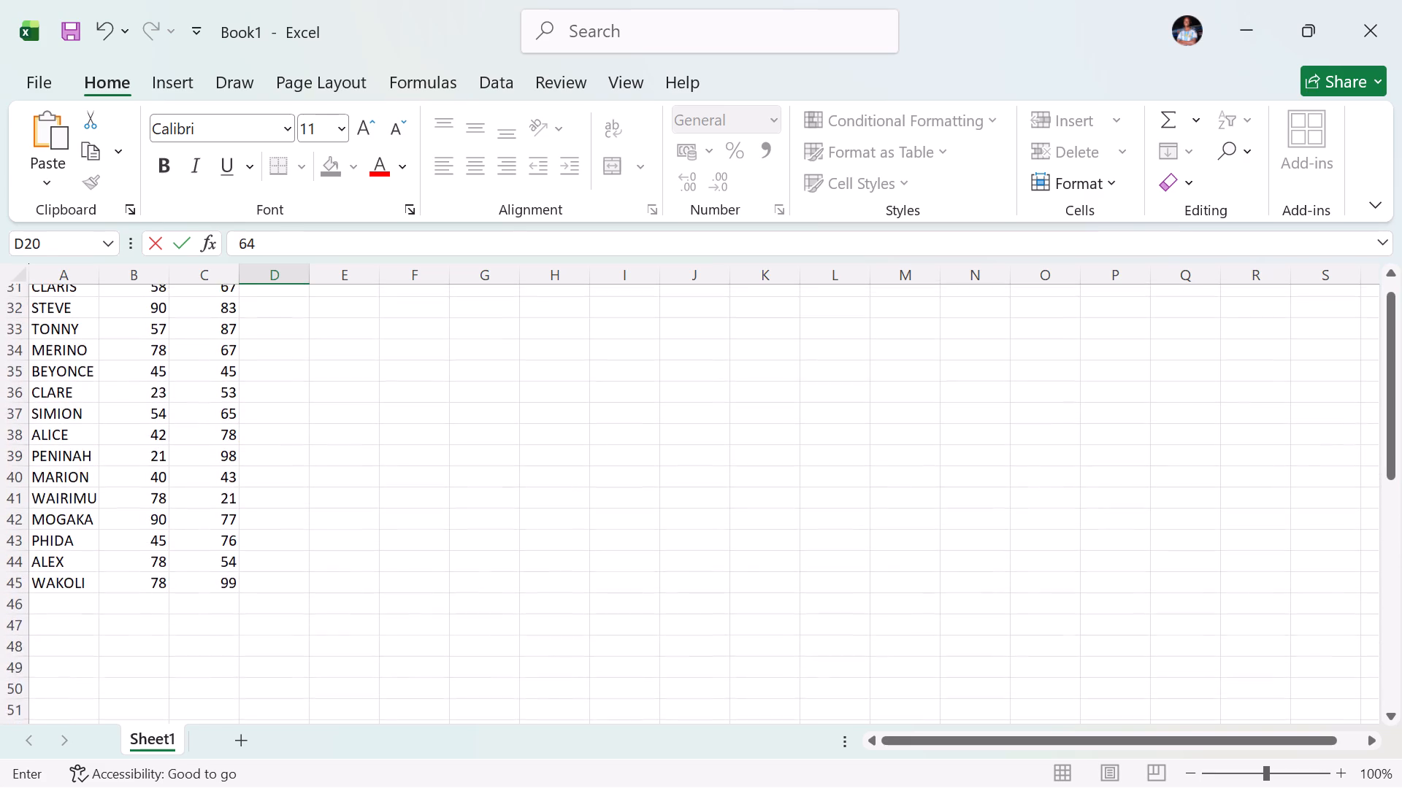
scroll(284, 717, "up", 2)
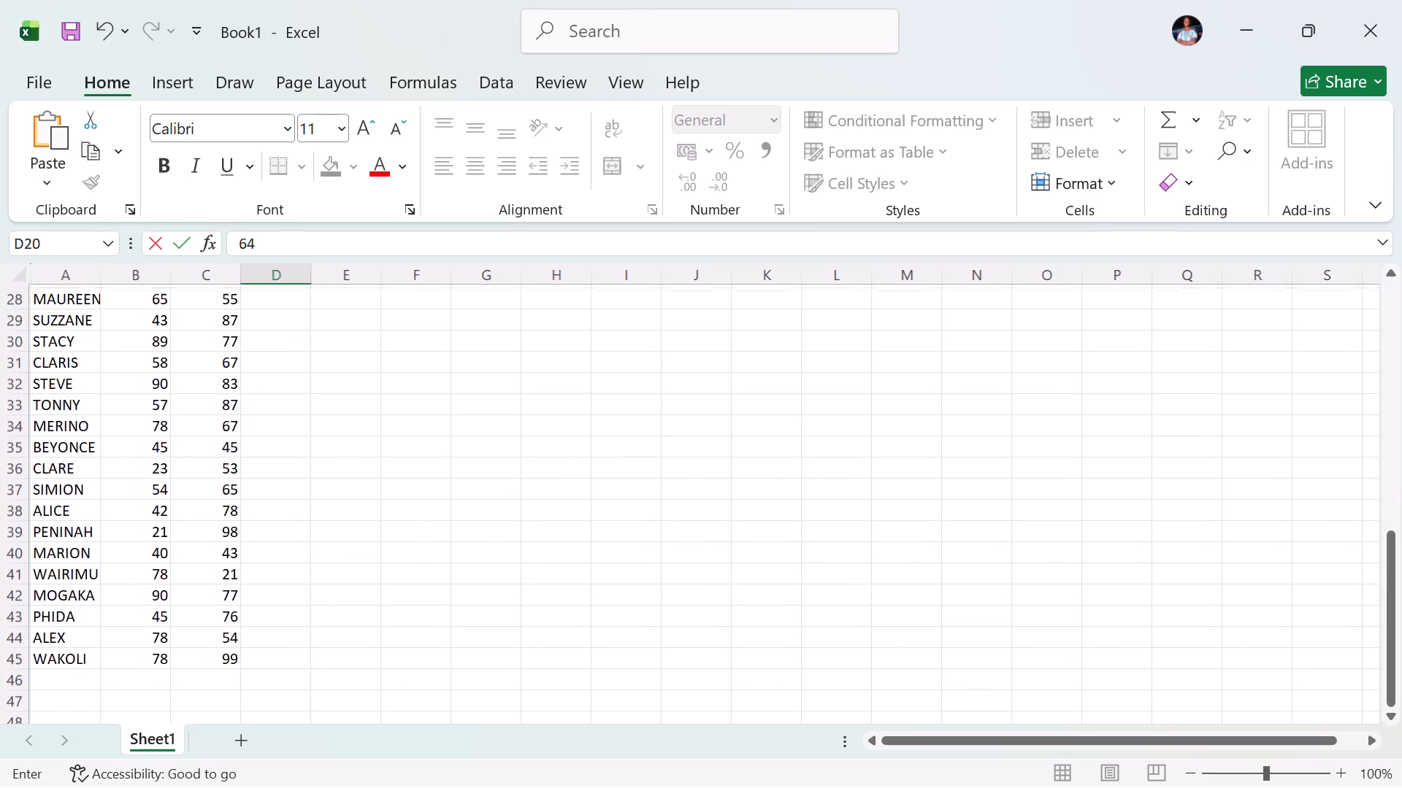
scroll(284, 717, "up", 2)
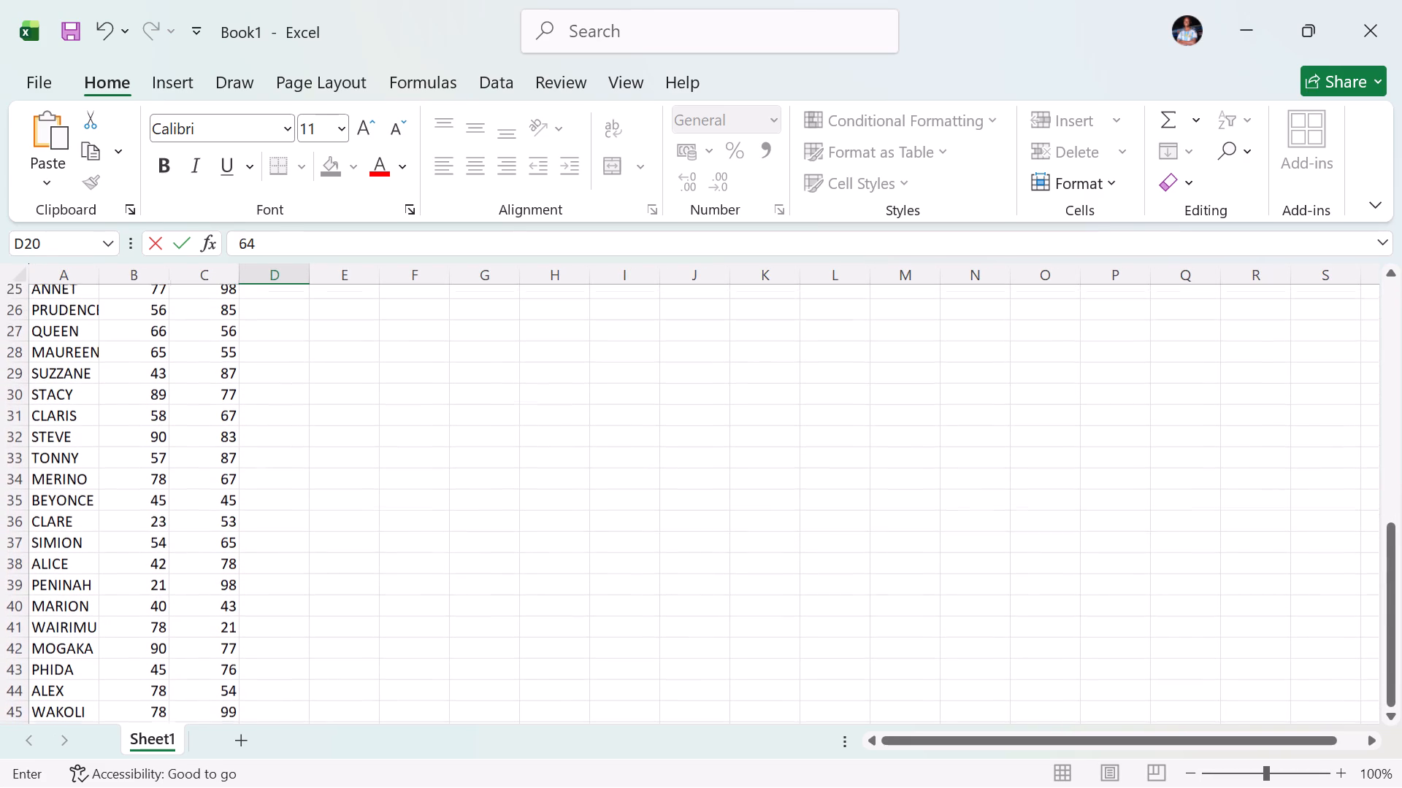
scroll(284, 717, "up", 2)
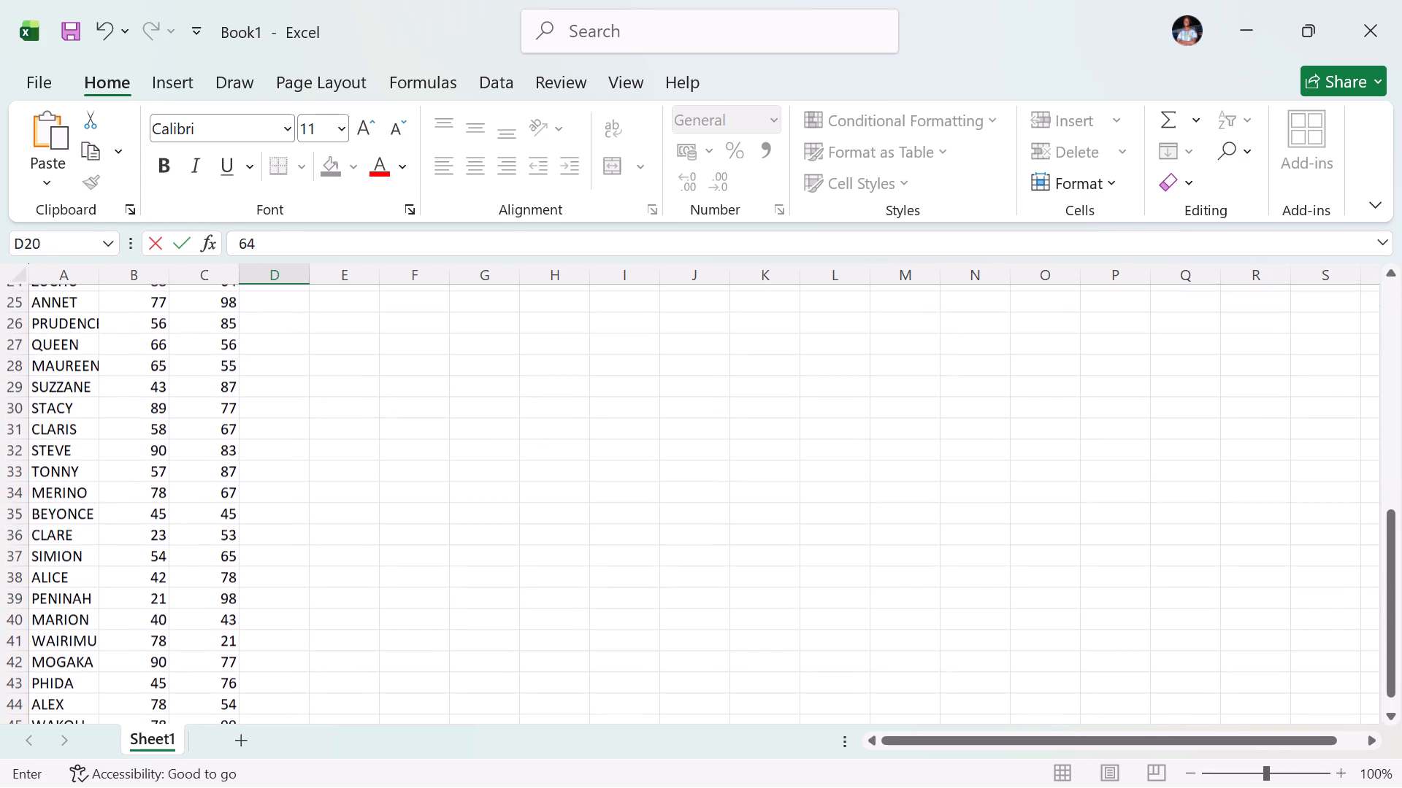
scroll(284, 717, "up", 1)
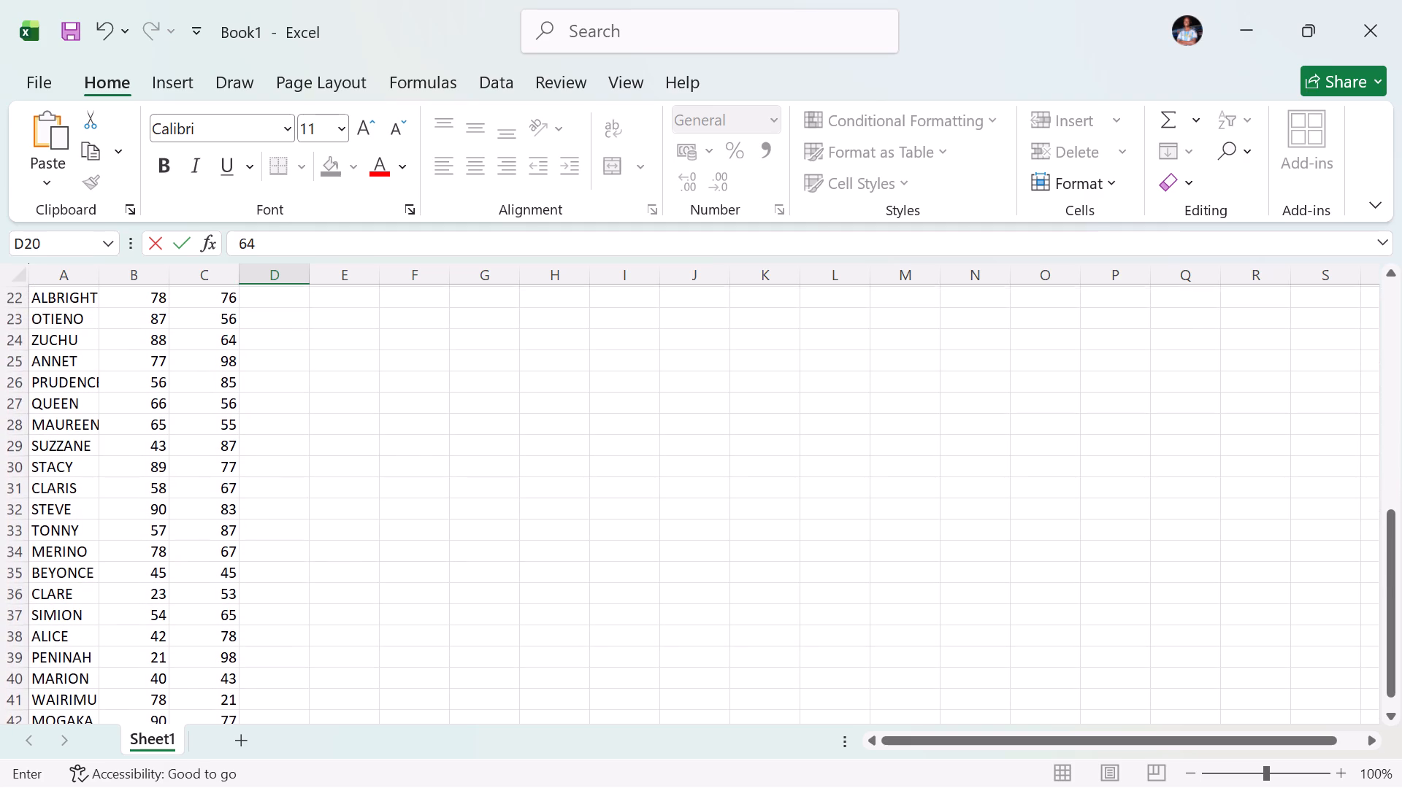
scroll(284, 717, "up", 2)
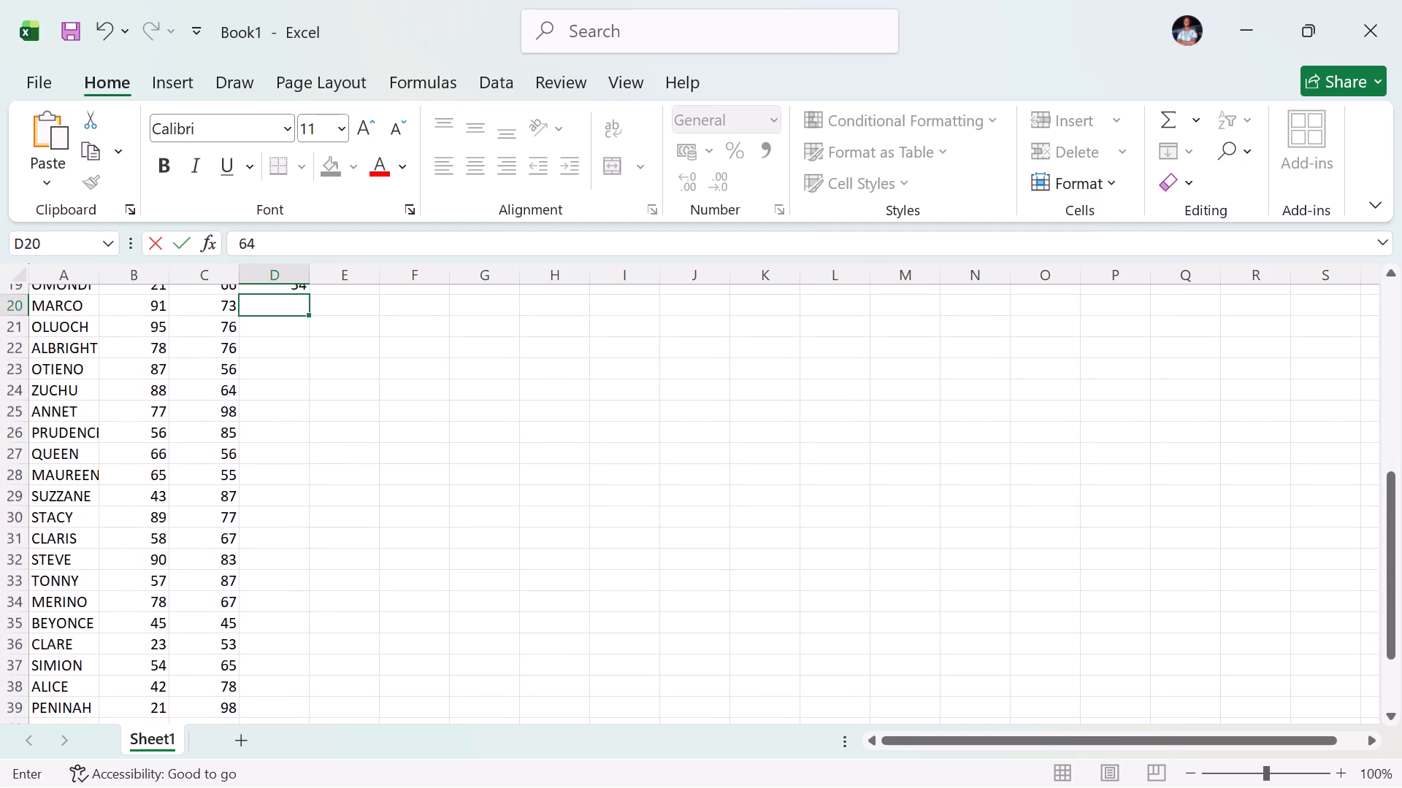
scroll(284, 717, "up", 2)
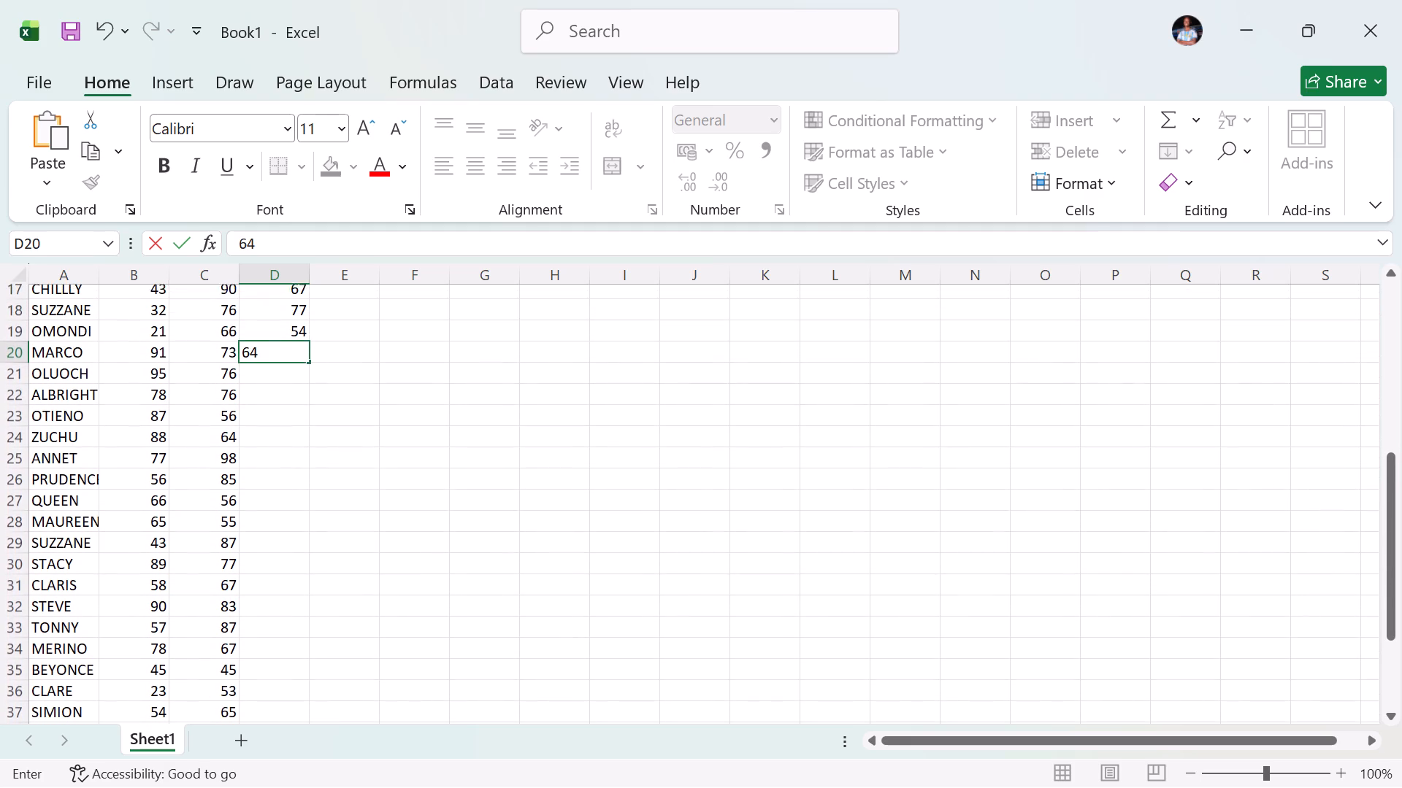
scroll(284, 717, "up", 2)
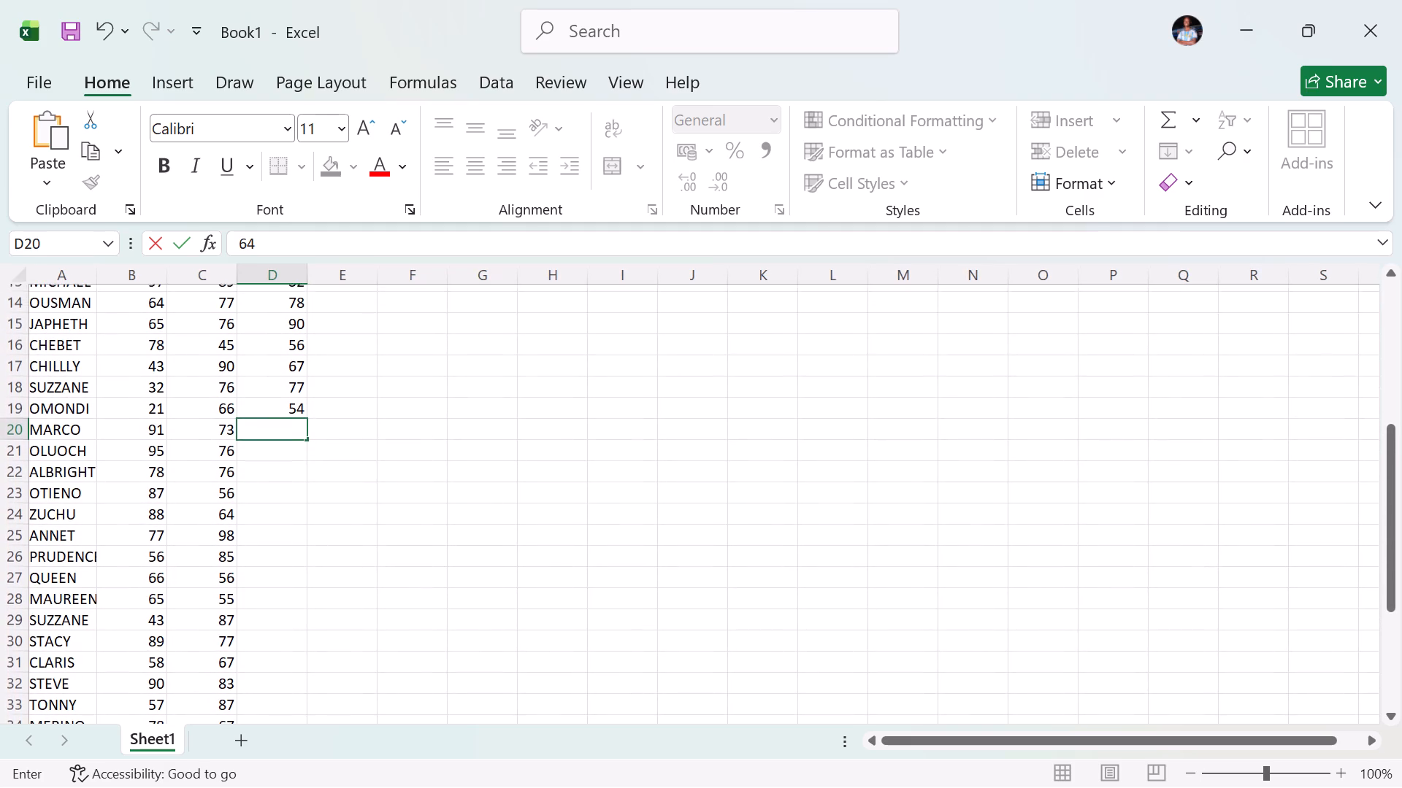
Enter the KISW marks 56, 67, 65, 56 and 66 in cells D21 to D25, for OLUOCH through ANNET.
scroll(284, 717, "up", 1)
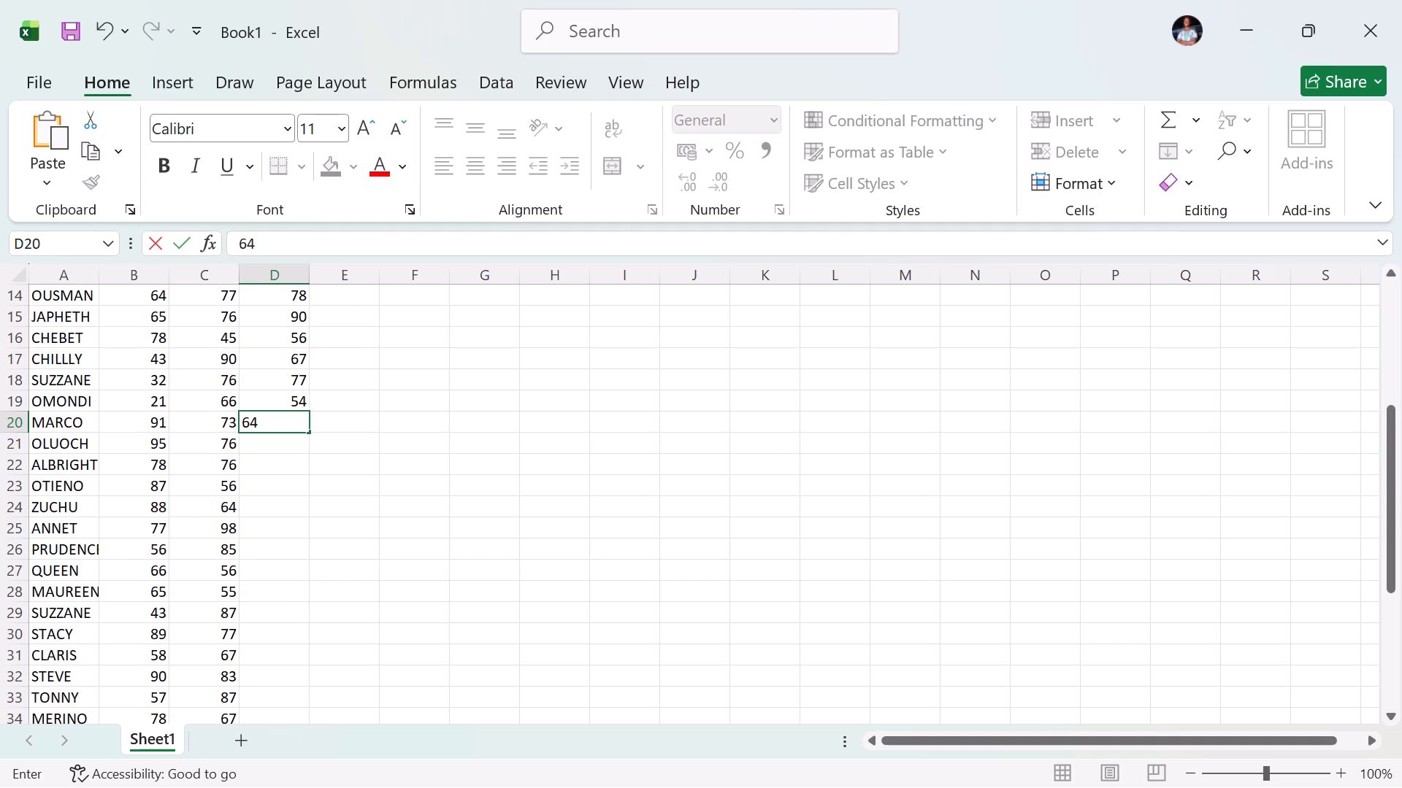
left_click(259, 439)
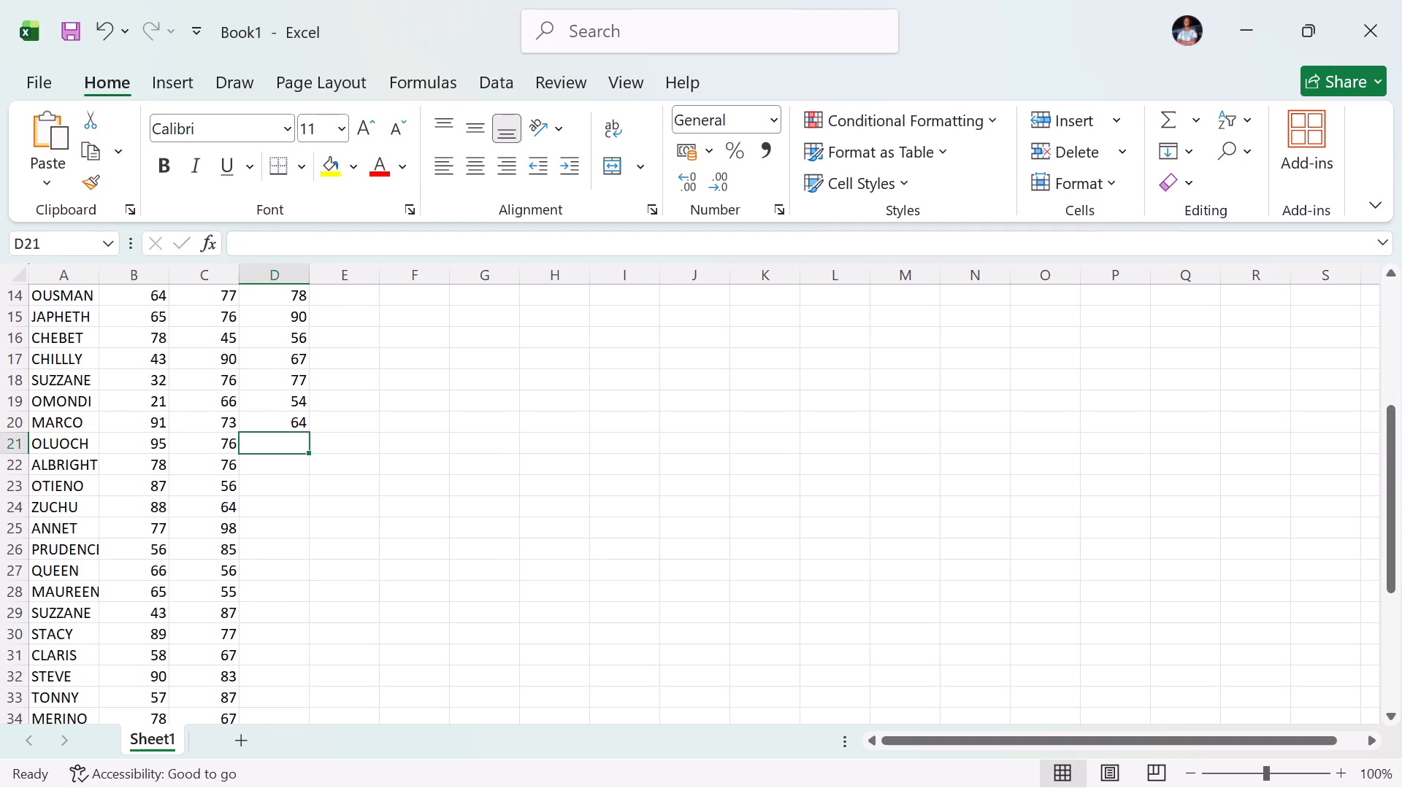
type("56")
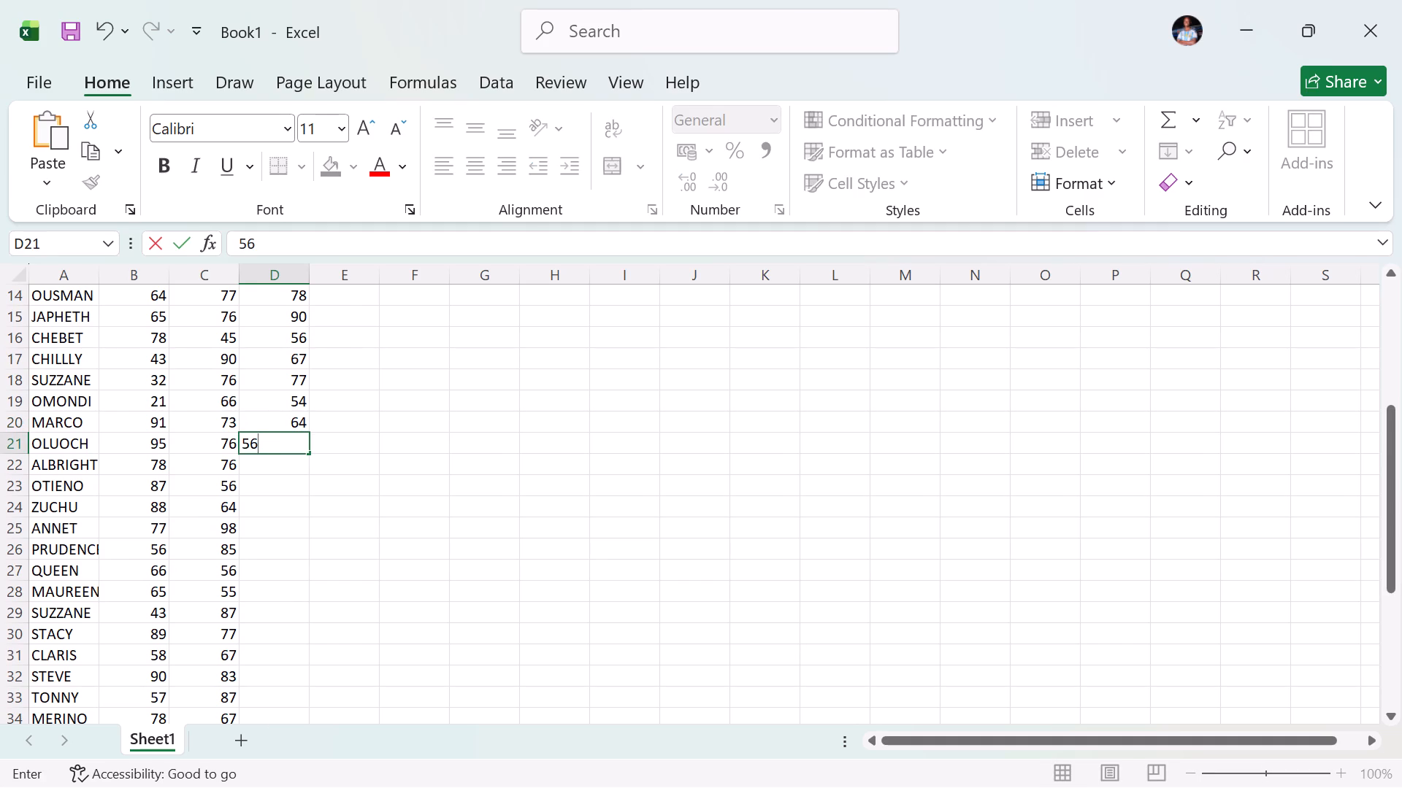
left_click(253, 457)
type("67")
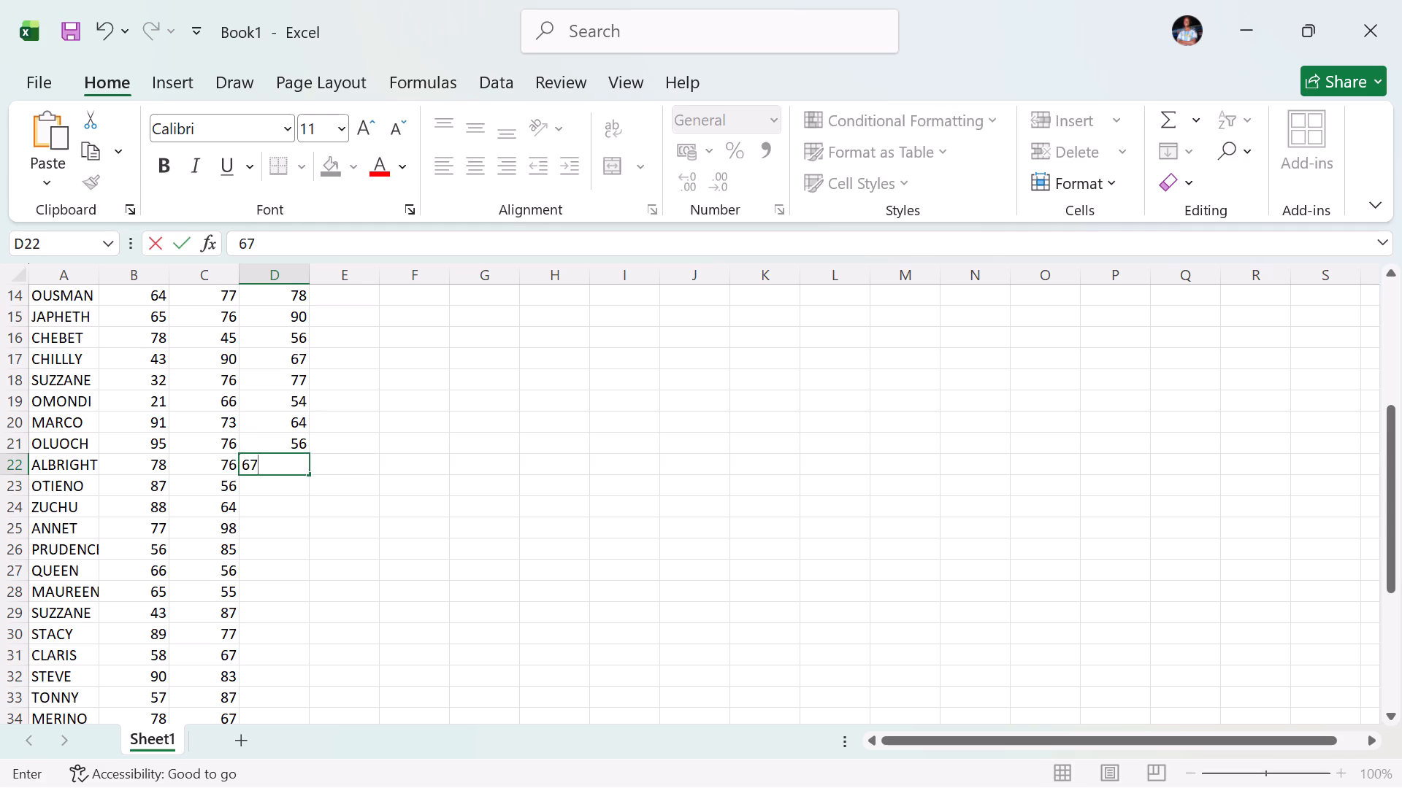
left_click(256, 484)
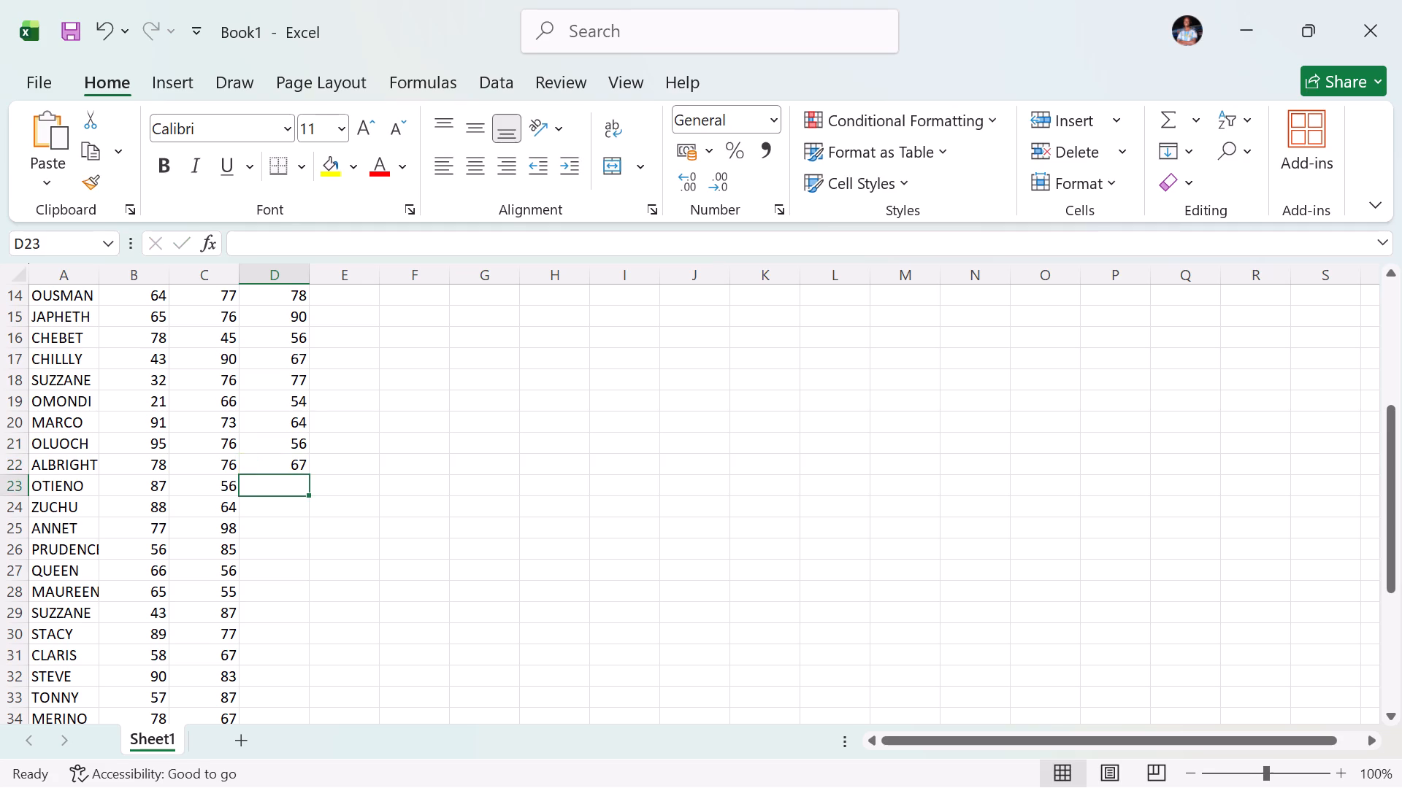
type("65")
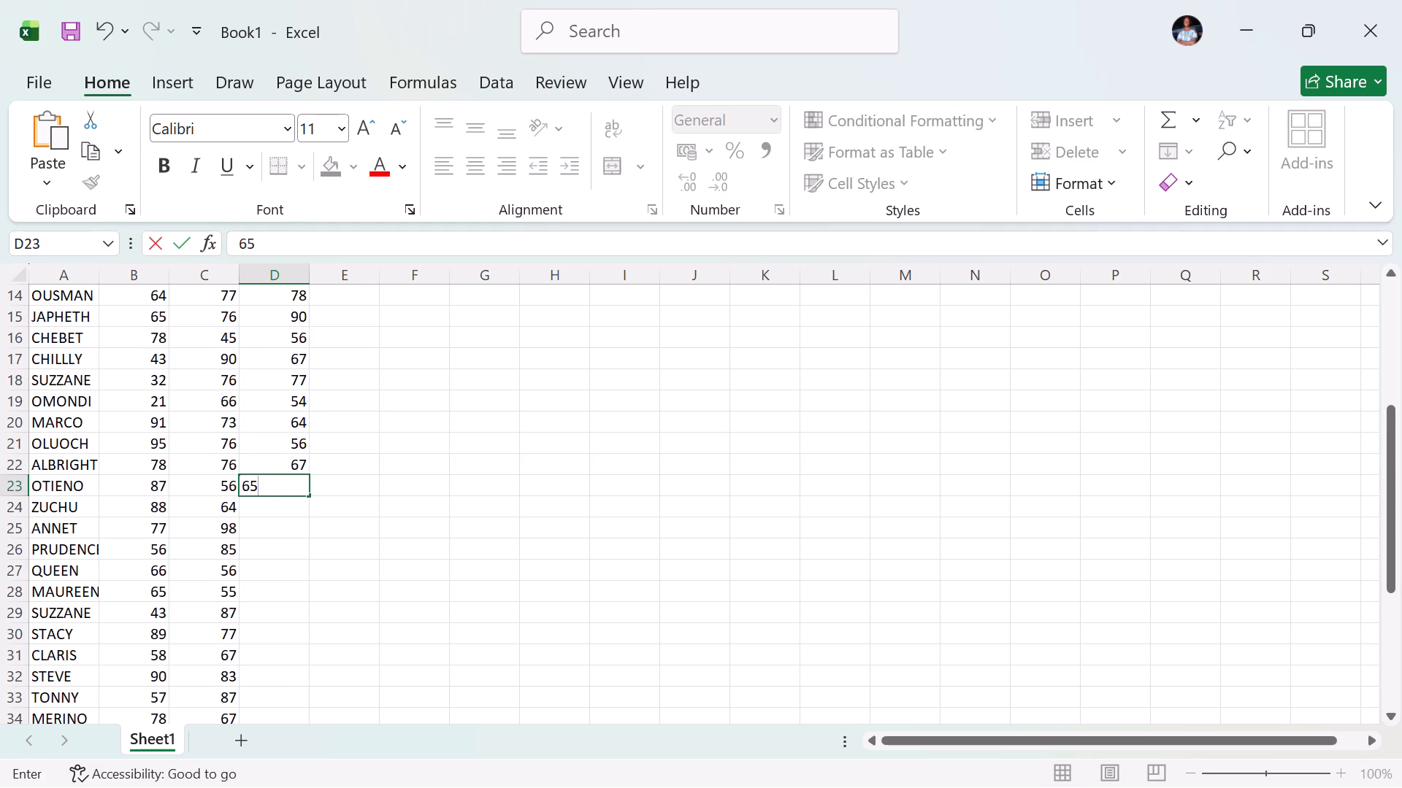
left_click(256, 506)
type("56")
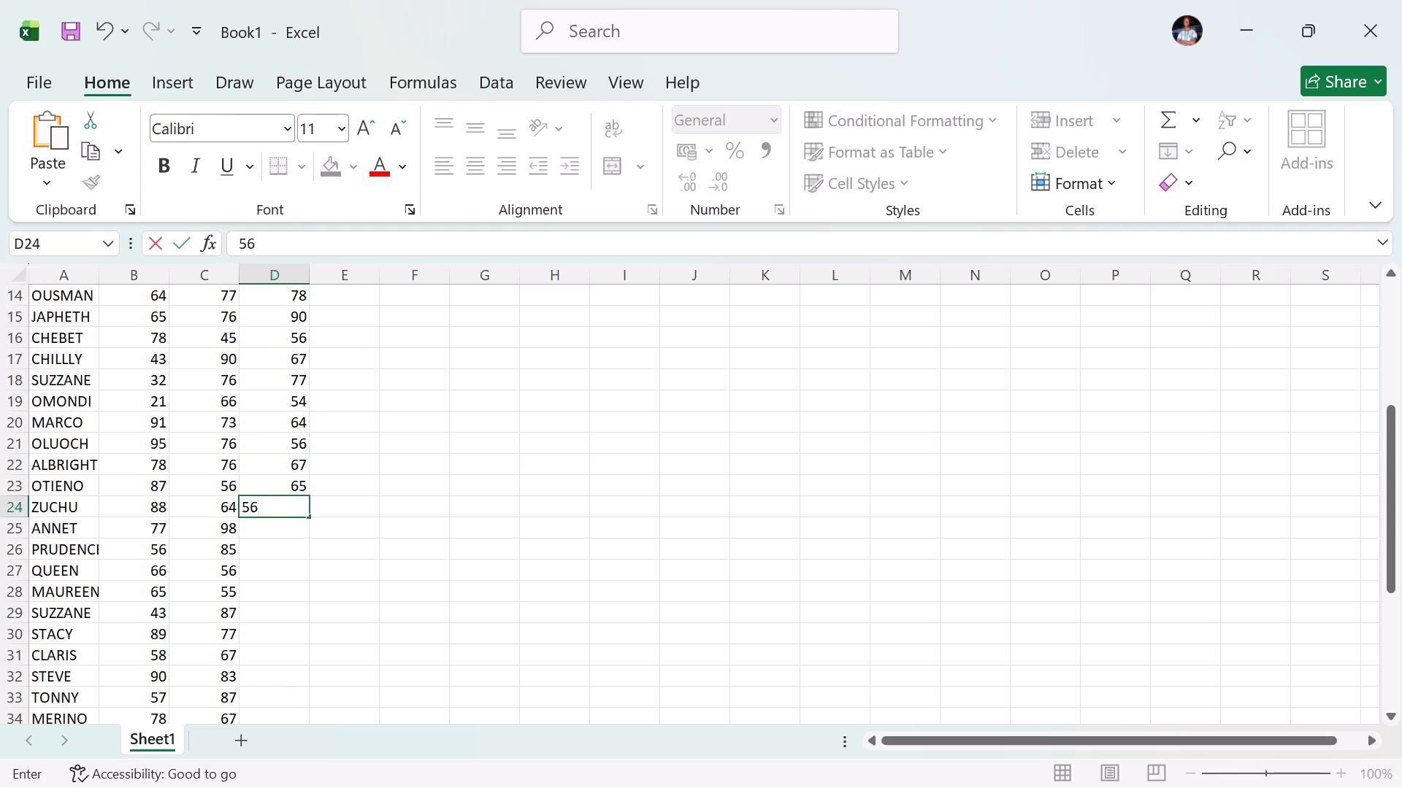
left_click(265, 534)
type("66")
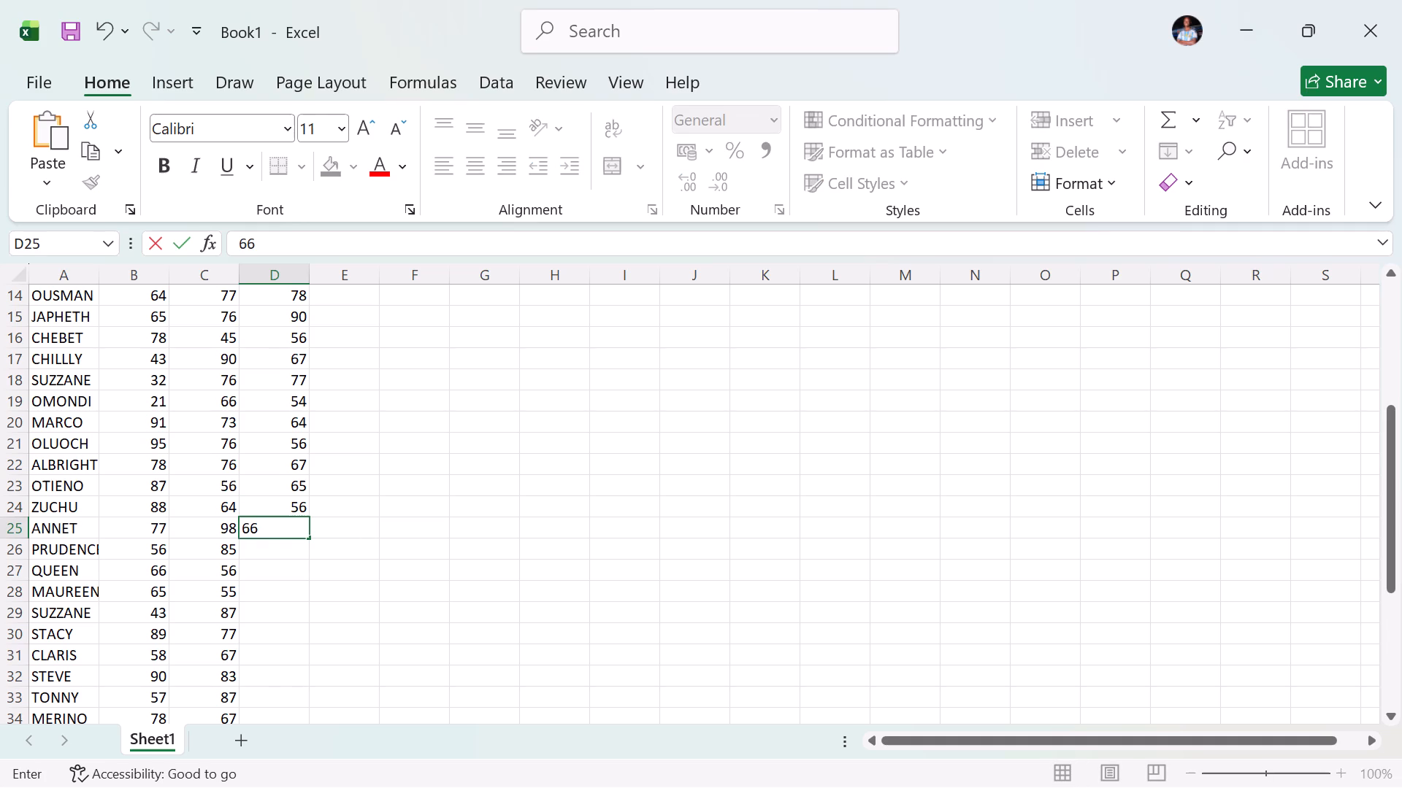
Enter the KISW marks 56, 66, 89 and 90 in cells D26 to D29, for the students from row 26 through SUZZANE.
left_click(269, 556)
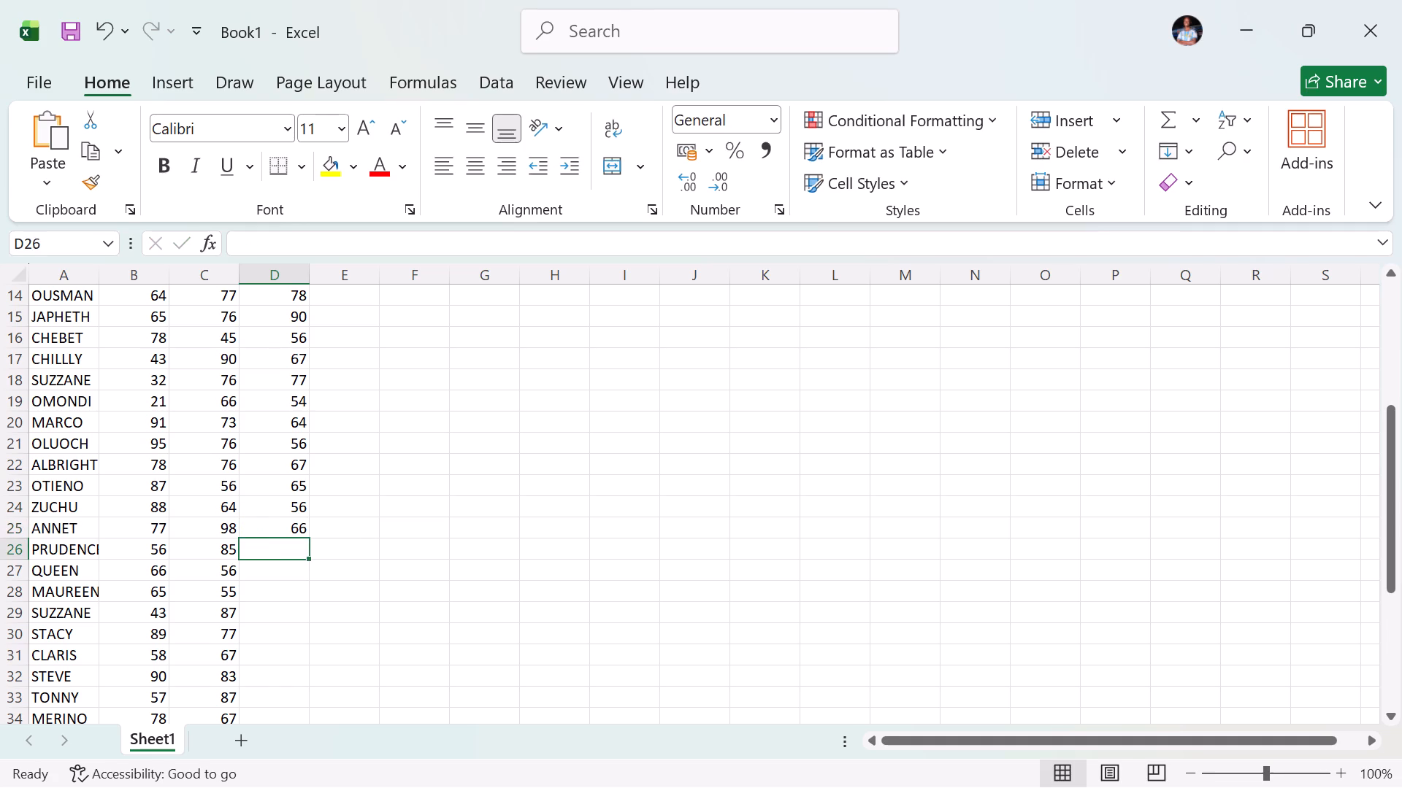
type("56")
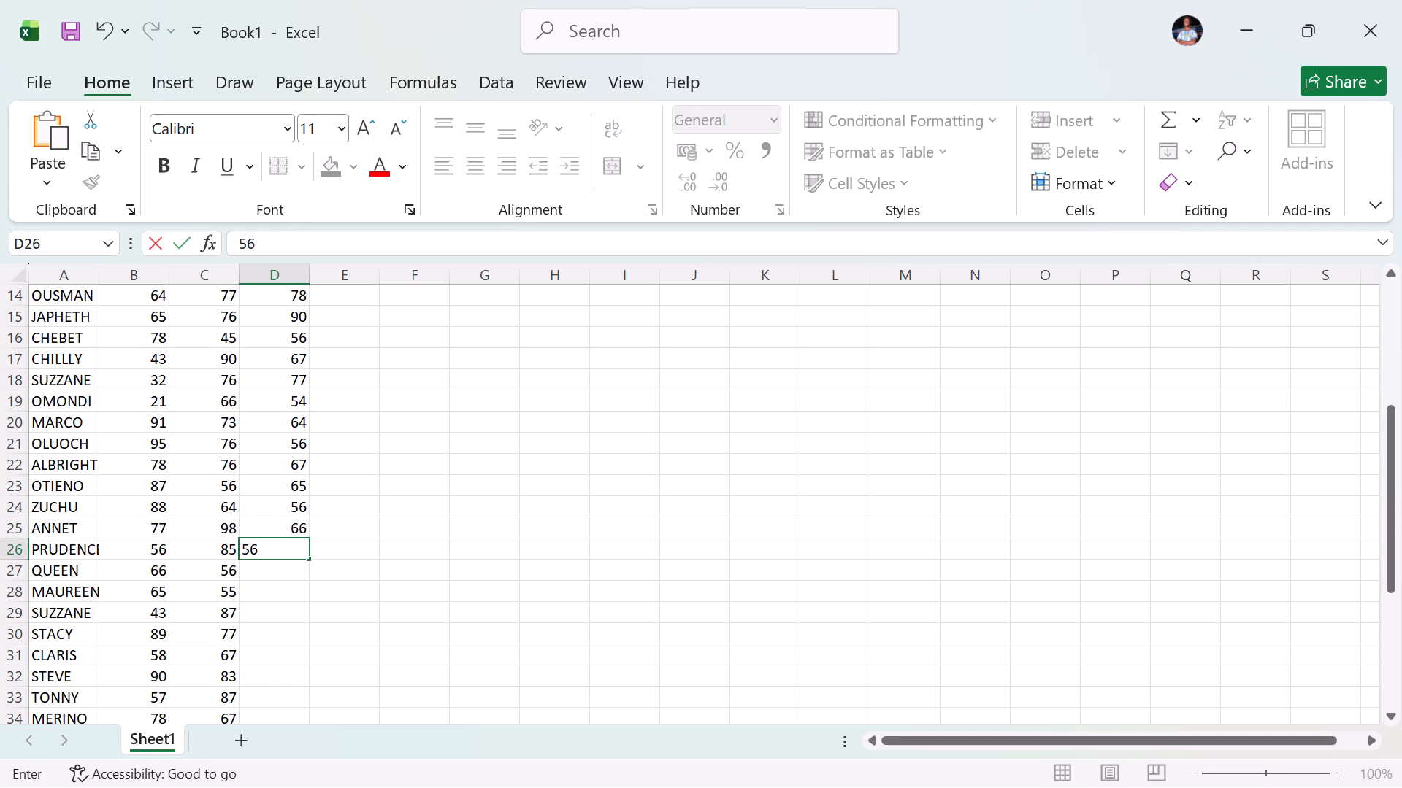
left_click(272, 575)
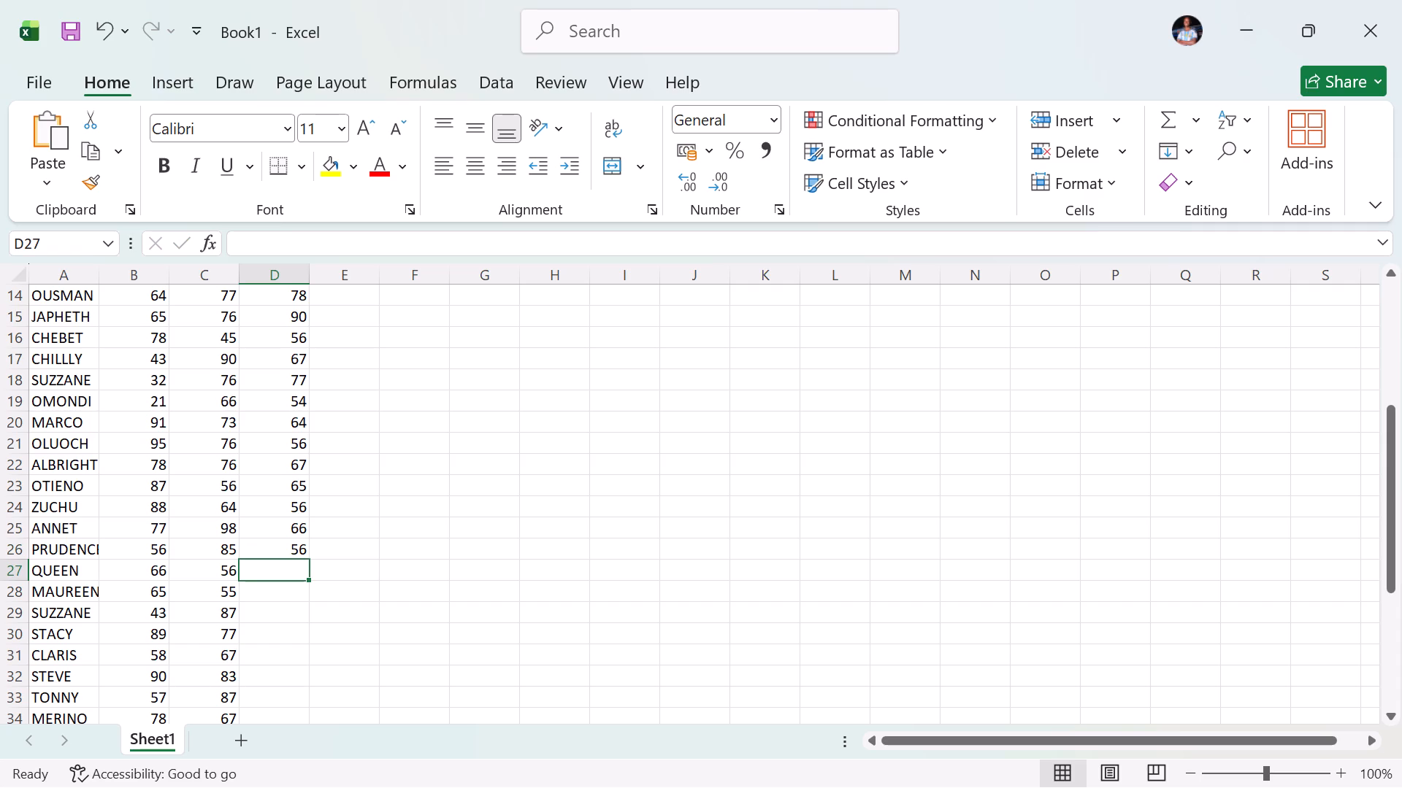
type("66")
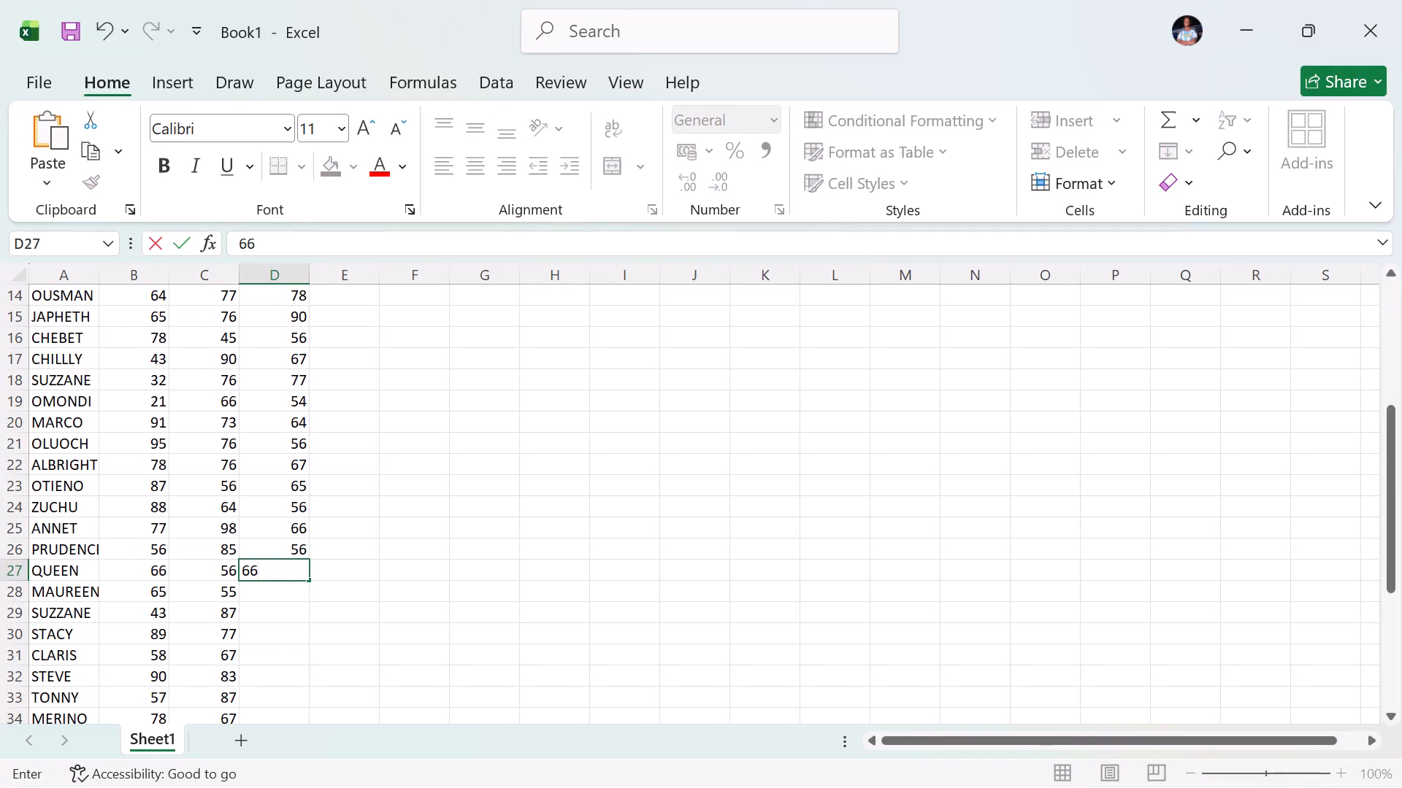
left_click(256, 587)
type("89")
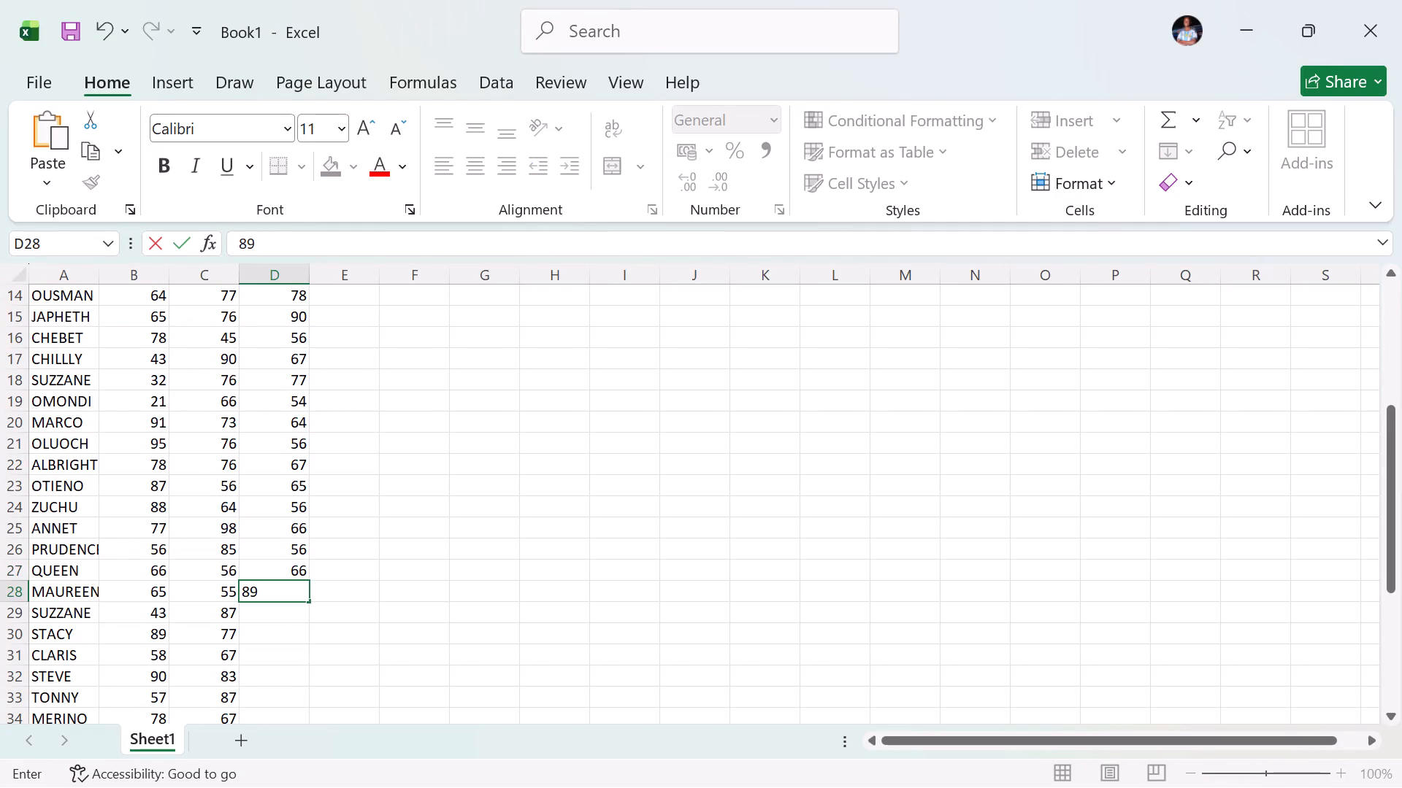
left_click(257, 602)
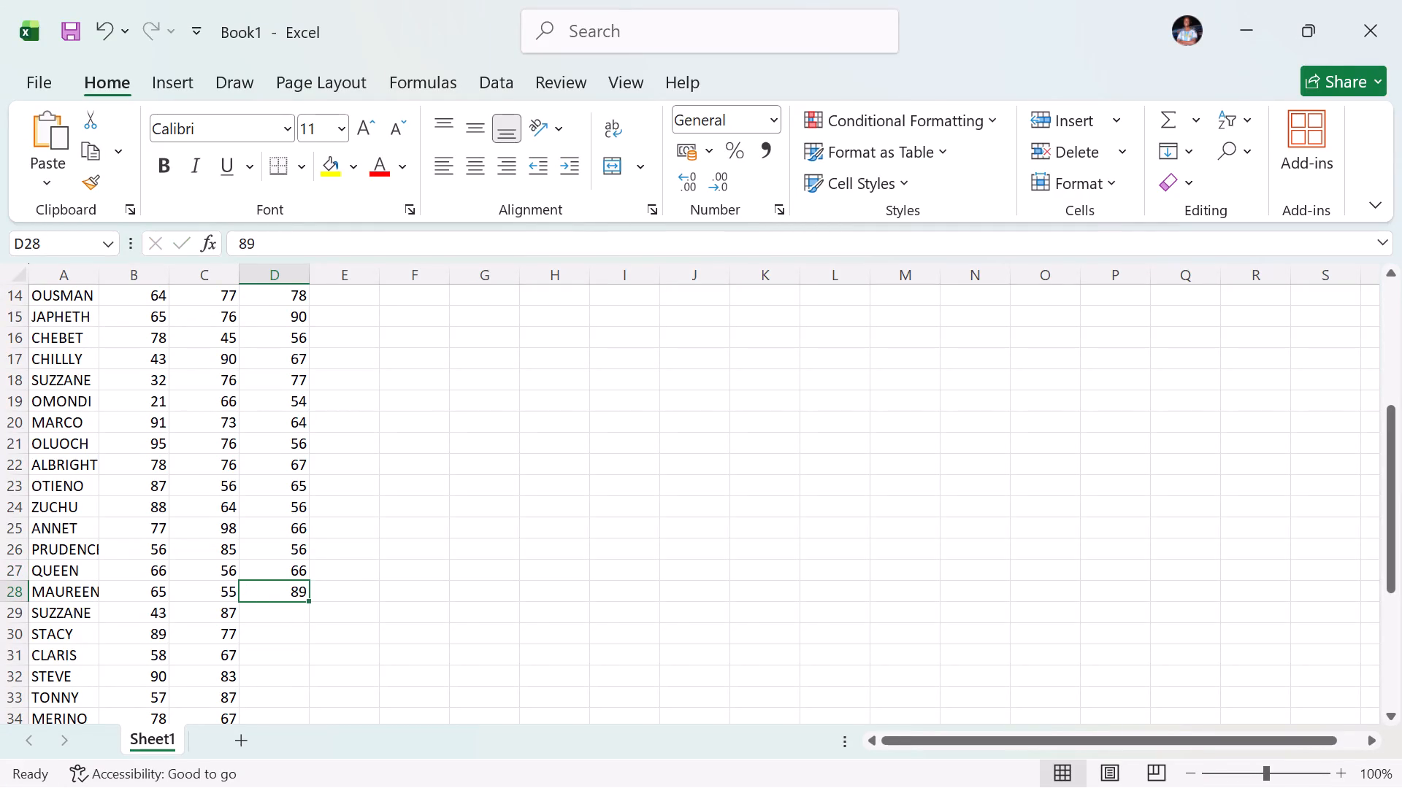
left_click(265, 612)
type("90")
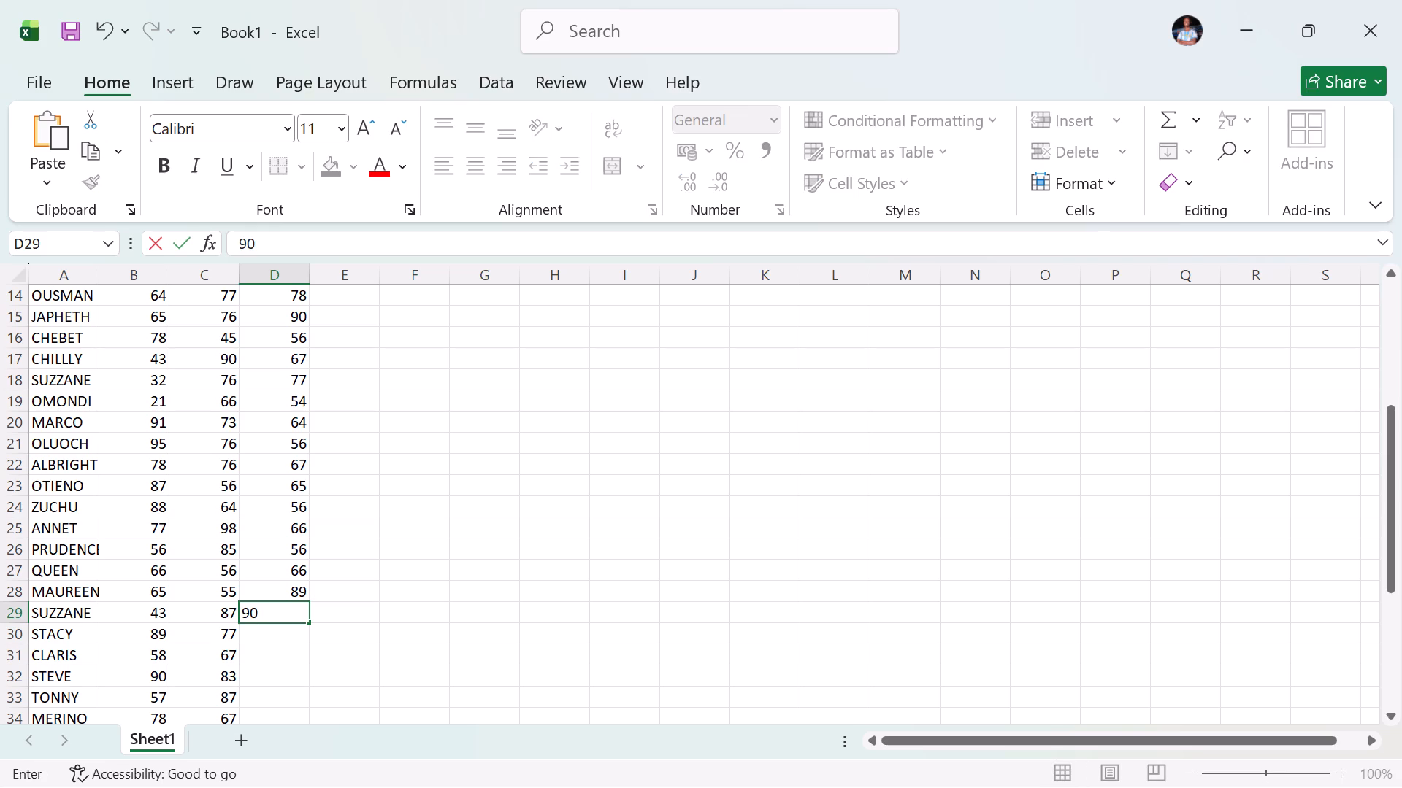
Enter the KISW marks 67, 89, 54 and 78 in cells D30 to D33, for STACY through TONNY.
left_click(271, 640)
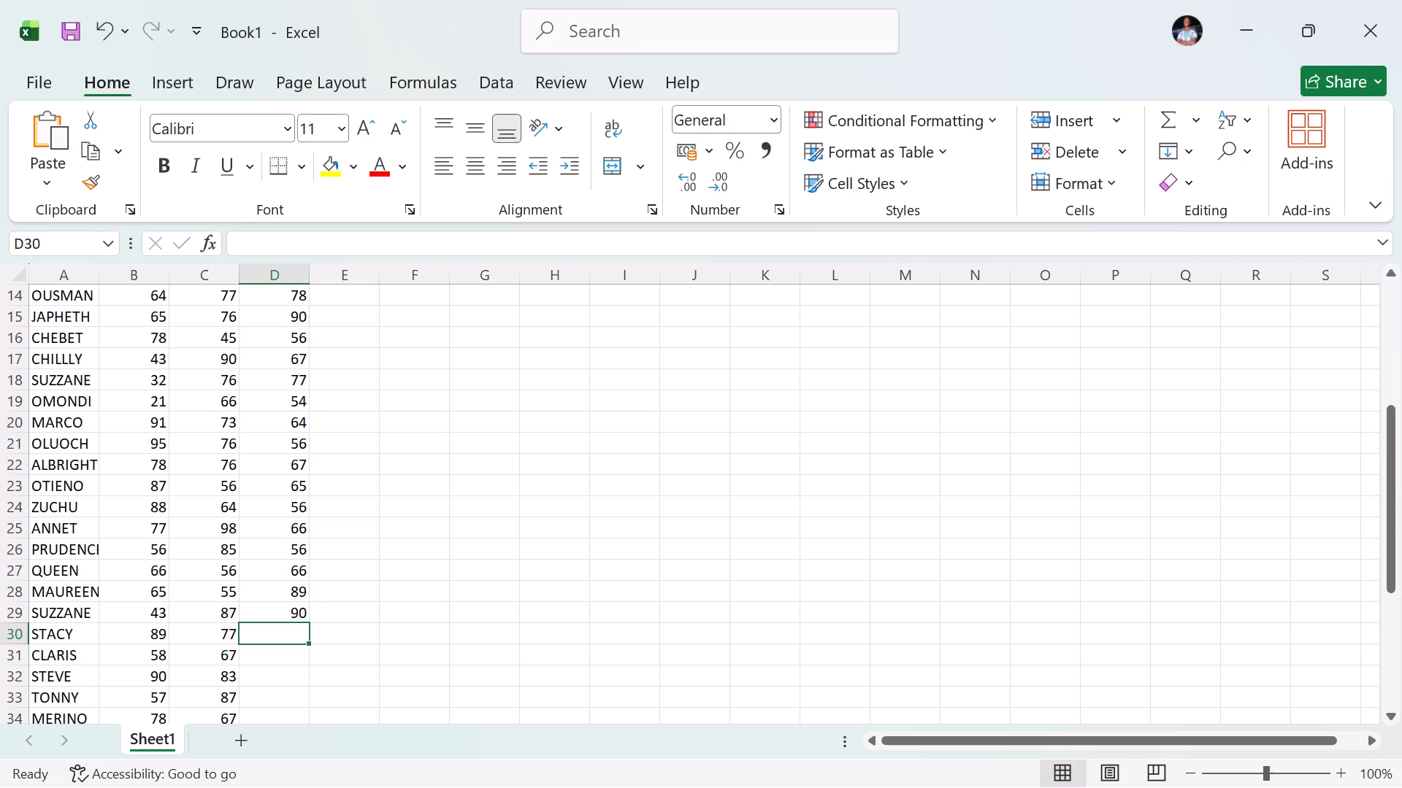
type("67")
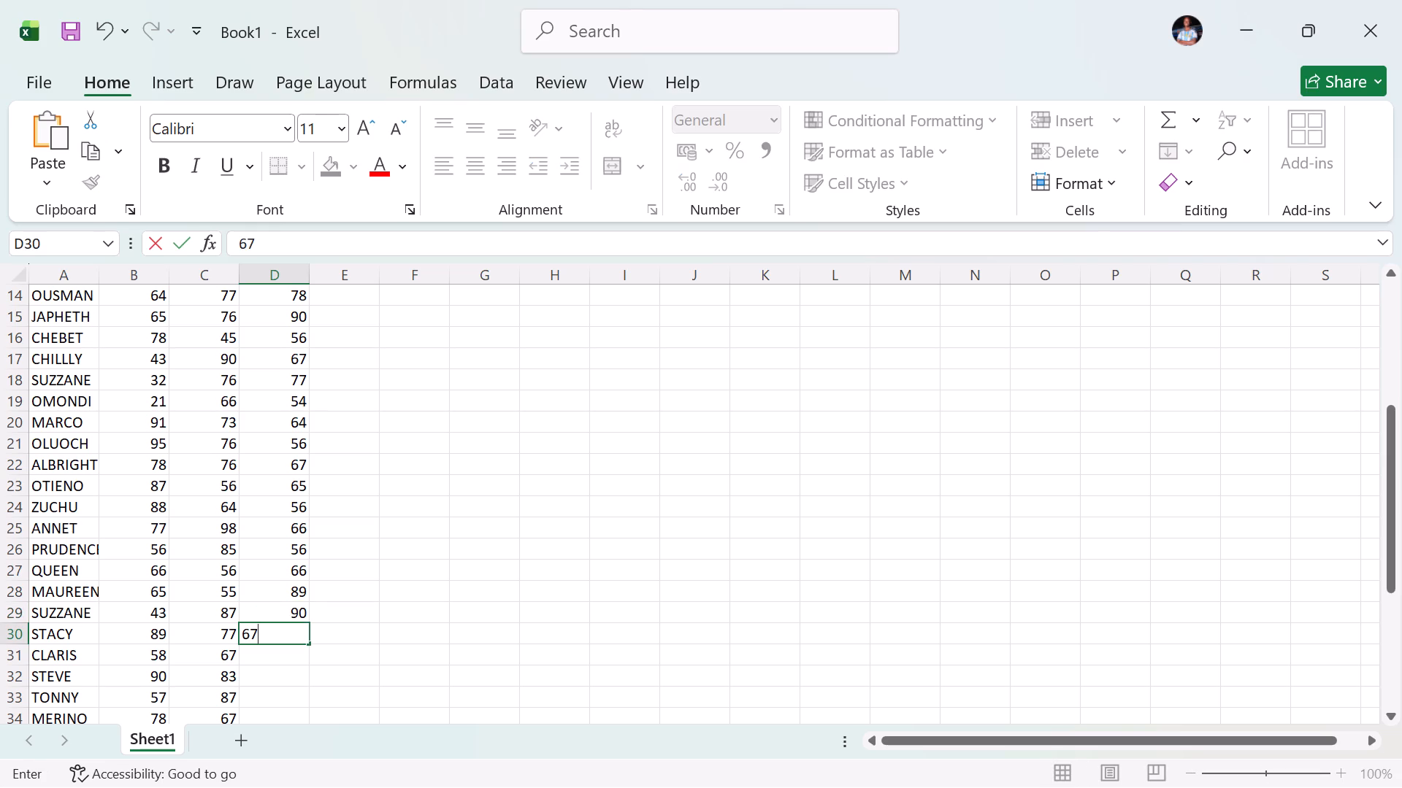
left_click(276, 660)
type("89")
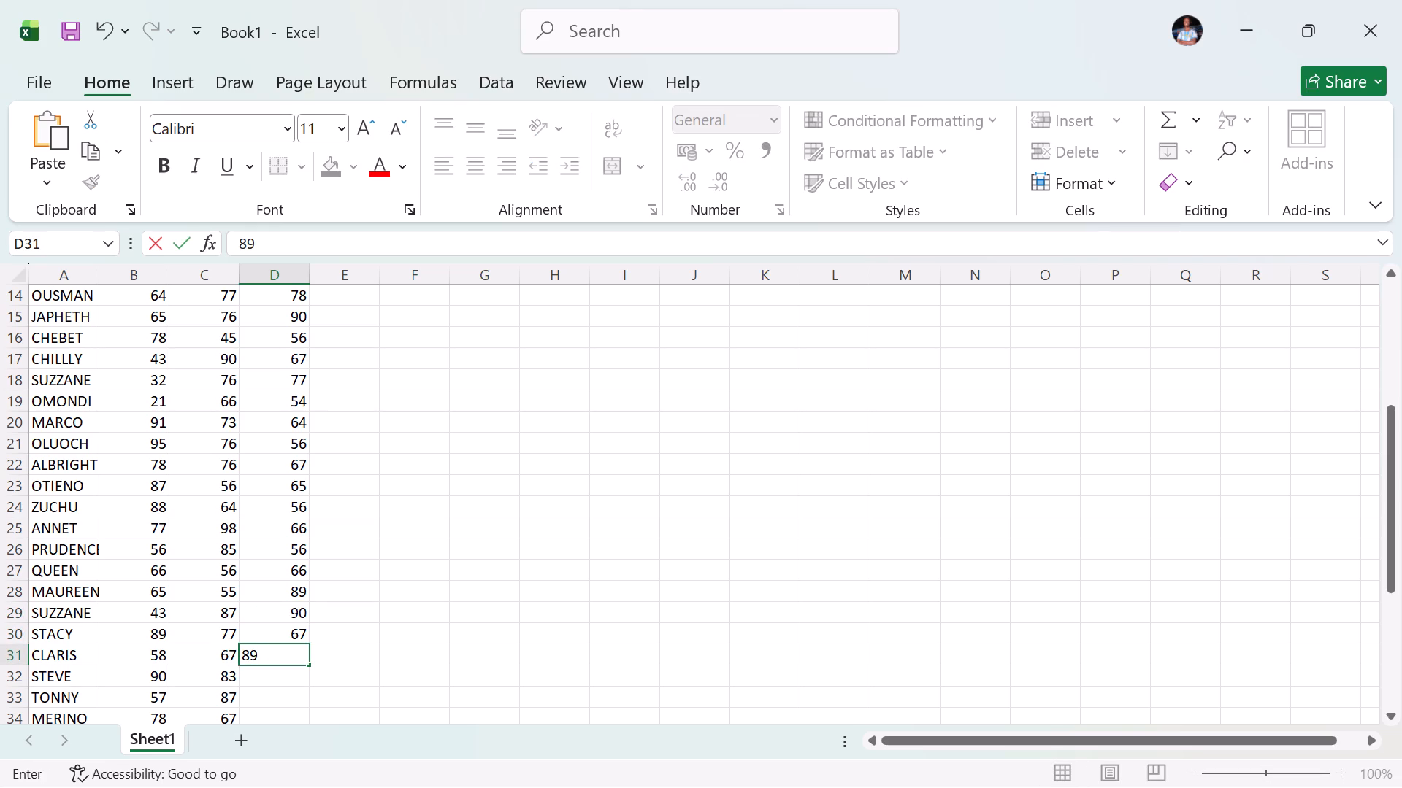
left_click(285, 676)
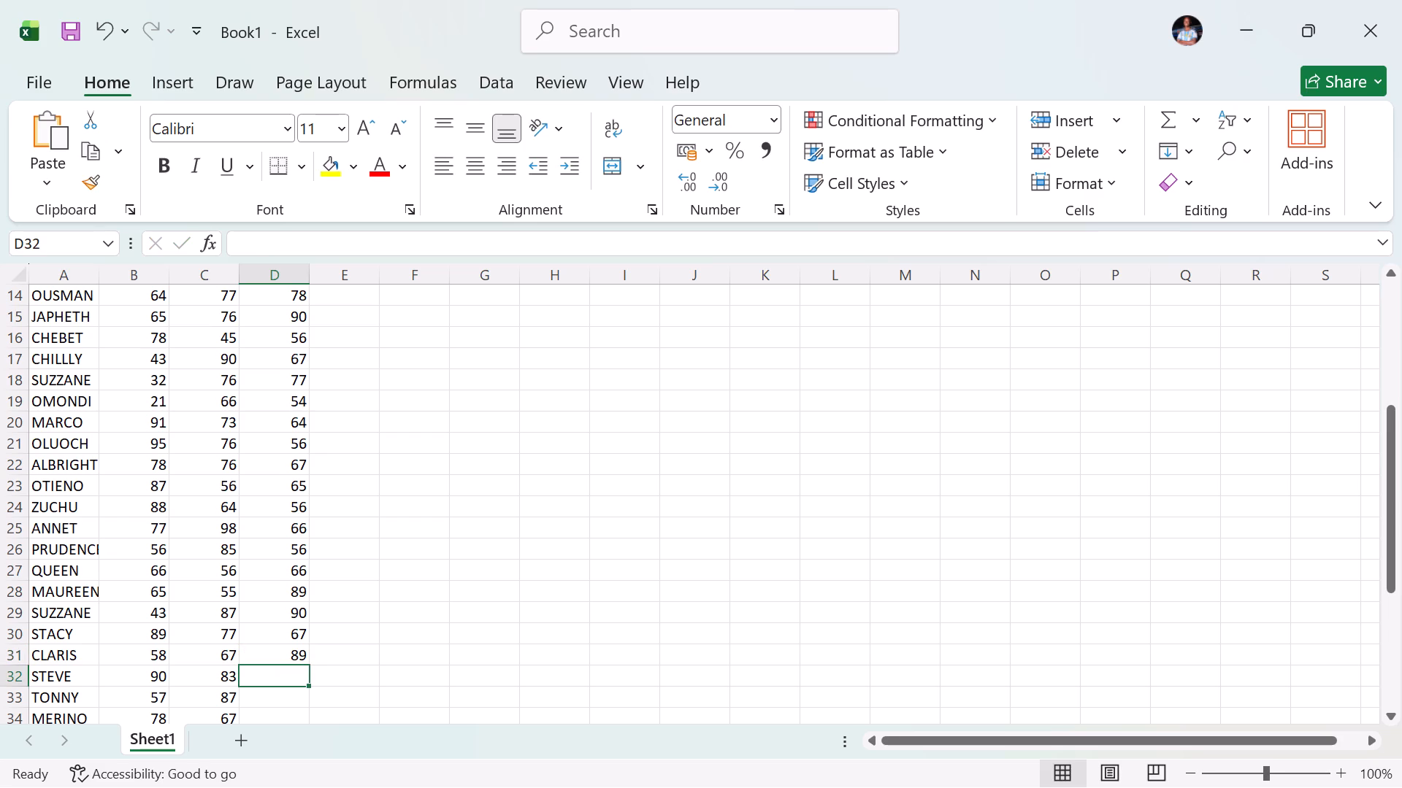
type("54")
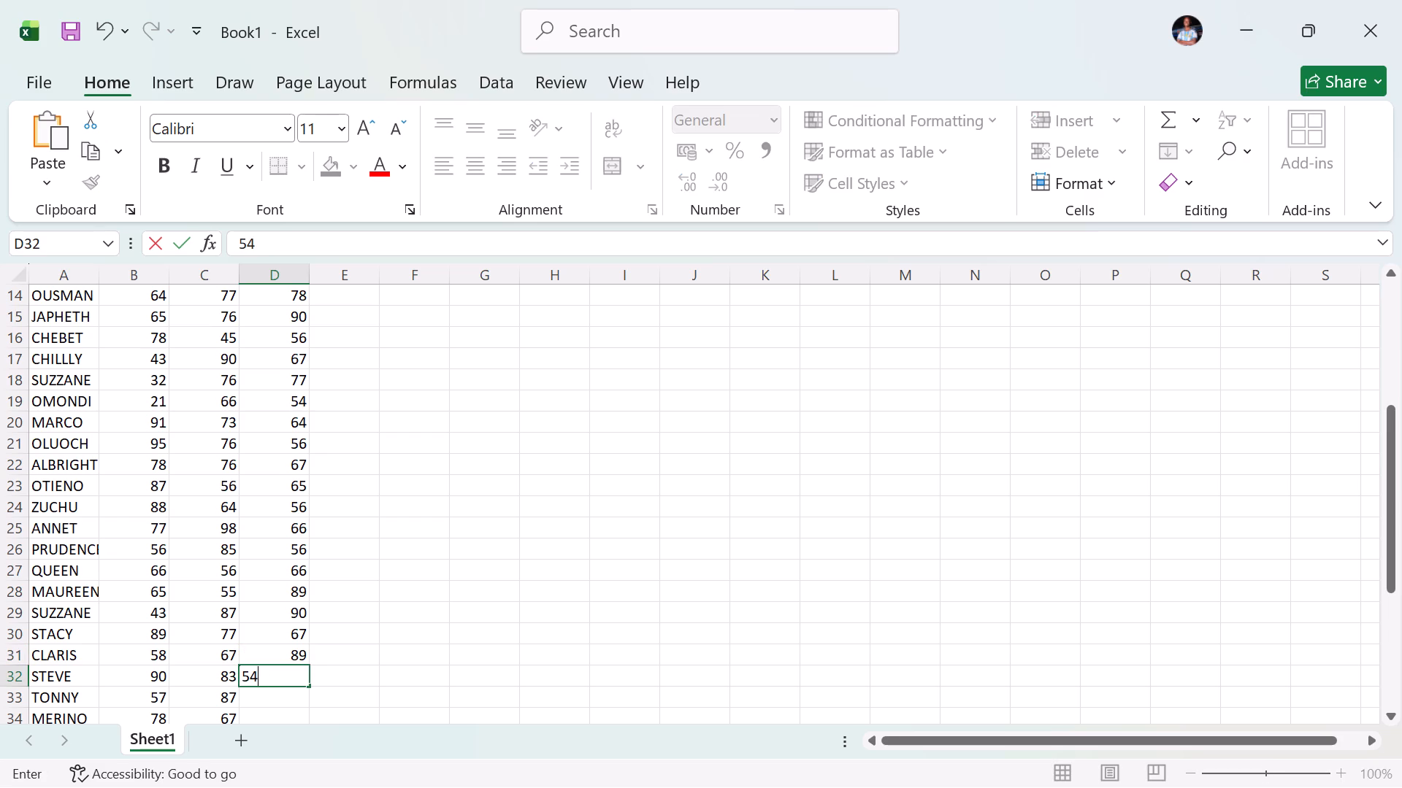
left_click(283, 700)
type("78")
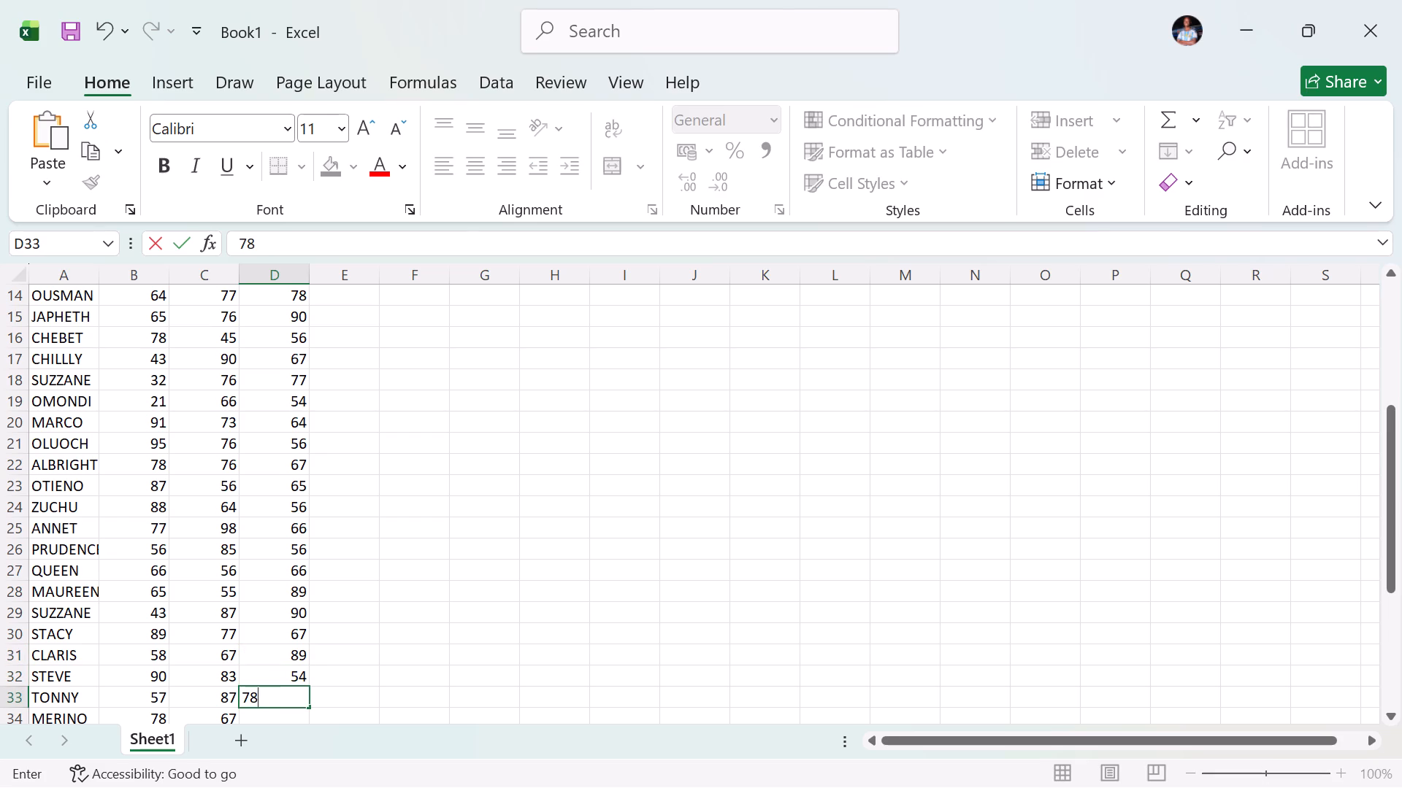
Enter the KISW marks 67, 68, 78, 77 and 78 in cells D34 to D38, for MERINO through ALICE.
scroll(283, 700, "down", 1)
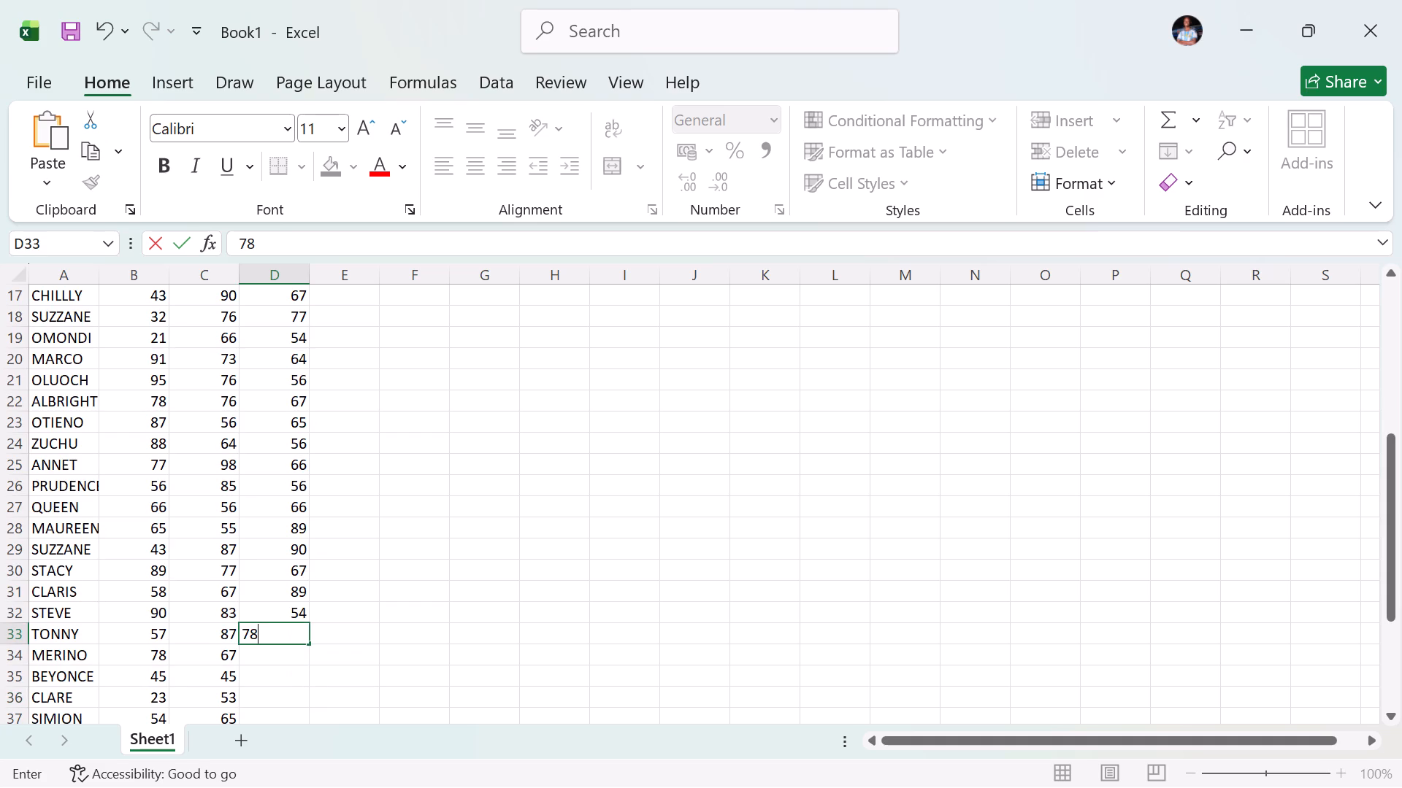
scroll(283, 700, "down", 1)
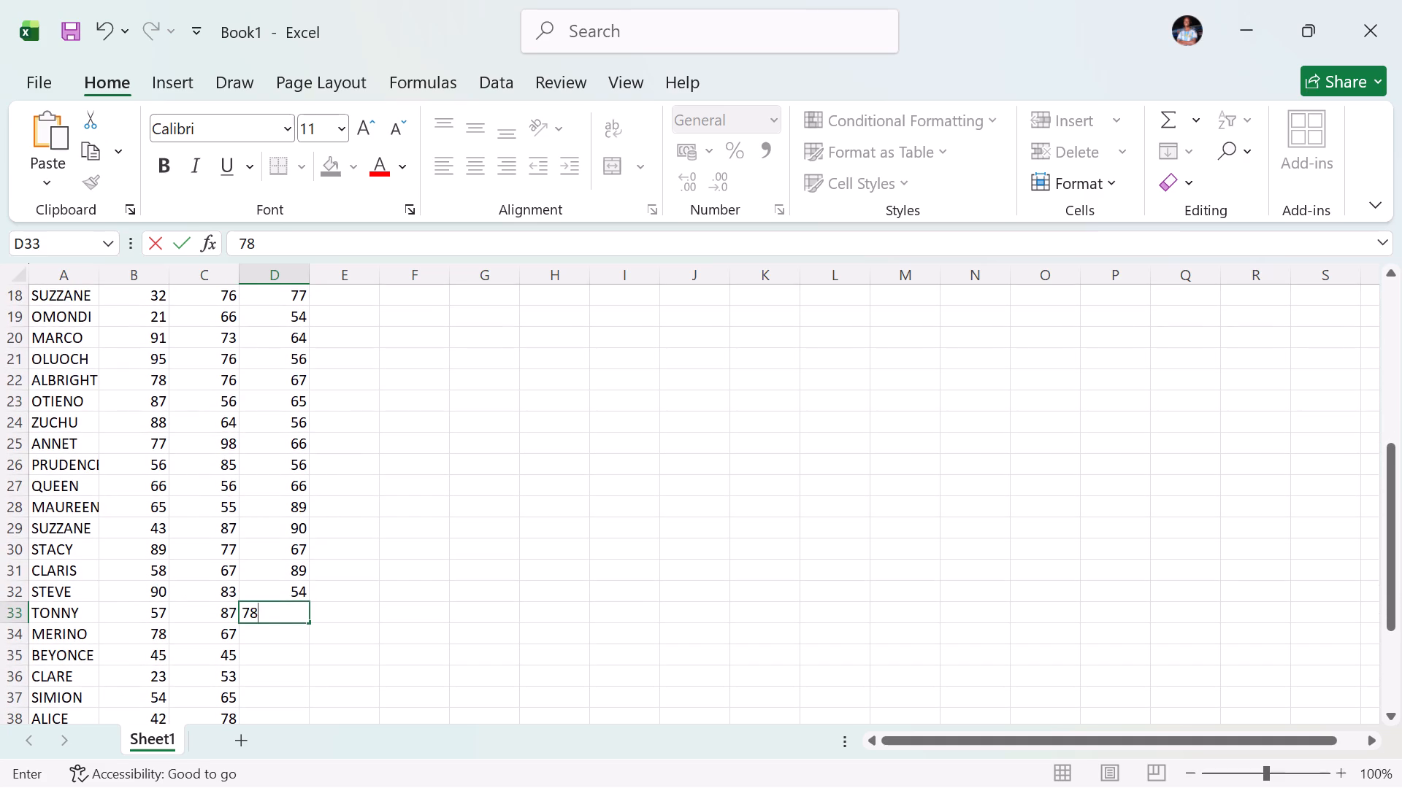
left_click(272, 633)
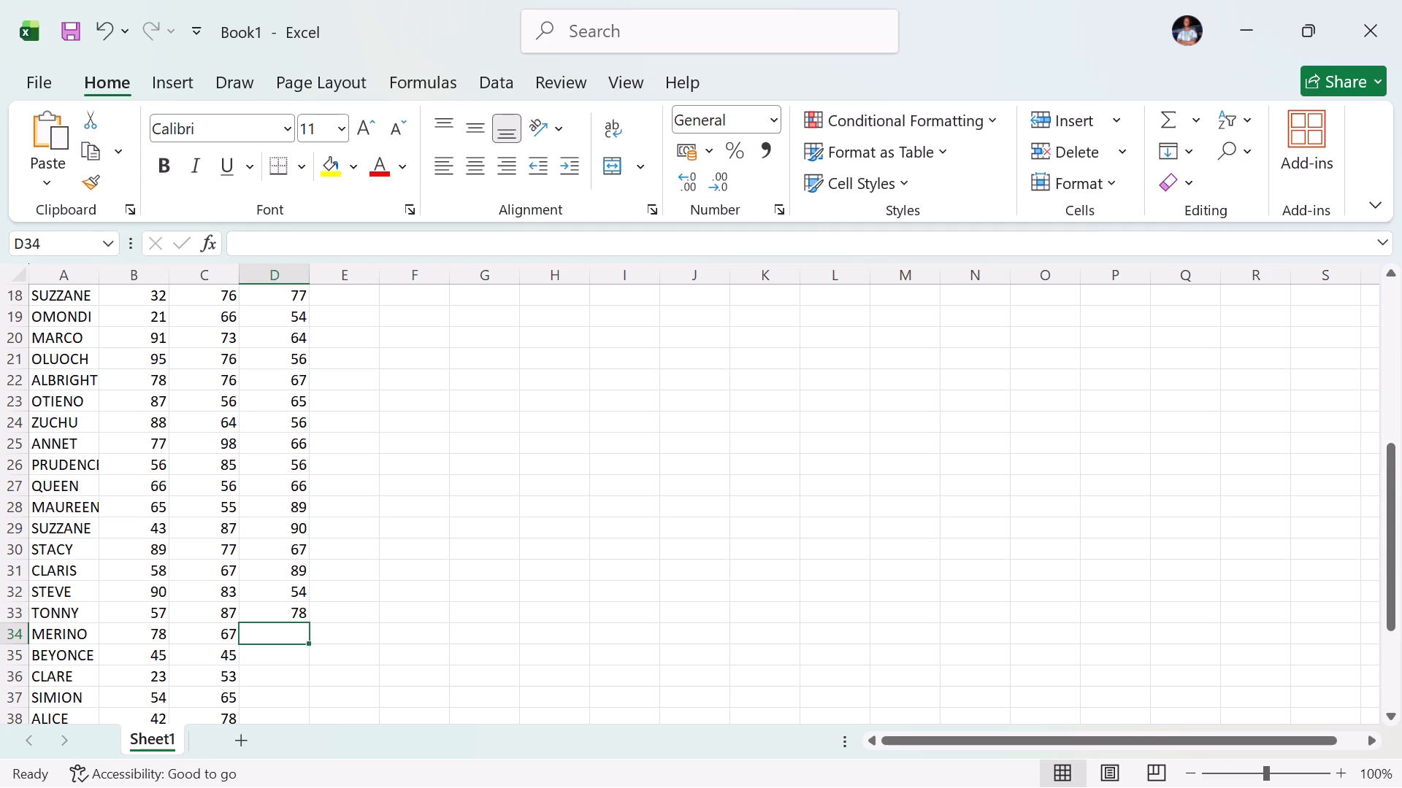
type("67")
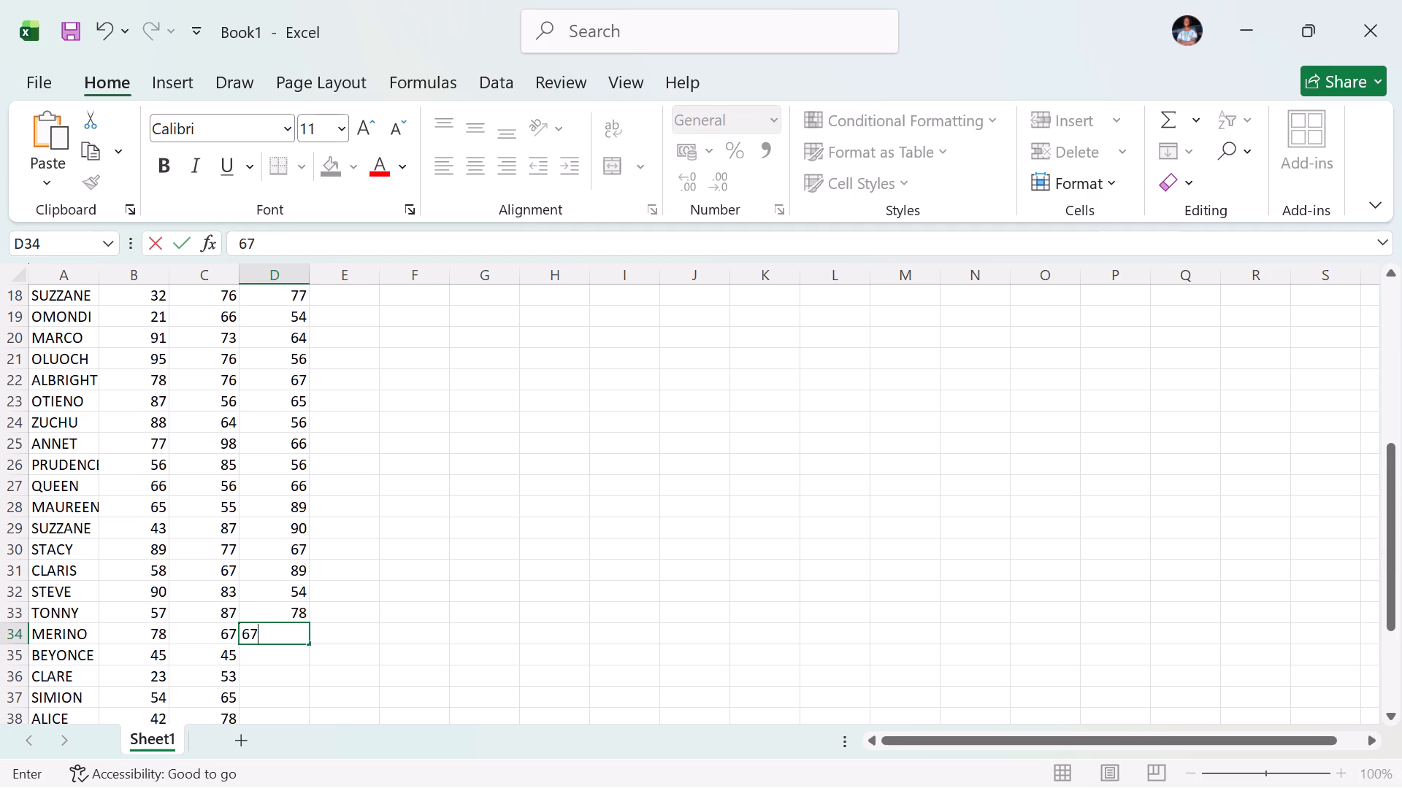
left_click(266, 654)
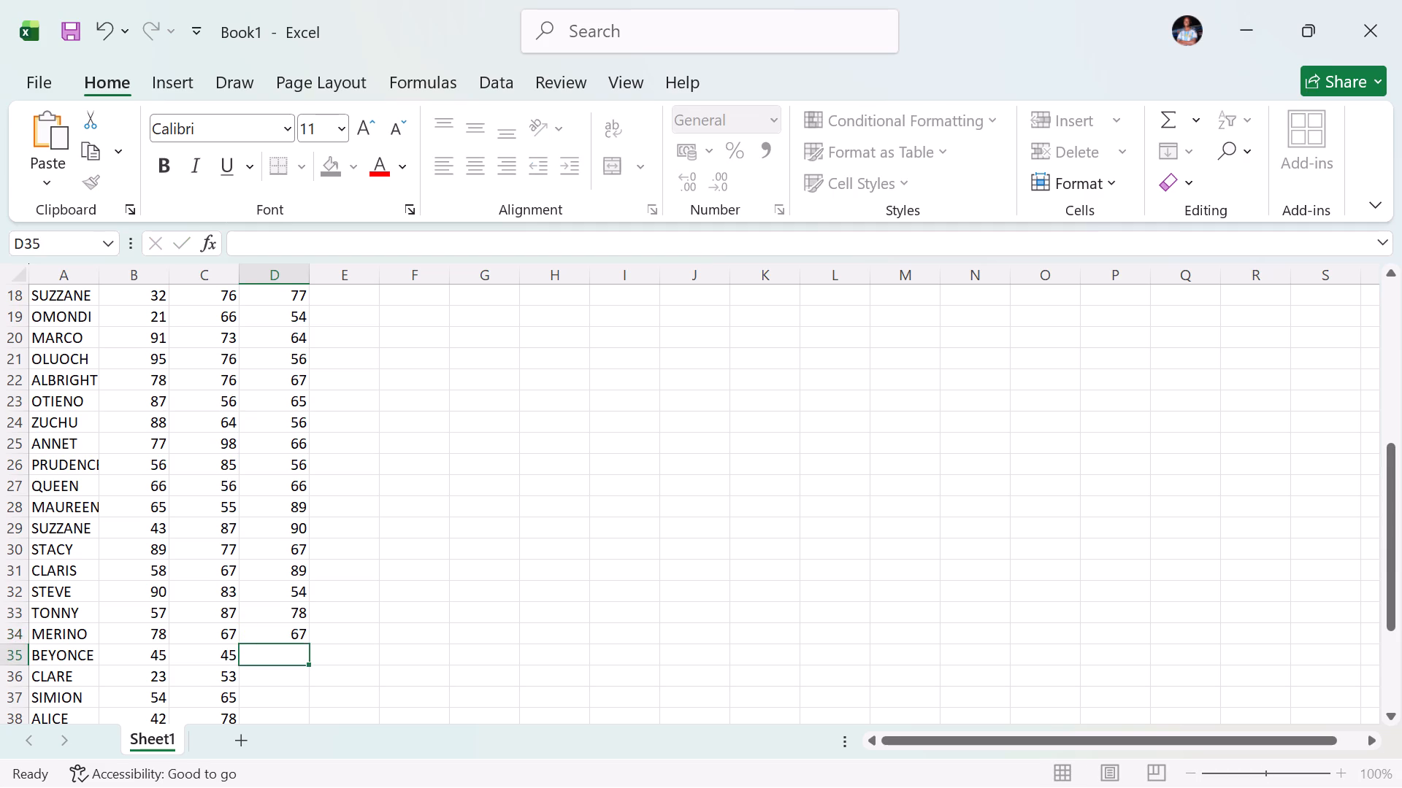
key("6")
key("8")
left_click(271, 678)
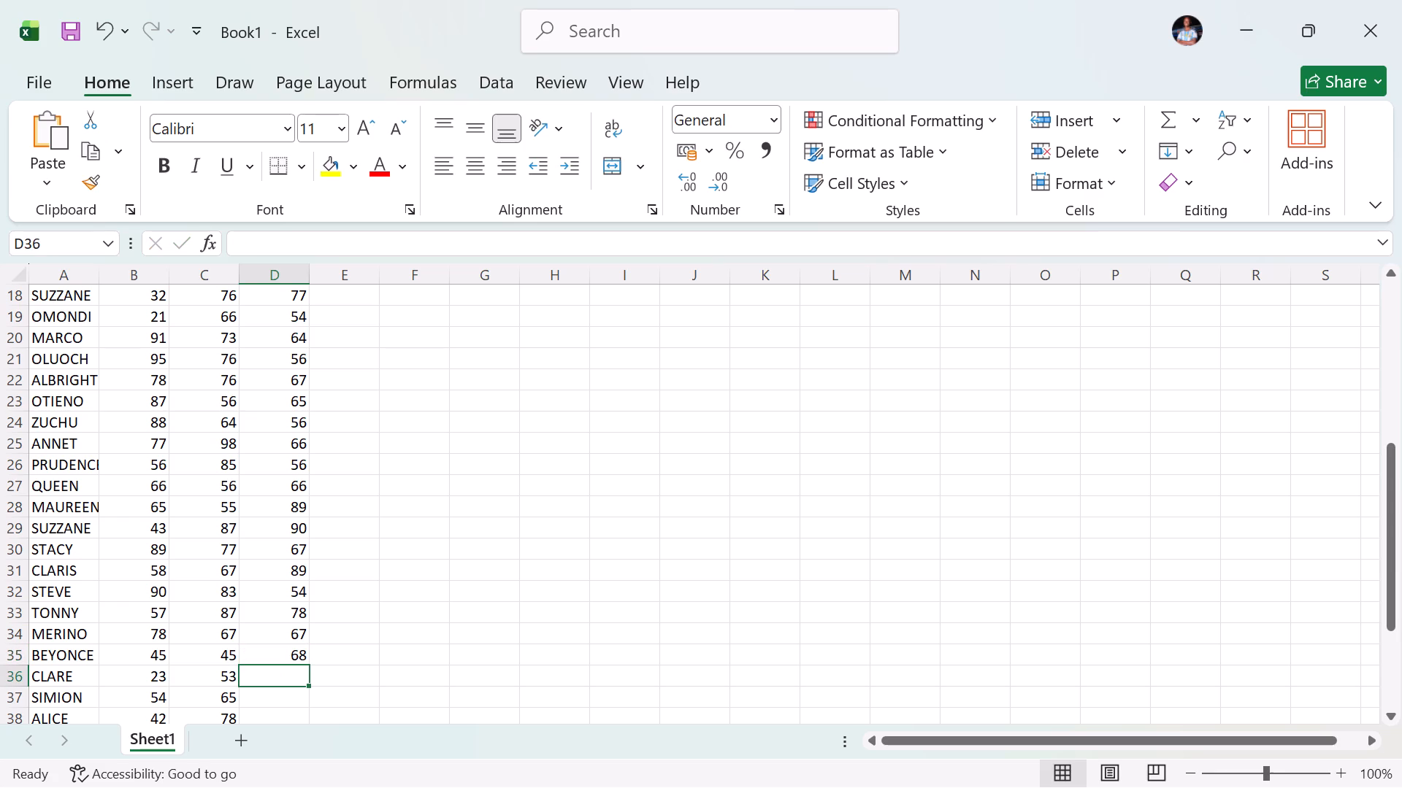
type("78")
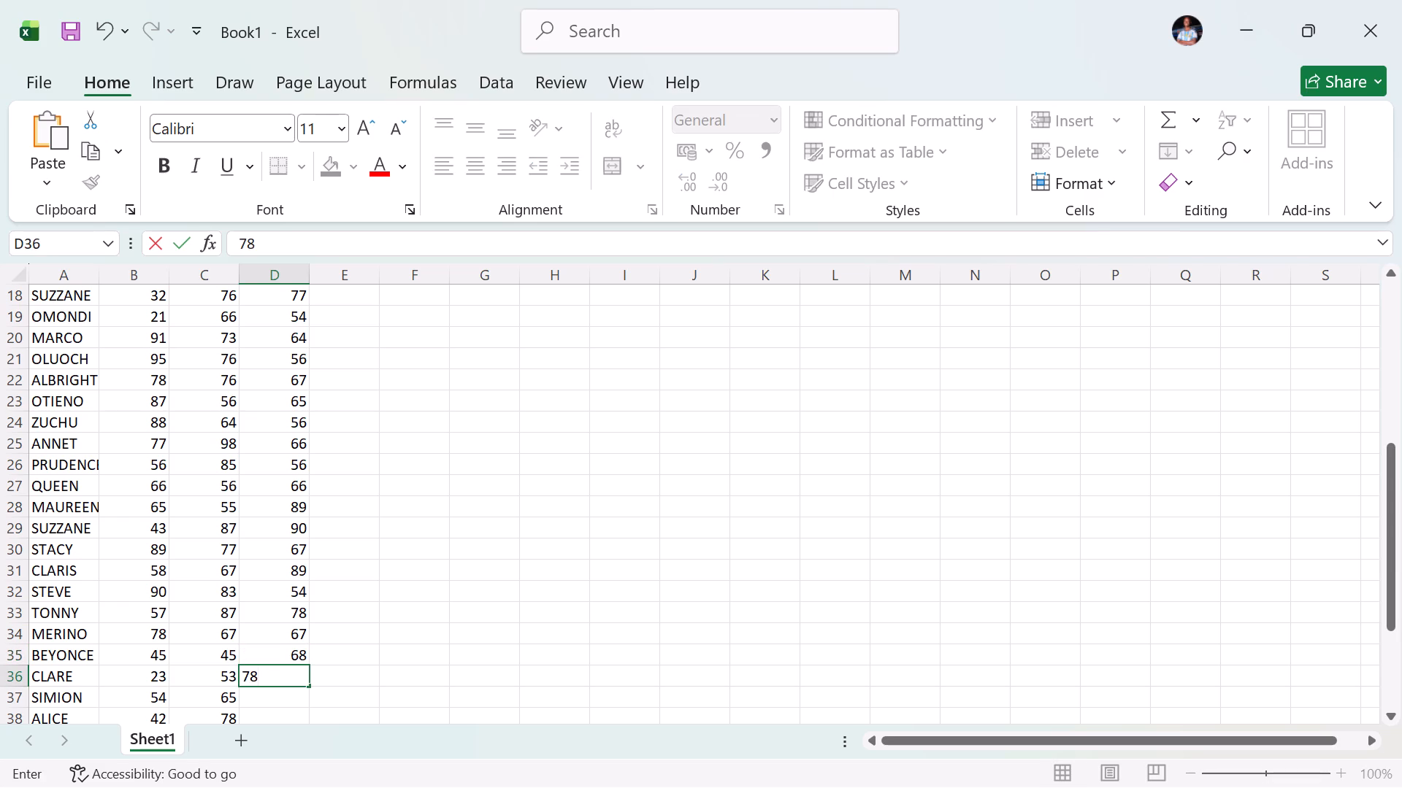
left_click(269, 694)
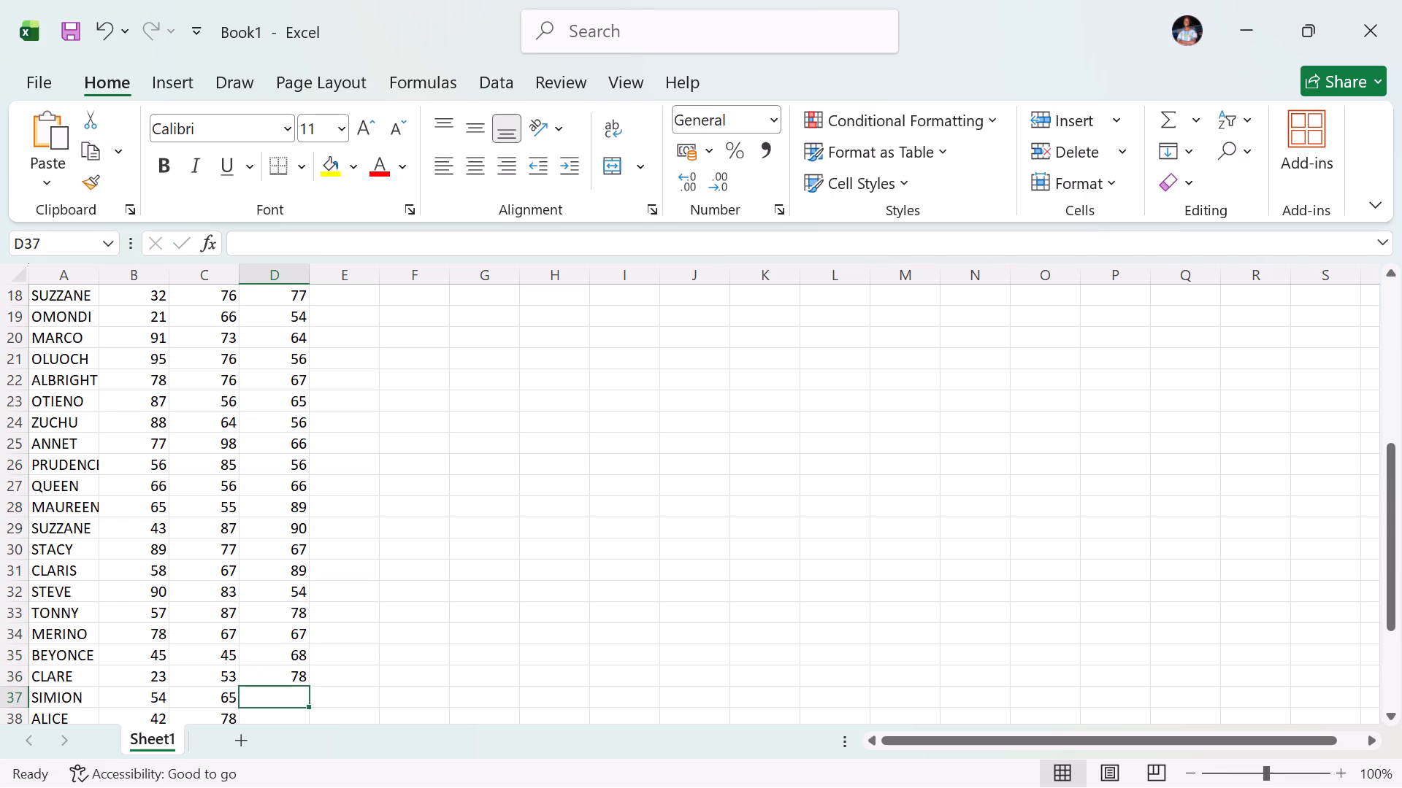
type("77")
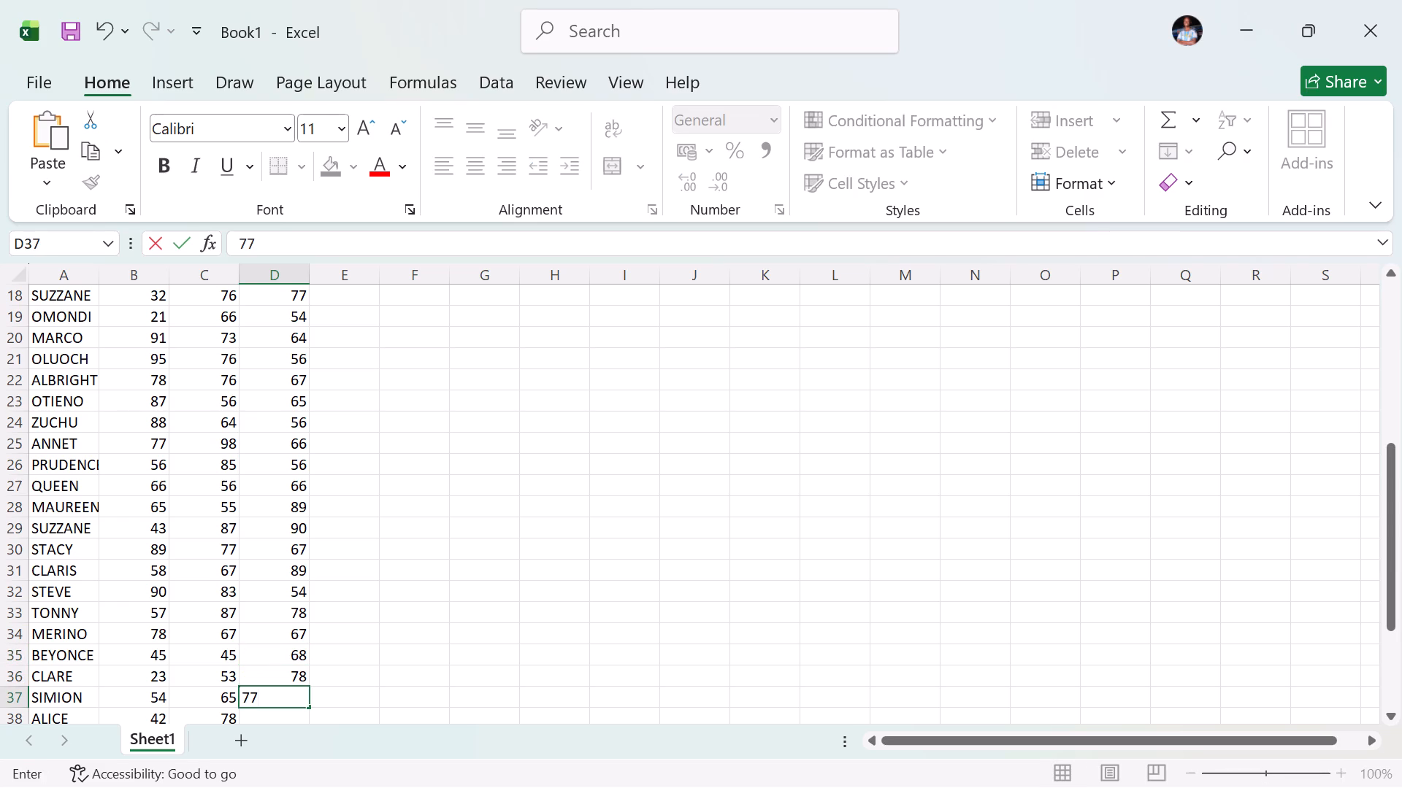
left_click(272, 718)
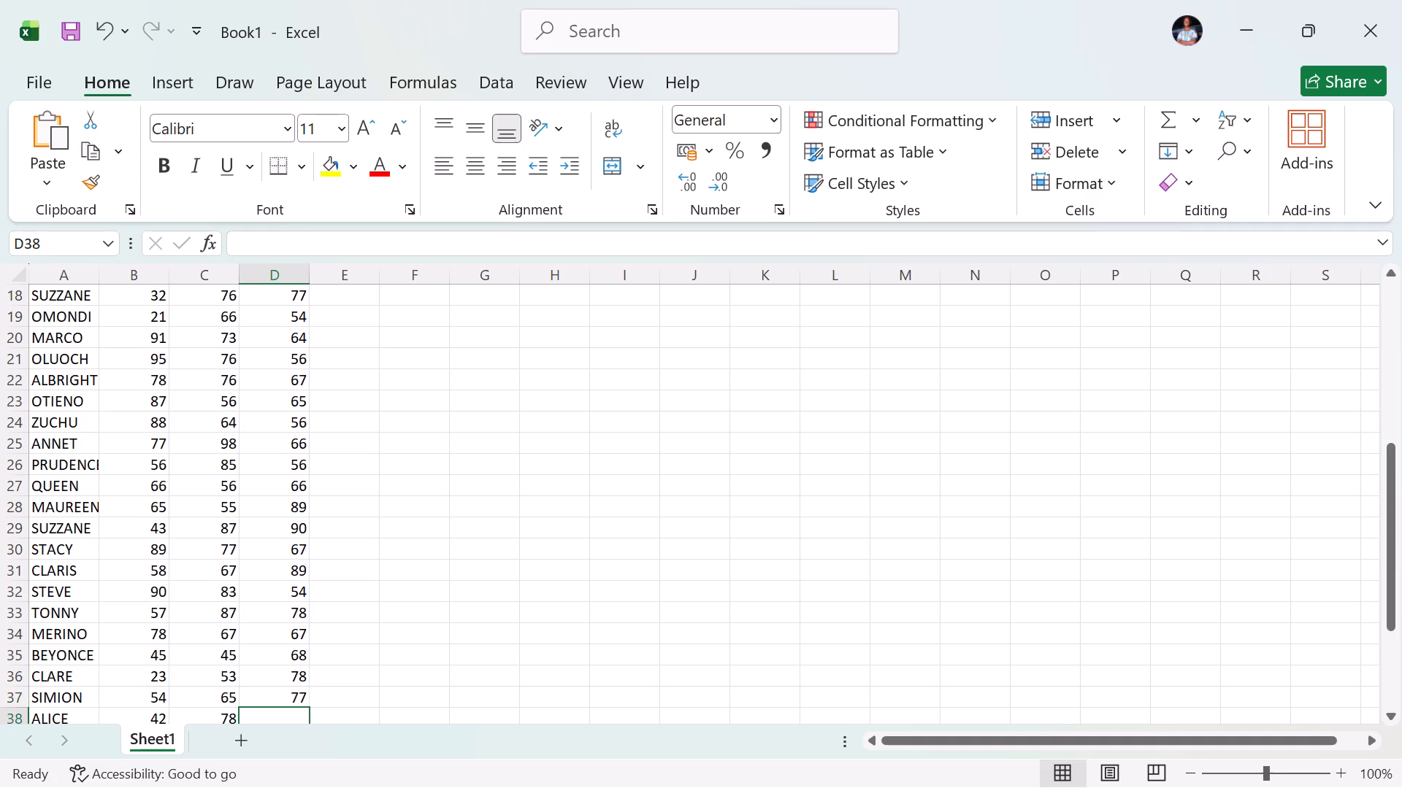
key("7")
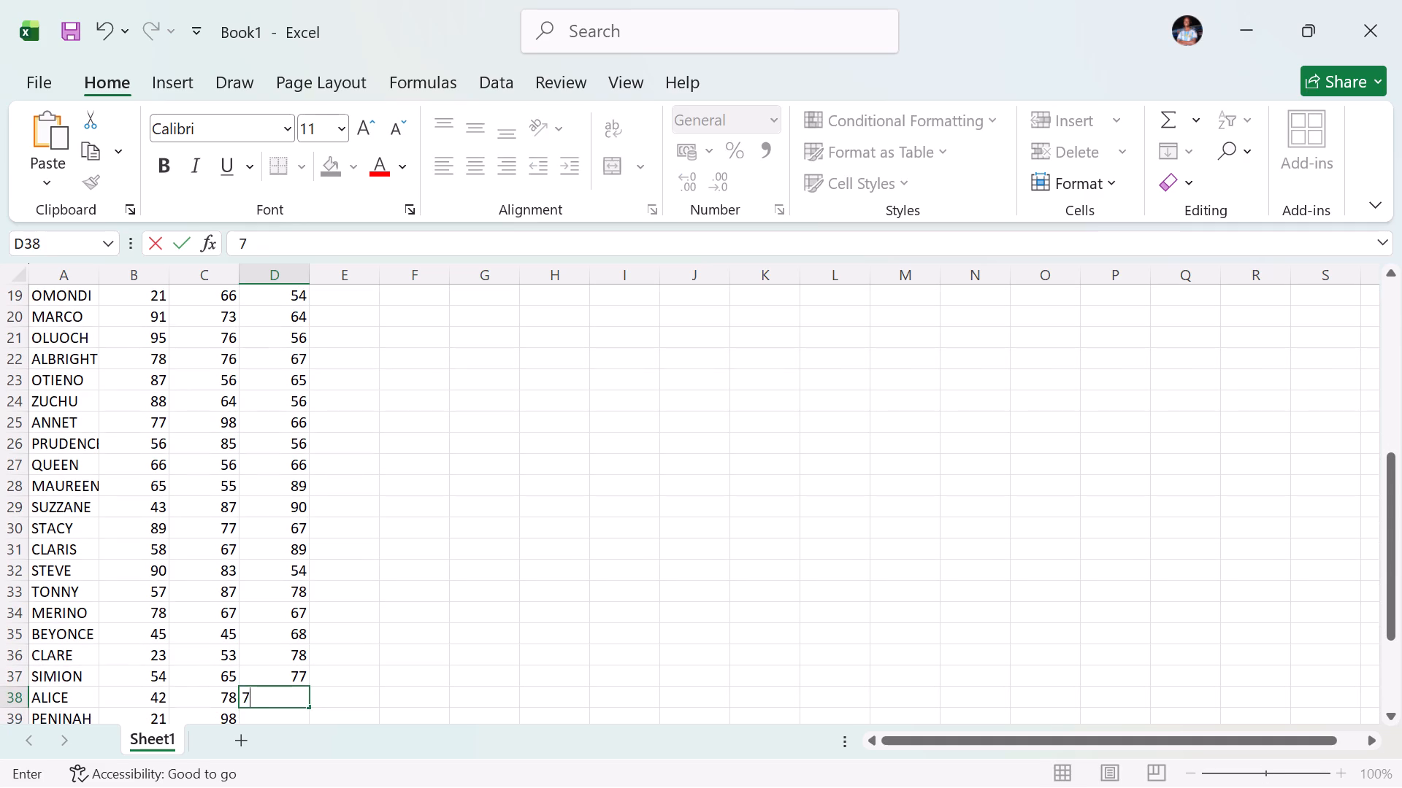
key("8")
scroll(281, 674, "down", 1)
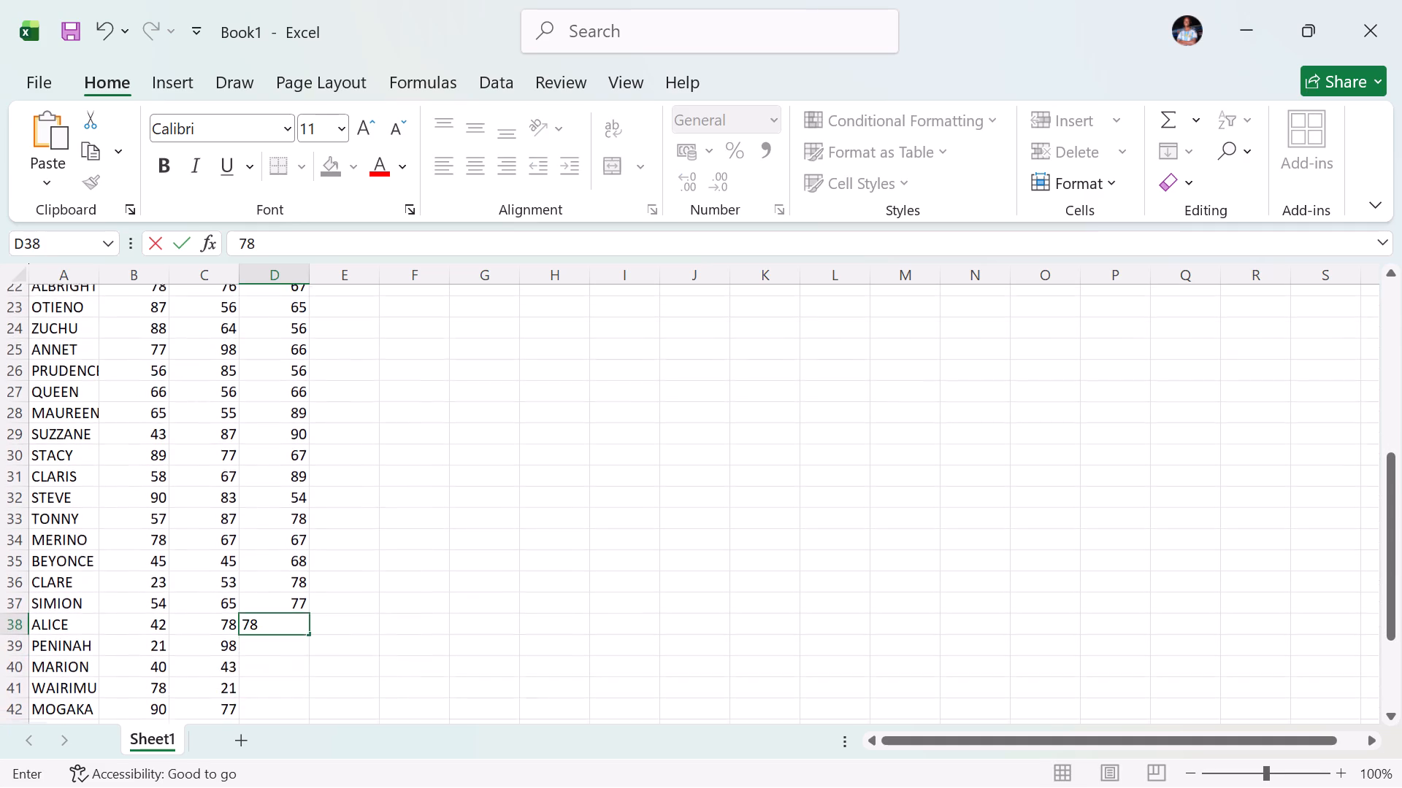
Enter the KISW marks 88, 56, 34 and 66 in cells D45 up to D42, for WAKOLI, ALEX, PHIDA and MOGAKA.
scroll(281, 674, "down", 2)
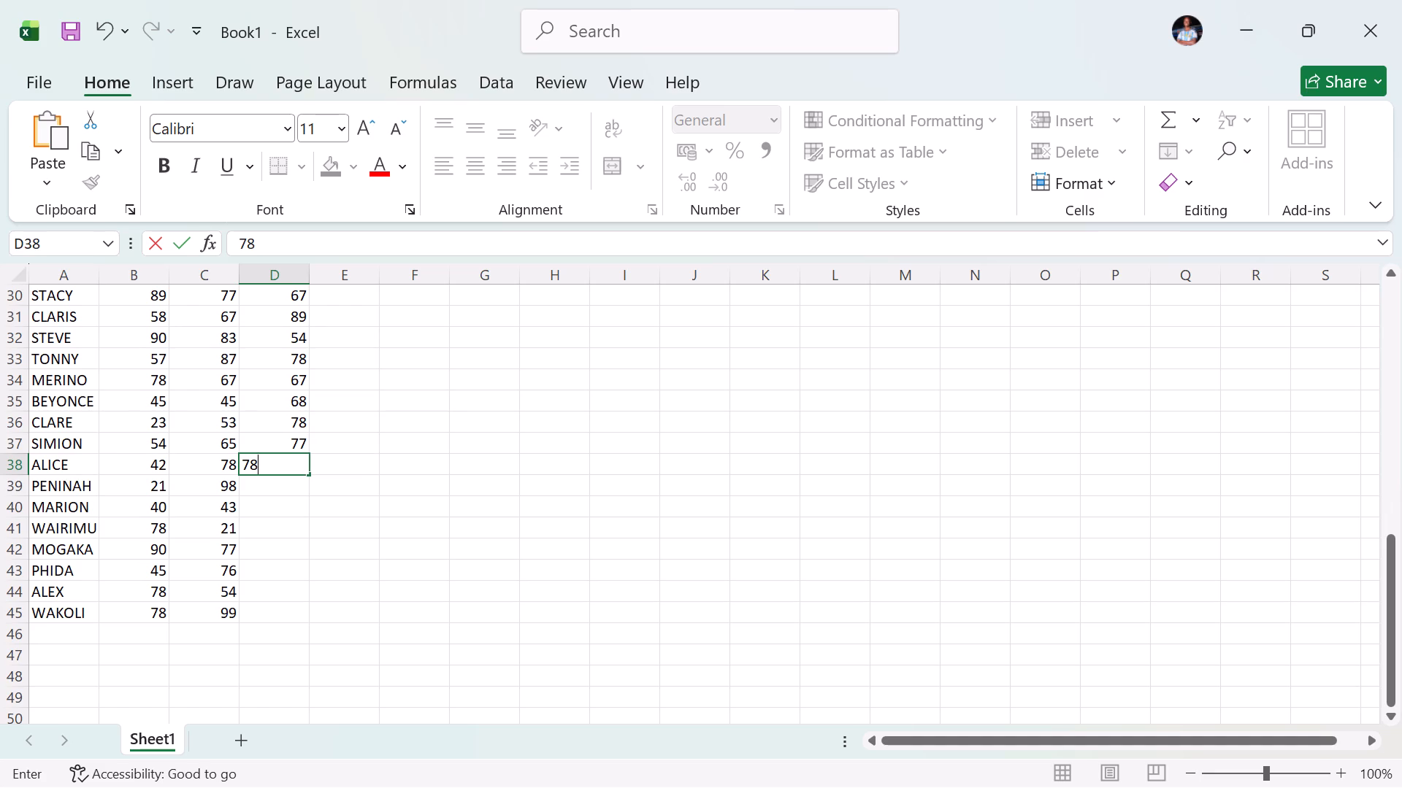
left_click(258, 617)
type("88")
left_click(264, 584)
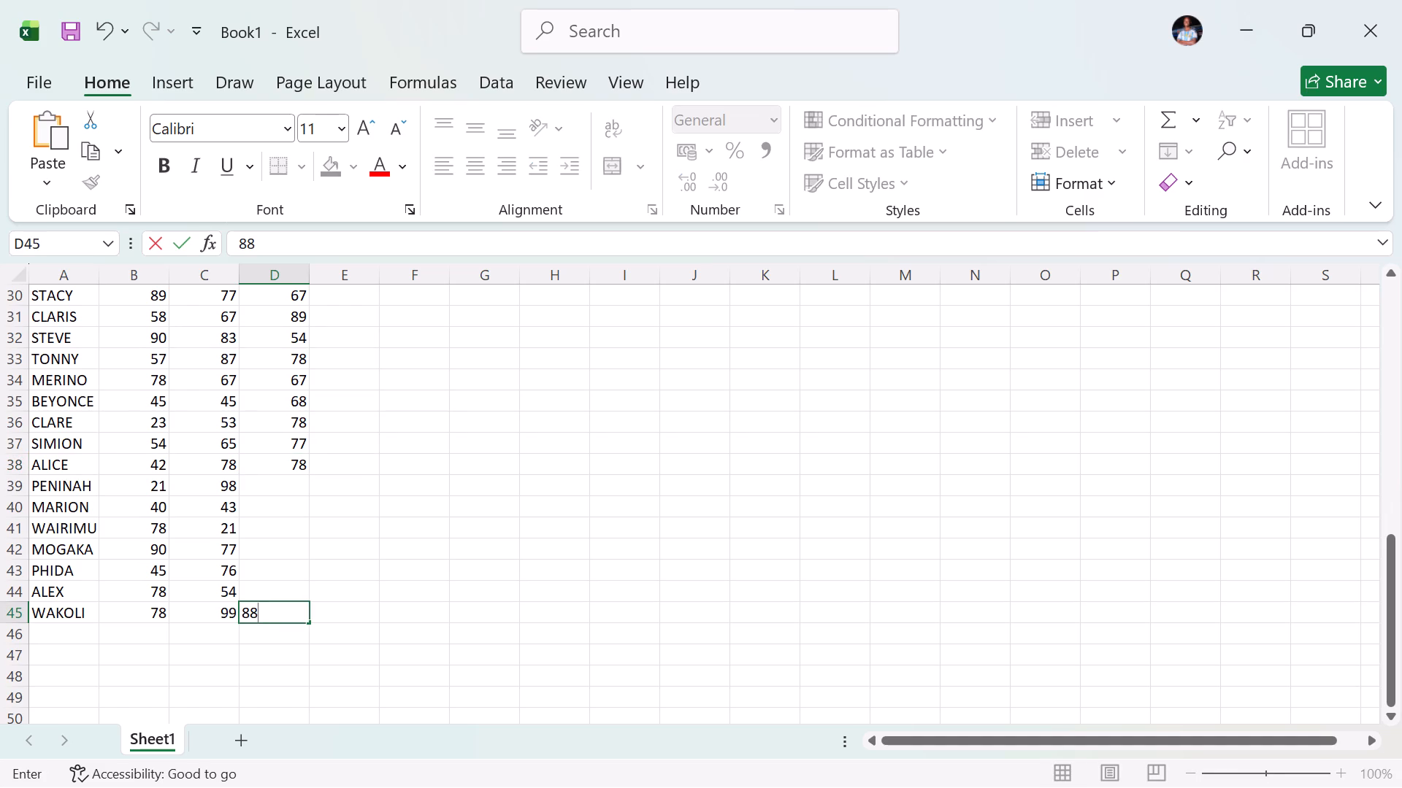
type("56")
left_click(272, 563)
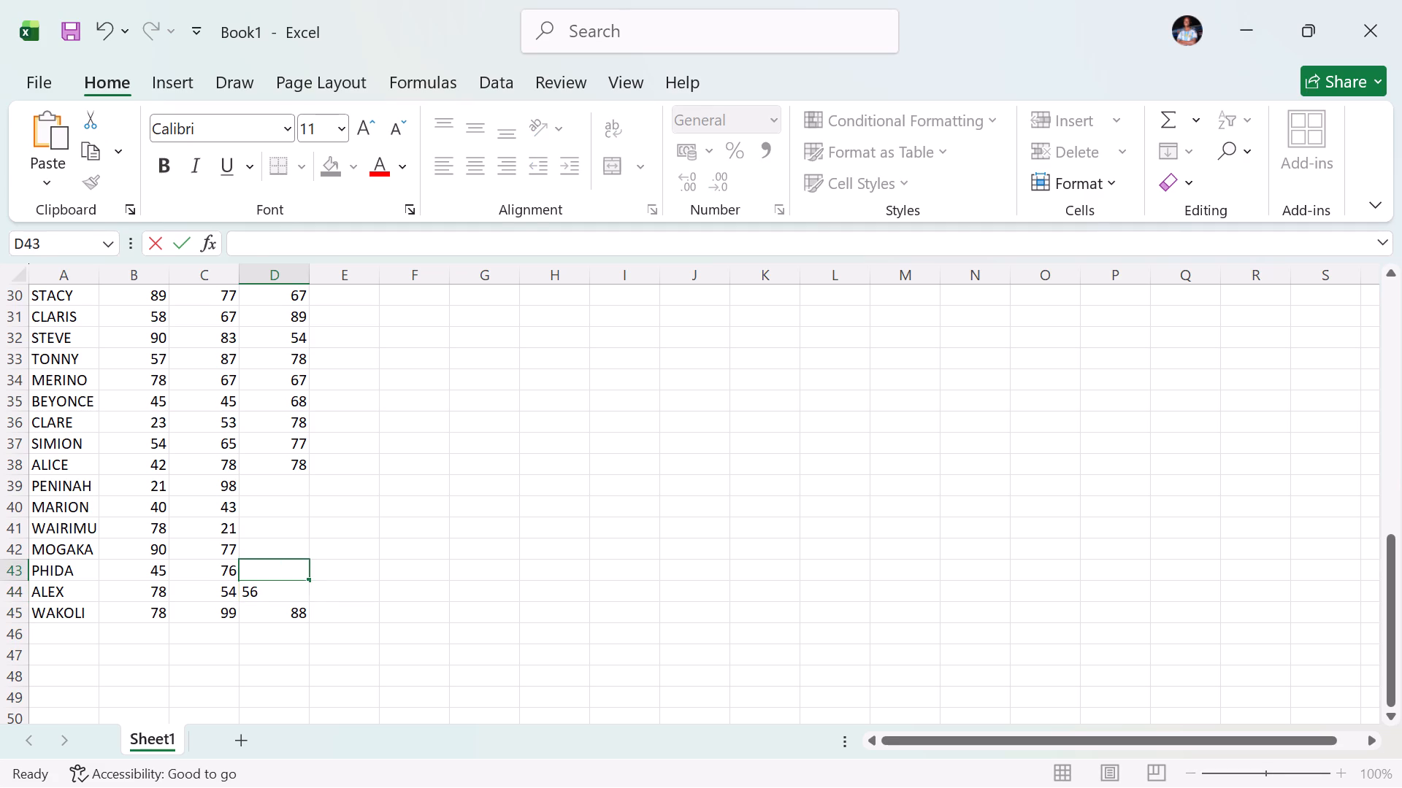
type("34")
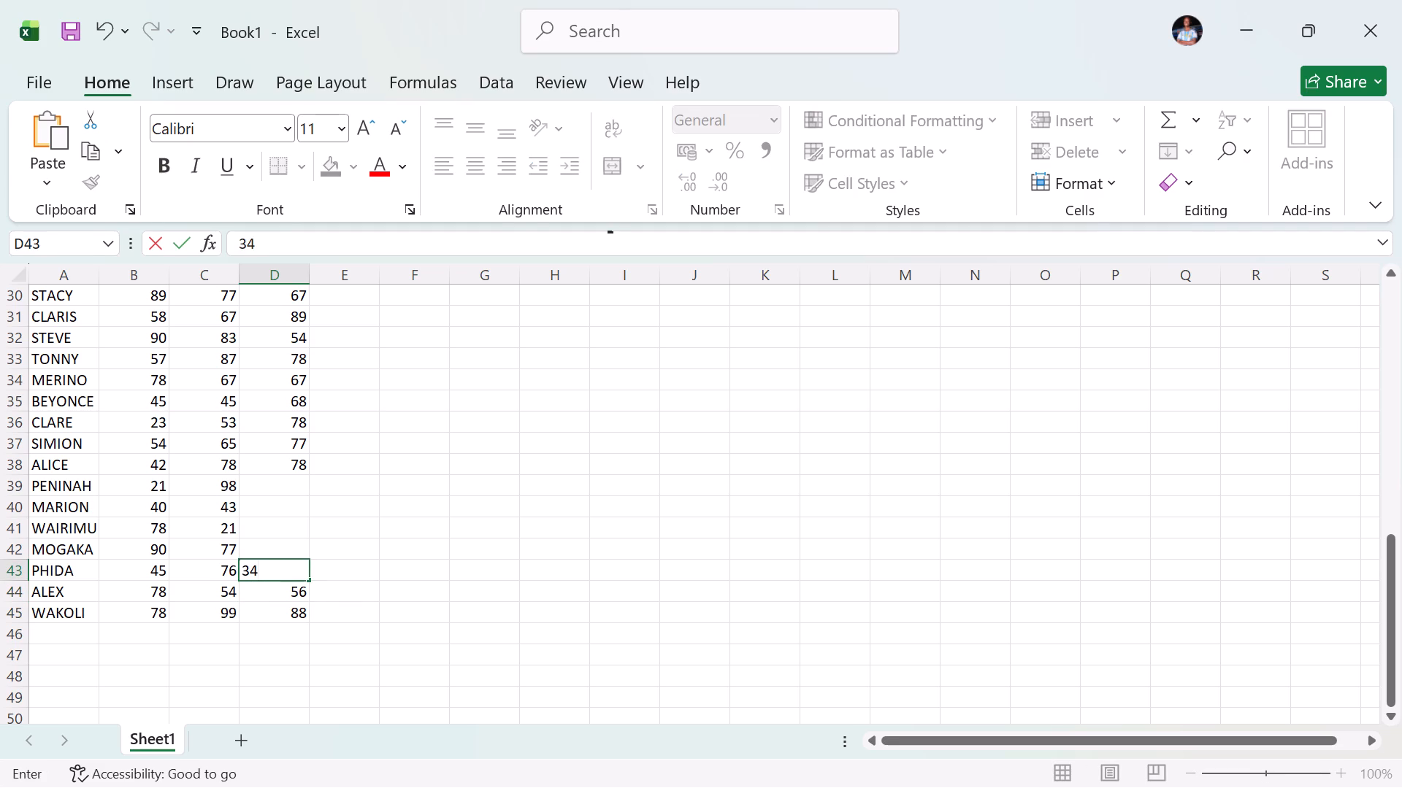
left_click(278, 544)
type("66")
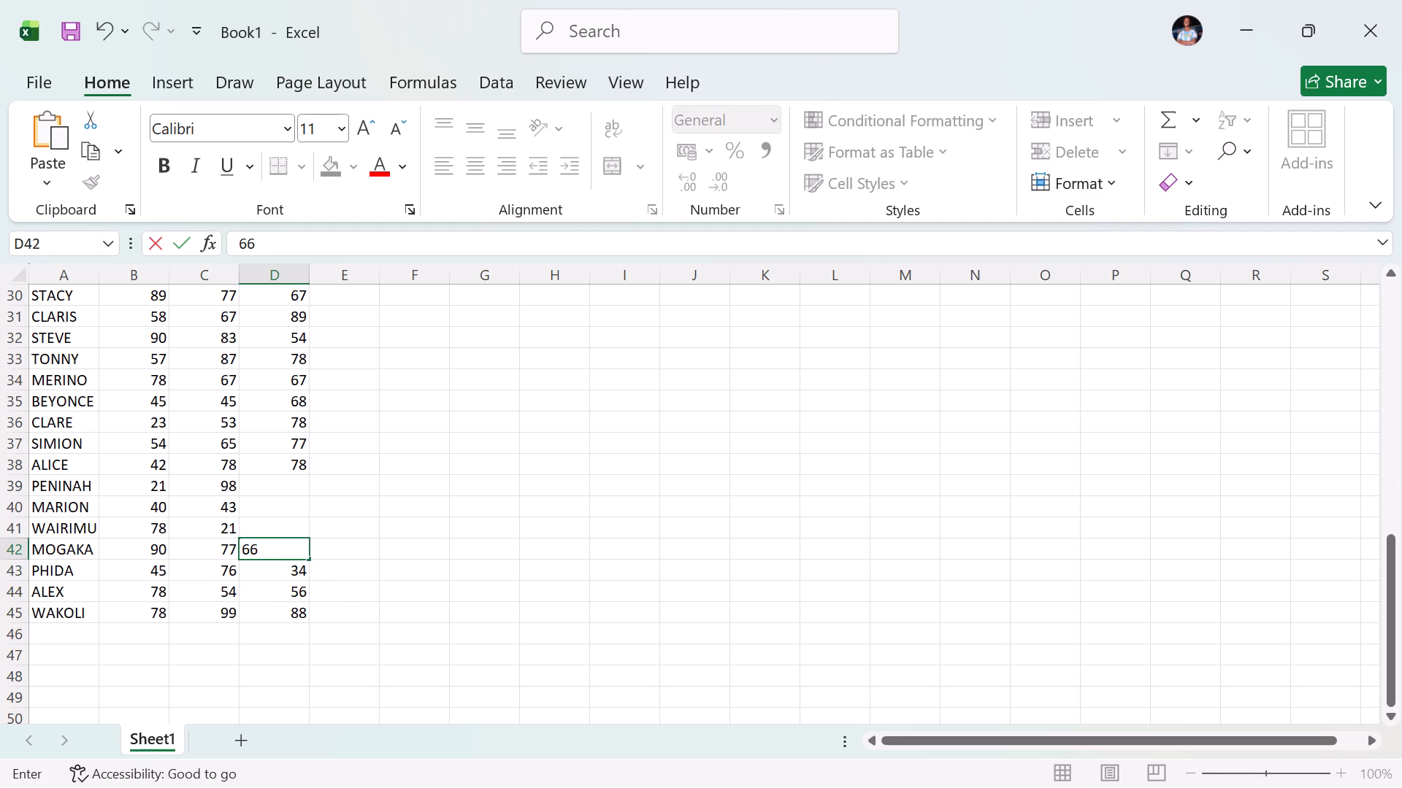
Enter the KISW marks 67 for WAIRIMU in D41, 65 for PENINAH in D39 and 56 for MARION in D40.
left_click(279, 524)
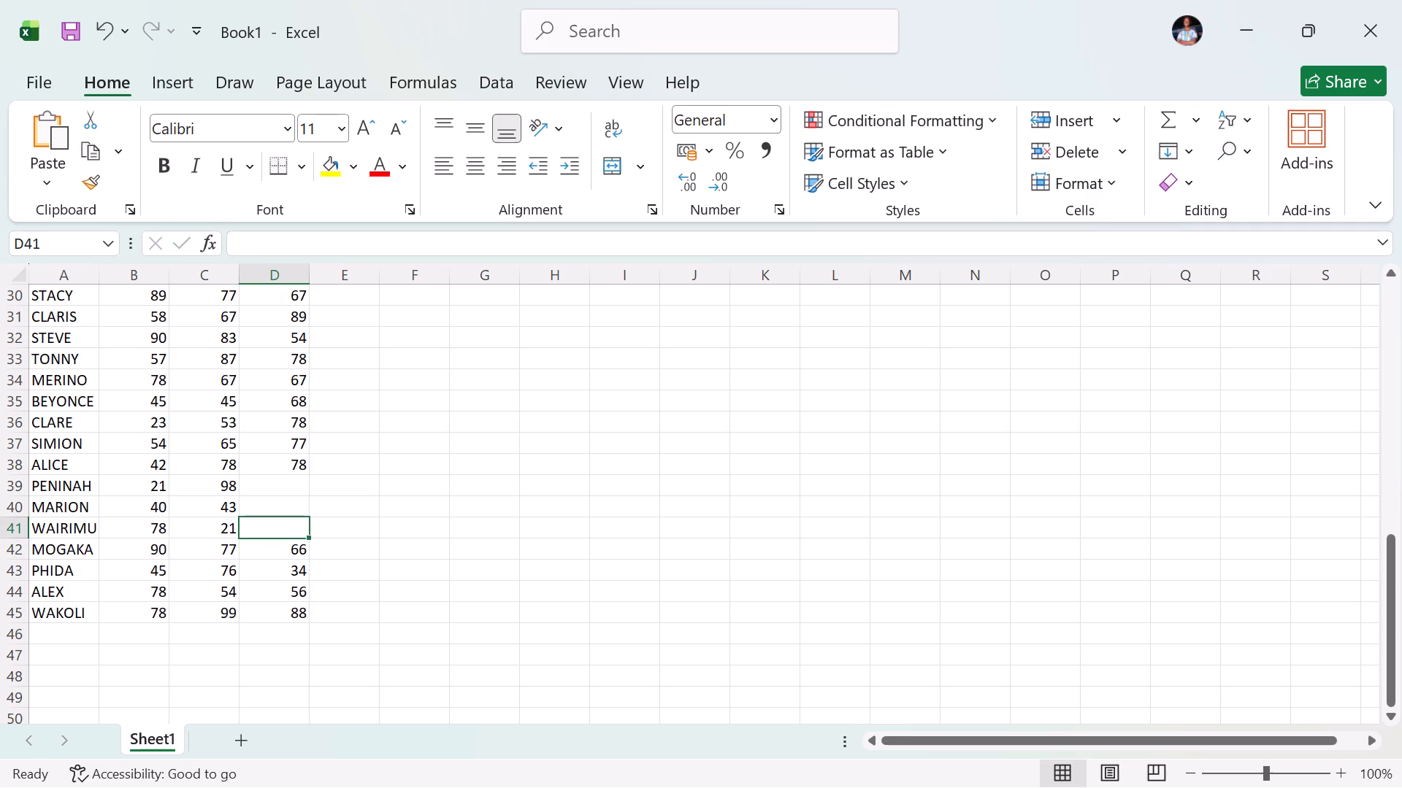
key("6")
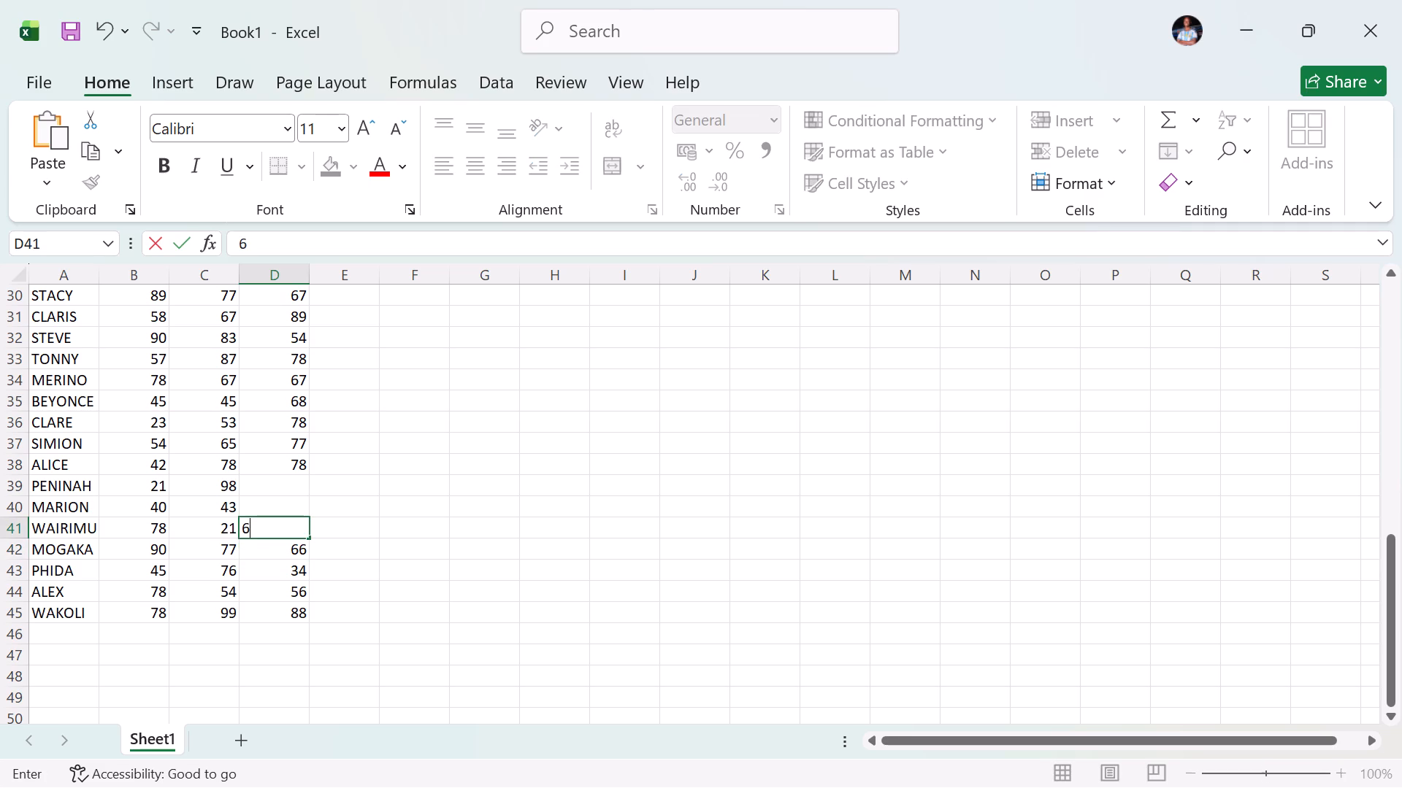
key("7")
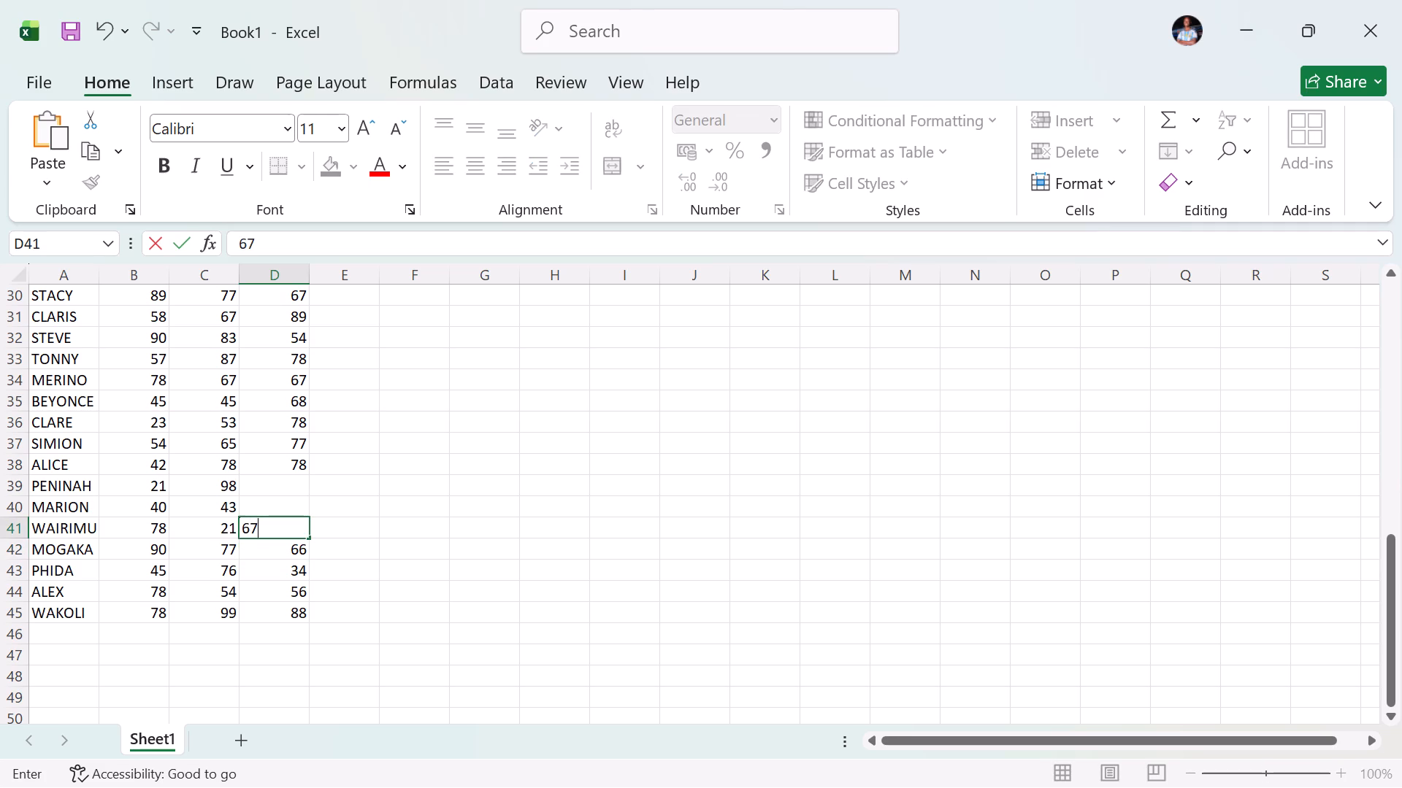
left_click(277, 493)
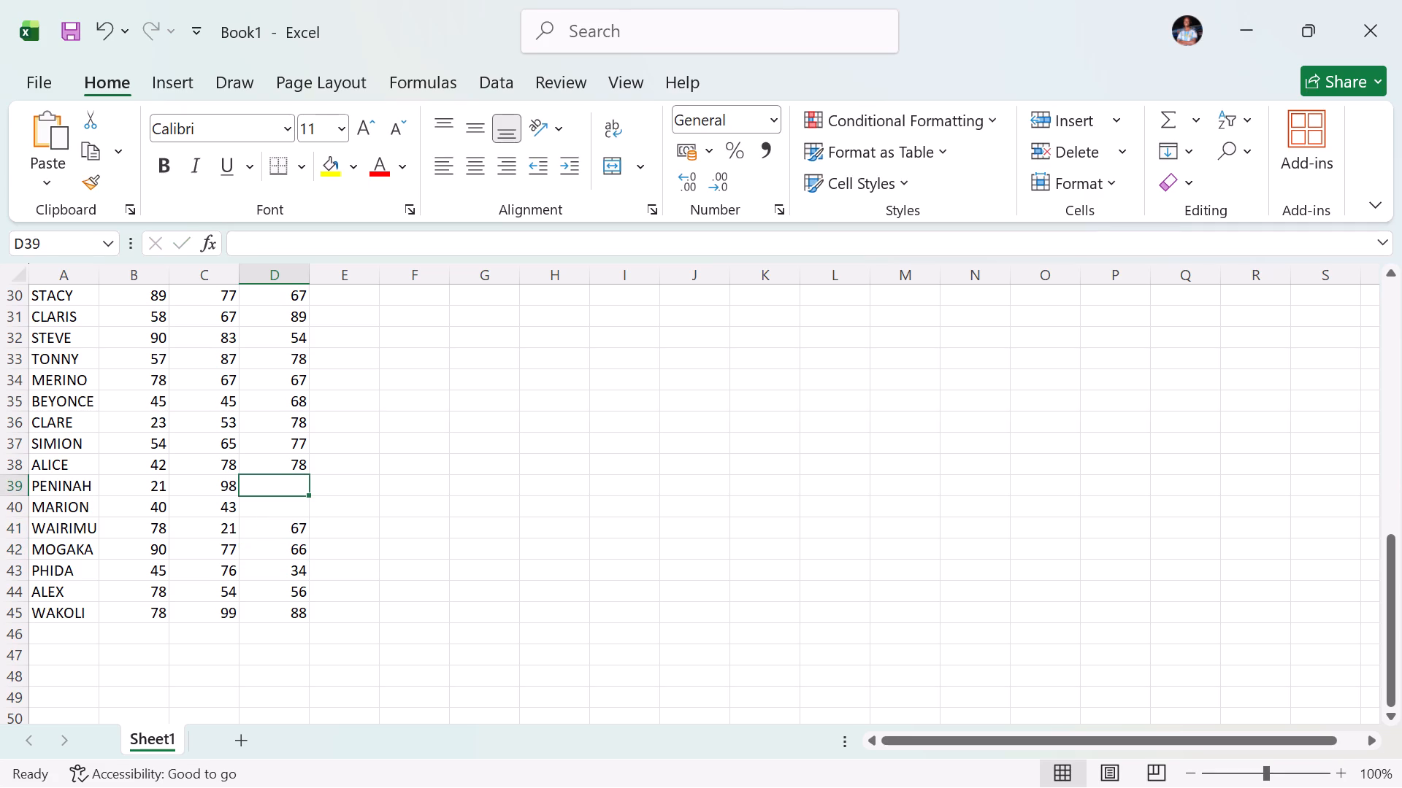
type("65")
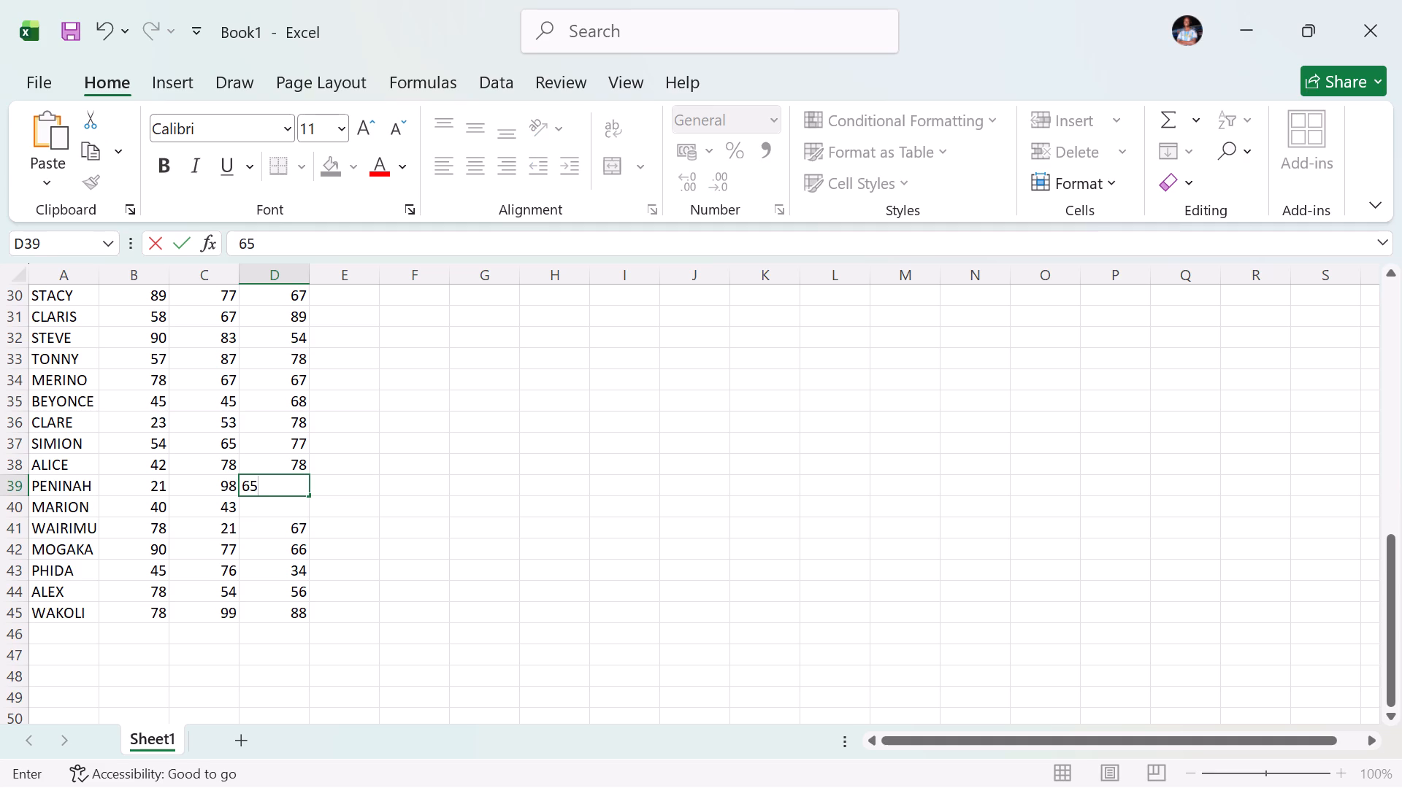
left_click(275, 510)
type("56")
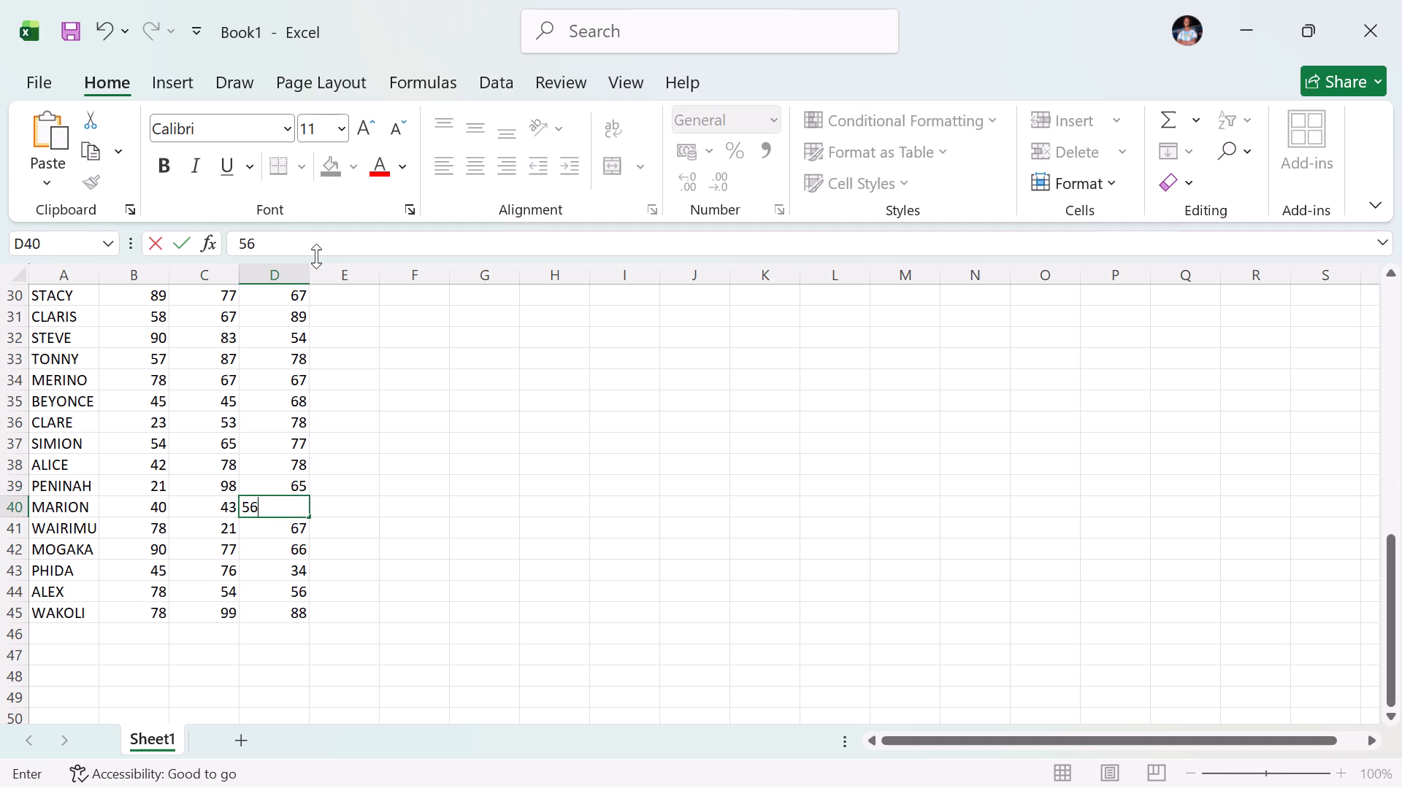
Enter the STD/CRE marks 100, 100 and 66 in cells E2 to E4, for MAKIRI, JANE and WAIRIMU.
scroll(316, 256, "up", 2)
scroll(316, 256, "down", 1)
scroll(316, 256, "up", 3)
scroll(380, 403, "up", 5)
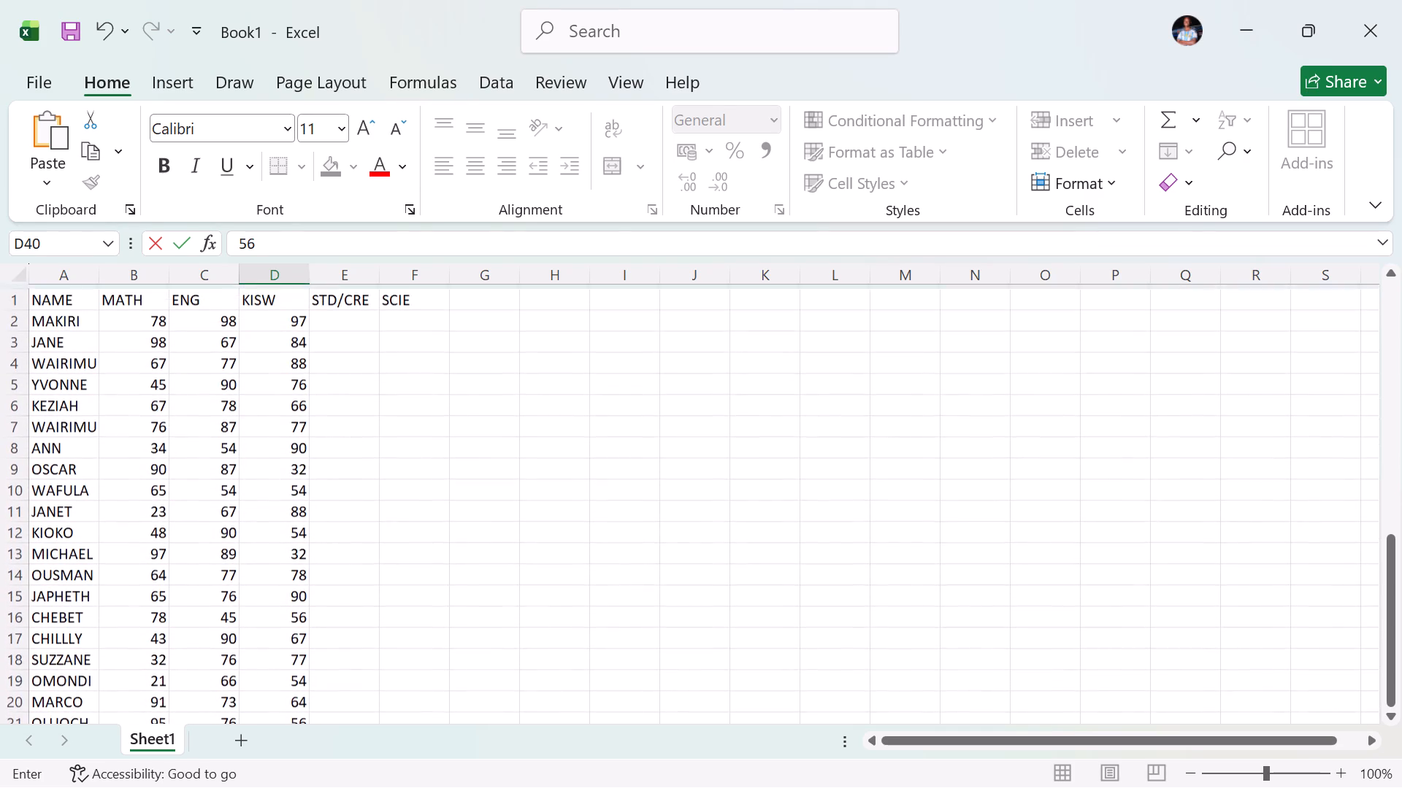
scroll(380, 403, "left", 1)
scroll(373, 500, "up", 1)
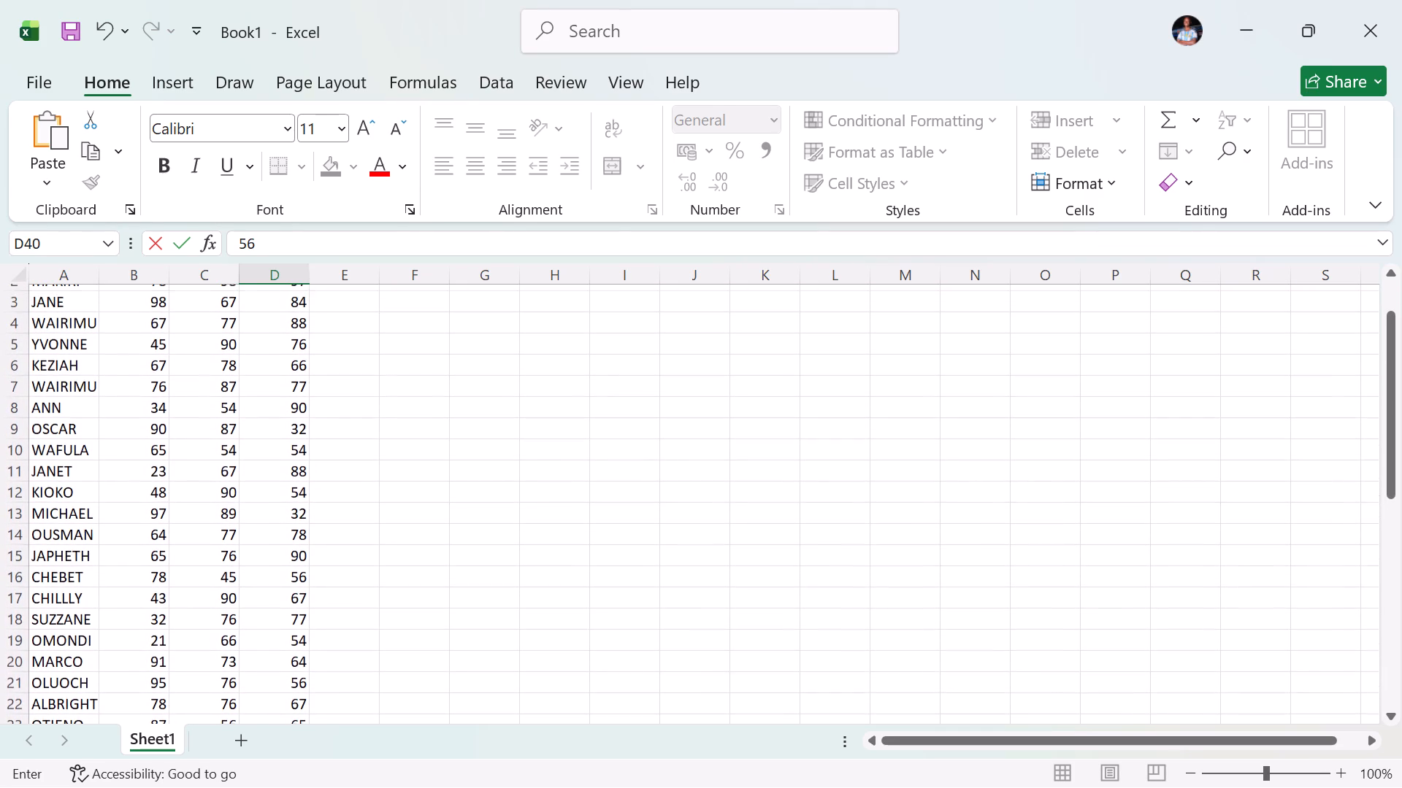
scroll(373, 500, "up", 1)
scroll(332, 339, "up", 1)
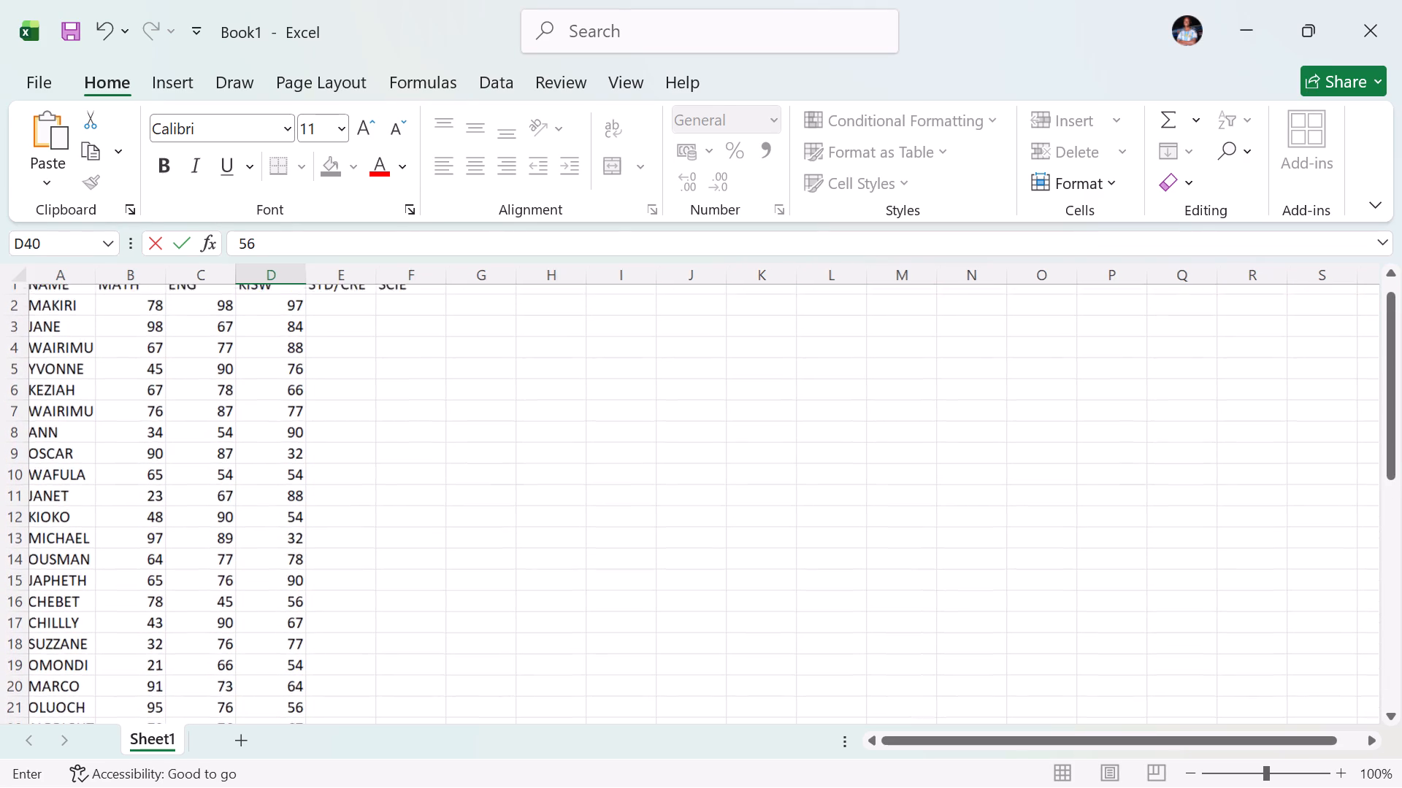
scroll(332, 339, "up", 1)
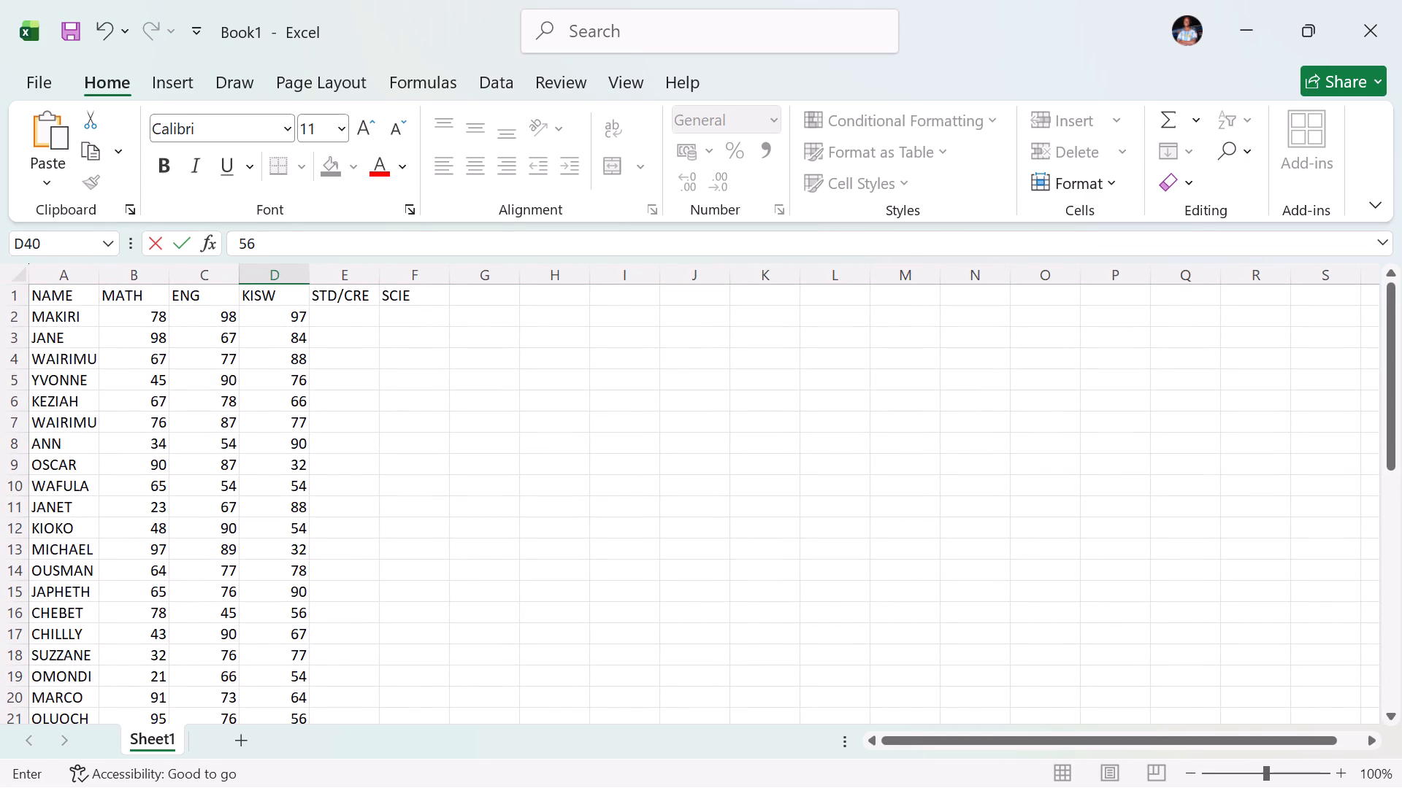
left_click(332, 317)
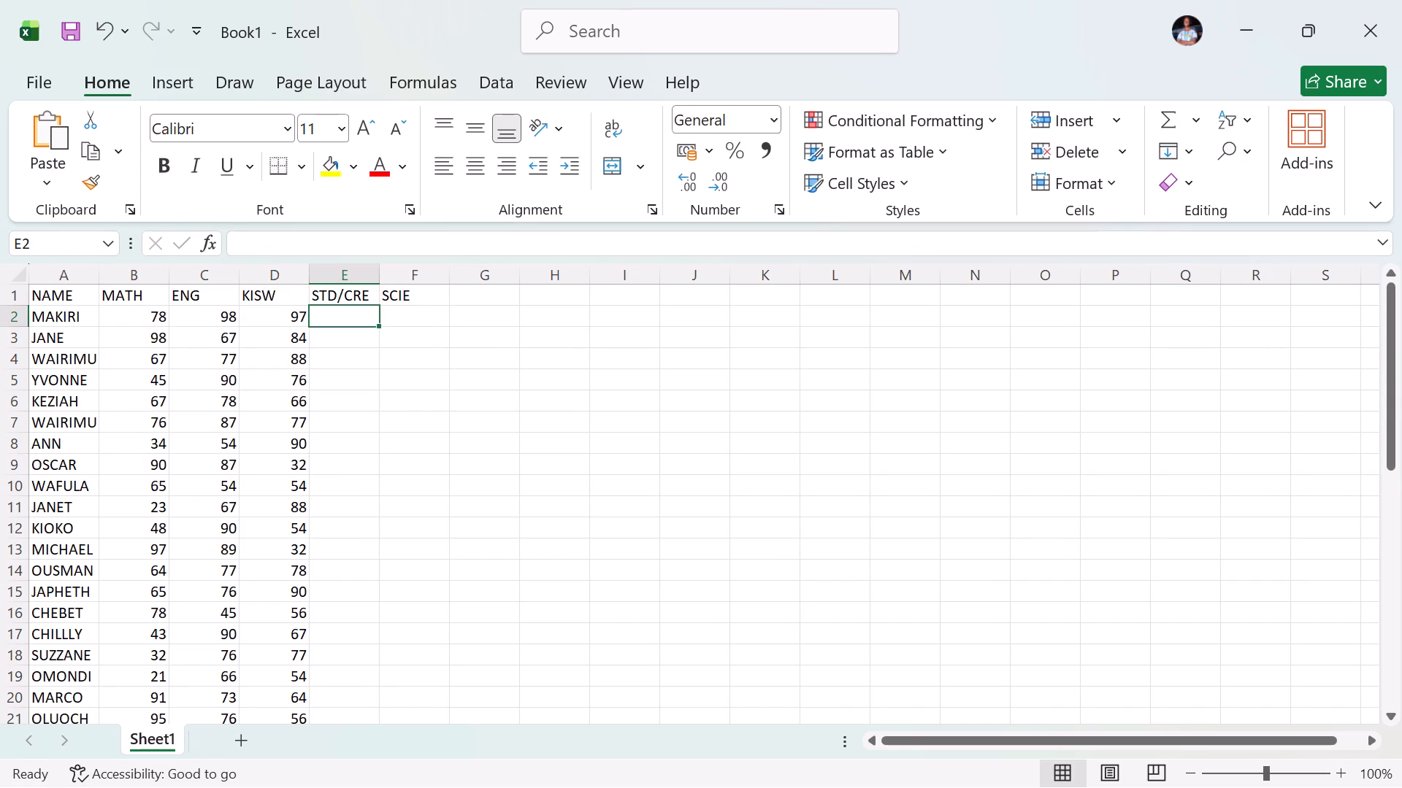
key("1")
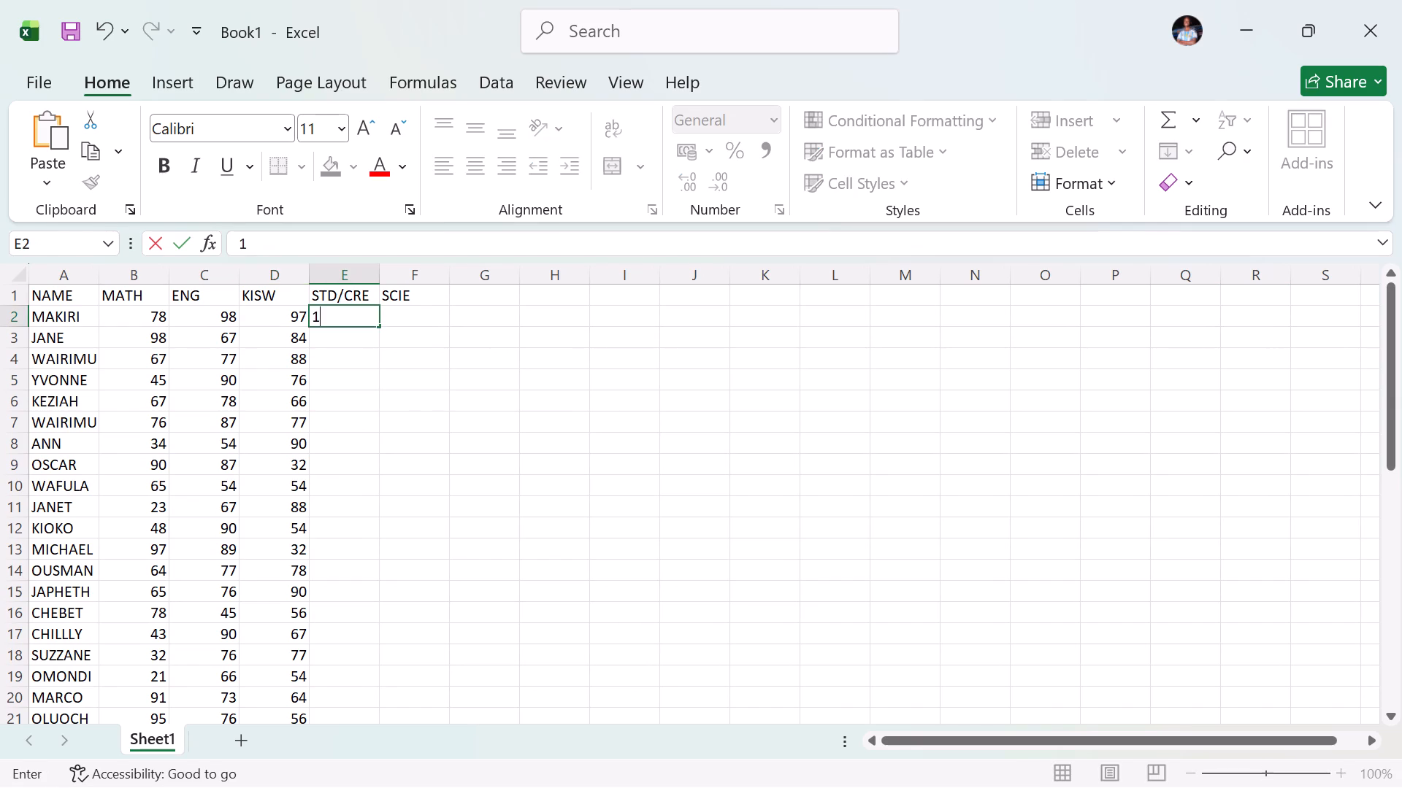
type("00")
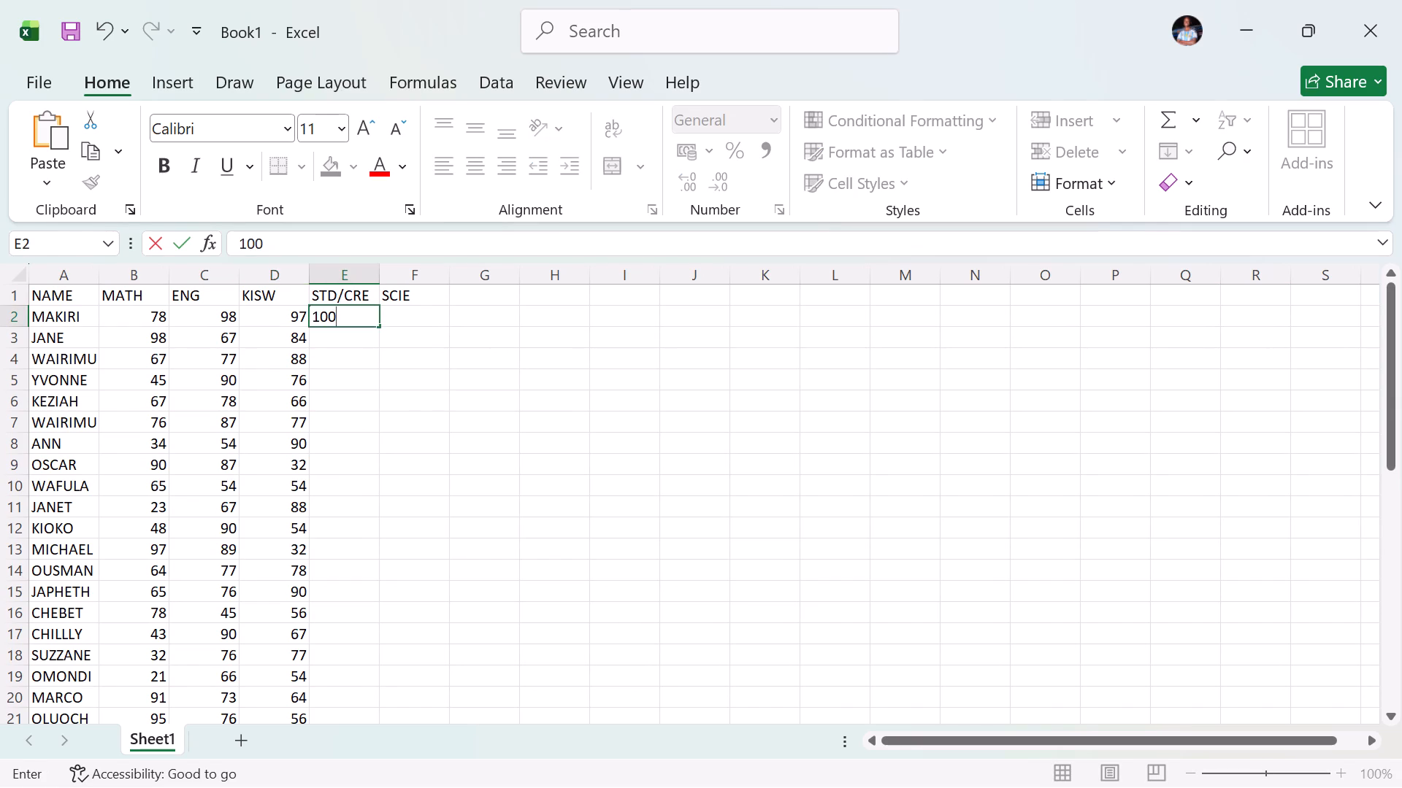
left_click(343, 344)
key("1")
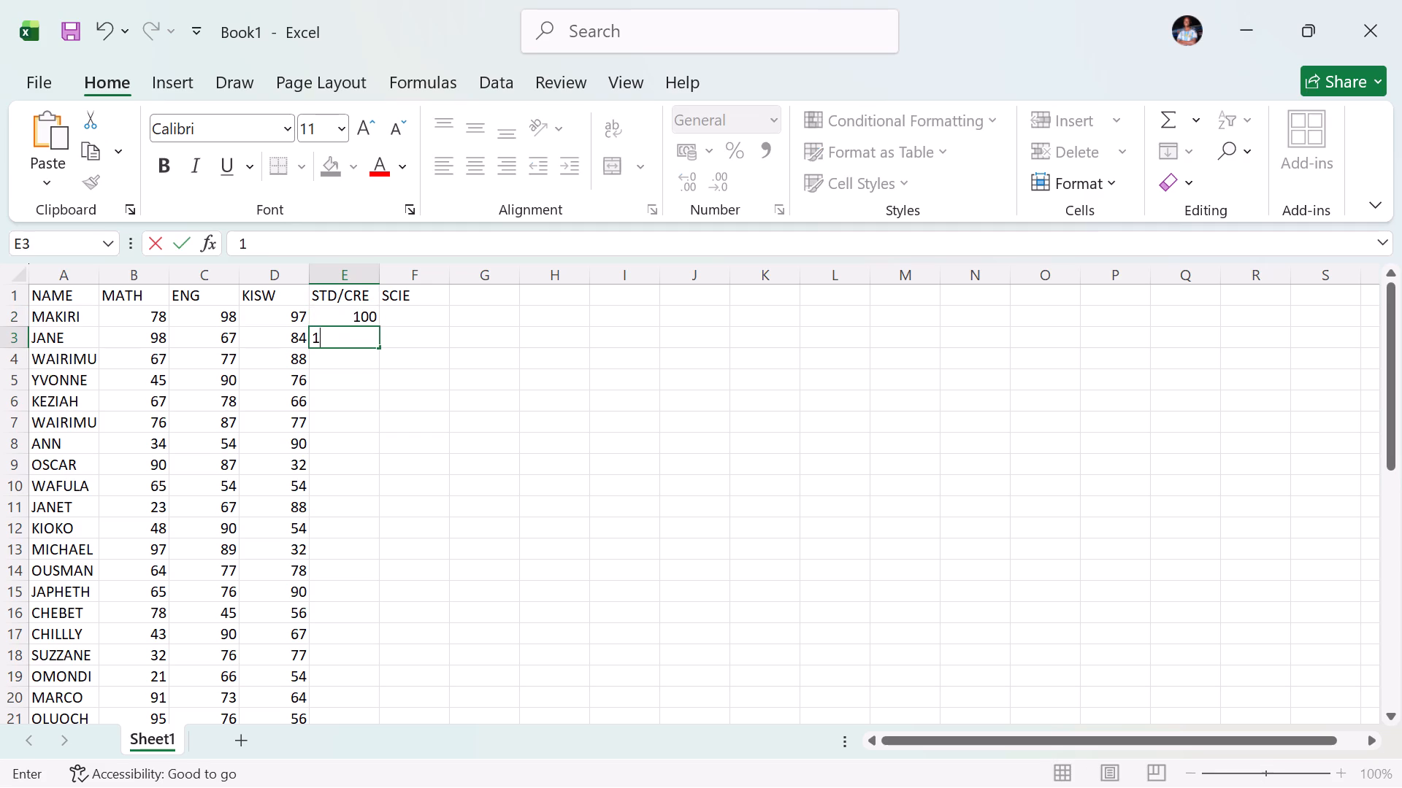
type("00")
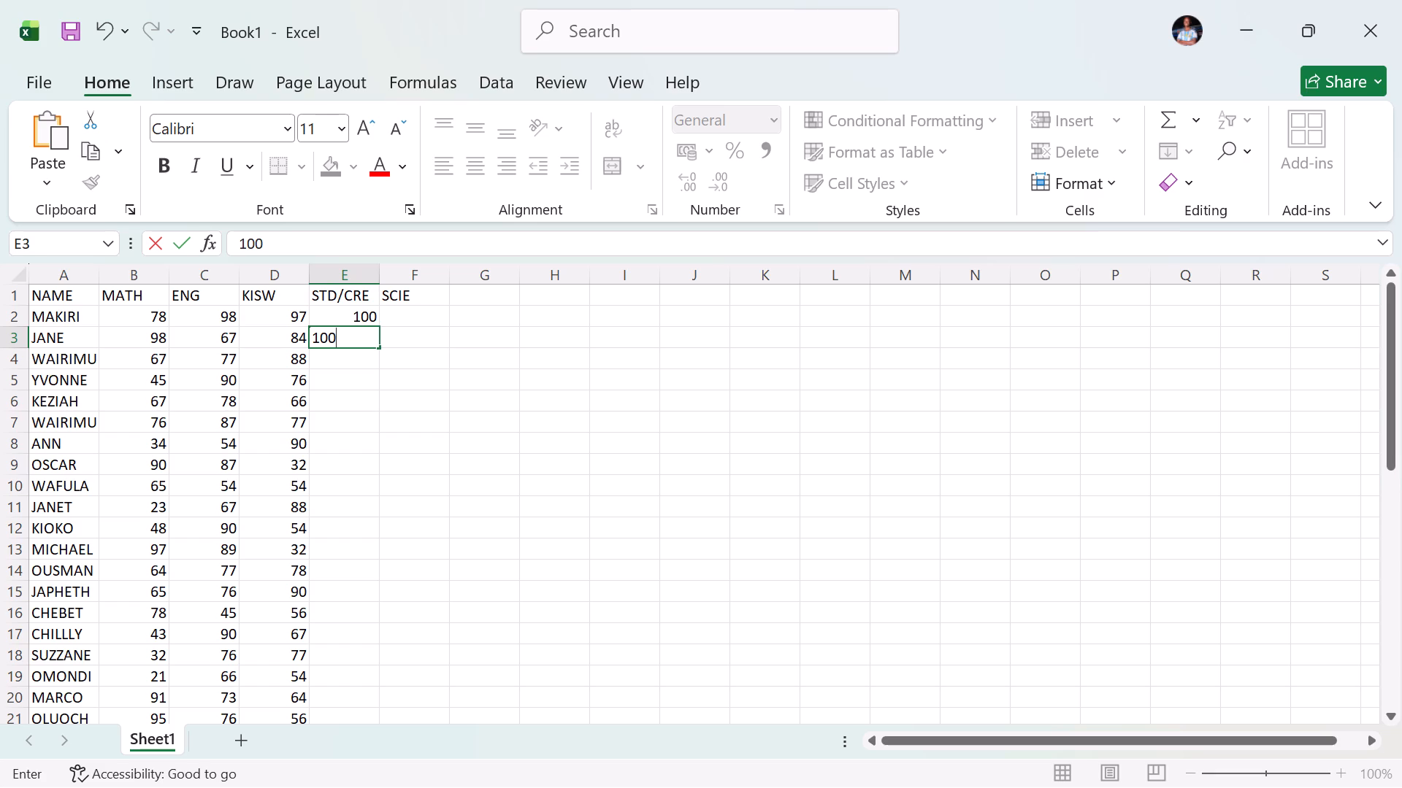
left_click(329, 344)
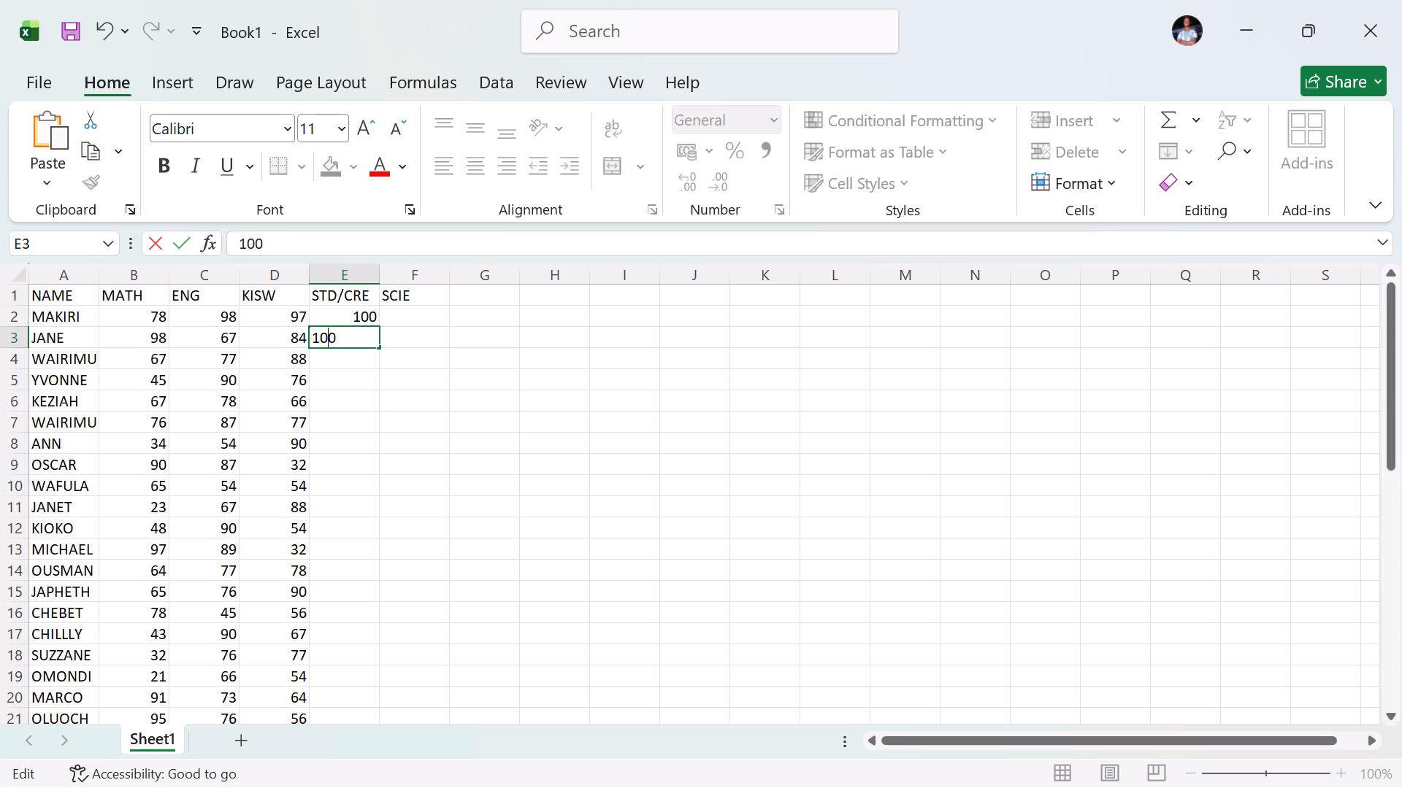
left_click(326, 363)
type("66")
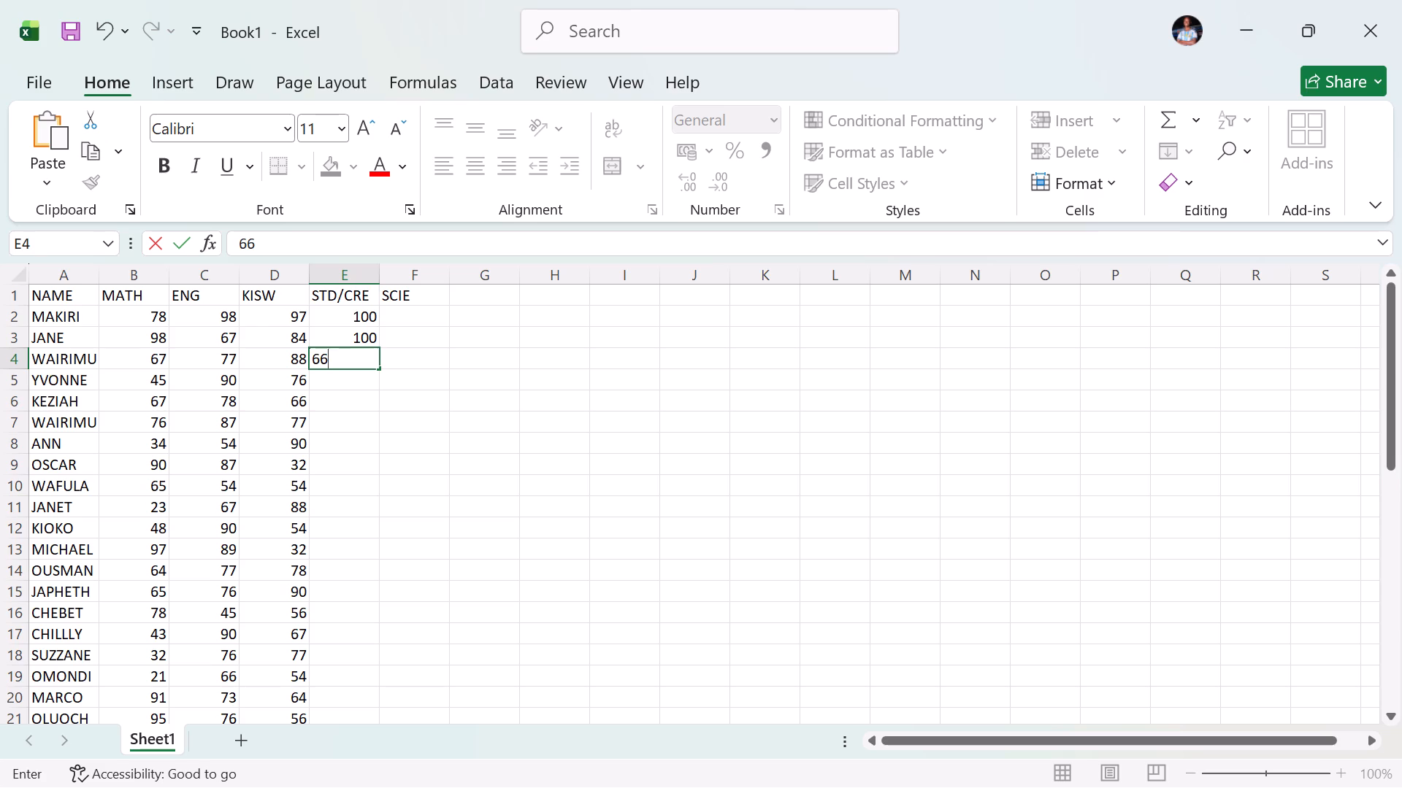
scroll(375, 400, "up", 3)
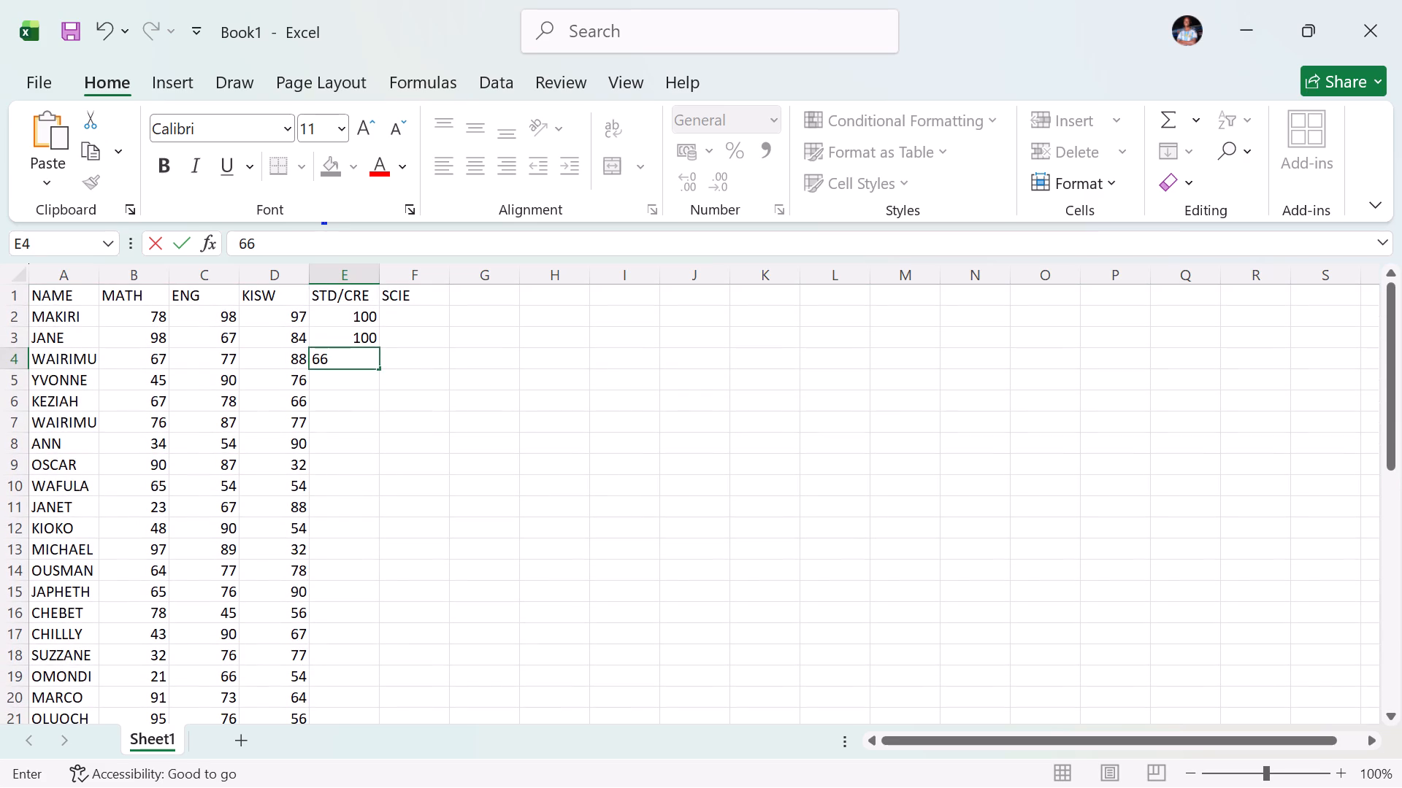
key("Return")
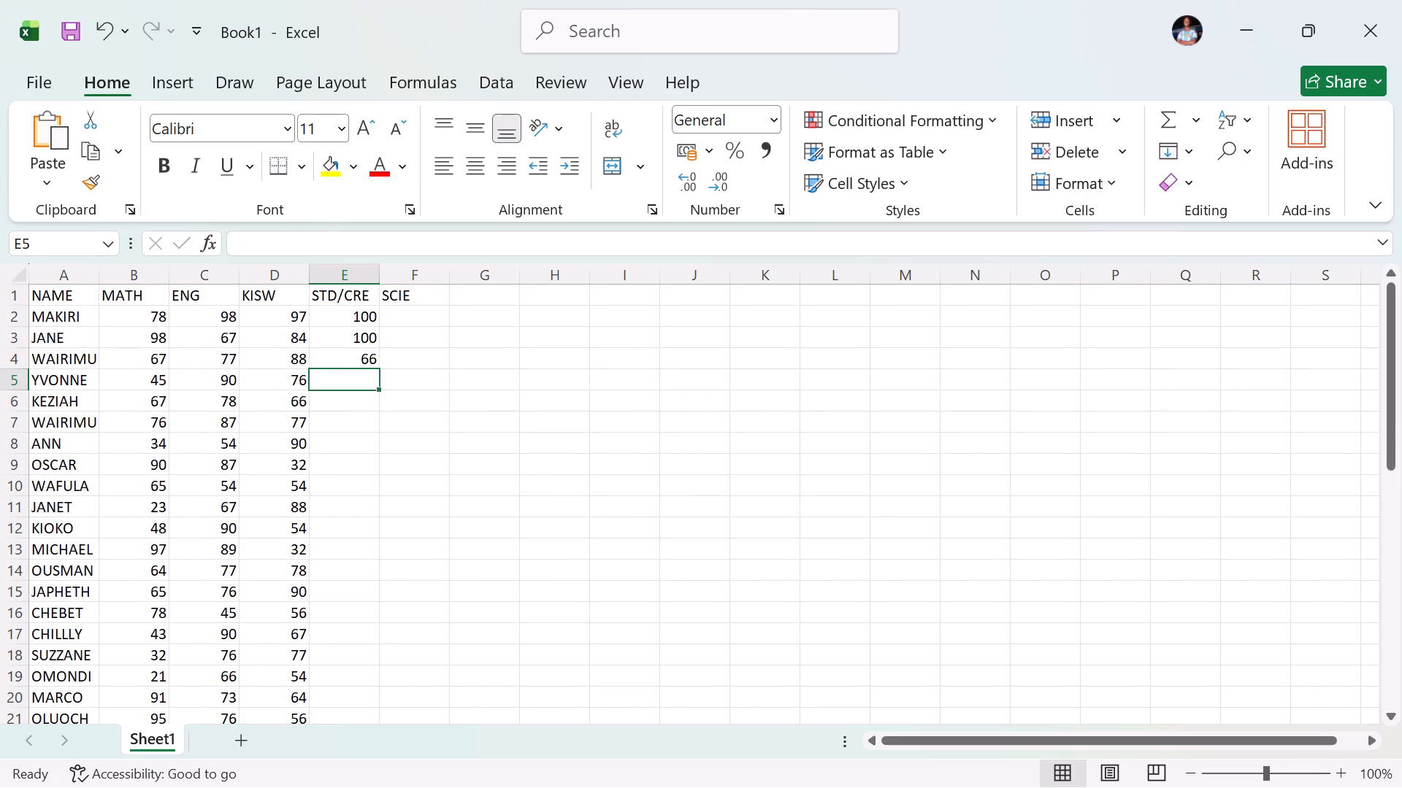
Enter the STD/CRE marks 87, 40, 90, 45, 67 and 88 in cells E5 to E10, for YVONNE through WAFULA.
type("87")
key("Return")
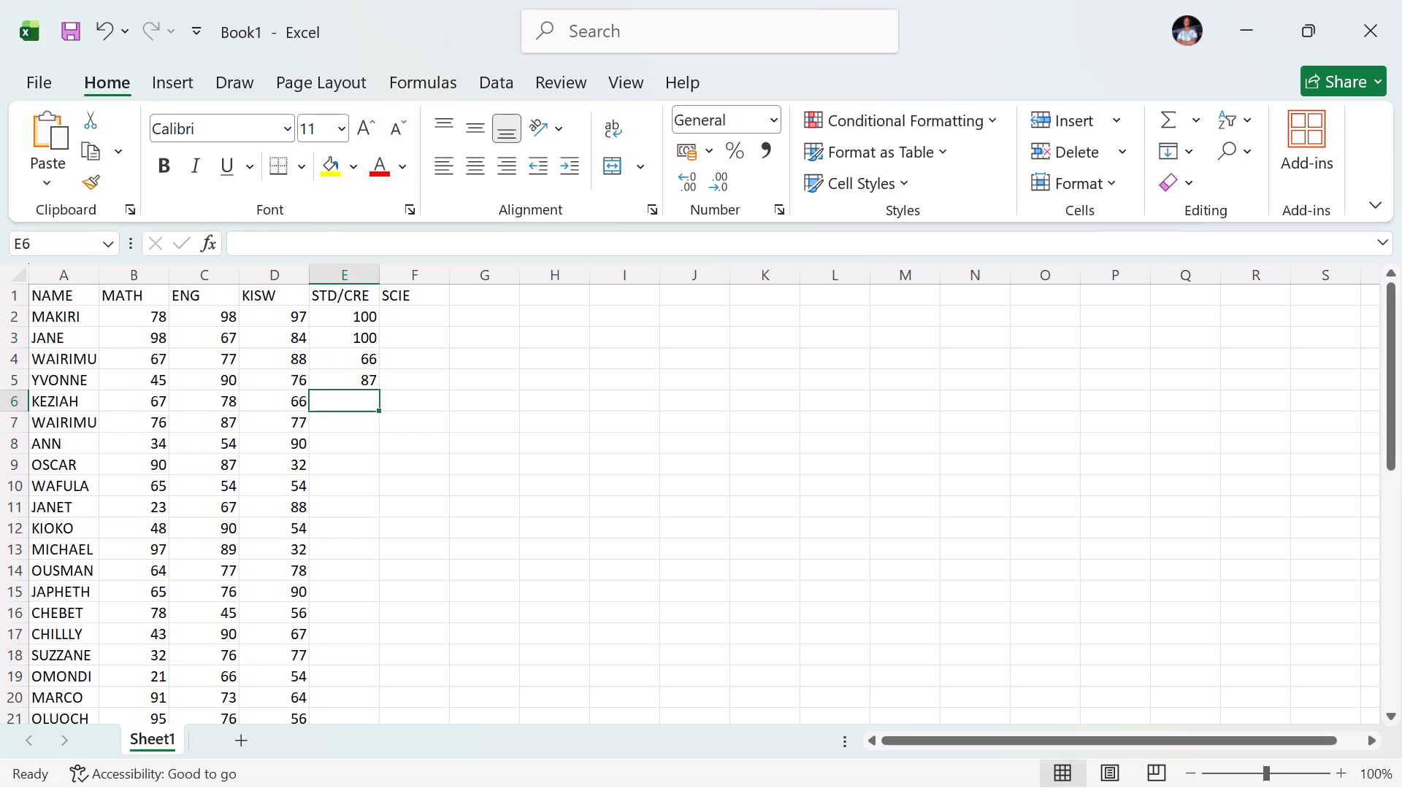
type("40")
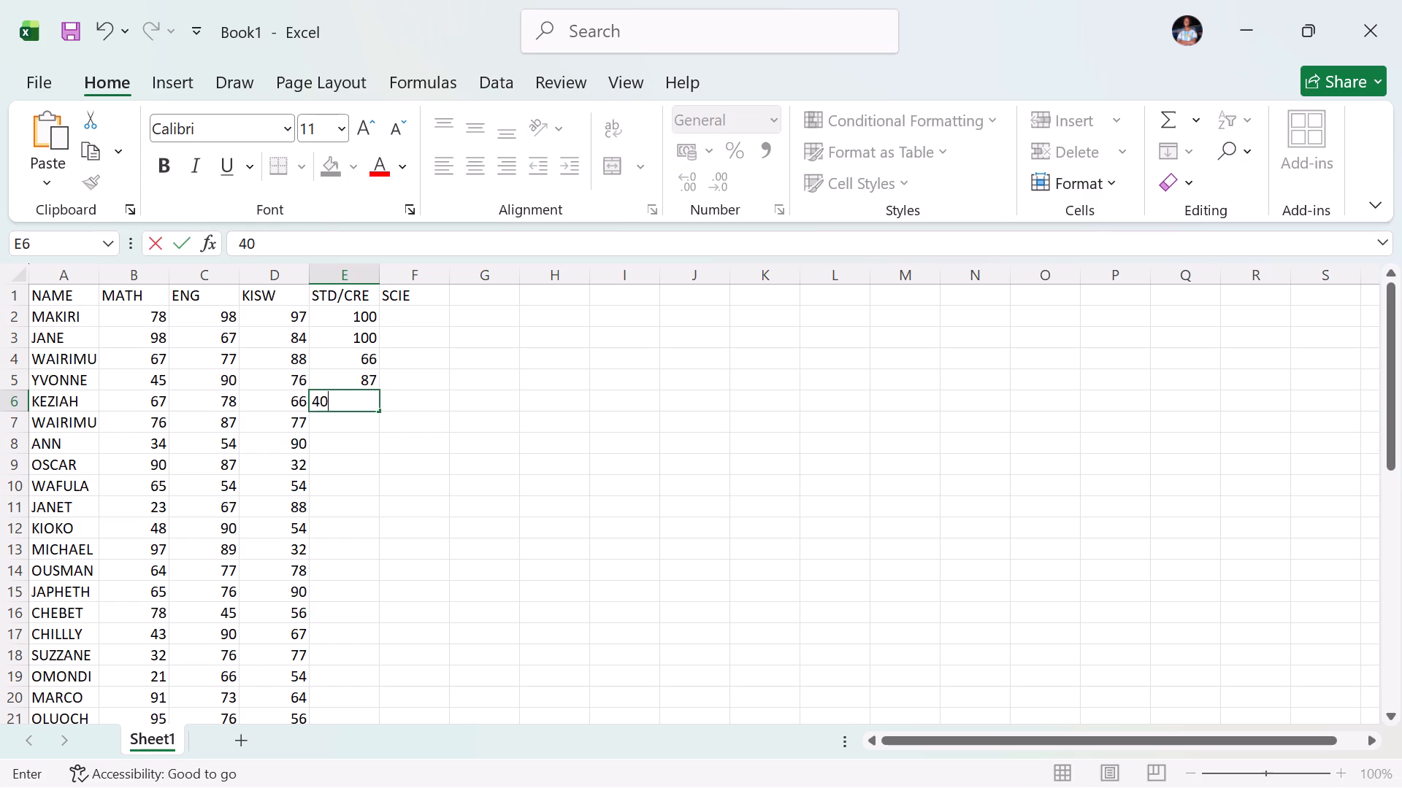
key("Return")
type("90")
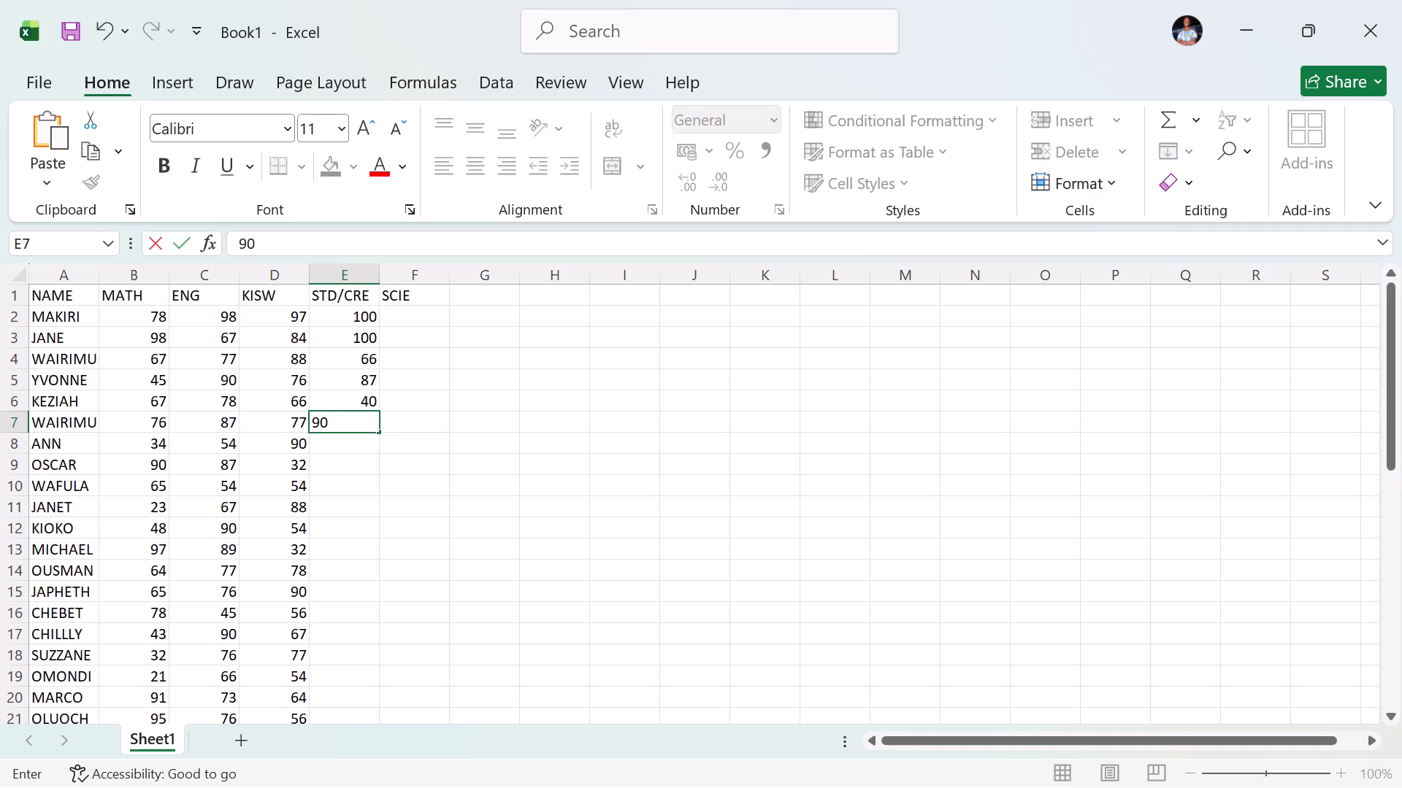
key("Return")
type("45")
key("Return")
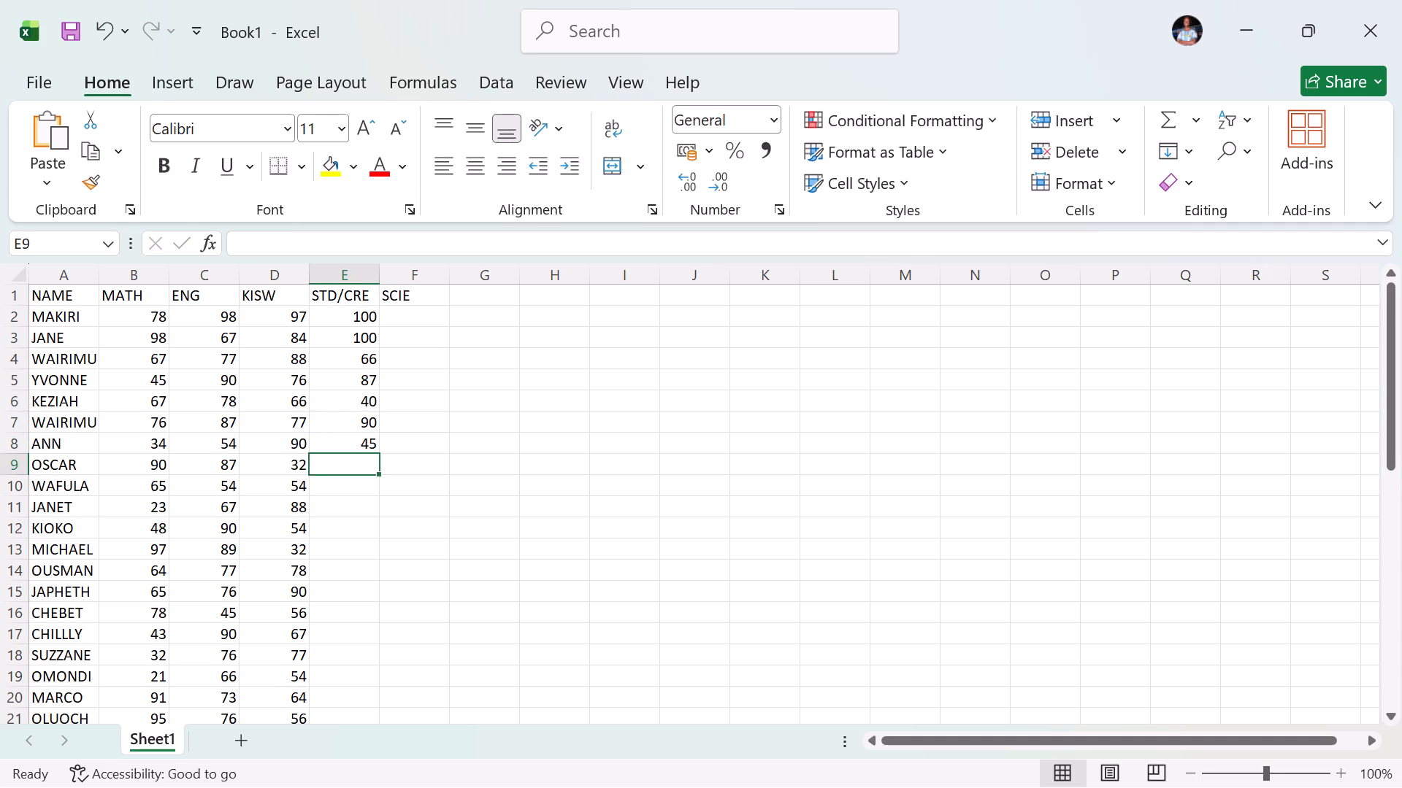
type("67")
key("Return")
type("88")
key("Return")
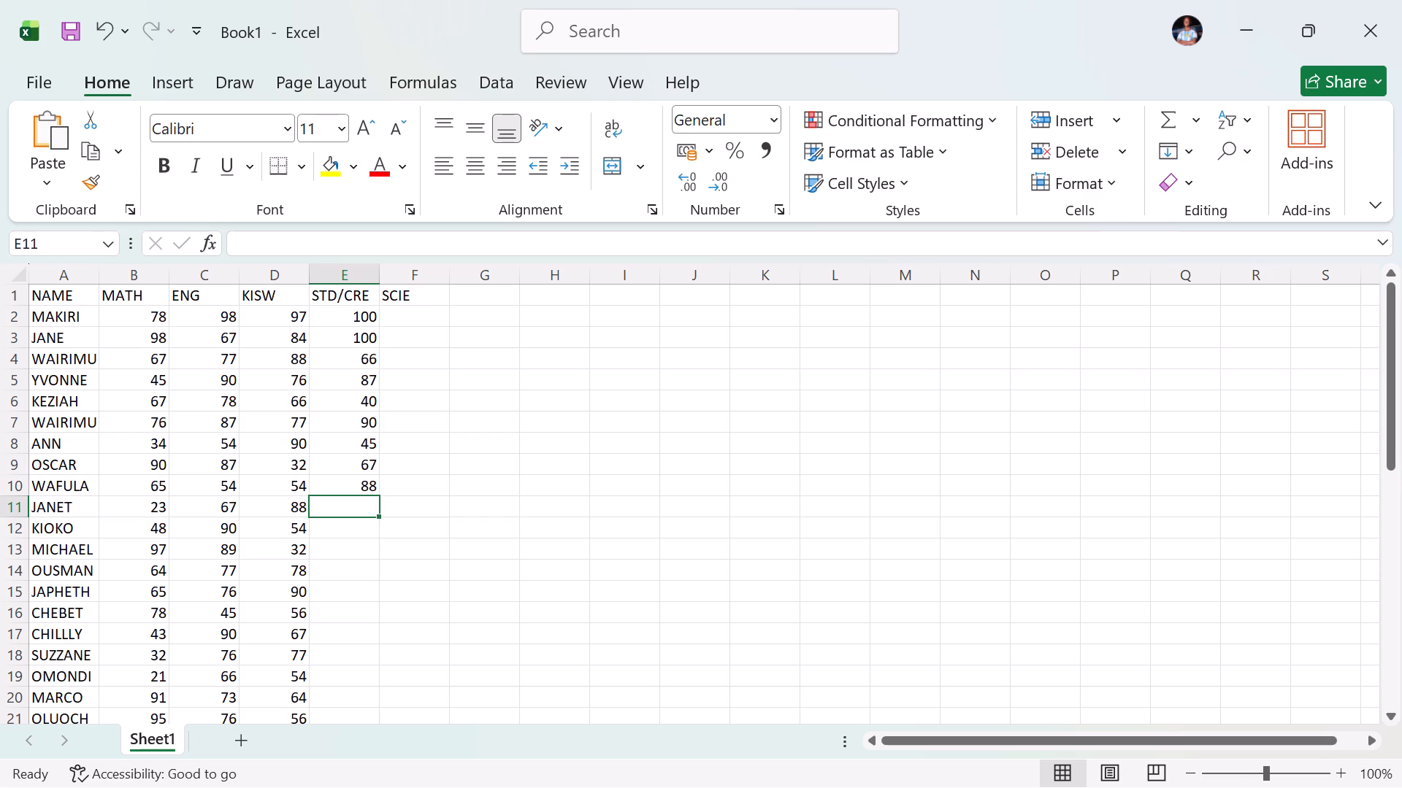
Enter the STD/CRE marks 68, 87, 88, 98, 89 and 90 in cells E11 to E16, for JANET through CHEBET.
type("68")
key("Return")
type("87")
key("Return")
type("88")
key("Return")
type("98")
key("Return")
type("89")
key("Return")
type("90")
key("Return")
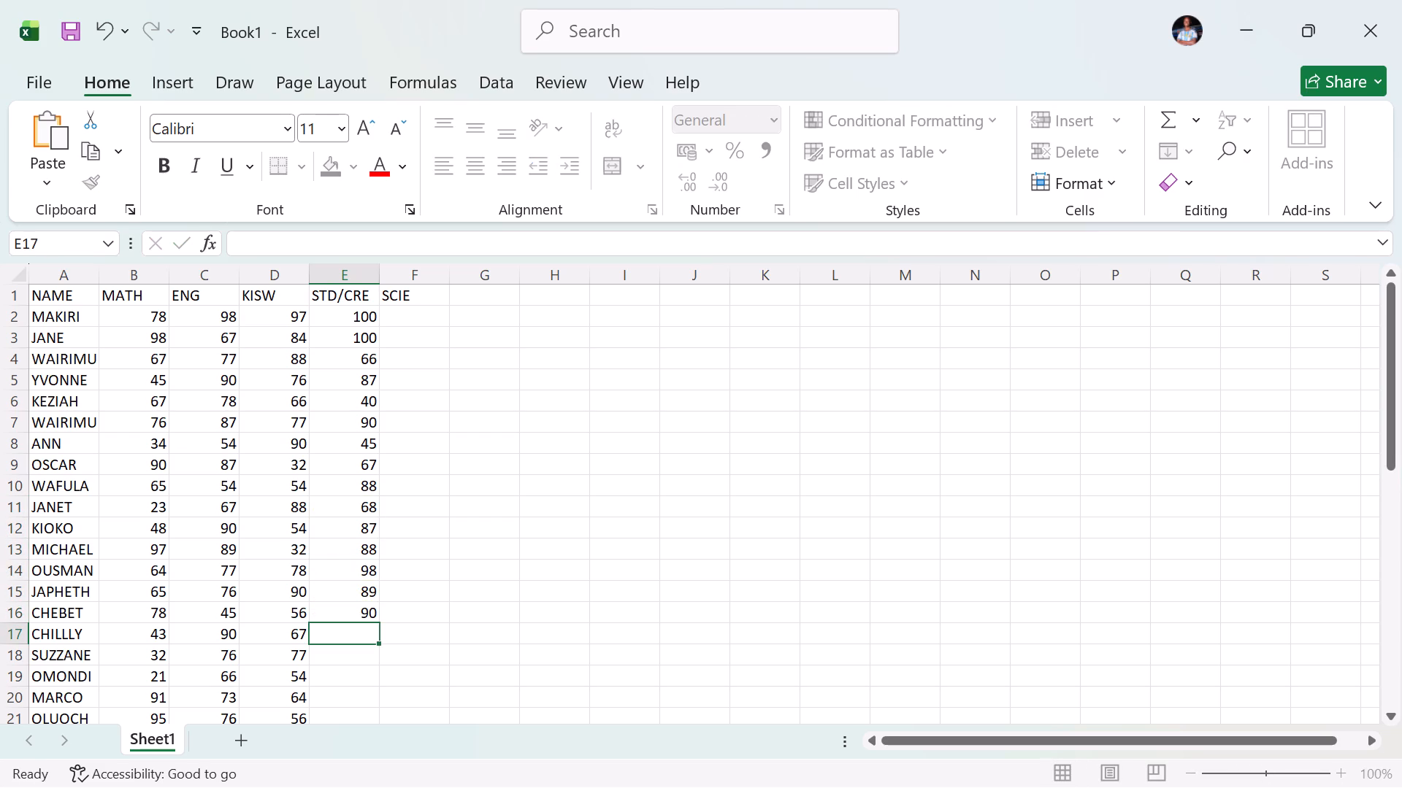
Enter the STD/CRE marks 67, 75, 67, 54 and 56 in cells E17 to E21, for CHILLLY through OLUOCH.
type("67")
key("Return")
key("7")
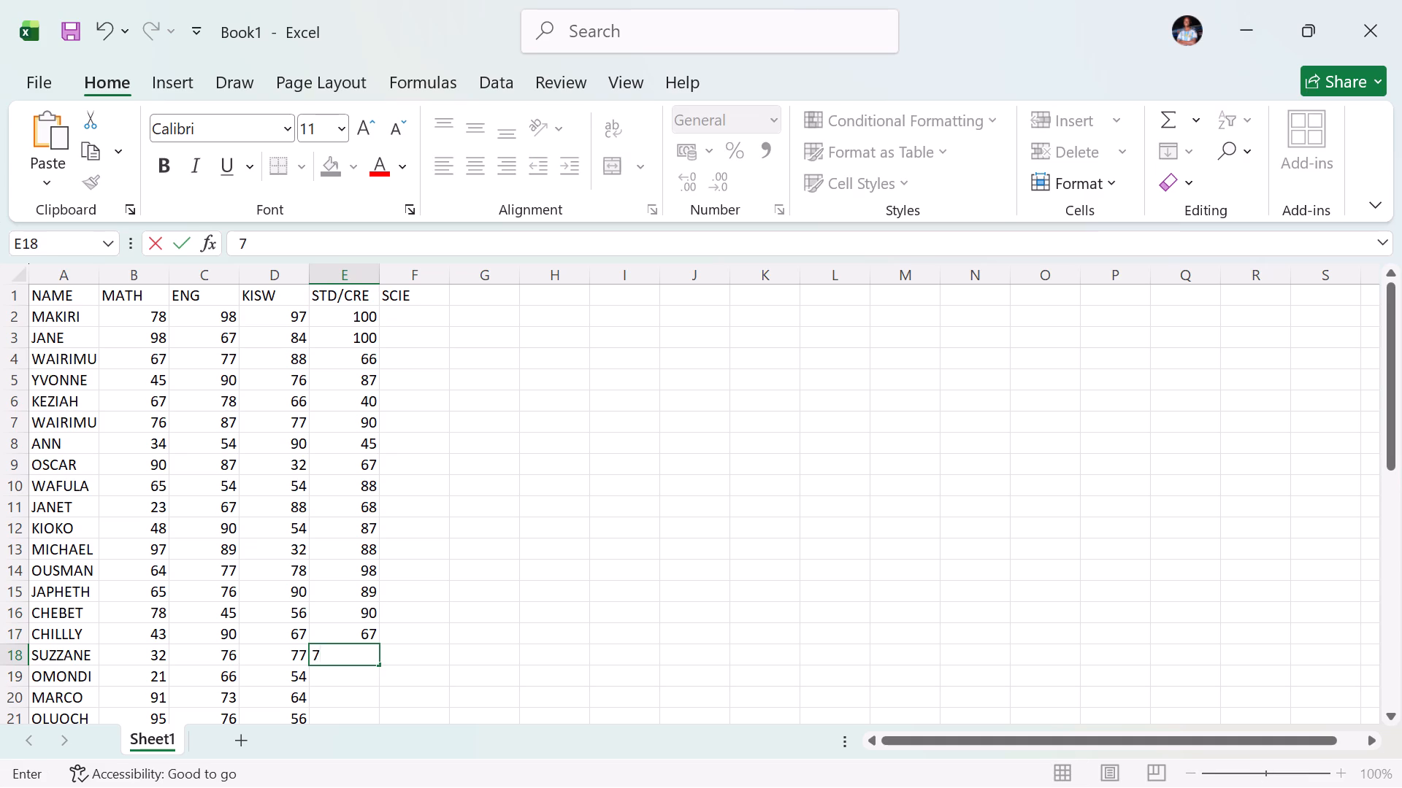
key("5")
key("Return")
type("67")
key("Return")
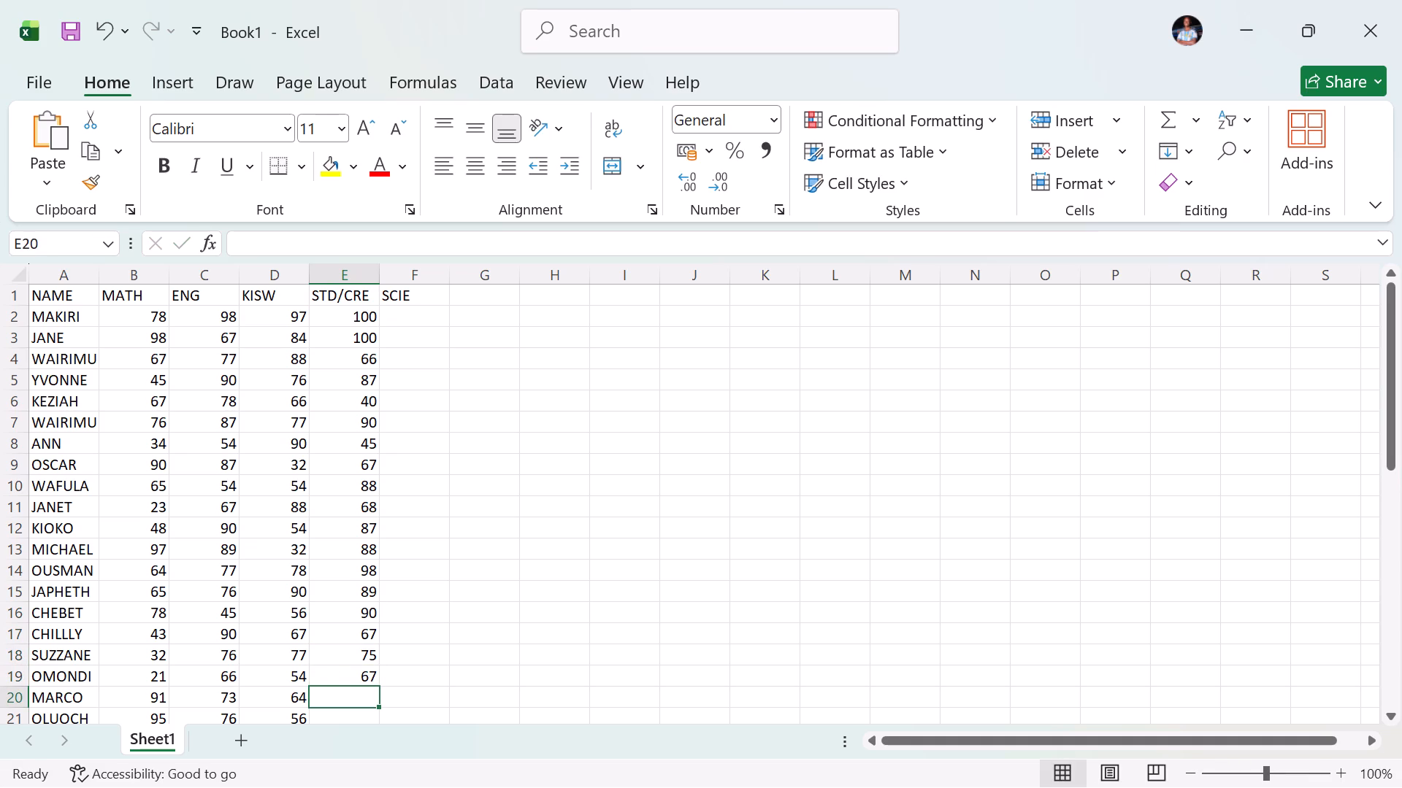
type("54")
key("Return")
type("56")
key("Return")
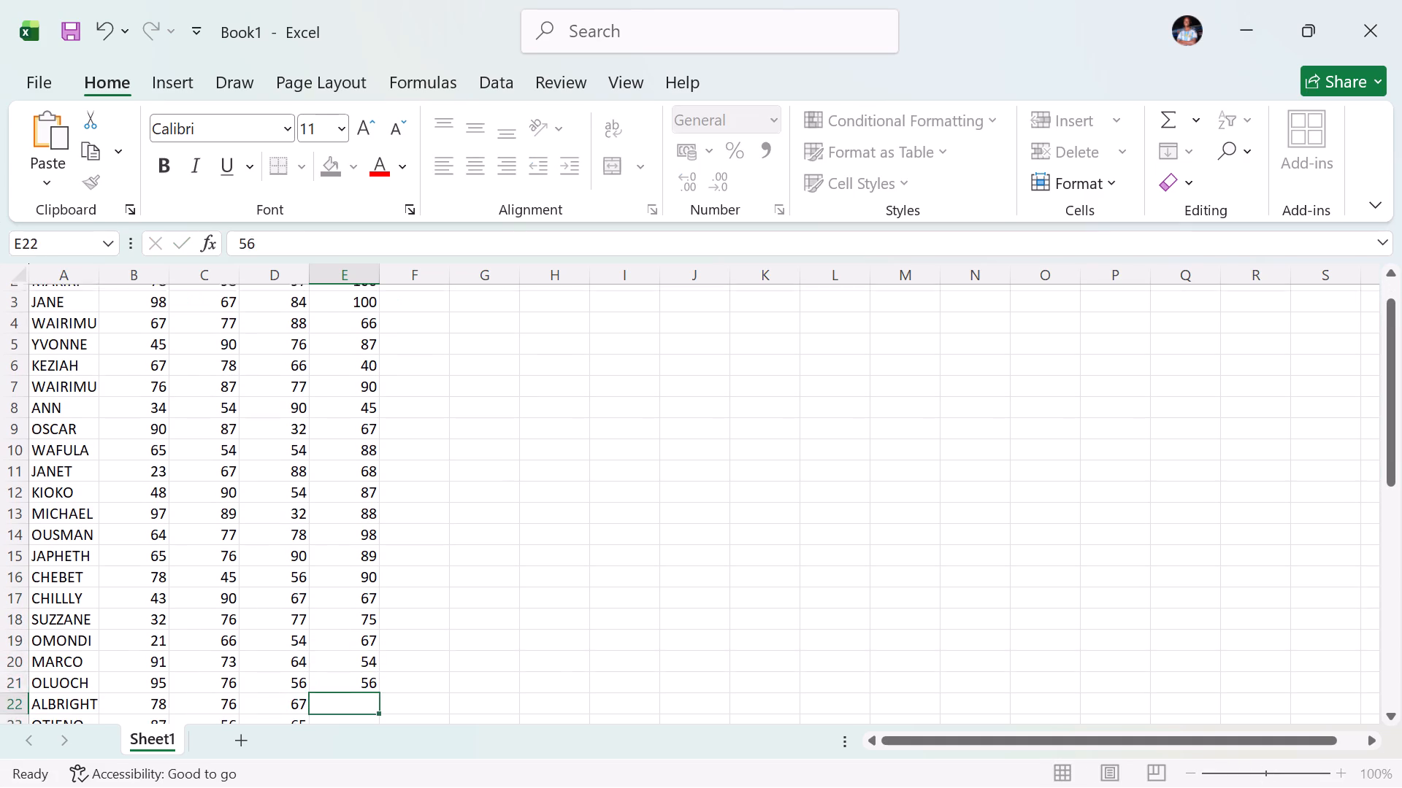
Enter the STD/CRE marks 78, 90, 87, 65, 67 and 54 in cells E22 to E27, for ALBRIGHT through QUEEN.
type("78")
key("Return")
type("90")
key("Return")
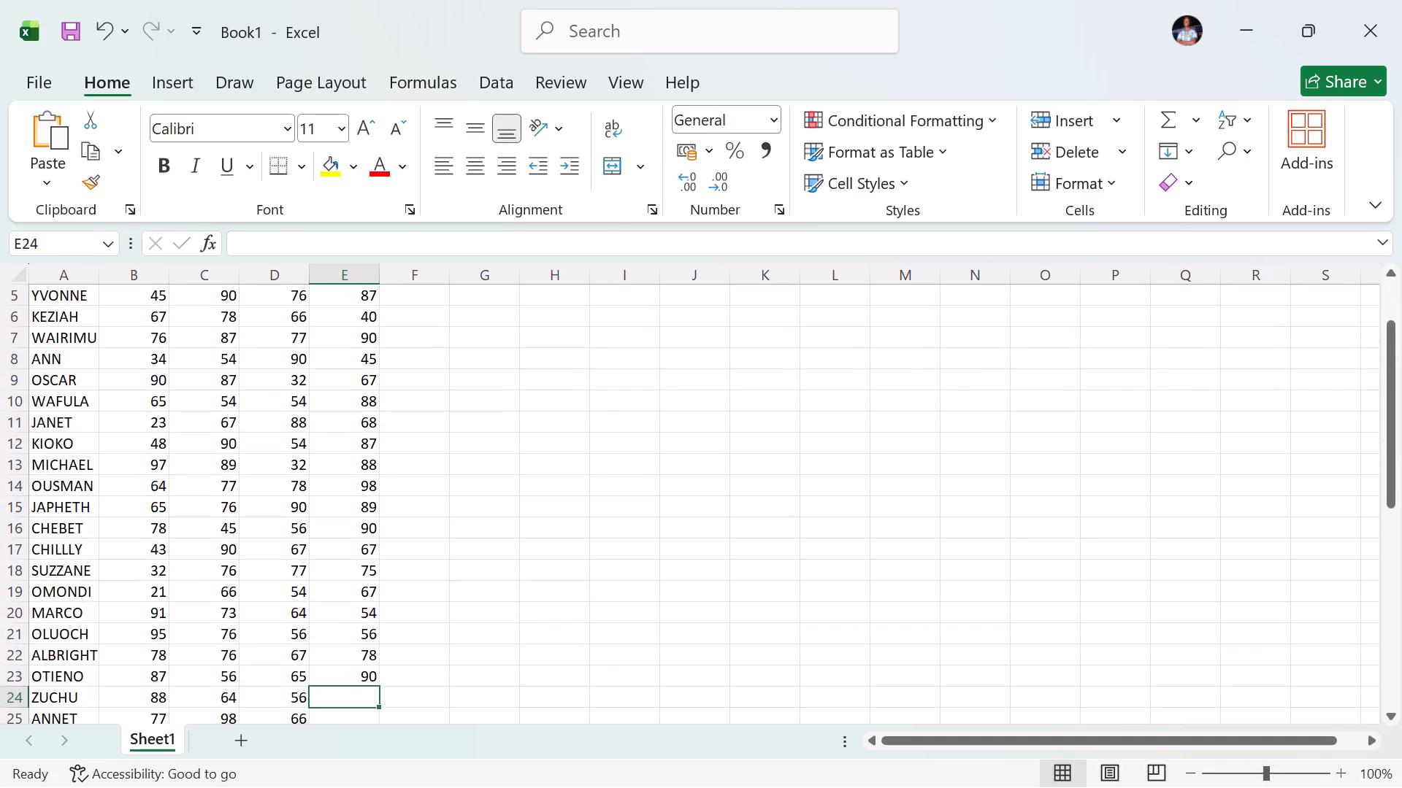
type("87")
key("Return")
type("65")
key("Return")
type("67")
key("Return")
type("54")
key("Return")
Enter the STD/CRE marks 56, 56, 65, 66 and 67 in cells E28 to E32, for MAUREEN through STEVE.
type("56")
key("Return")
type("56")
key("Return")
type("65")
key("Return")
type("66")
key("Return")
type("67")
key("Return")
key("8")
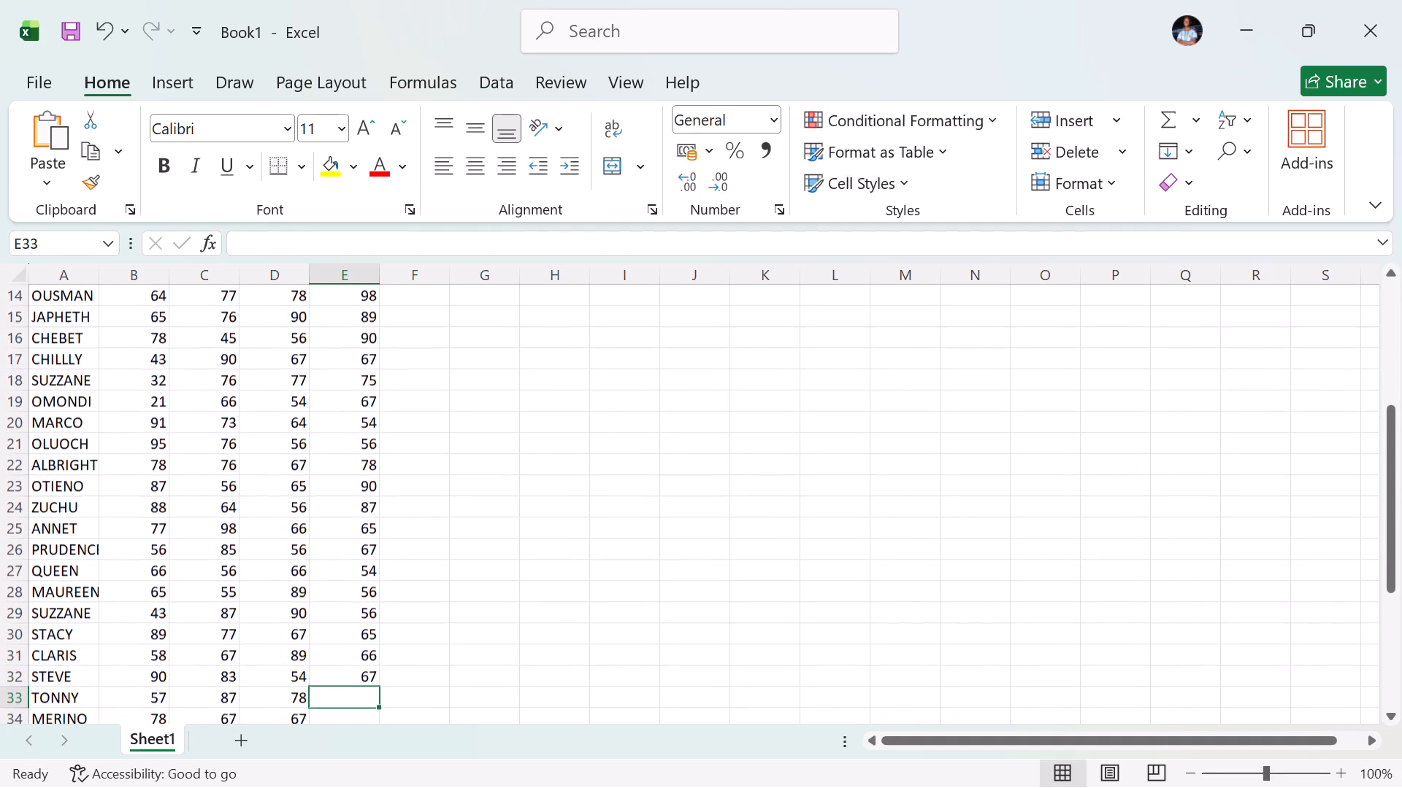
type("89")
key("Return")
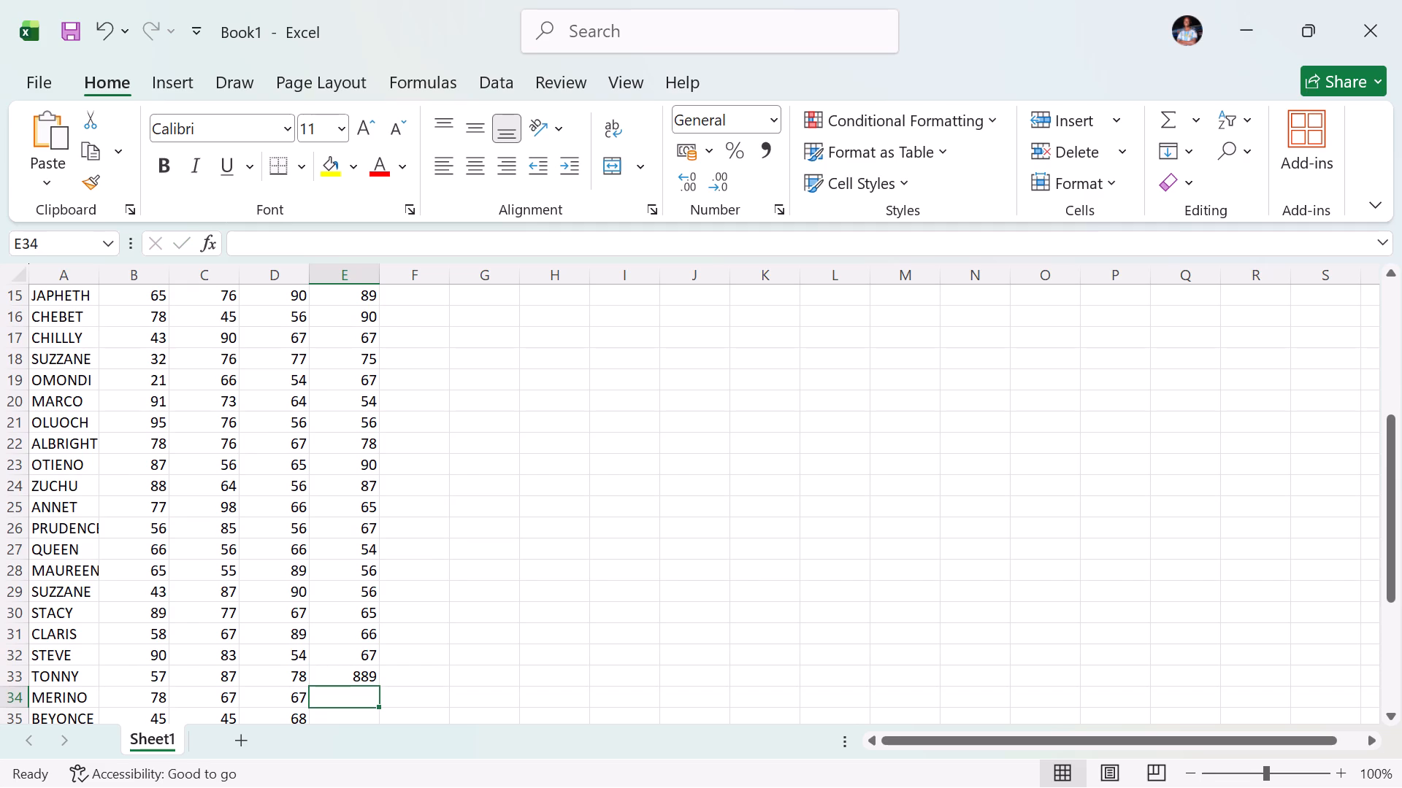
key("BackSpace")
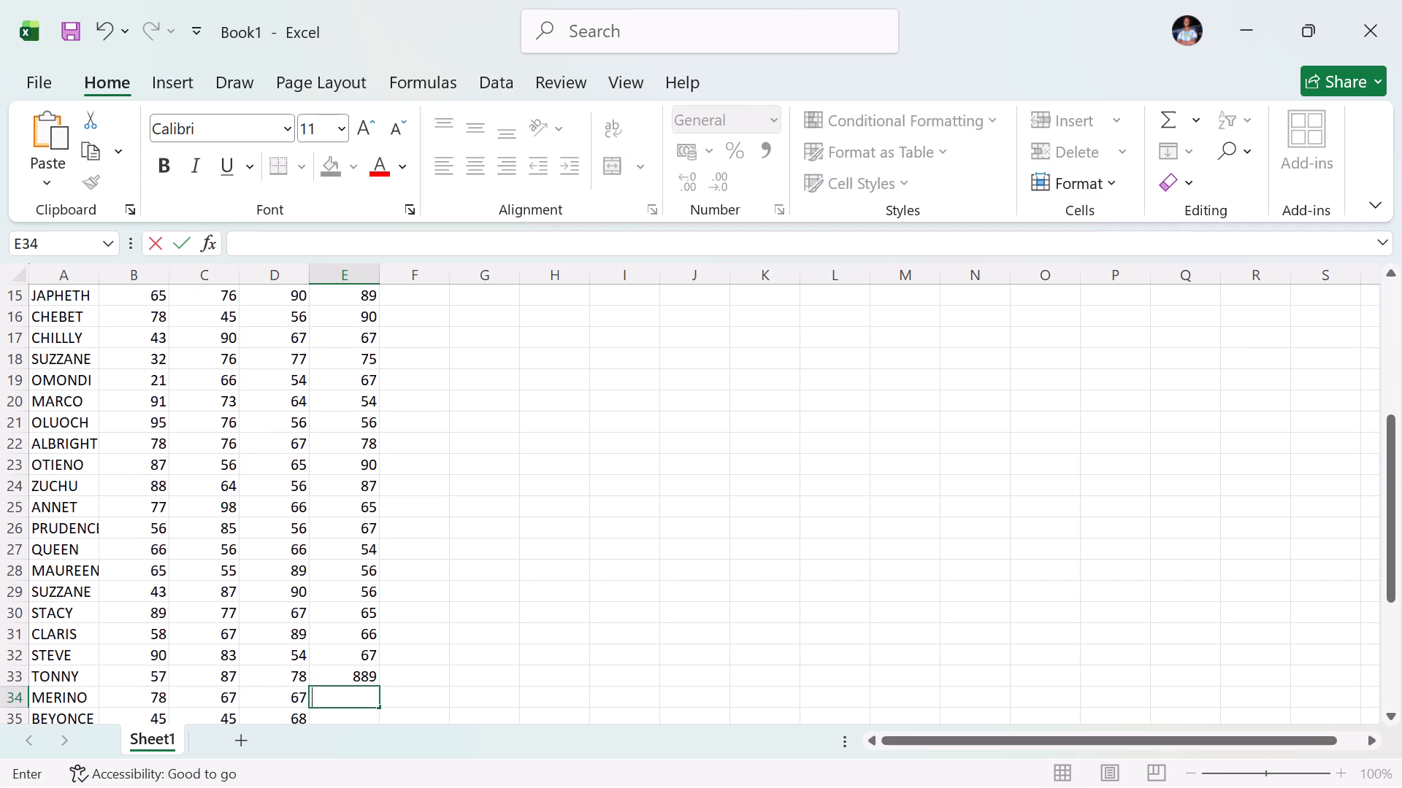
Enter the STD/CRE marks 88, 67, 87, 76 and 65 in cells E33 to E37, for TONNY through SIMION.
left_click(359, 681)
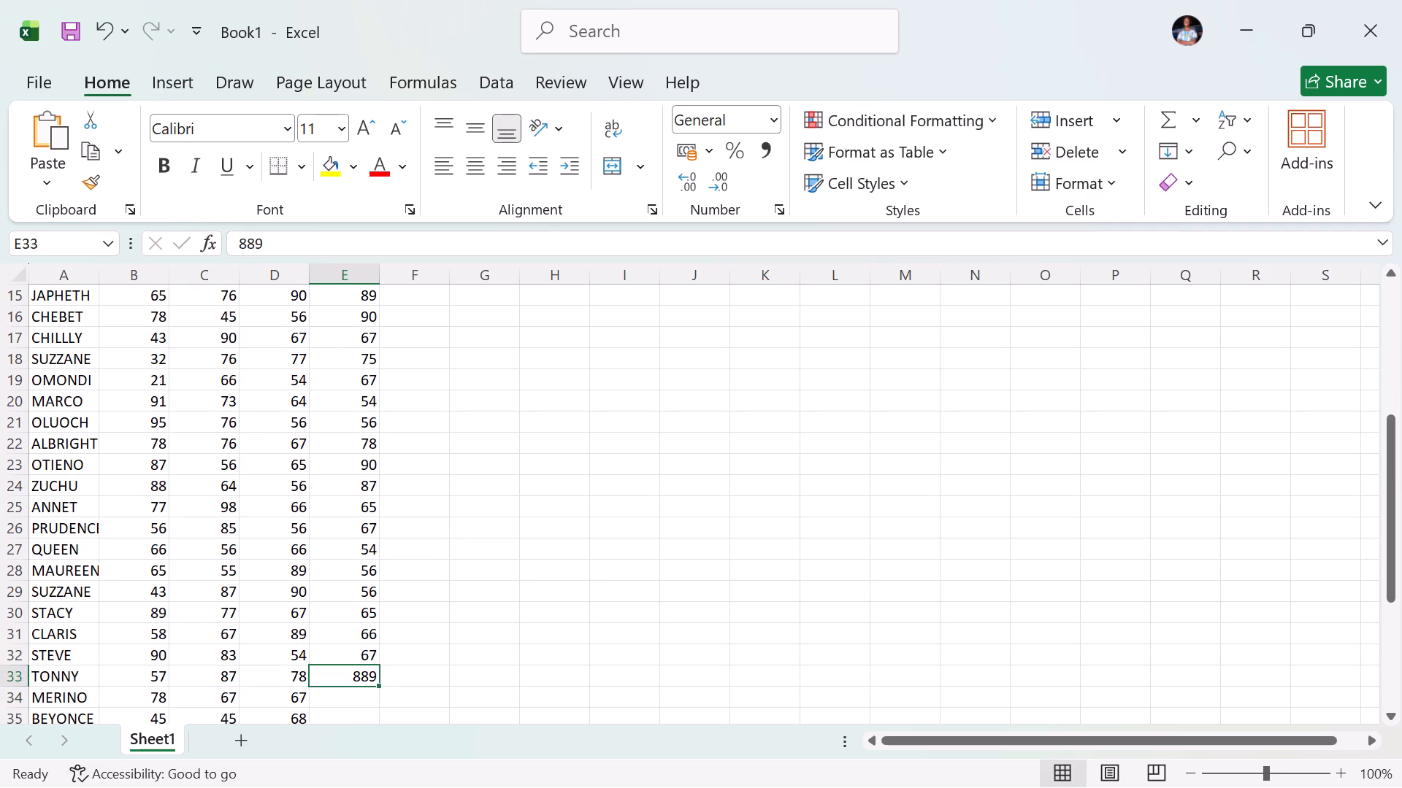
key("BackSpace")
type("88")
key("Return")
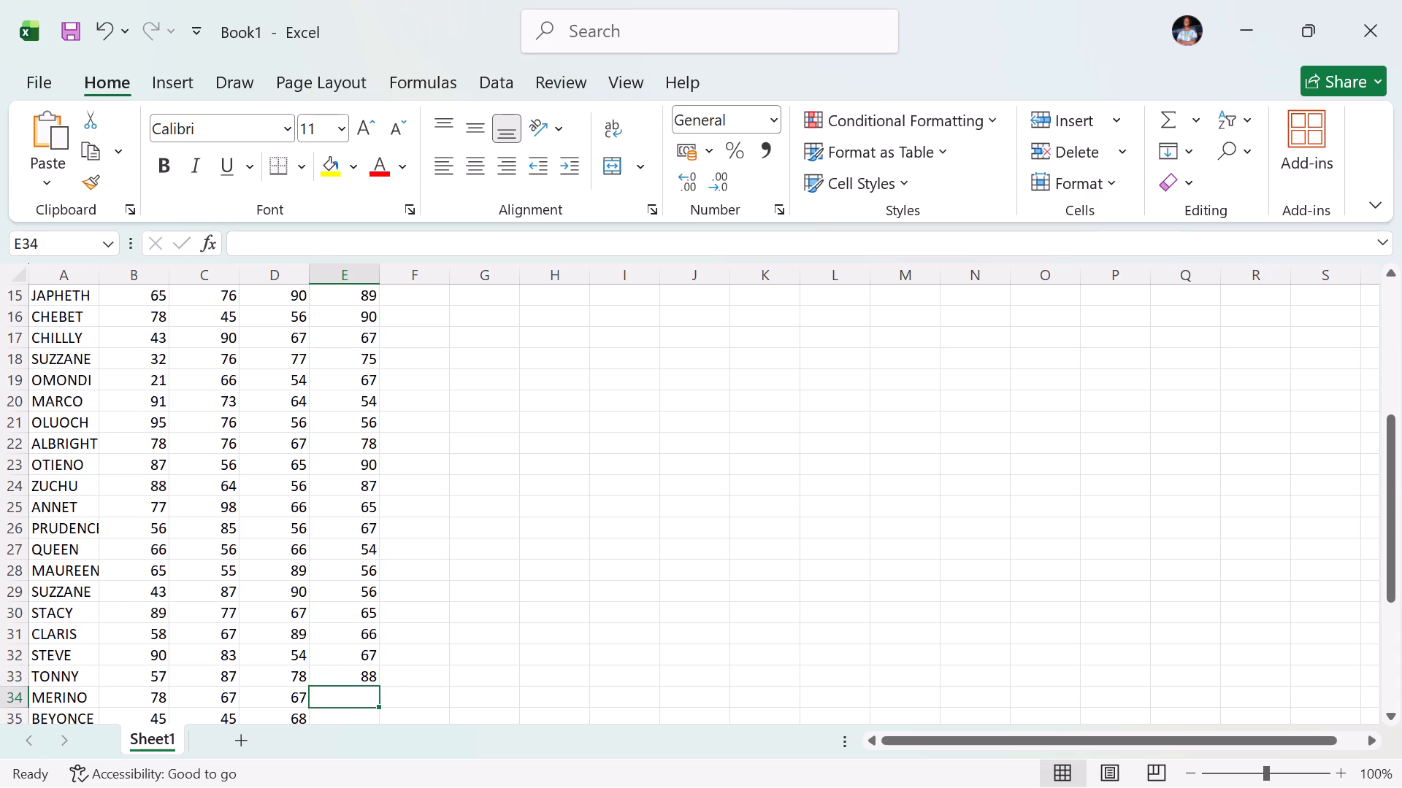
type("67")
key("Return")
type("87")
key("Return")
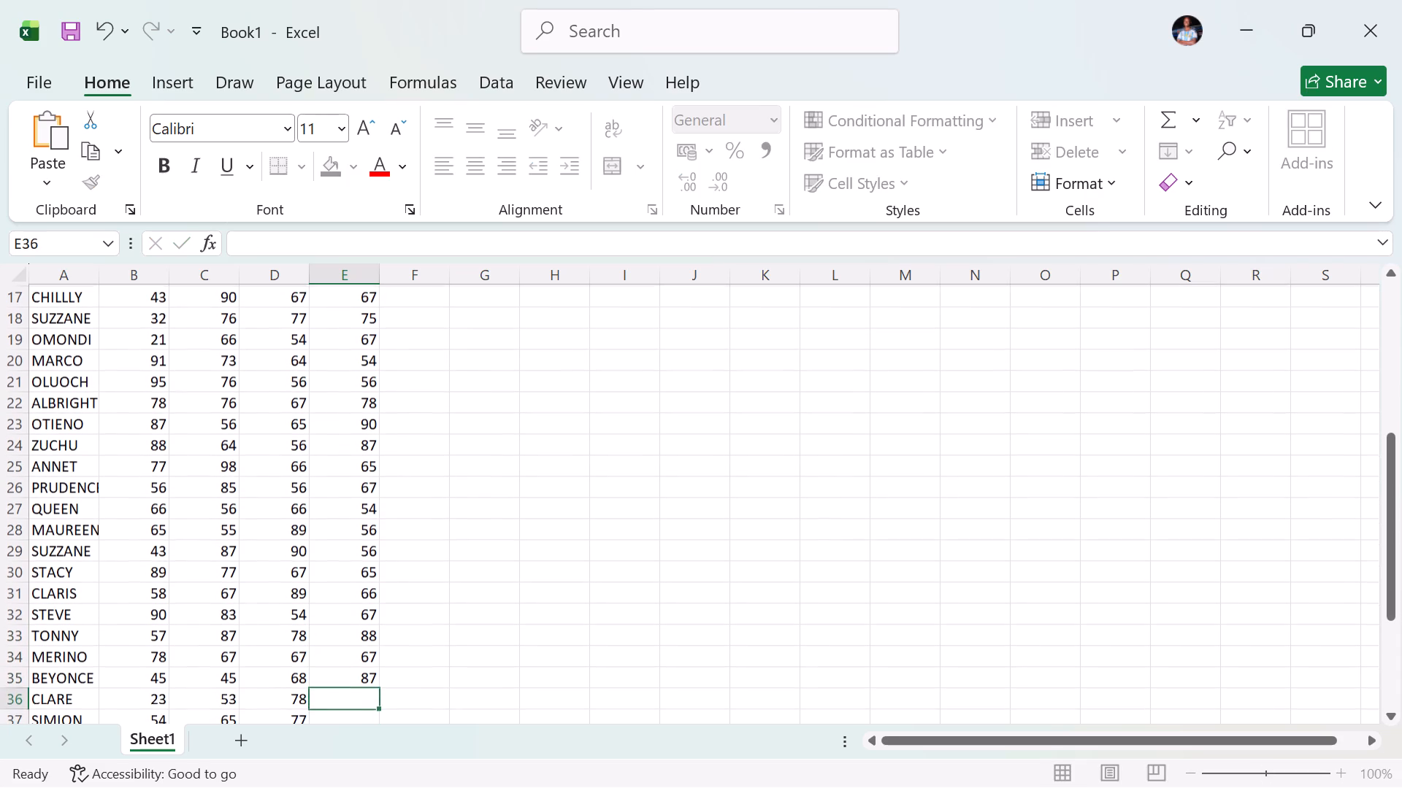
type("76")
key("Return")
type("65")
key("Return")
Enter the STD/CRE marks 55, 43, 32, 34 and 23 in cells E38 to E42, for ALICE through MOGAKA.
type("55")
key("Return")
type("43")
key("Return")
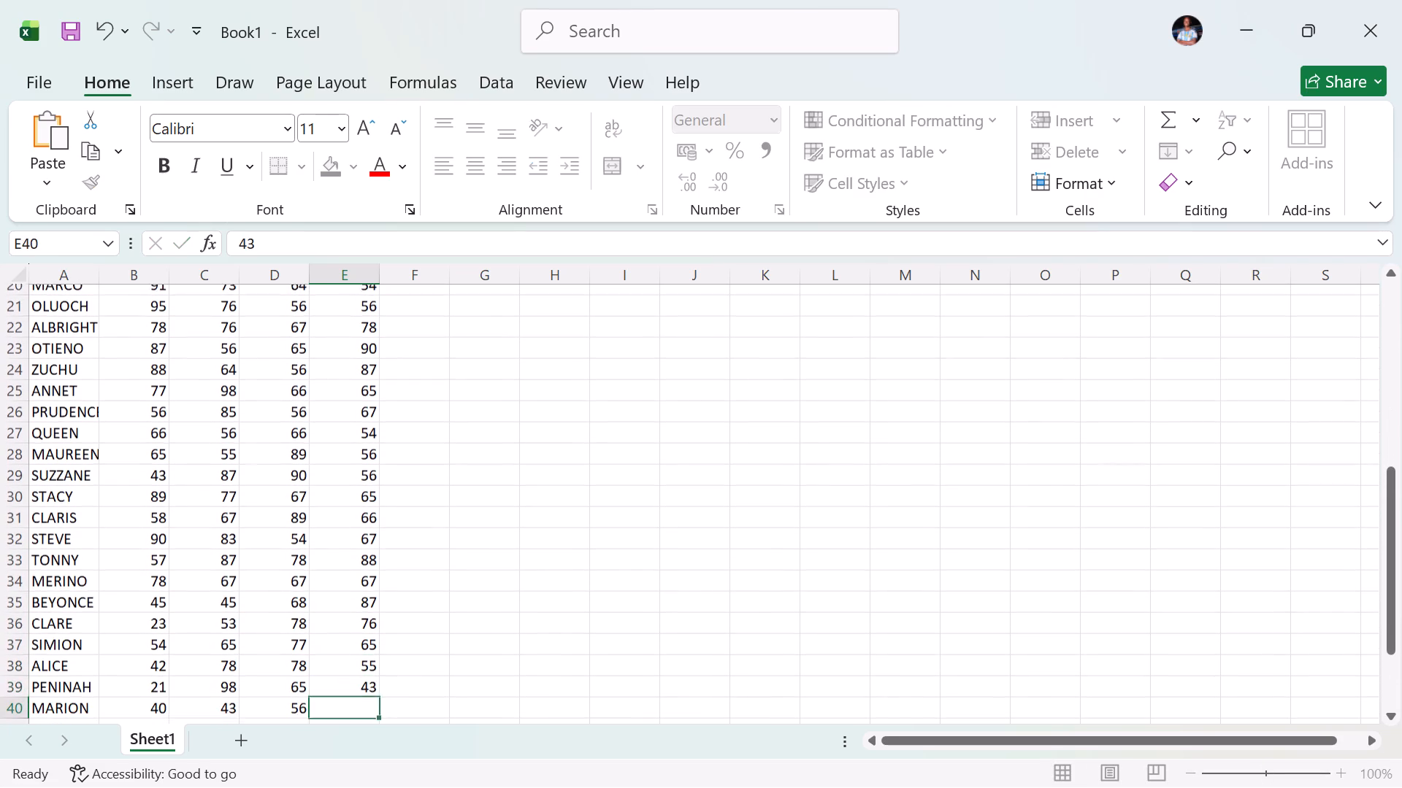
type("32")
key("Return")
type("34")
key("Return")
type("23")
key("Return")
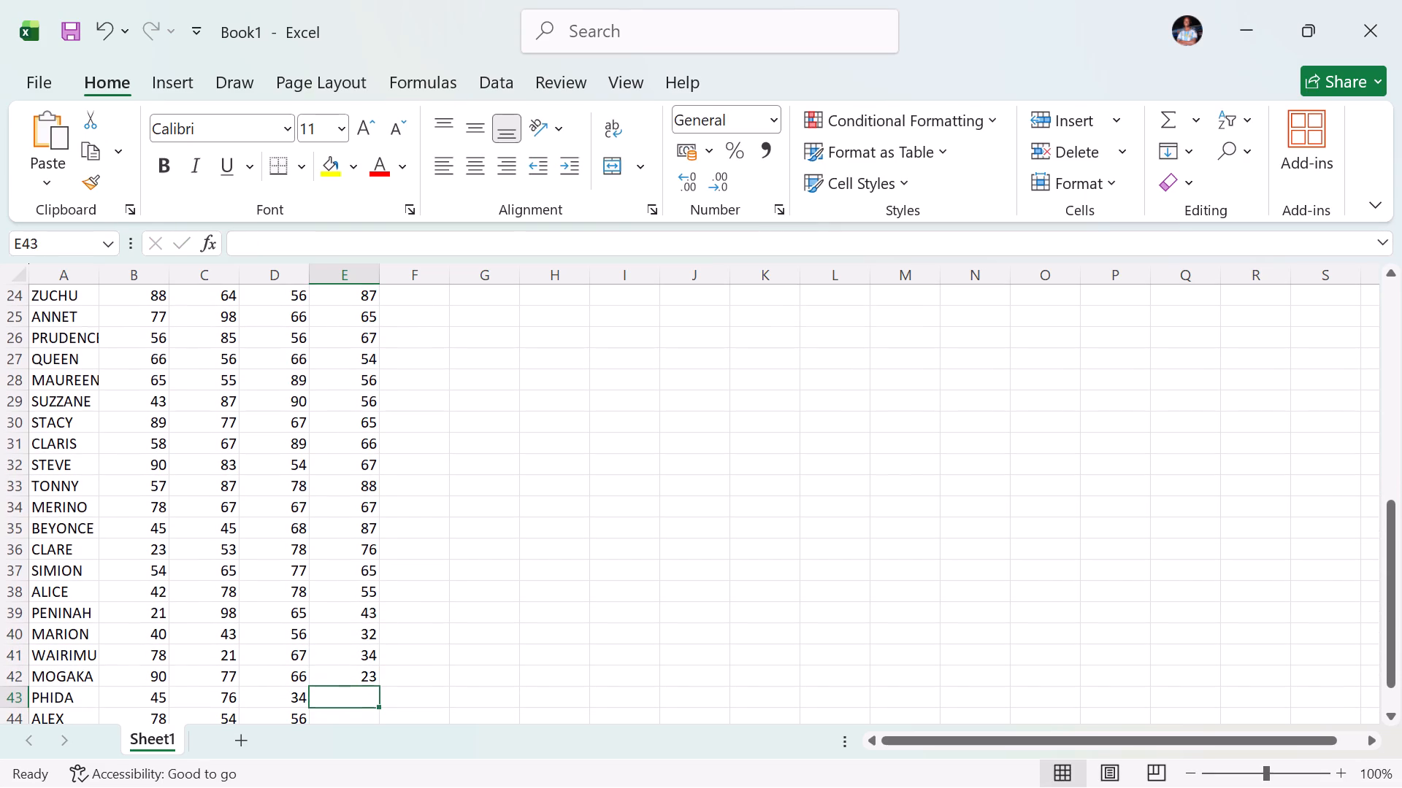
Enter the STD/CRE marks 56, 78 and 54 in cells E43 to E45, for PHIDA, ALEX and WAKOLI.
type("56")
key("Return")
type("78")
key("Return")
type("54")
key("Return")
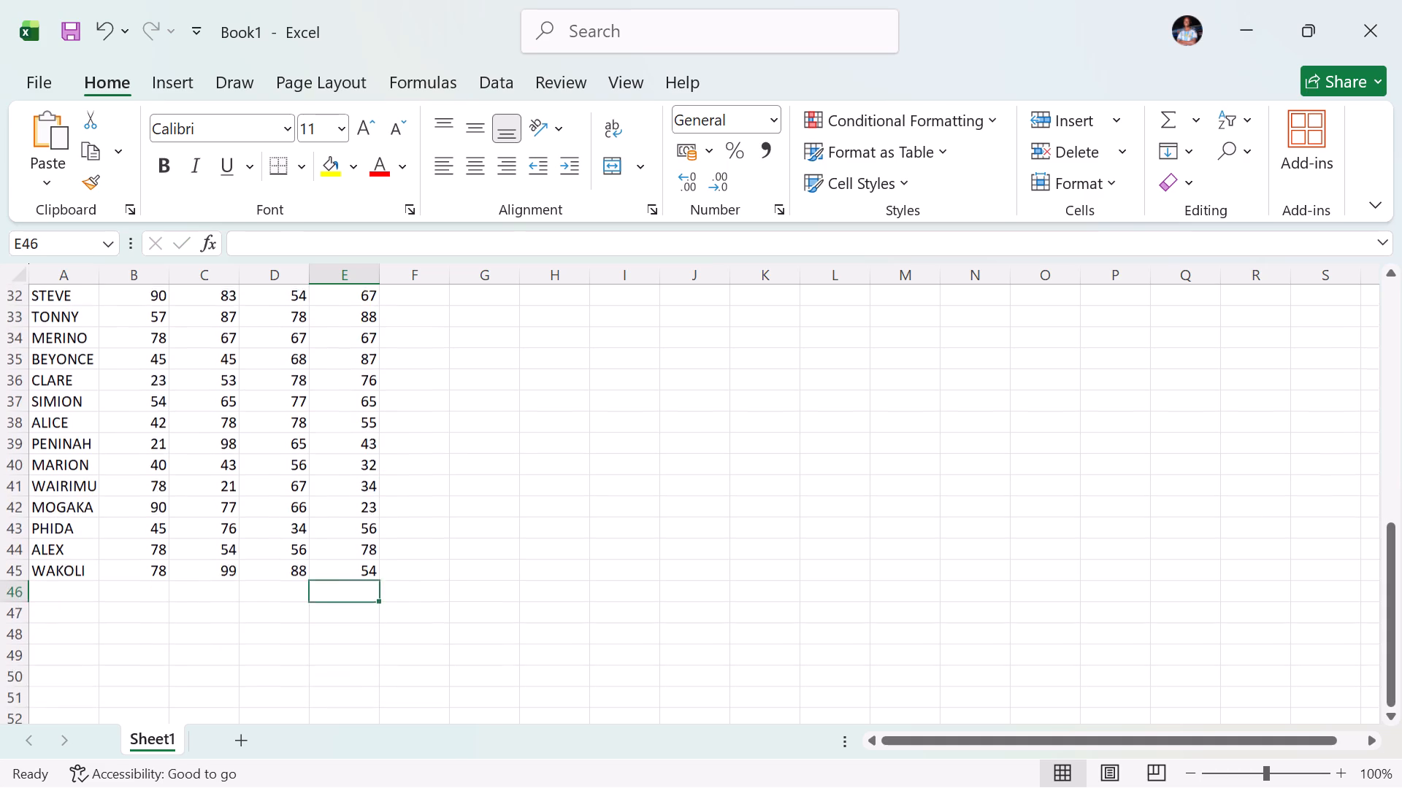
Enter the SCIE marks 100, 78, 90, 56 and 43 in cells F2 to F6, for MAKIRI through KEZIAH.
scroll(489, 503, "up", 2)
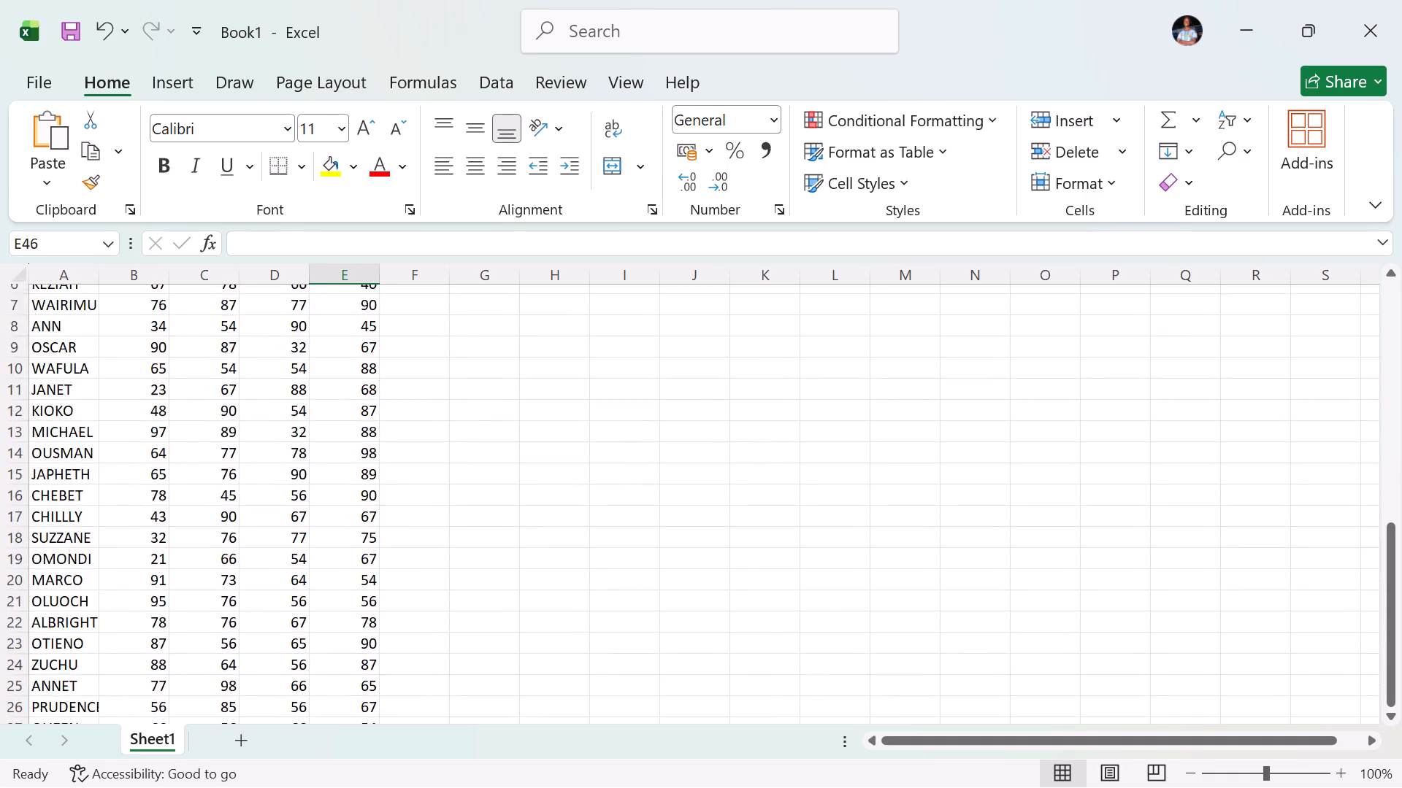
scroll(489, 503, "up", 3)
scroll(489, 503, "down", 1)
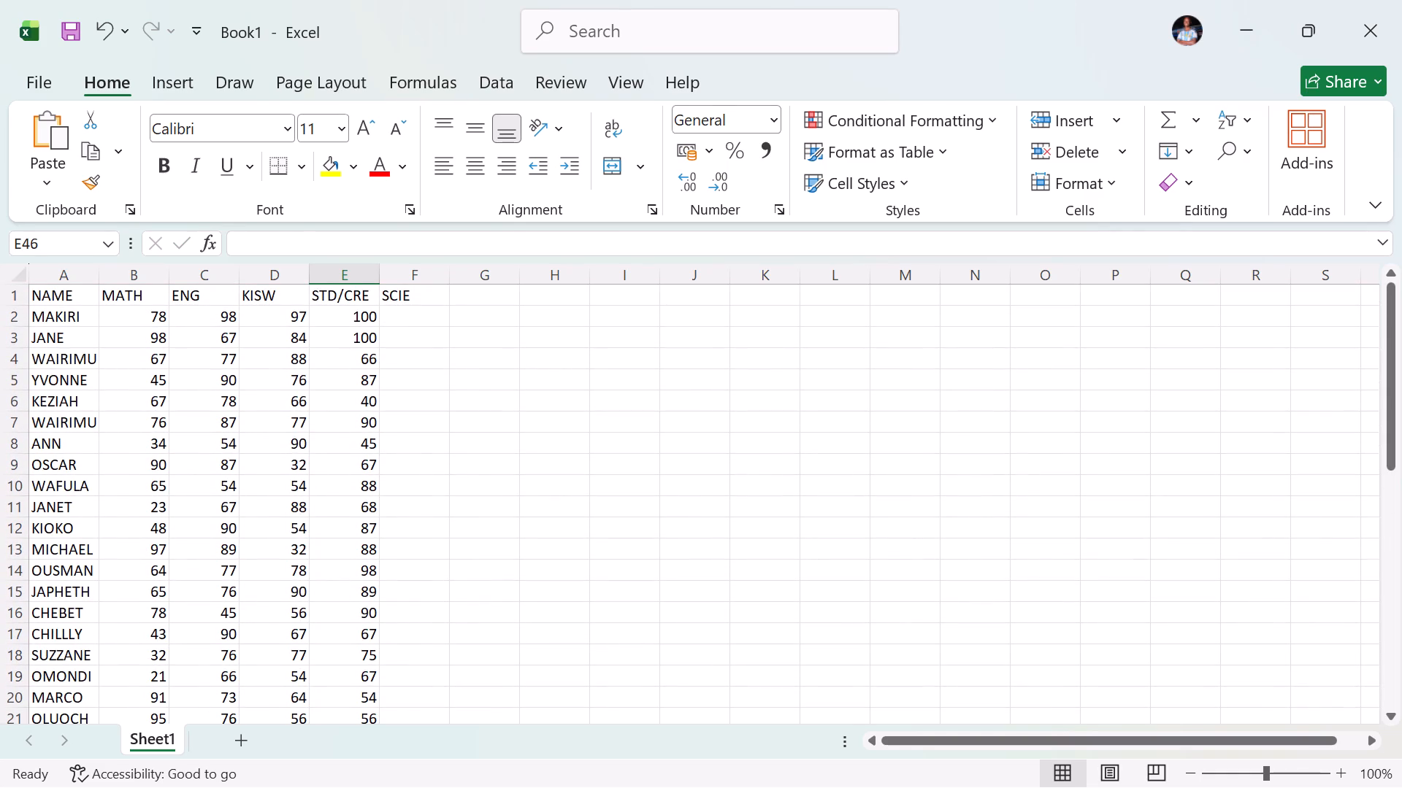
left_click(397, 314)
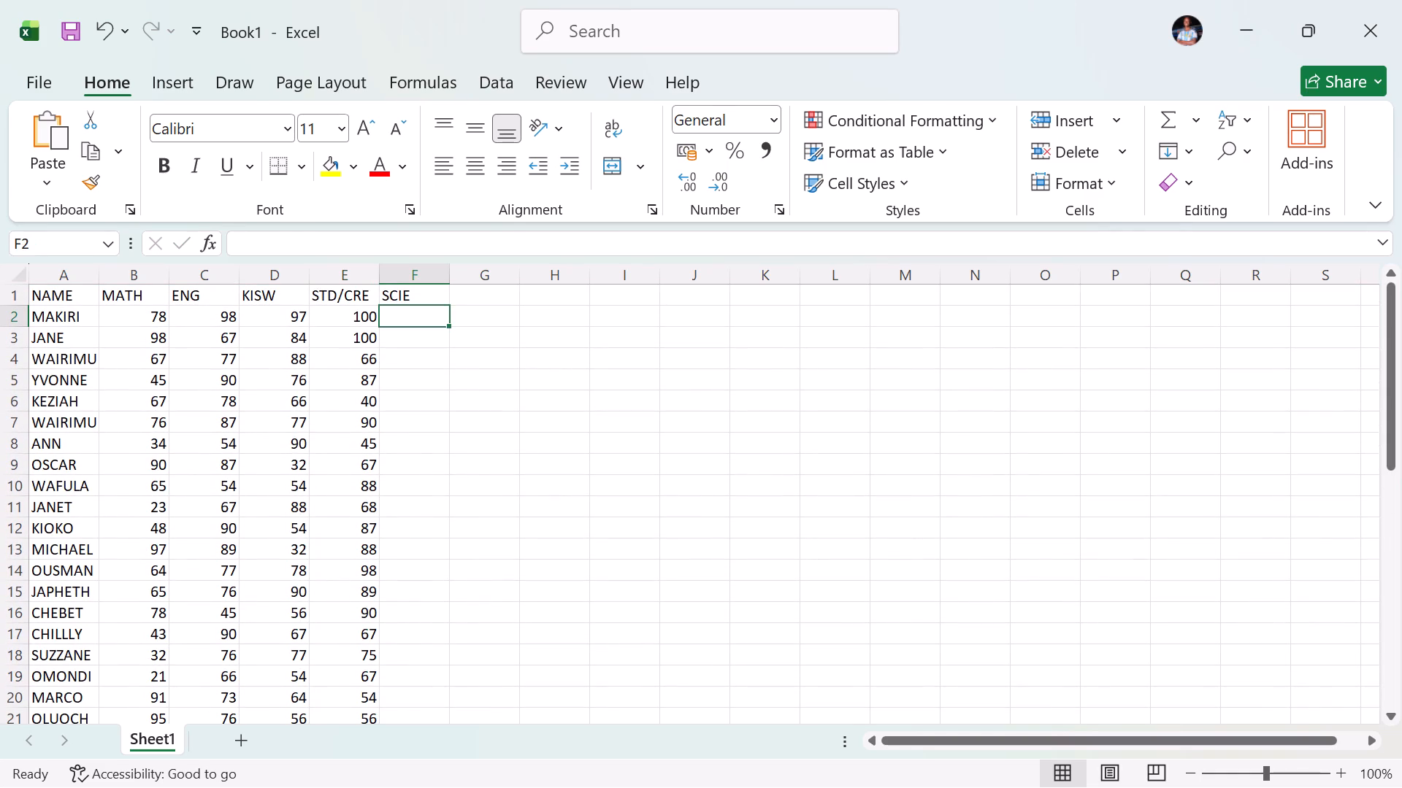
type("100")
key("Return")
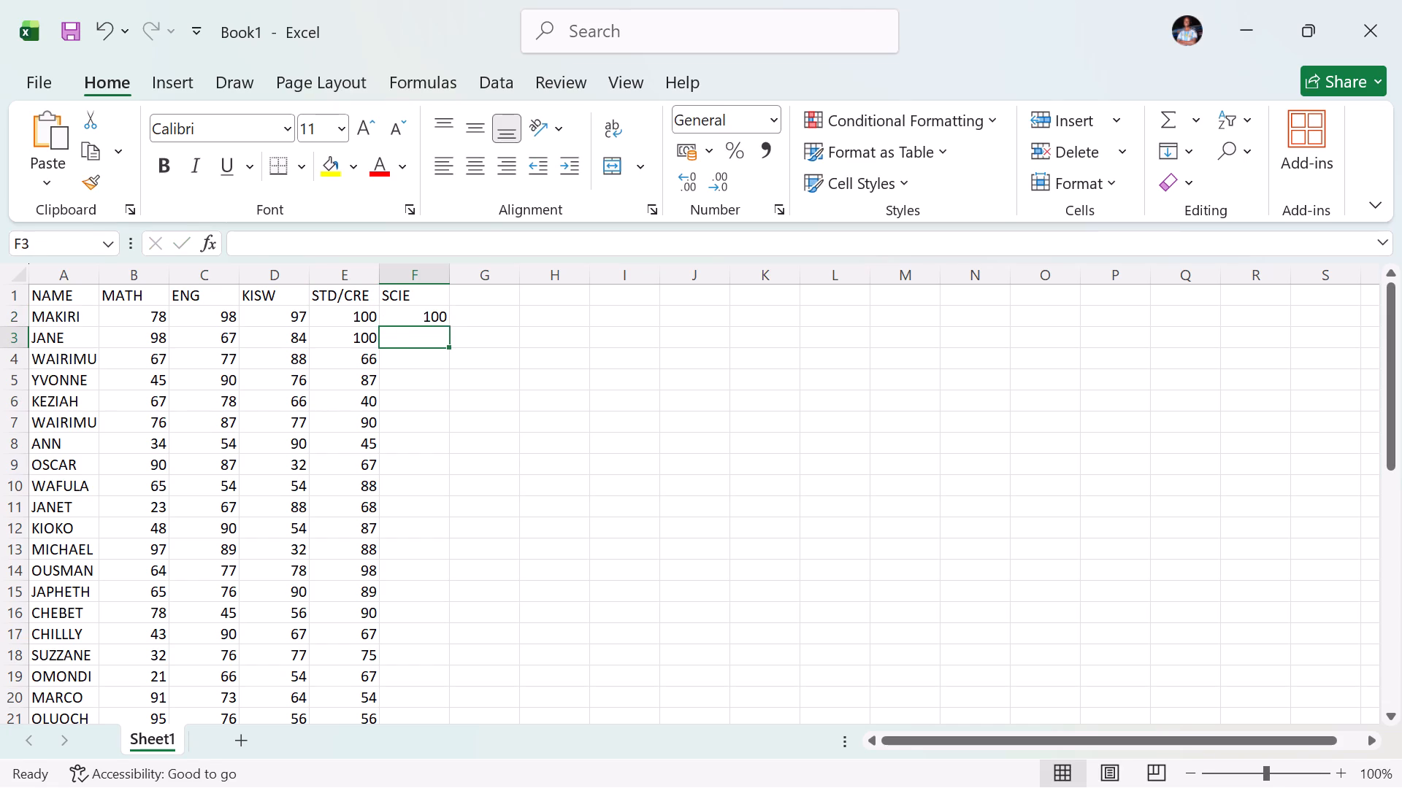
type("78")
key("Return")
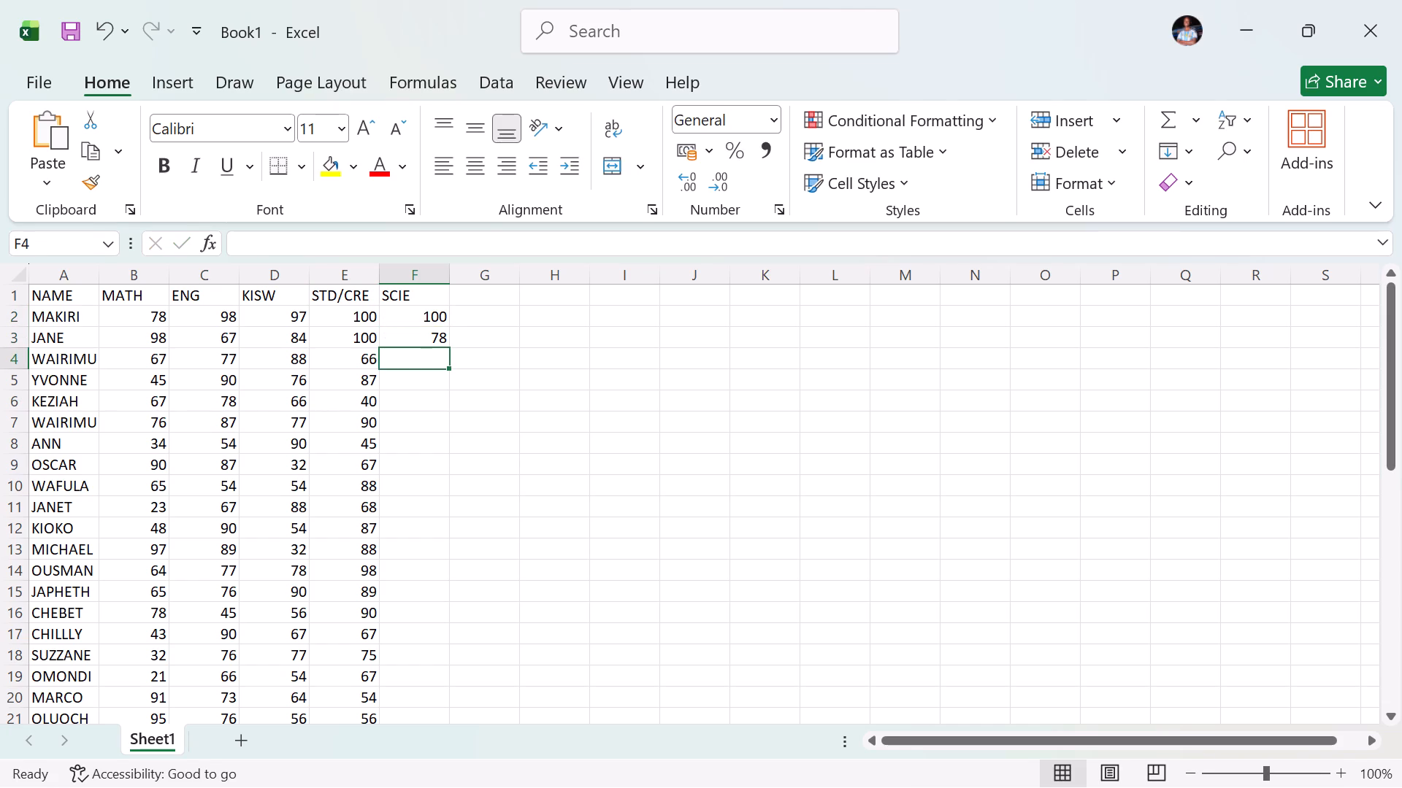
type("90")
key("Return")
type("56")
key("Return")
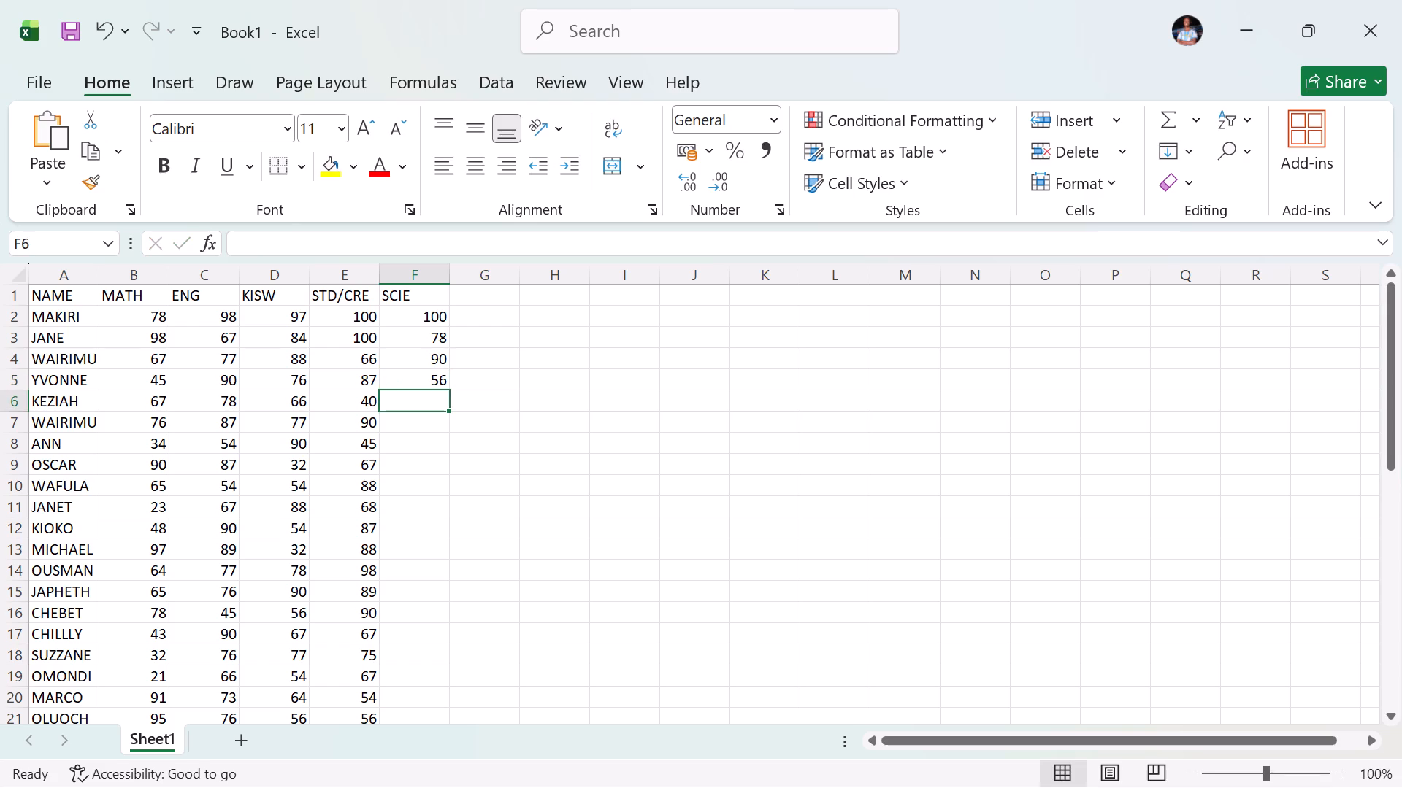
type("43")
key("Return")
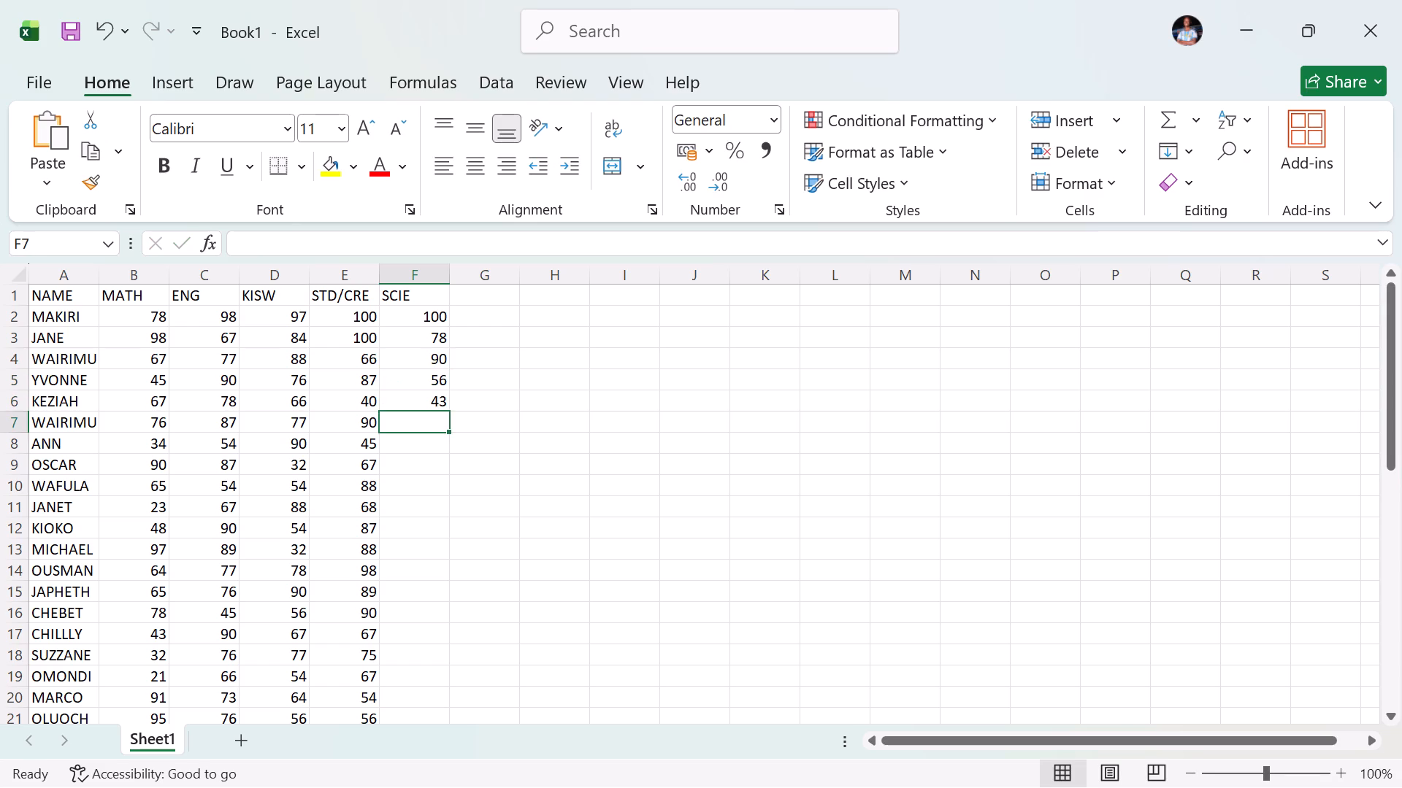
Enter the SCIE marks 67, 32, 56, 78 and 90 in cells F7 to F11, for WAIRIMU through JANET.
type("67")
key("Return")
type("32")
key("Return")
type("56")
key("Return")
type("78")
key("Return")
type("90")
key("Return")
Enter the SCIE marks 87, 65, 43 and 45 in cells F12 to F15, for KIOKO through JAPHETH.
type("87")
key("Return")
type("65")
key("Return")
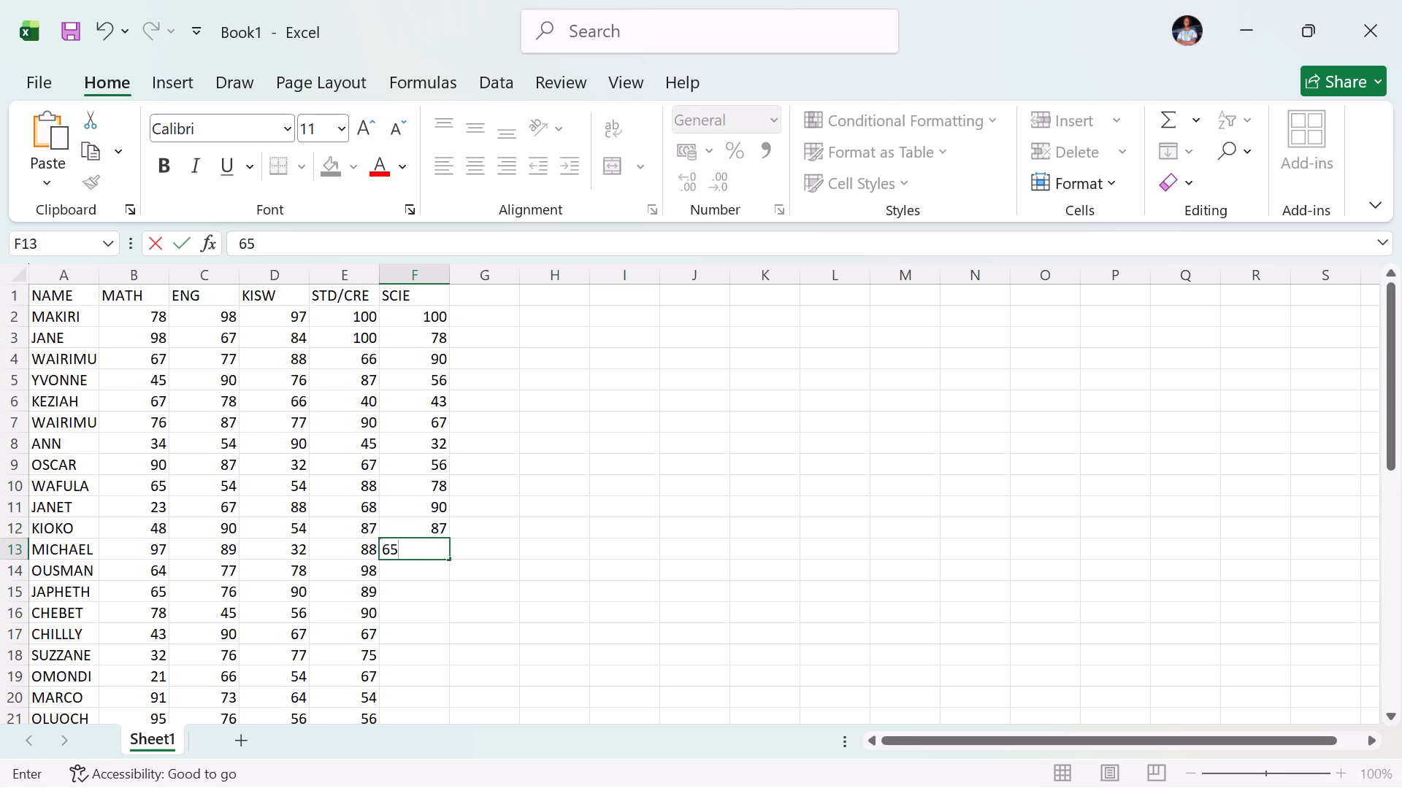
type("43")
key("Return")
type("45")
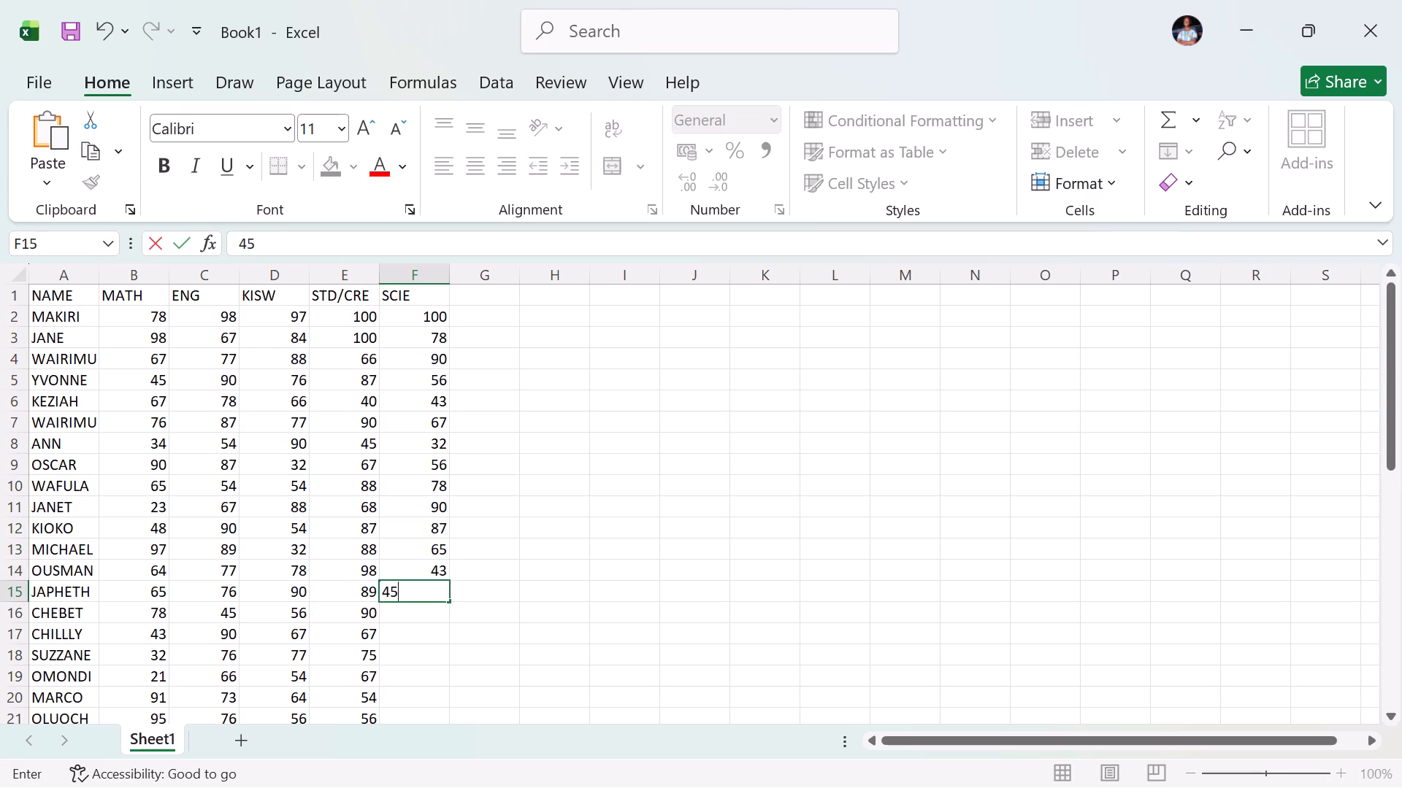
key("Return")
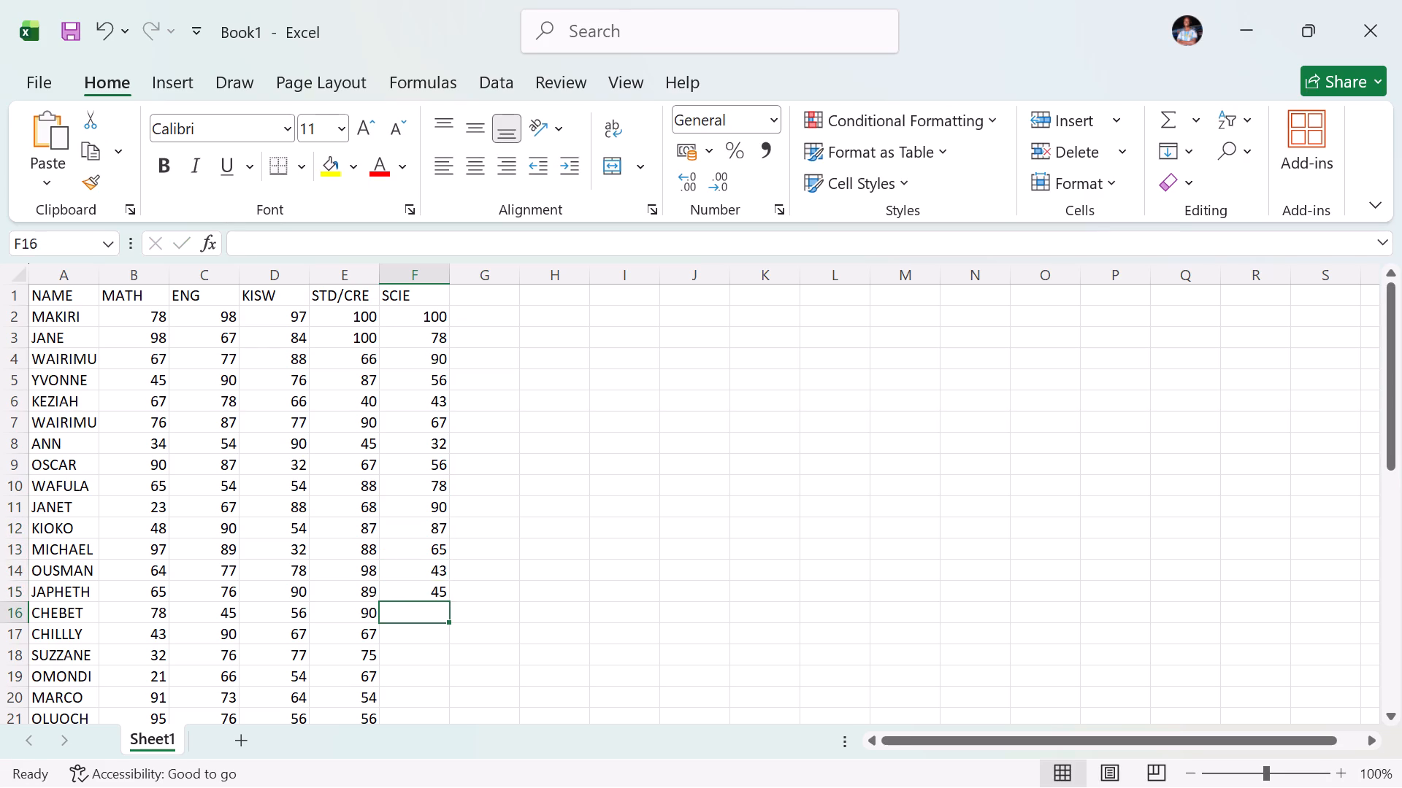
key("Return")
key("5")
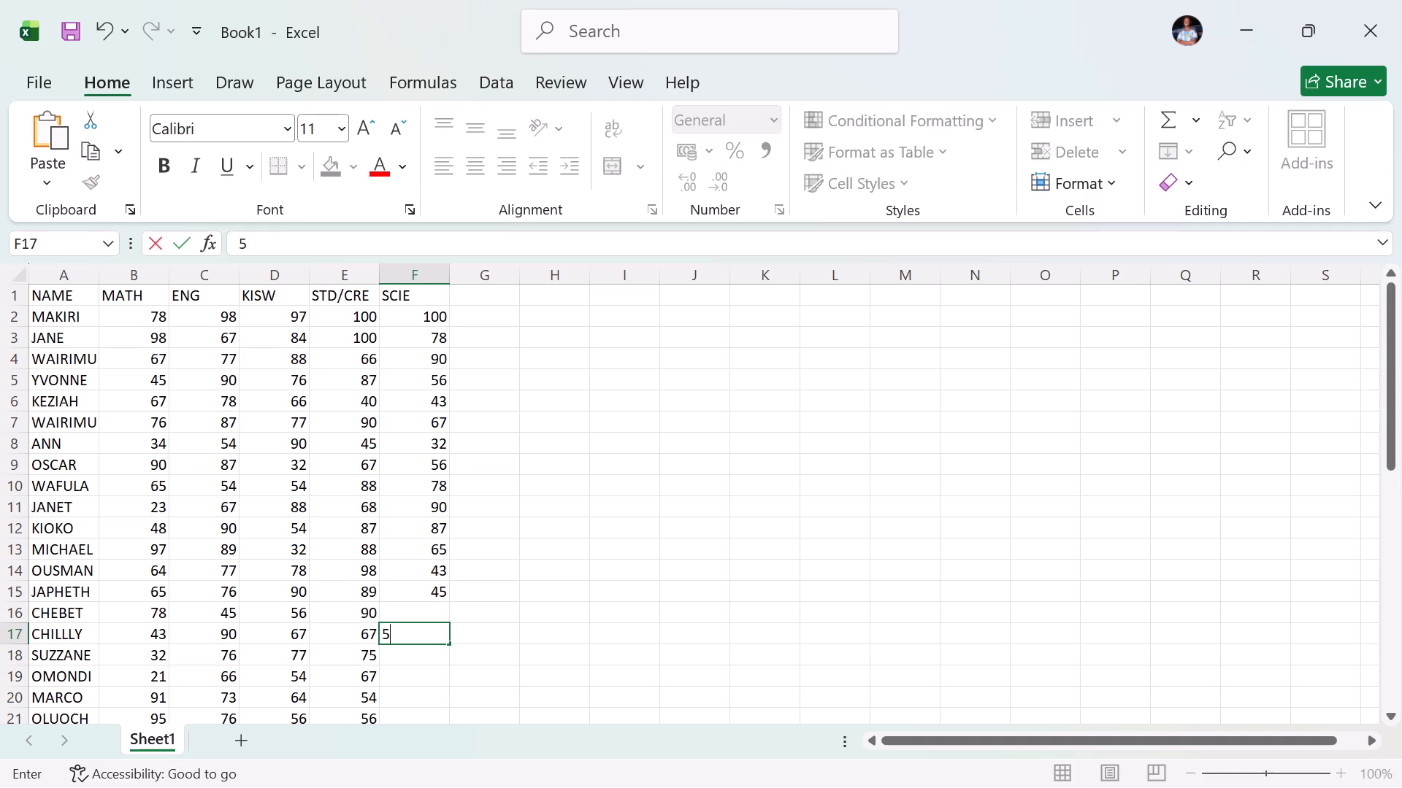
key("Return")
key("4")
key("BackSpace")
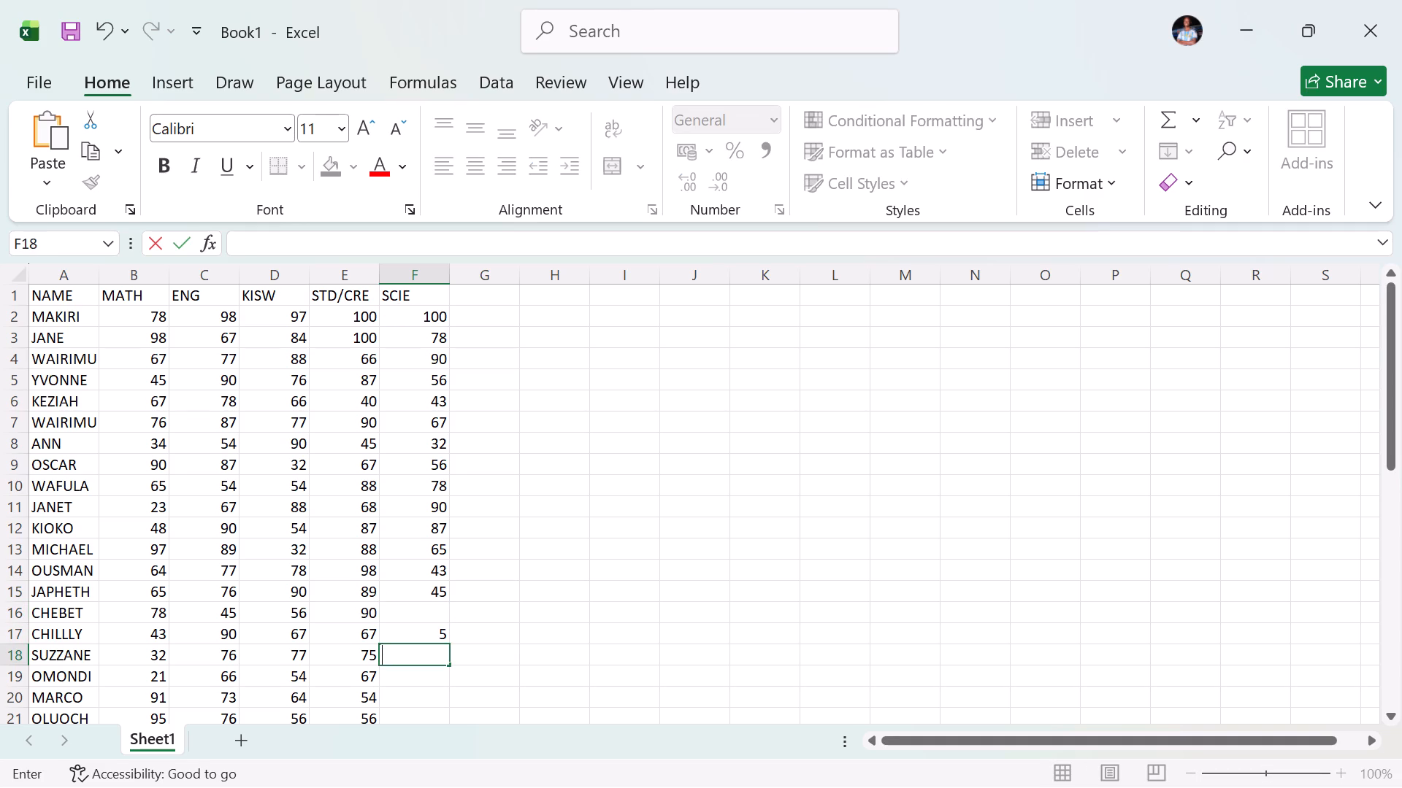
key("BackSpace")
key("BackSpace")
Enter the SCIE marks 67, 45, 56 and 89 in cells F16 to F19, for CHEBET through OMONDI.
left_click(438, 609)
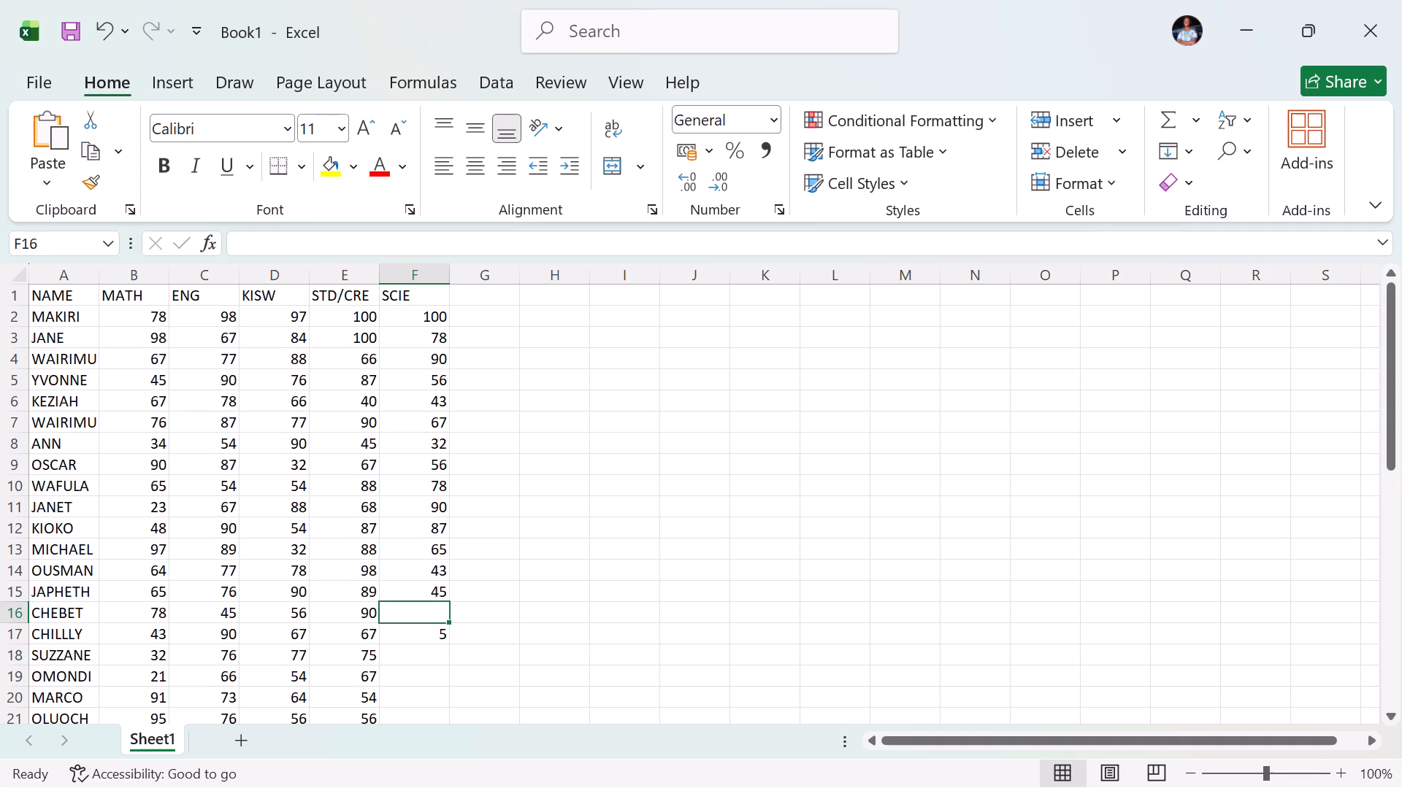
type("67")
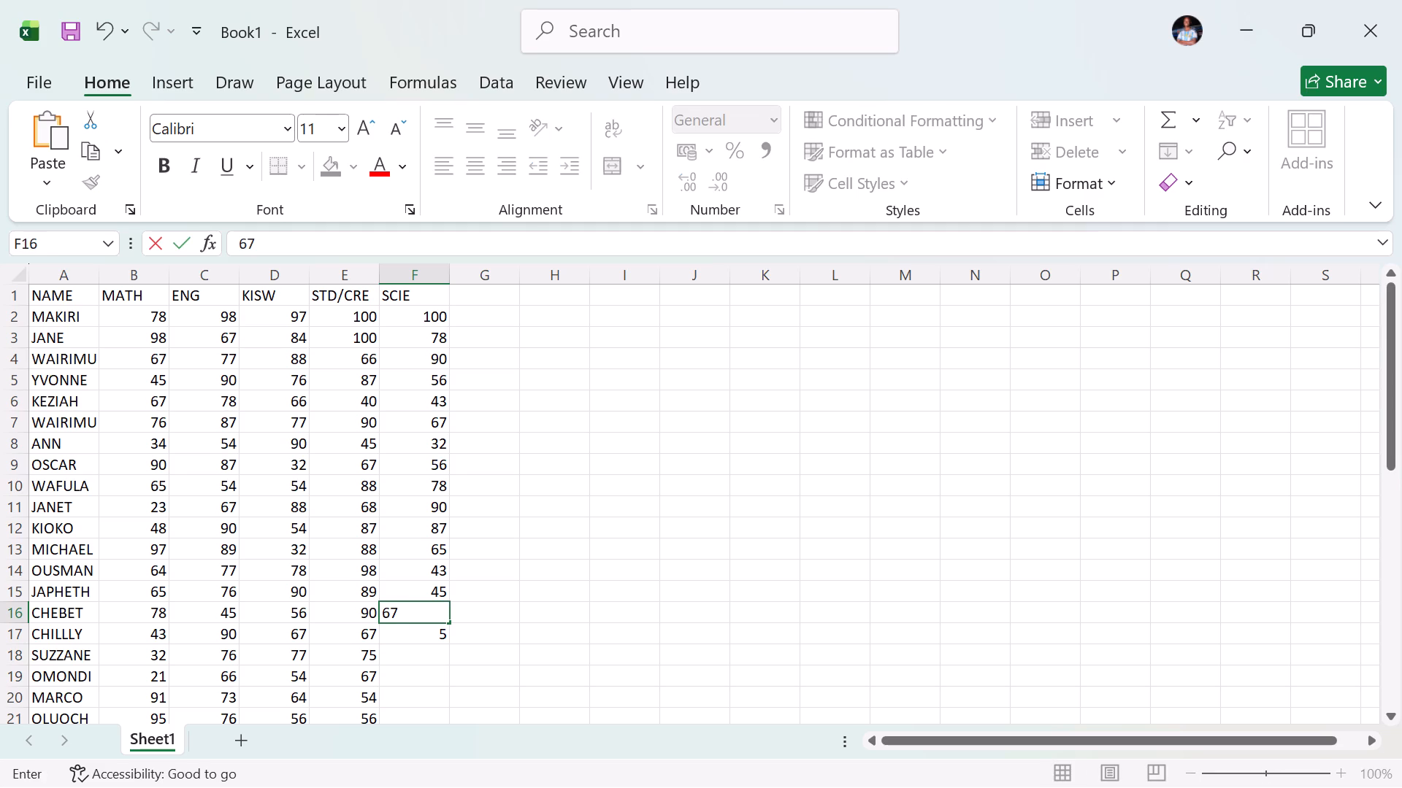
key("Return")
key("BackSpace")
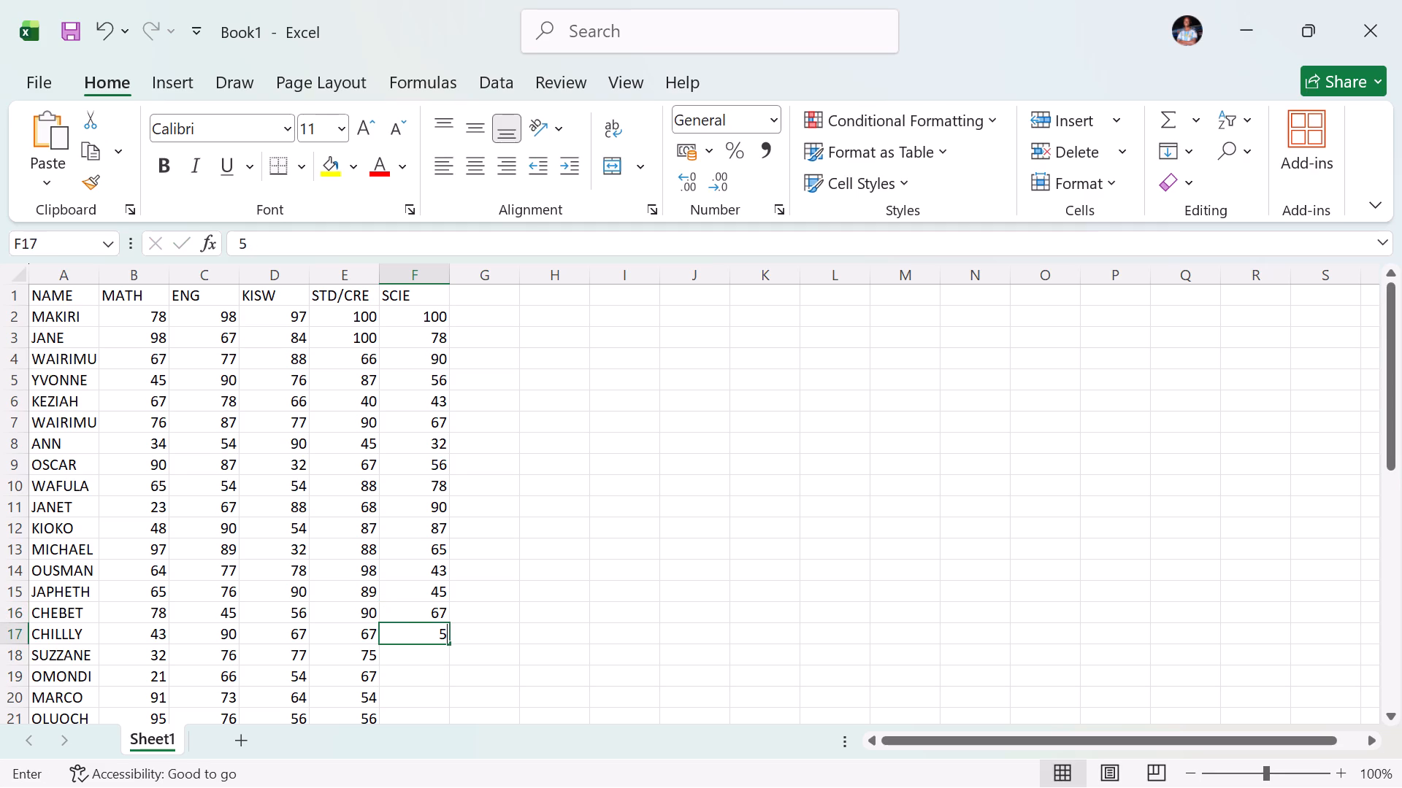
type("45")
key("Return")
type("56")
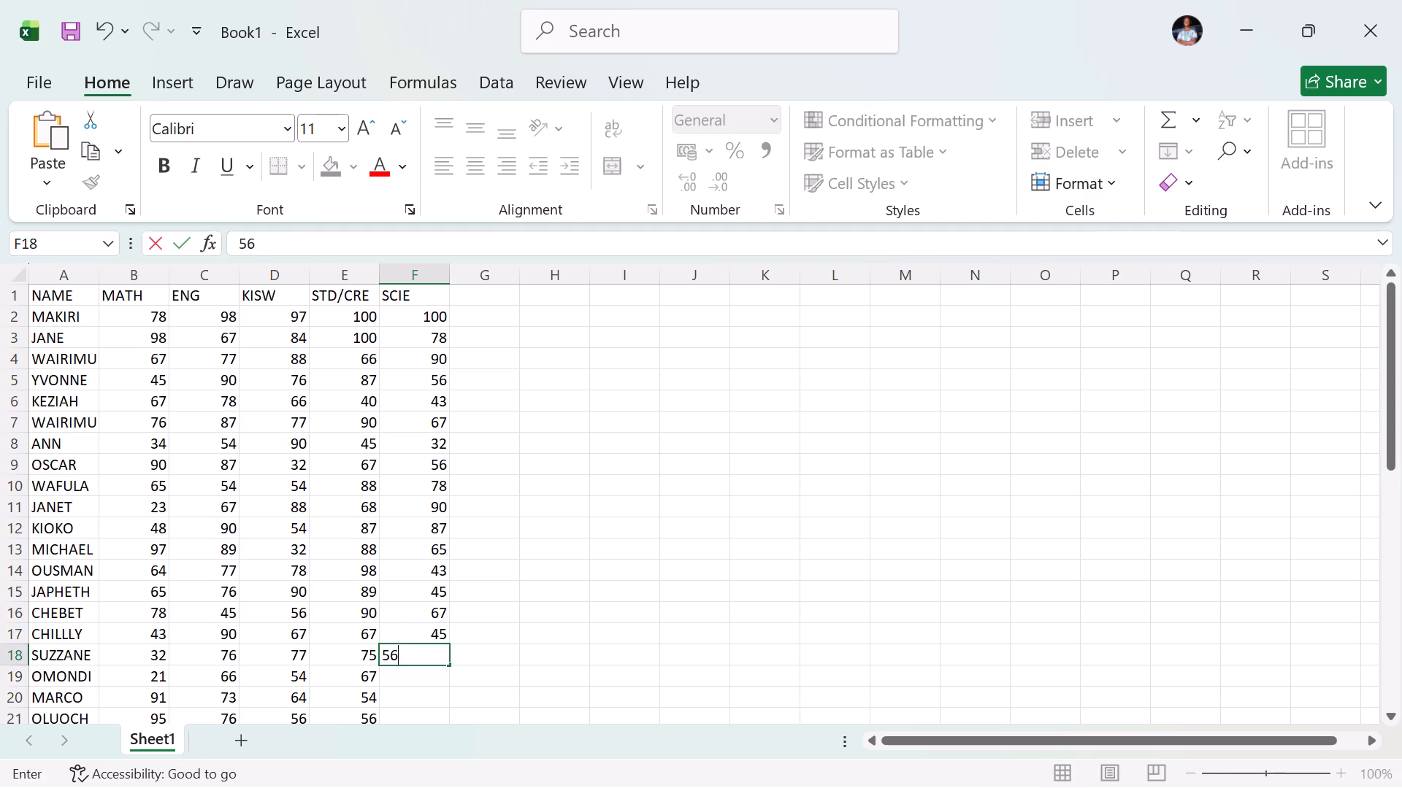
key("Return")
type("89")
key("Return")
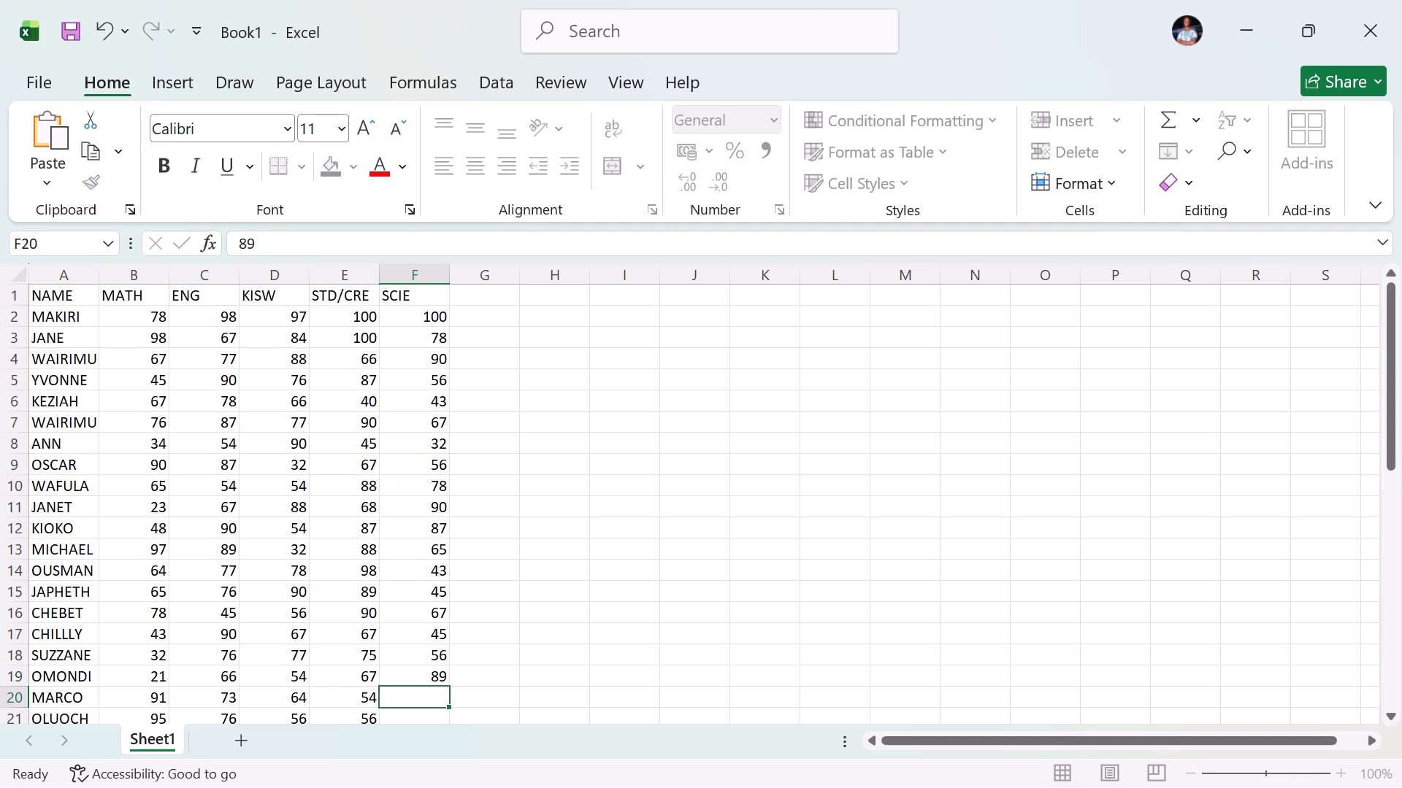
Enter the SCIE marks 89, 88, 87, 89, 90 and 56 in cells F20 to F25, for MARCO through ANNET.
type("89")
key("Return")
type("88")
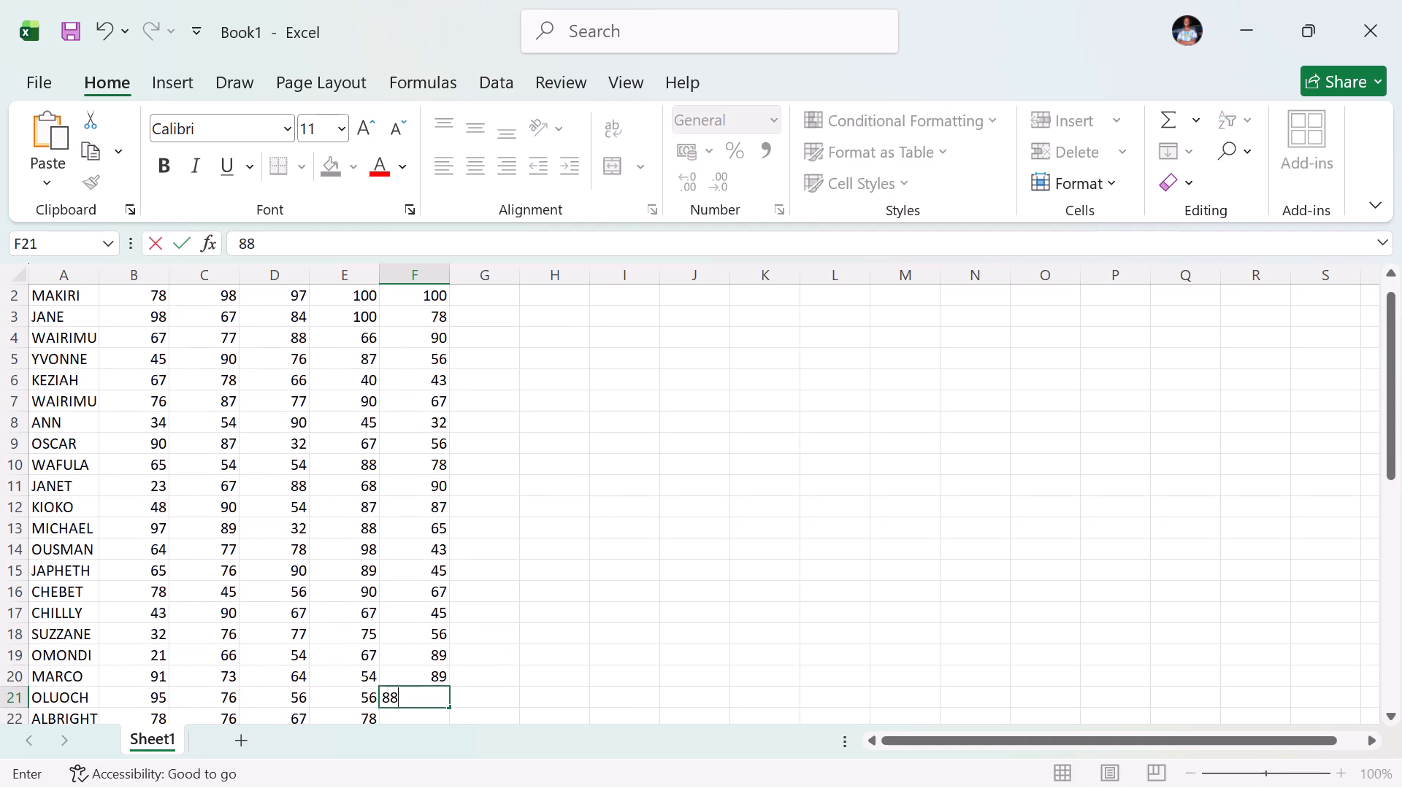
key("Return")
type("87")
key("Return")
type("89")
key("Return")
type("90")
key("Return")
type("56")
key("Return")
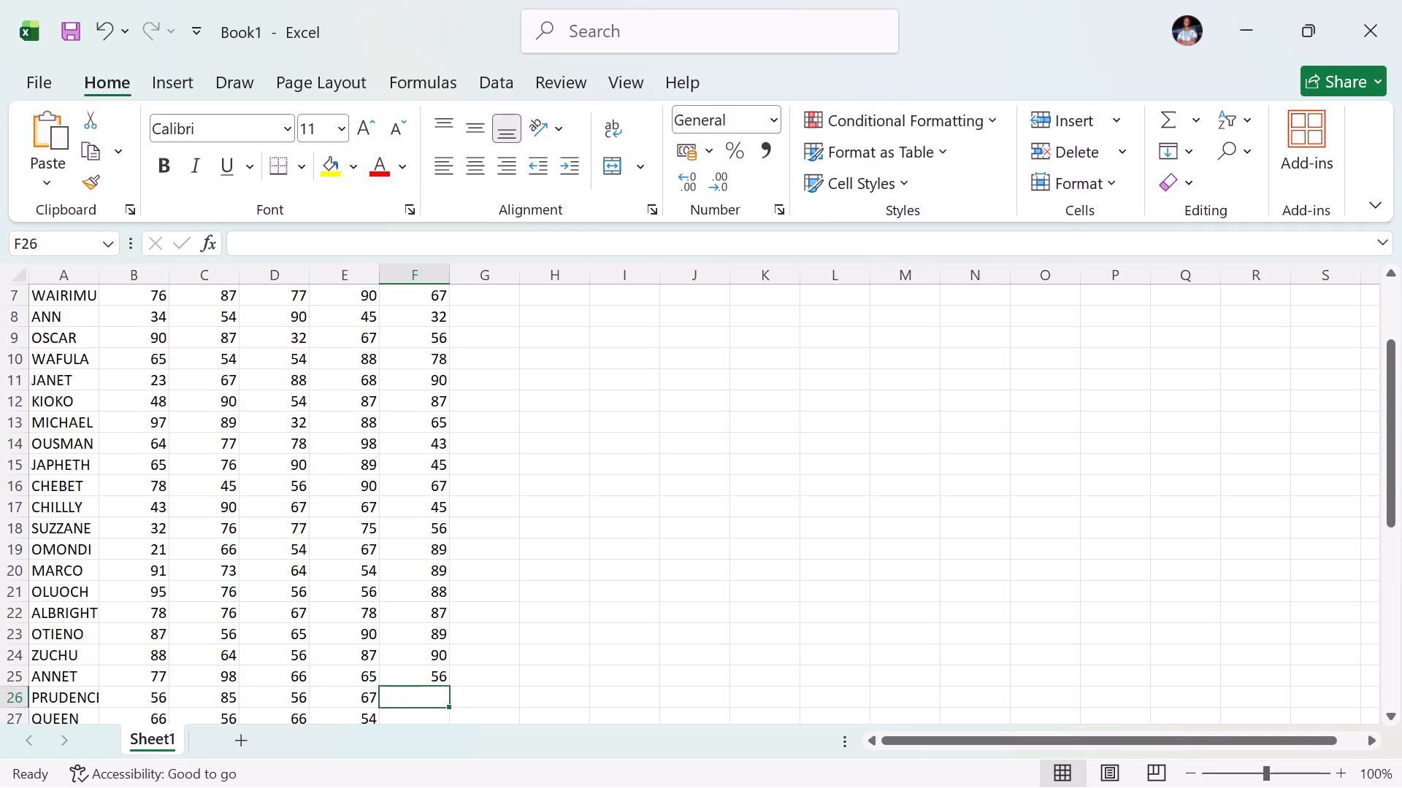
Enter the SCIE marks 78, 90, 54, 67, 43 and 78 in cells F26 to F31, down to CLARIS.
type("78")
key("Return")
type("90")
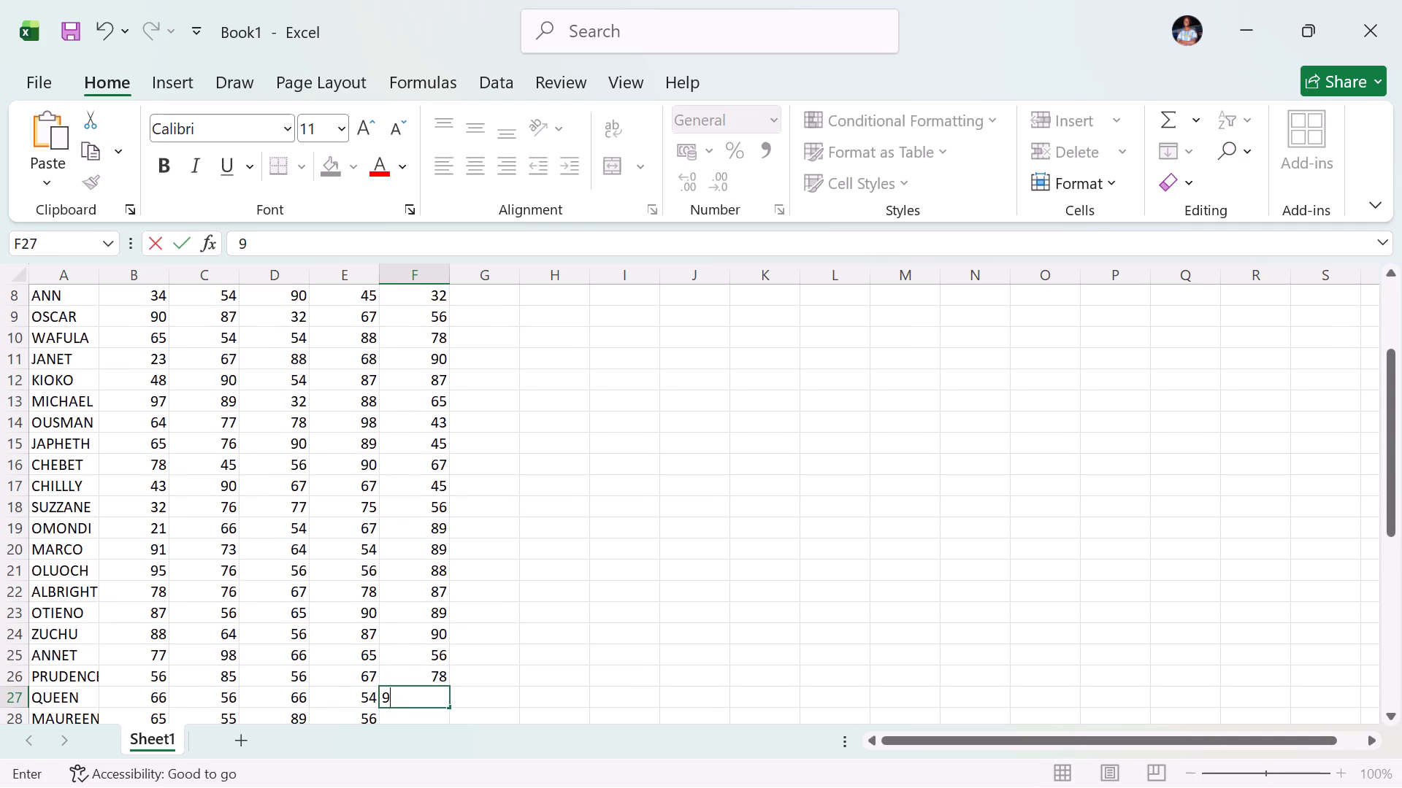
key("Return")
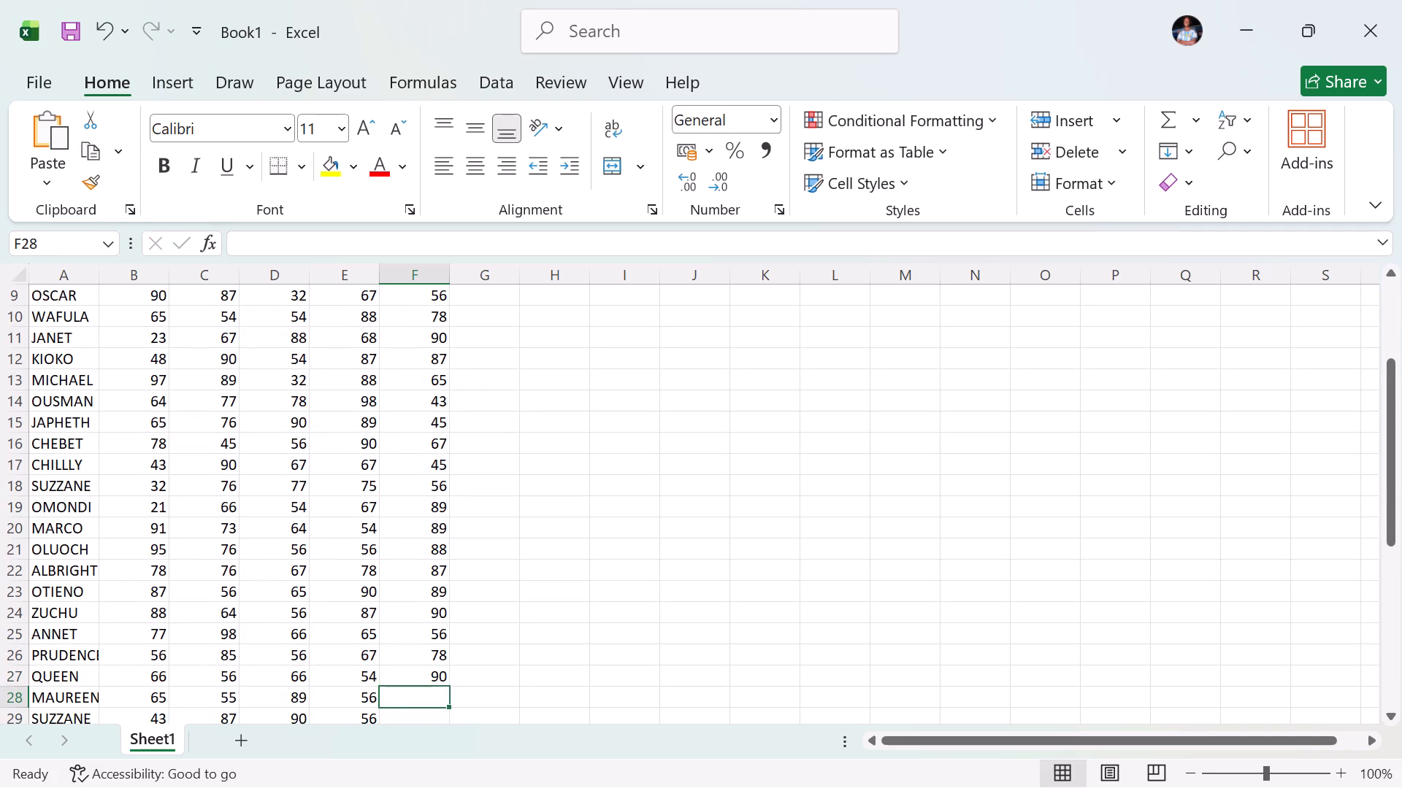
type("54")
key("Return")
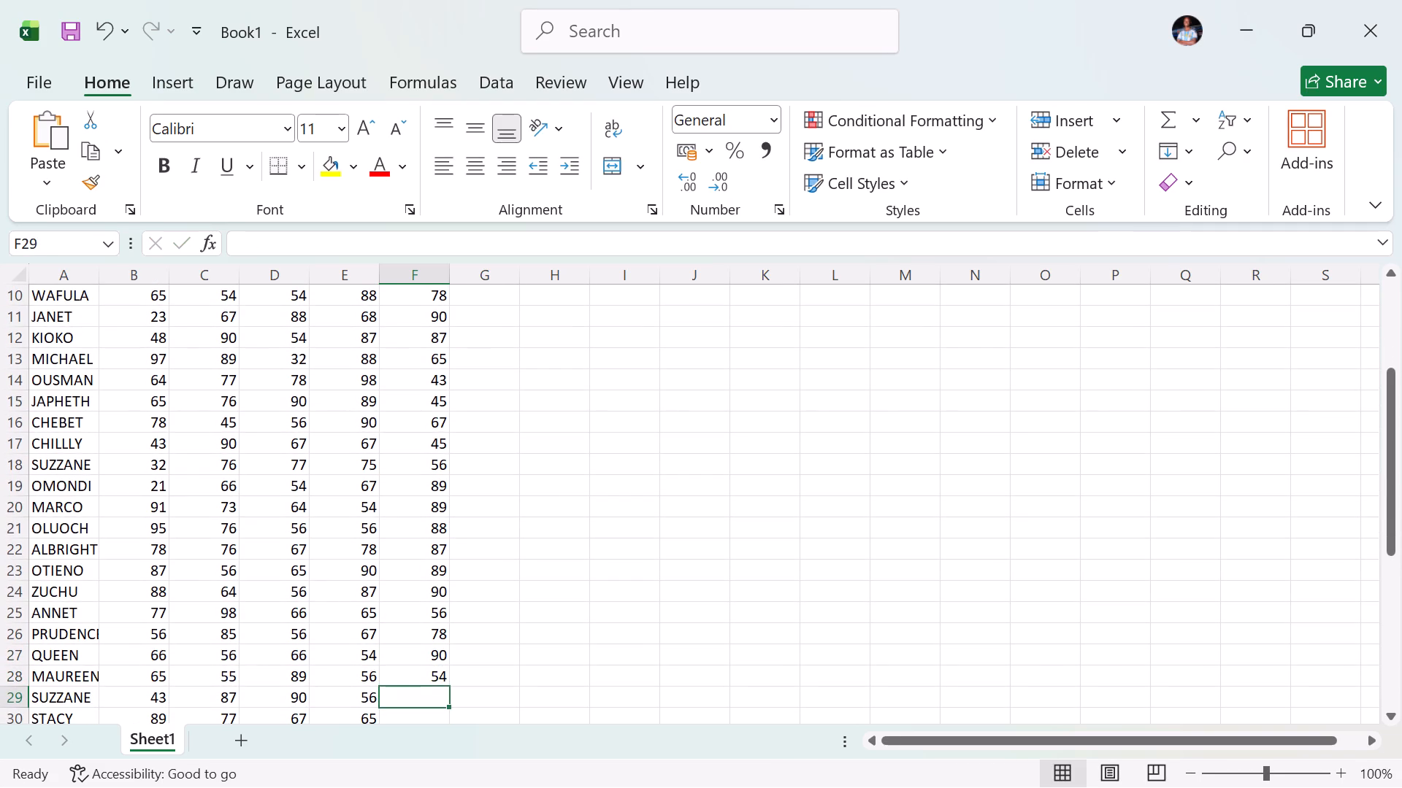
type("67")
key("Return")
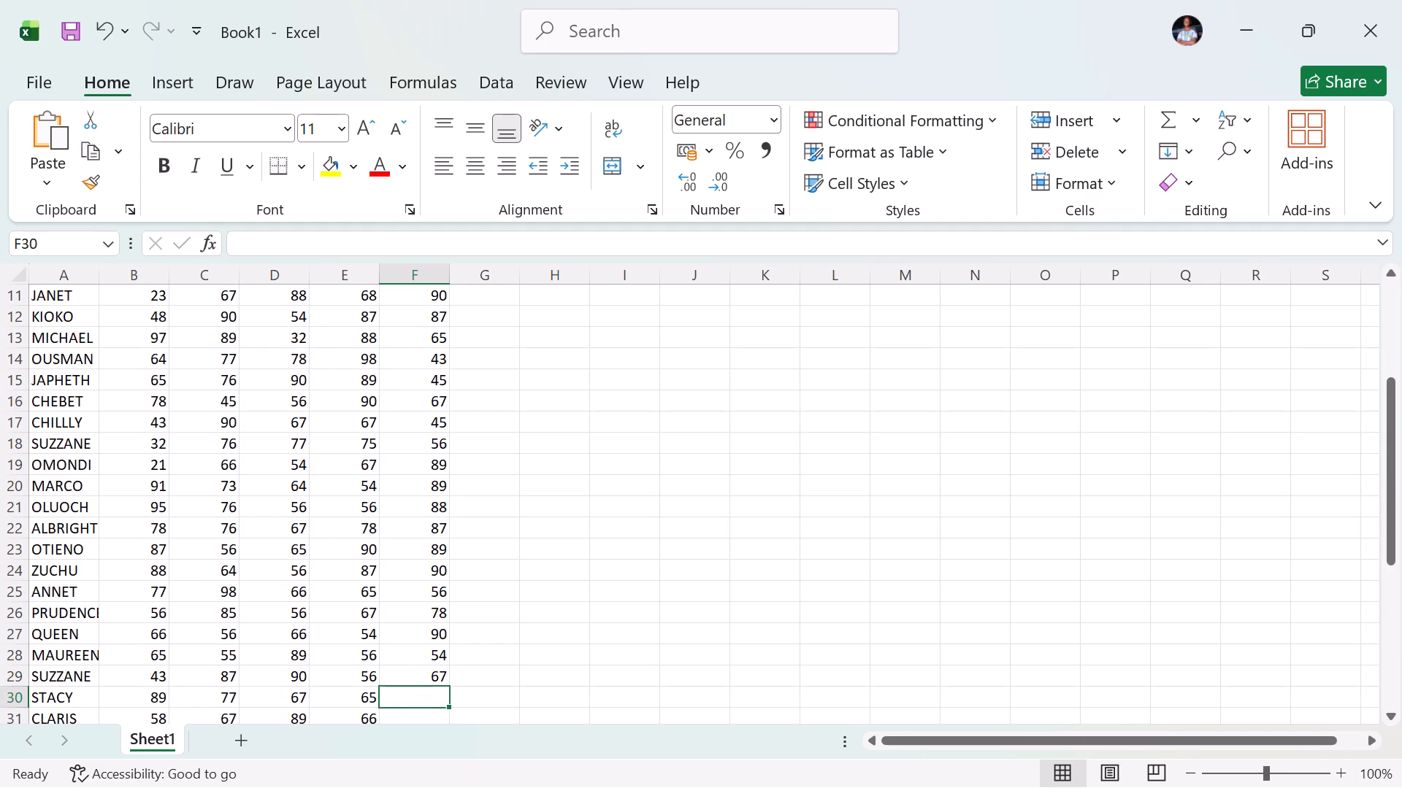
type("43")
key("Return")
type("78")
key("Return")
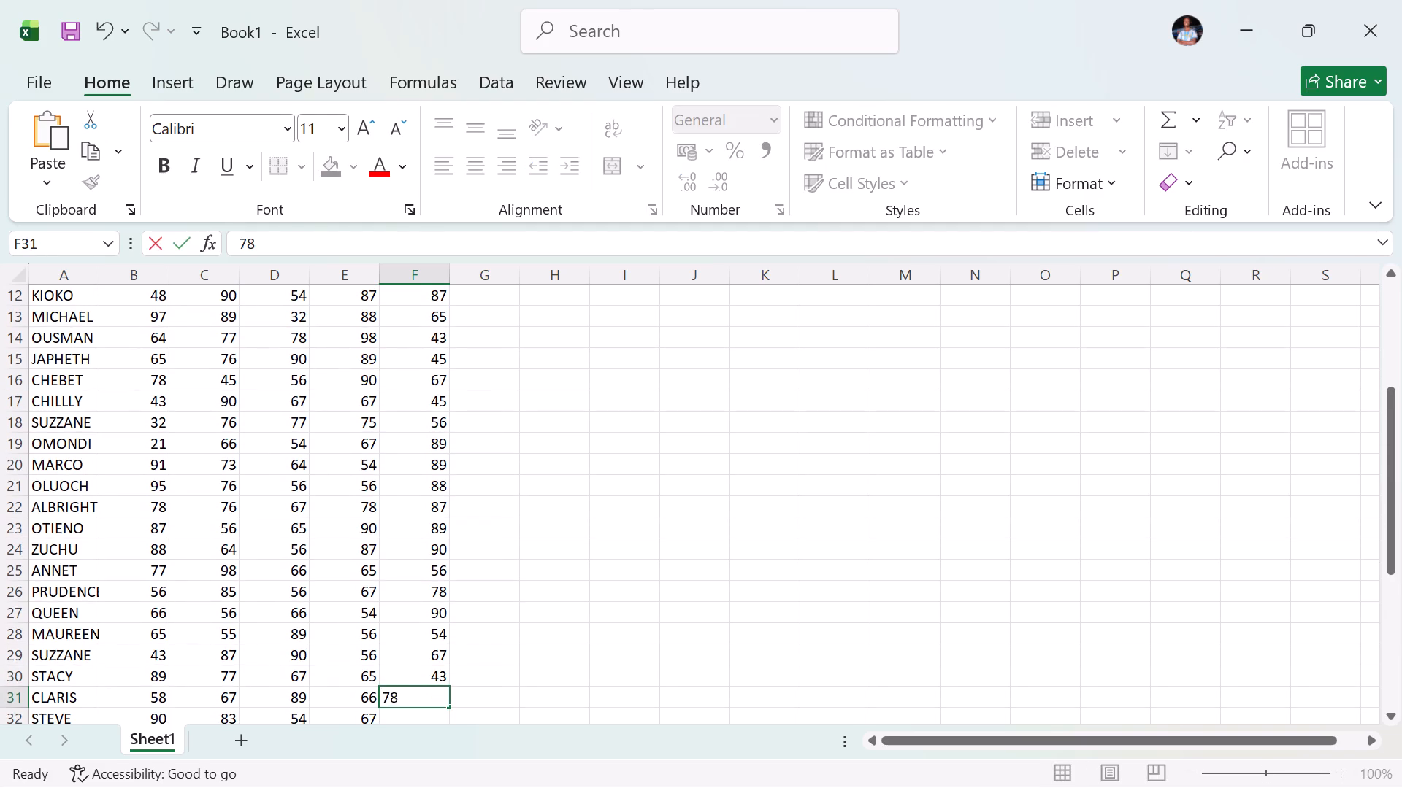
Enter the SCIE marks 77, 55, 45, 44, 43 and 57 in cells F32 to F37, for STEVE through SIMION.
type("77")
key("Return")
type("55")
key("Return")
type("45")
key("Return")
type("44")
key("Return")
type("43")
key("Return")
type("57")
key("Return")
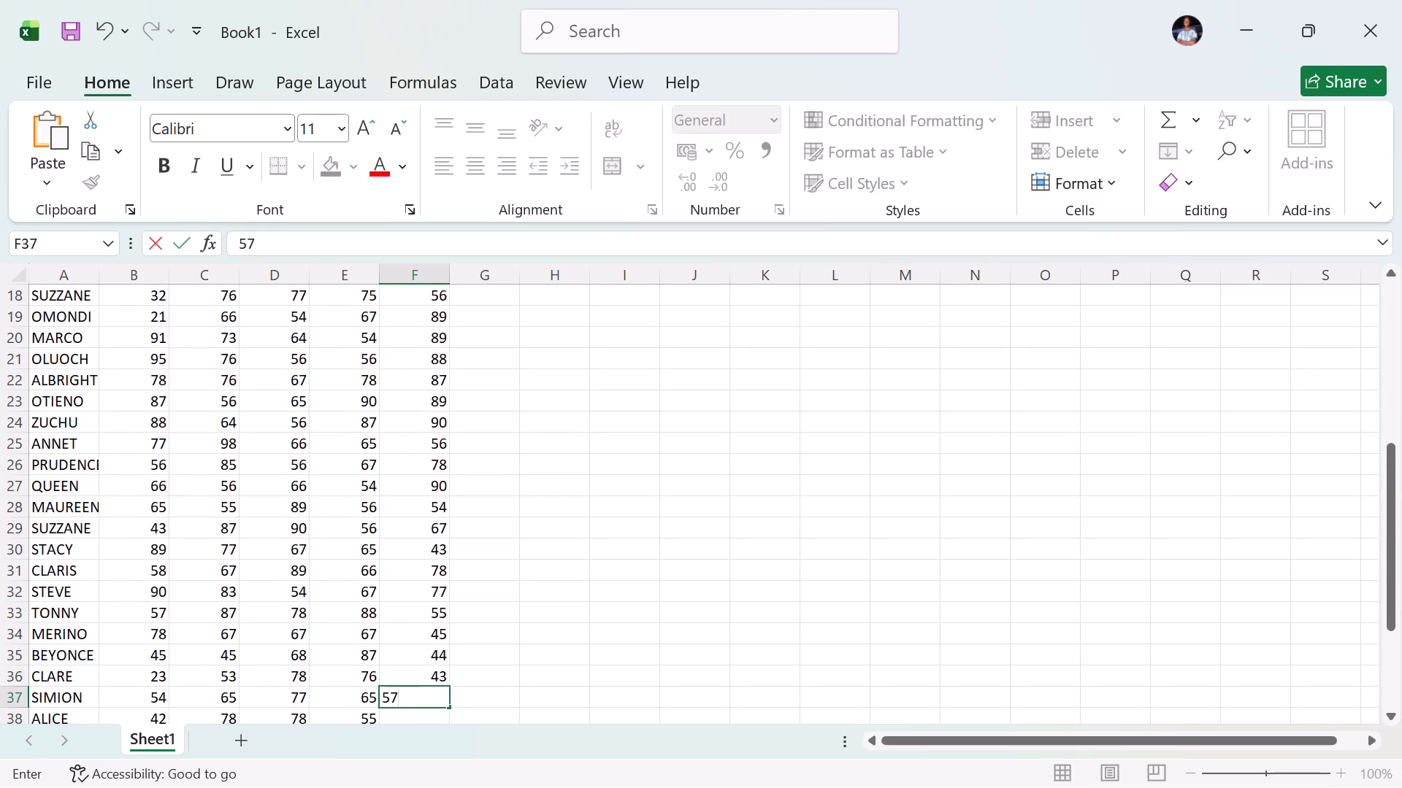
Enter the SCIE marks 89, 76 and 5 in cells F38 to F40, for ALICE through MARION.
type("89")
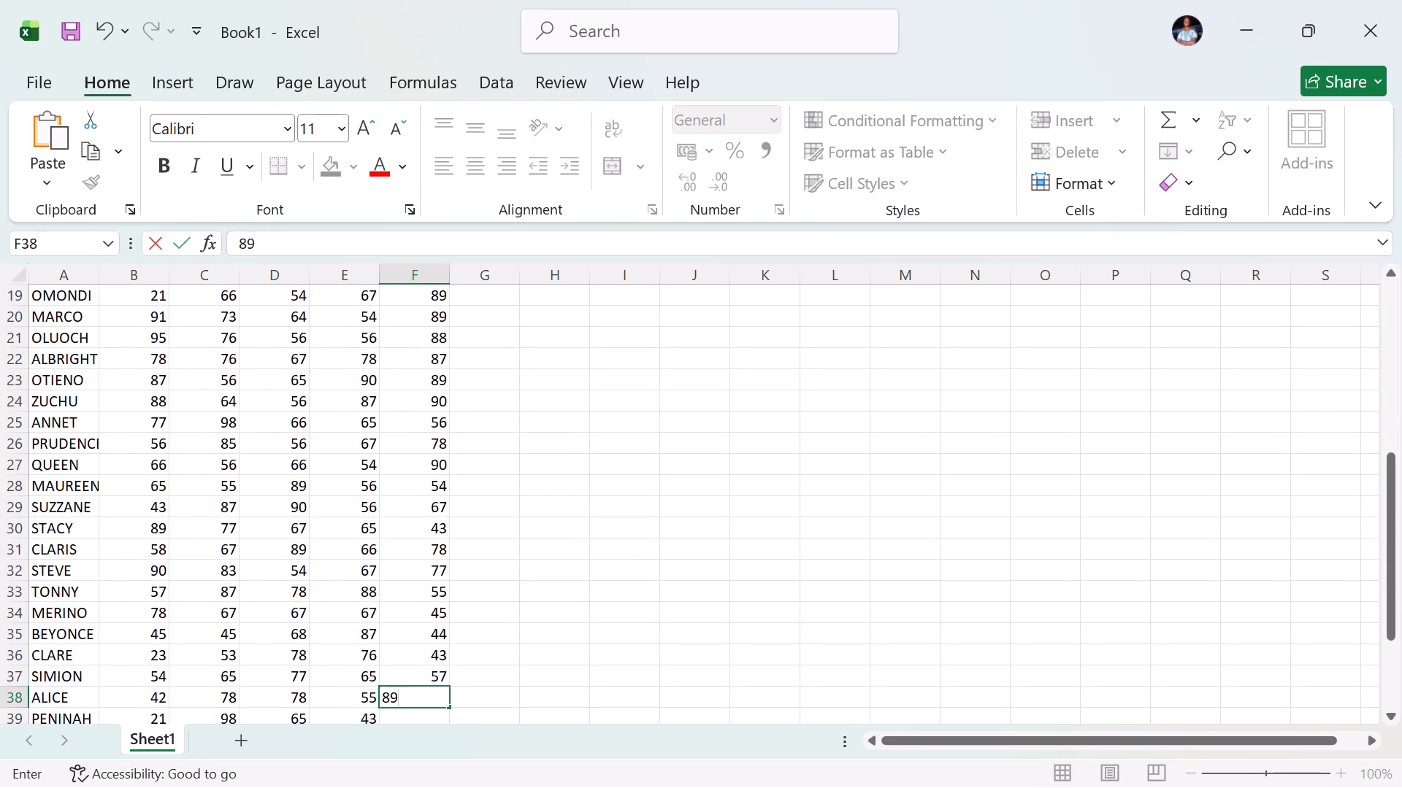
key("Return")
type("76")
key("Return")
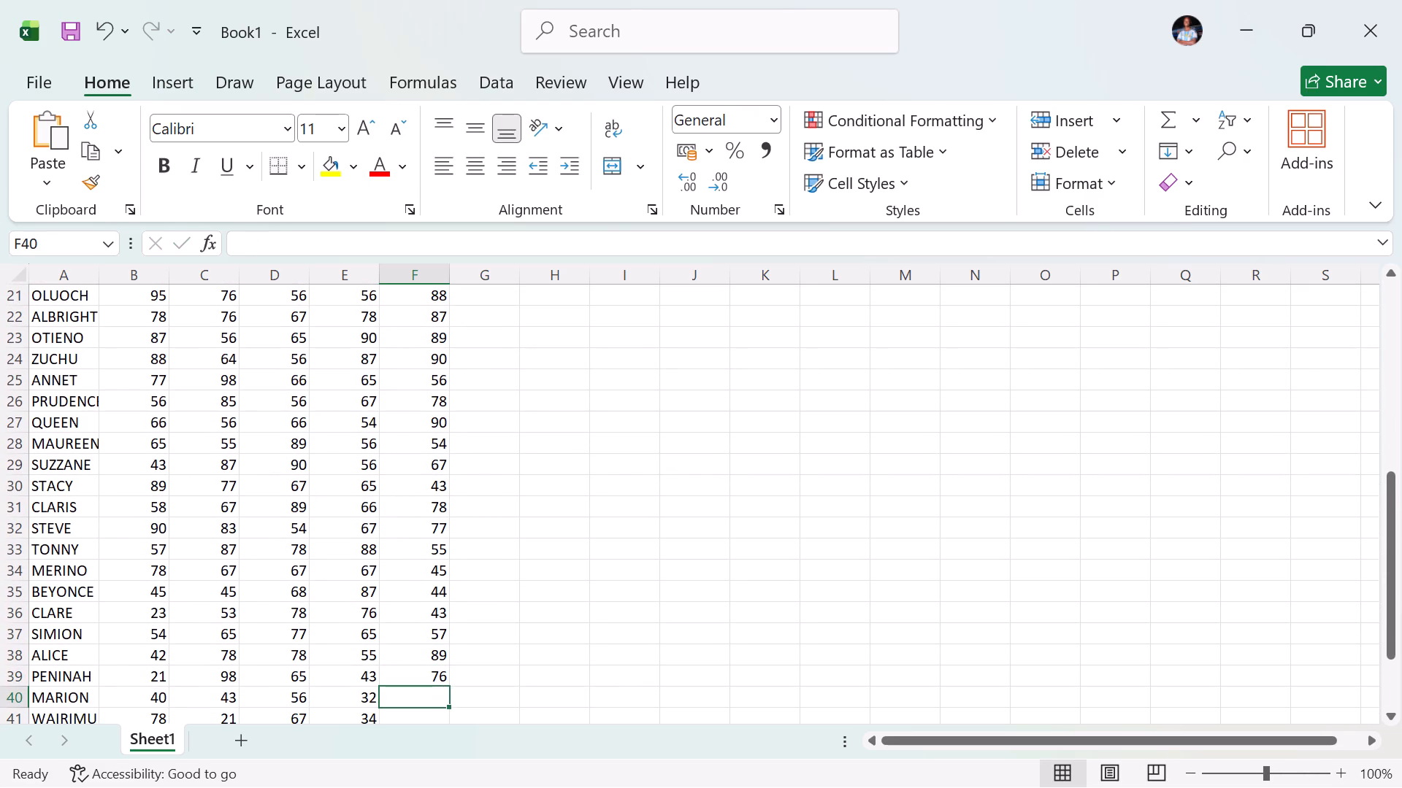
key("5")
key("Return")
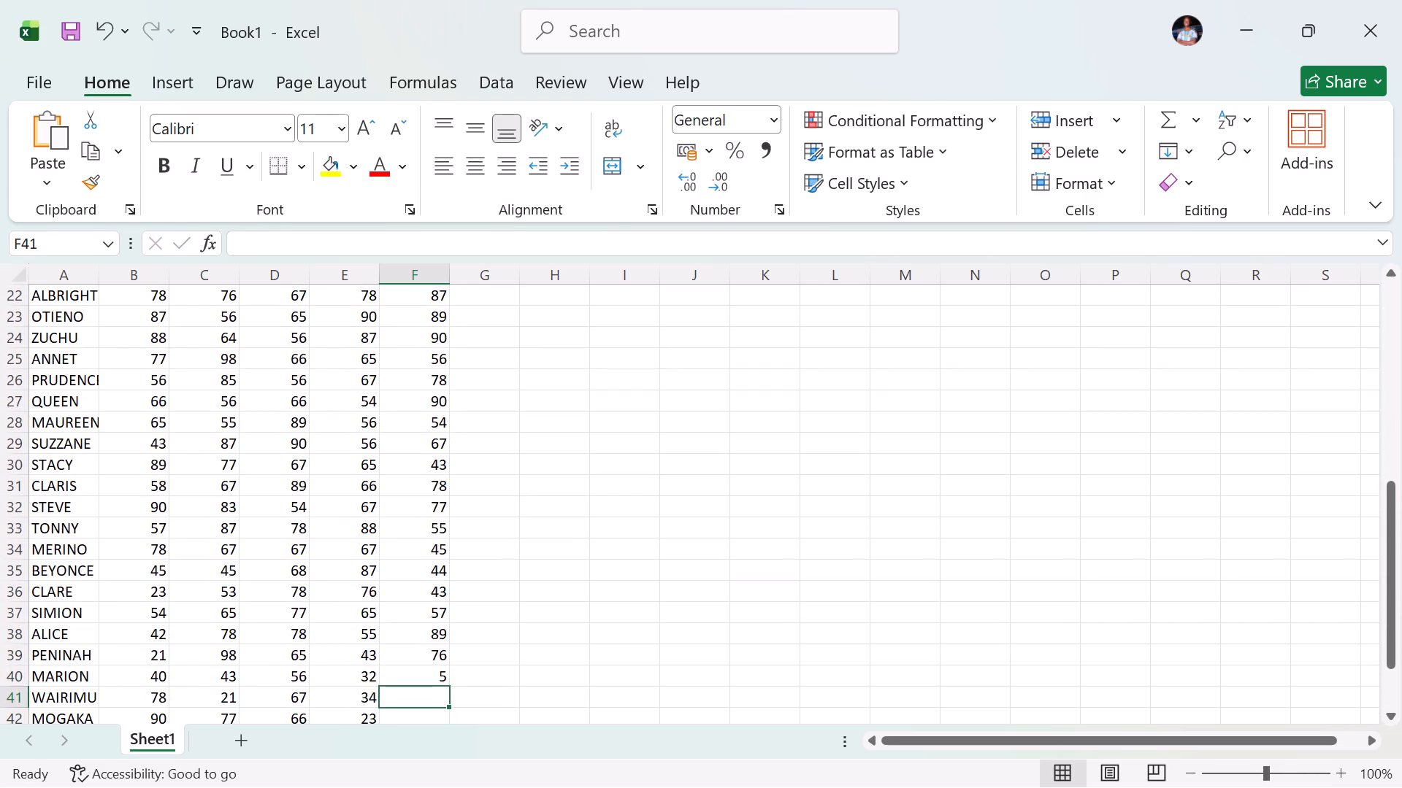
key("BackSpace")
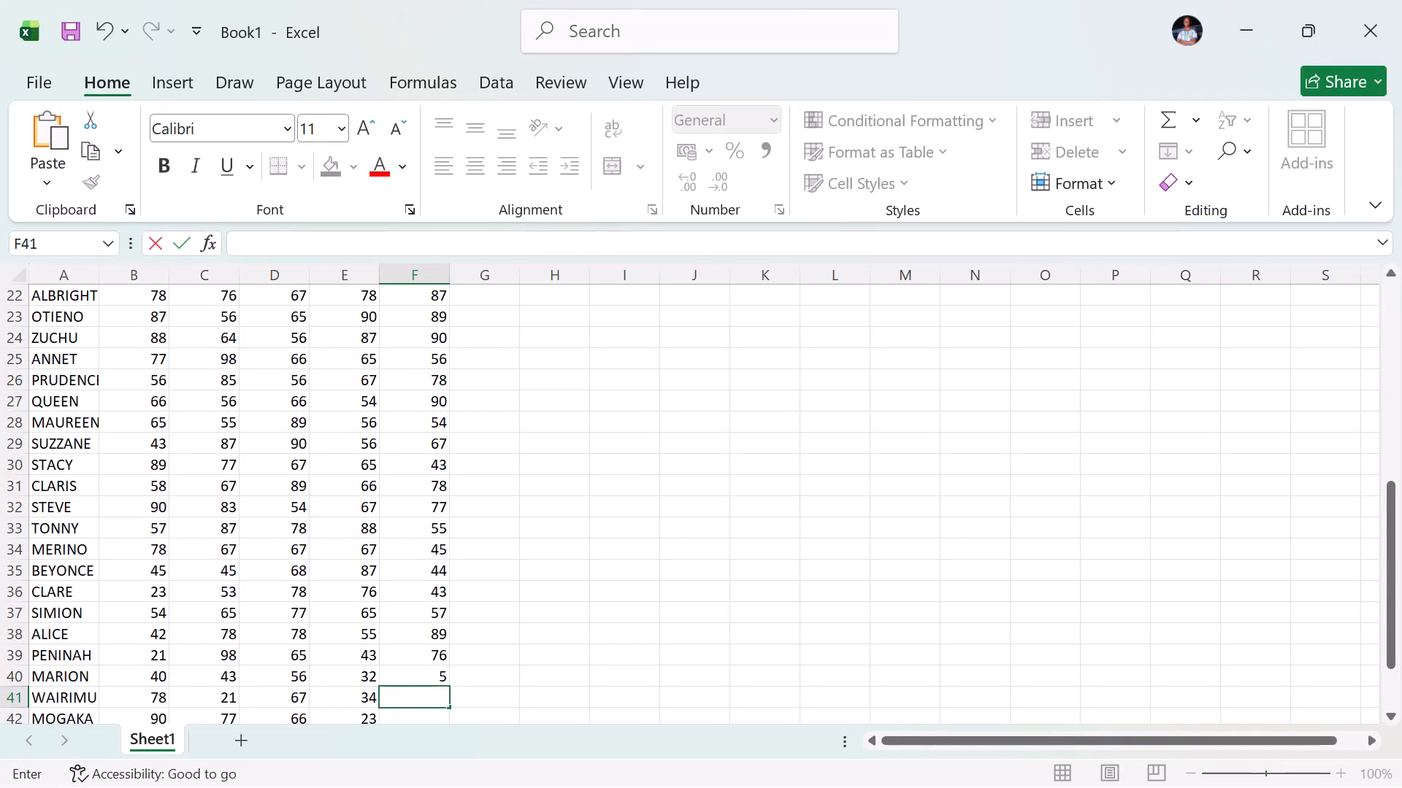
Lower the computer's sound volume to about a third of its range.
left_click(422, 687)
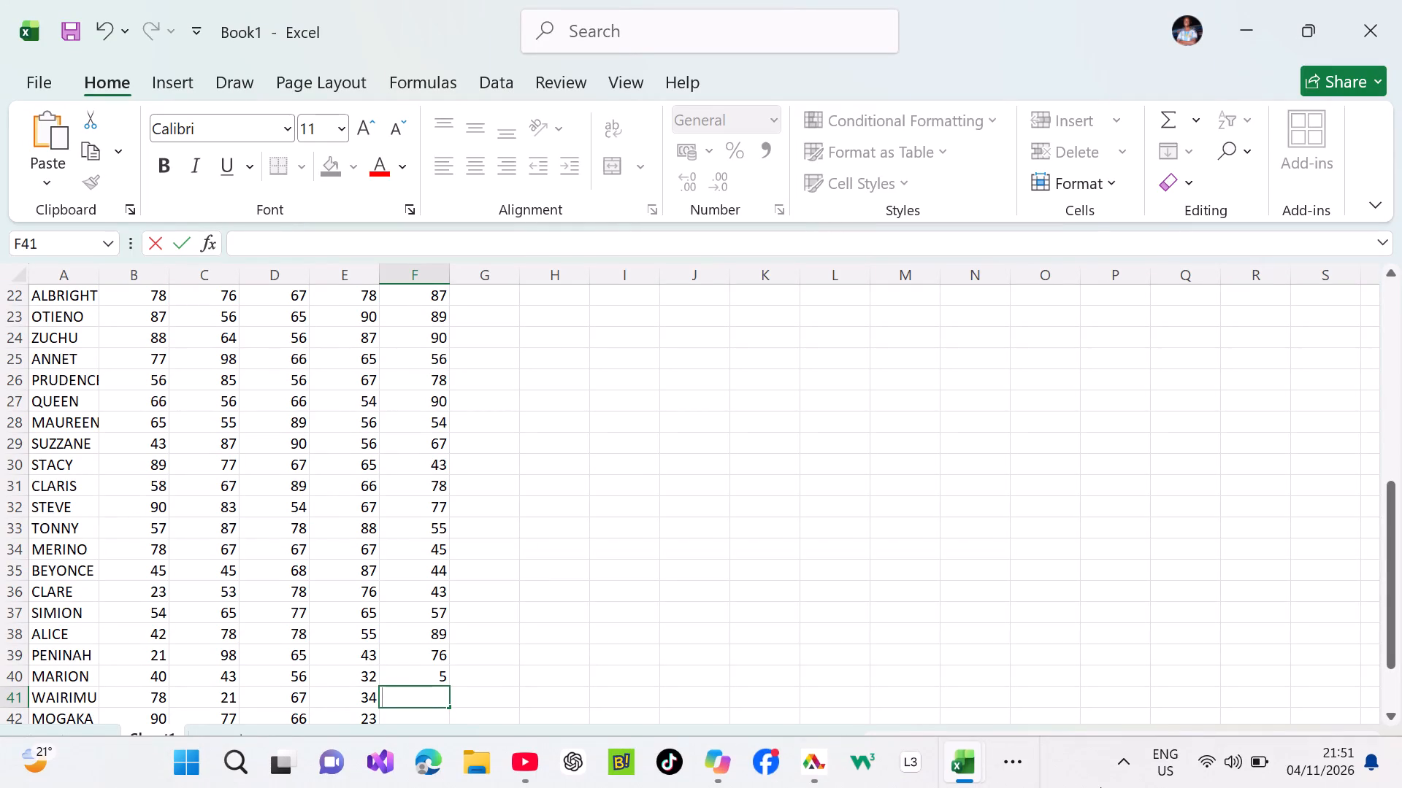
left_click(1249, 747)
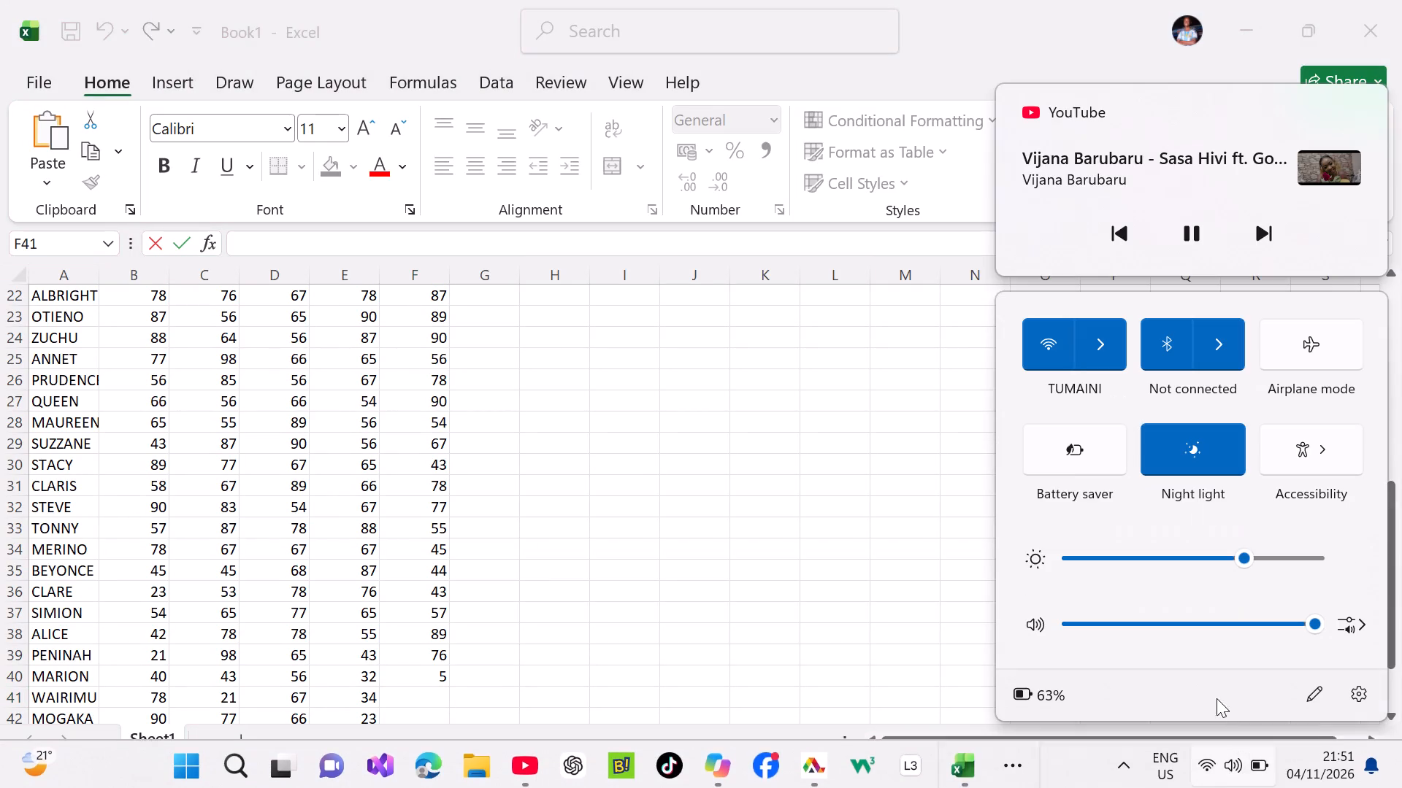
left_click(1149, 620)
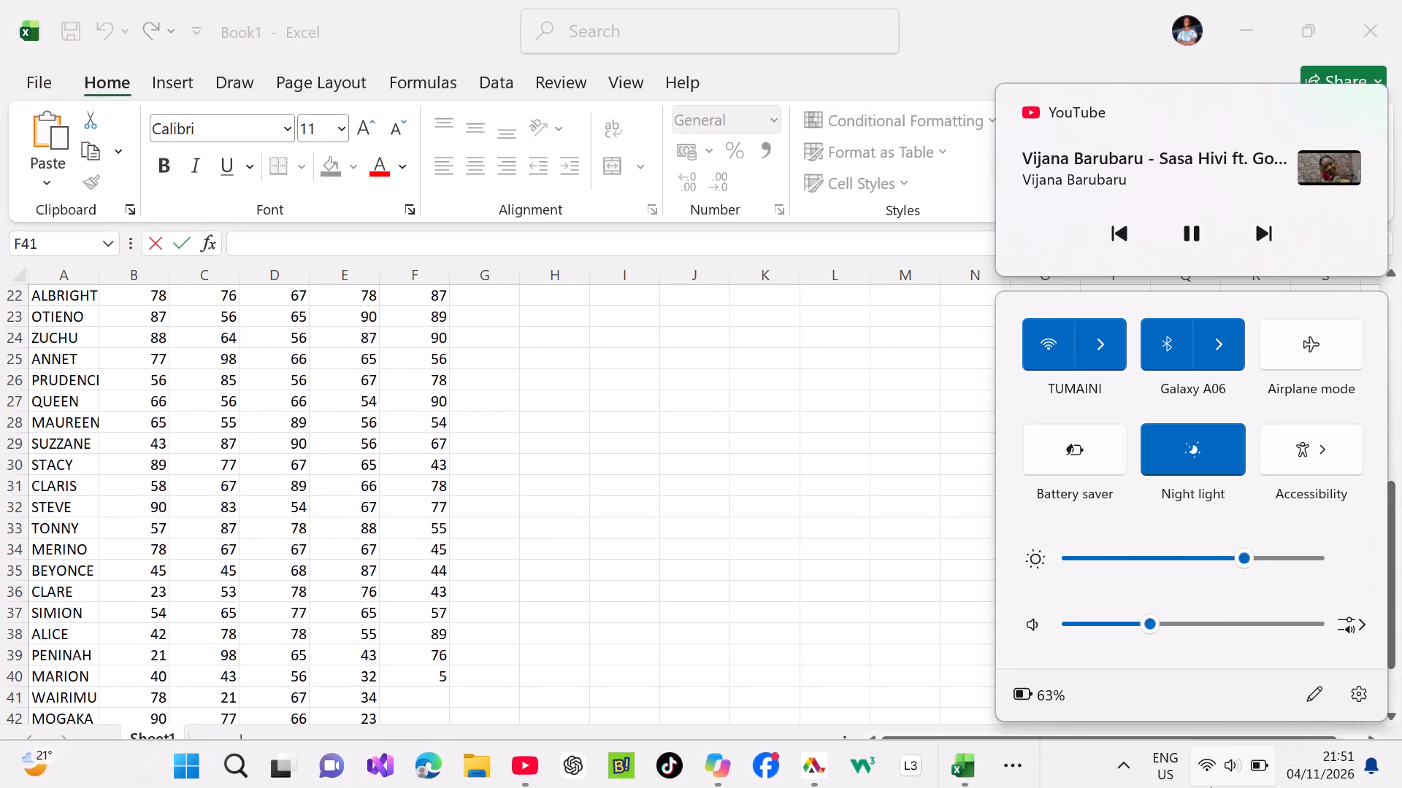
left_click(1221, 761)
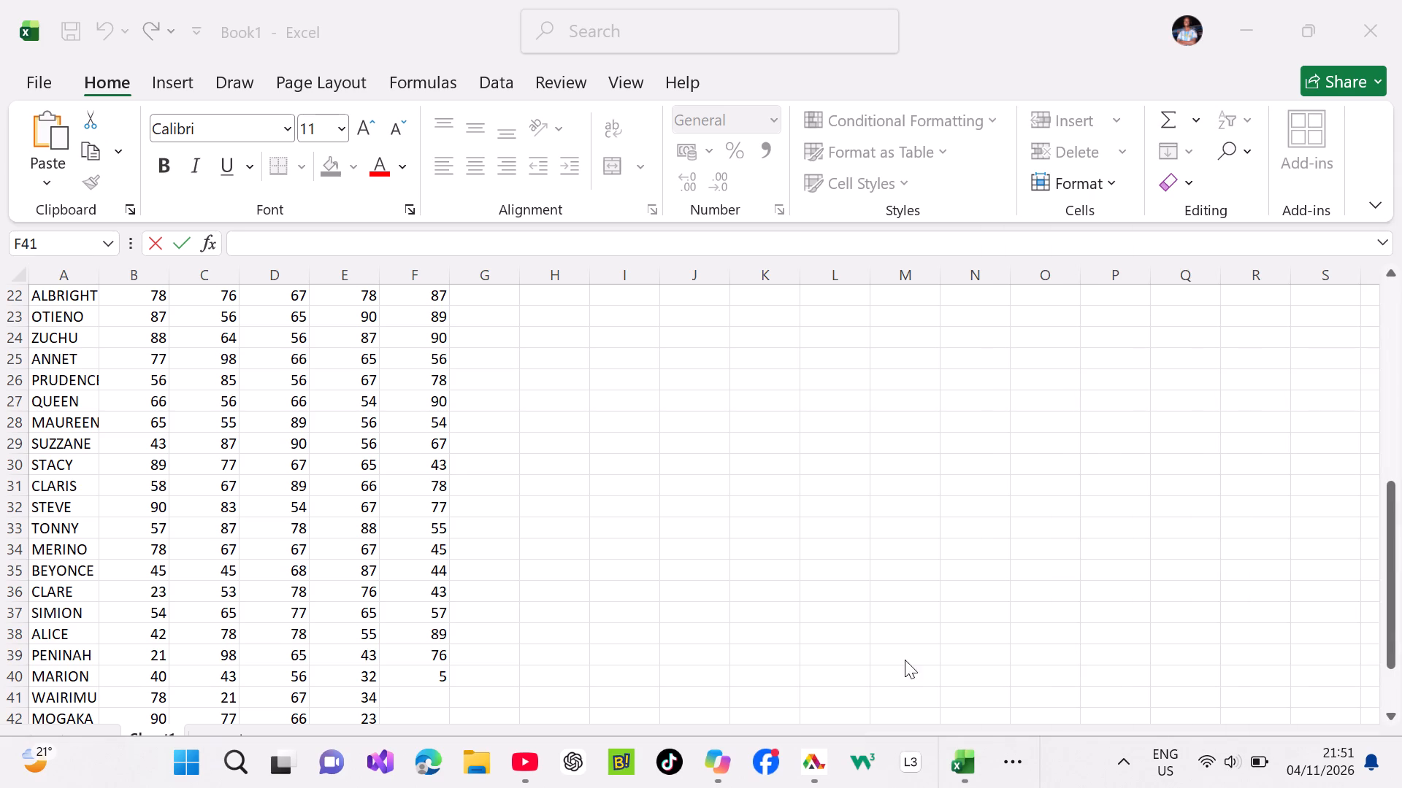
Replace MARION's SCIE mark in cell F40 with 67.
left_click(437, 668)
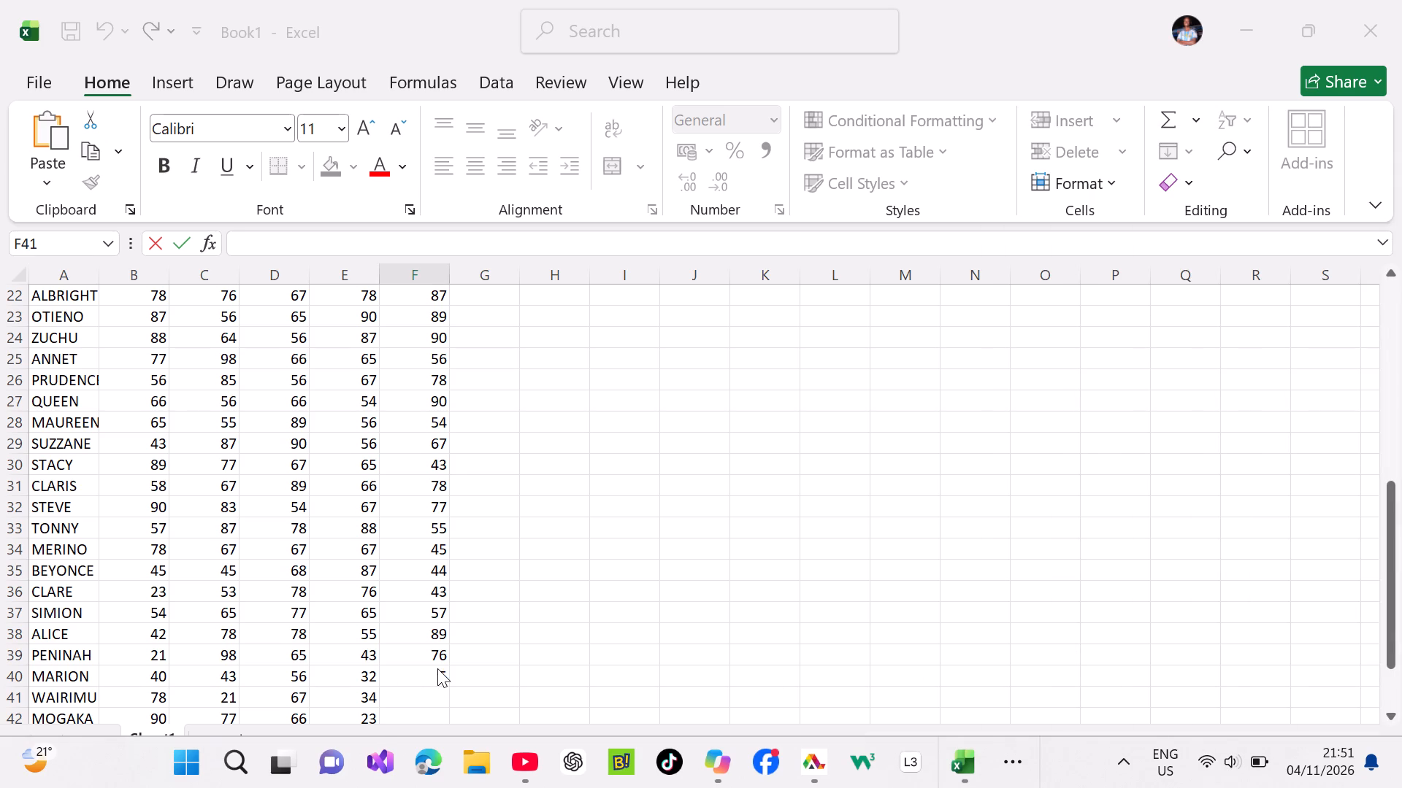
left_click(430, 679)
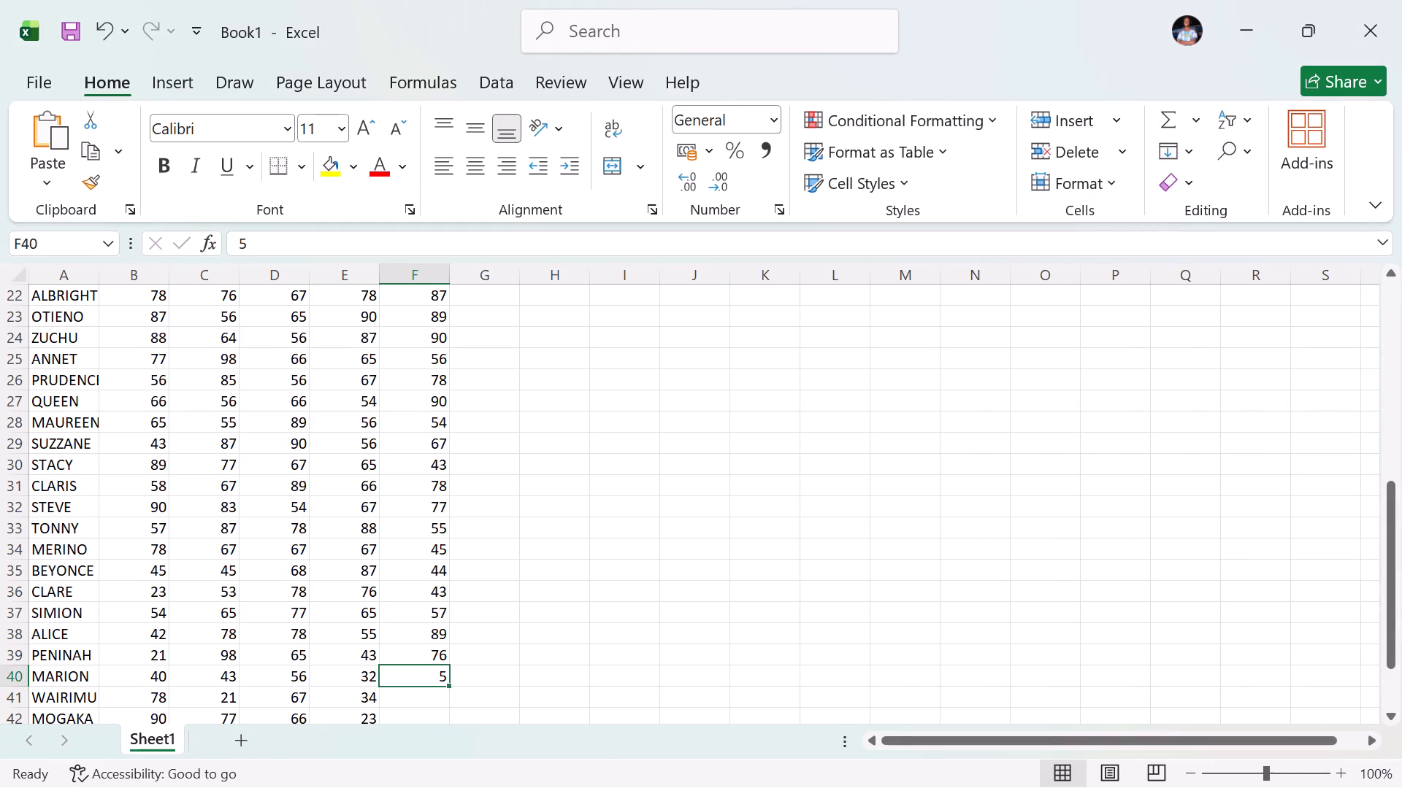
key("BackSpace")
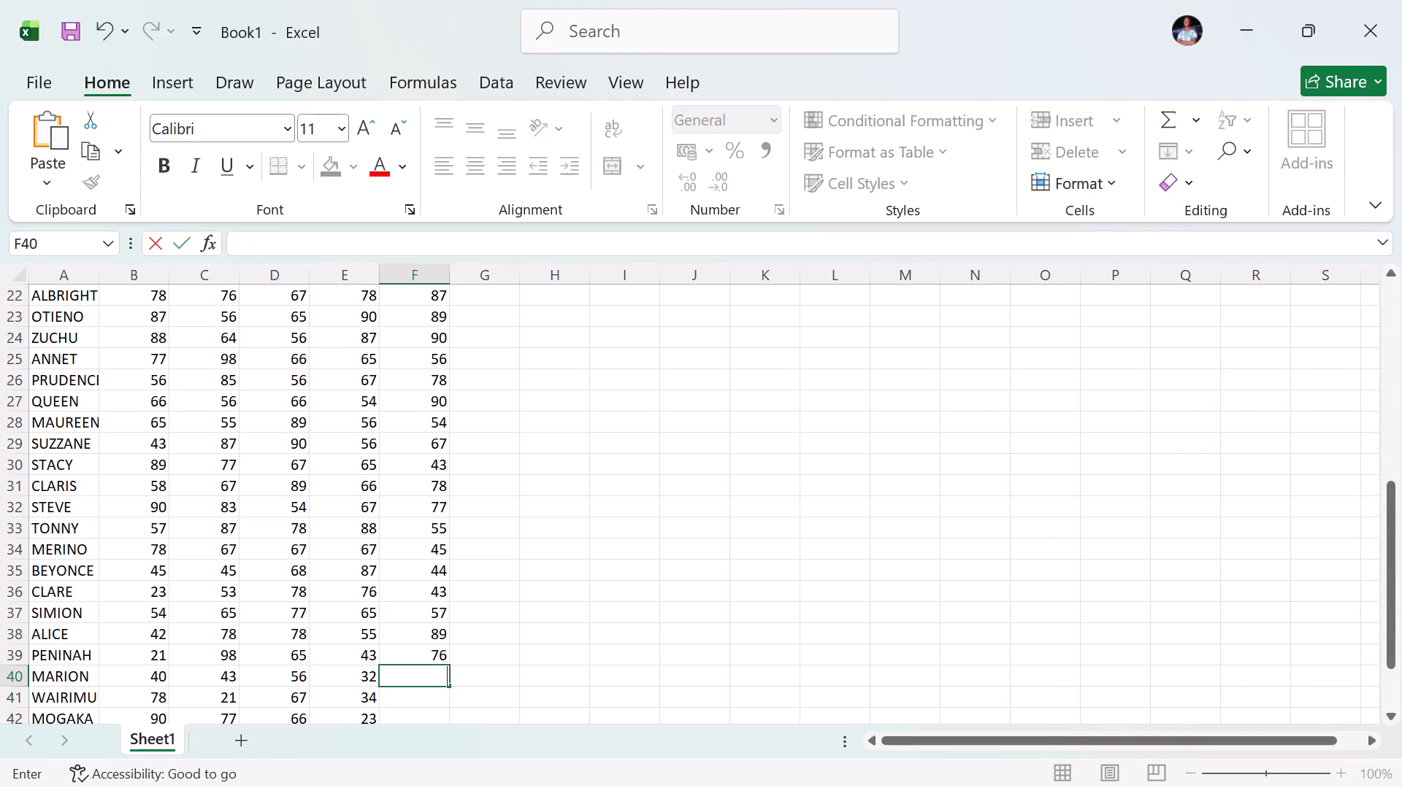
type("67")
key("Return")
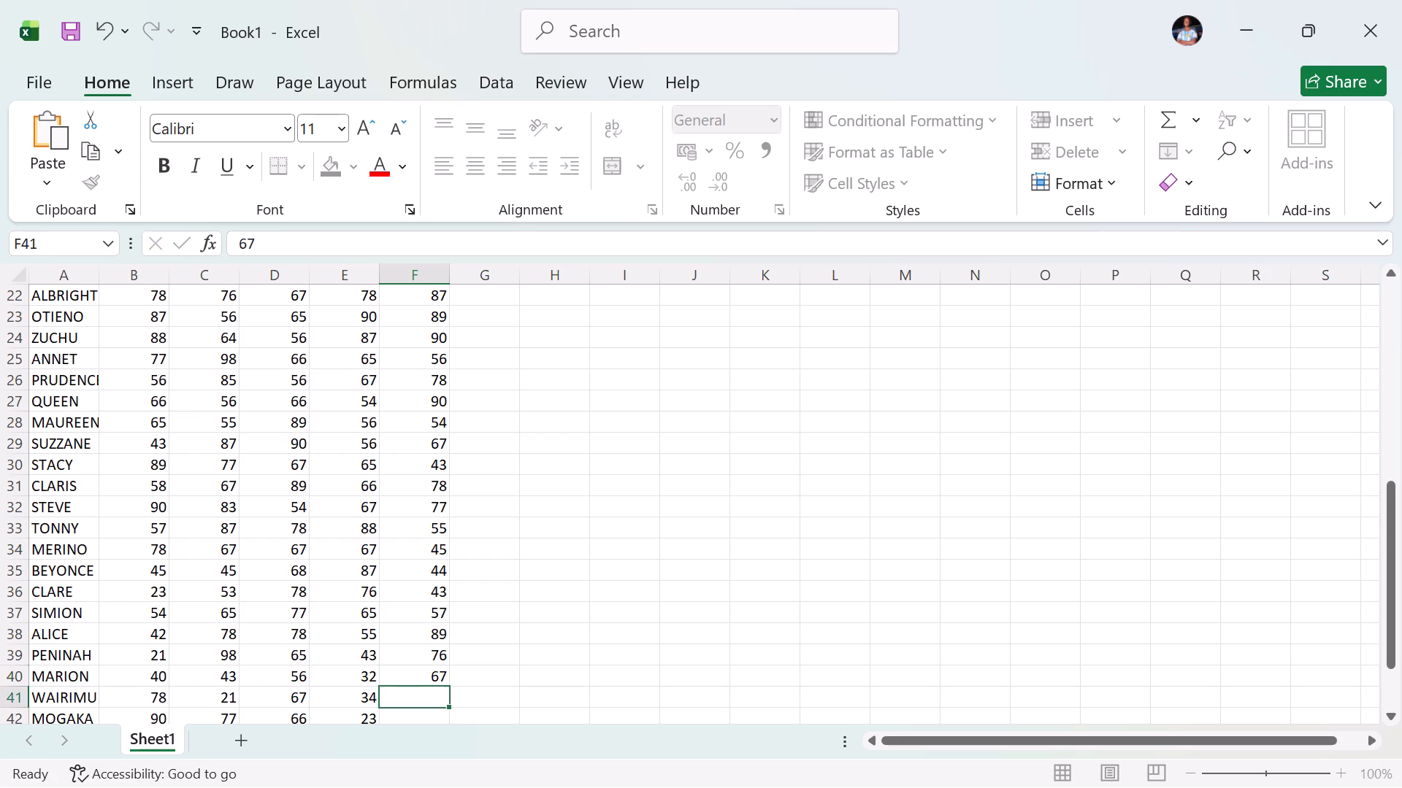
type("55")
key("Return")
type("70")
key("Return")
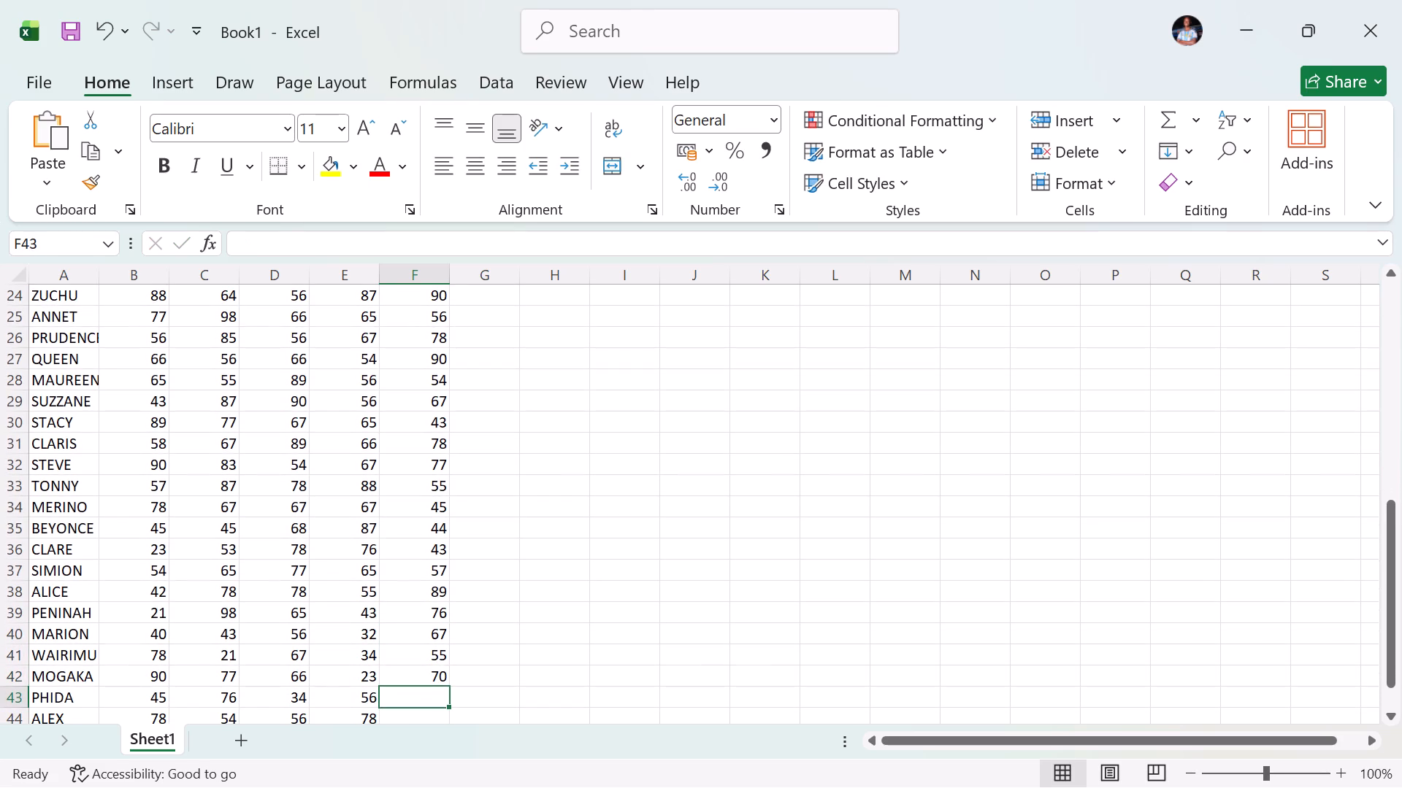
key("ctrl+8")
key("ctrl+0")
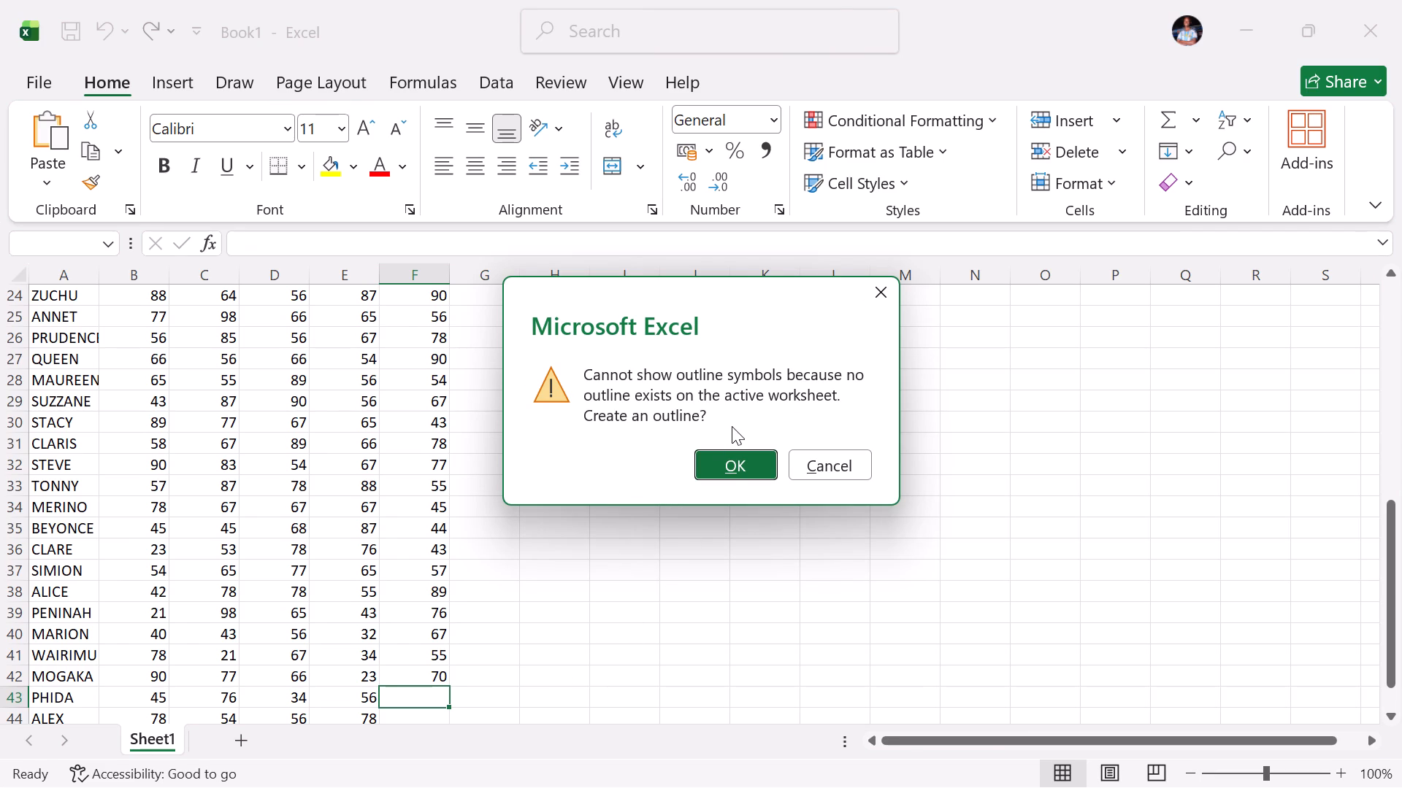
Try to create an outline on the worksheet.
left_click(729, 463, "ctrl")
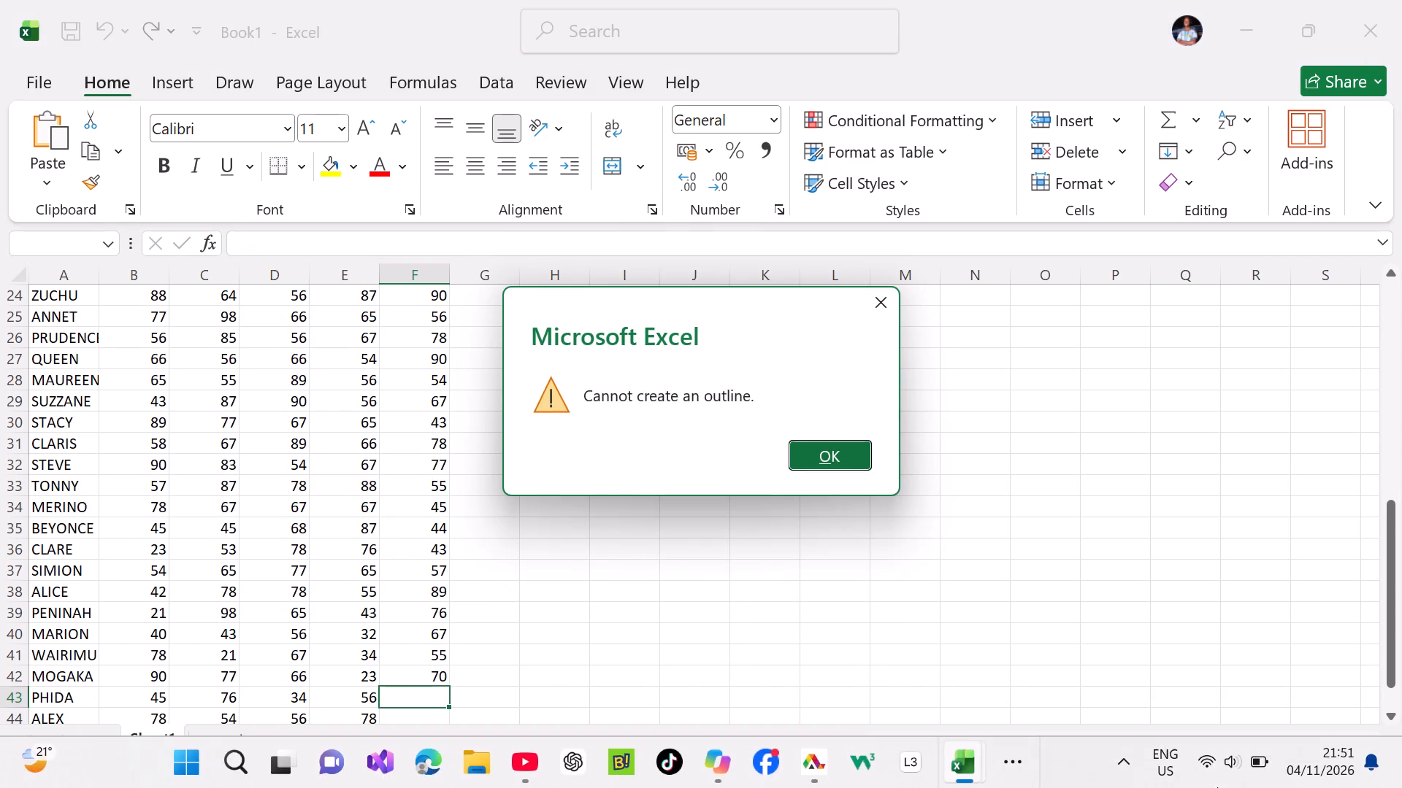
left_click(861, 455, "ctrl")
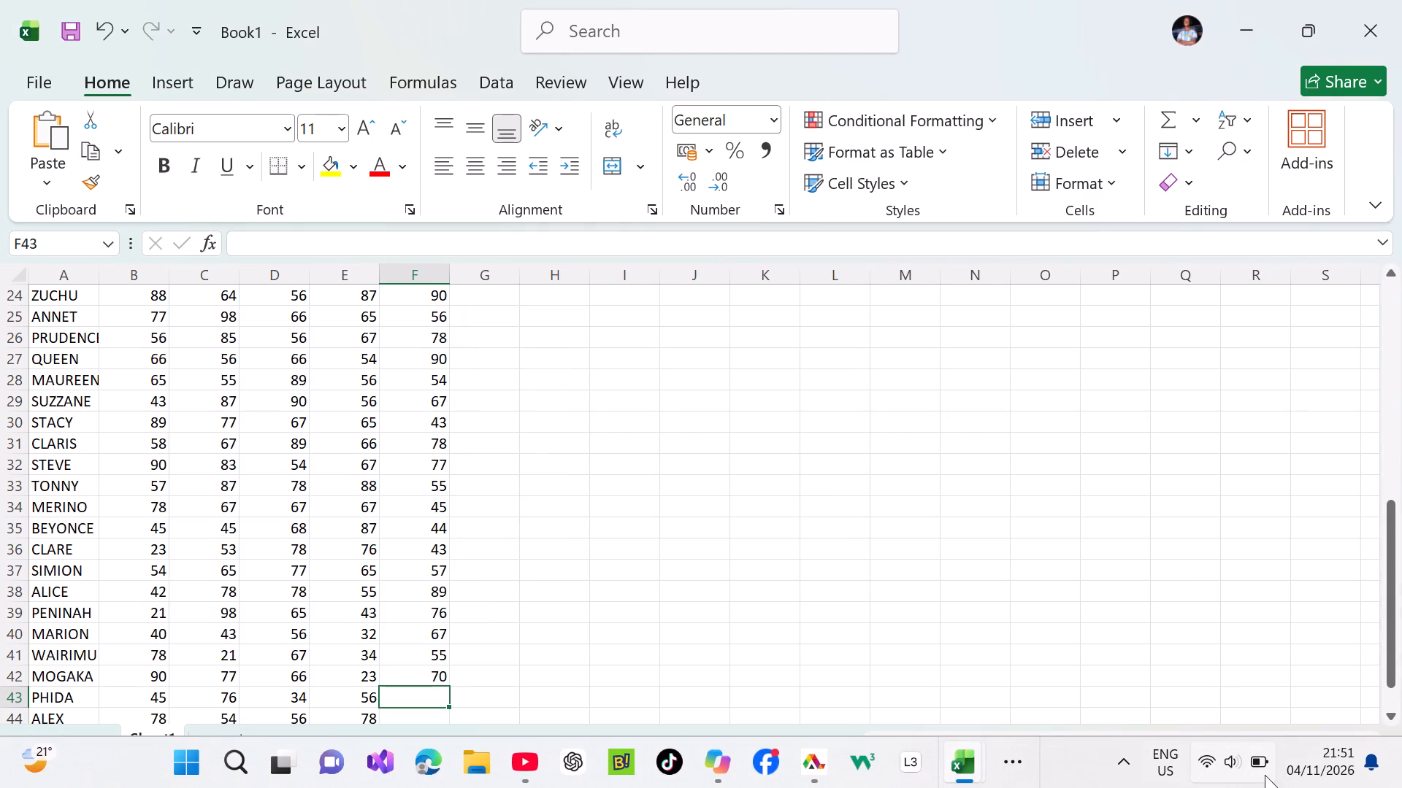
Raise the system volume to near its maximum in the quick settings.
left_click(1250, 769, "ctrl")
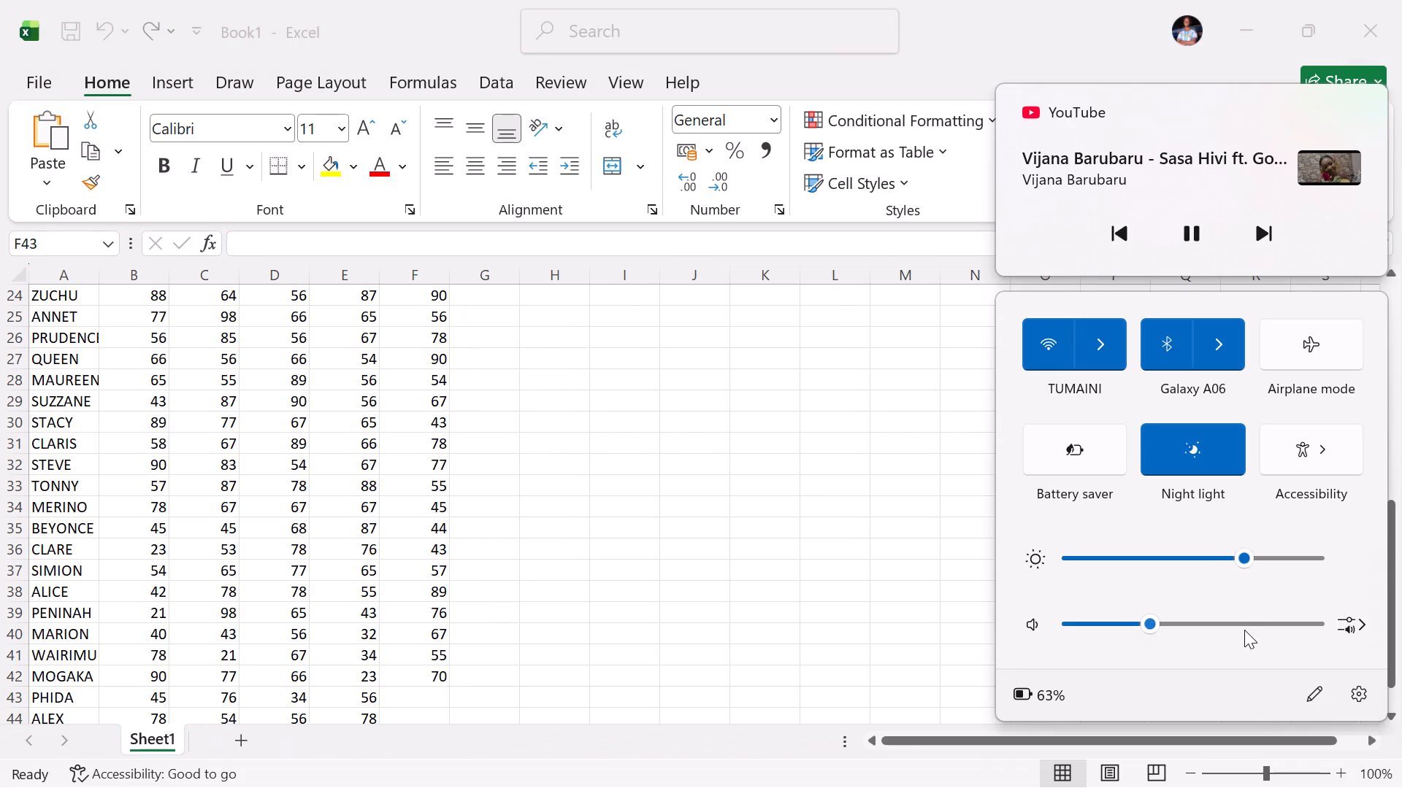
left_click(1244, 630, "ctrl")
left_click(1307, 625, "ctrl")
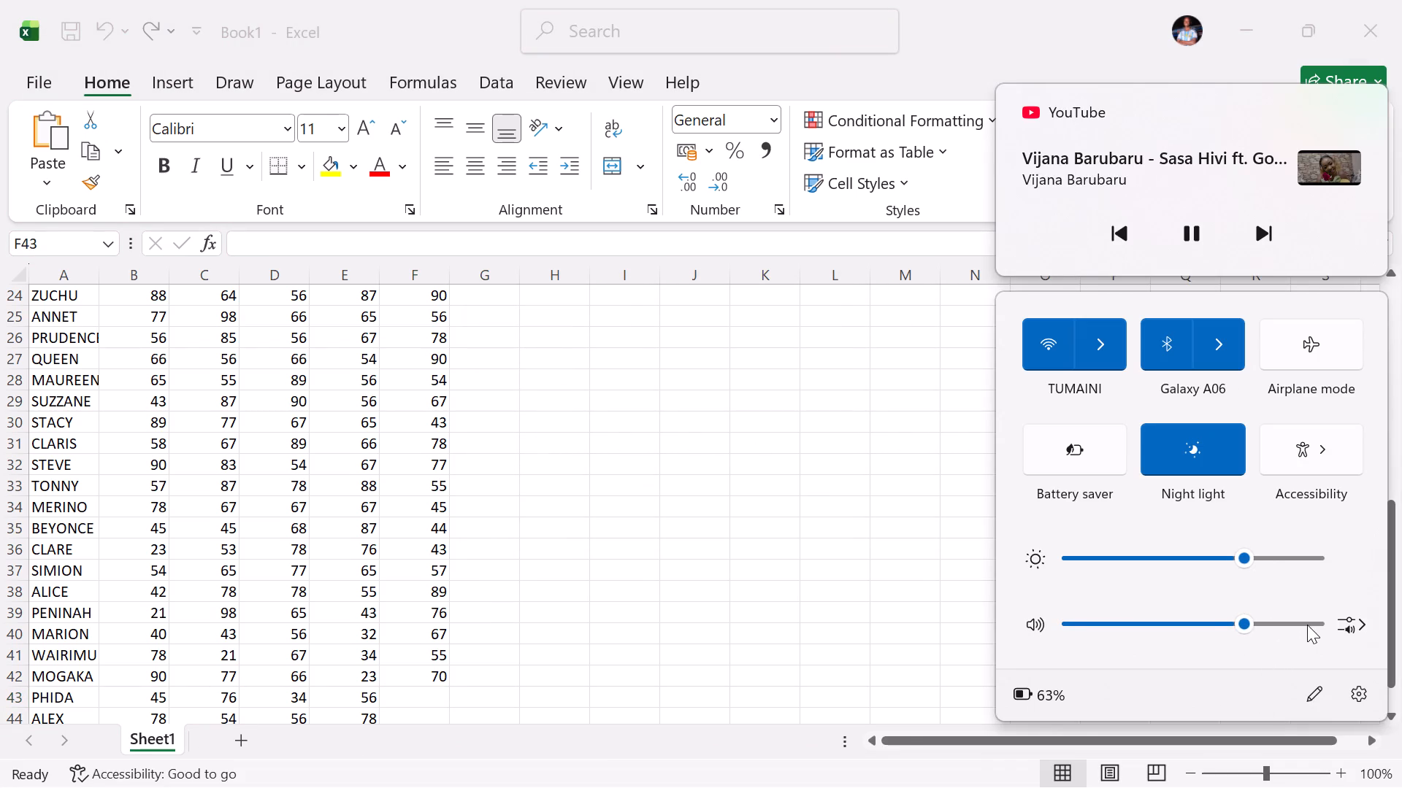
left_click(1219, 766, "ctrl")
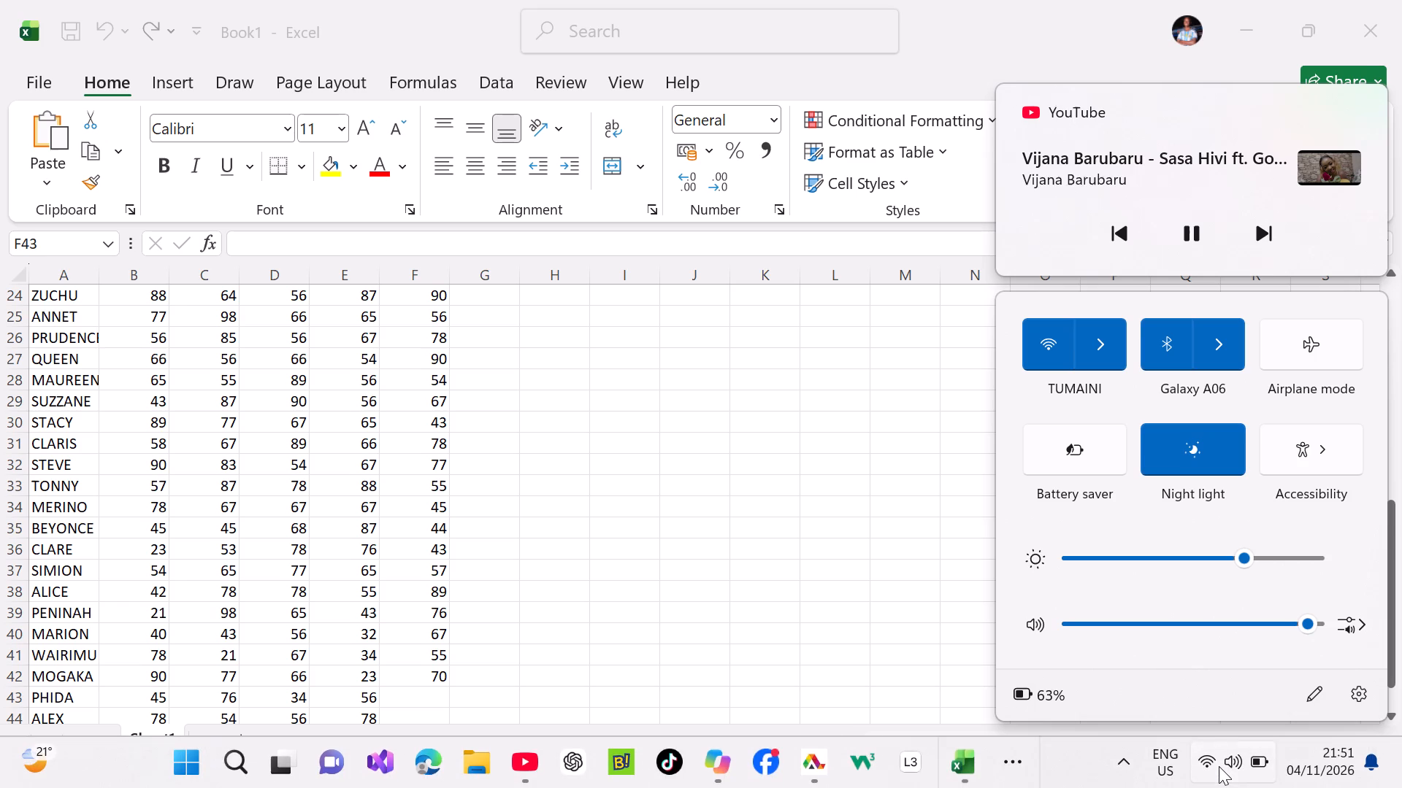
Switch to YouTube, restart the playing song near its beginning, and return to the Excel workbook.
left_click(518, 761, "ctrl")
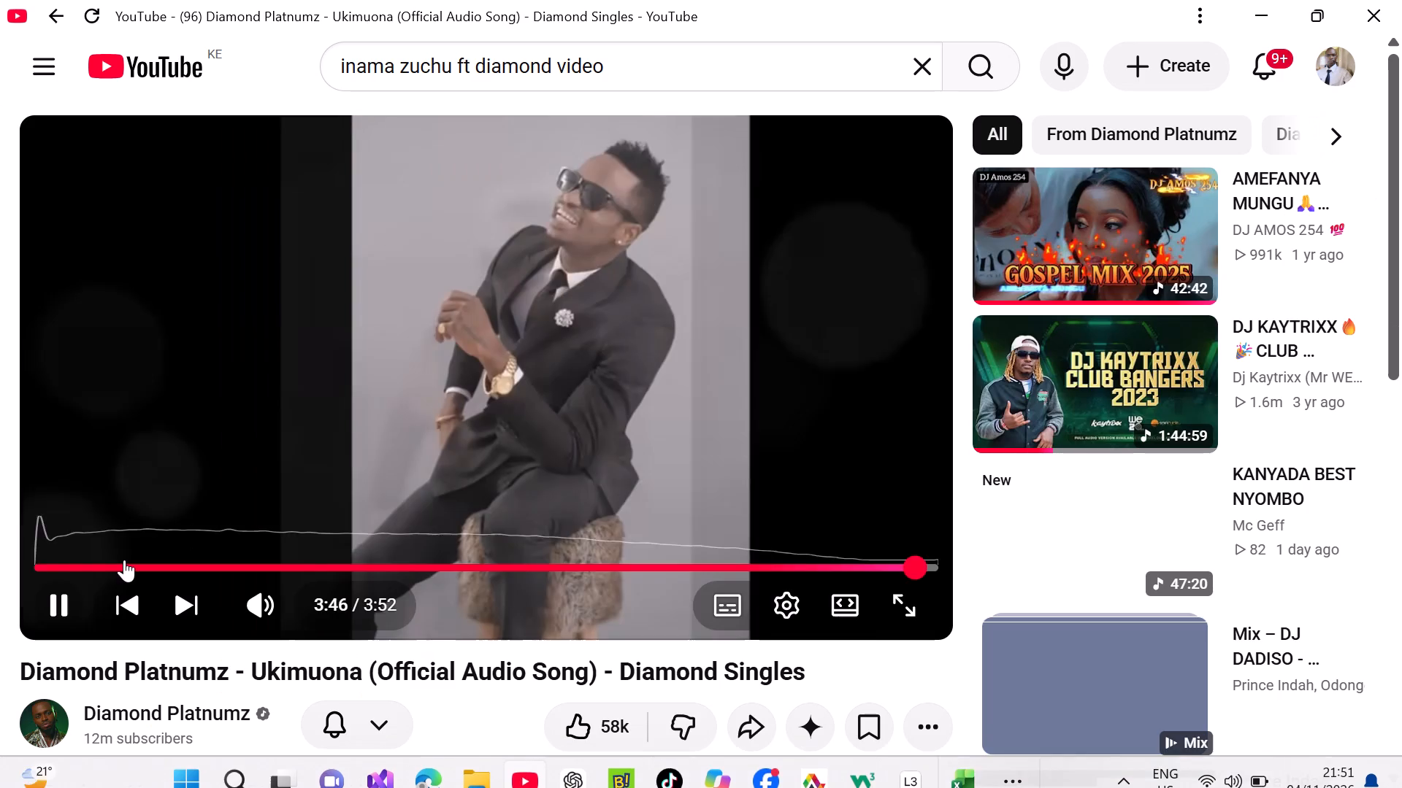
left_click(45, 565, "ctrl")
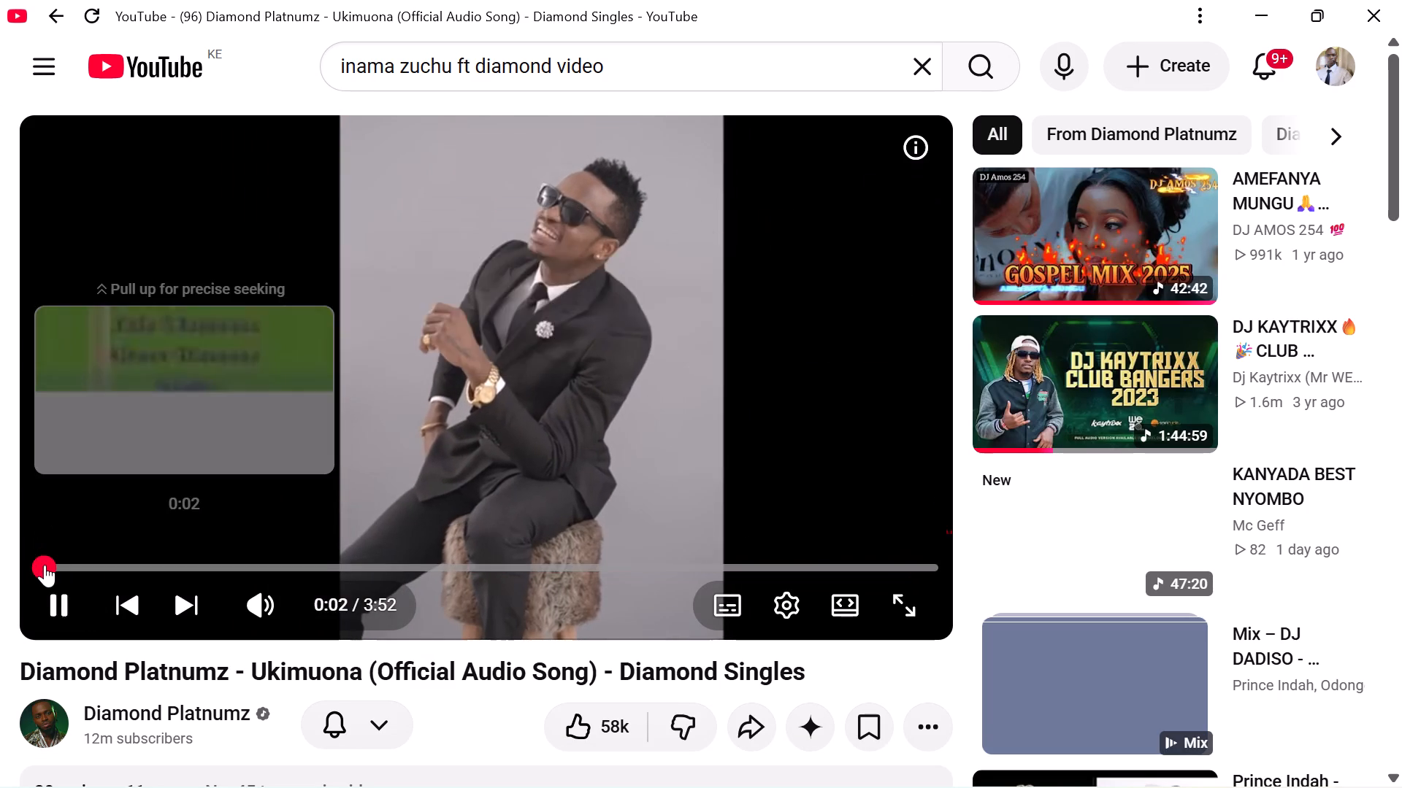
left_click(1233, 2, "ctrl")
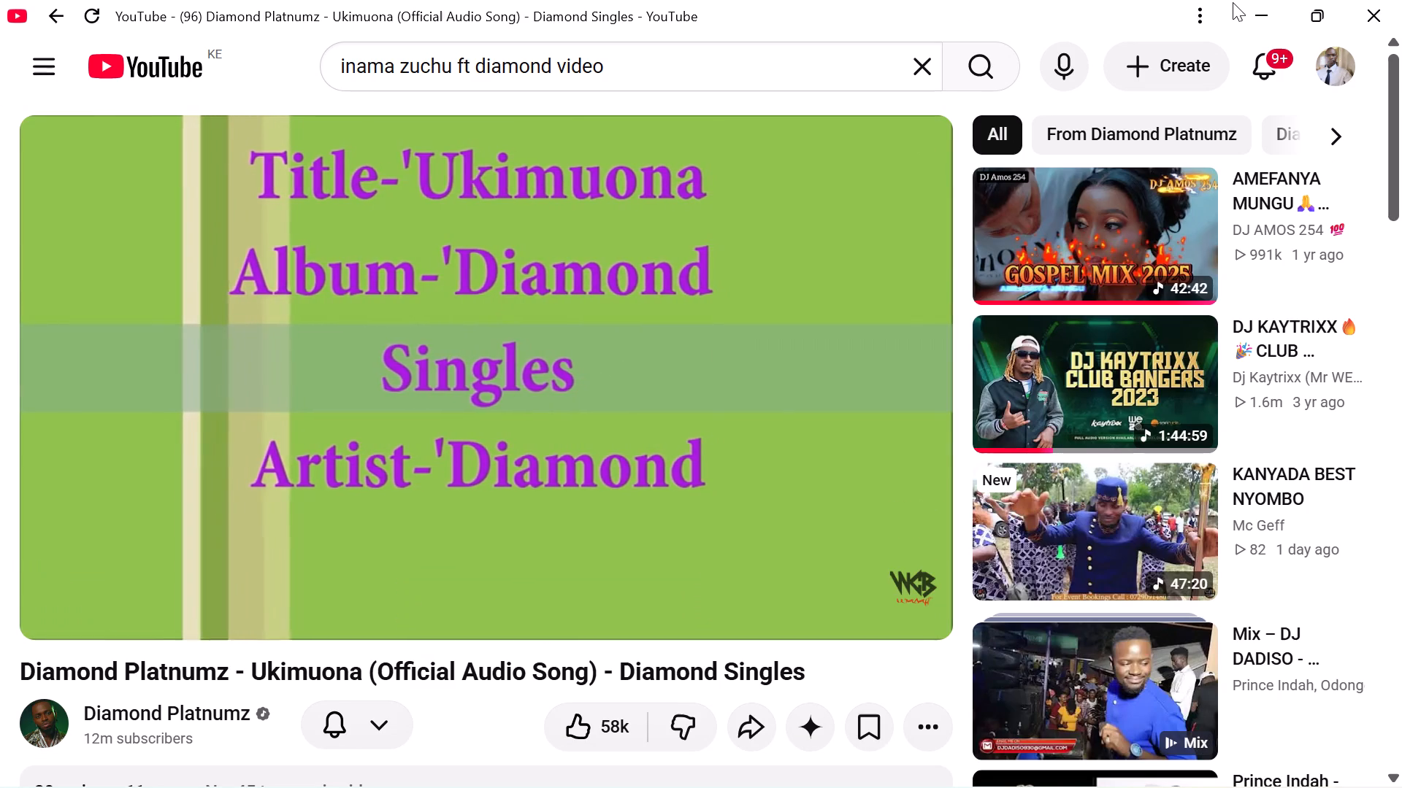
left_click(1249, 7, "ctrl")
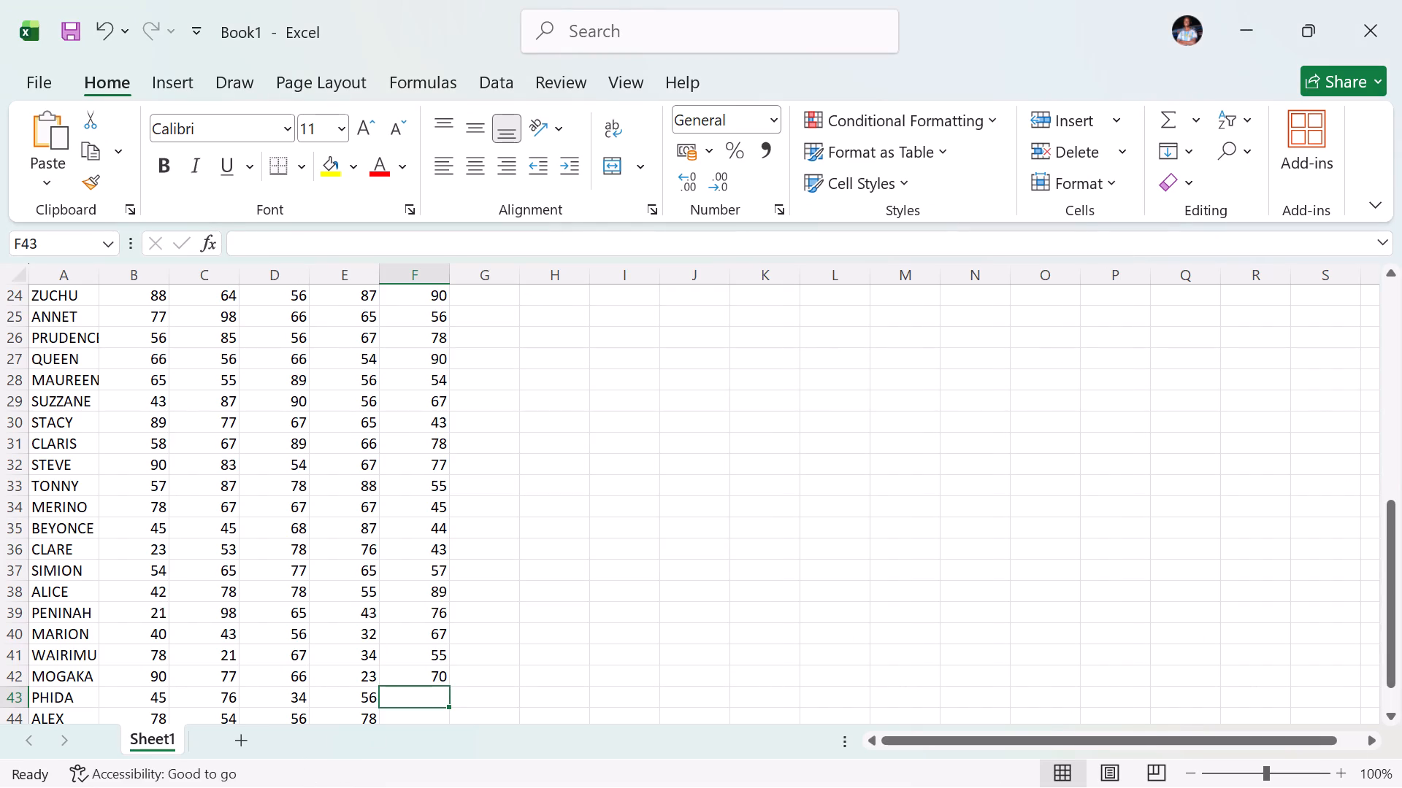
Enter the SCIE marks 79, 66 and 54 in cells F43 to F45, for PHIDA through WAKOLI.
type("79")
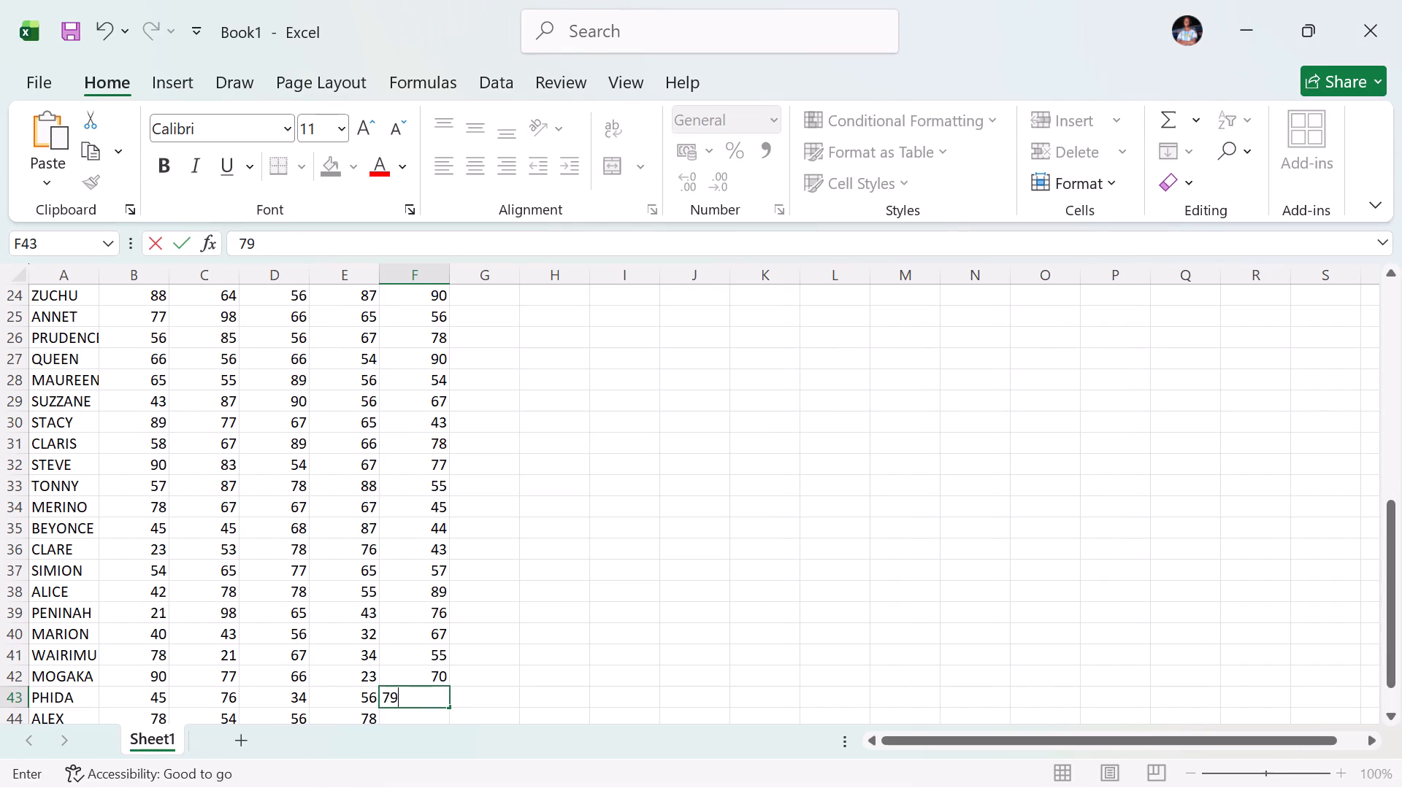
key("Return")
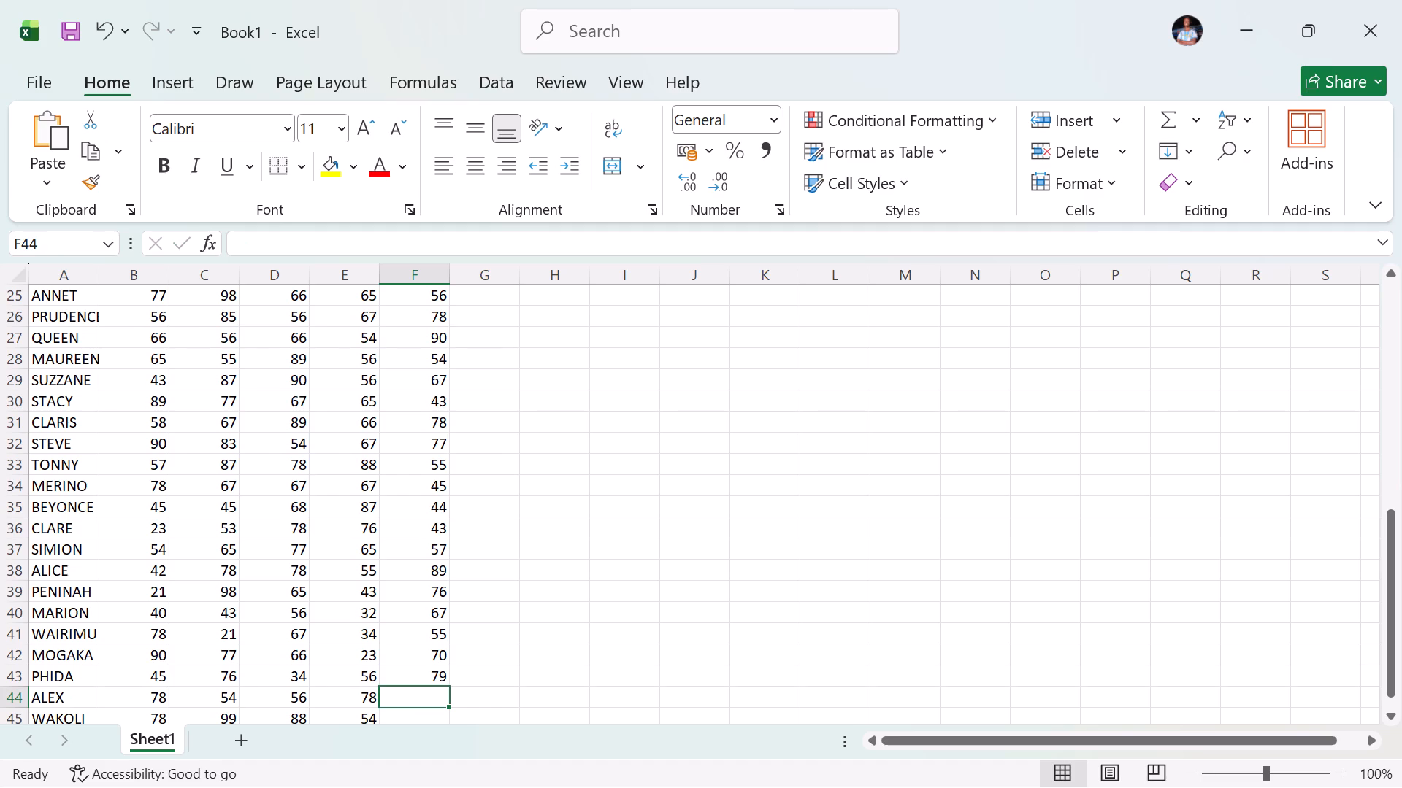
type("66")
key("Return")
type("54")
key("Return")
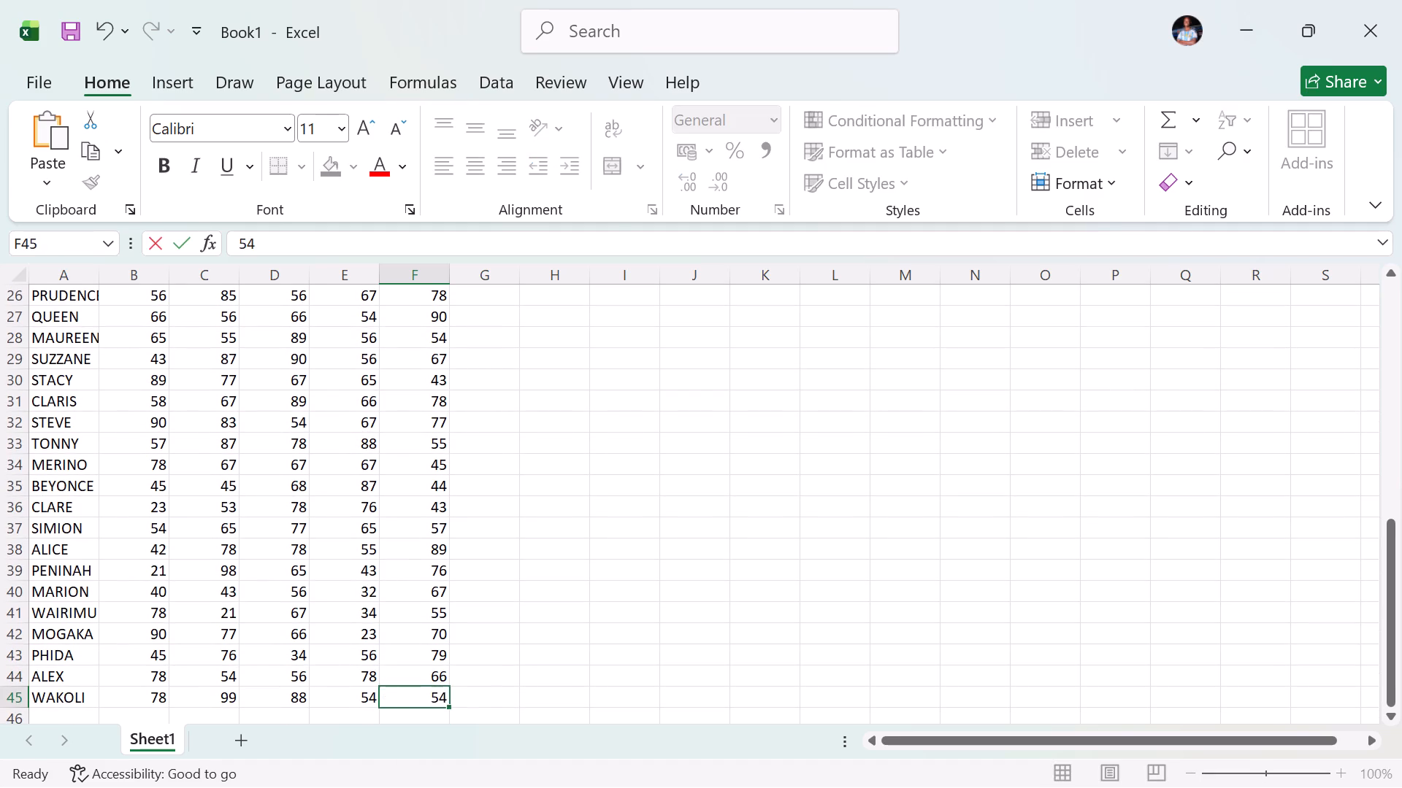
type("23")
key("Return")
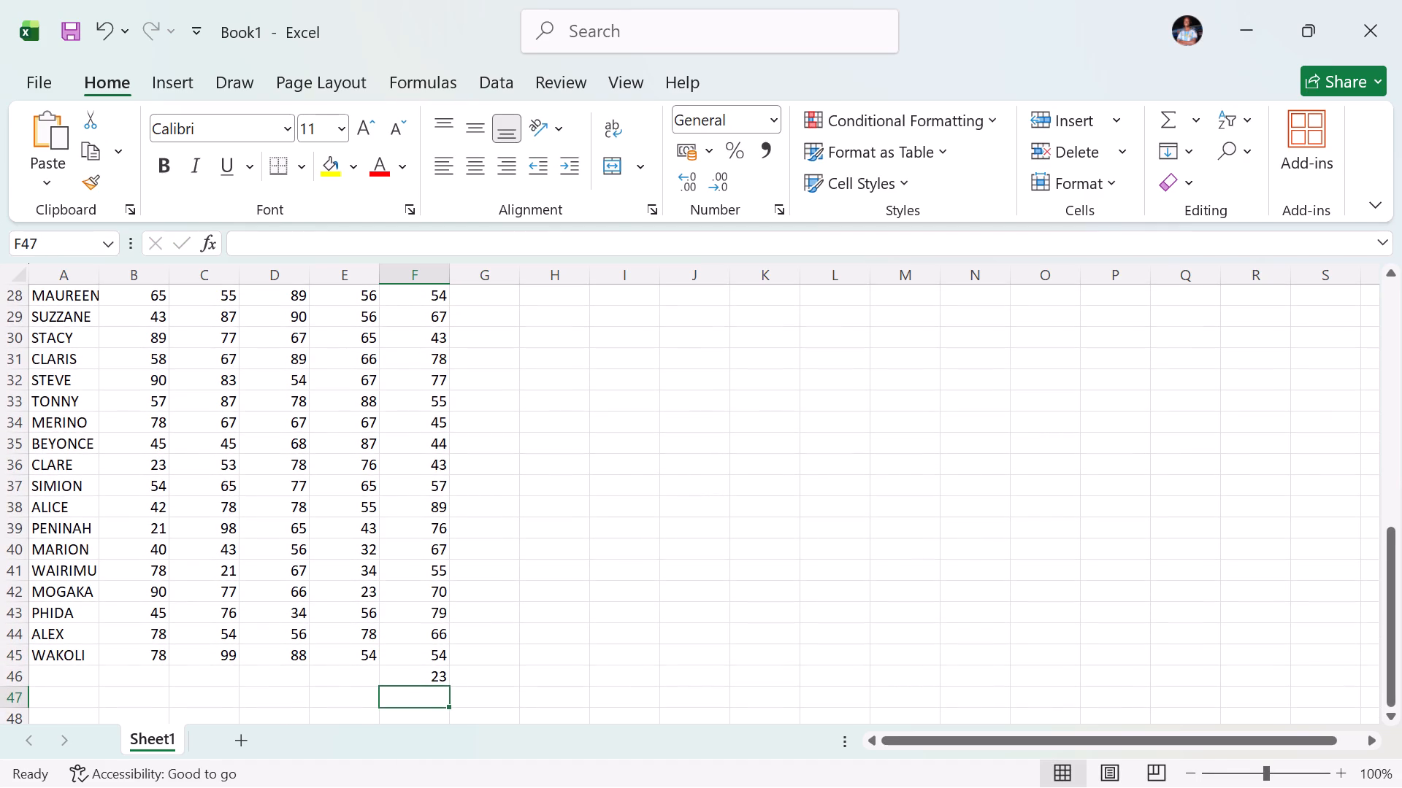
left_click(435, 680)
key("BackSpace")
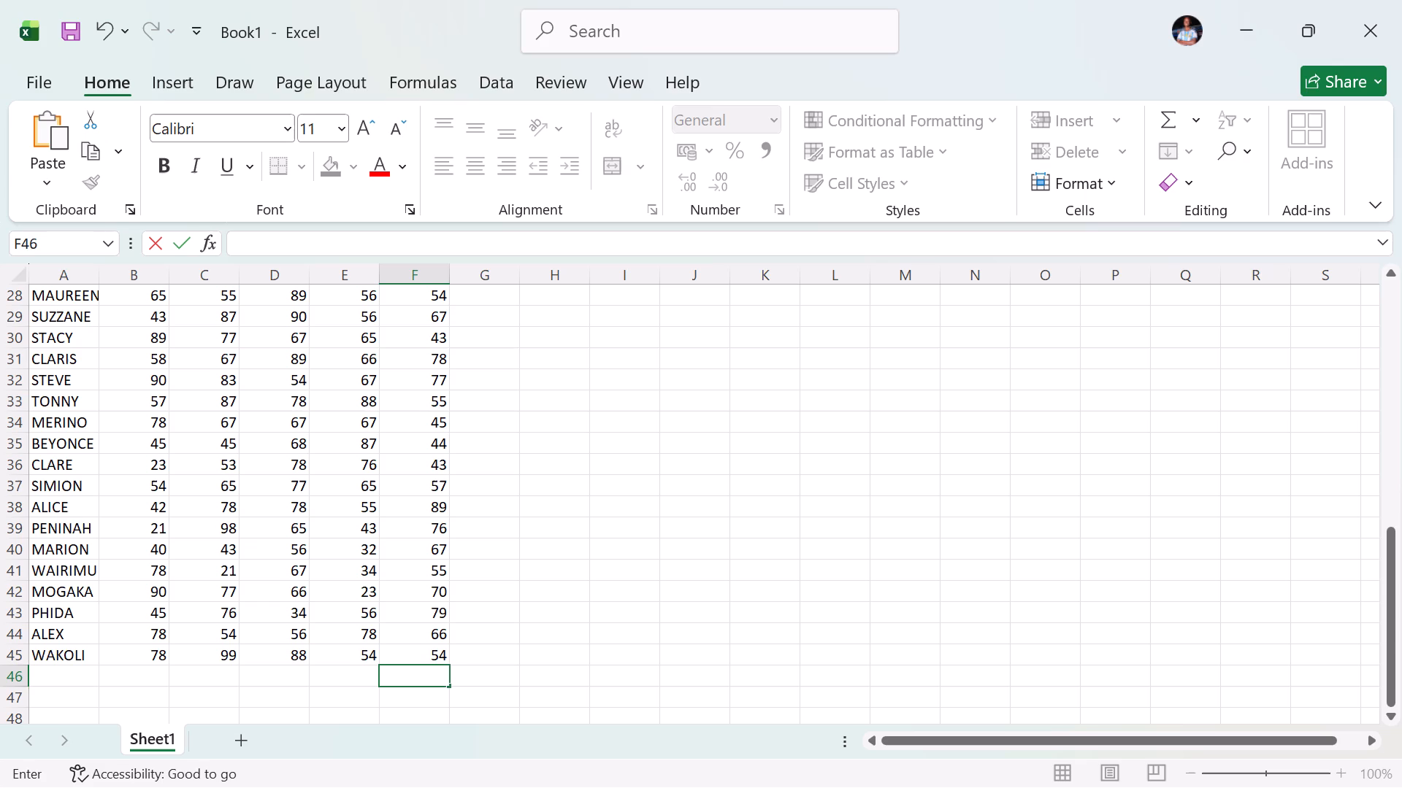
Review the marks table from the header row down to the last student to check every subject column.
scroll(570, 599, "up", 5)
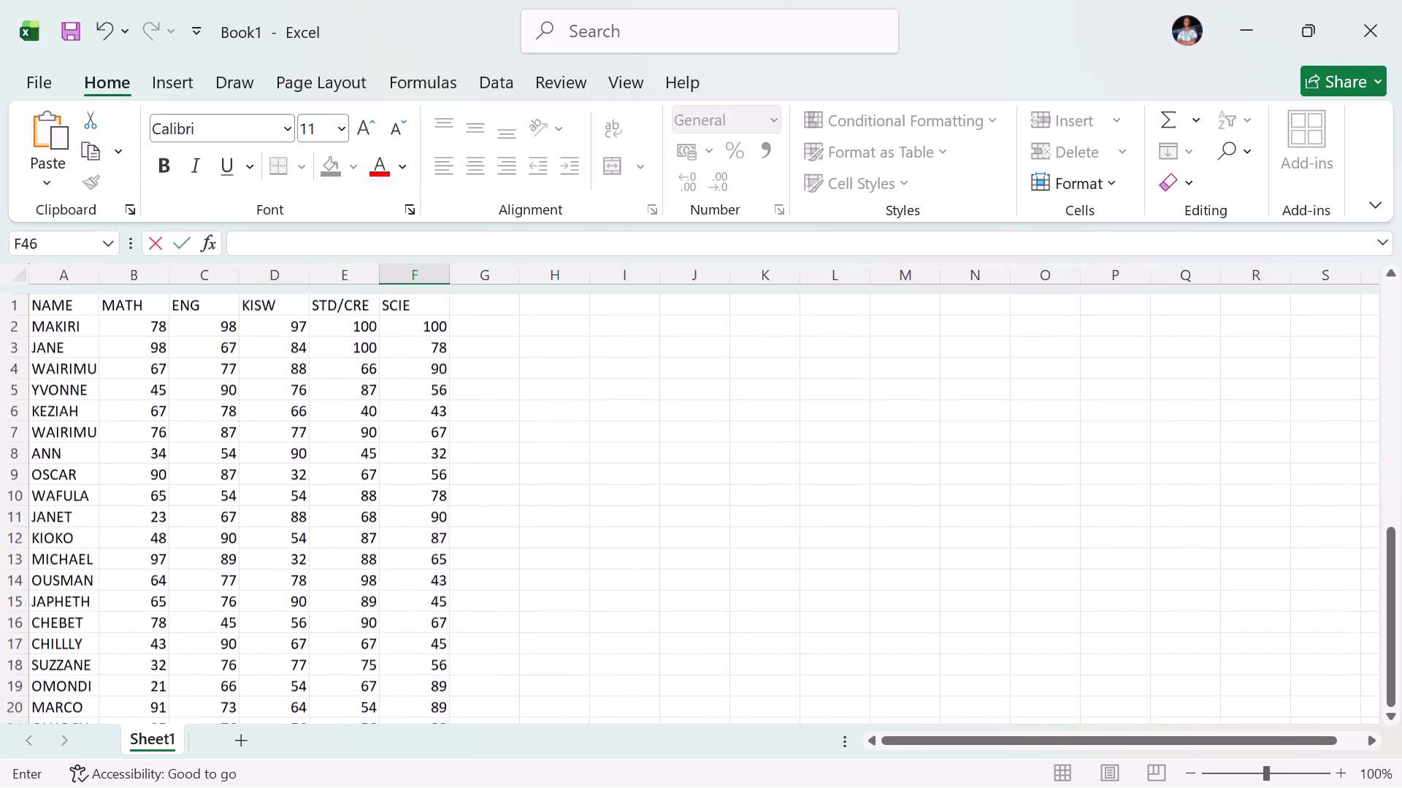
scroll(570, 599, "up", 2)
scroll(570, 599, "down", 4)
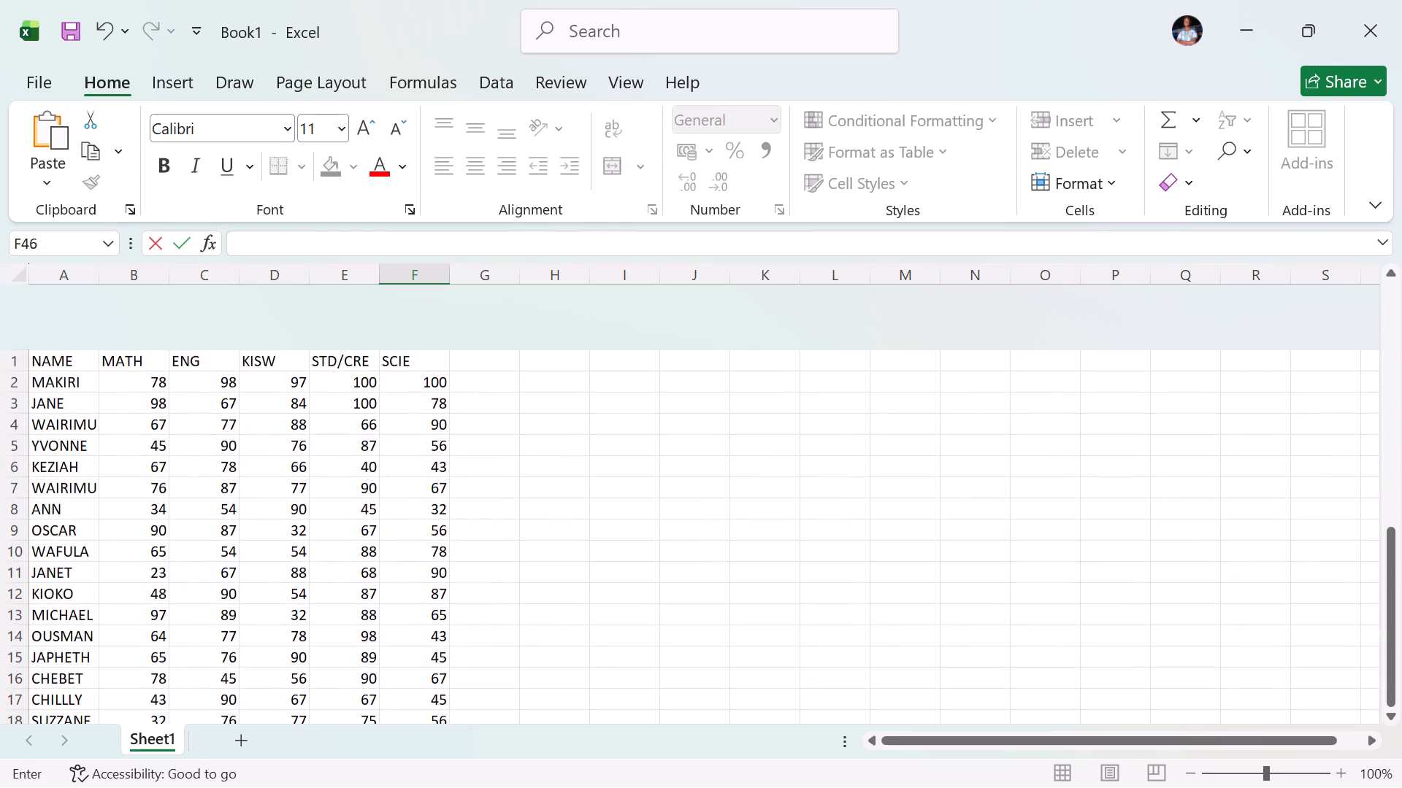
scroll(570, 599, "down", 1)
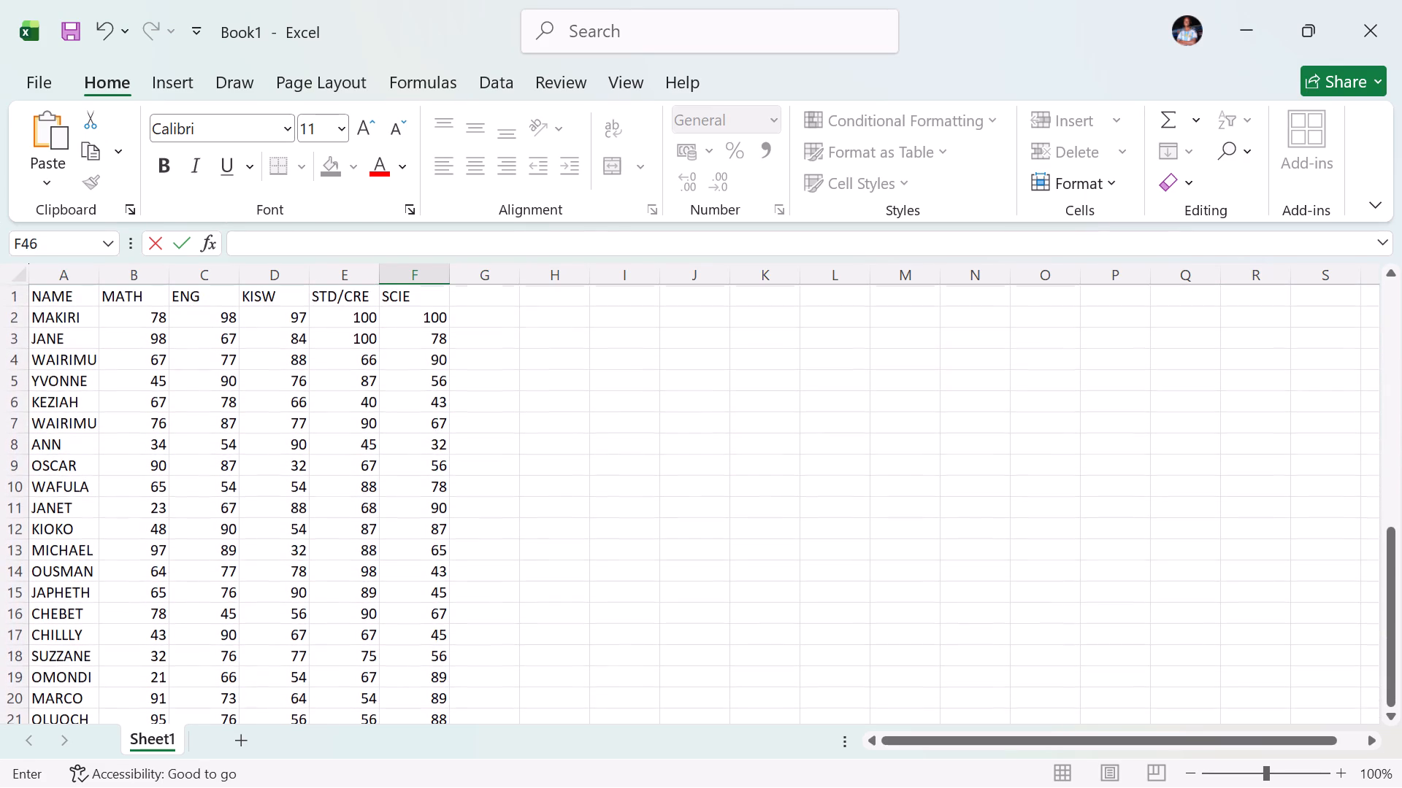
scroll(570, 599, "down", 4)
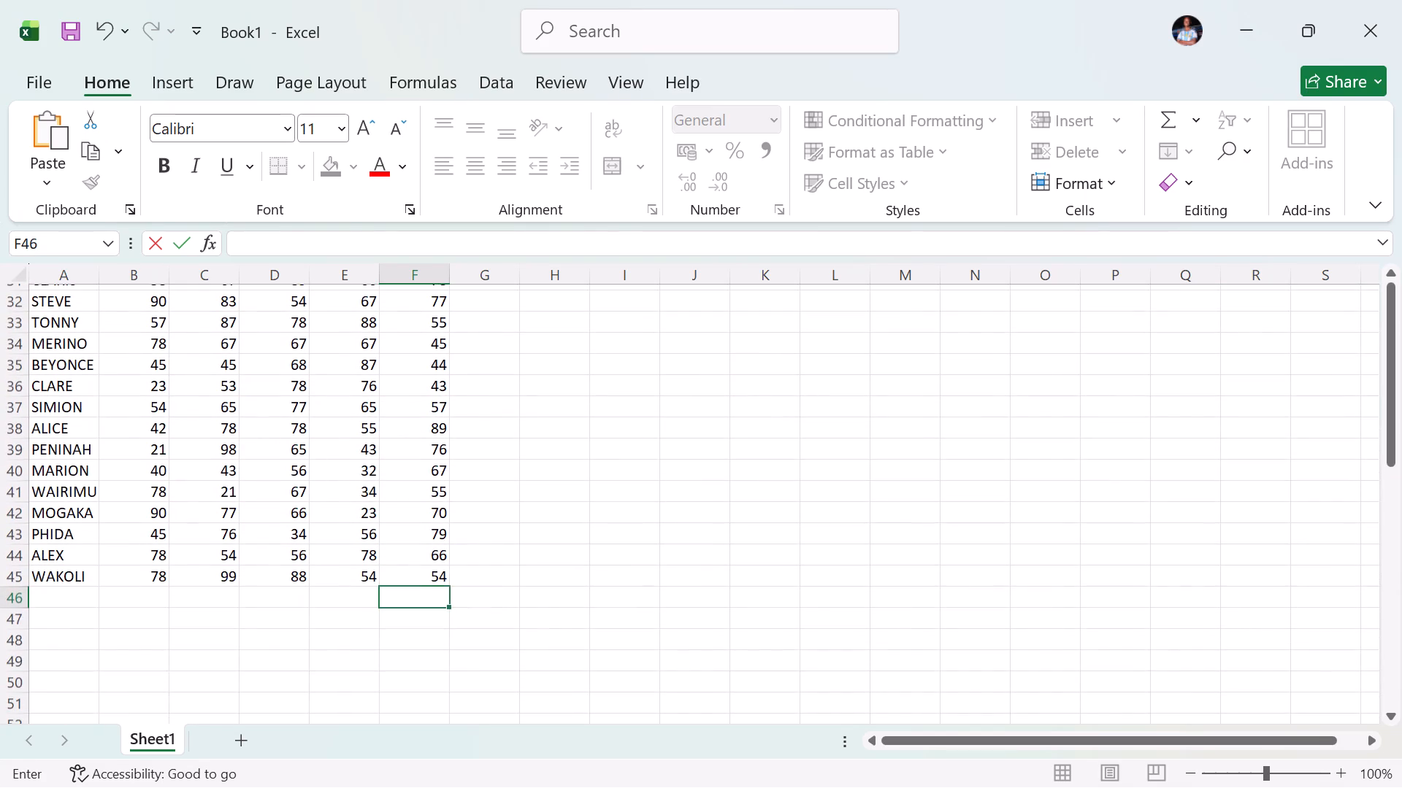
scroll(570, 599, "down", 1)
scroll(570, 599, "up", 1)
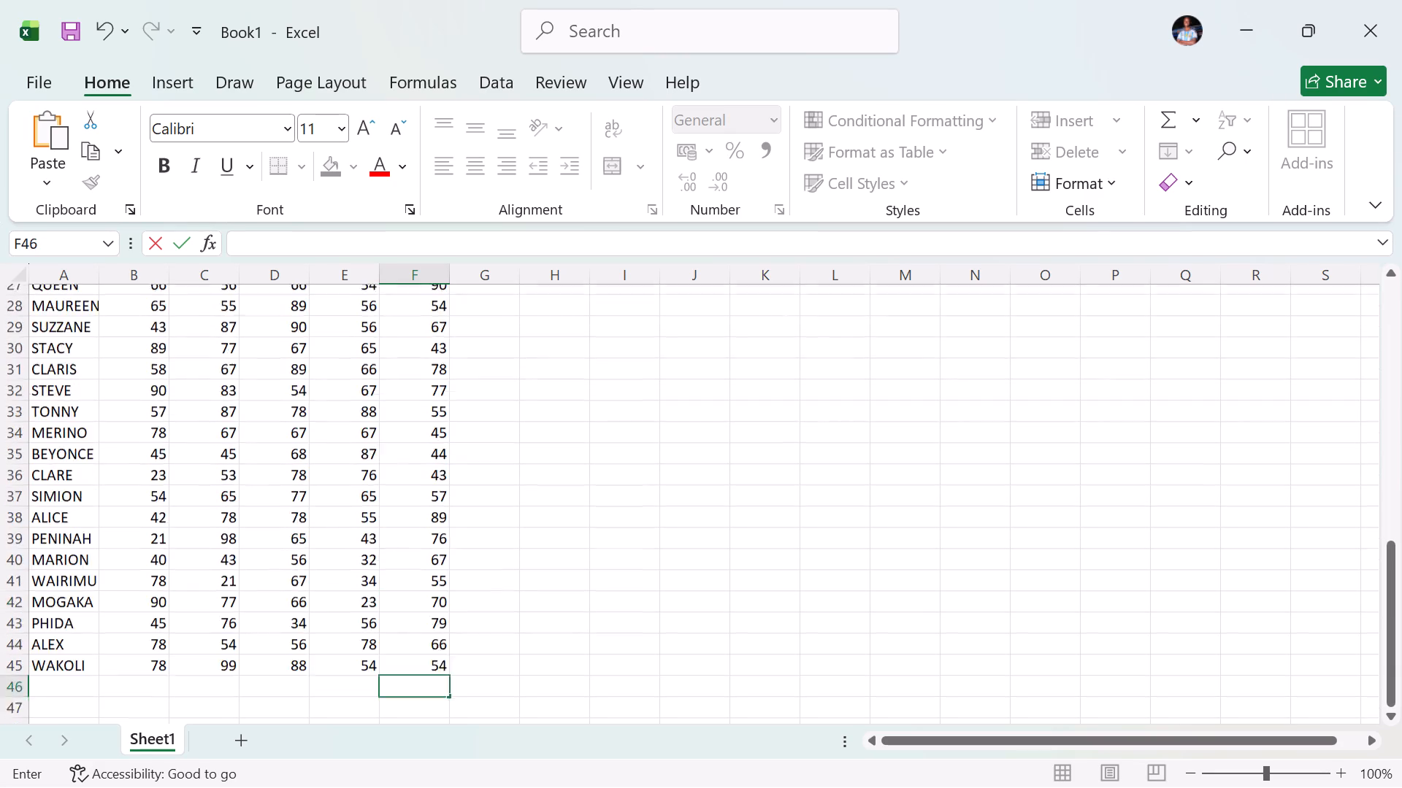
scroll(570, 599, "up", 2)
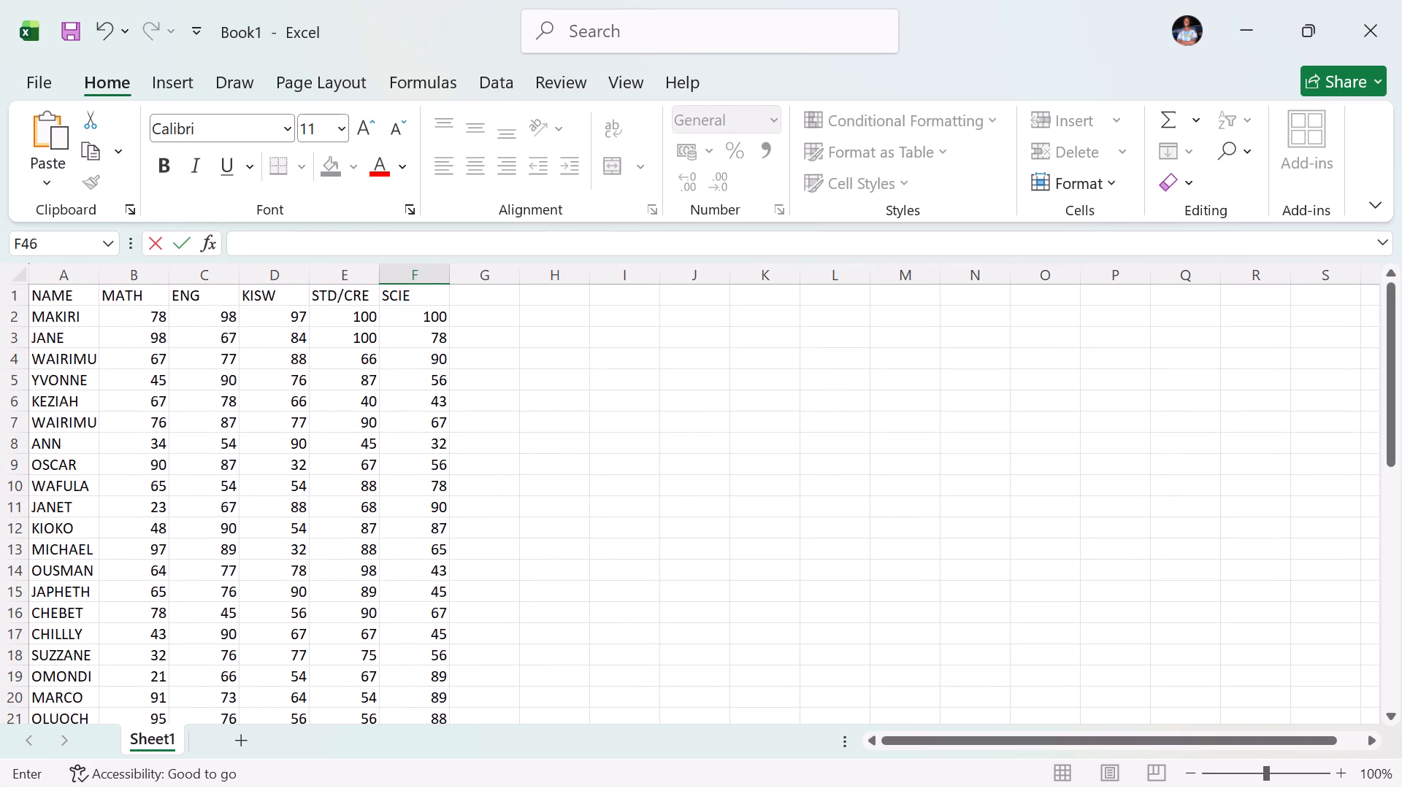
Add the column heading TOTAL in cell G1, beside SCIE.
left_click(478, 300)
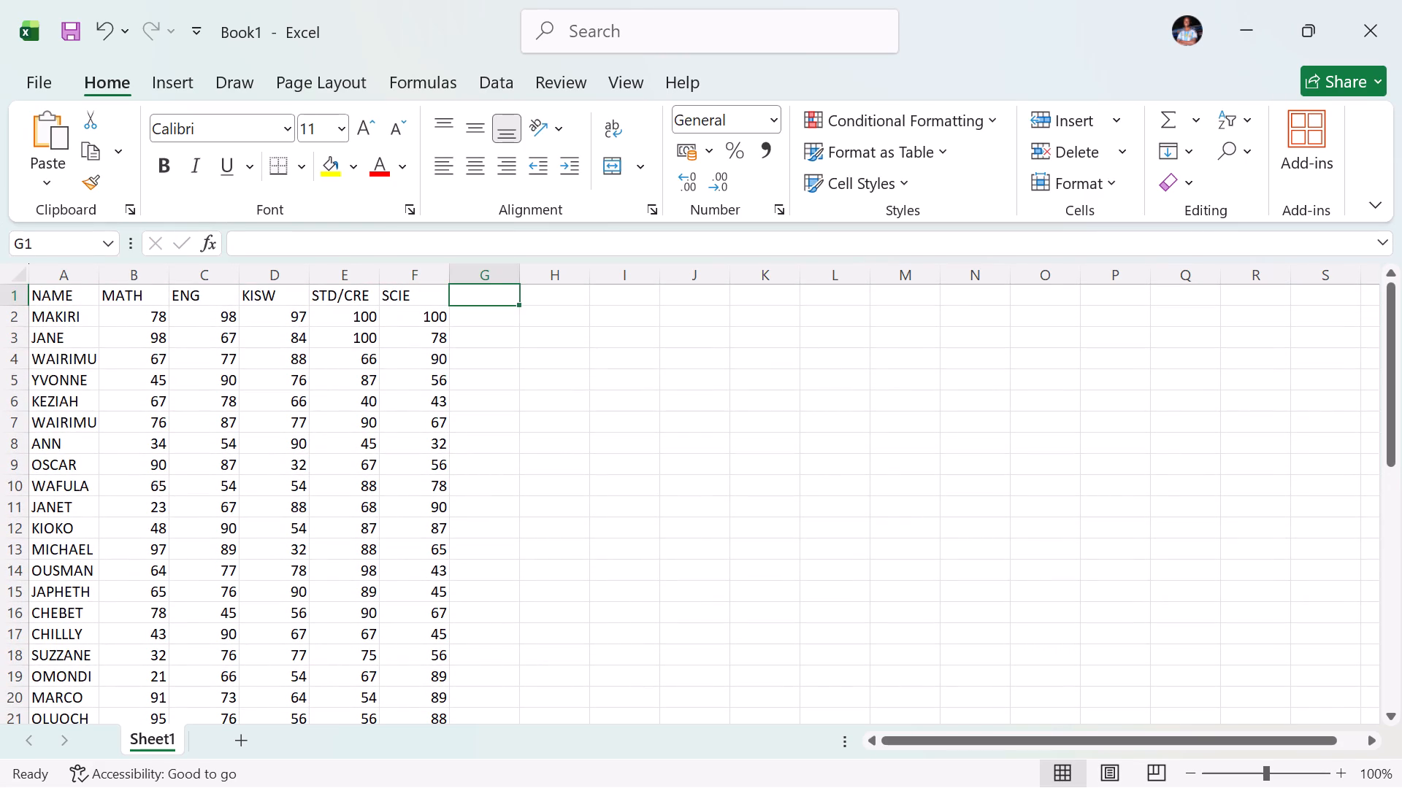
type("TOTAL")
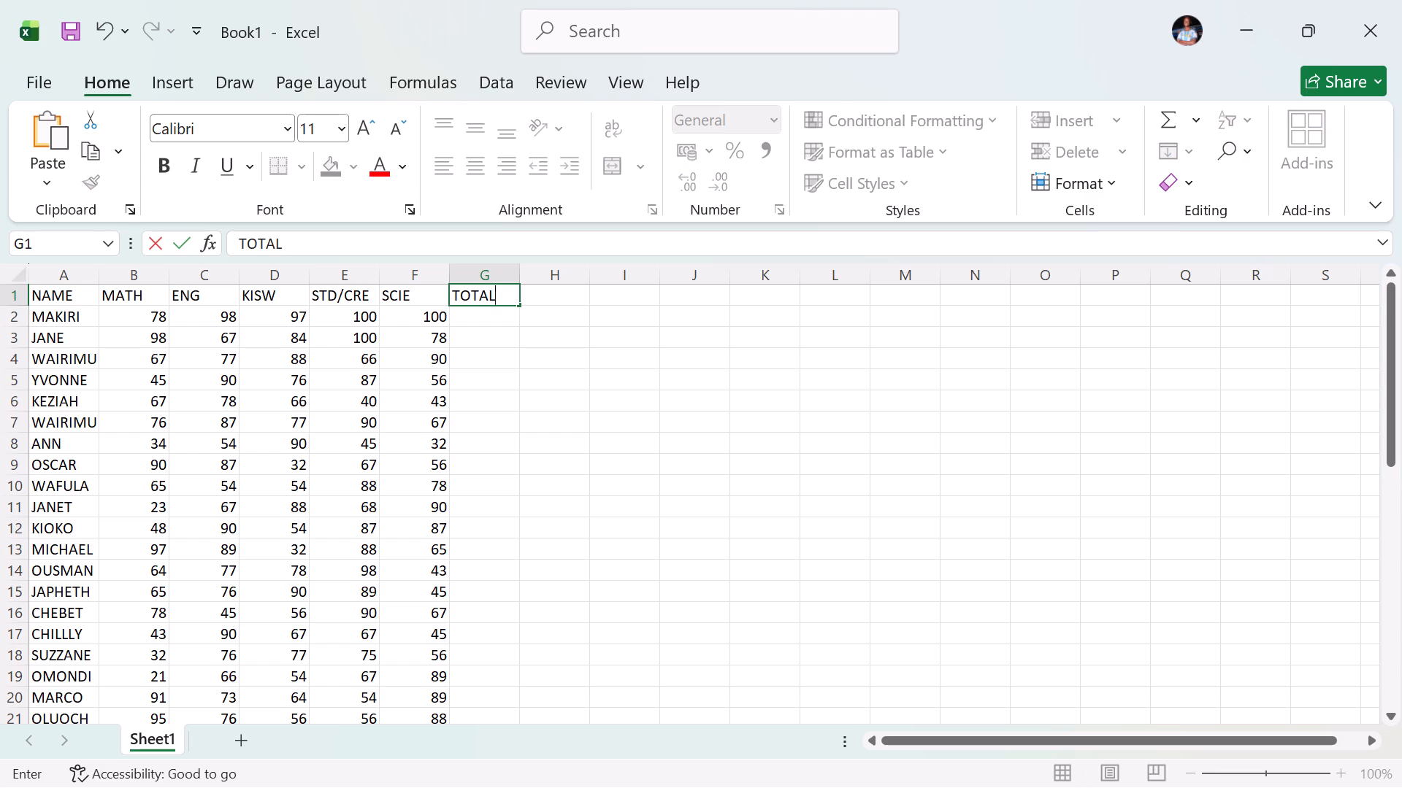
Enter the formula =SUM(B2:F2) in cell G2 to total MAKIRI's marks.
left_click(480, 312)
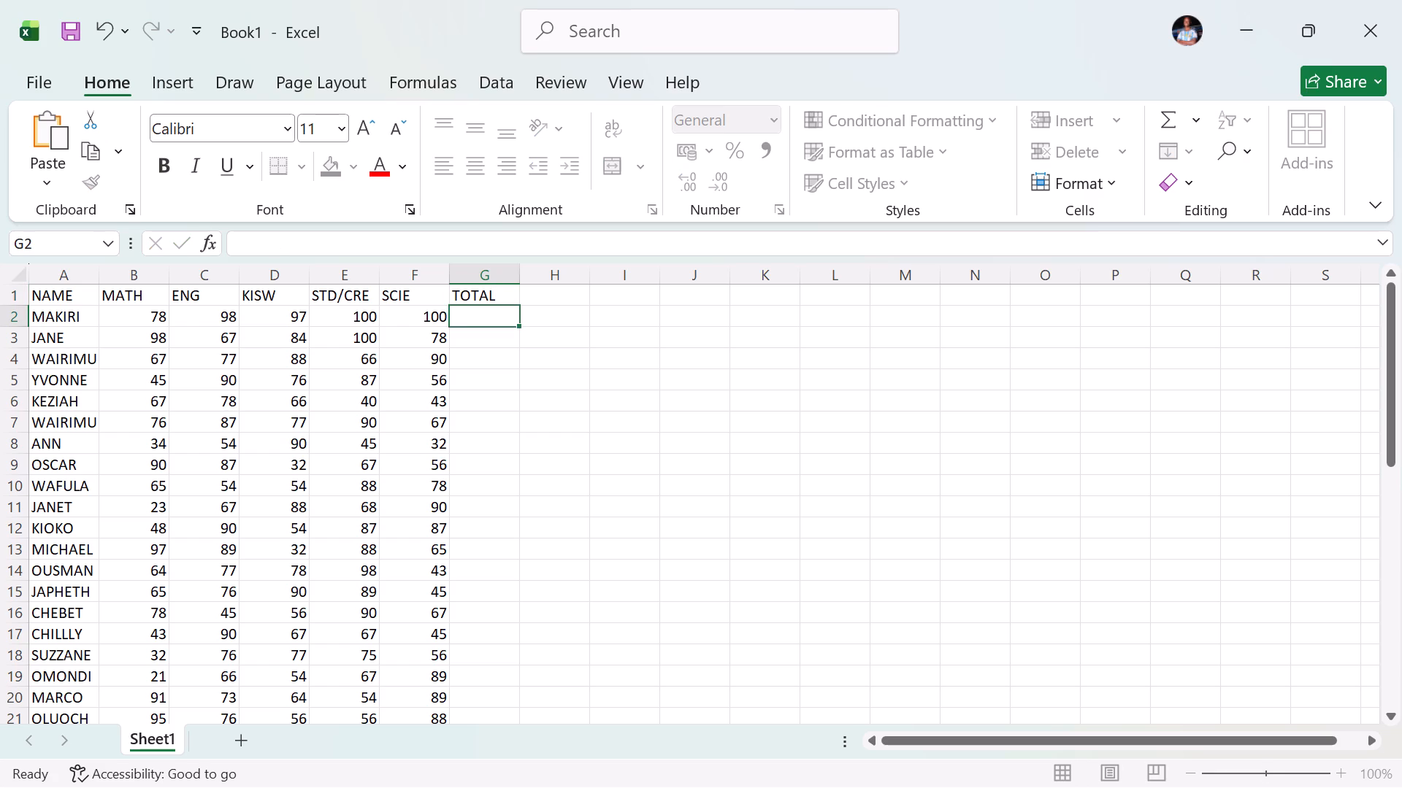
key("equal")
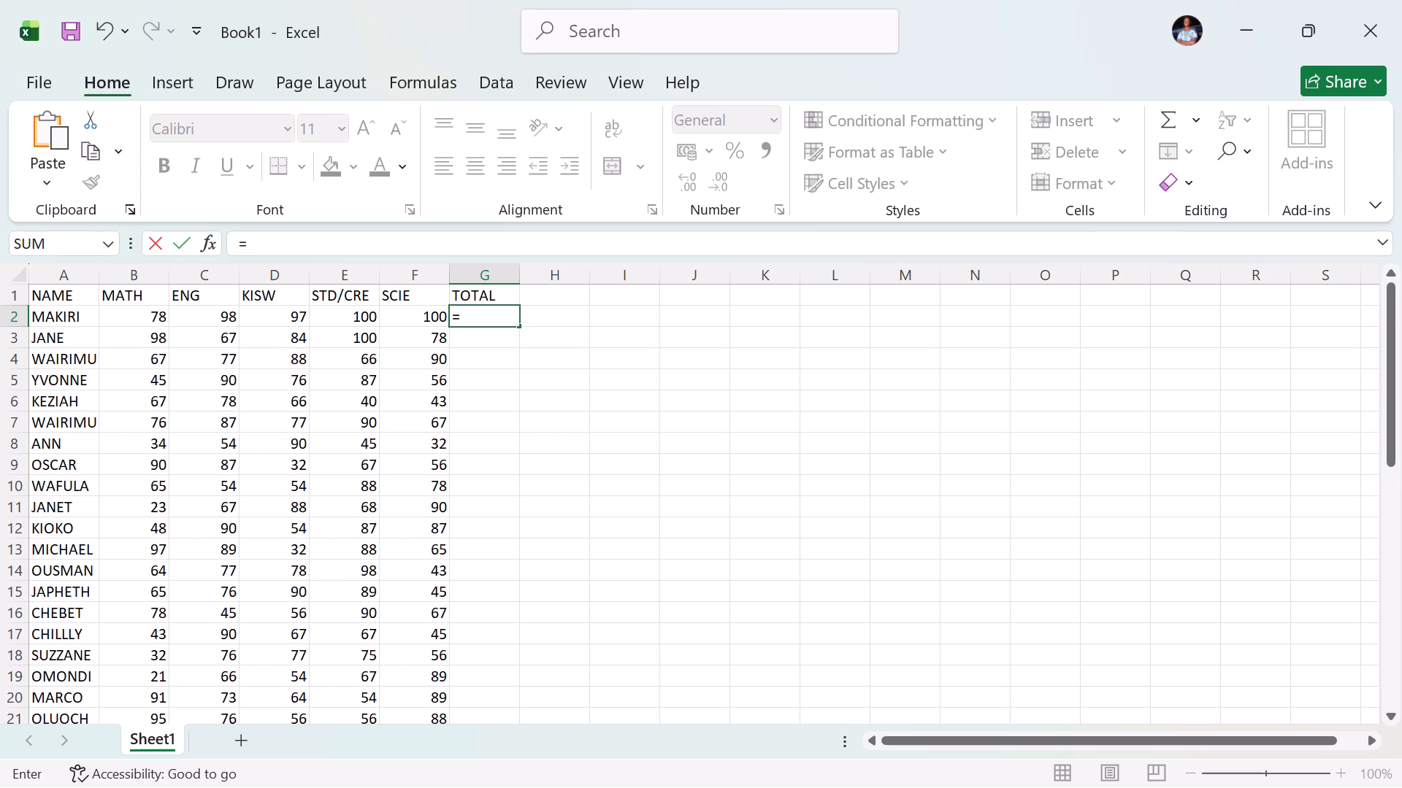
key("t")
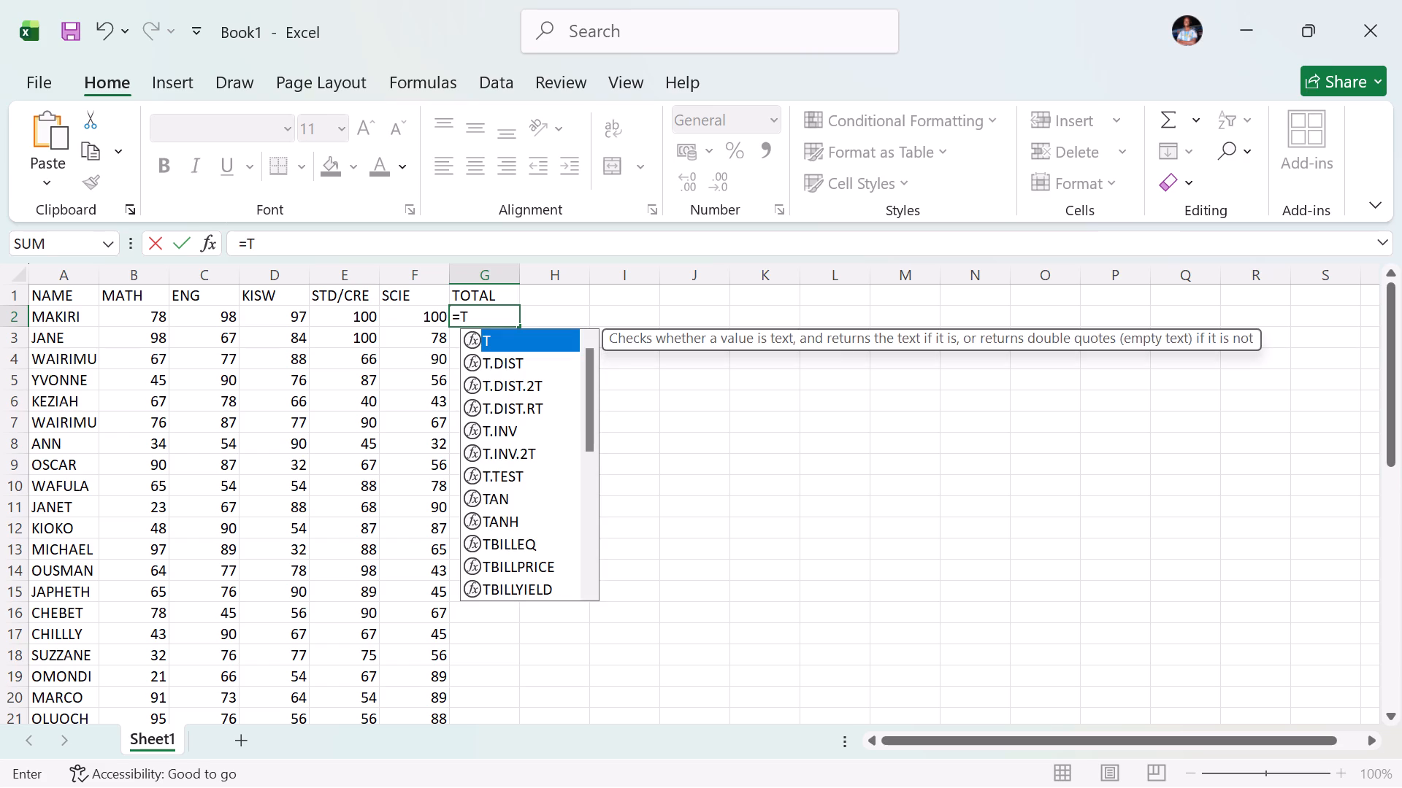
key("BackSpace")
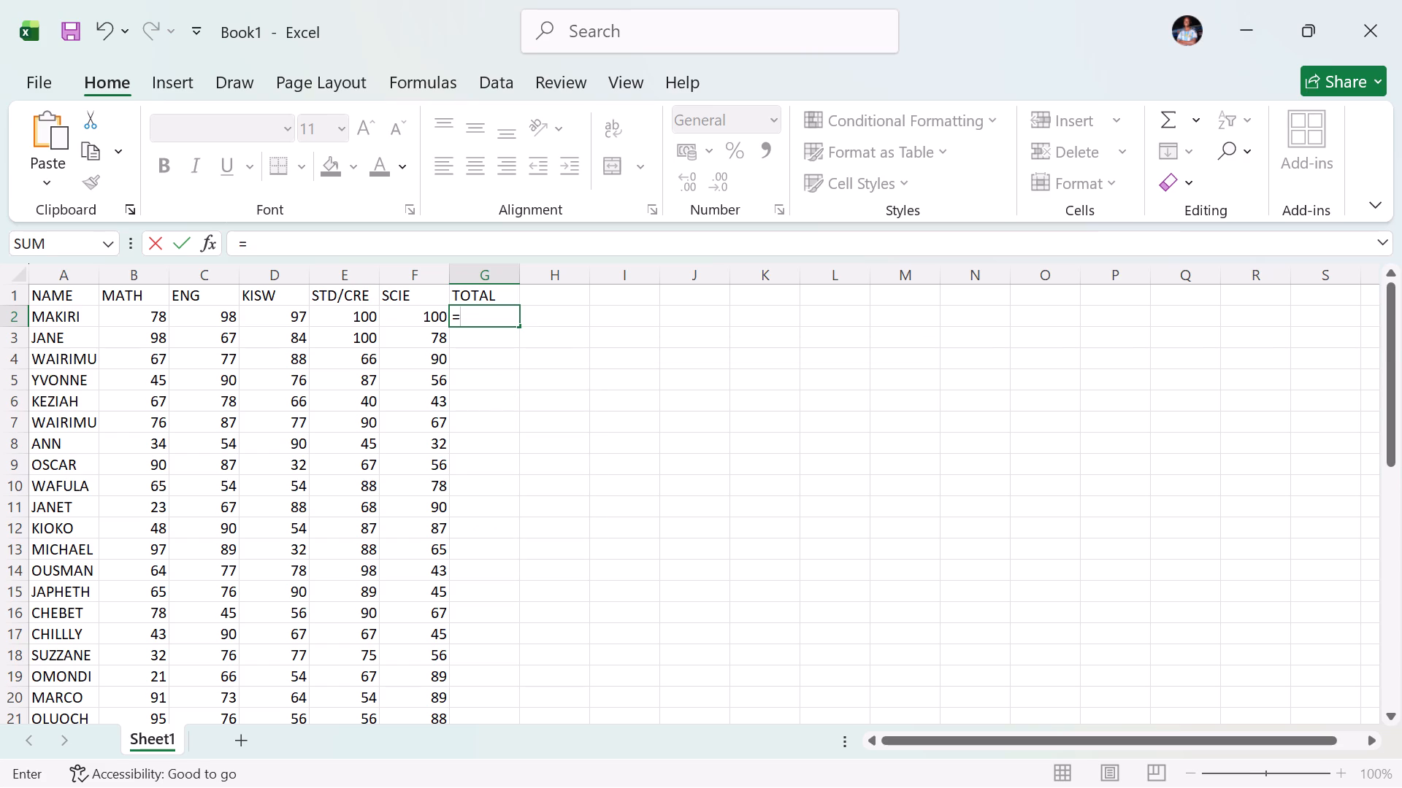
type("SUM")
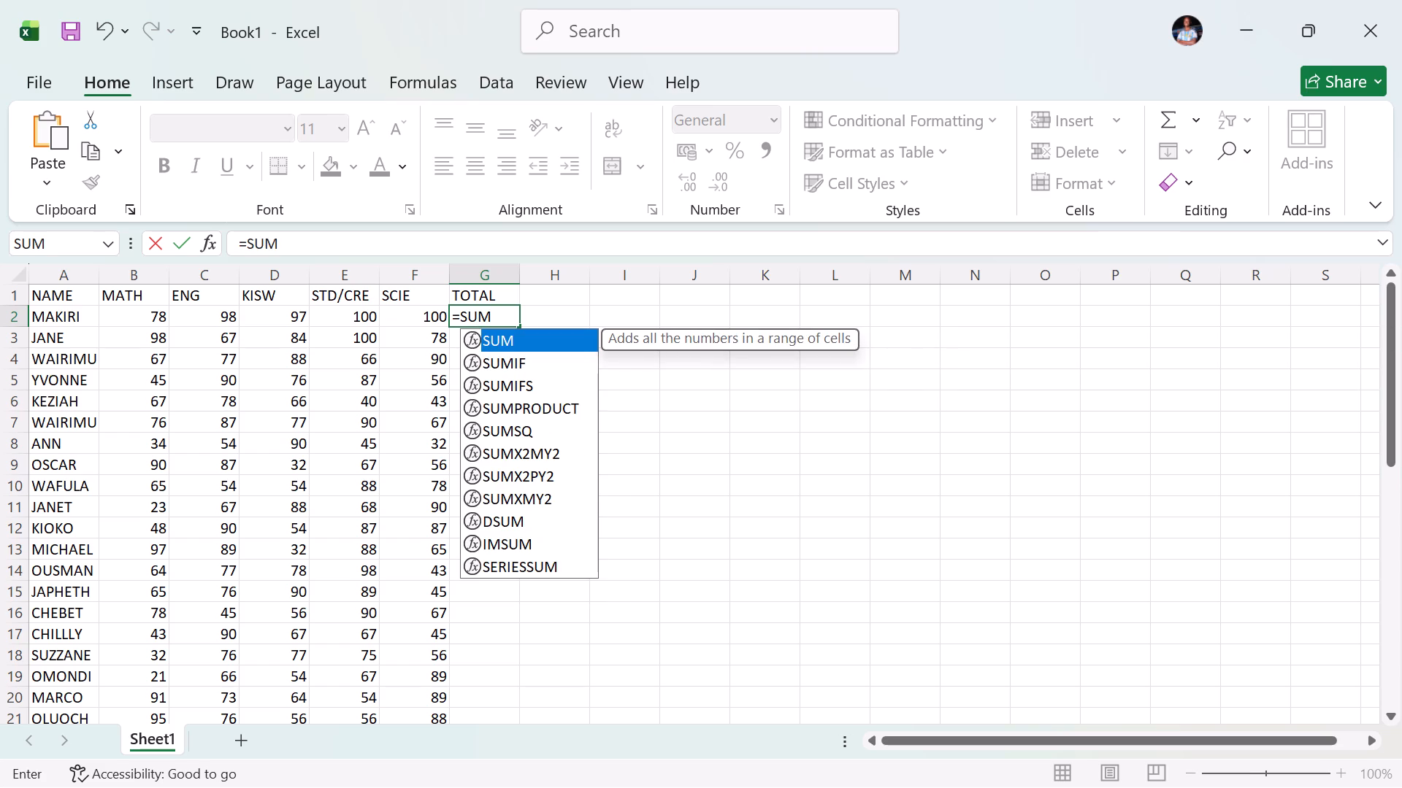
key("shift+parenleft")
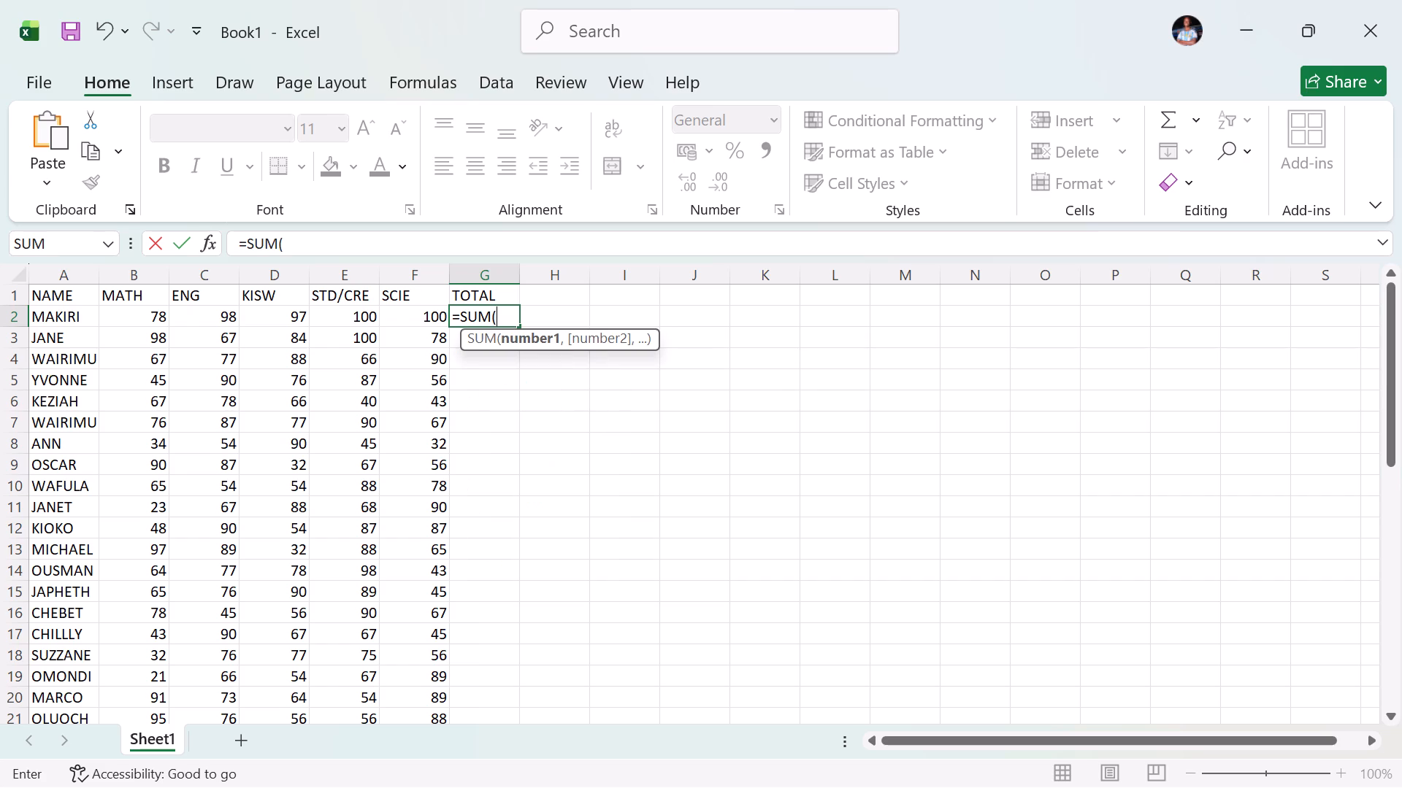
key("b")
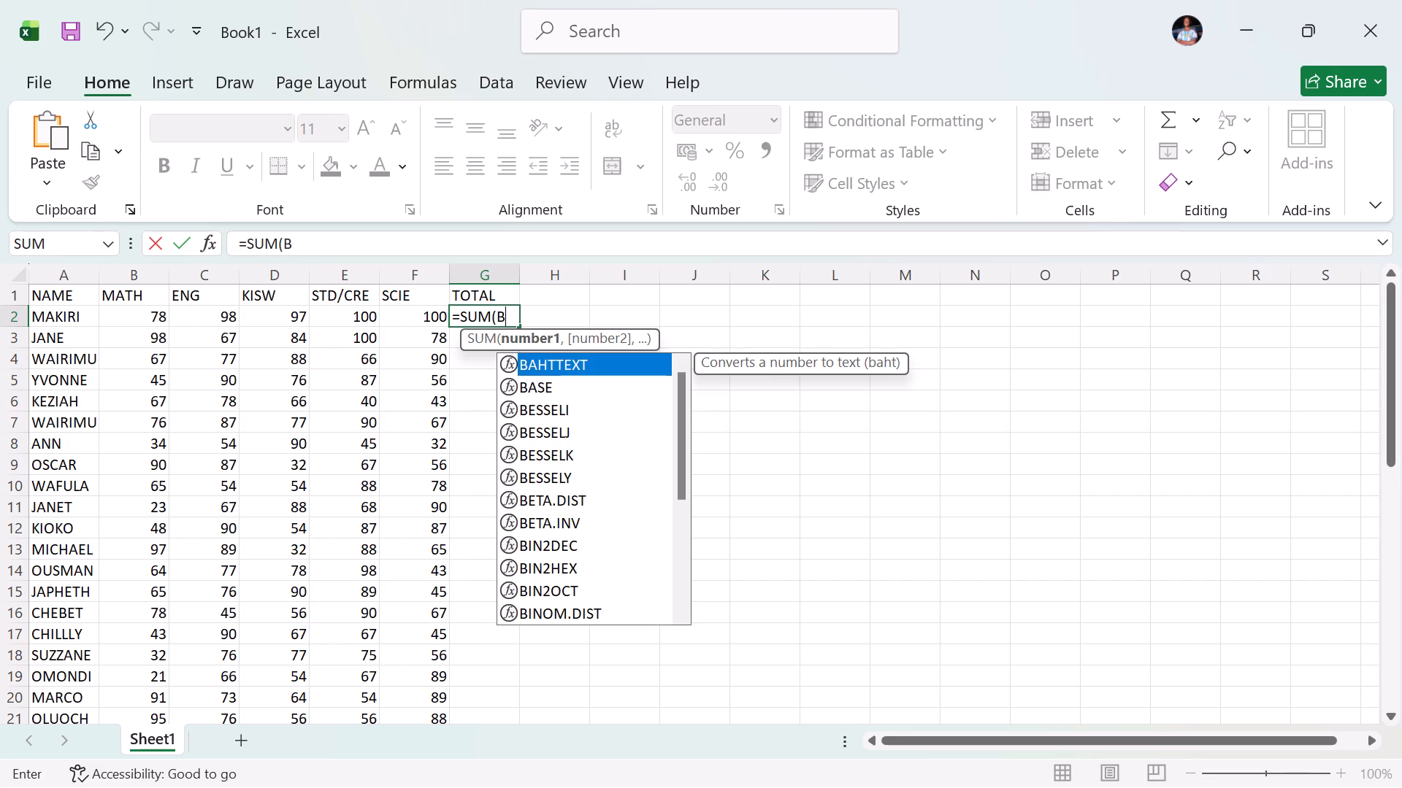
key("2")
key("shift+colon")
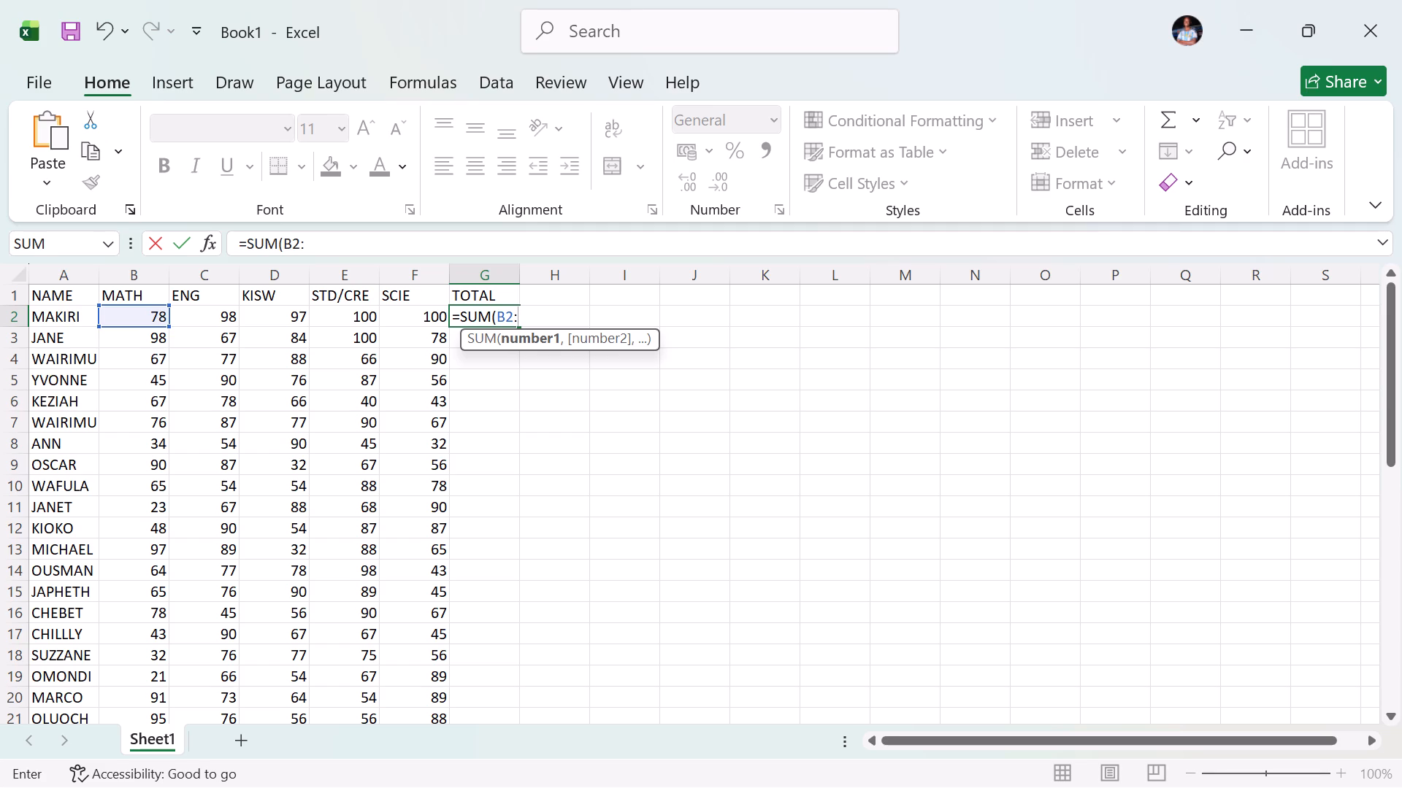
key("f")
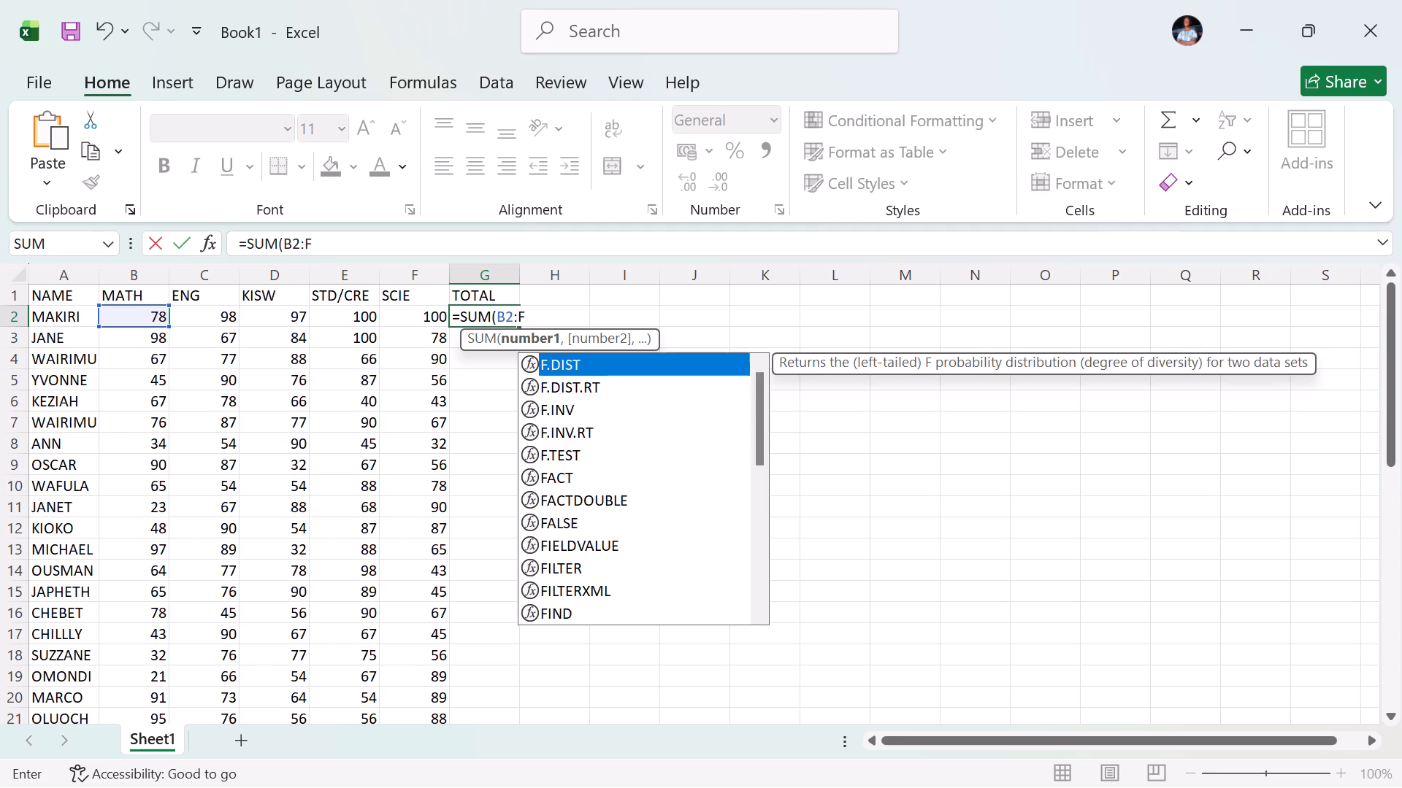
key("2")
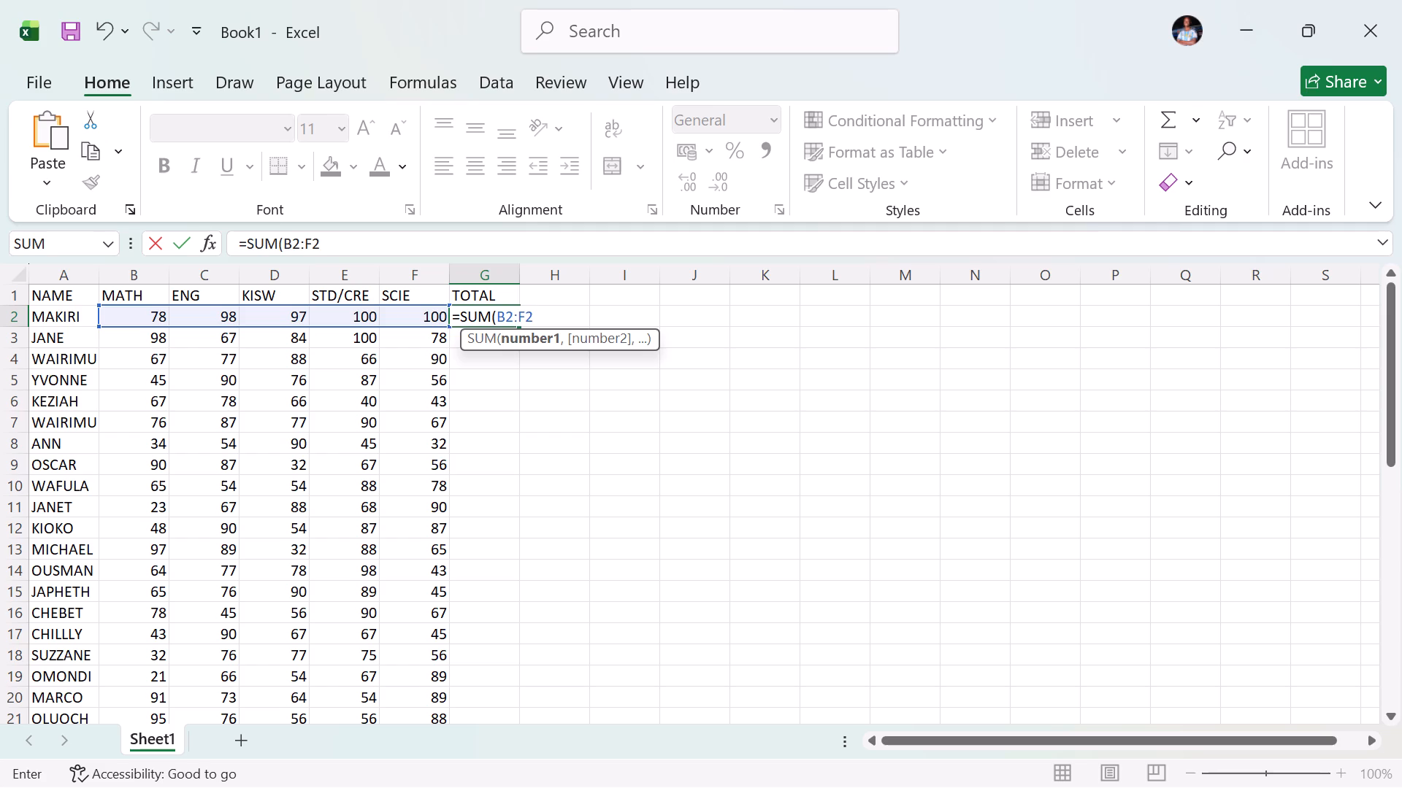
key("shift+parenright")
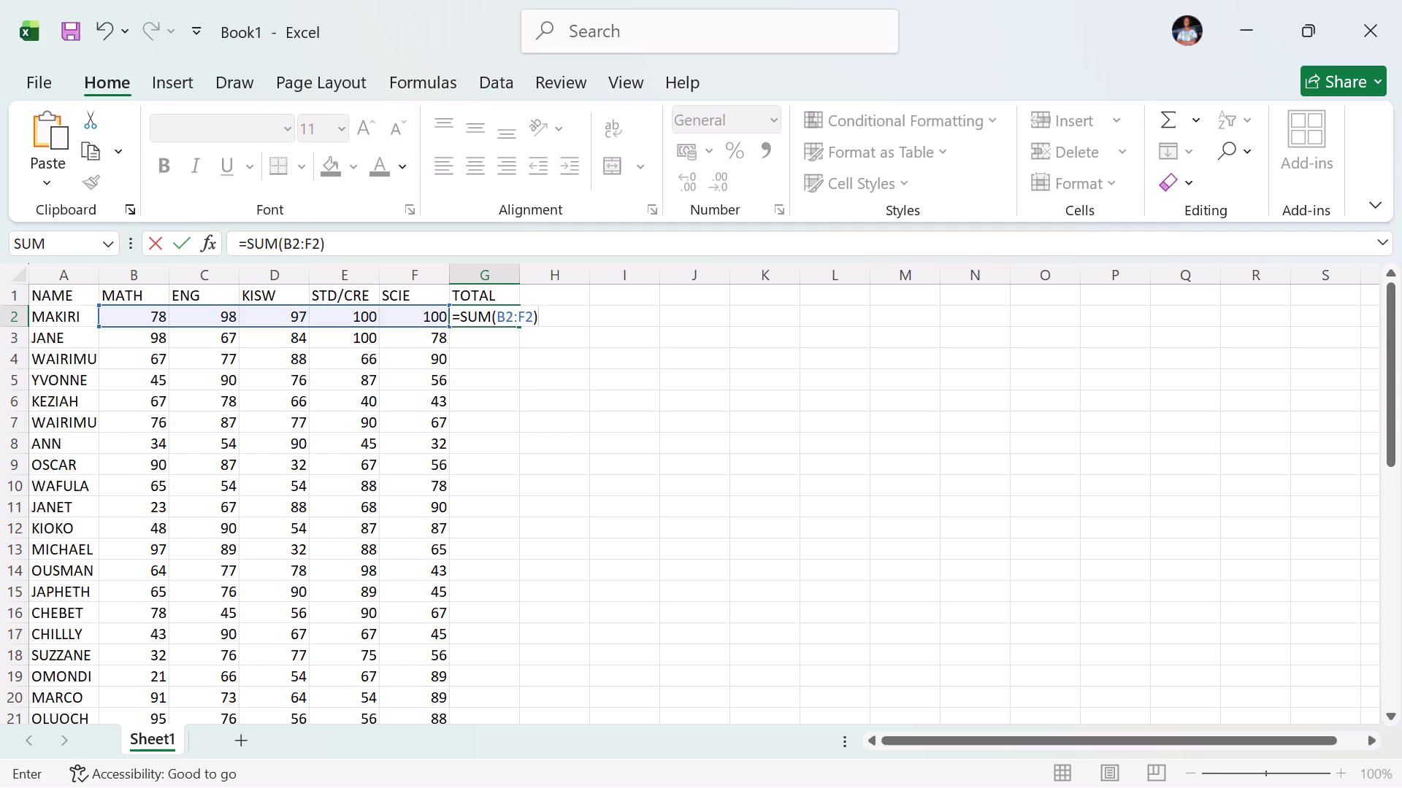
key("Return")
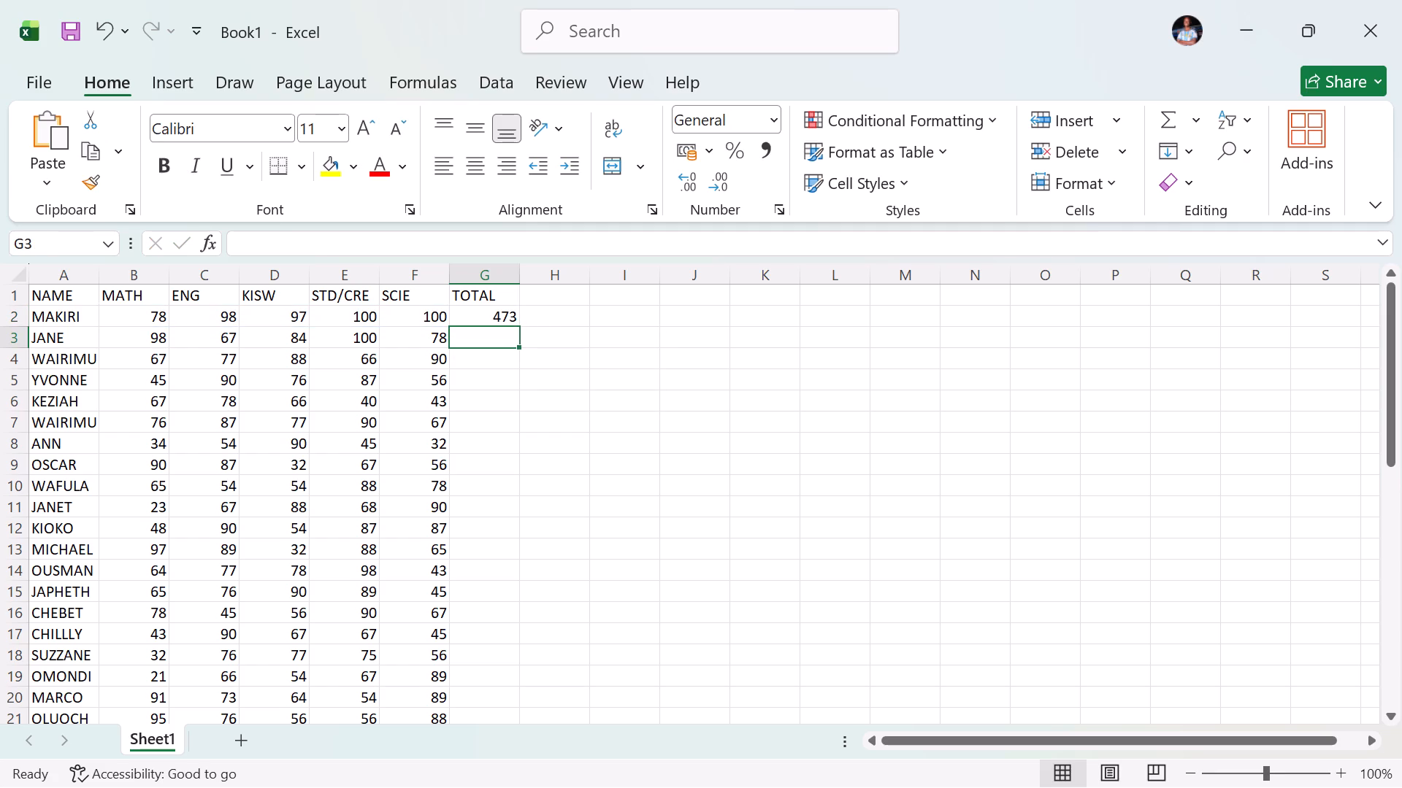
Fill the TOTAL formula from G2 down to G45, covering every student through WAKOLI.
left_click(495, 313)
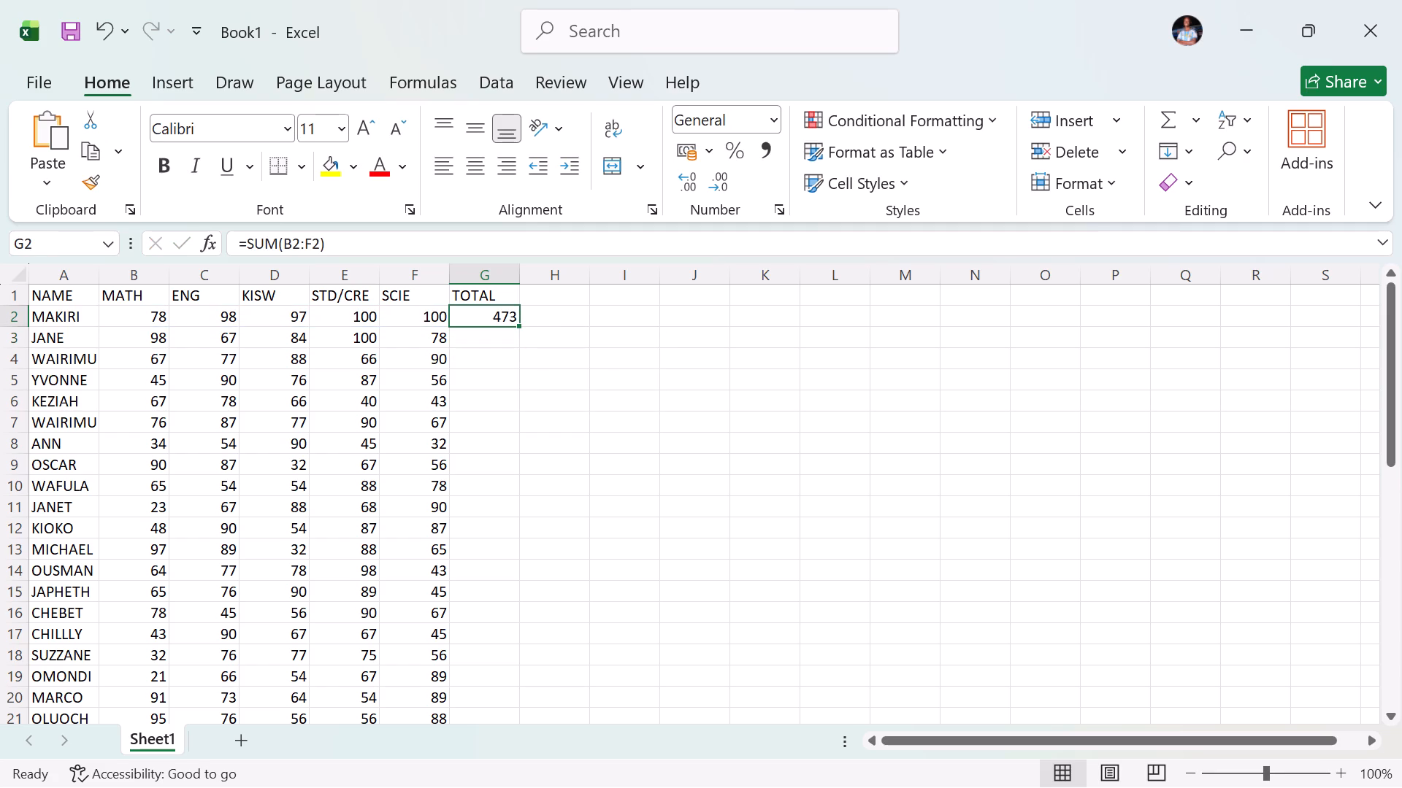
left_click_drag(516, 327, 549, 727)
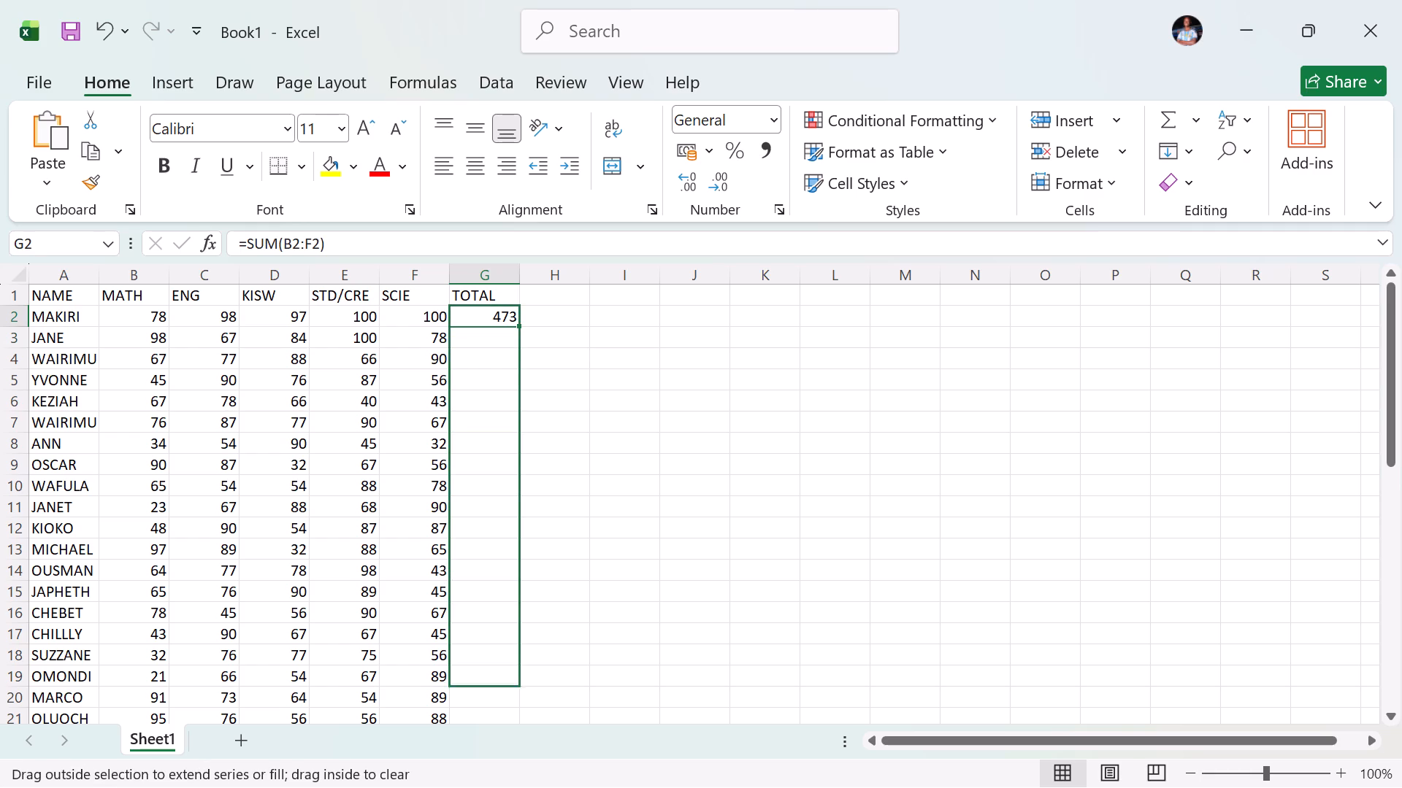
left_click_drag(549, 727, 543, 693)
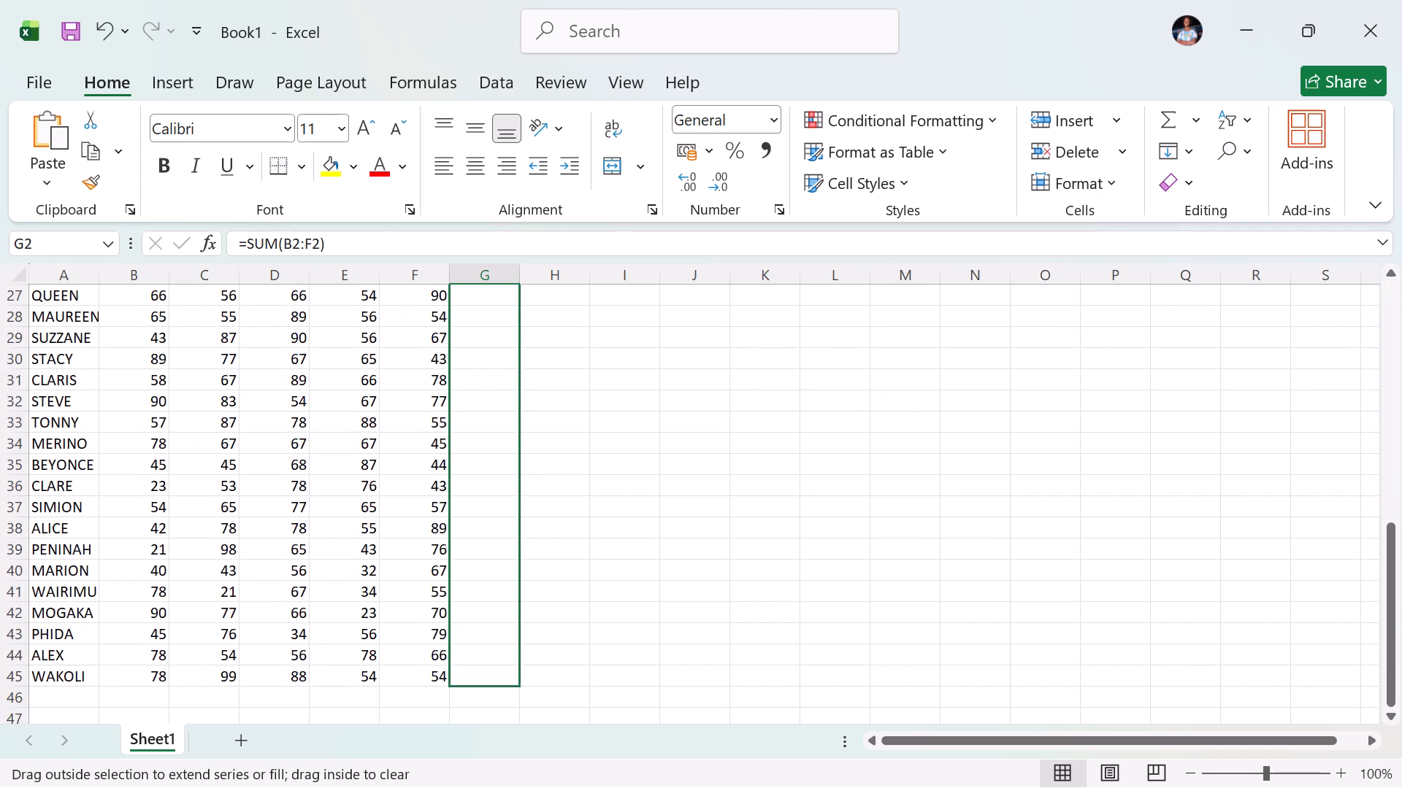
left_click_drag(543, 693, 525, 686)
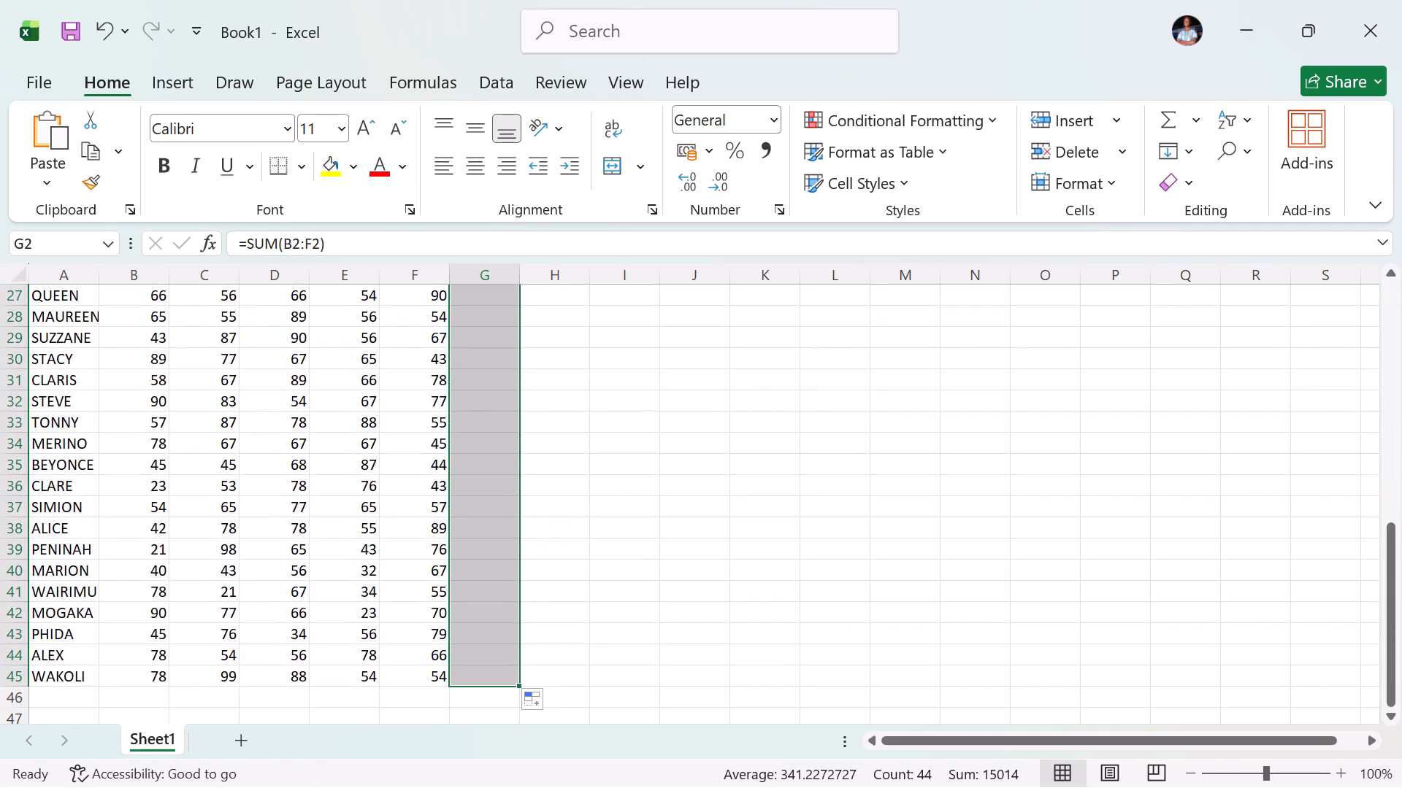
Add the column heading AVERAGE in cell H1, beside TOTAL.
scroll(574, 517, "up", 2)
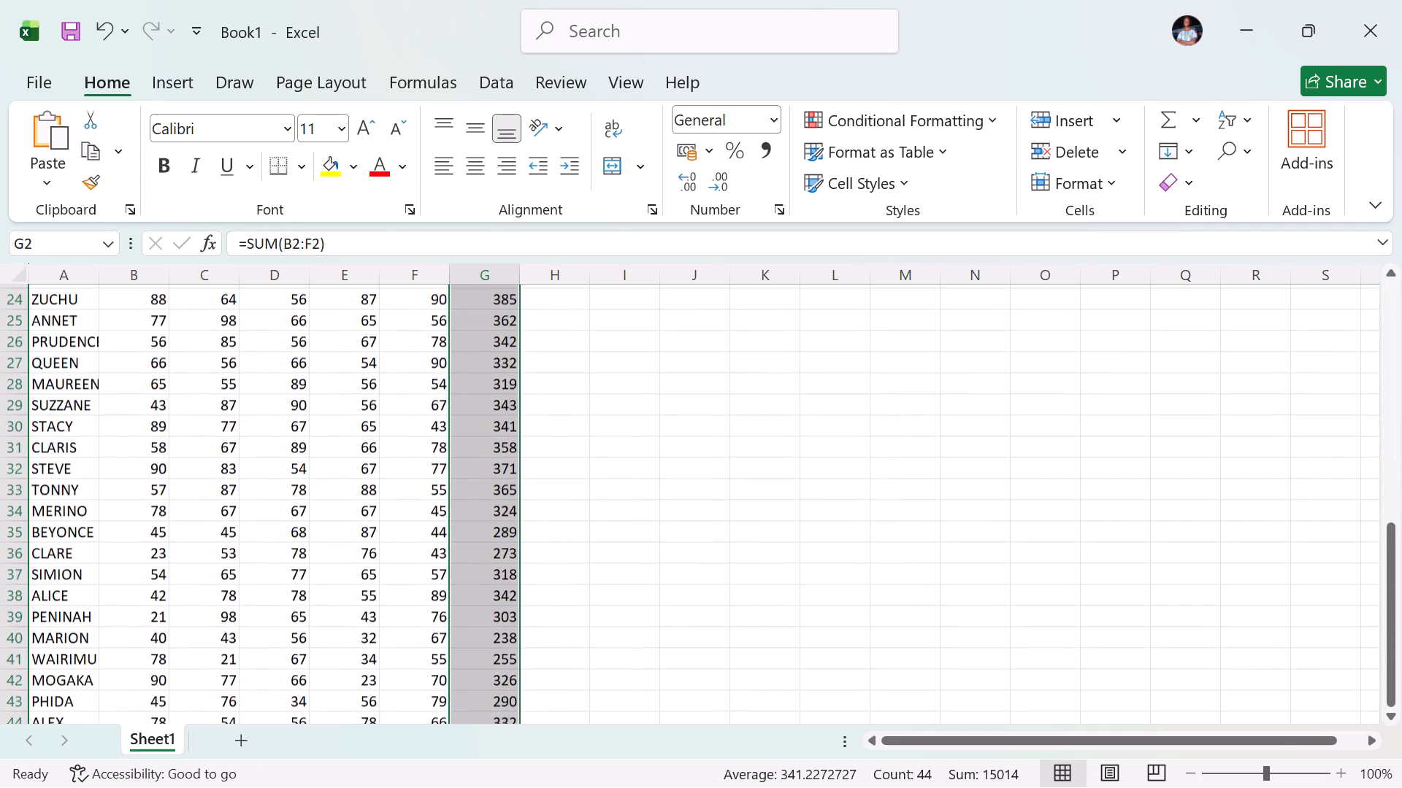
scroll(574, 517, "up", 2)
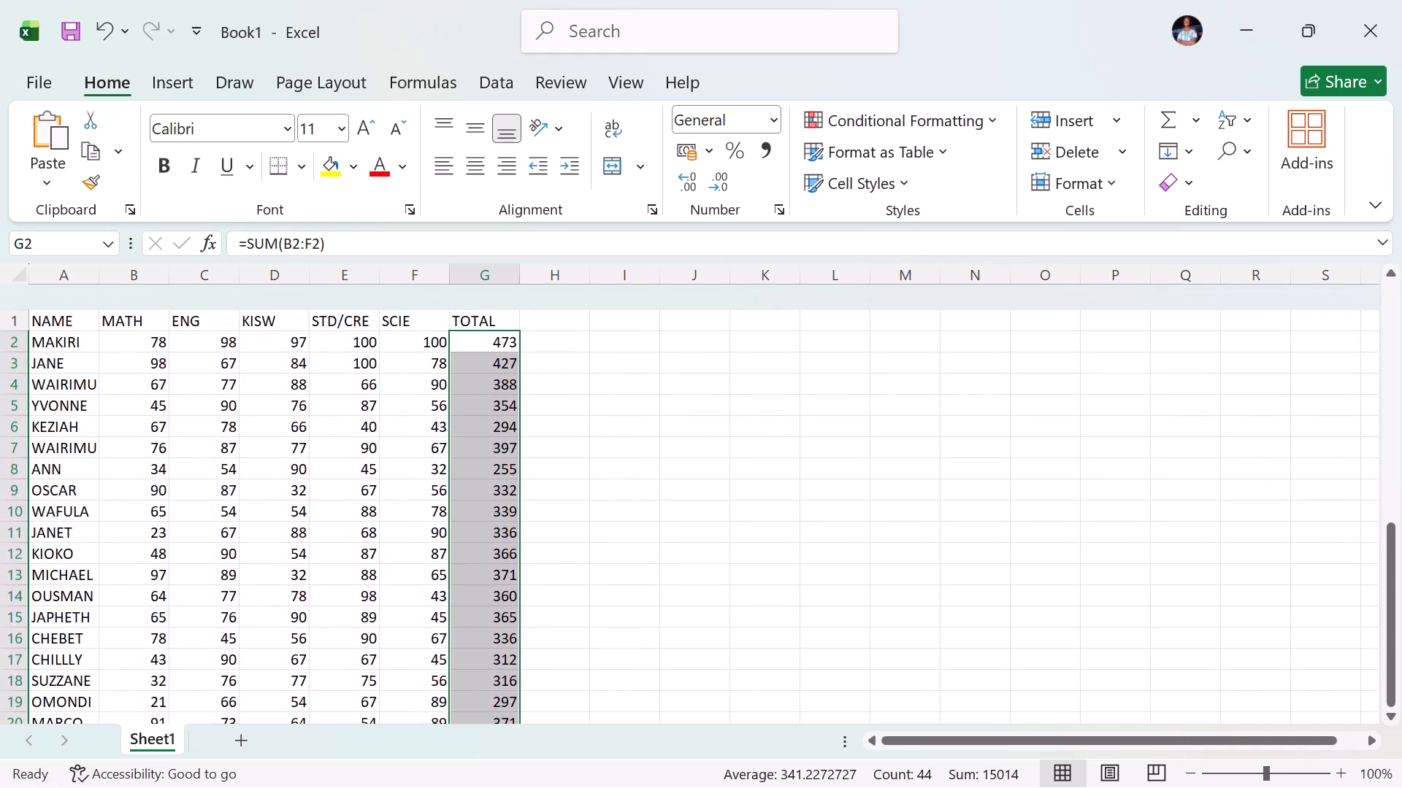
scroll(574, 517, "up", 1)
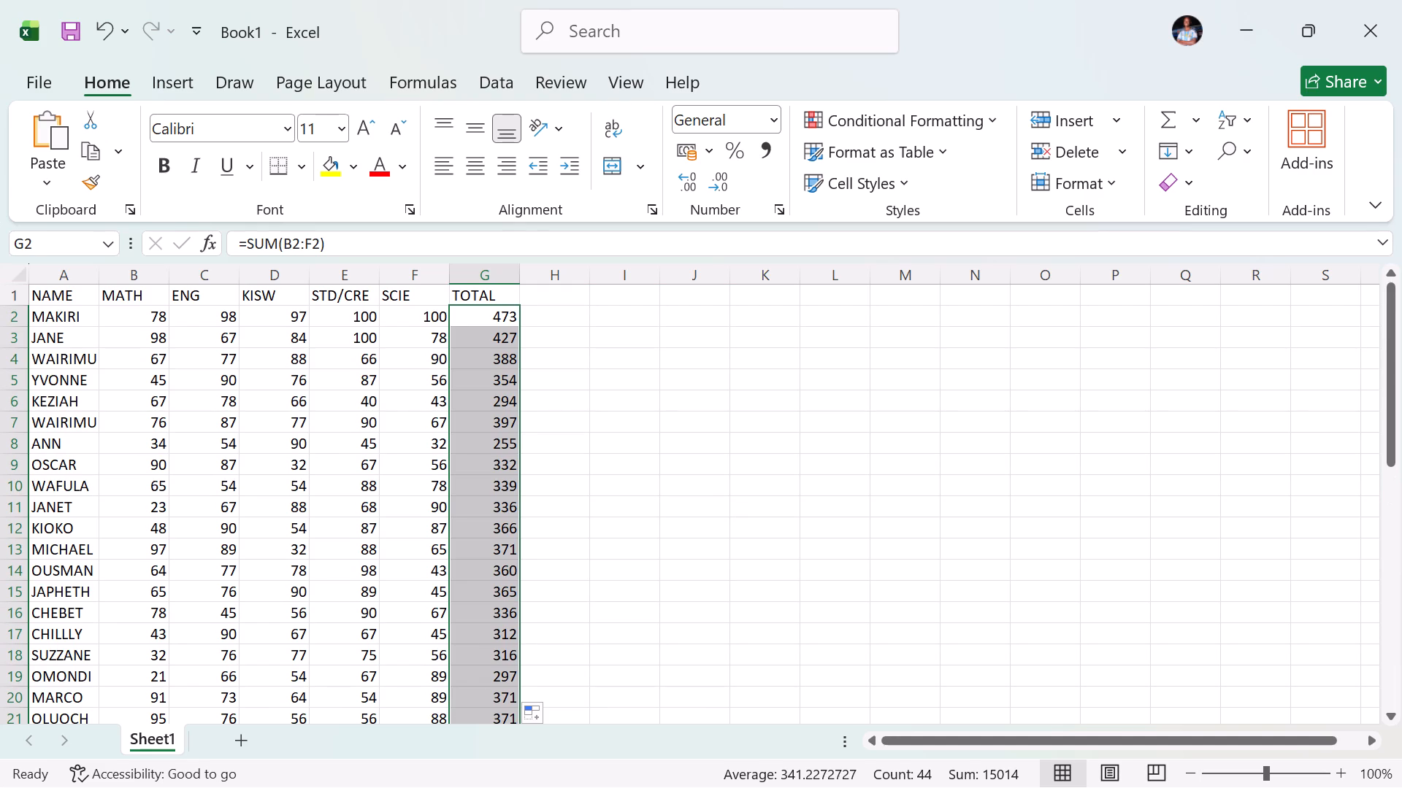
left_click(574, 517)
left_click(549, 301)
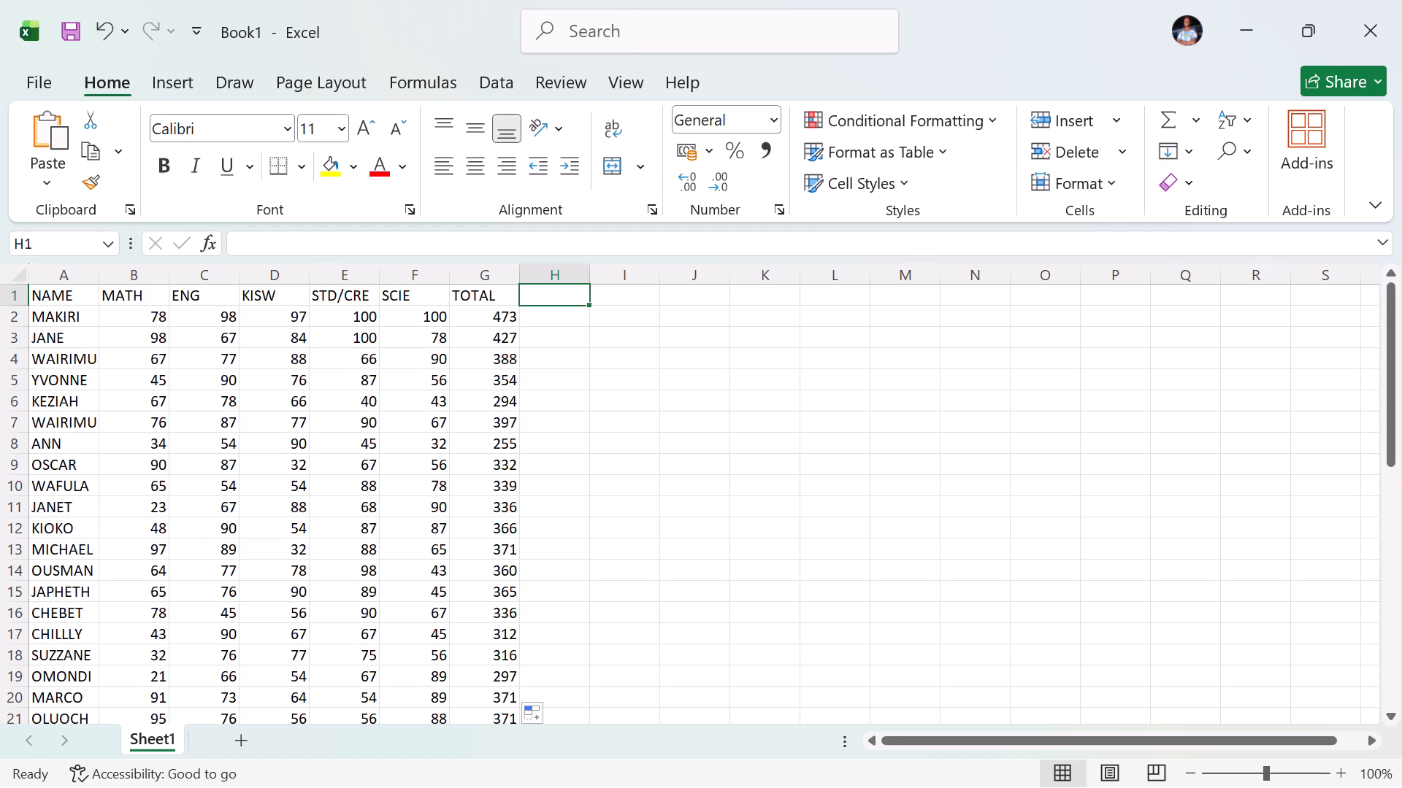
type("AVERAGE")
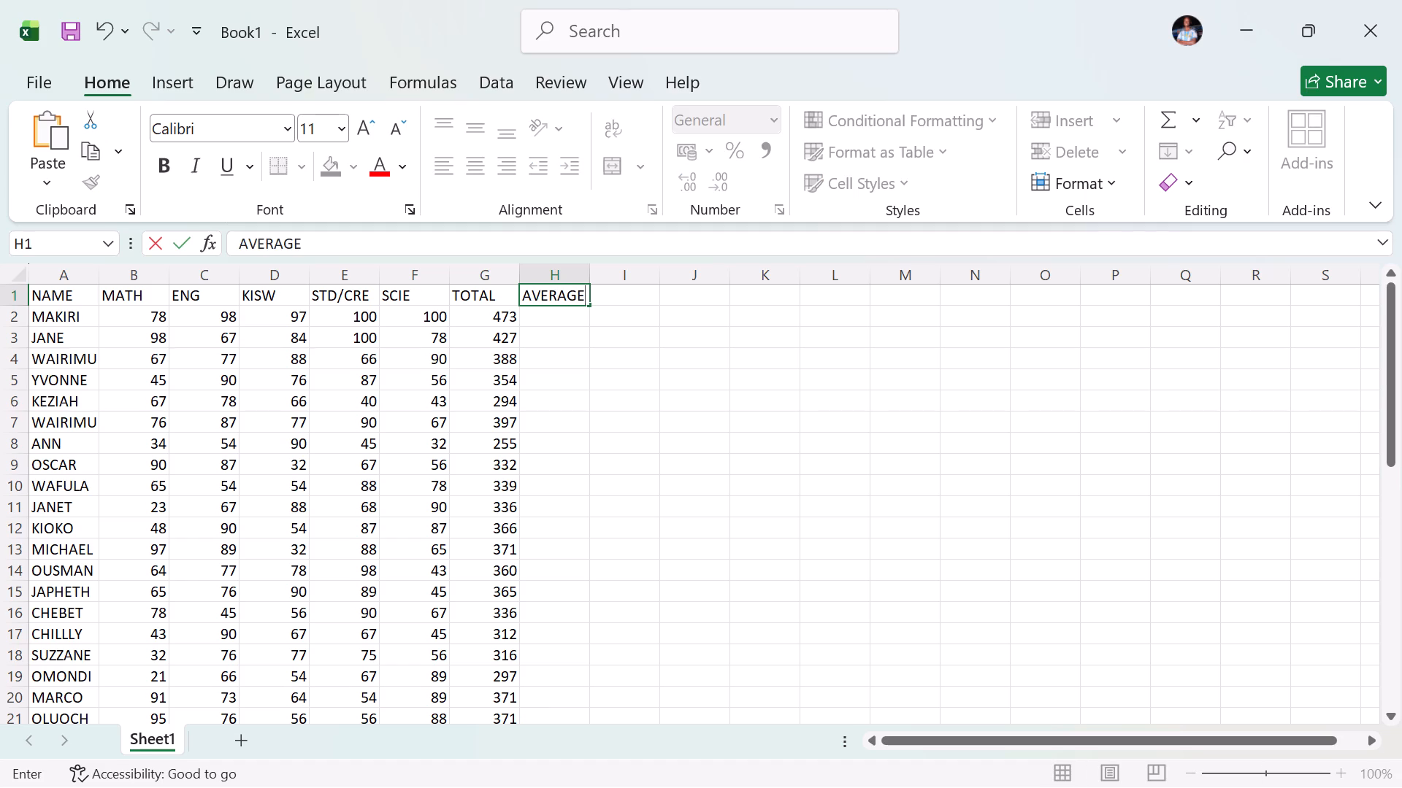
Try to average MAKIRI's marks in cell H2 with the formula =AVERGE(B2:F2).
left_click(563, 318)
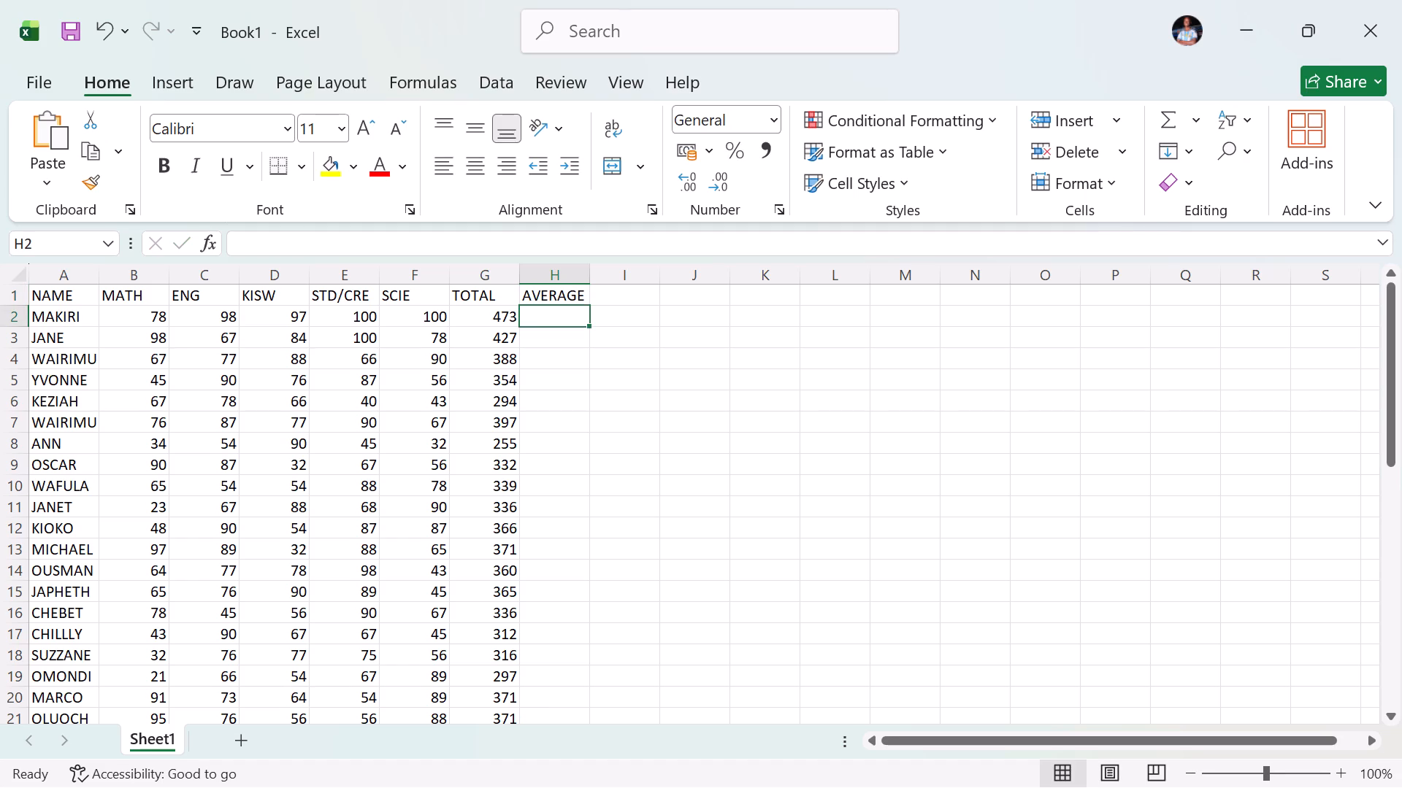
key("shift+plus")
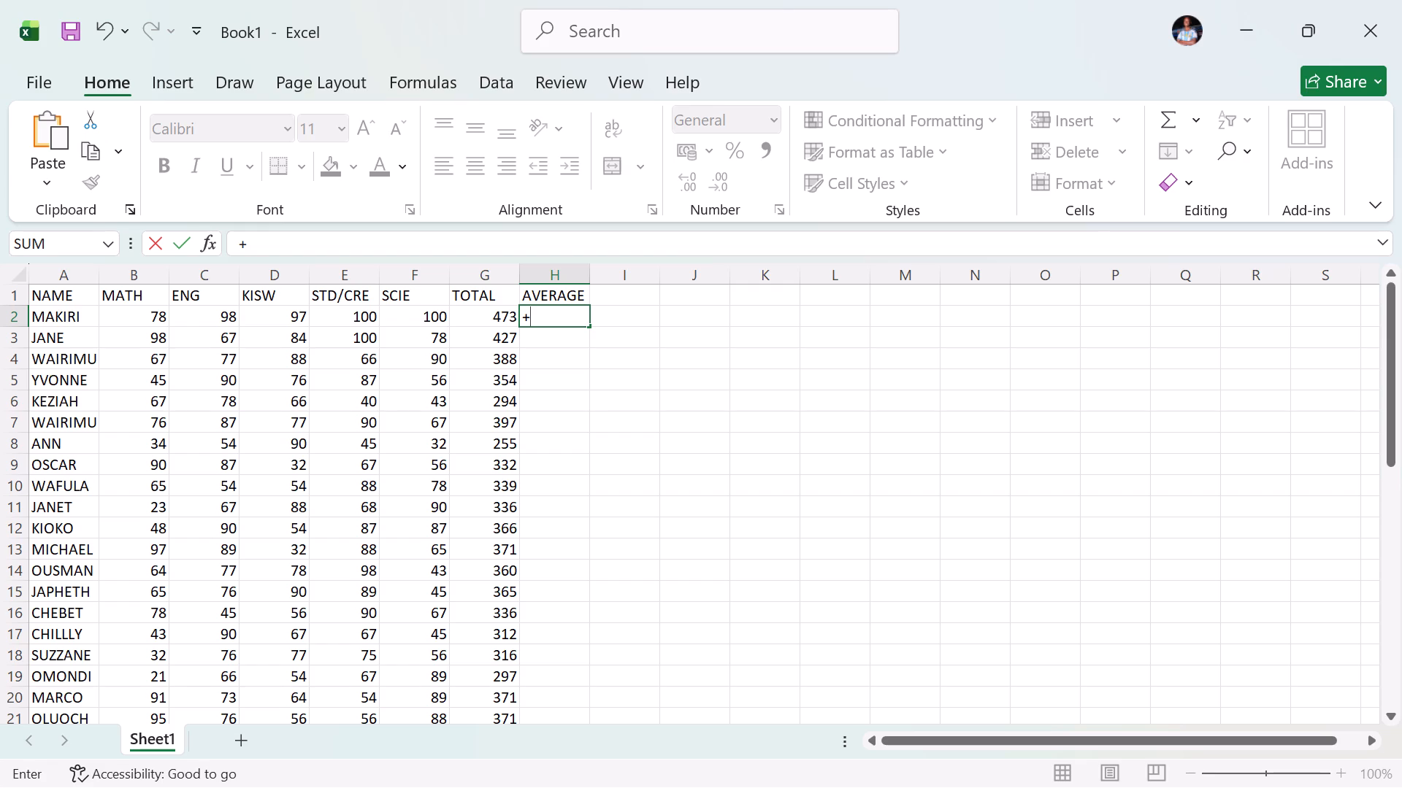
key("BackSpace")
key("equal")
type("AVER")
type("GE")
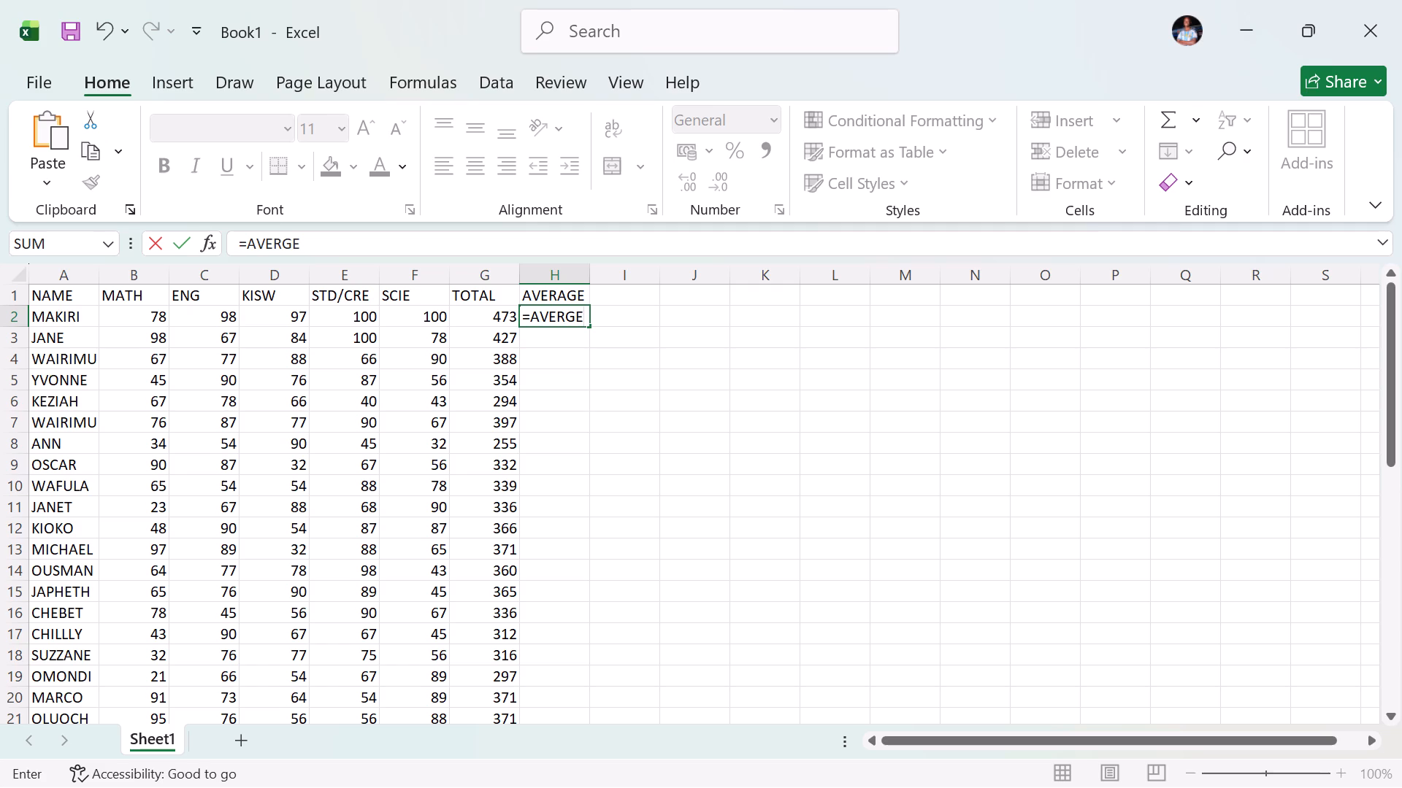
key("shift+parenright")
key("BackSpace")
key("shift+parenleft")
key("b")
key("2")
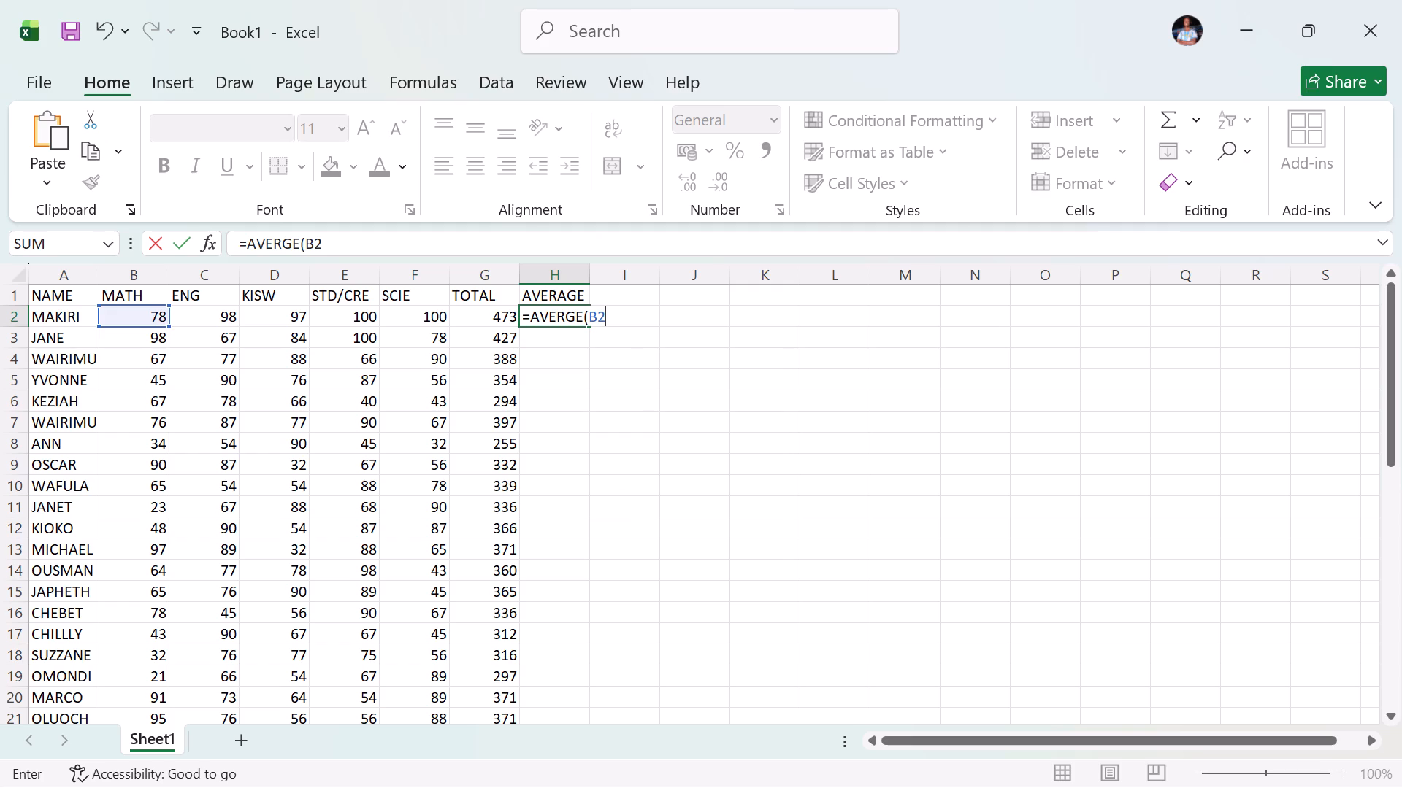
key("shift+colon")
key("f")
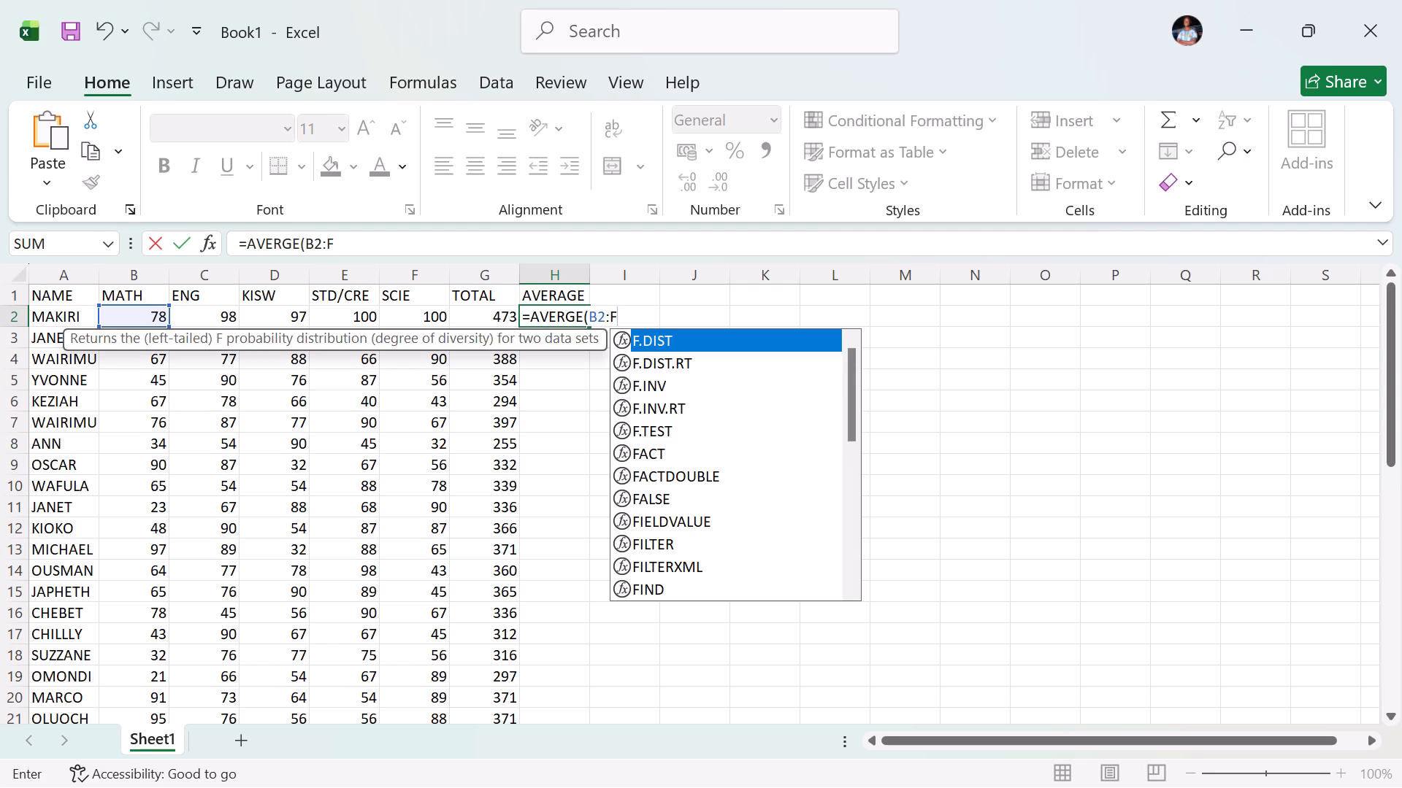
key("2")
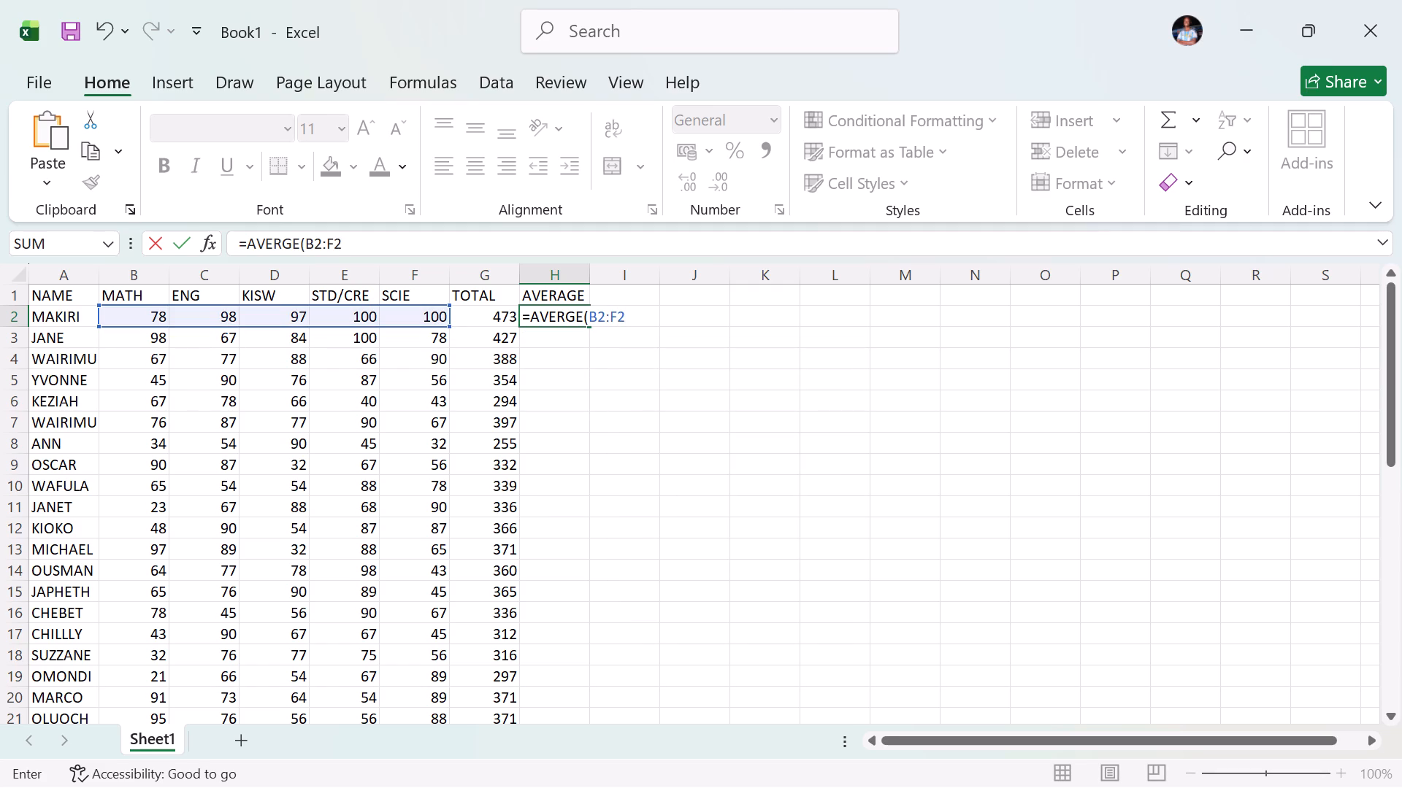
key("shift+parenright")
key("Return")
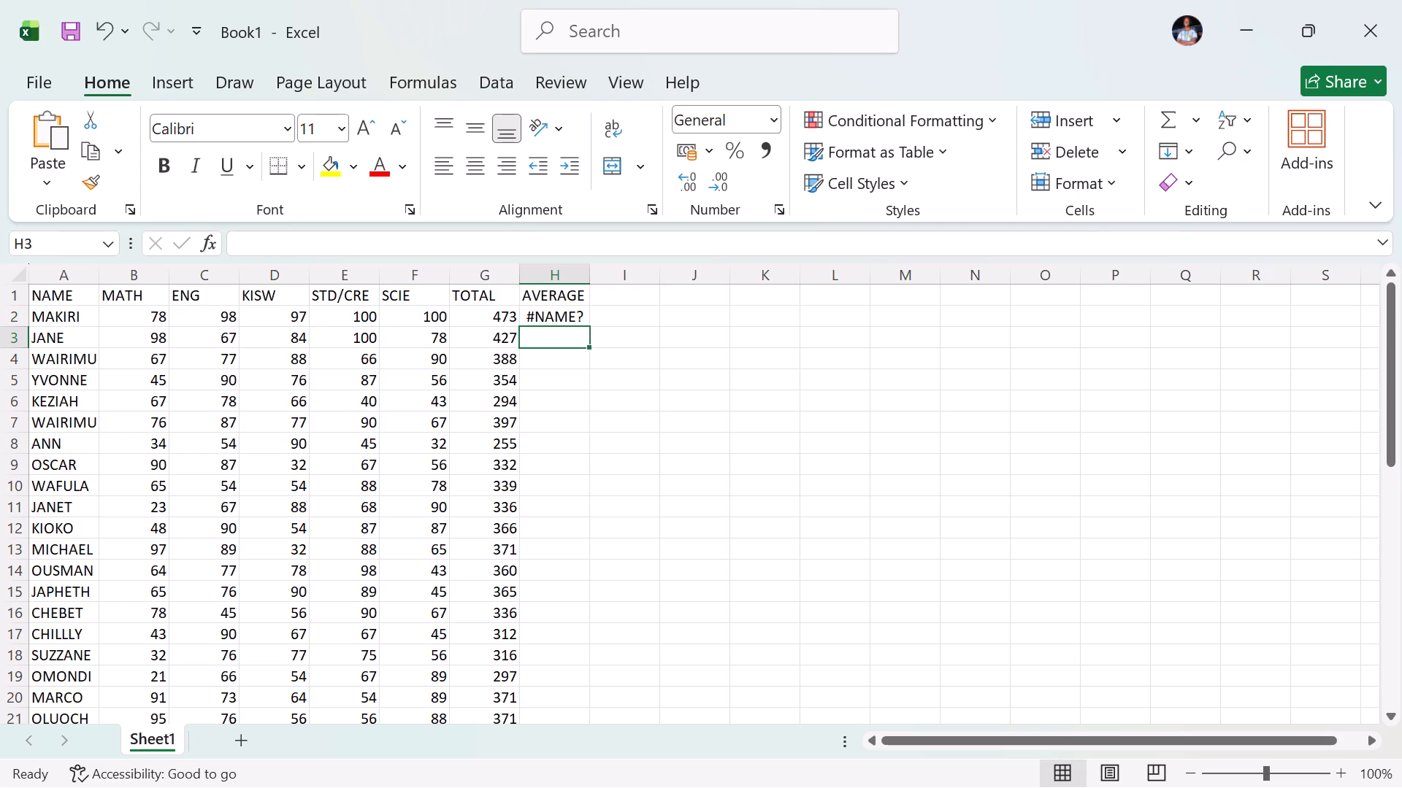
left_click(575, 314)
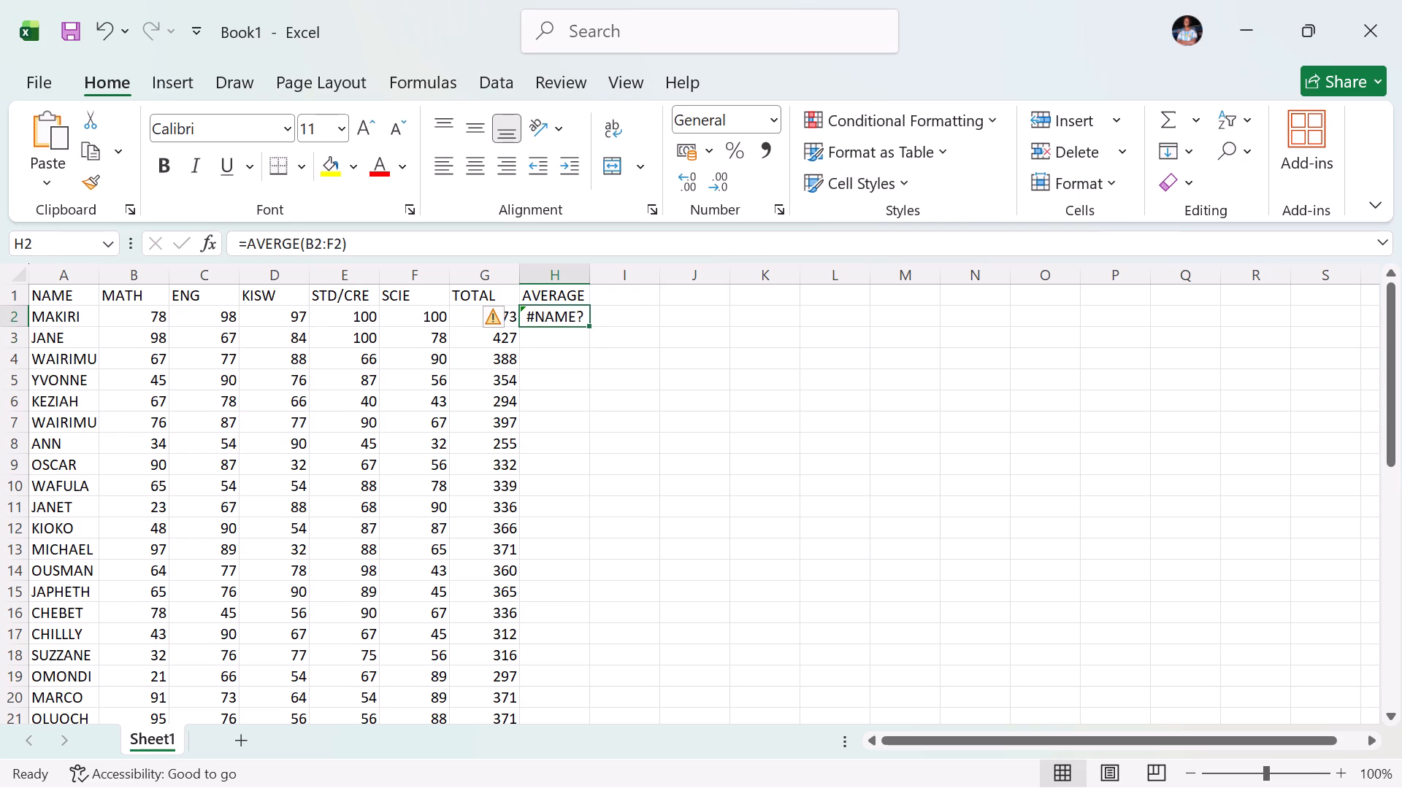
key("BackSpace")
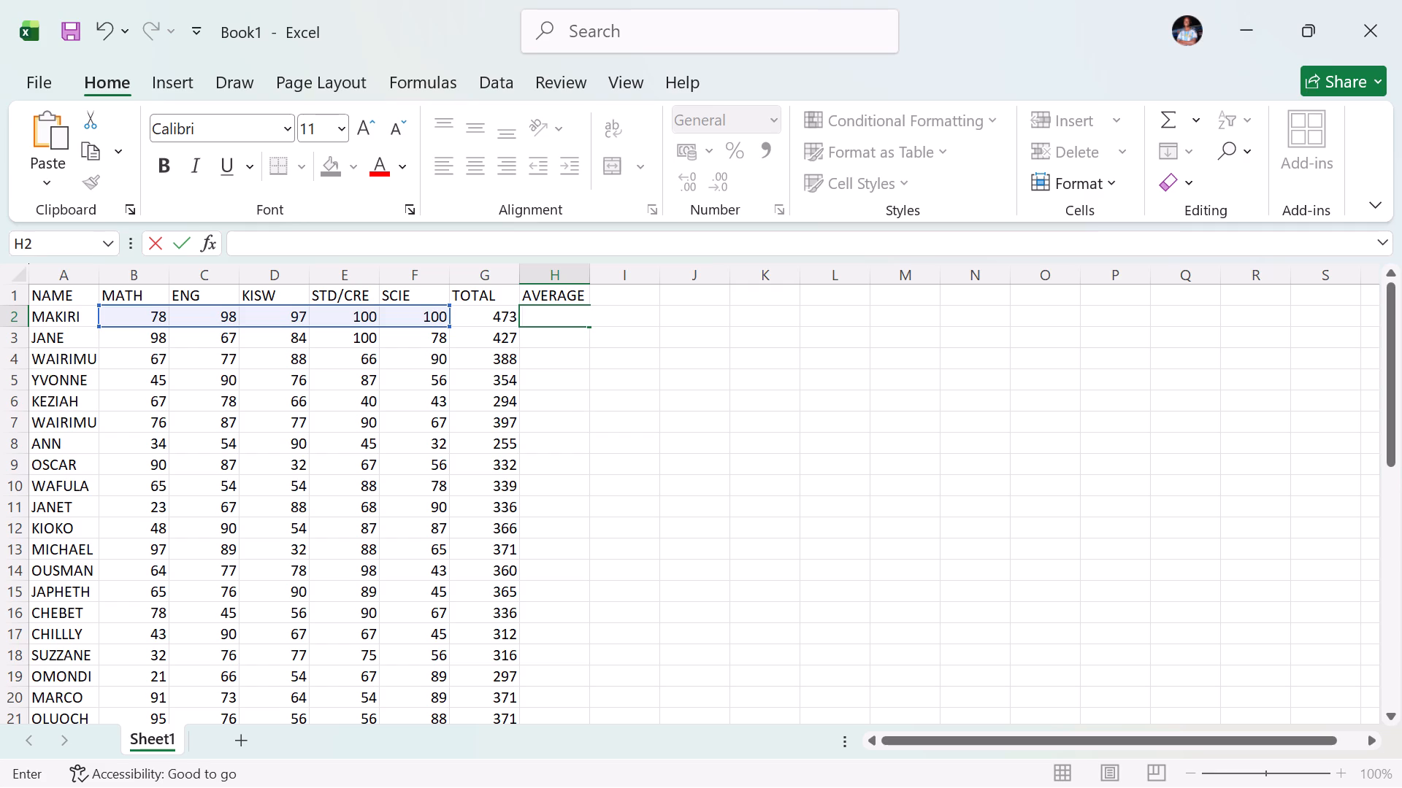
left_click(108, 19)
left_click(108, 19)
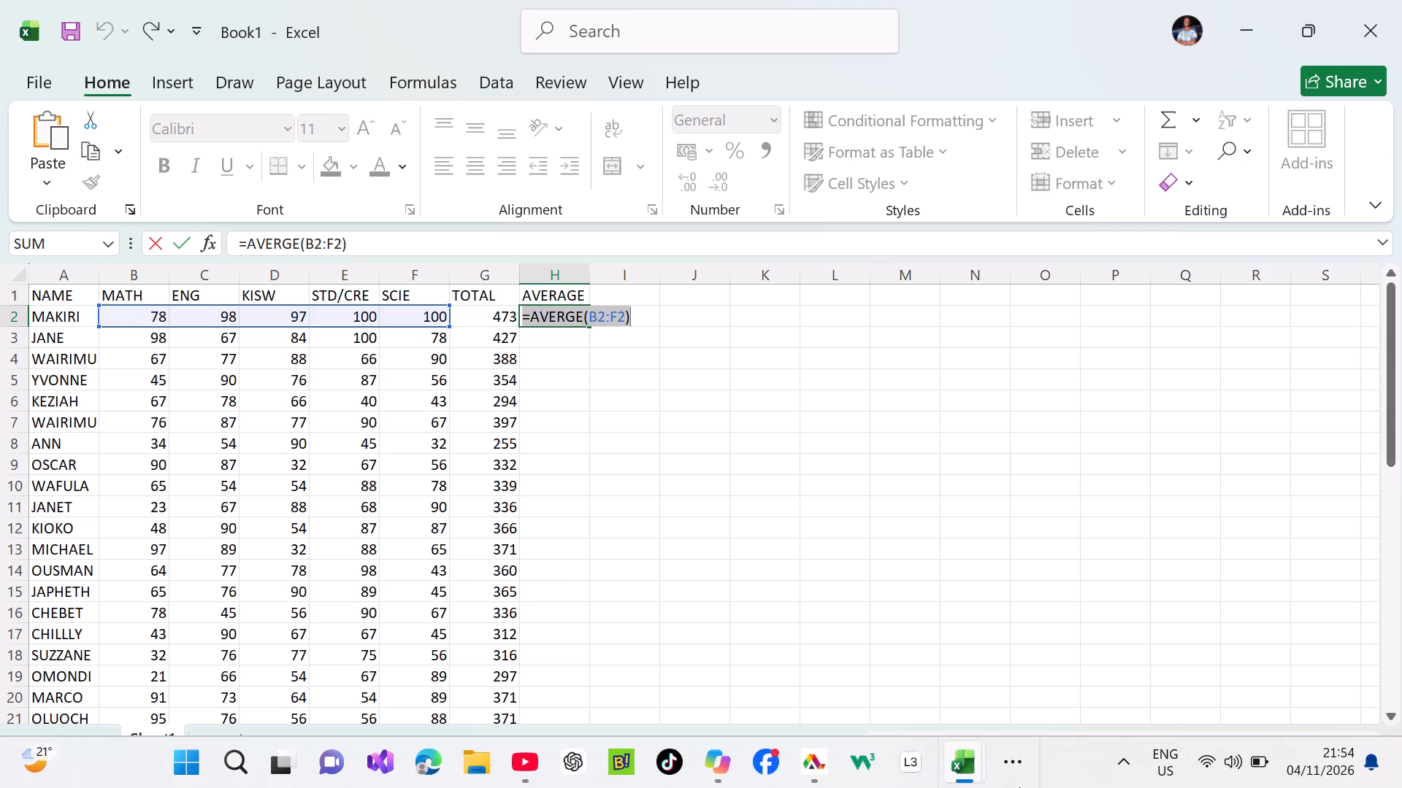
Lower the computer's sound volume to roughly a quarter of its range.
left_click(1238, 777)
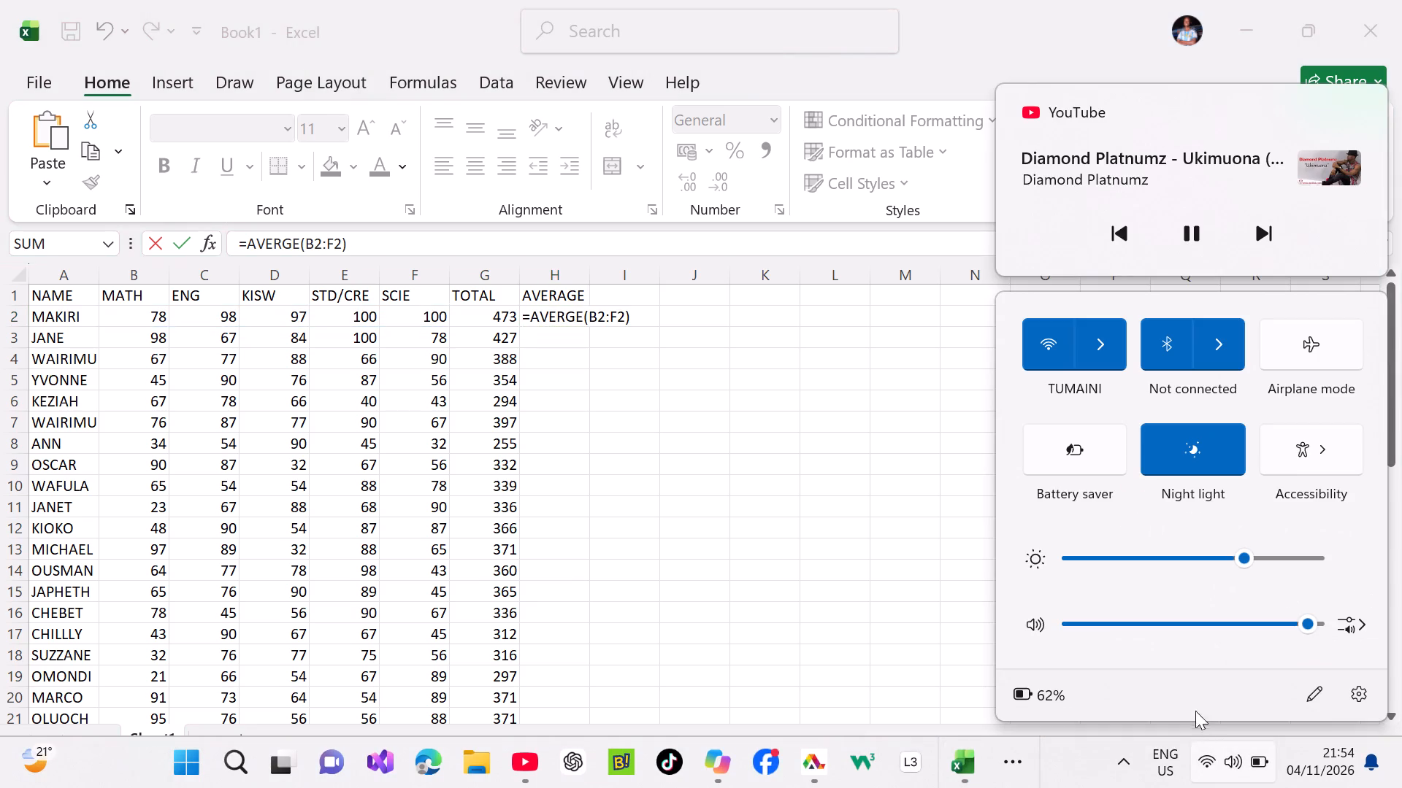
left_click(1158, 616)
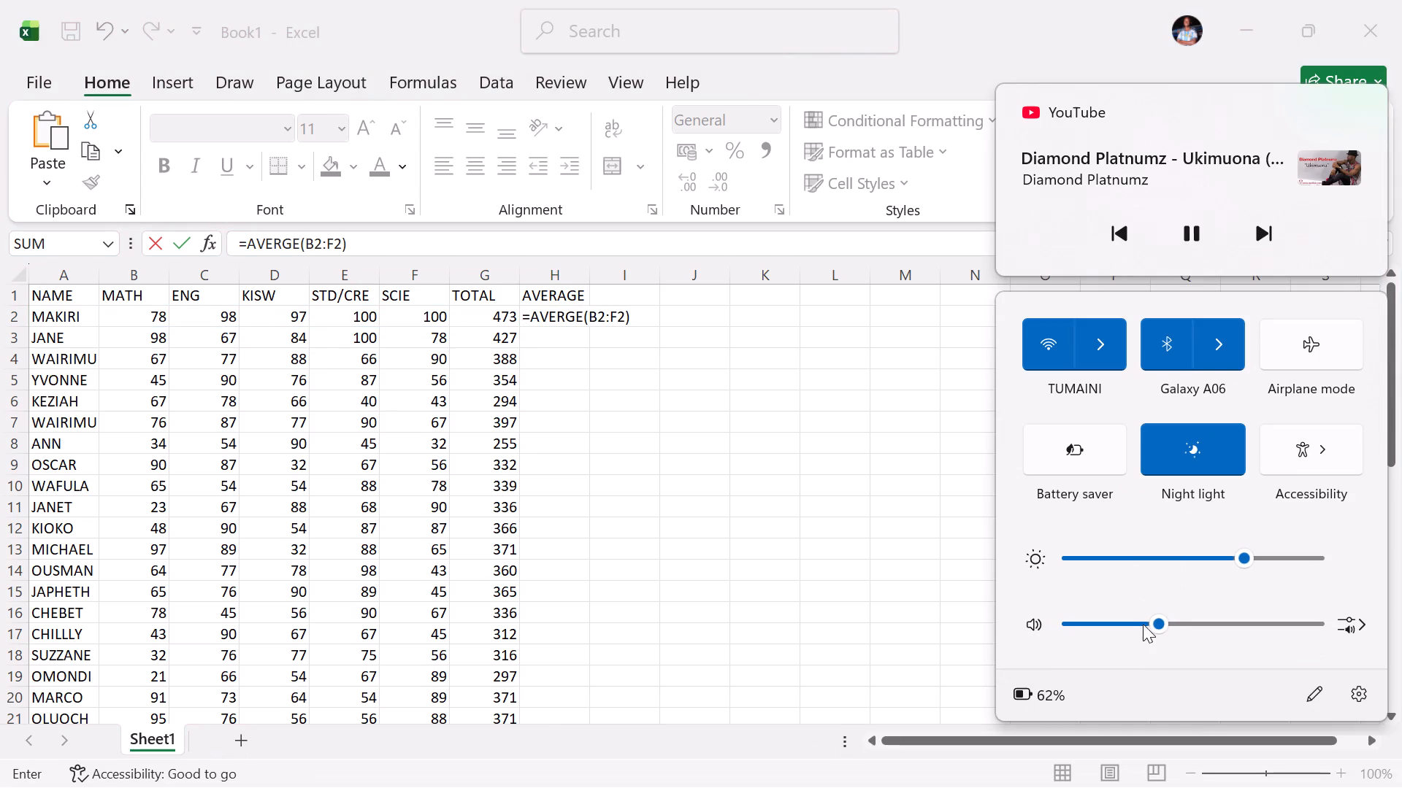
left_click(1122, 626)
Replace the misspelled formula in cell H2 with =AVERAGE(B2:F2) to average MAKIRI's marks.
left_click(636, 309)
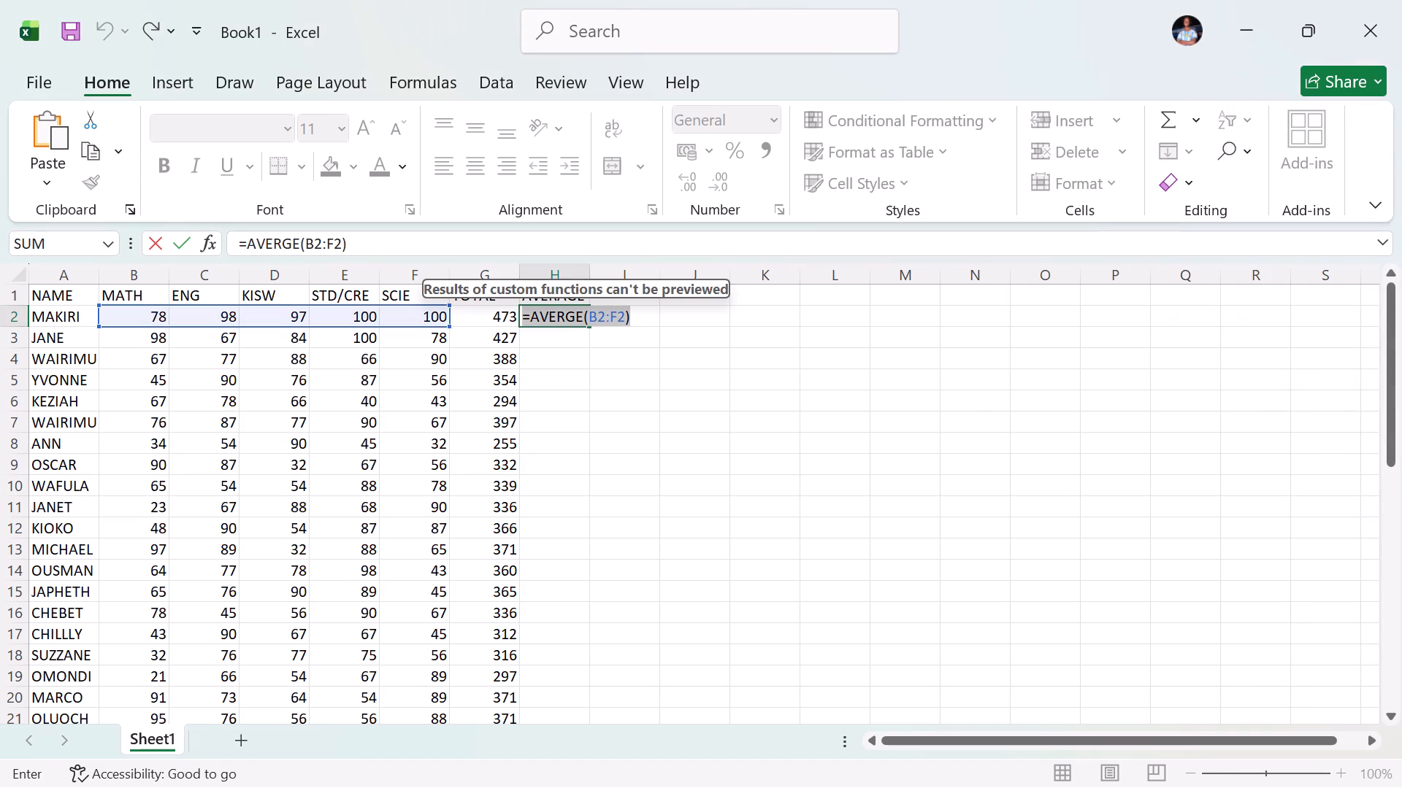
key("Return")
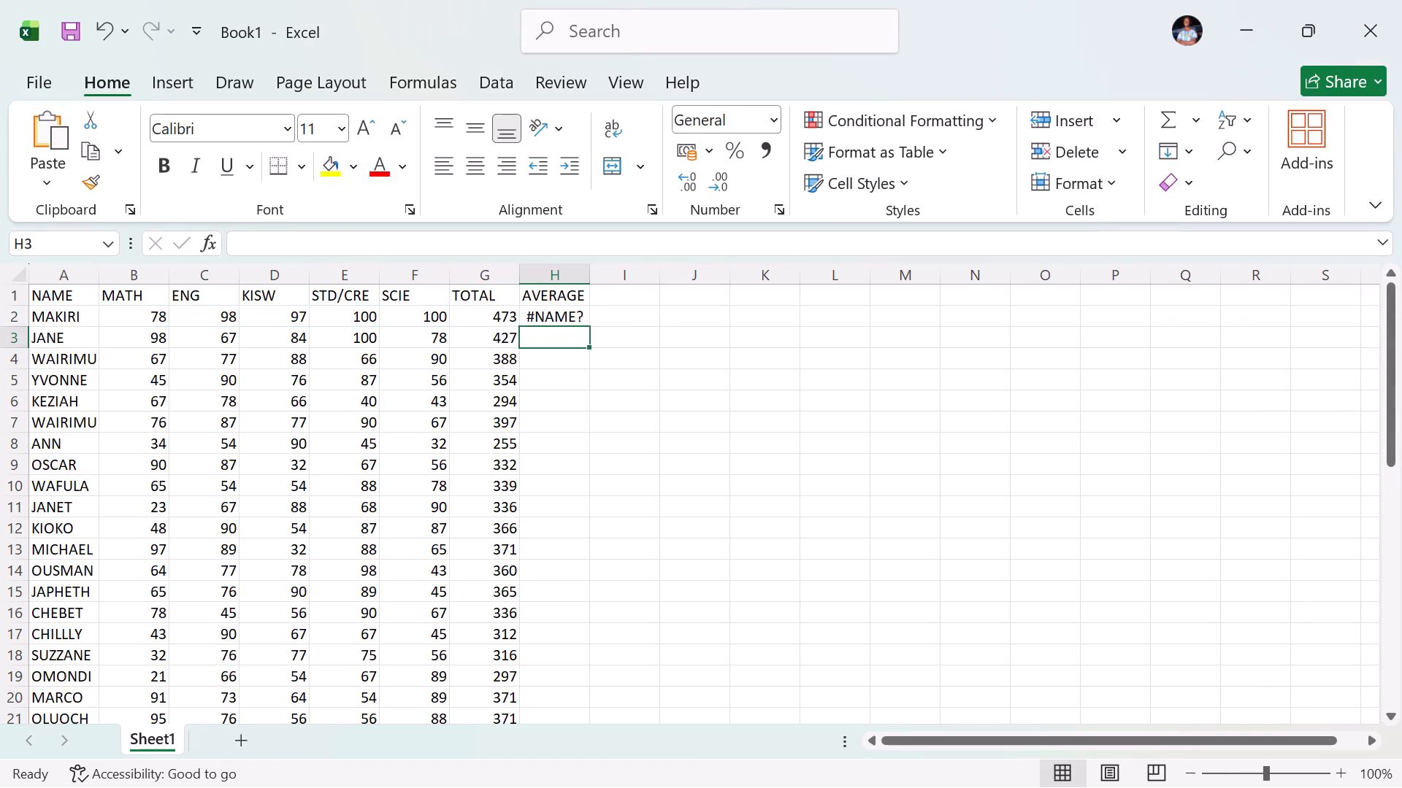
left_click(576, 314)
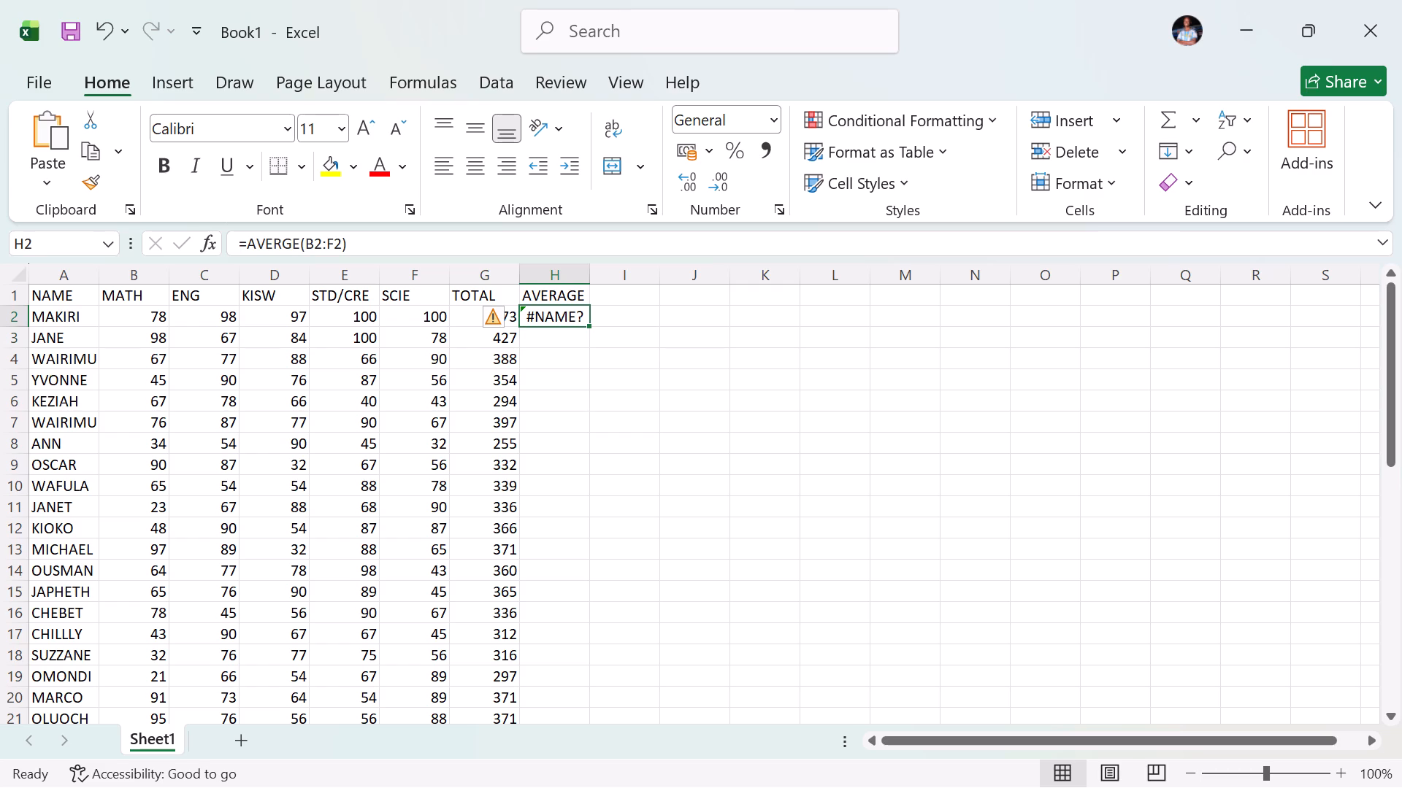
key("BackSpace")
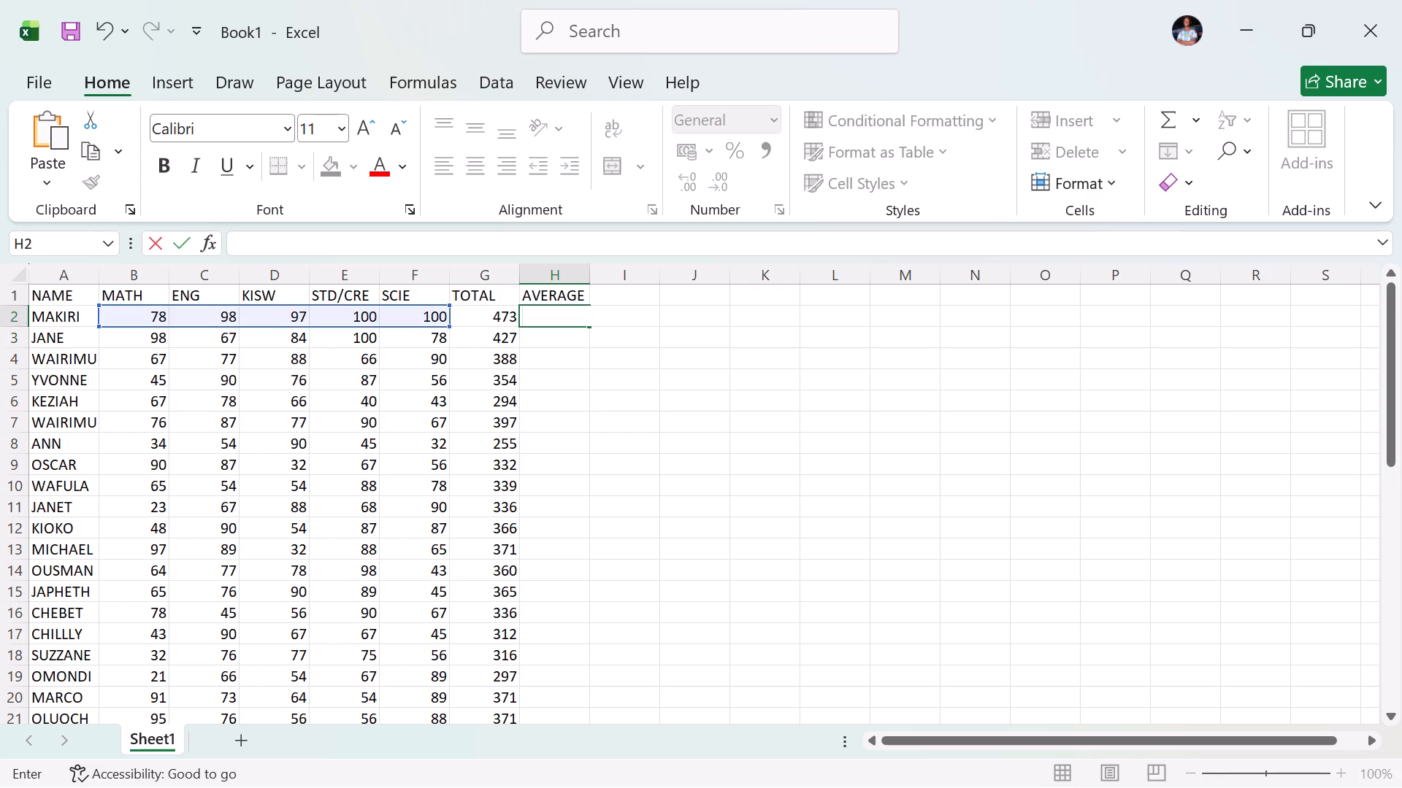
key("a")
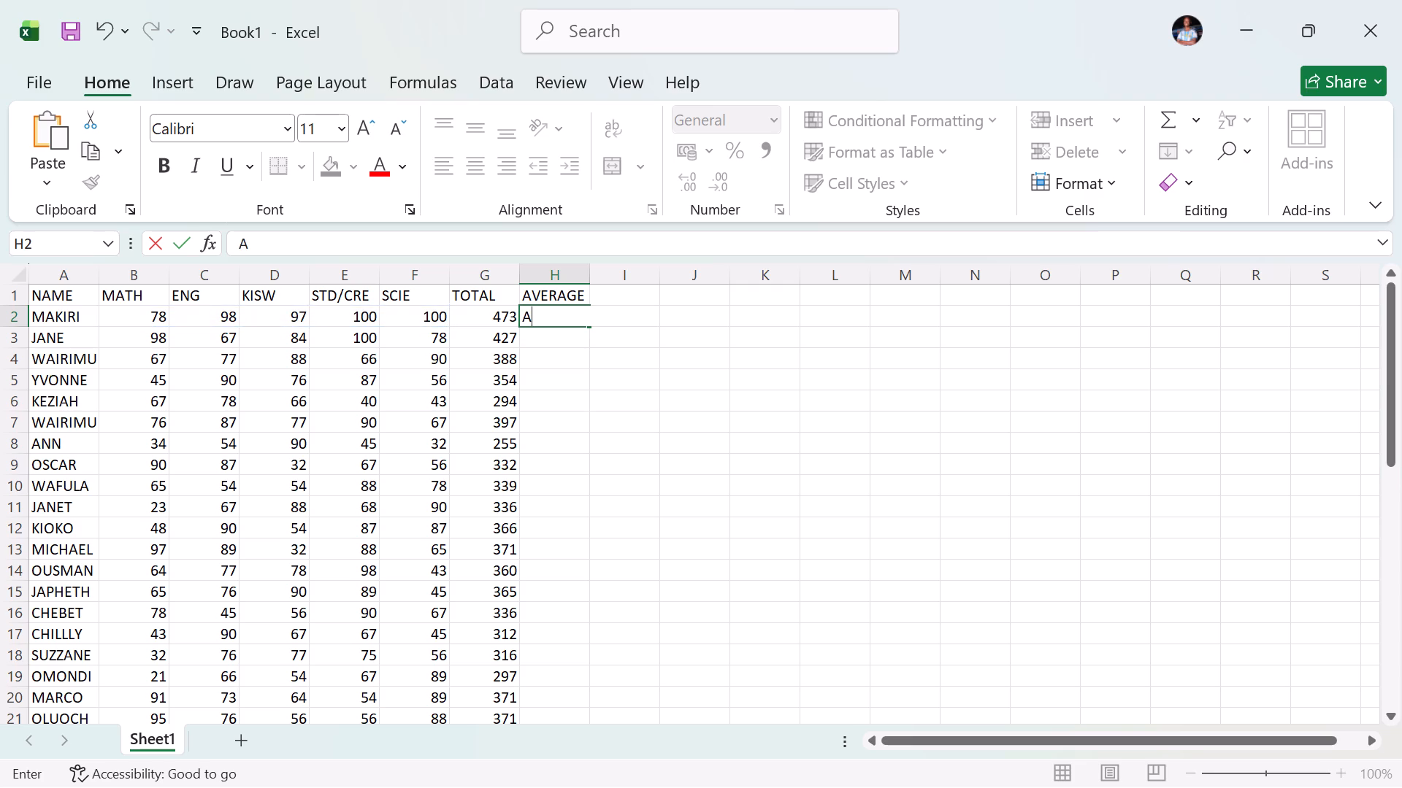
type("VERAGE")
left_click(526, 317)
left_click(526, 317)
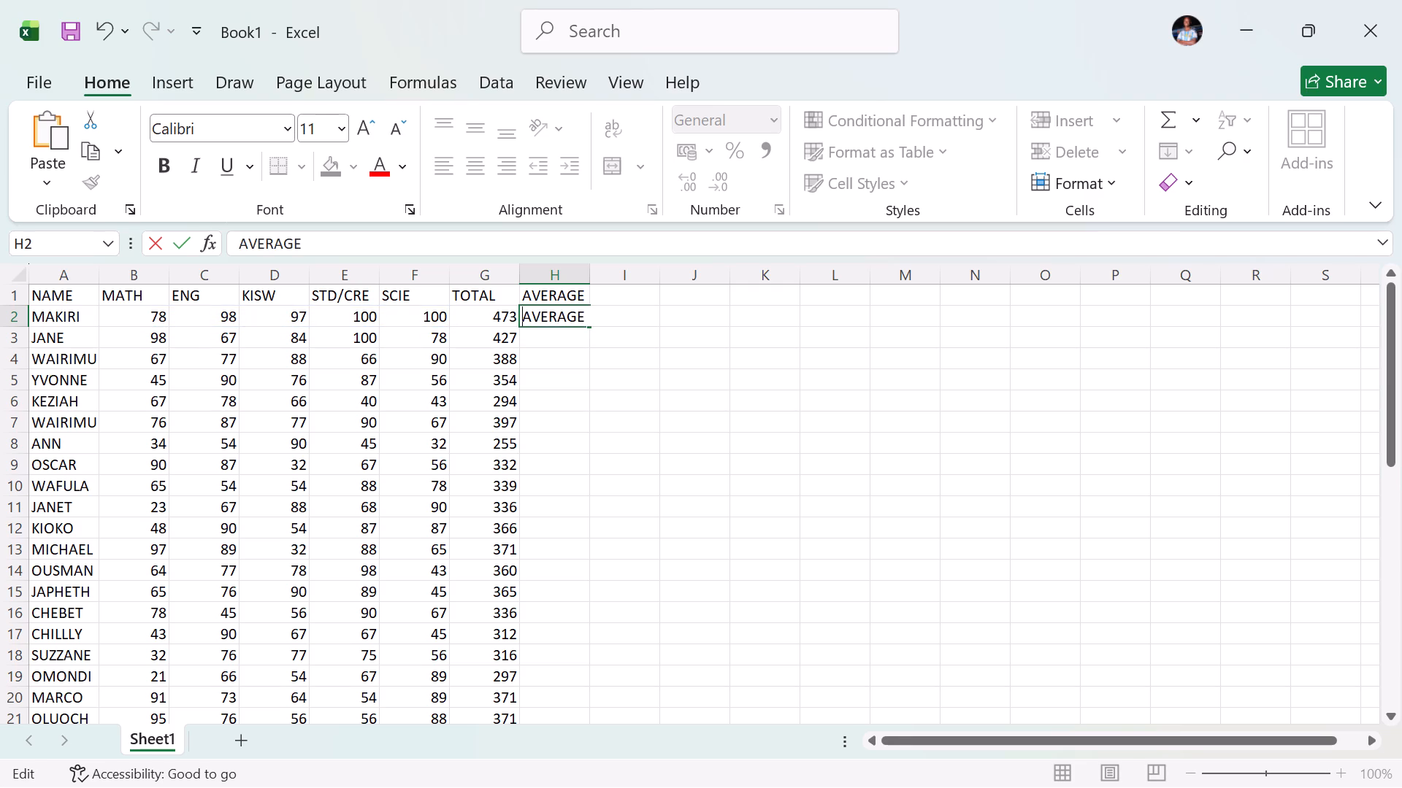
key("equal")
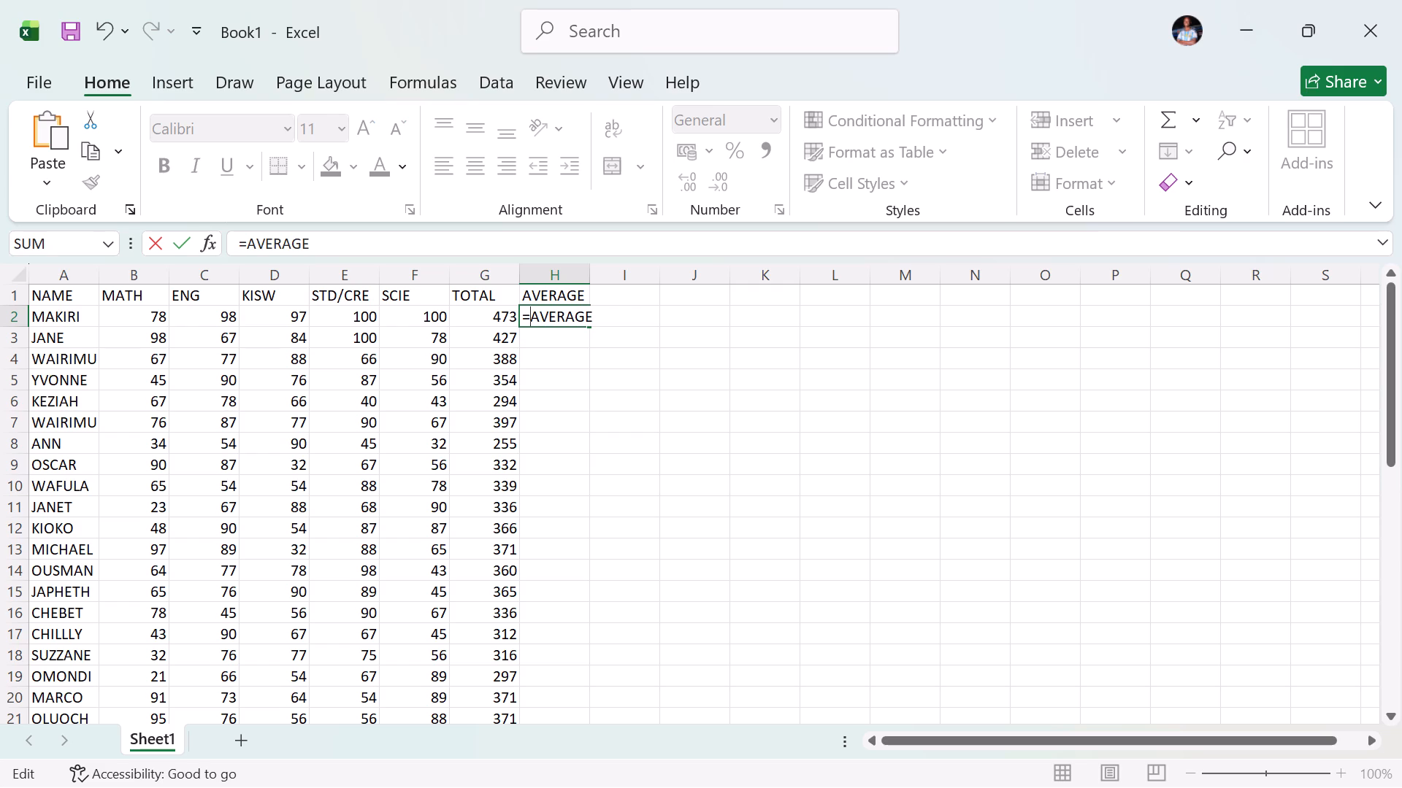
left_click(592, 317)
key("shift+parenleft")
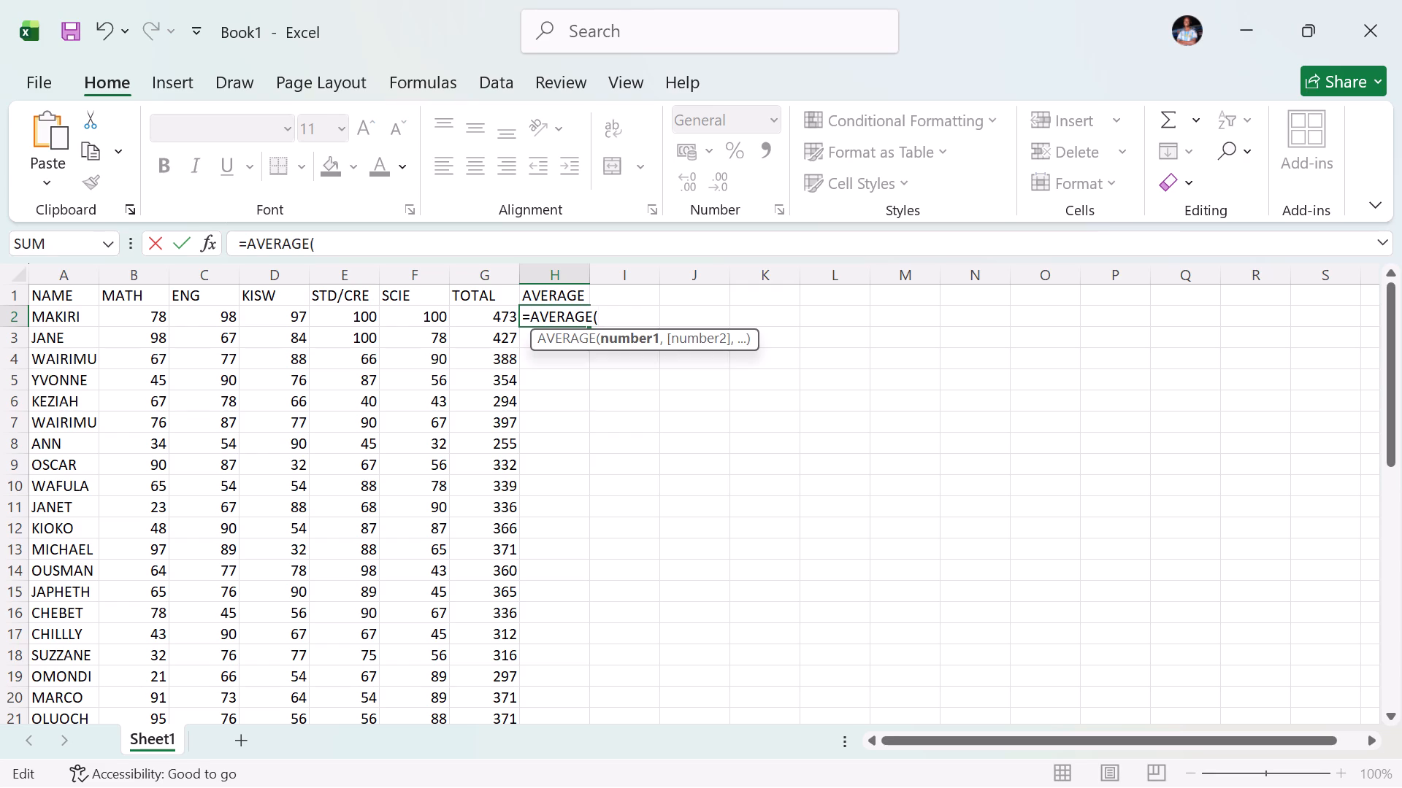
key("b")
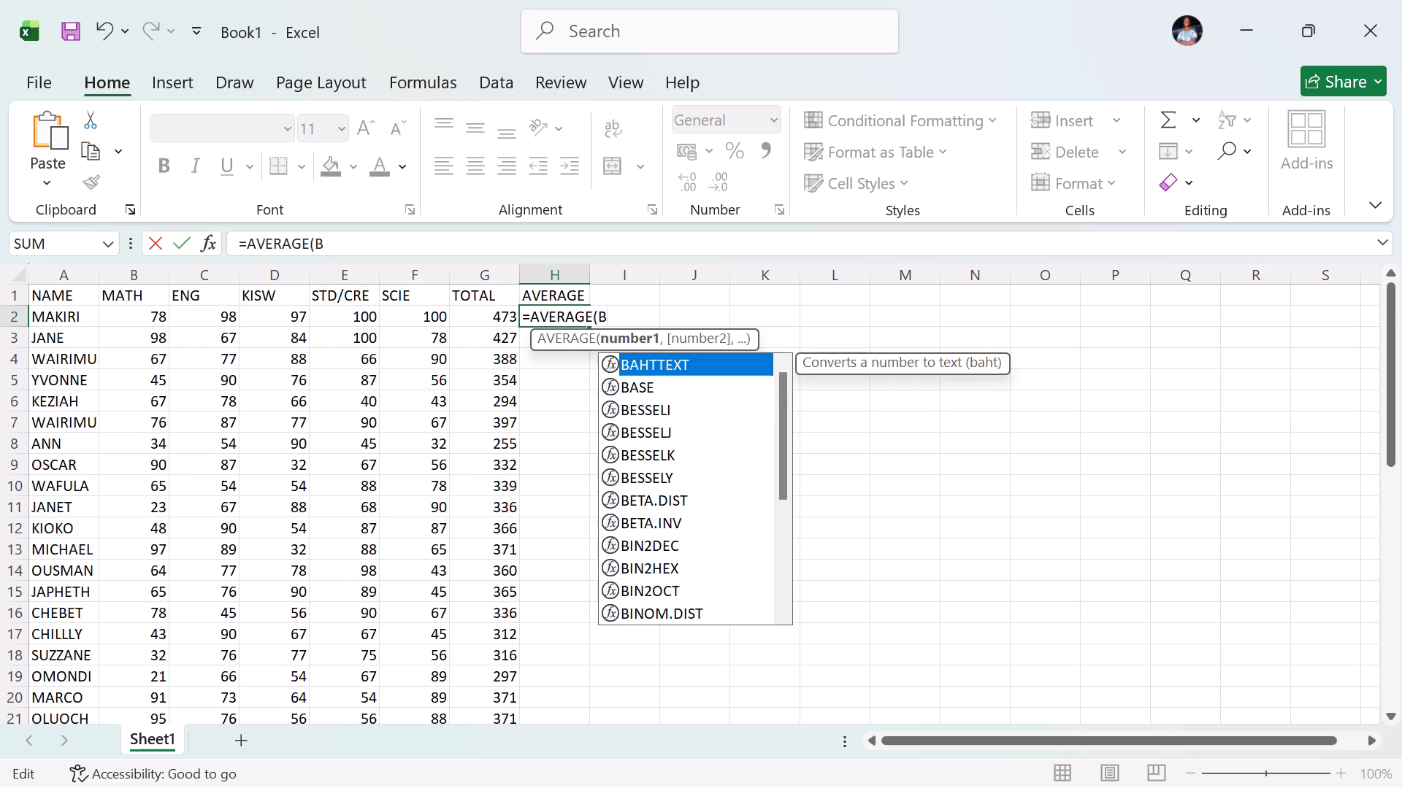
key("2")
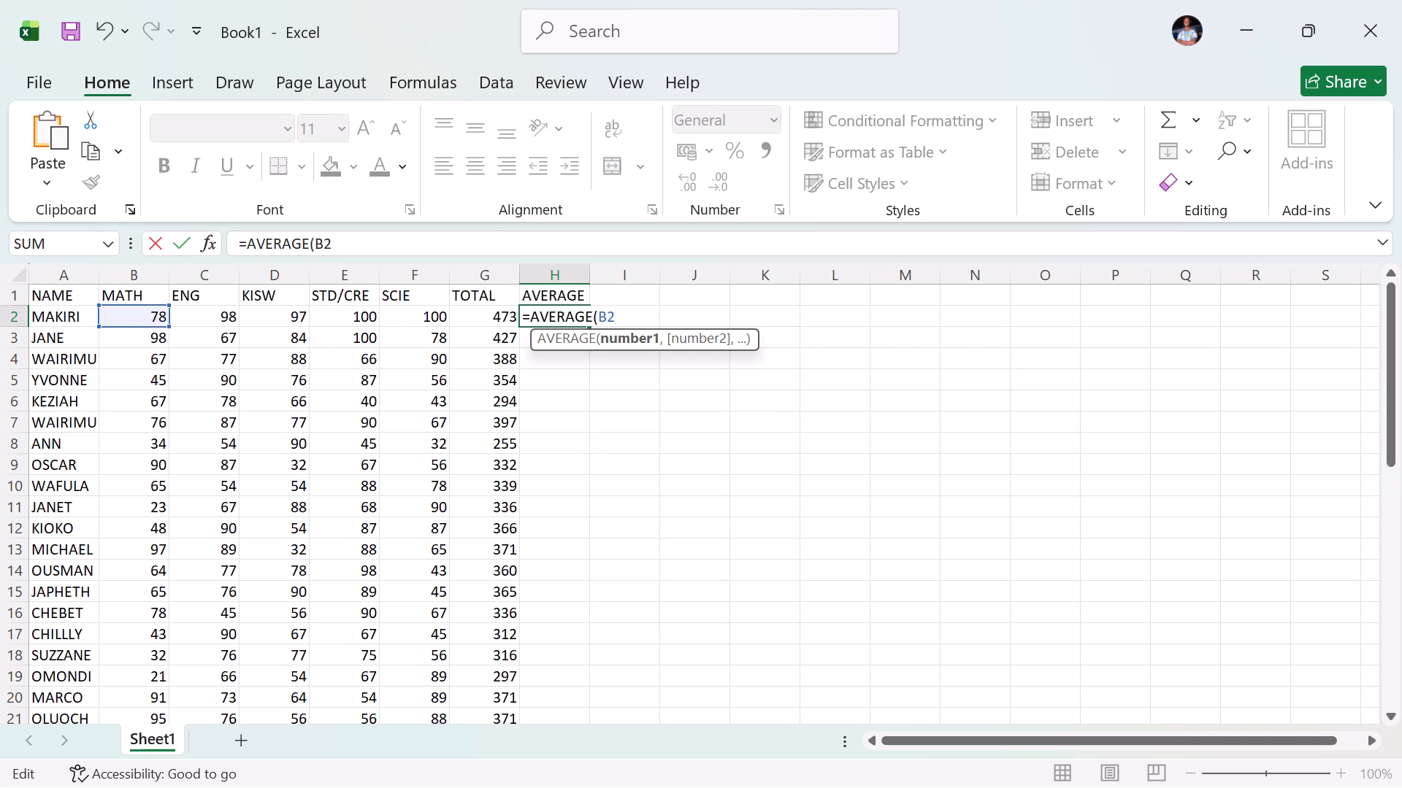
key("shift+colon")
key("2")
key("BackSpace")
Complete the formula in cell H2 as =AVERAGE(B2:F2) to average MAKIRI's marks, and reselect the cell.
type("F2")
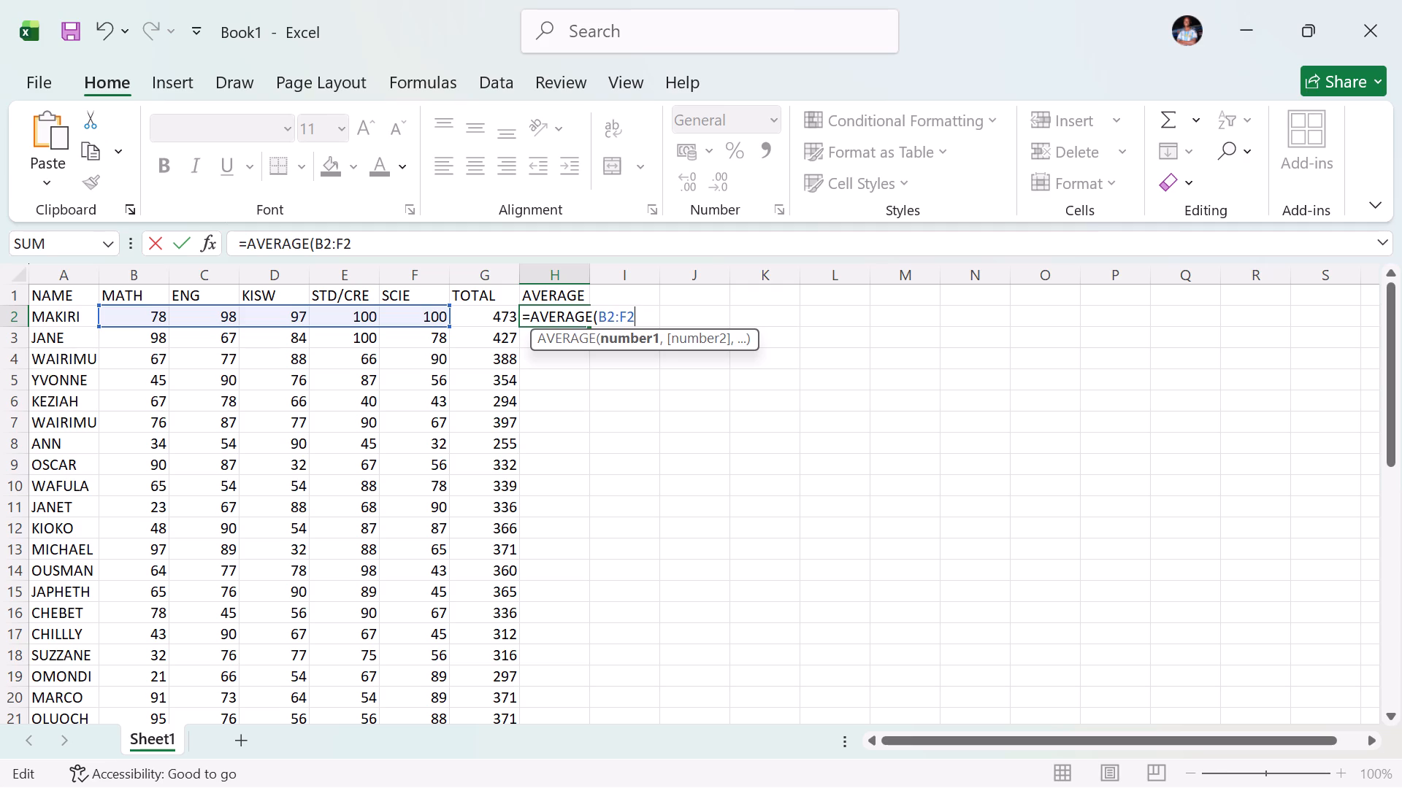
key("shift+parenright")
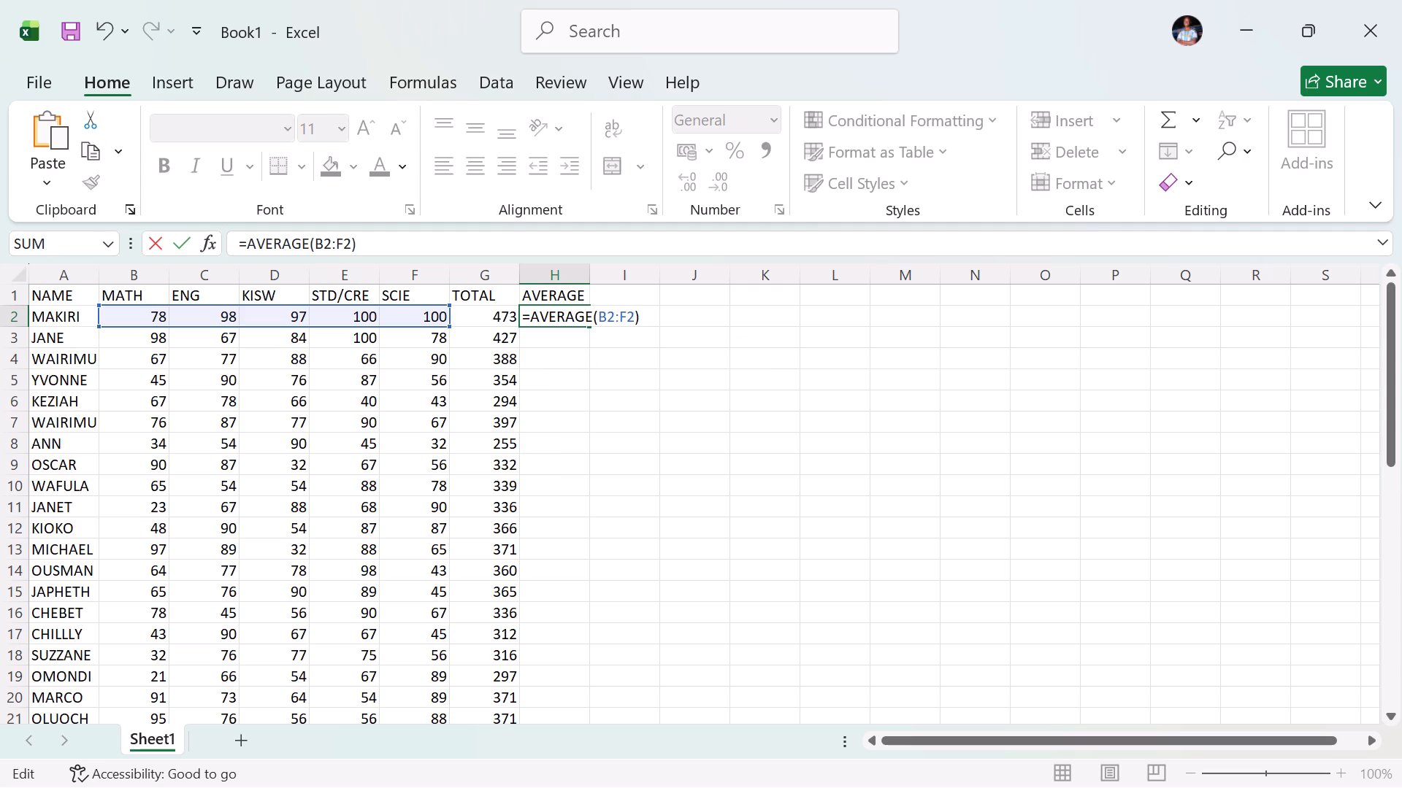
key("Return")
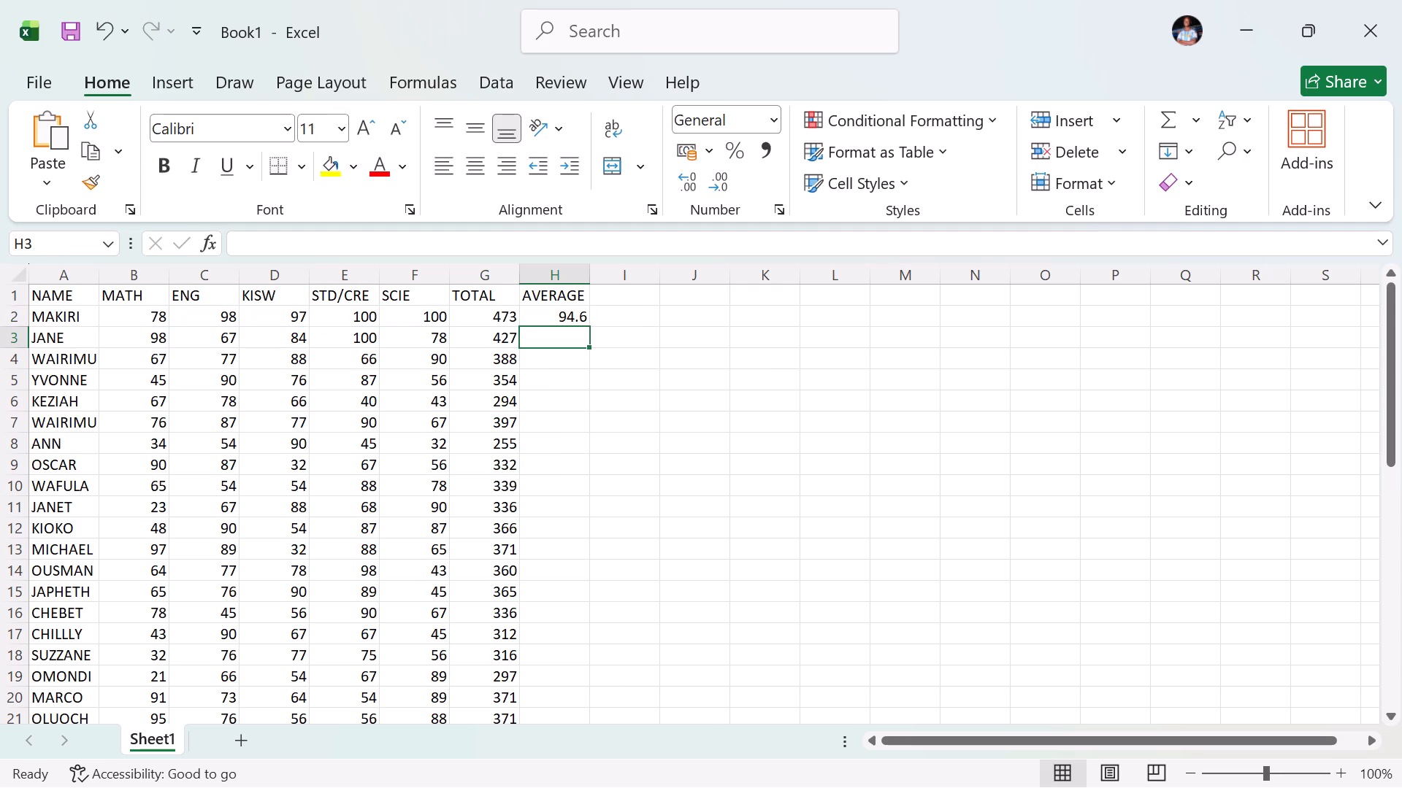
left_click(567, 315)
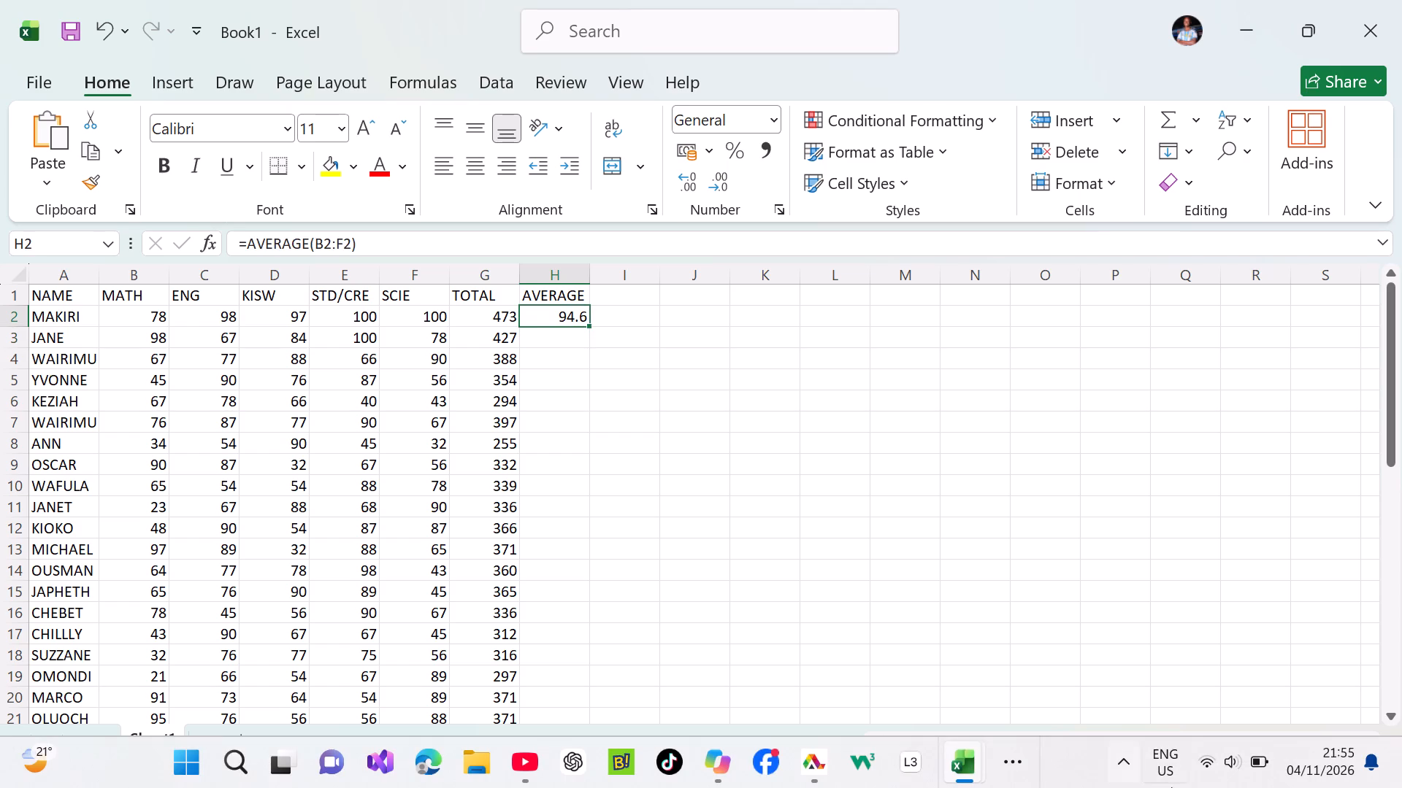
Raise the computer's sound volume to nearly the maximum of its range.
left_click(1239, 786)
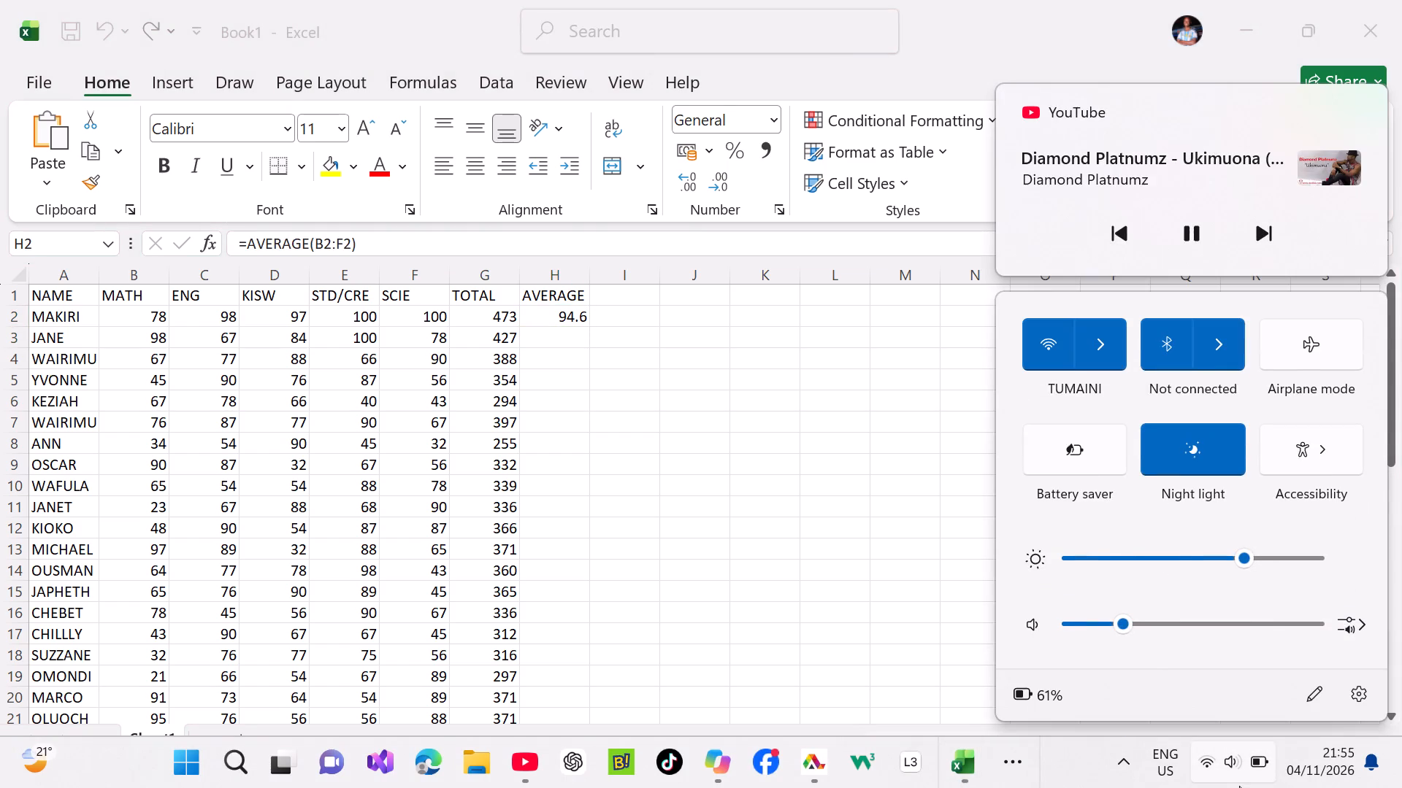
left_click(1270, 618)
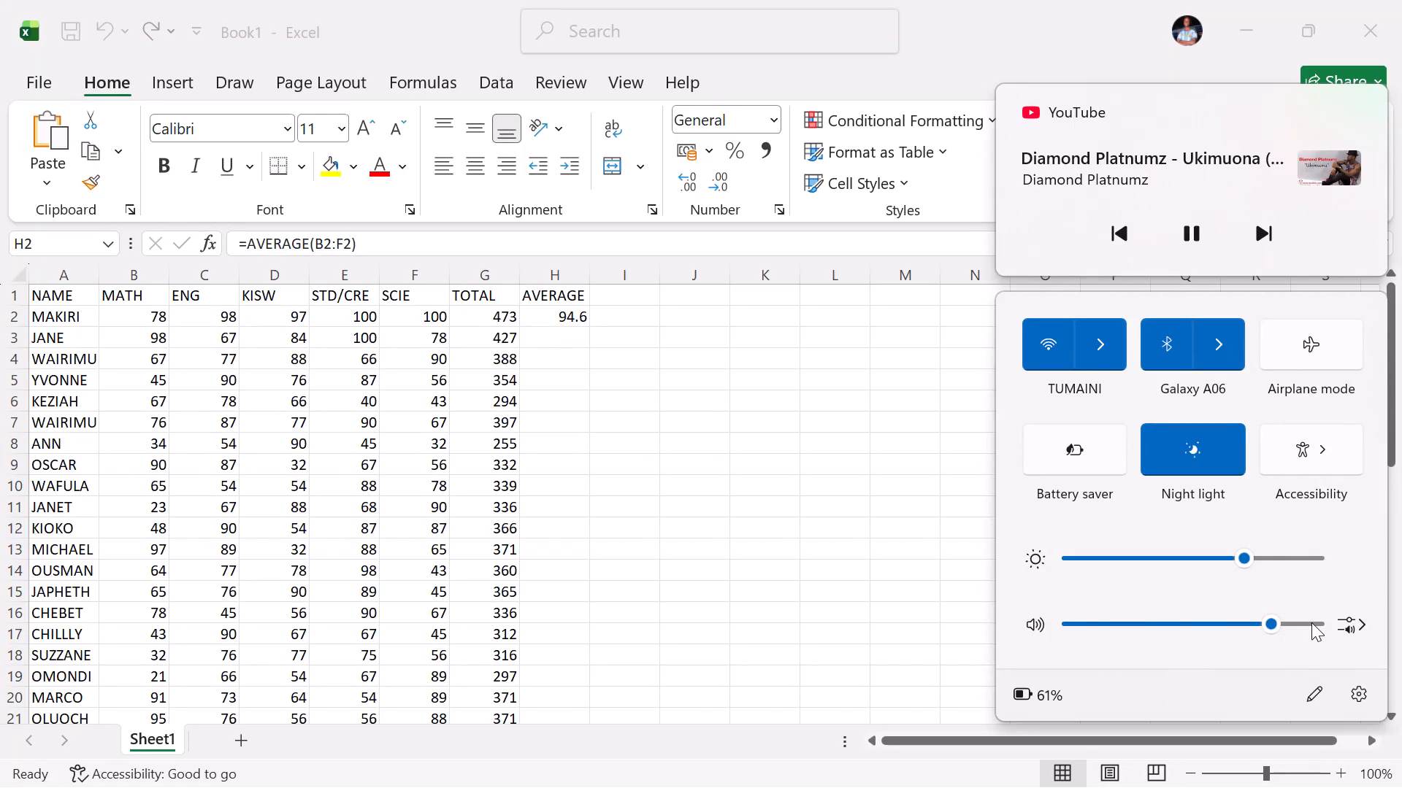
left_click(1311, 622)
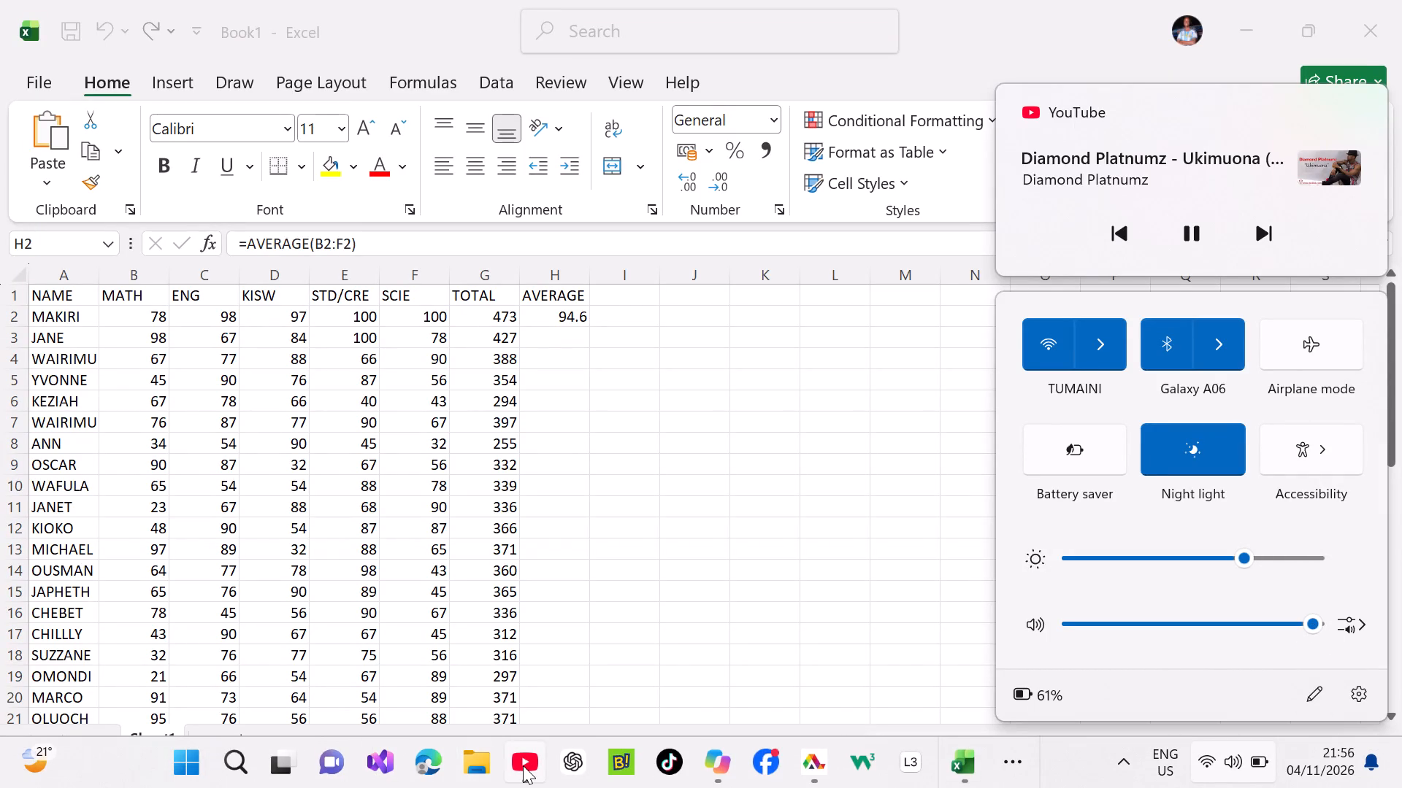
Switch to YouTube and skip from the Waache Waoane video to the next video.
left_click(523, 765)
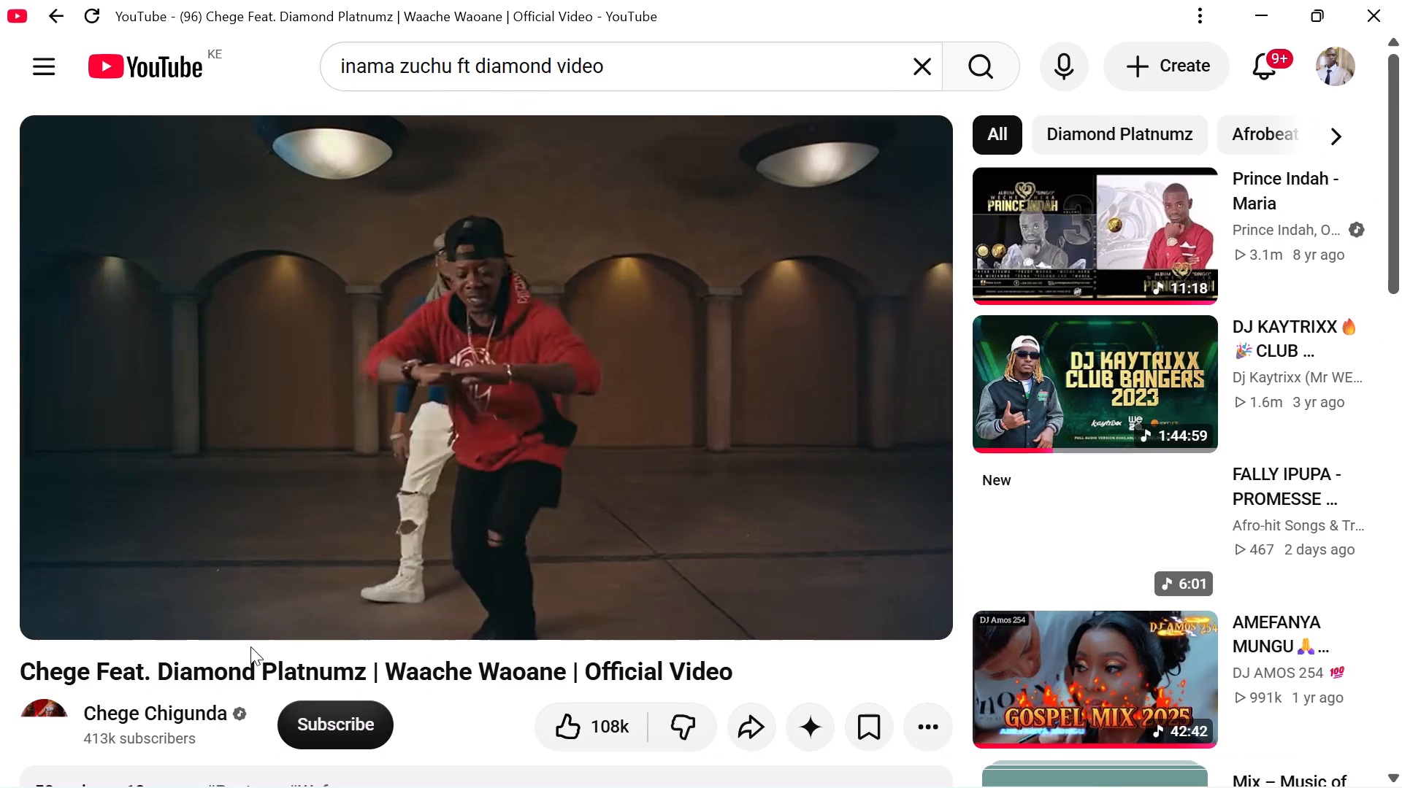
left_click(196, 598)
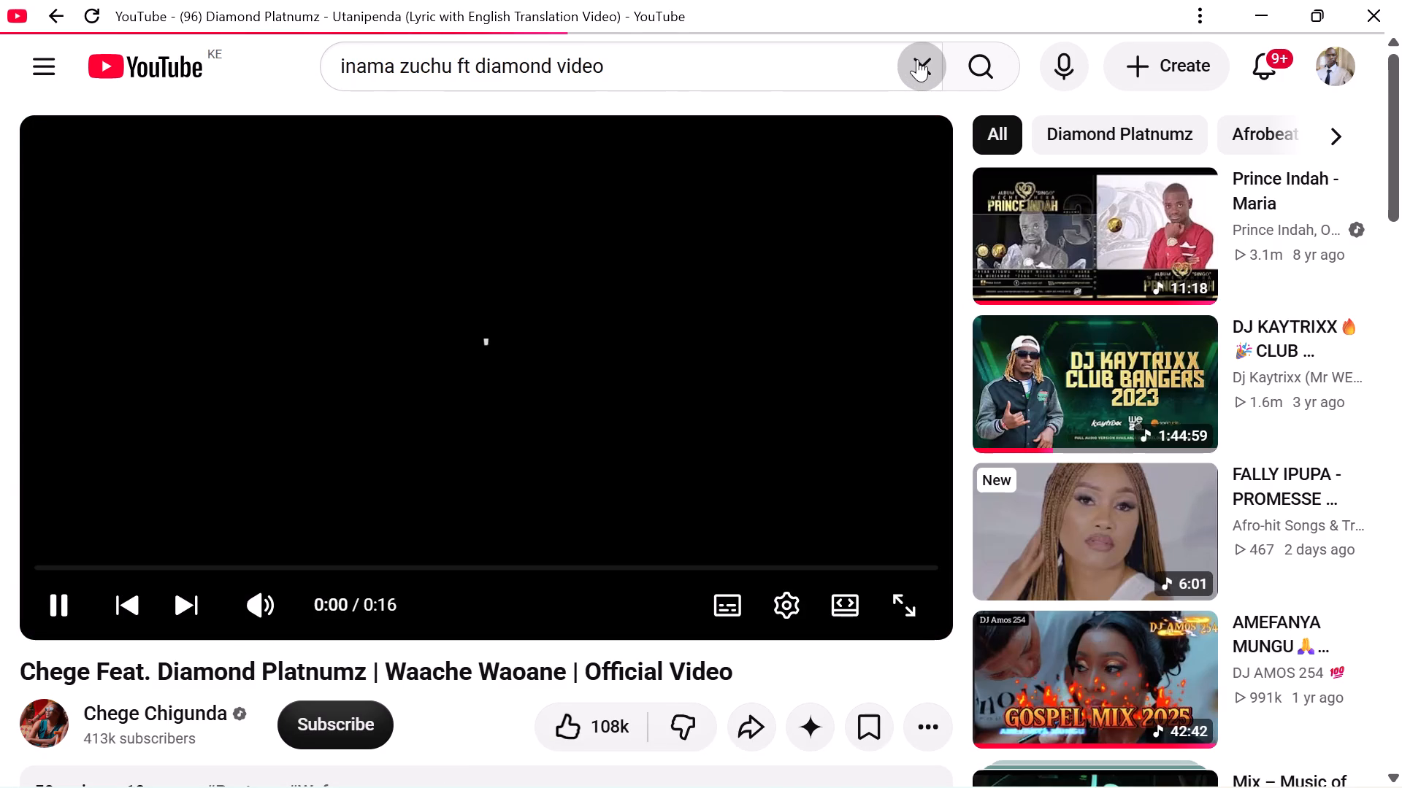
Start clearing the query "inama zuchu ft diamond video" from the YouTube search box.
left_click(917, 59)
left_click(685, 64)
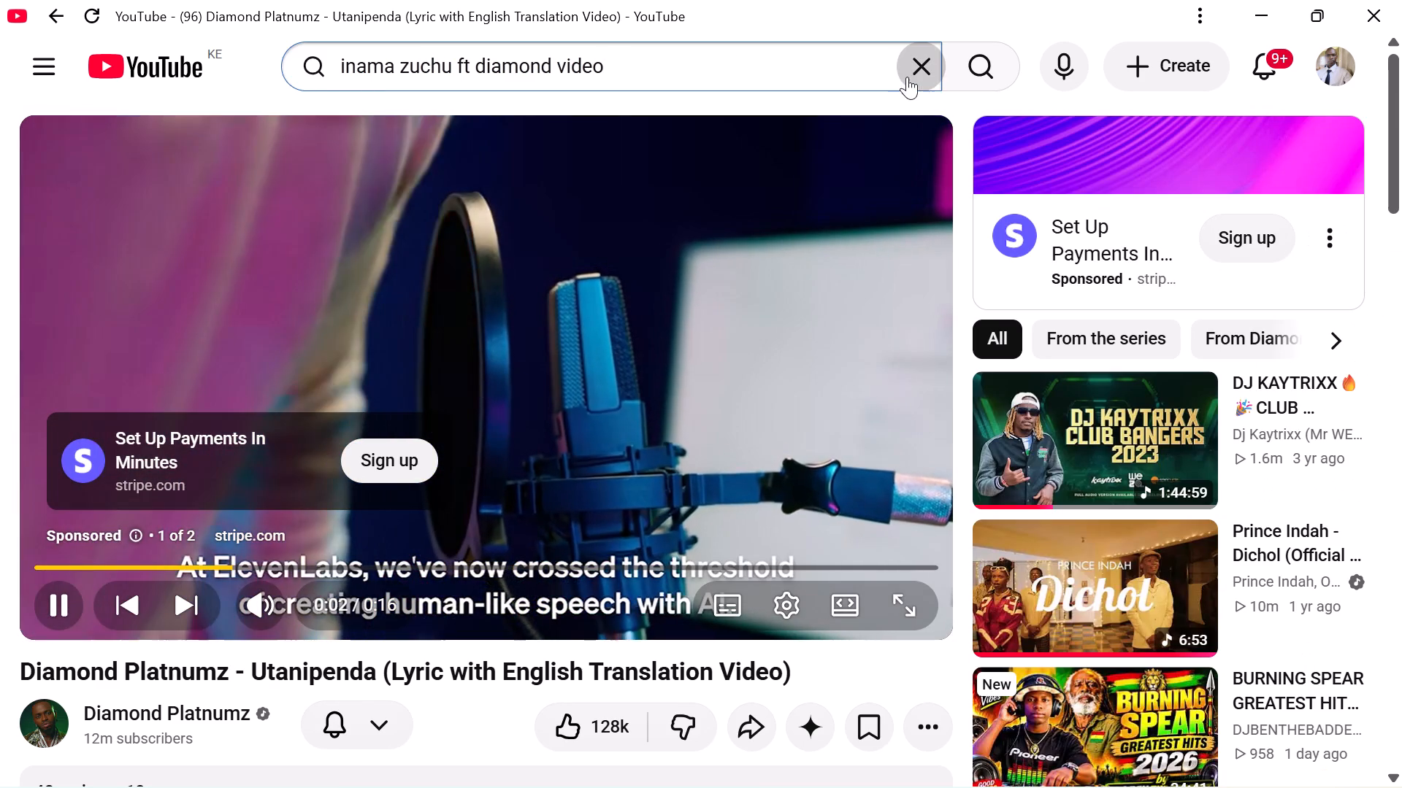
In YouTube, search for salama barnaba ft diamond, play the official Salama music video, and return to the workbook.
left_click(923, 77)
left_click(768, 55)
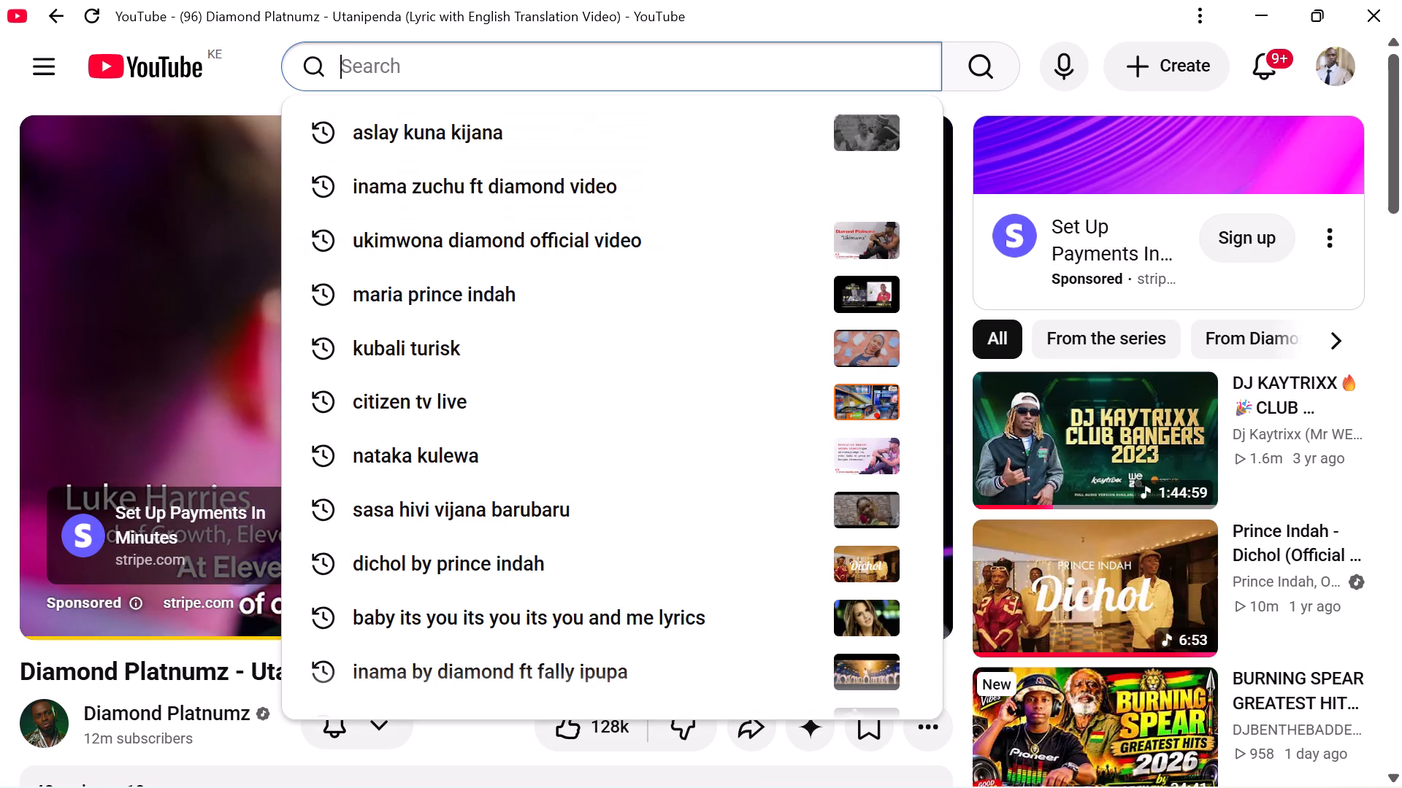
type("SALAMA")
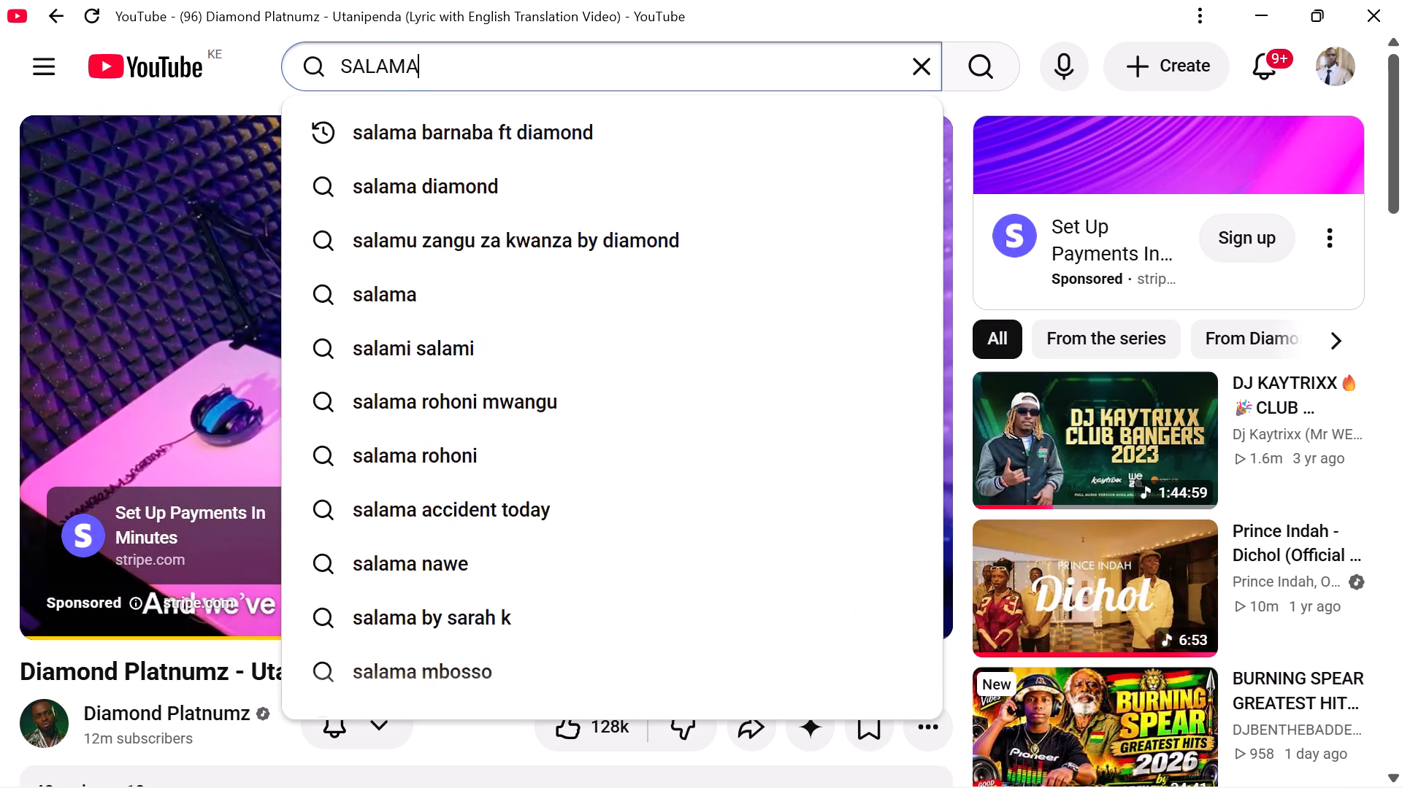
left_click(545, 132)
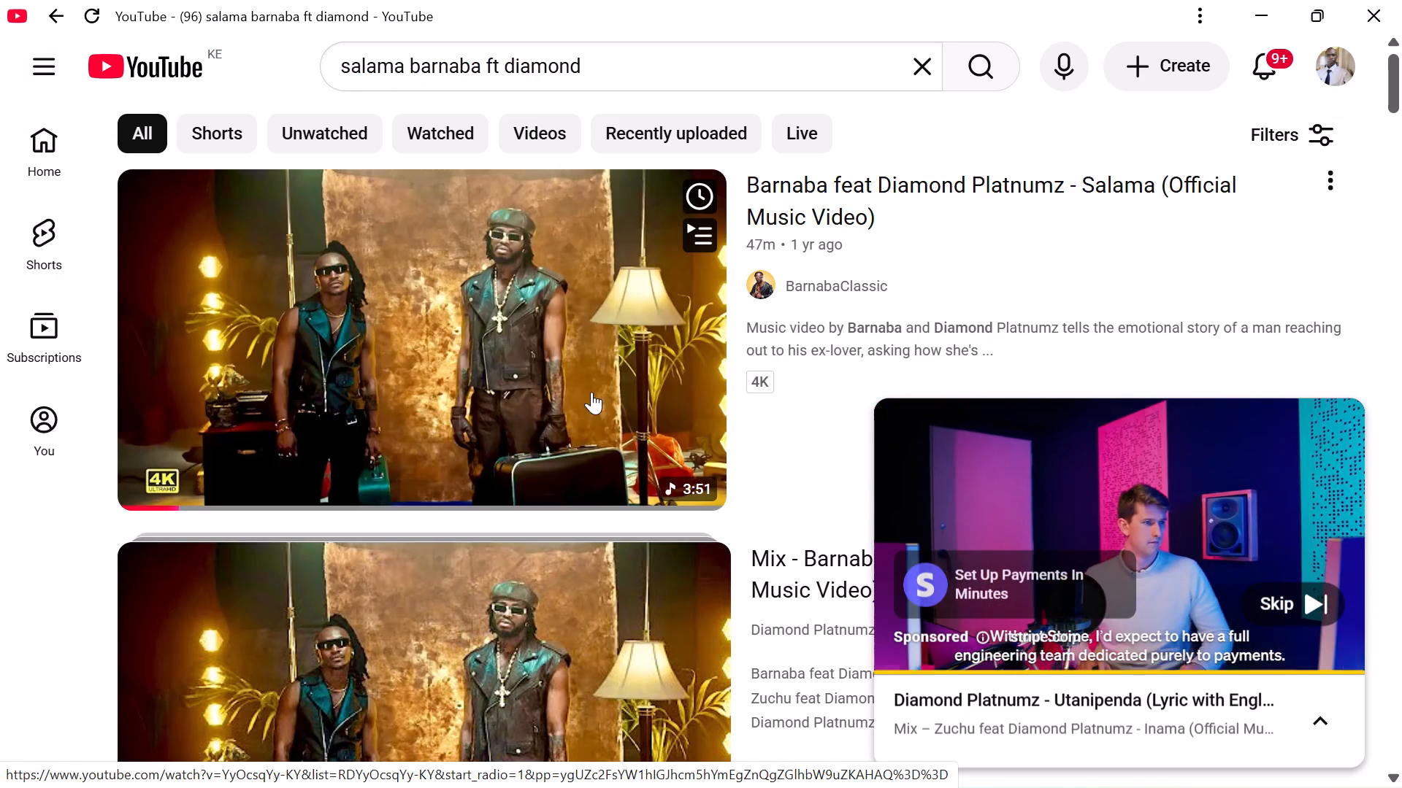
left_click(461, 339)
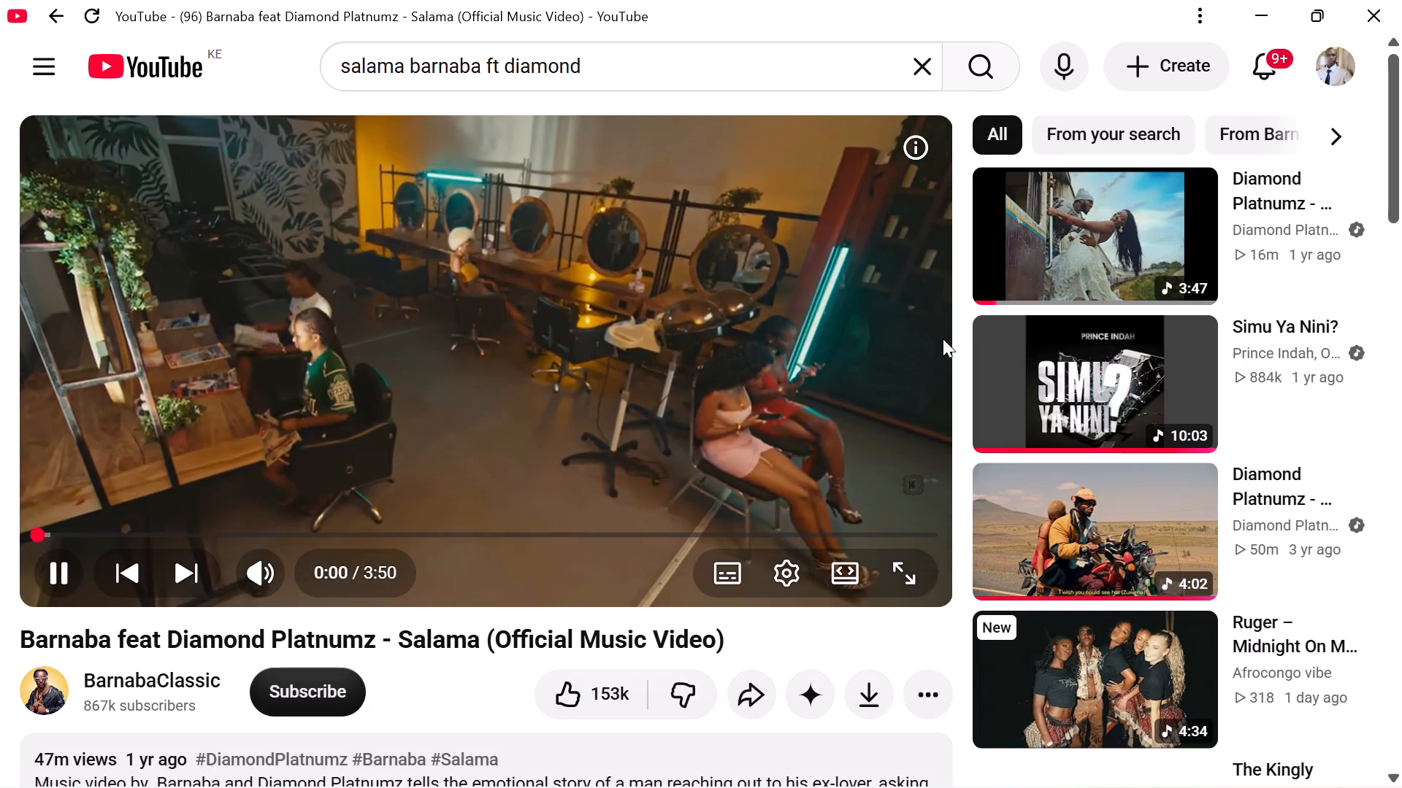
left_click(1251, 14)
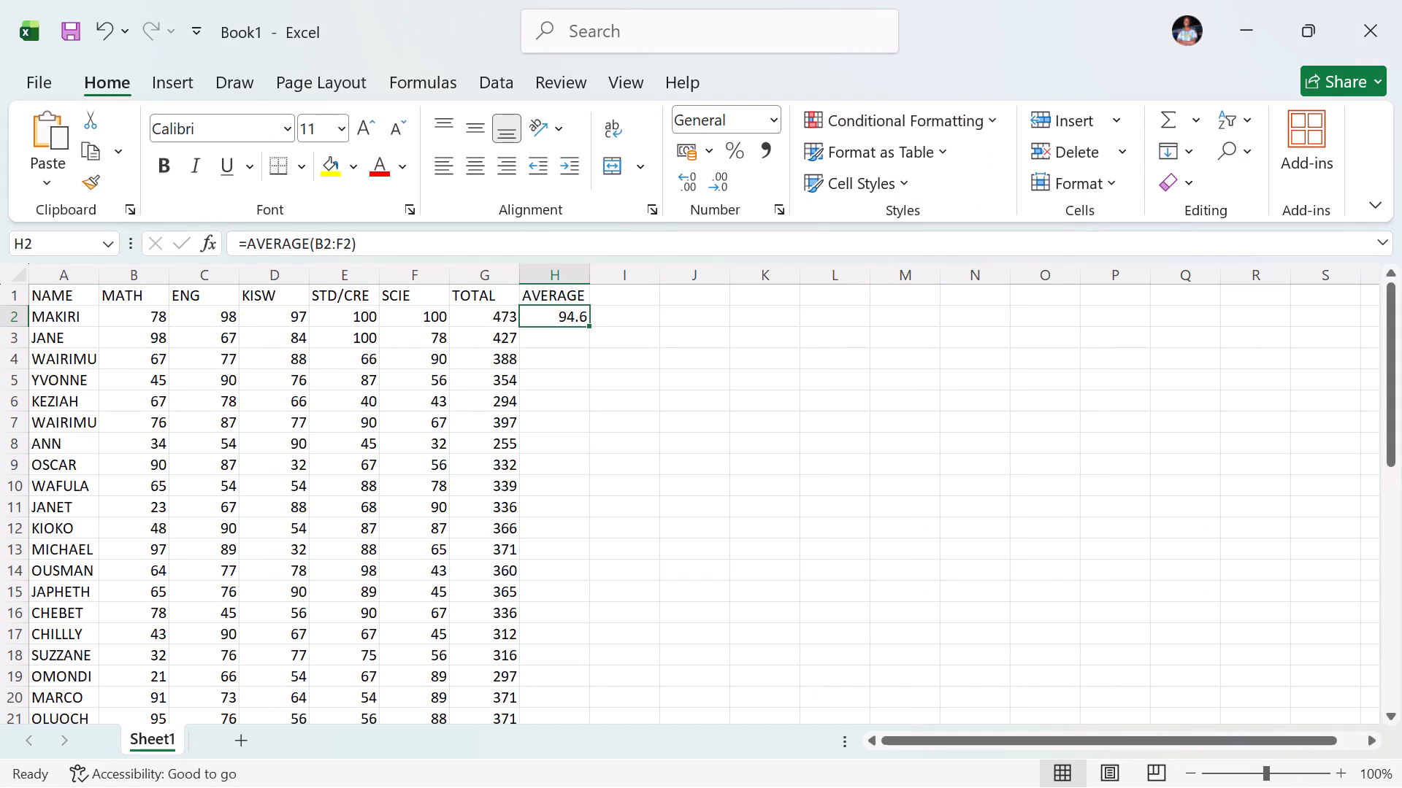
Fill the AVERAGE formula from H2 down to H45, covering every student through WAKOLI.
left_click_drag(587, 325, 589, 784)
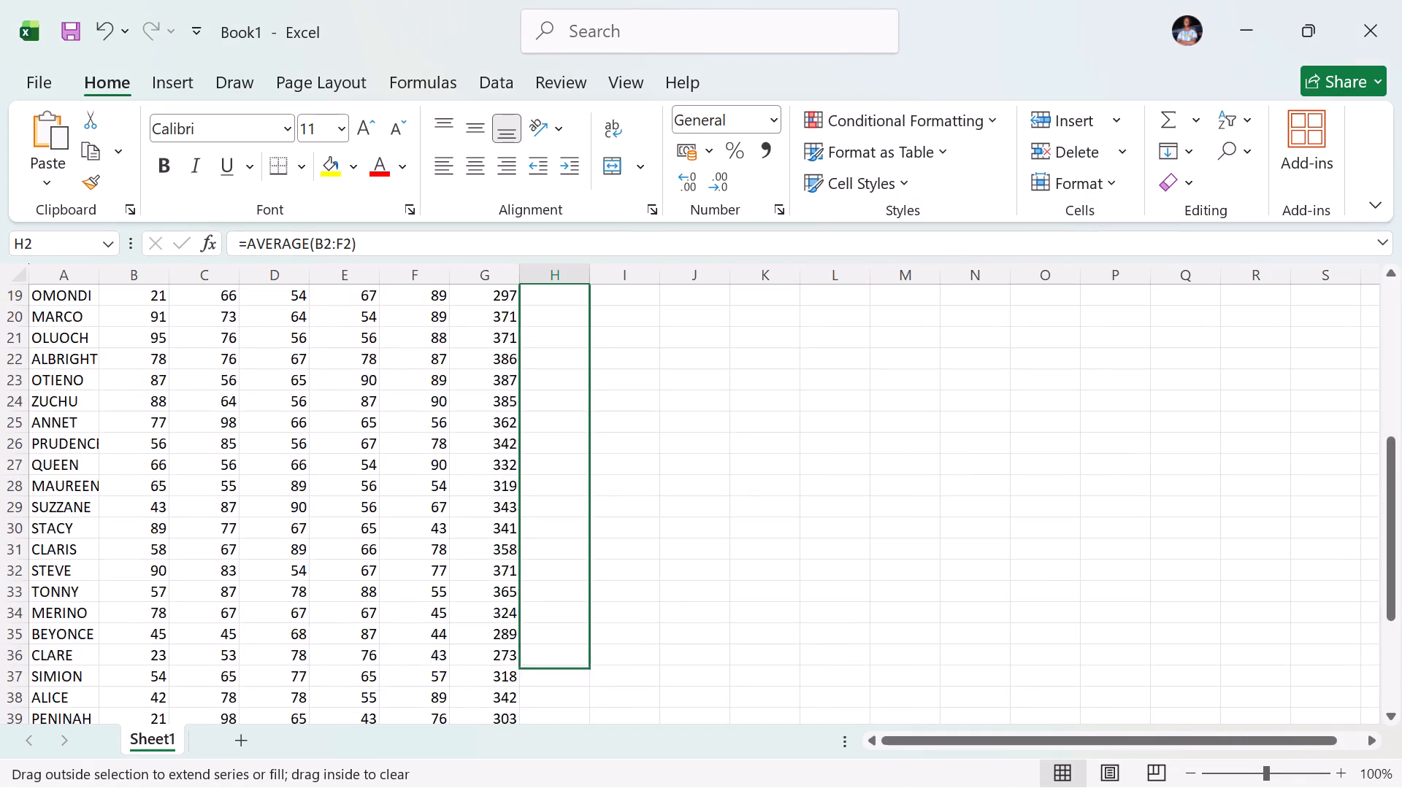
left_click_drag(589, 784, 571, 688)
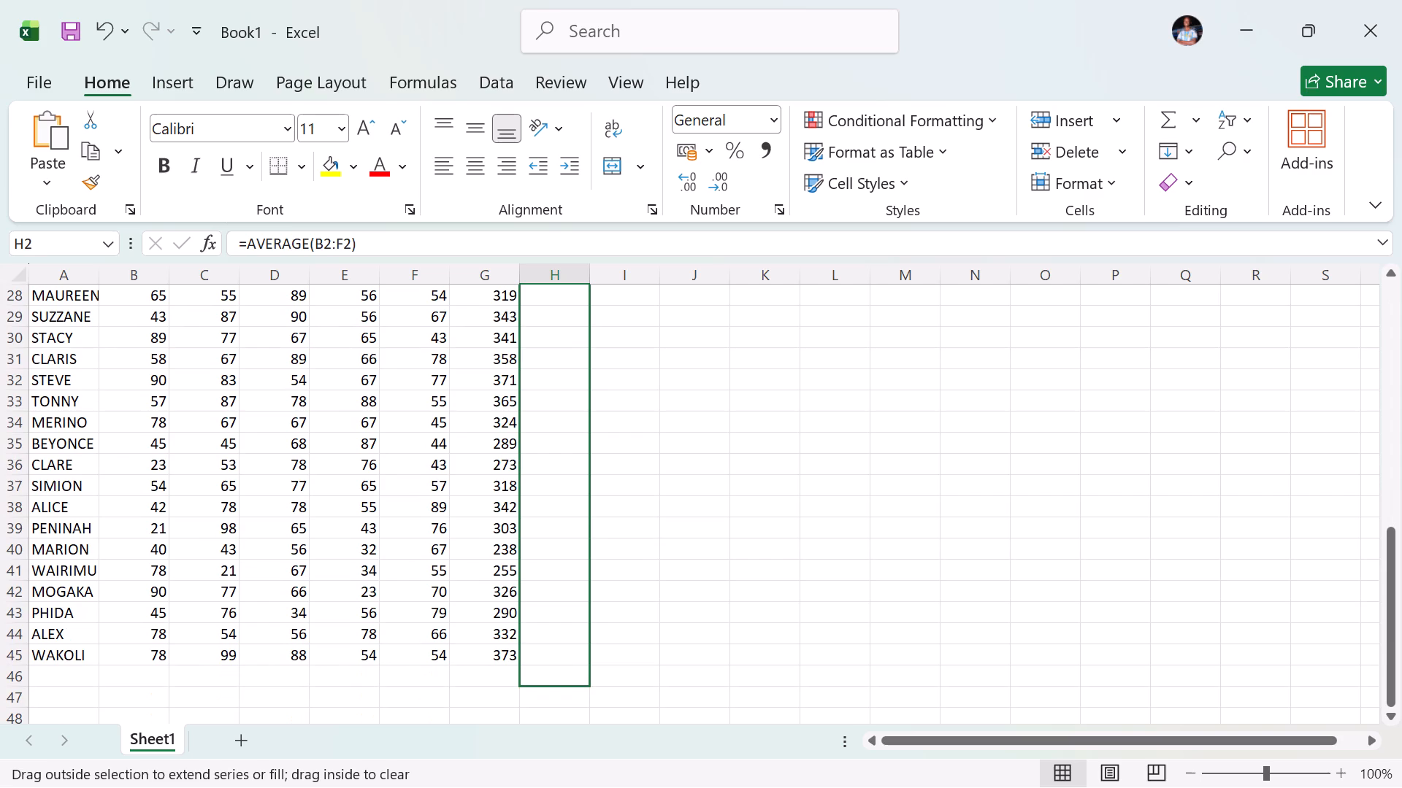
left_click_drag(571, 688, 567, 671)
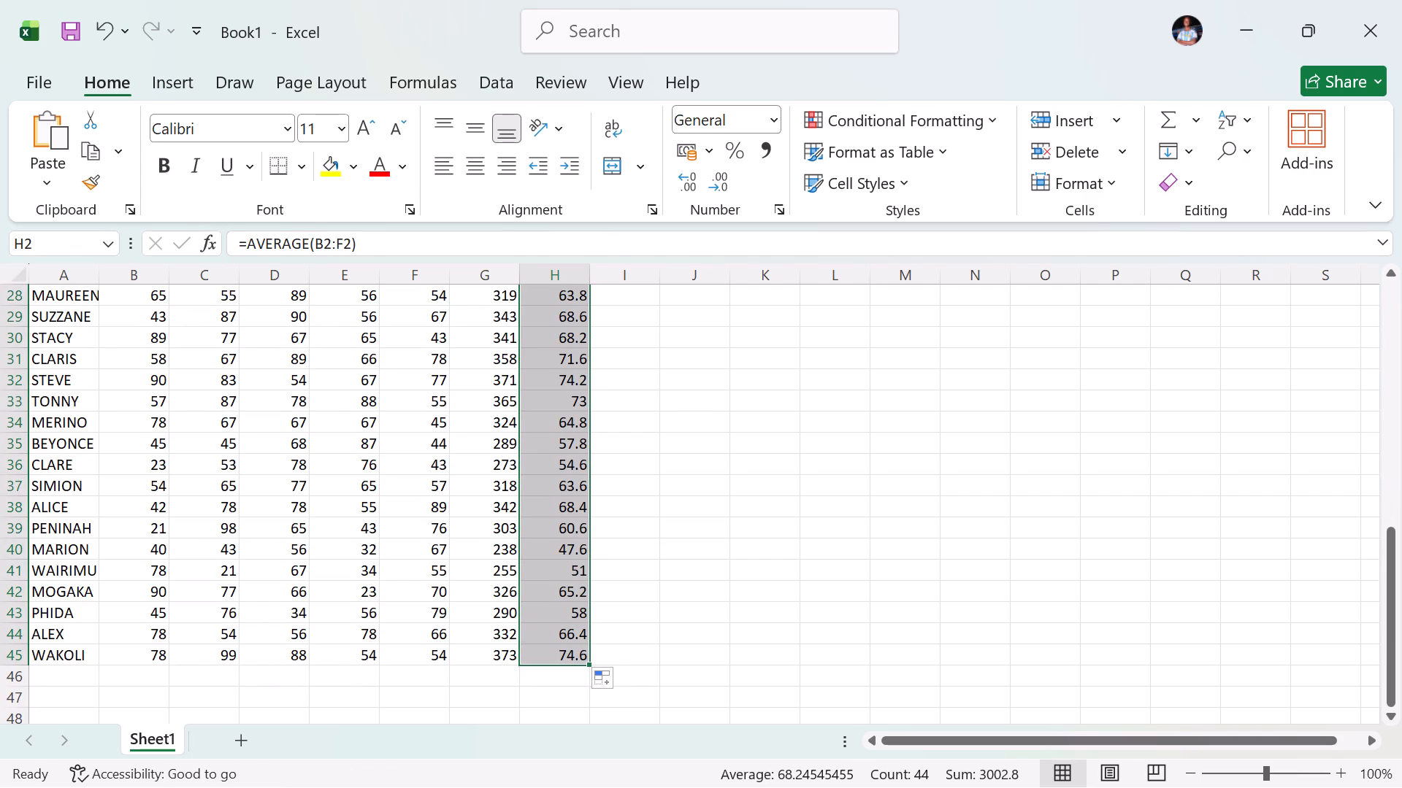
Add the column heading RANK in cell I1, beside AVERAGE.
scroll(716, 519, "up", 2)
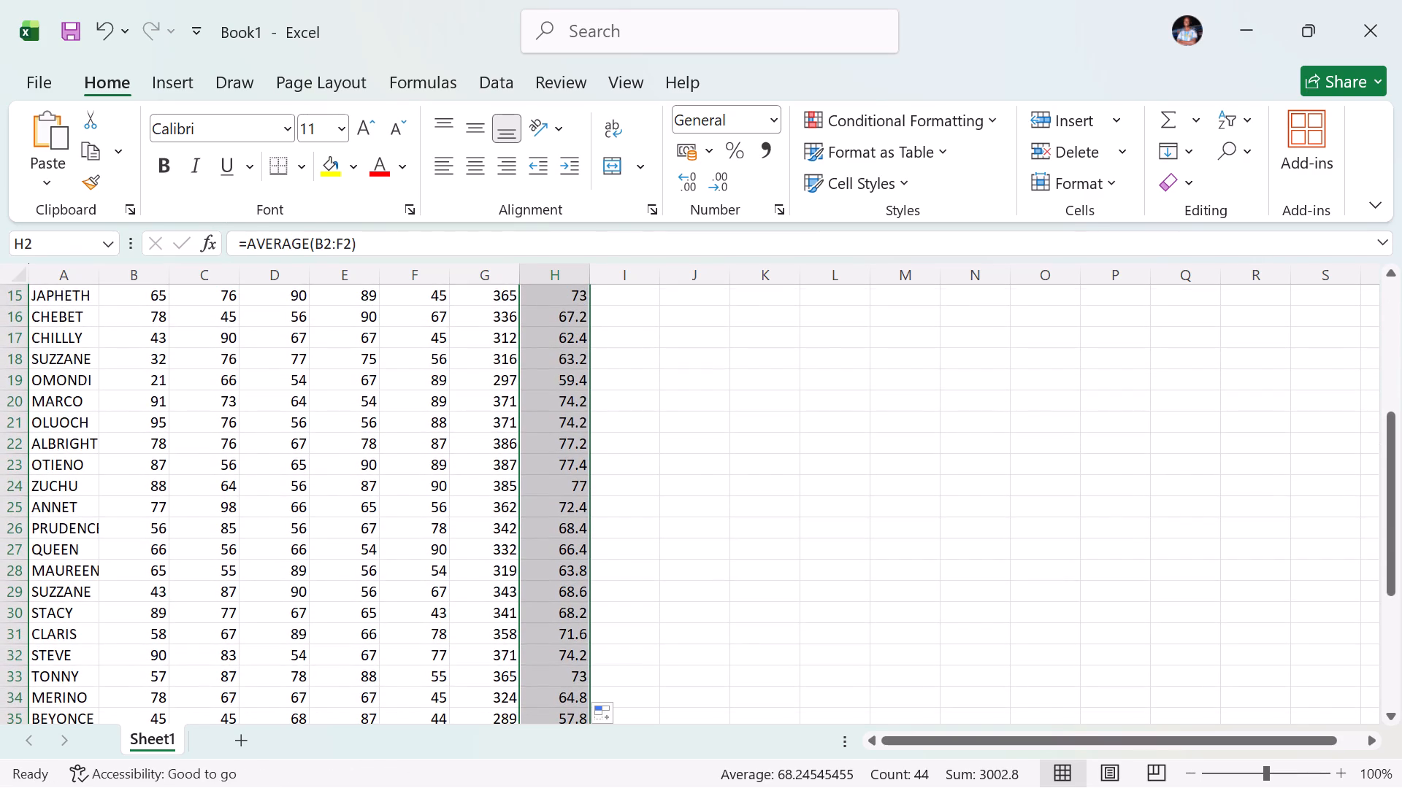
scroll(685, 409, "up", 3)
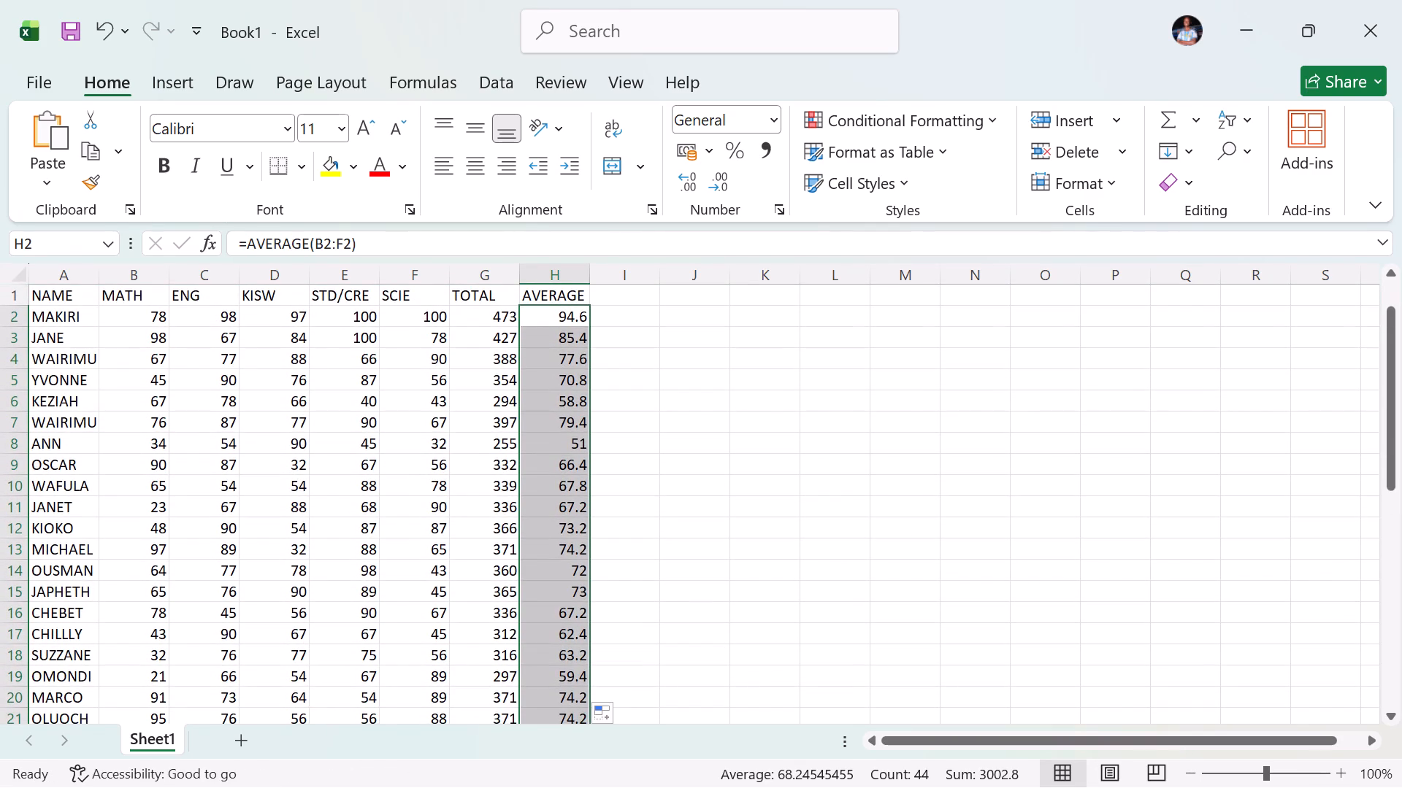
left_click(624, 295)
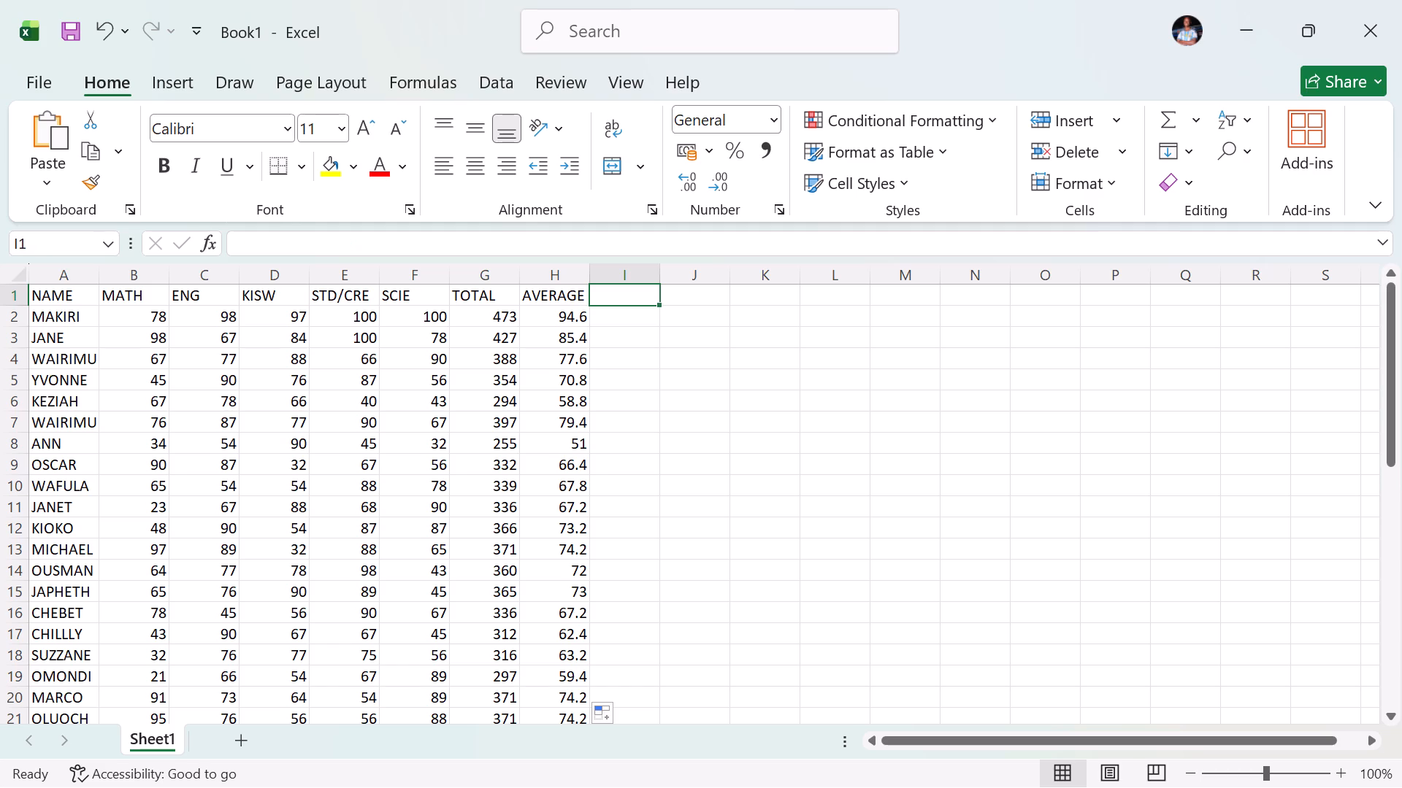
type("RANK")
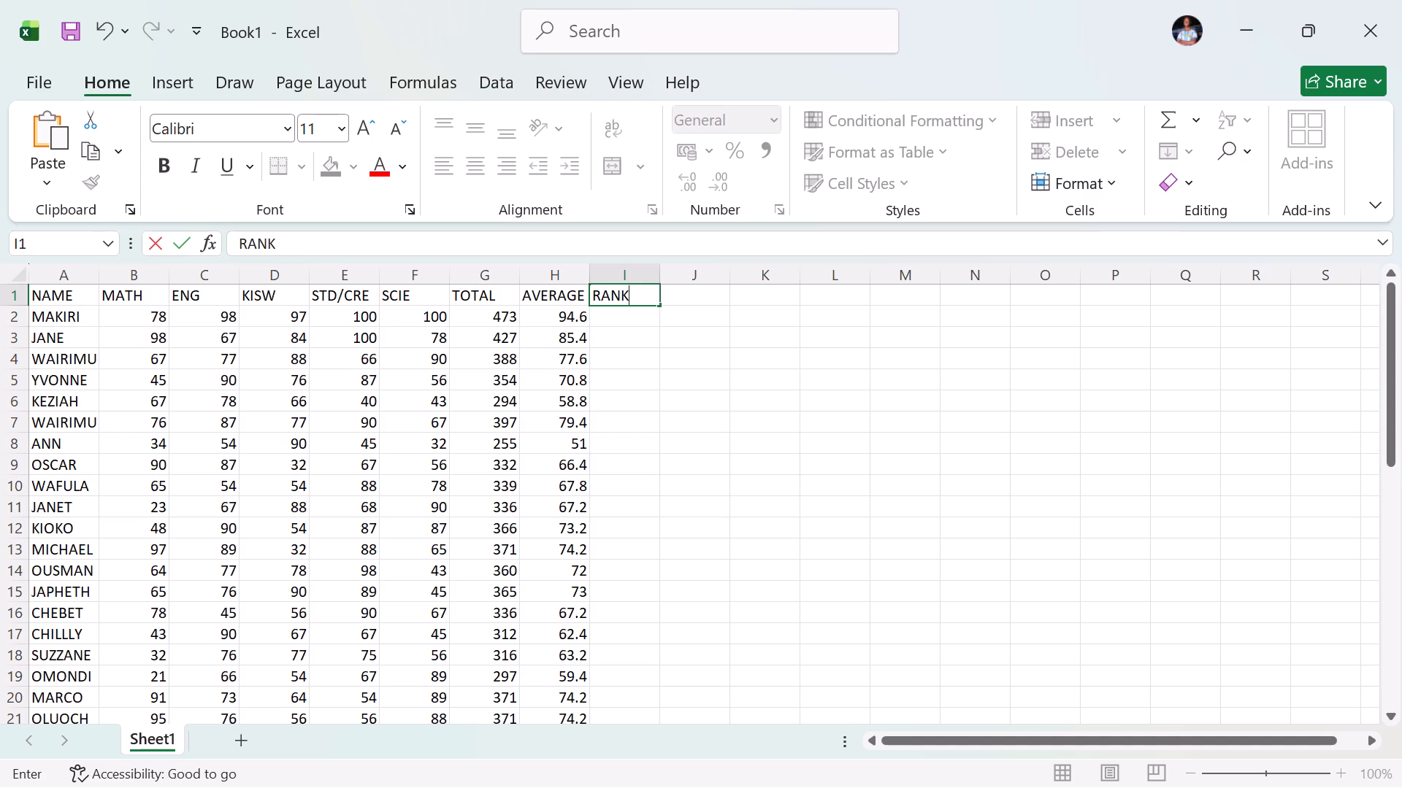
key("Return")
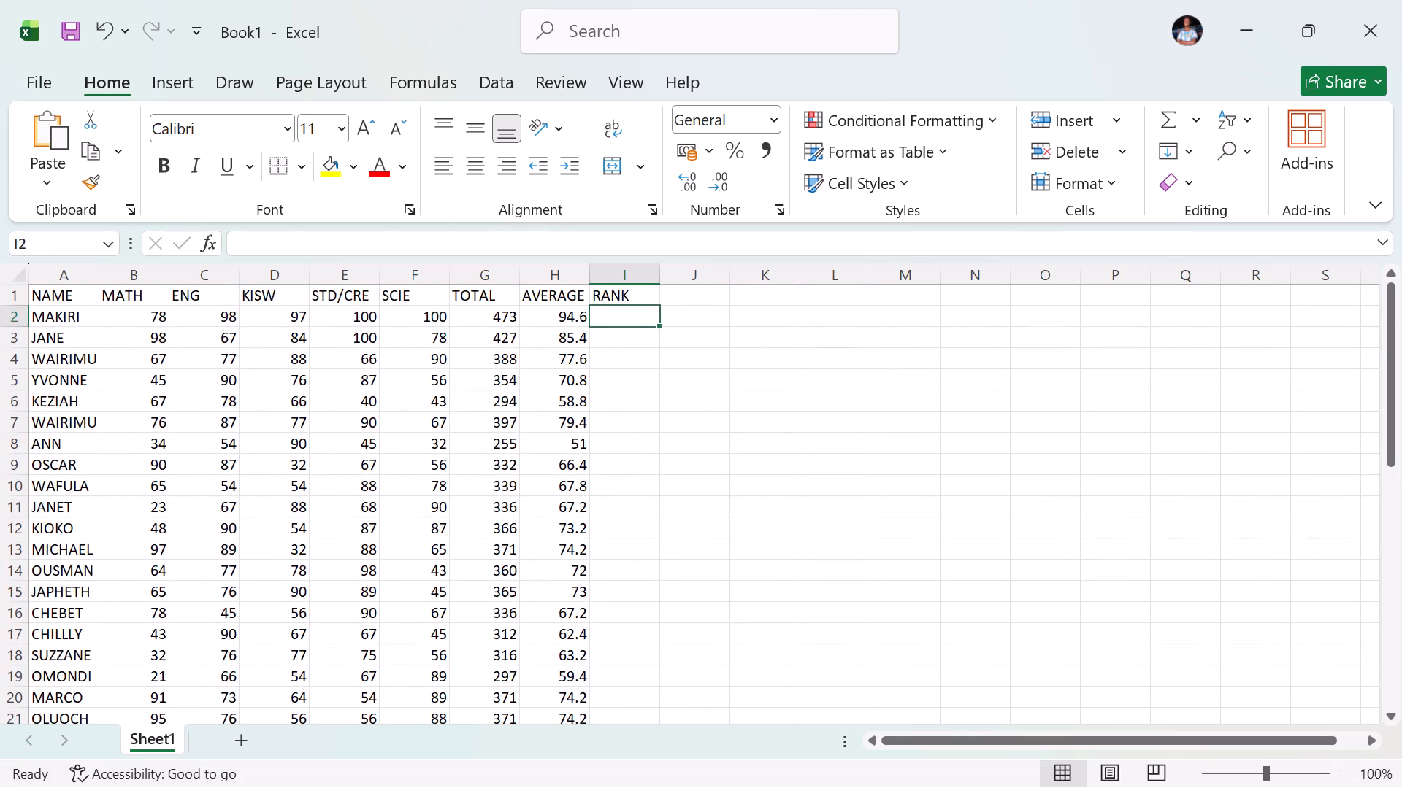
key("shift+super+s")
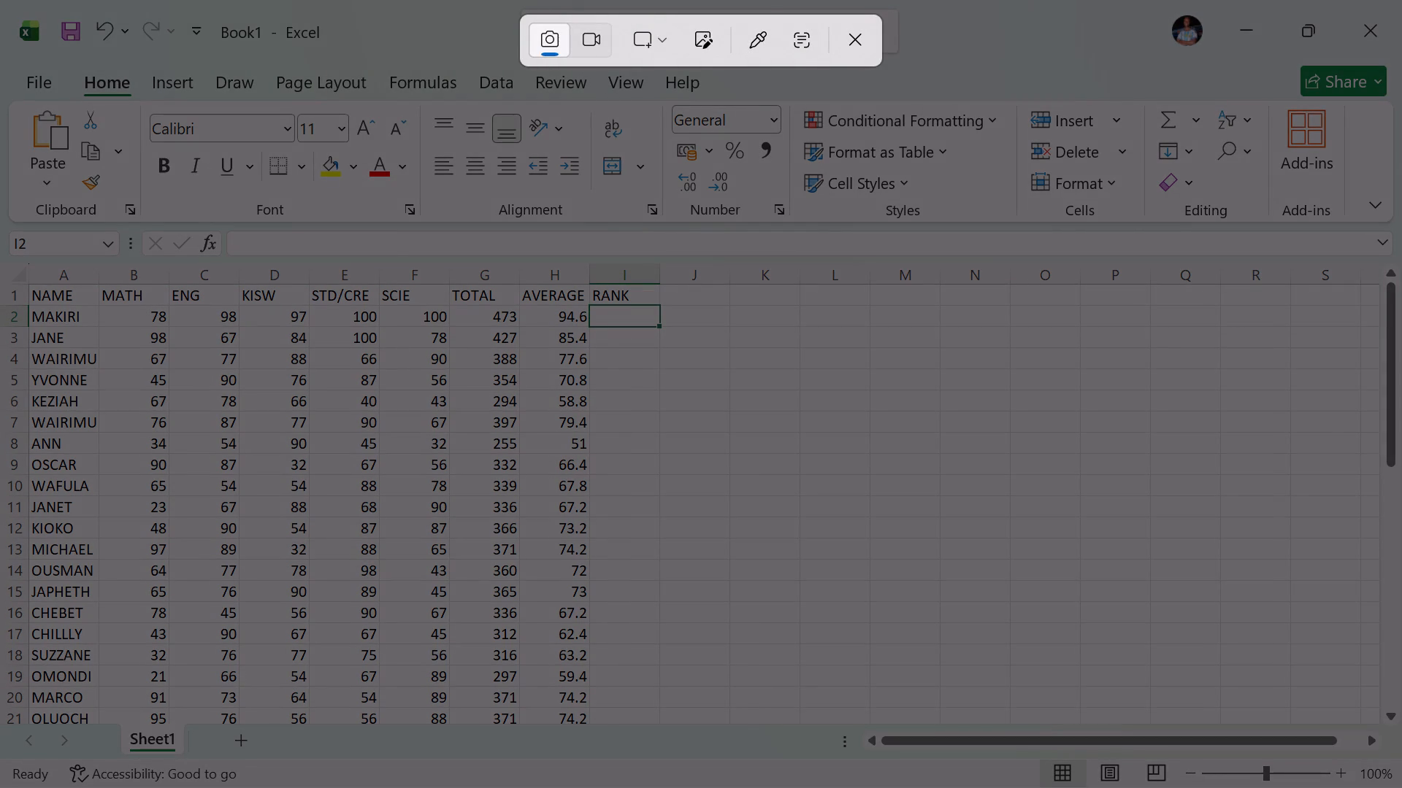
left_click_drag(0, 140, 1171, 706)
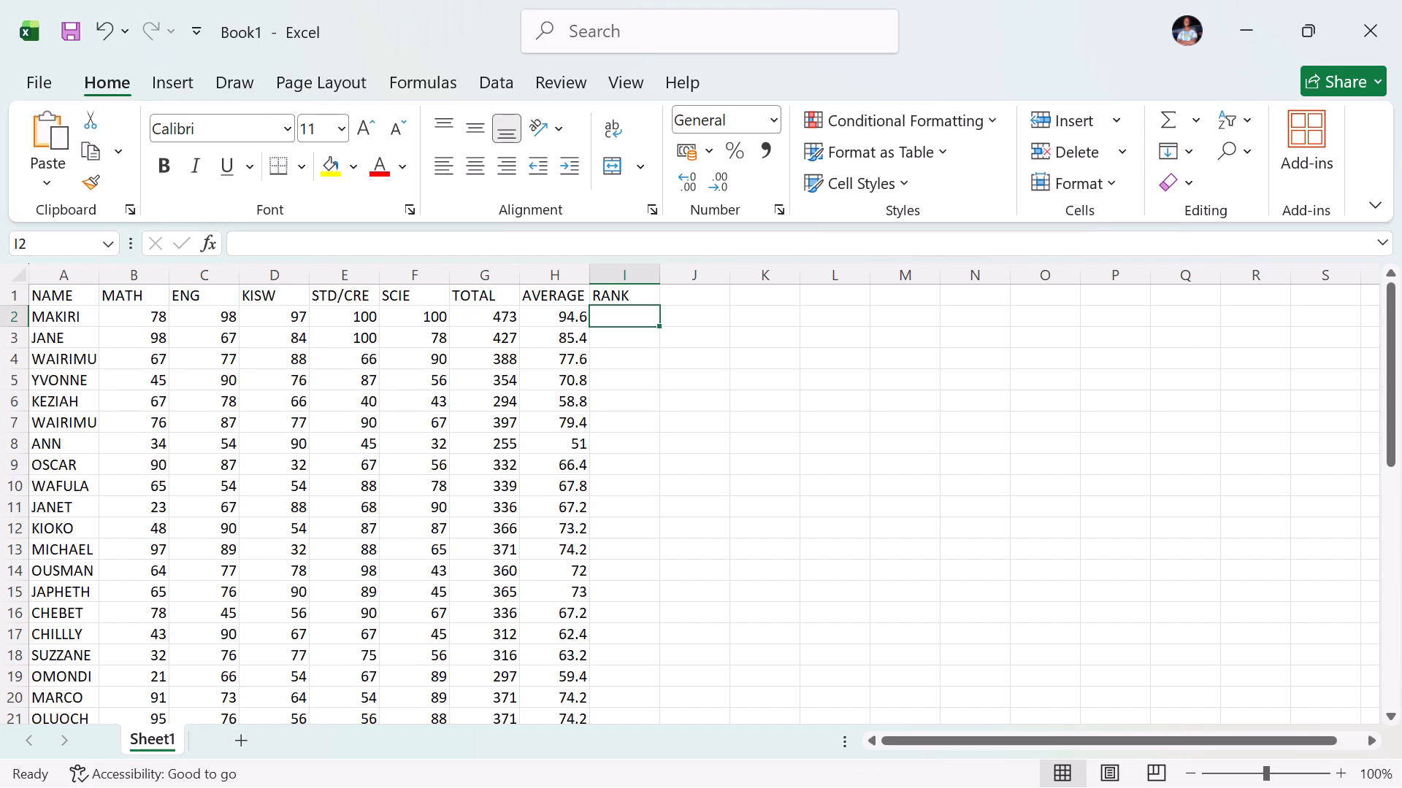
key("ctrl+v")
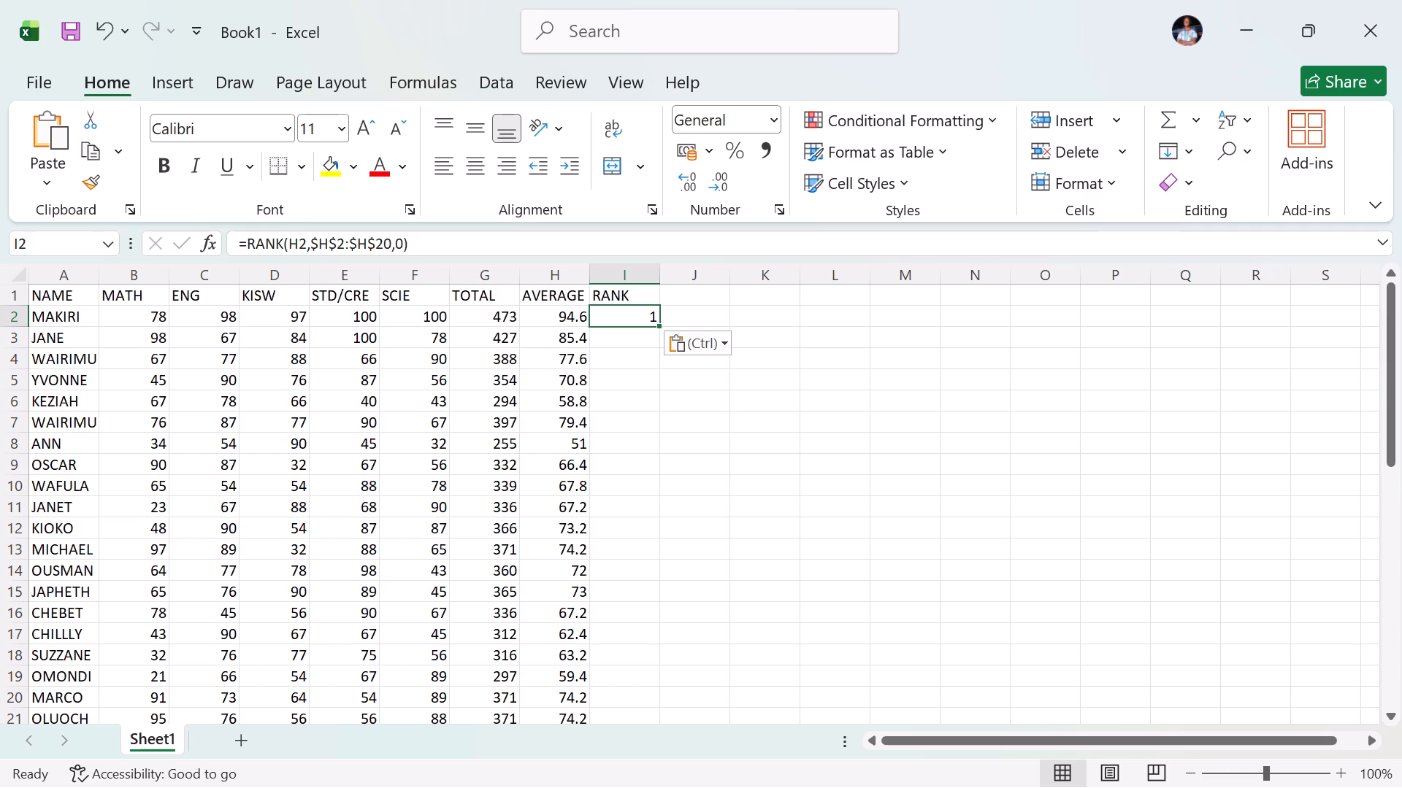
Fill the RANK formula from I2 down to I45, covering every student through WAKOLI.
left_click_drag(662, 325, 633, 638)
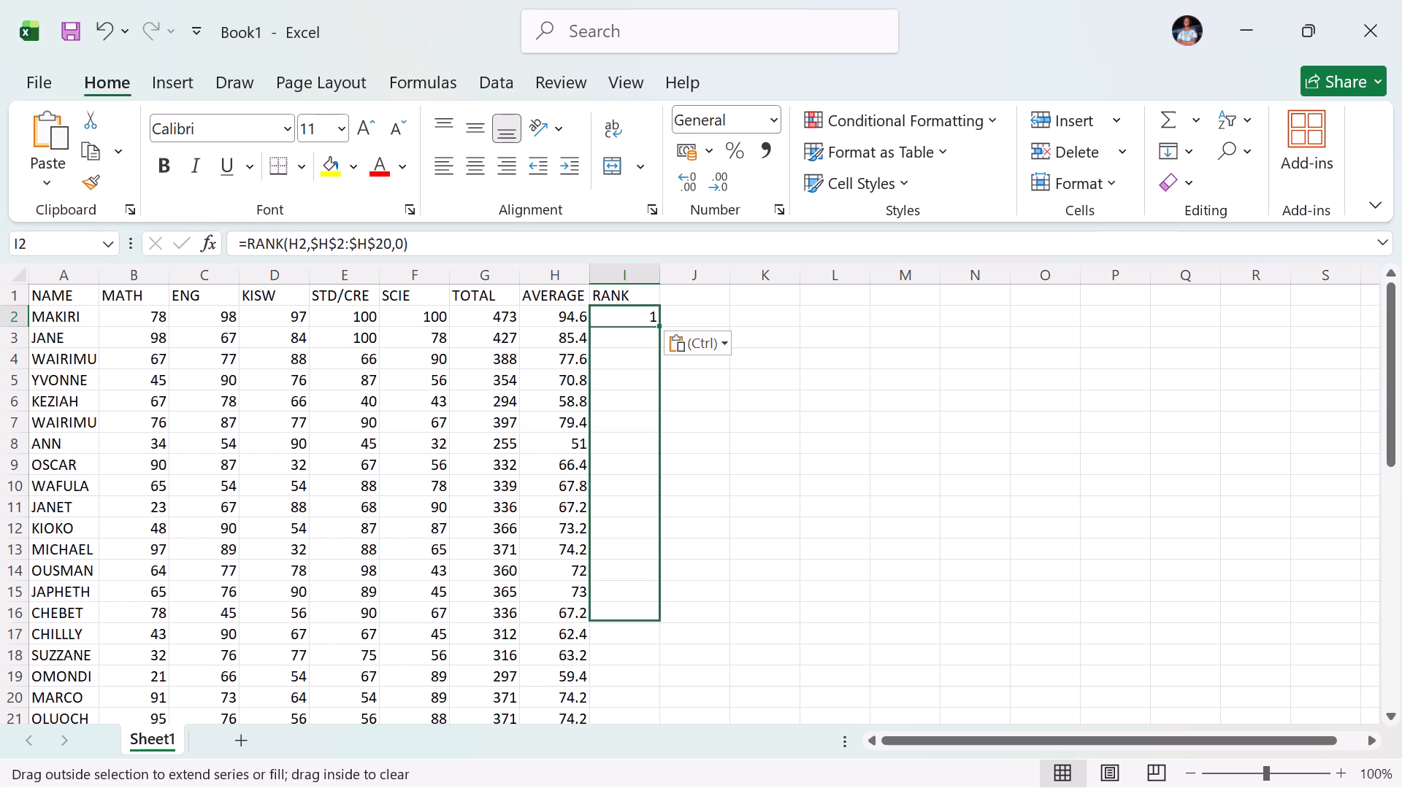
left_click_drag(633, 638, 659, 776)
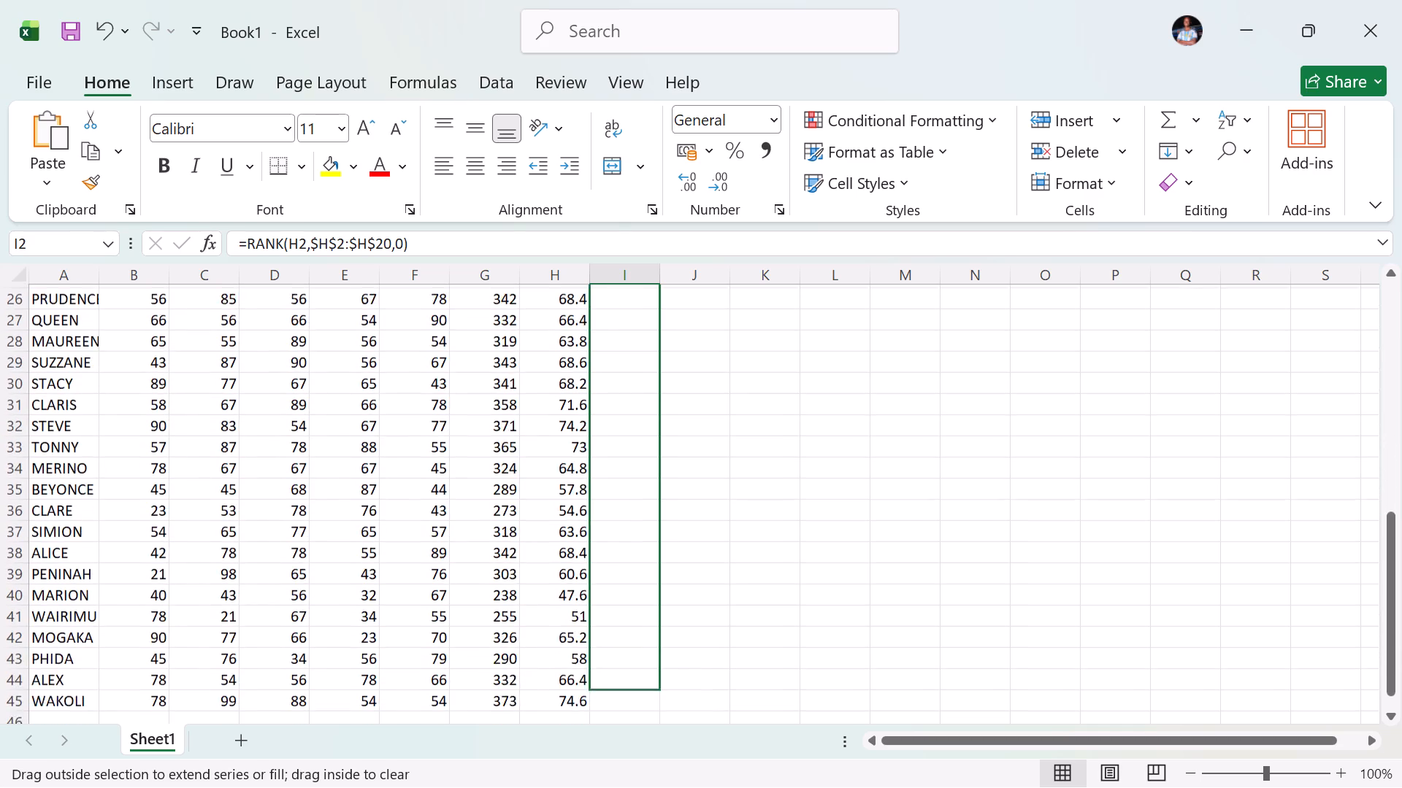
left_click_drag(659, 776, 631, 636)
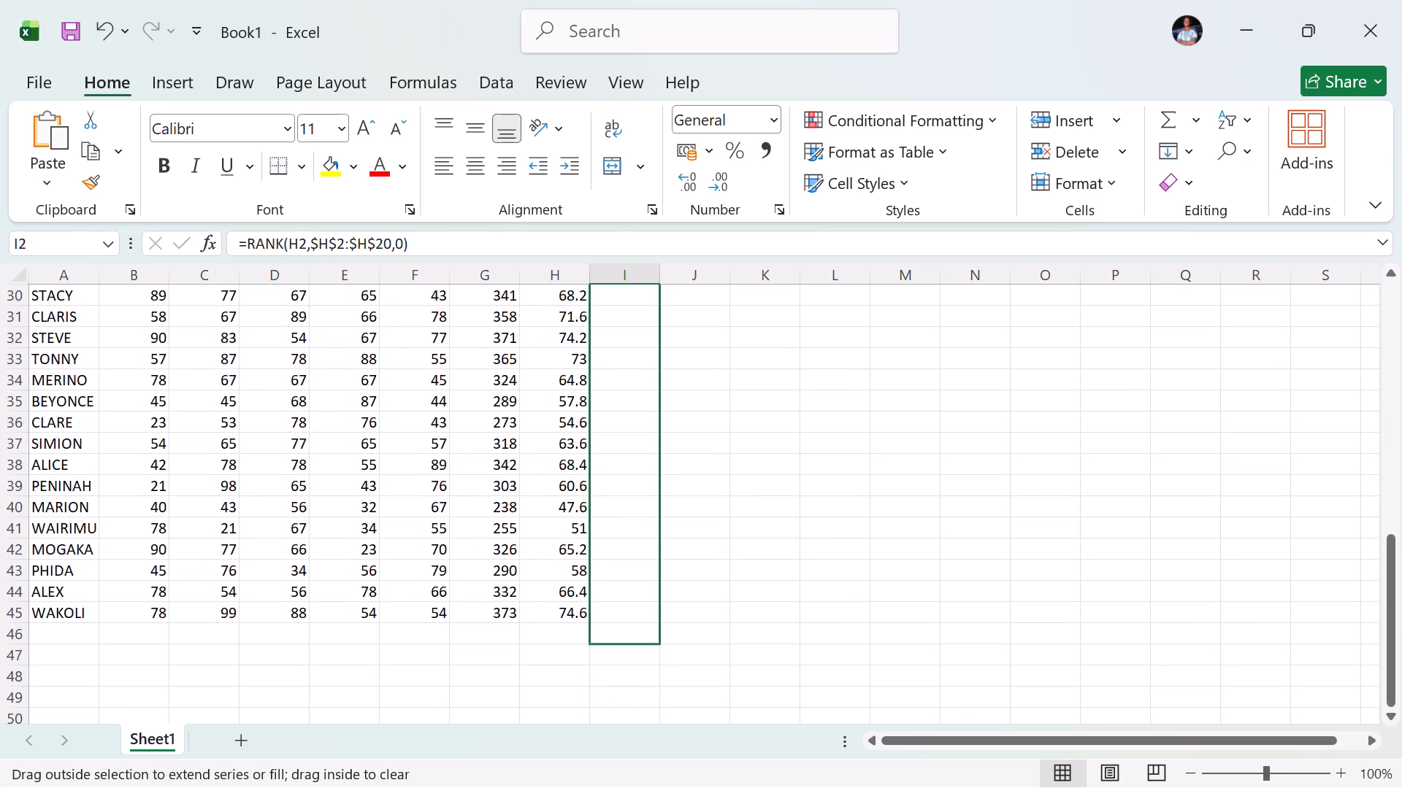
left_click_drag(631, 636, 631, 624)
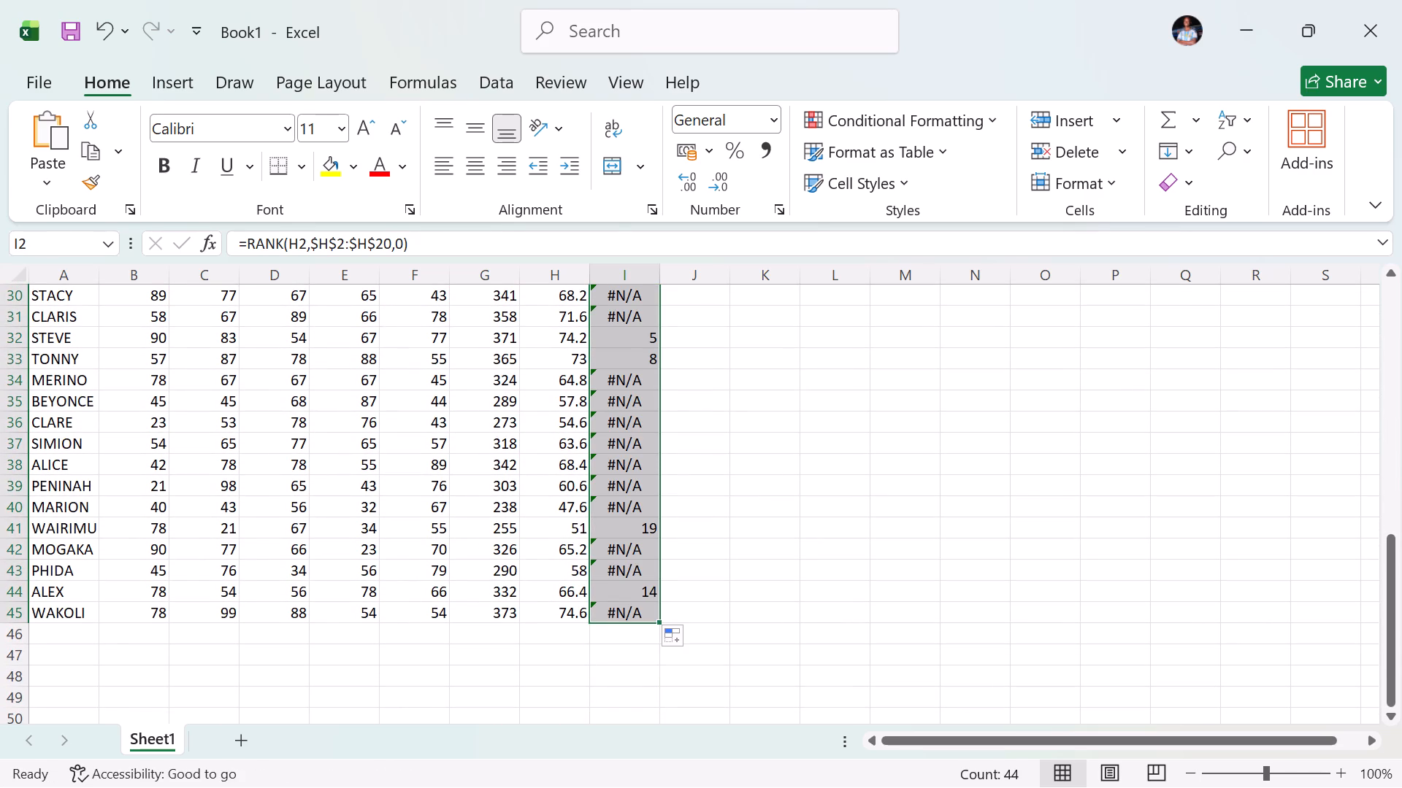
Check the filled RANK column from the last student back up to the first rows for missing ranks.
scroll(756, 492, "up", 2)
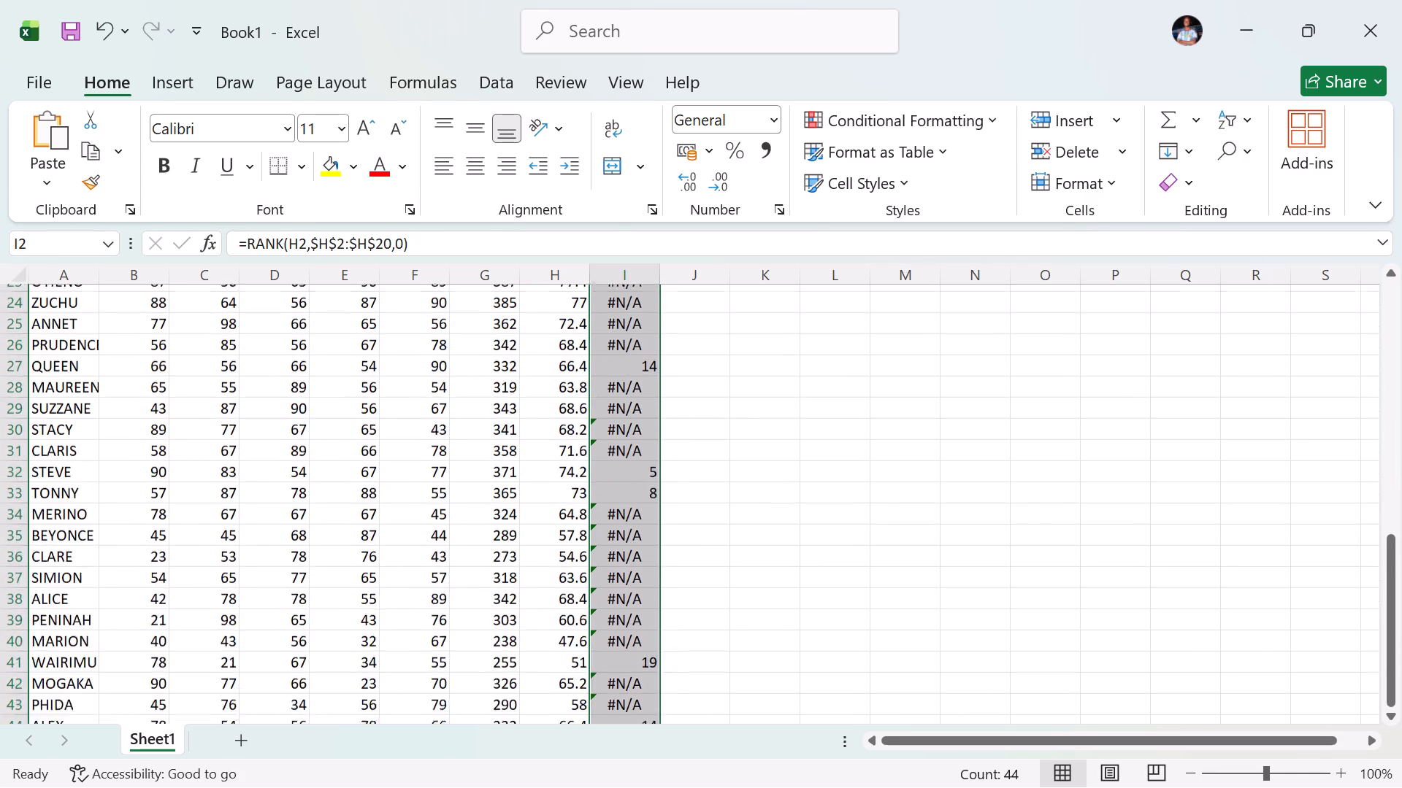
scroll(756, 492, "up", 4)
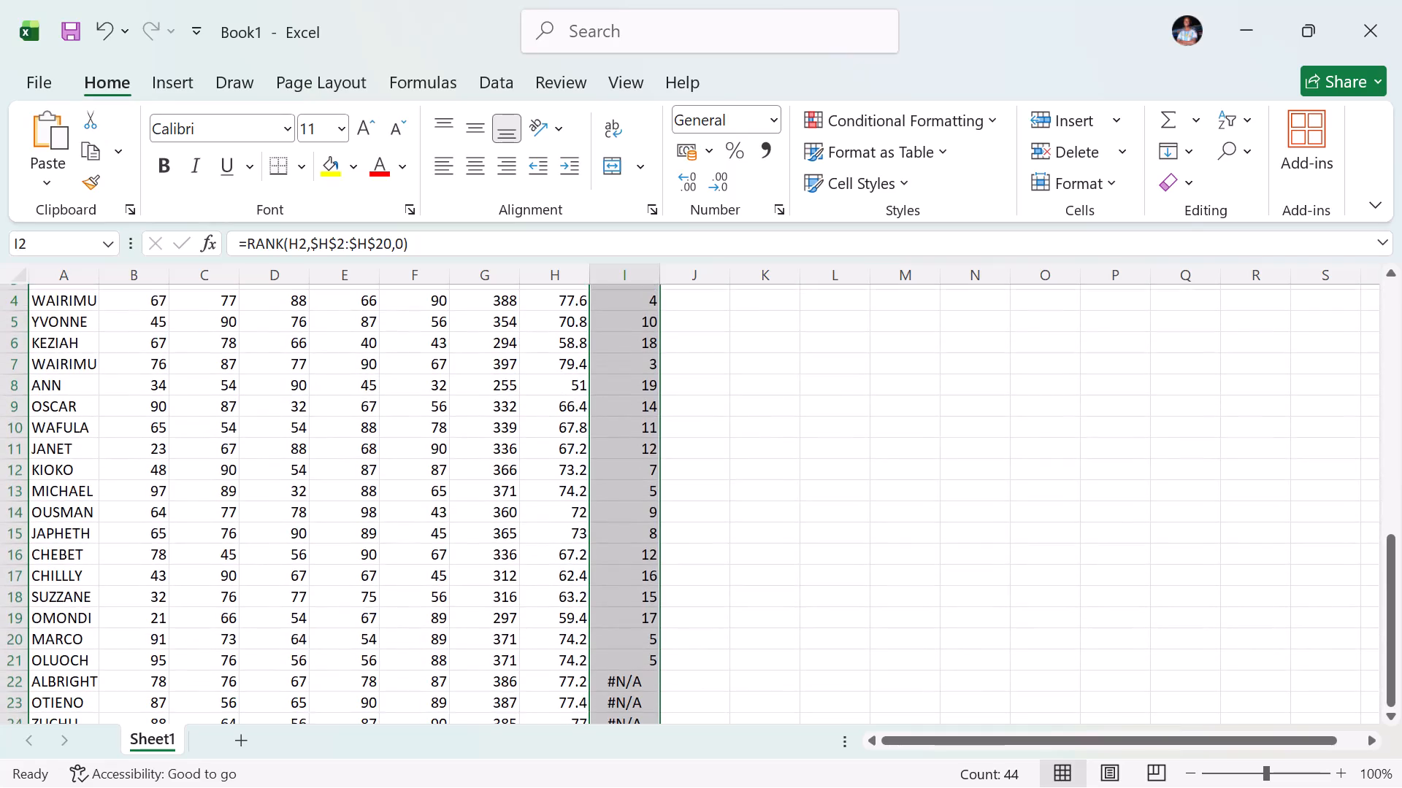
scroll(756, 492, "down", 2)
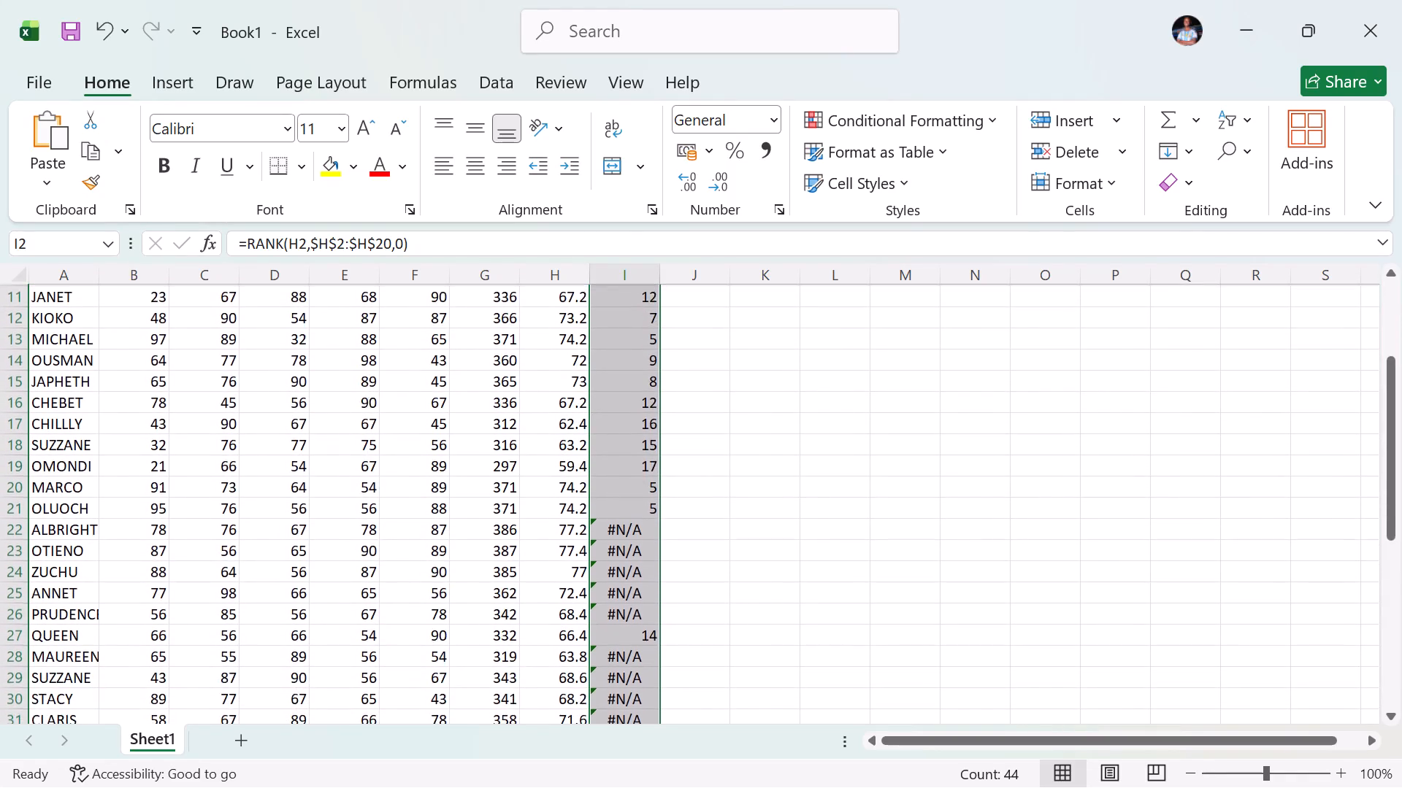
scroll(756, 492, "down", 2)
scroll(756, 492, "up", 1)
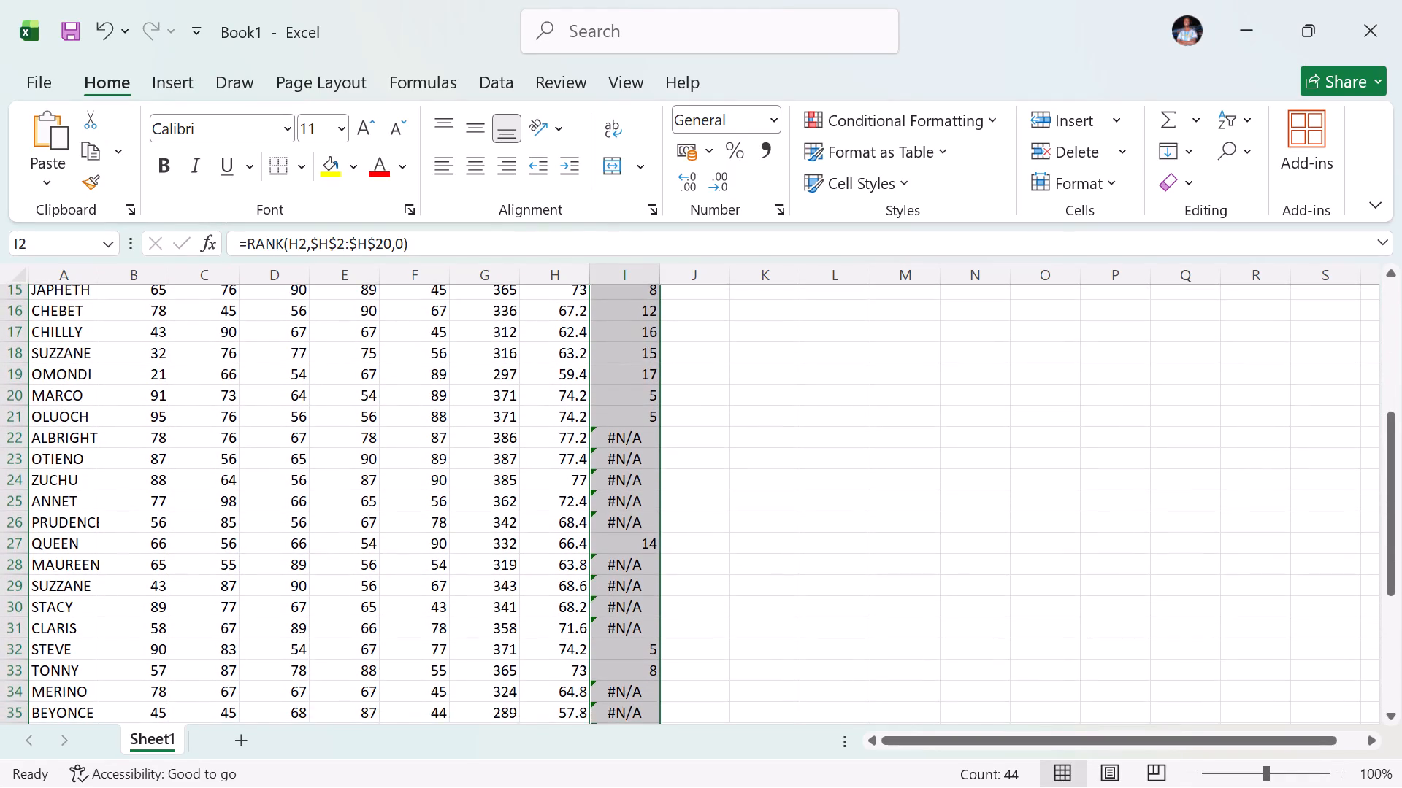
scroll(756, 492, "up", 2)
scroll(756, 492, "down", 1)
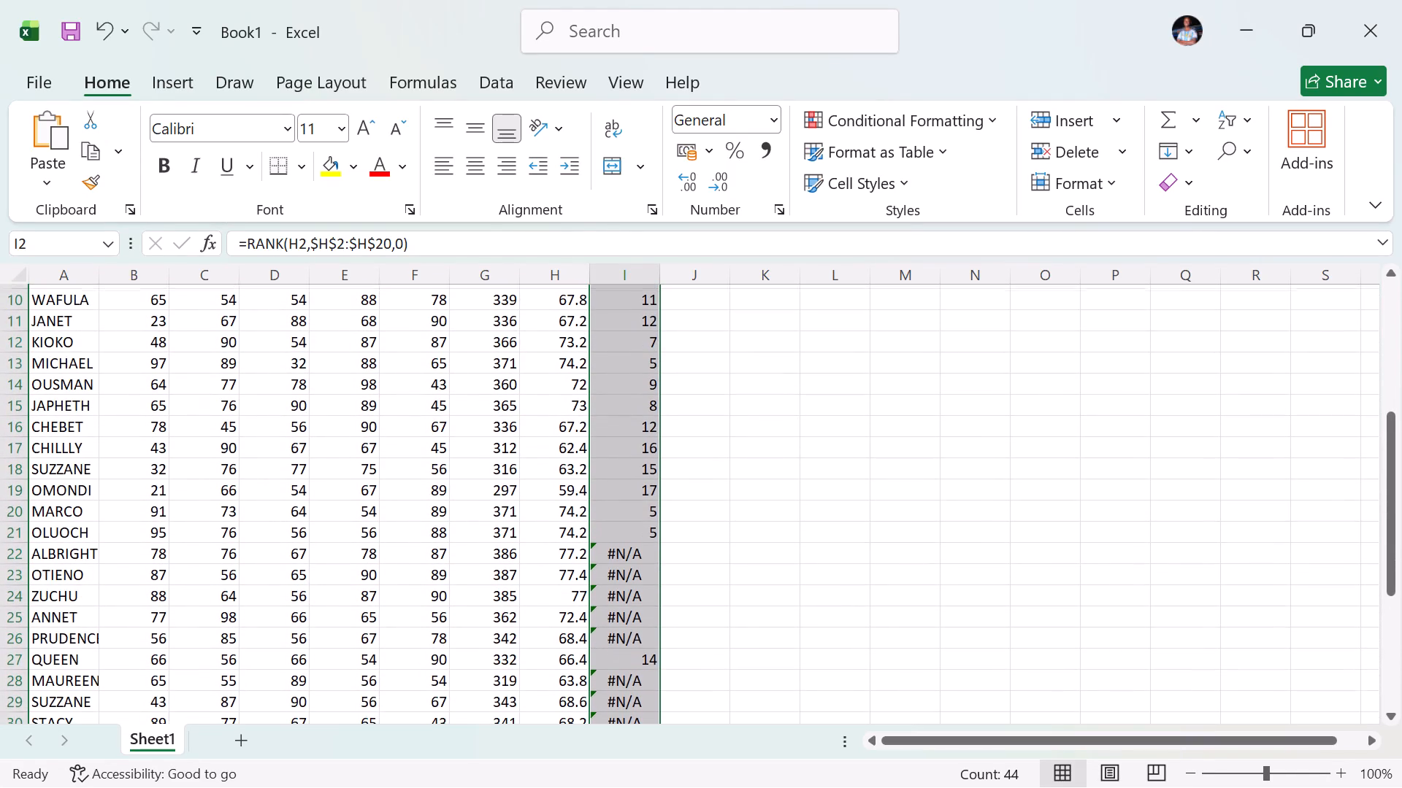
scroll(756, 492, "down", 2)
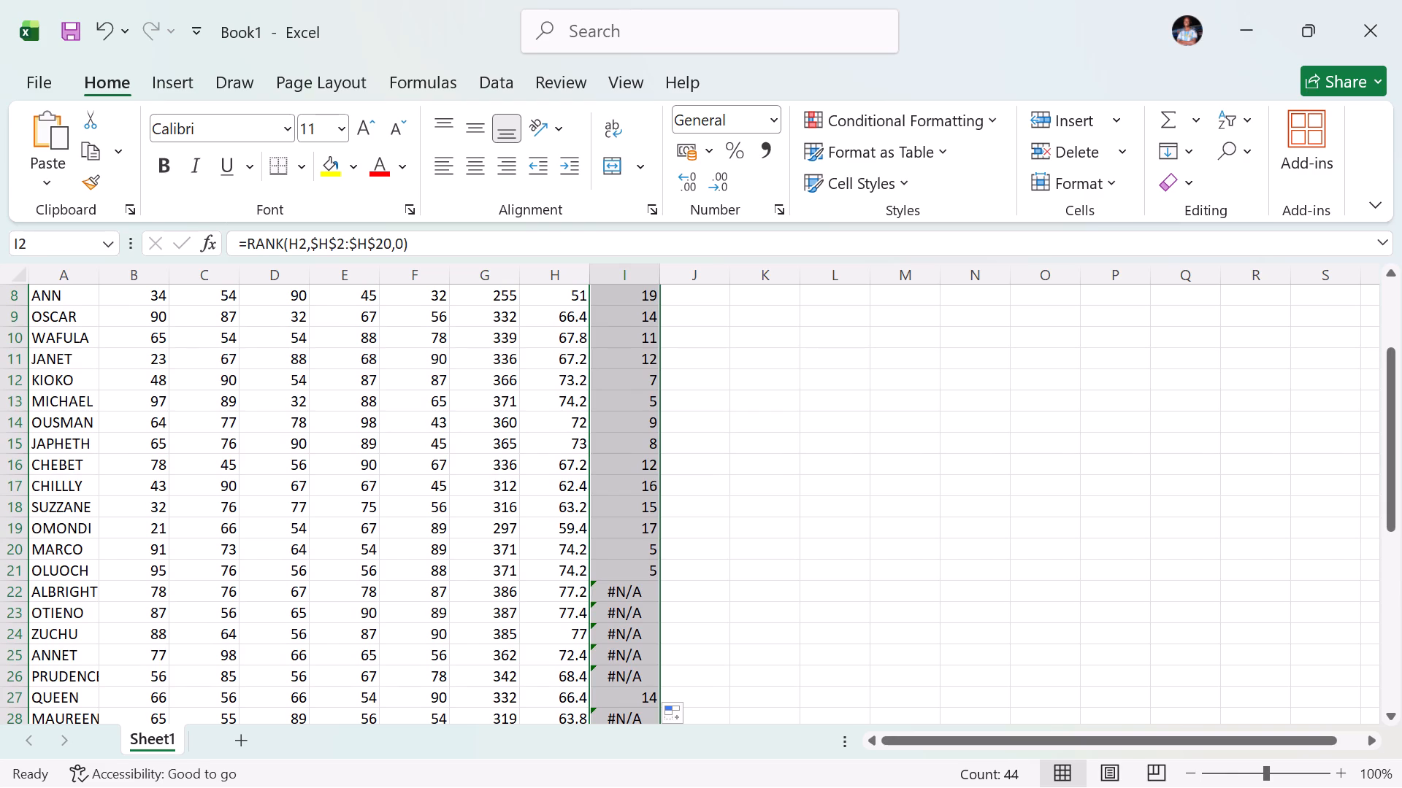
key("shift+super+s")
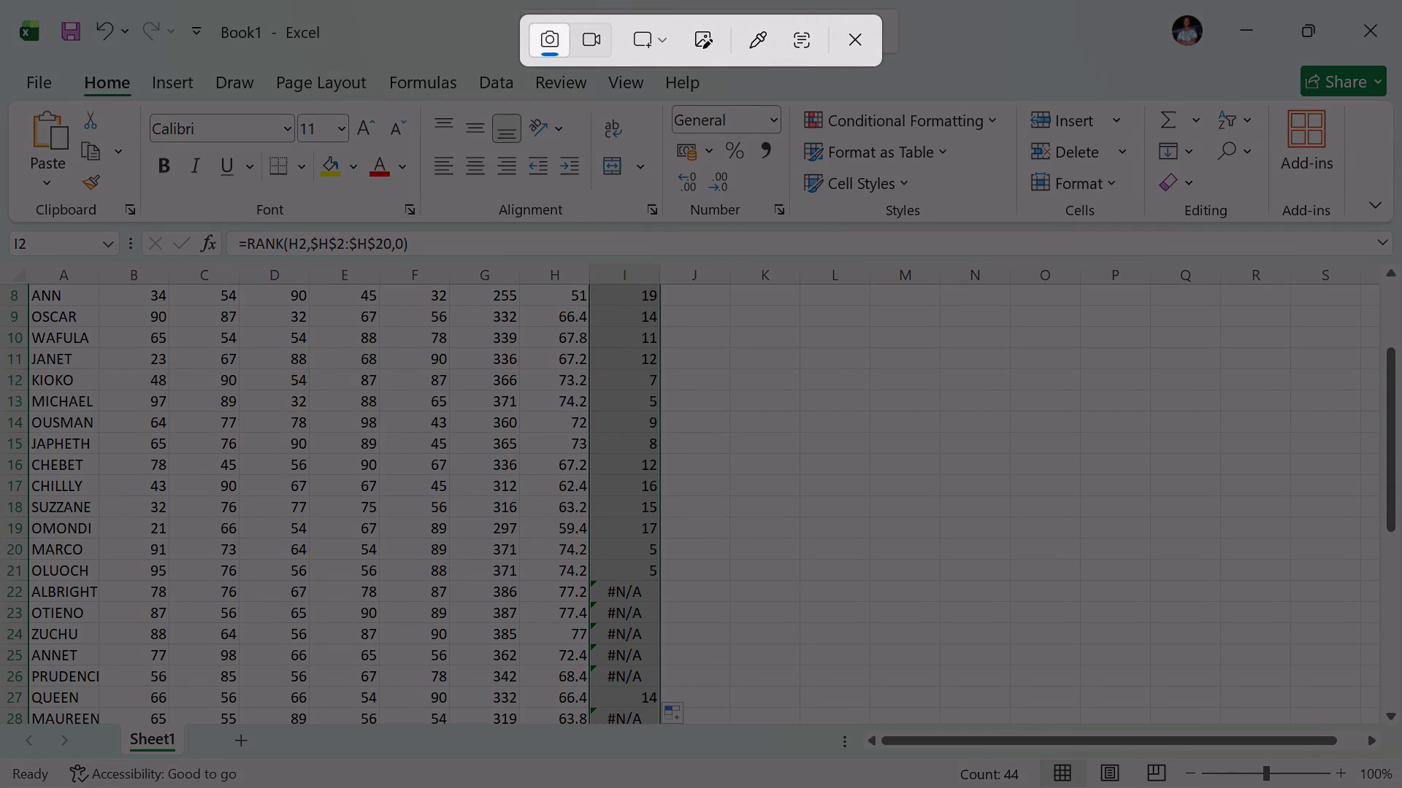
left_click_drag(421, 330, 938, 760)
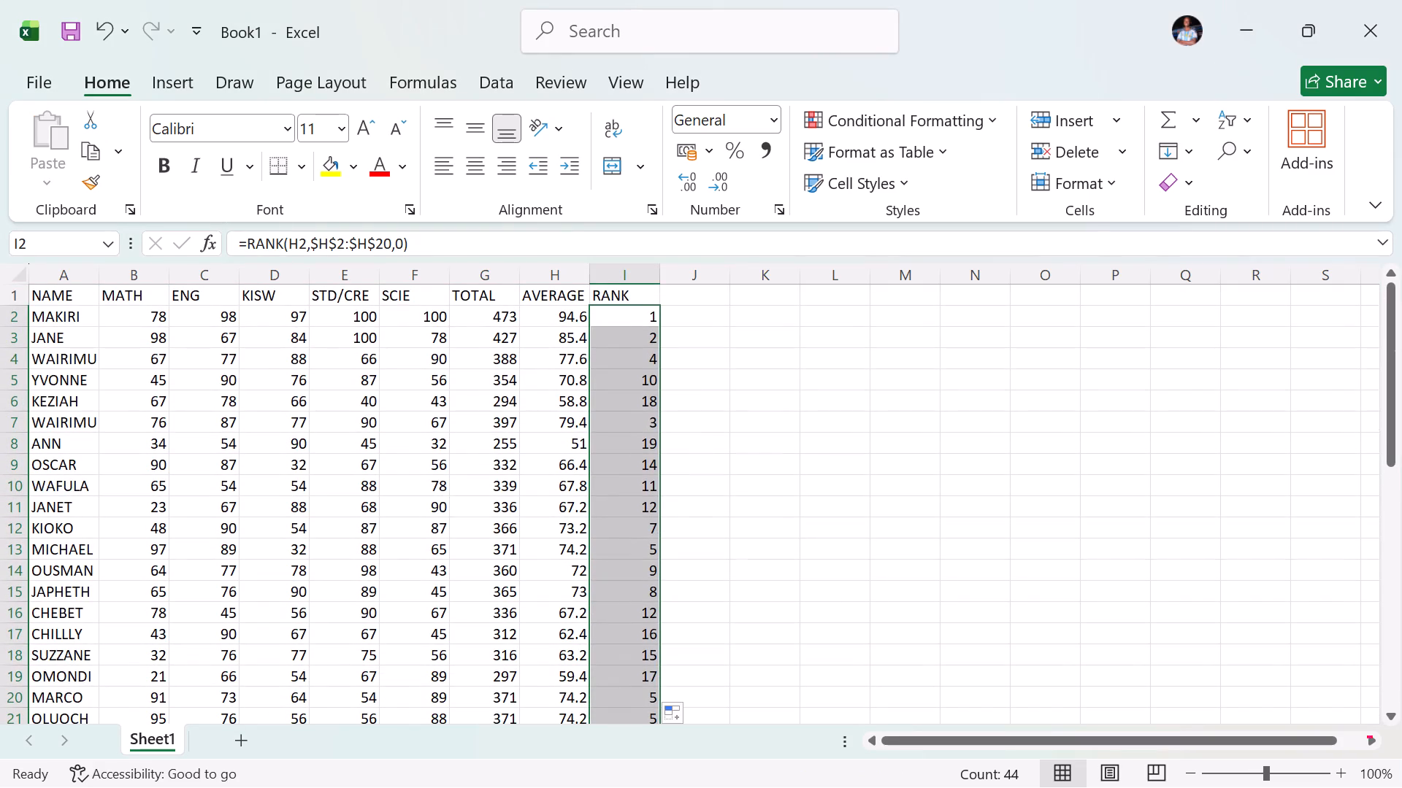
left_click(632, 320)
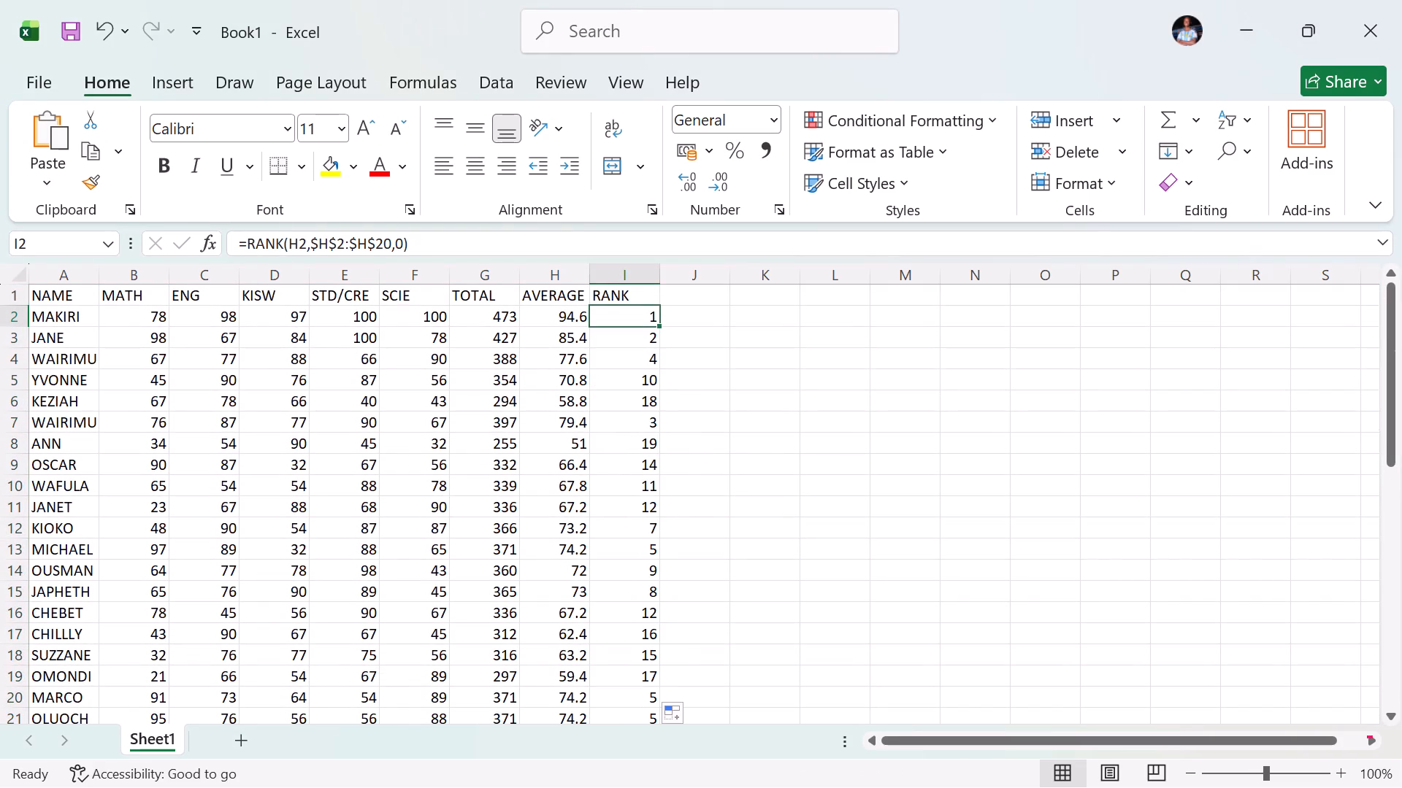
key("BackSpace")
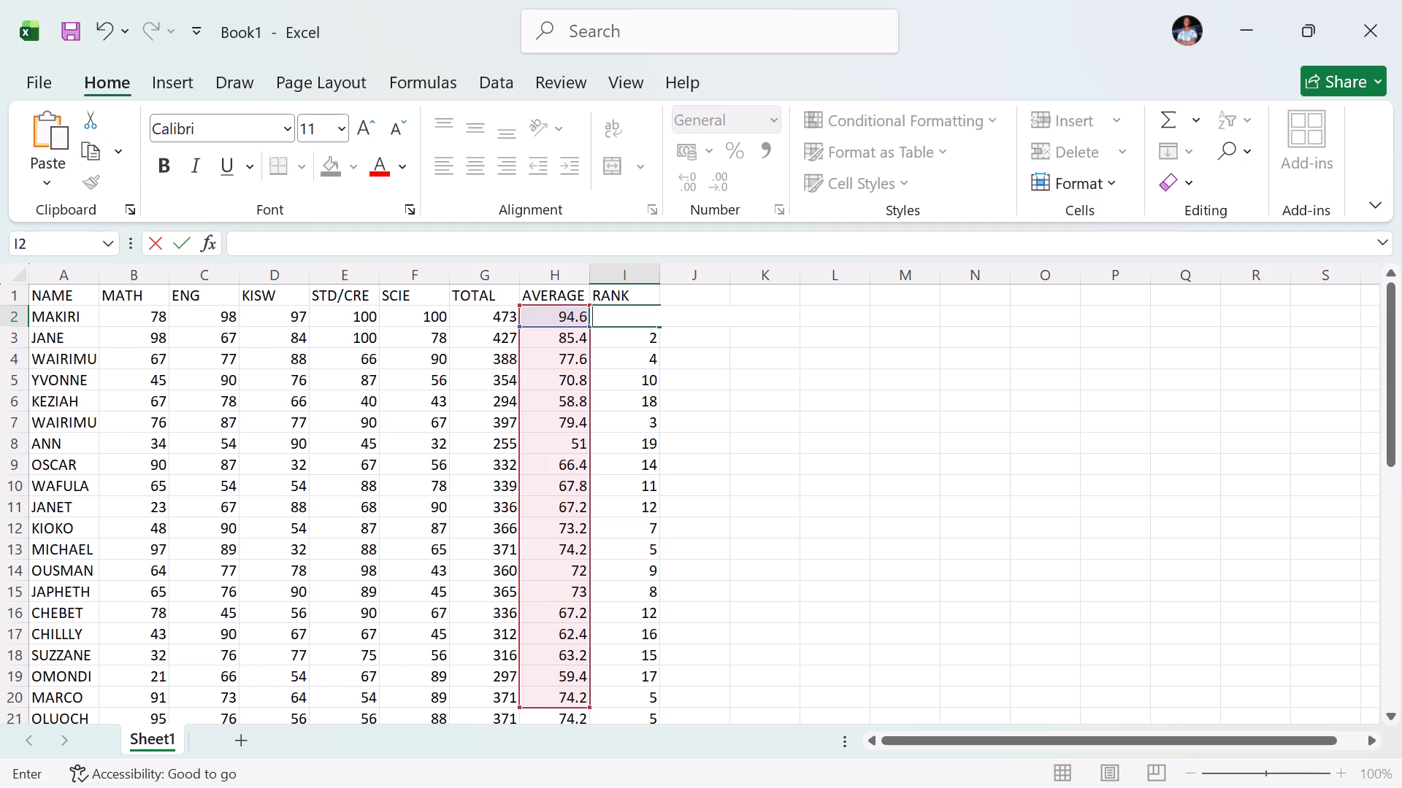
key("ctrl+v")
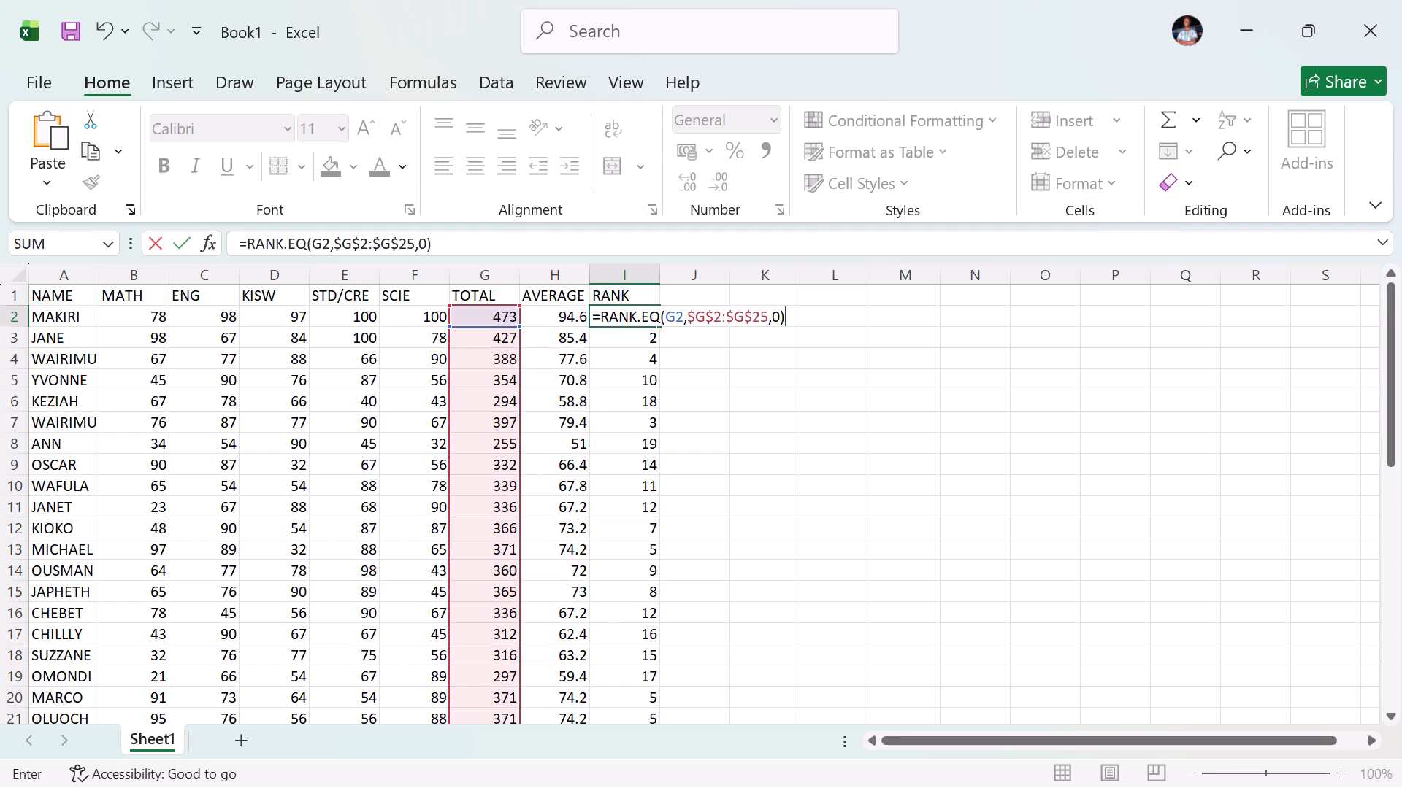
Extend the ranking range in I2 to the last student row, making the formula =RANK.EQ(G2,$G$2:$G$45,0), and enter it.
scroll(692, 462, "down", 8)
scroll(692, 462, "up", 1)
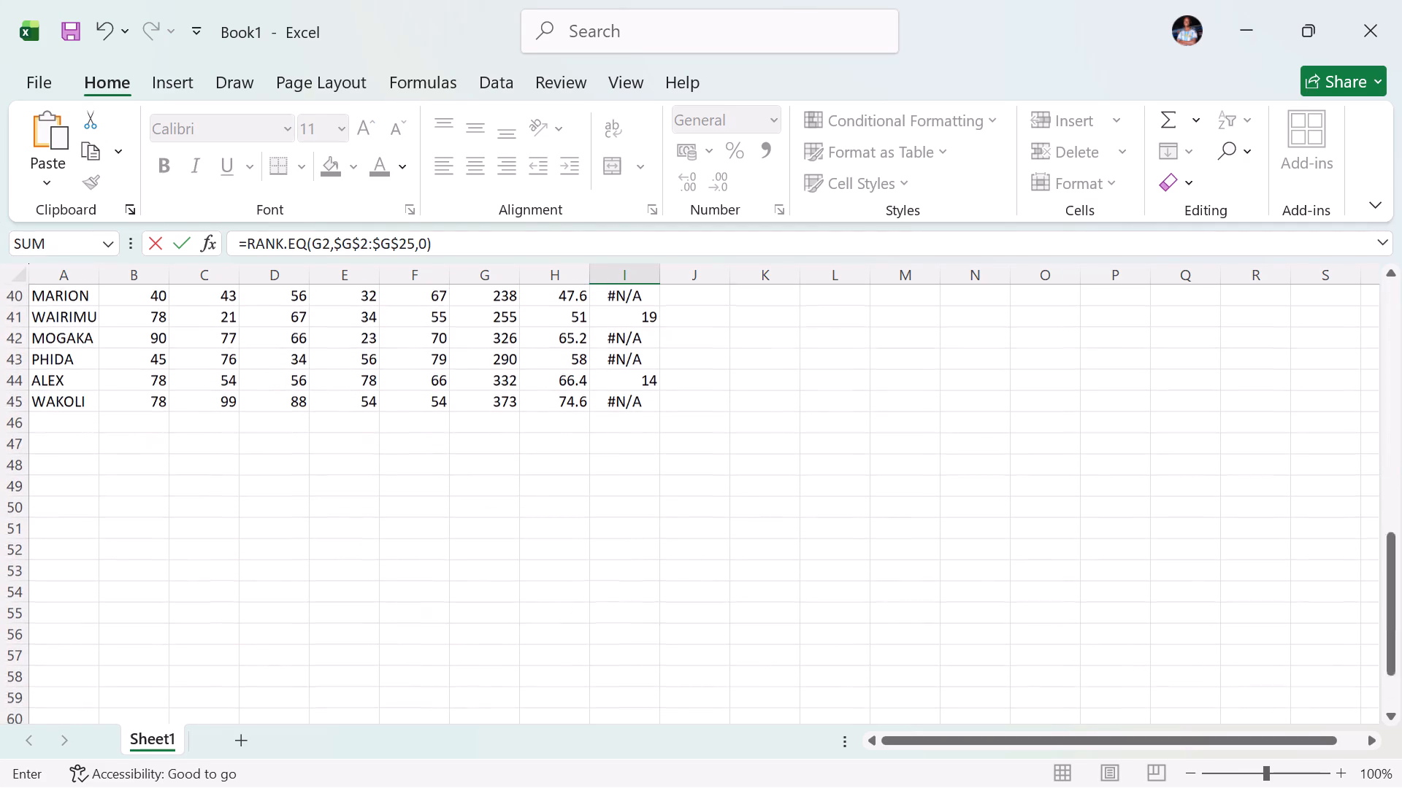
scroll(692, 462, "up", 8)
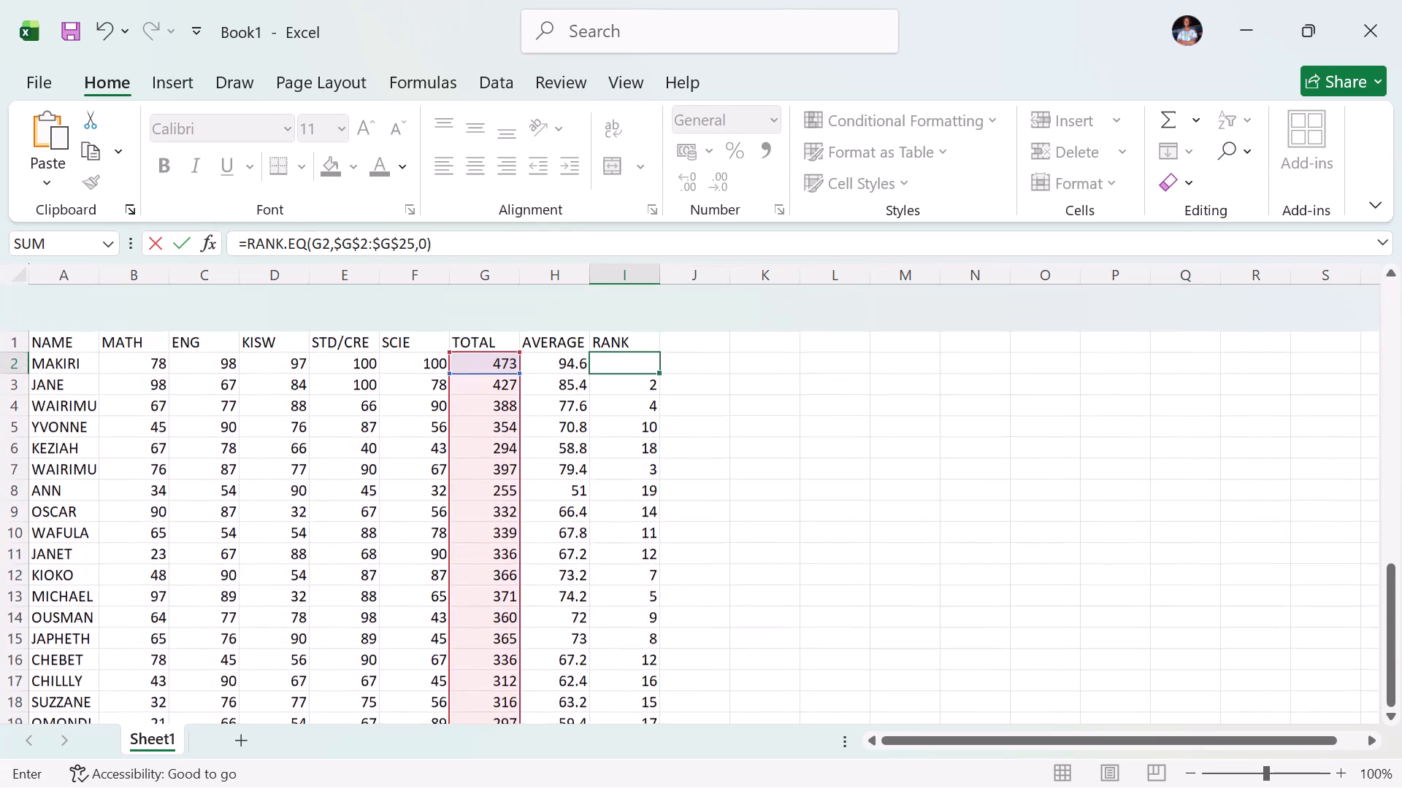
scroll(692, 462, "down", 1)
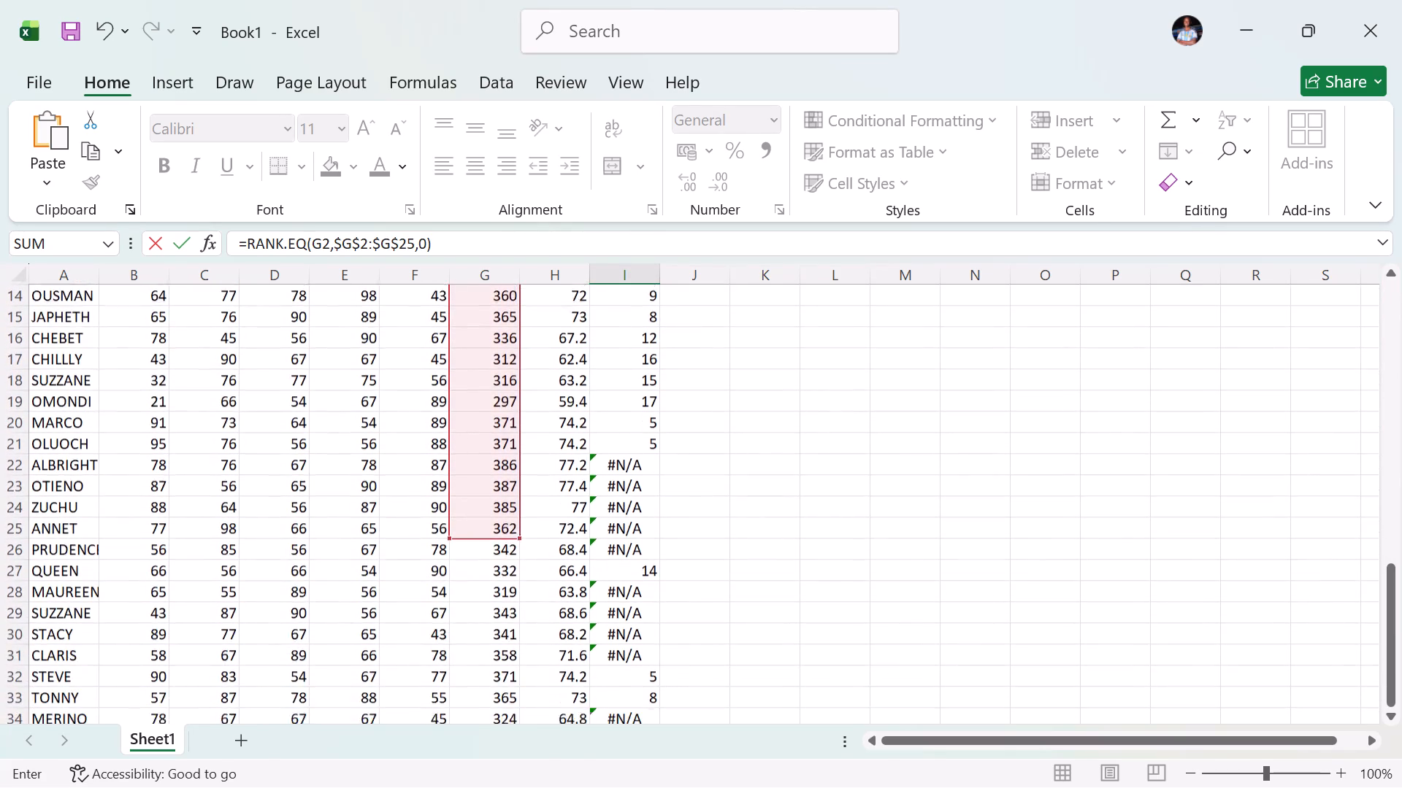
scroll(692, 462, "down", 1)
scroll(692, 462, "up", 3)
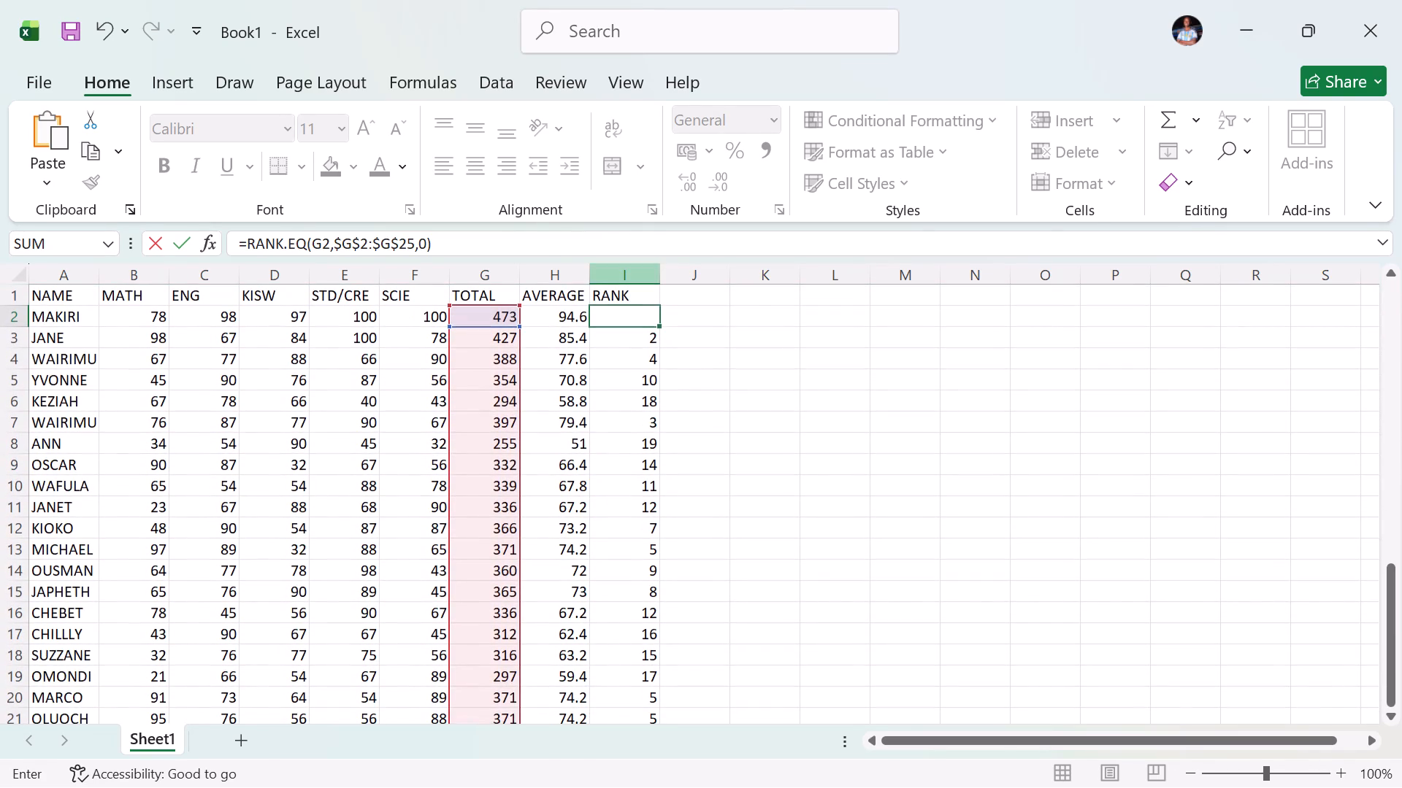
left_click(765, 316)
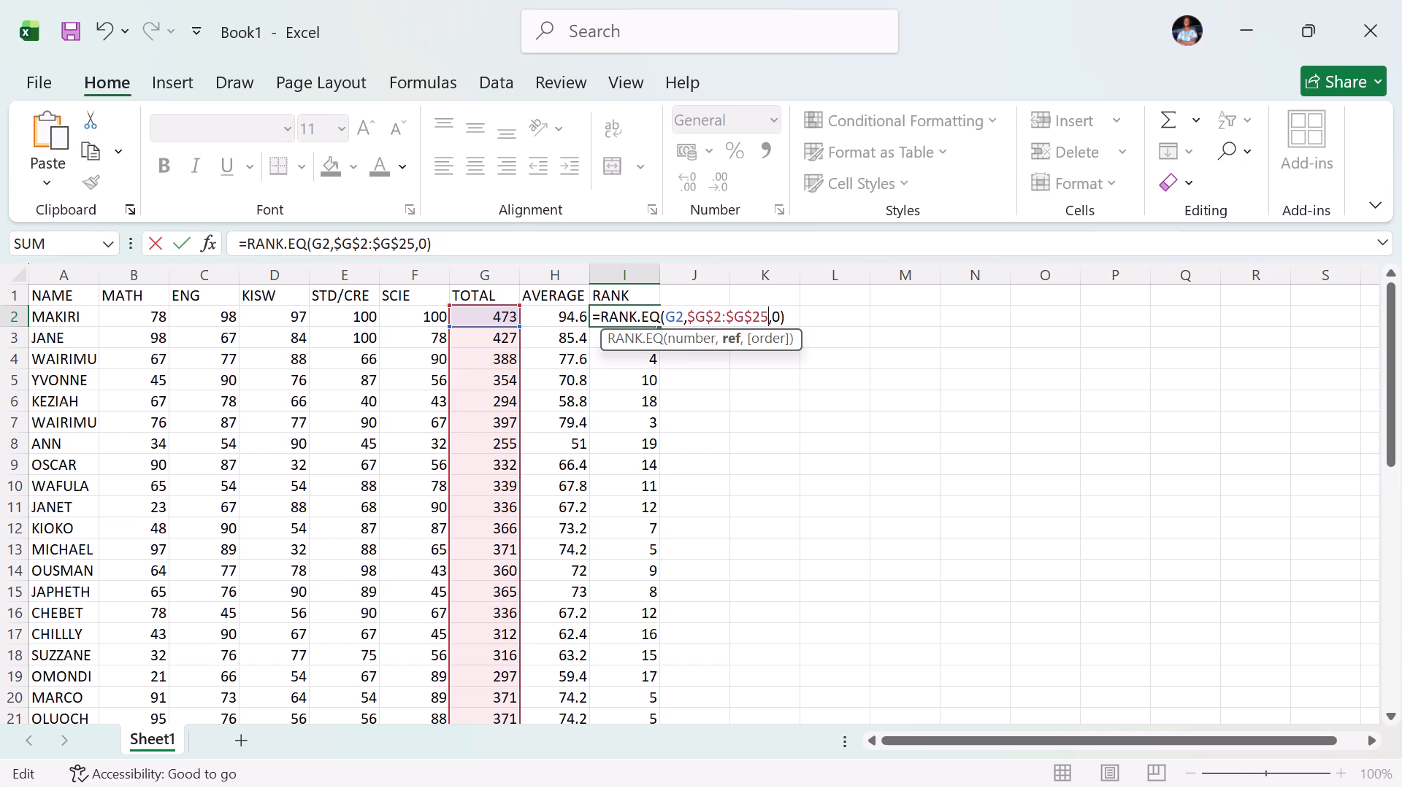
key("BackSpace")
key("BackSpace")
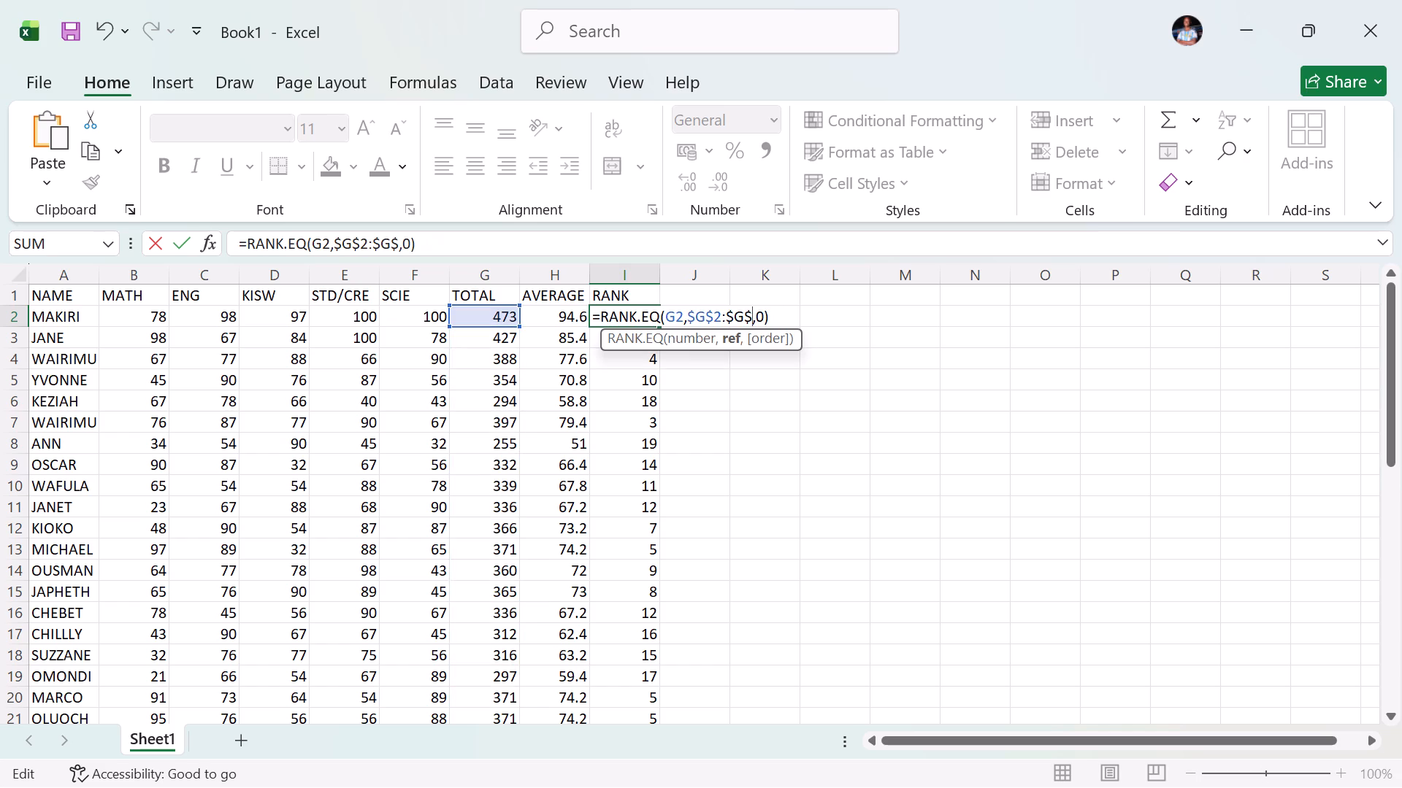
type("45")
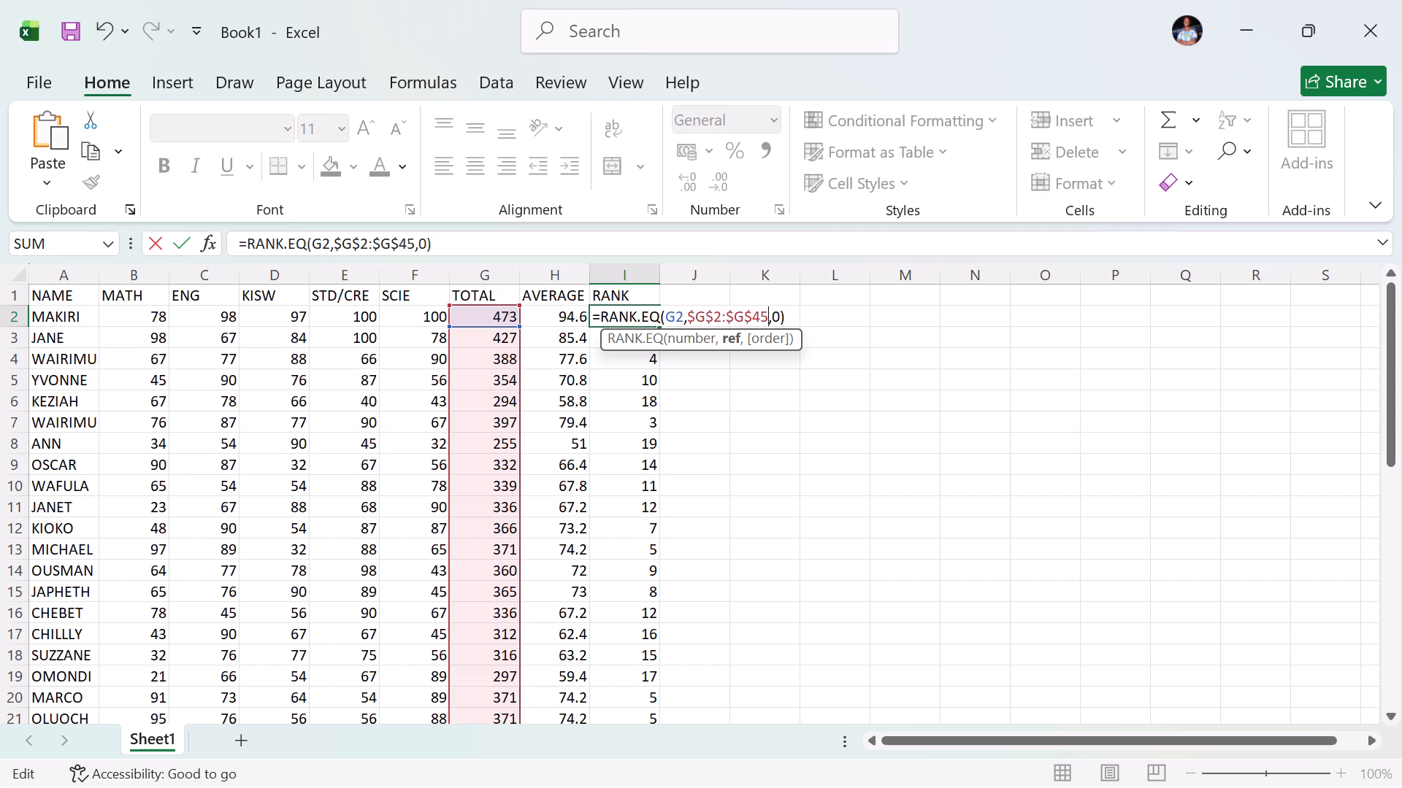
scroll(719, 511, "down", 5)
scroll(719, 511, "up", 5)
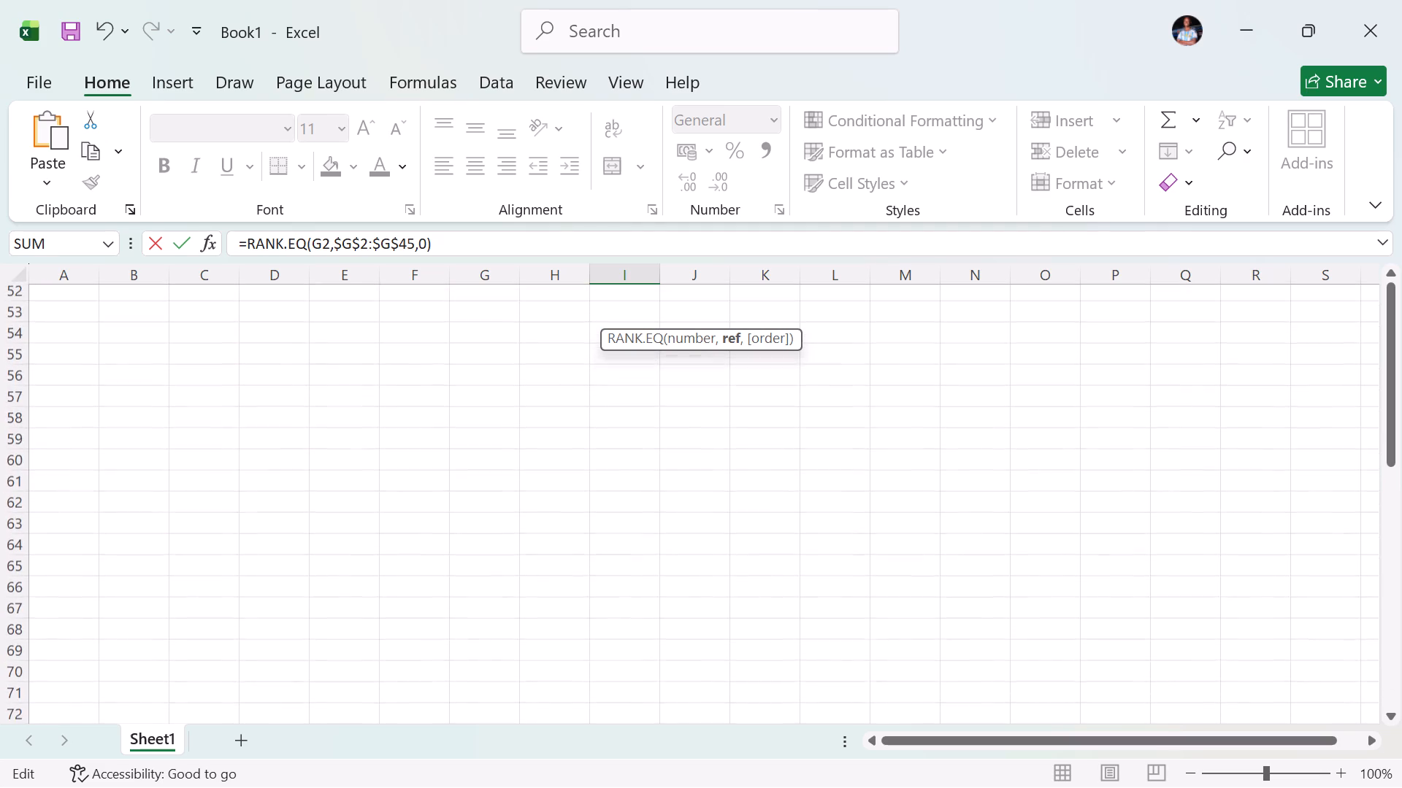
scroll(719, 511, "up", 2)
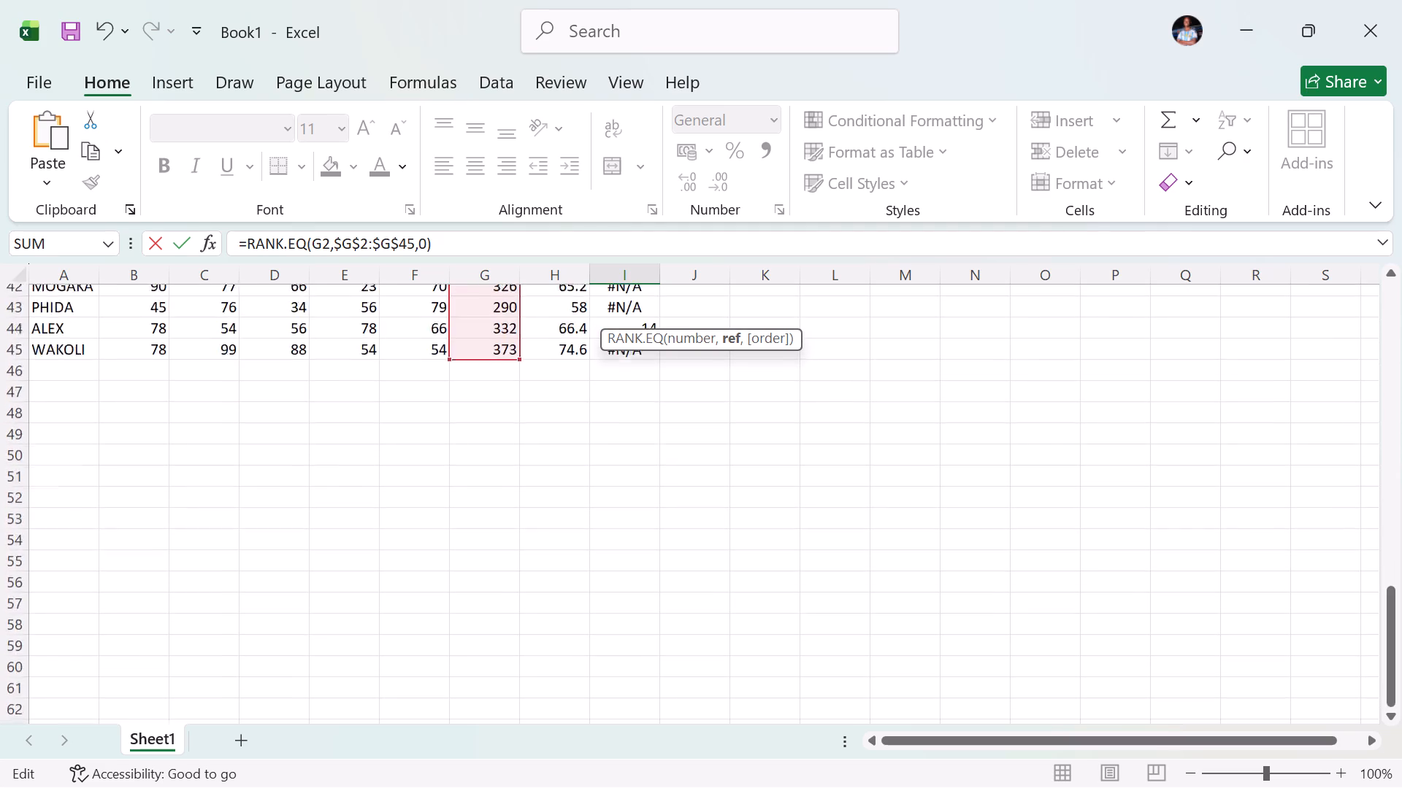
scroll(719, 511, "up", 8)
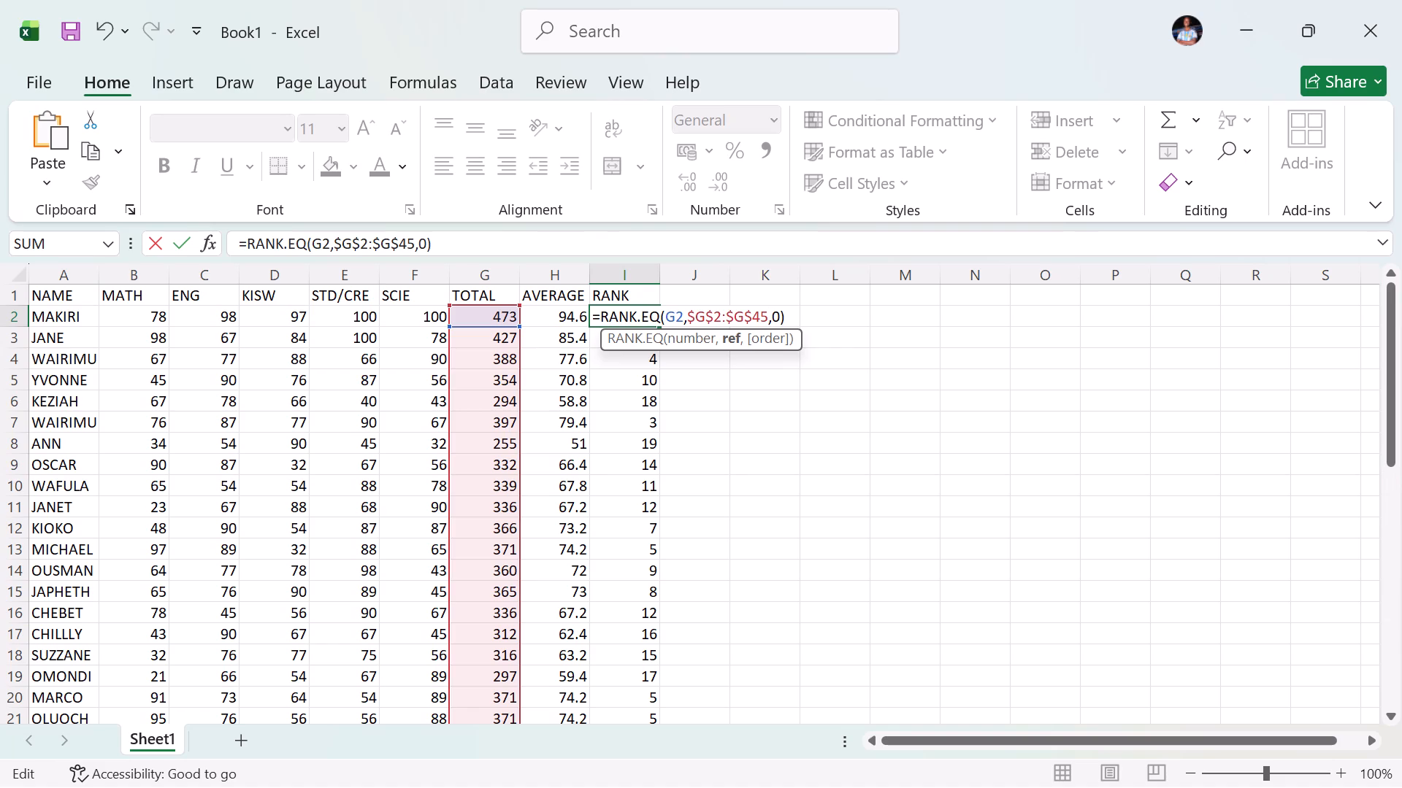
key("Return")
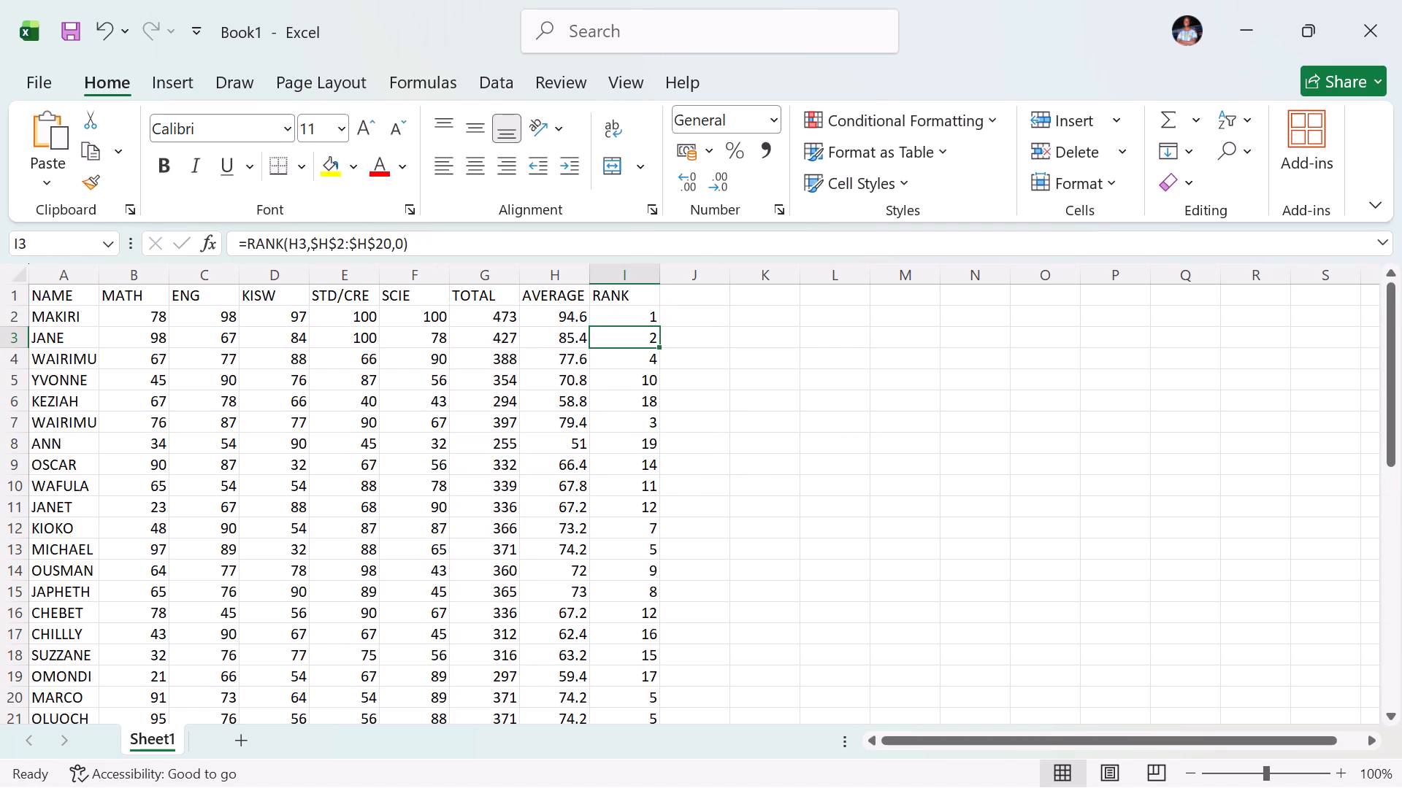
Fill the I2 rank formula down the RANK column to I45, check the ranks and deselect the column.
left_click(651, 312)
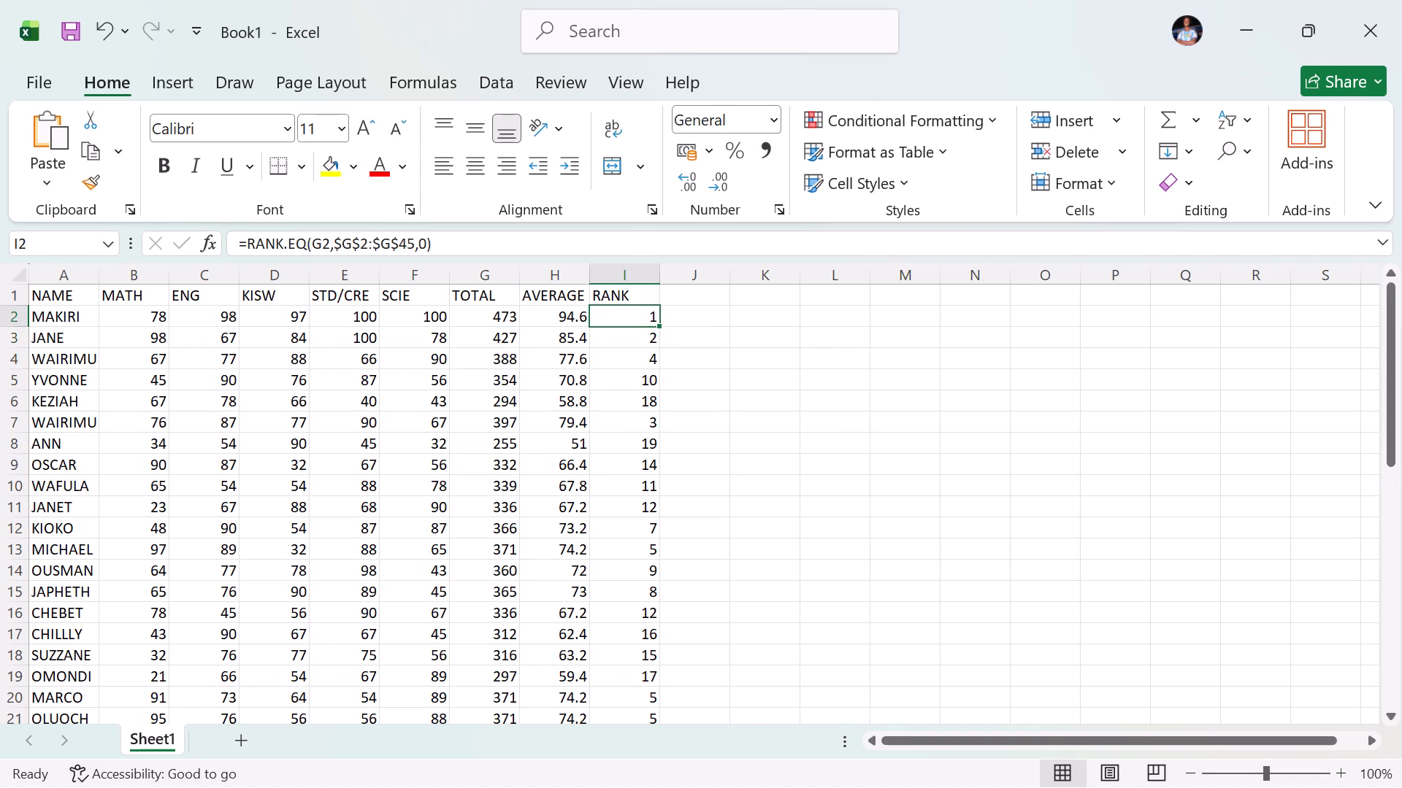
left_click_drag(657, 323, 671, 787)
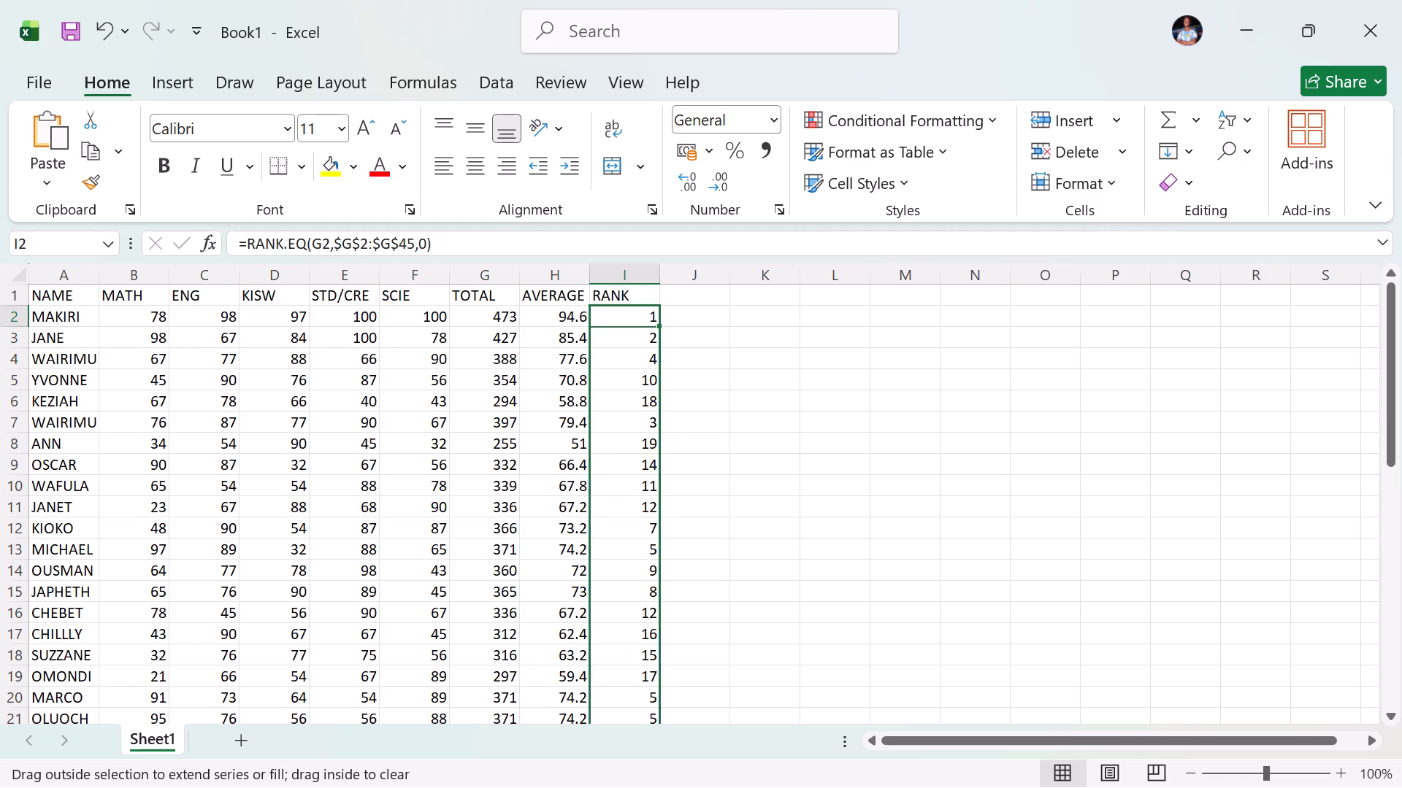
left_click_drag(671, 787, 667, 700)
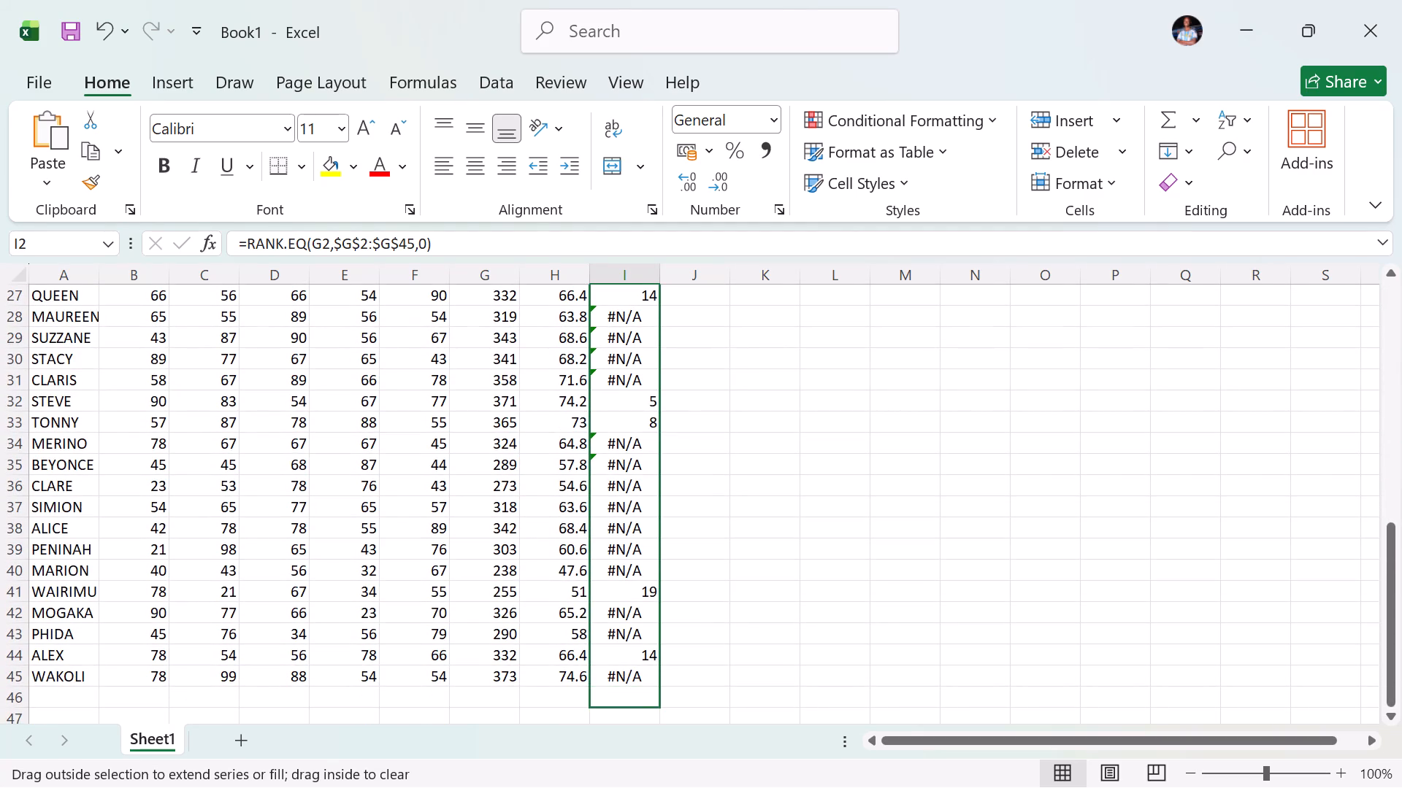
left_click_drag(667, 700, 665, 689)
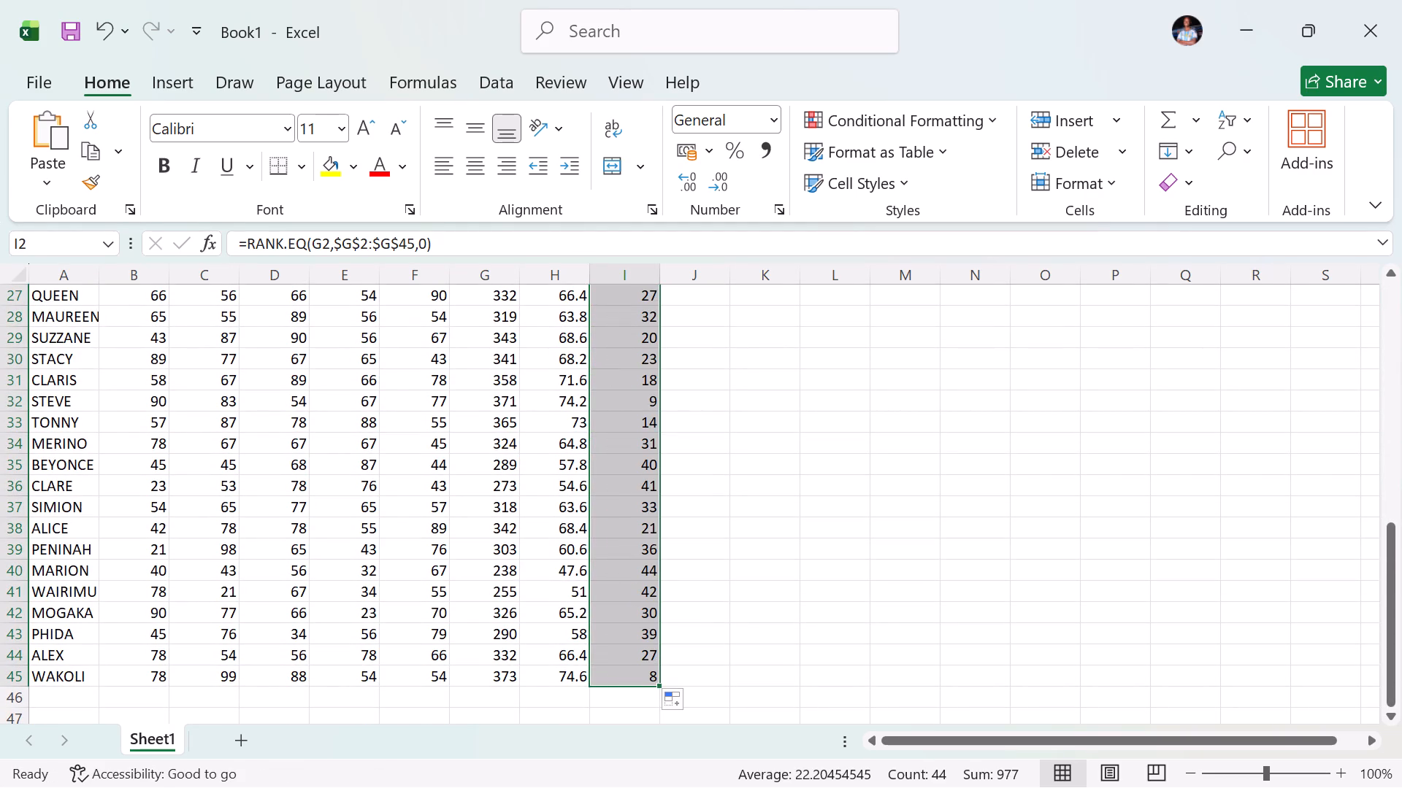
scroll(652, 472, "up", 7)
scroll(652, 472, "down", 2)
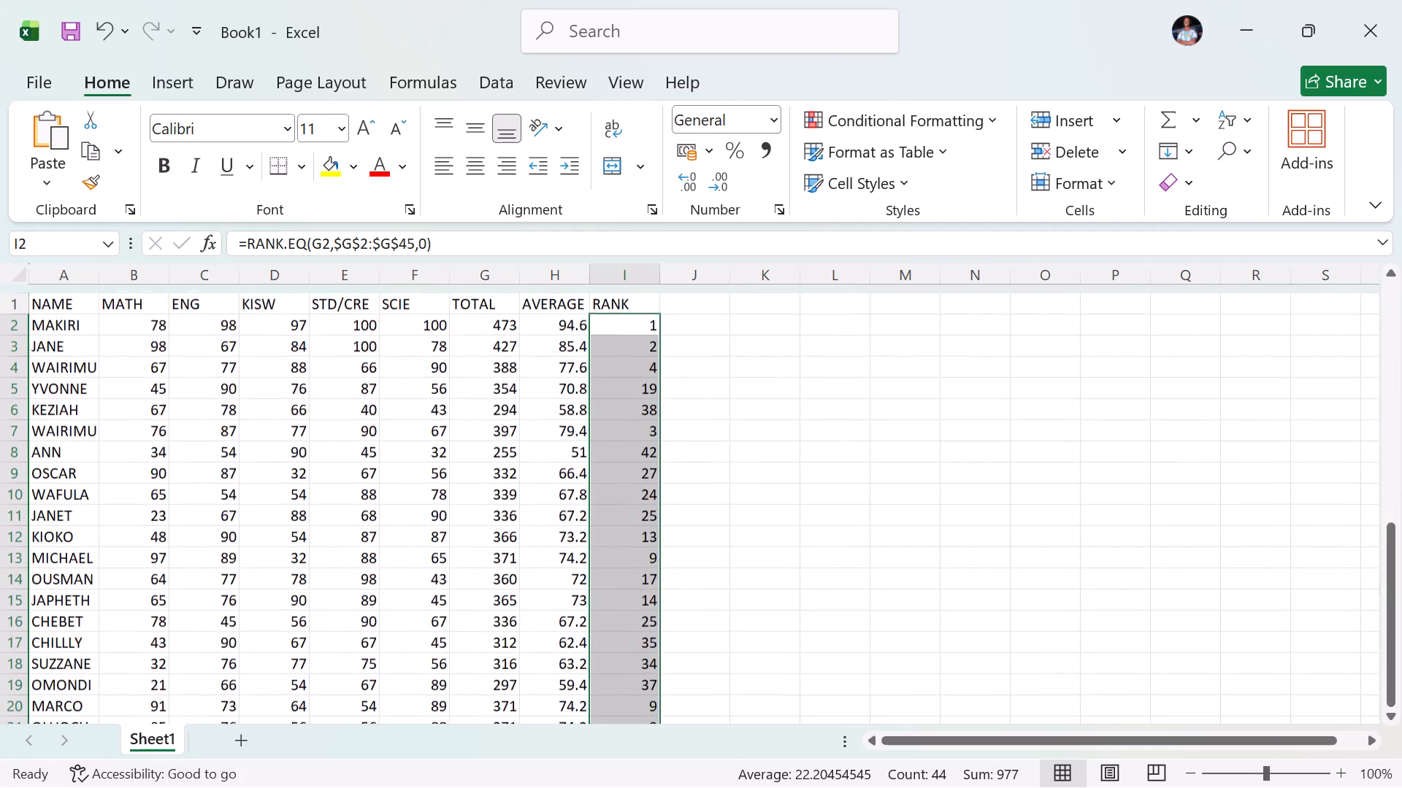
scroll(652, 472, "down", 2)
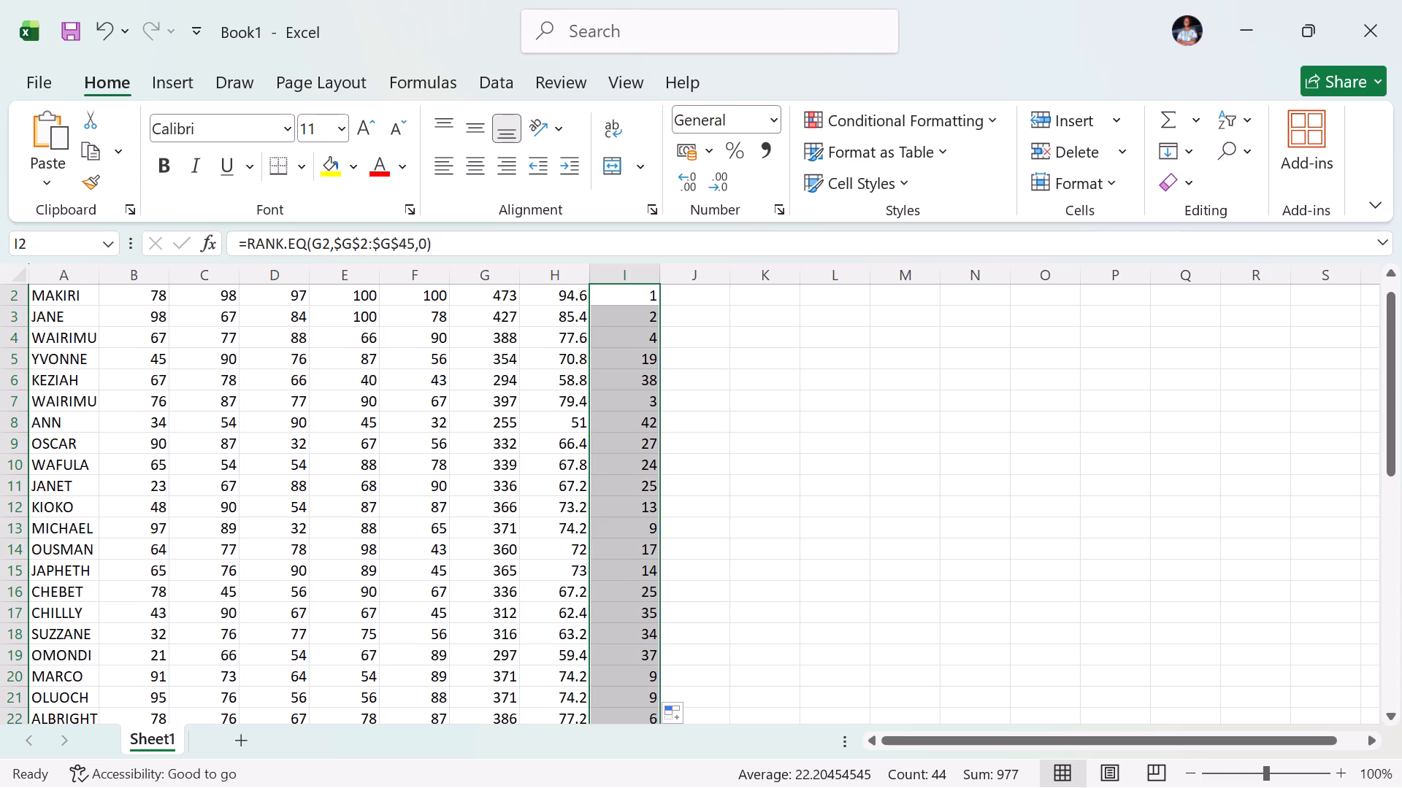
left_click(813, 424)
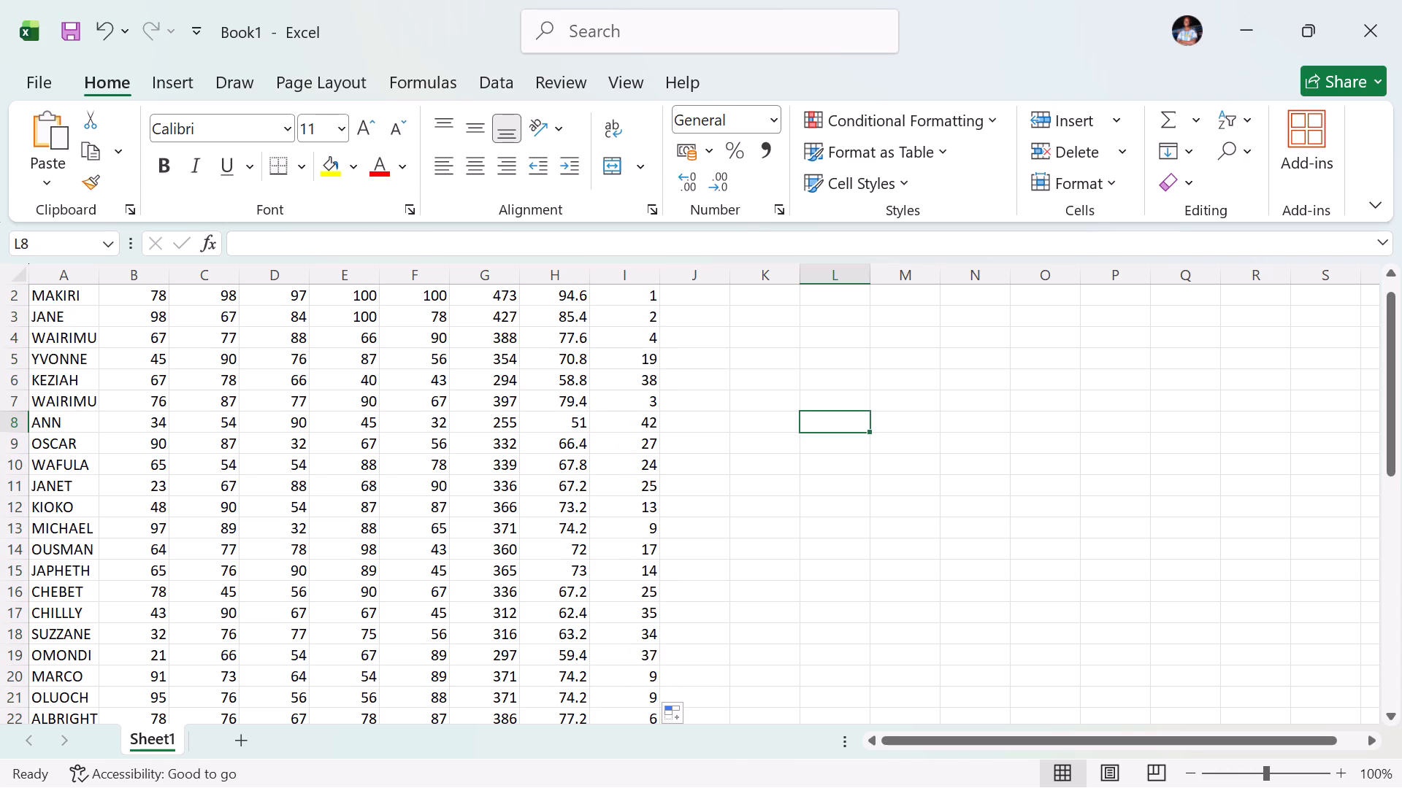
Sort the whole results table A1:I45 by TOTAL, on cell values, from Largest to Smallest.
scroll(51, 320, "up", 1)
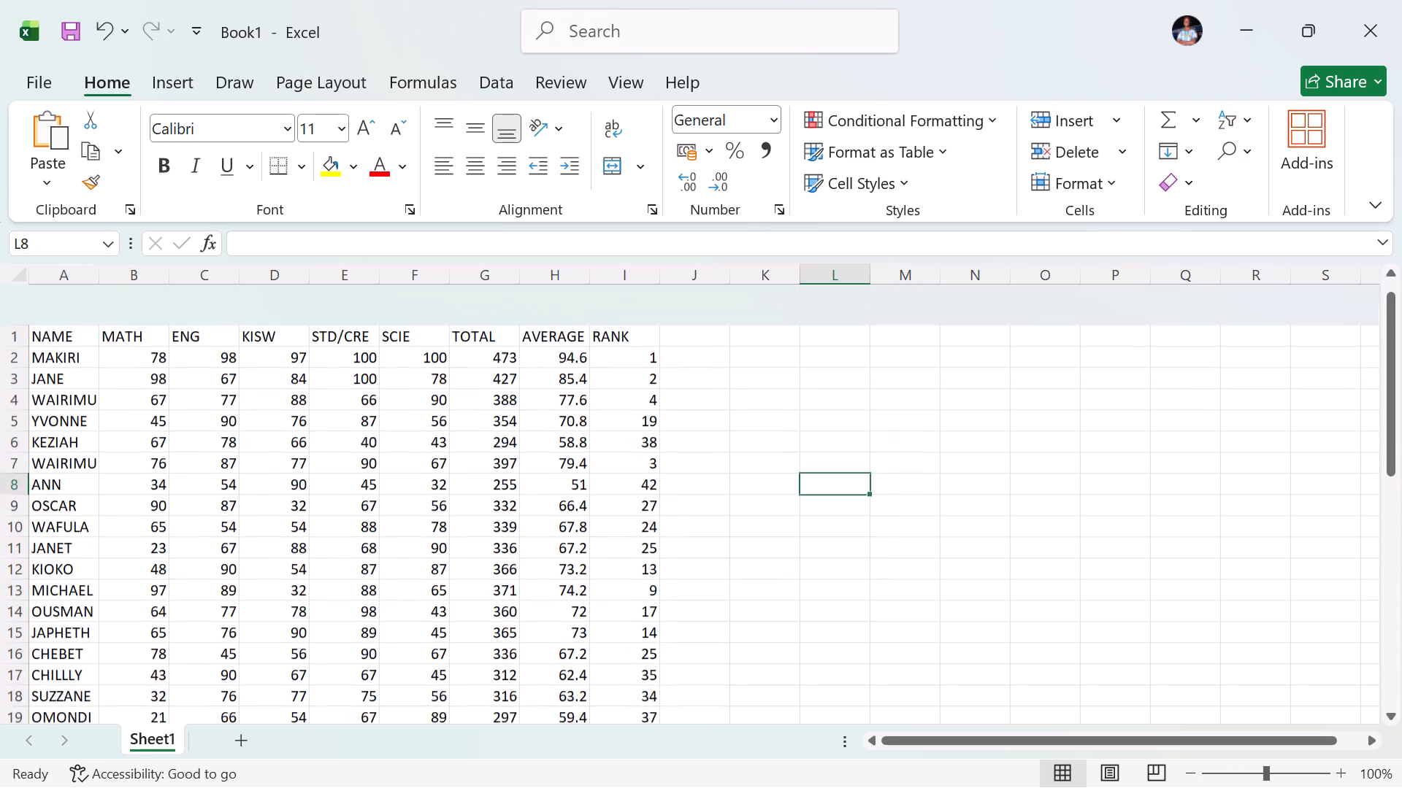
scroll(51, 320, "up", 1)
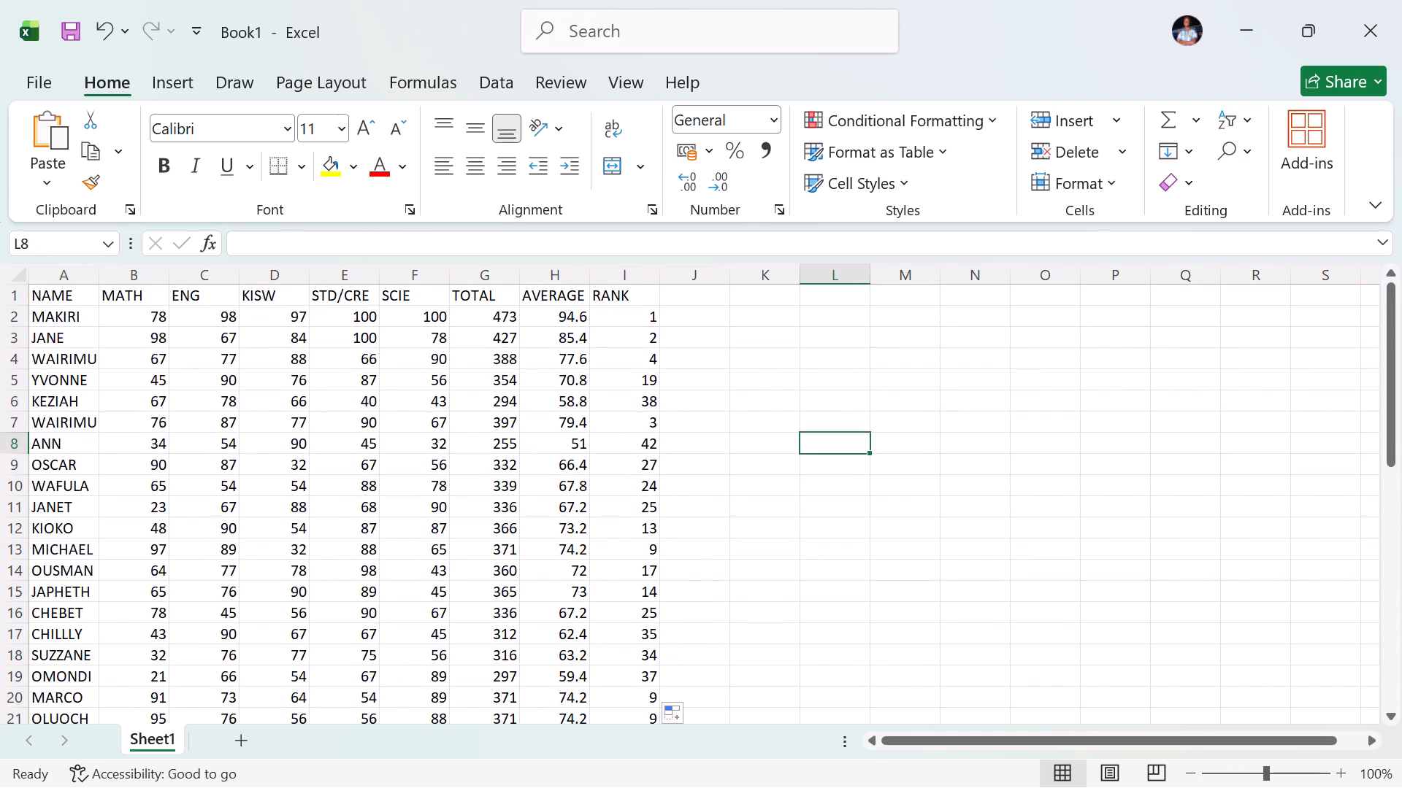
left_click_drag(35, 289, 731, 767)
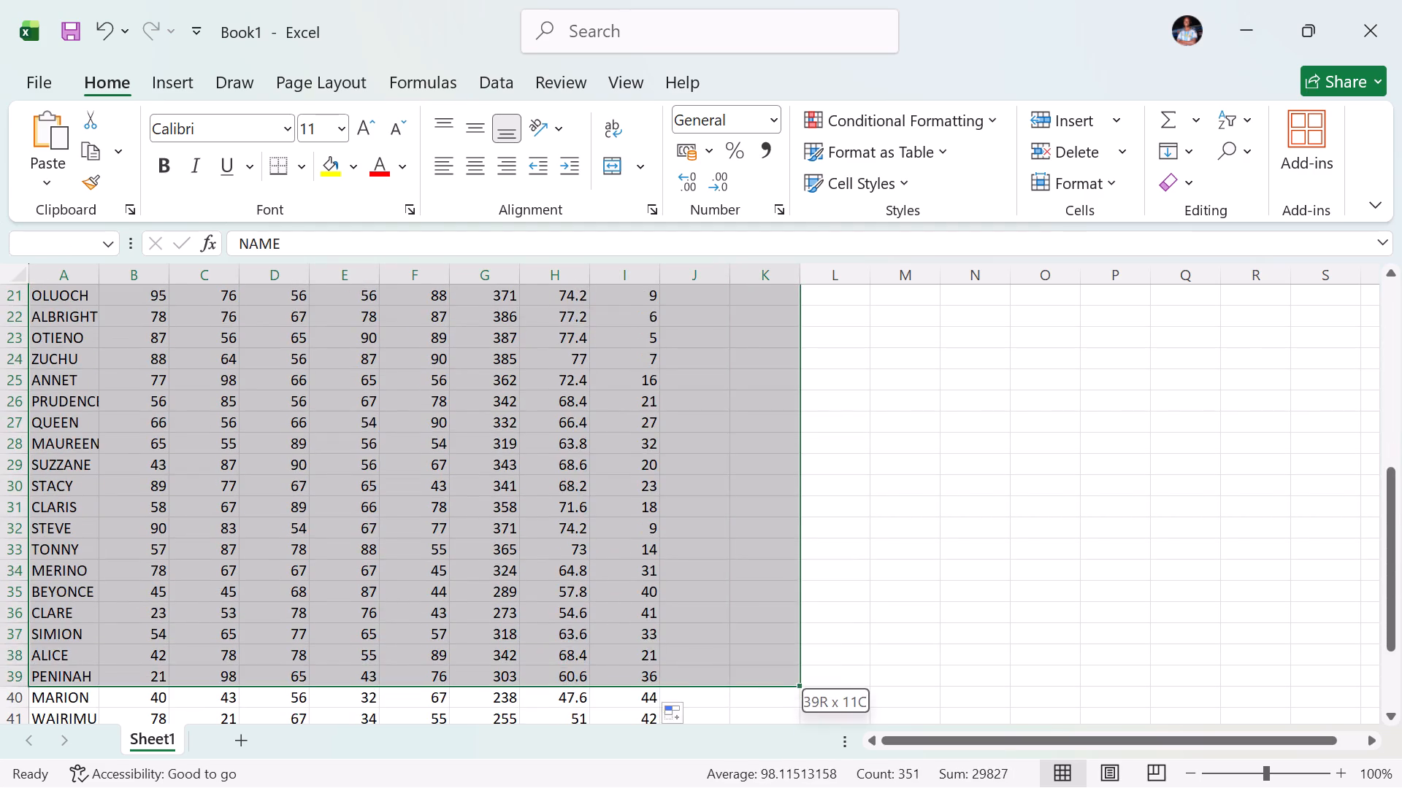
left_click_drag(731, 767, 635, 649)
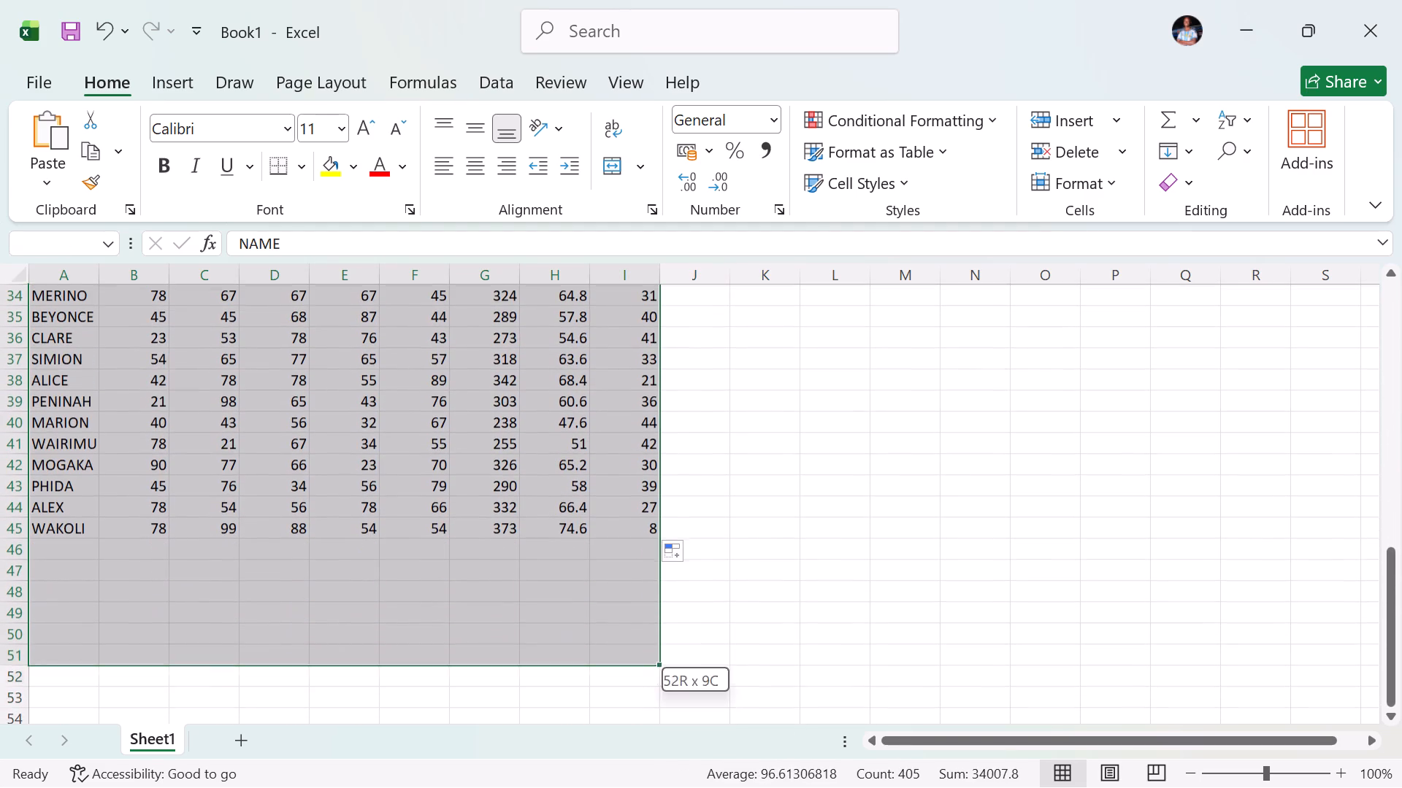
left_click_drag(635, 649, 627, 530)
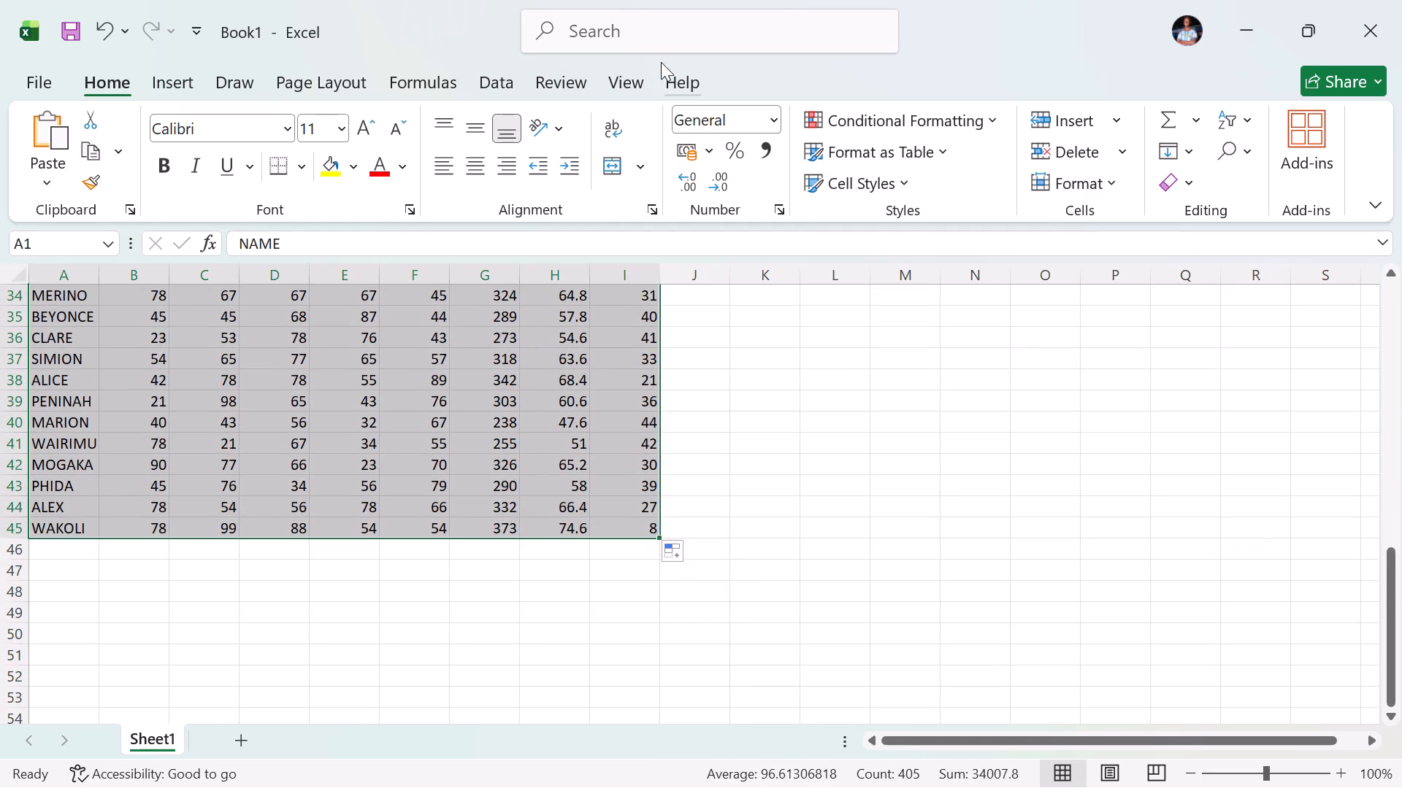
left_click(643, 35)
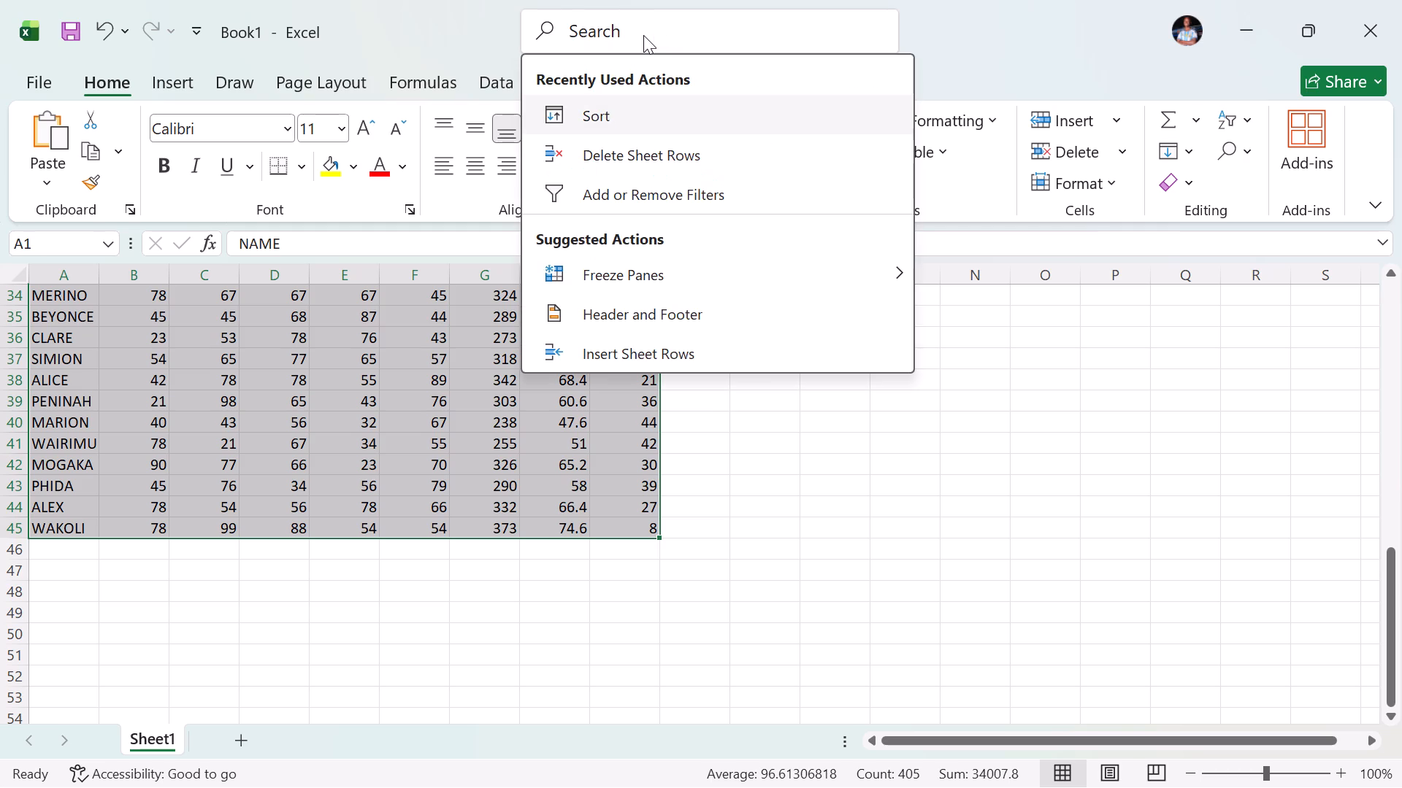
left_click(606, 111)
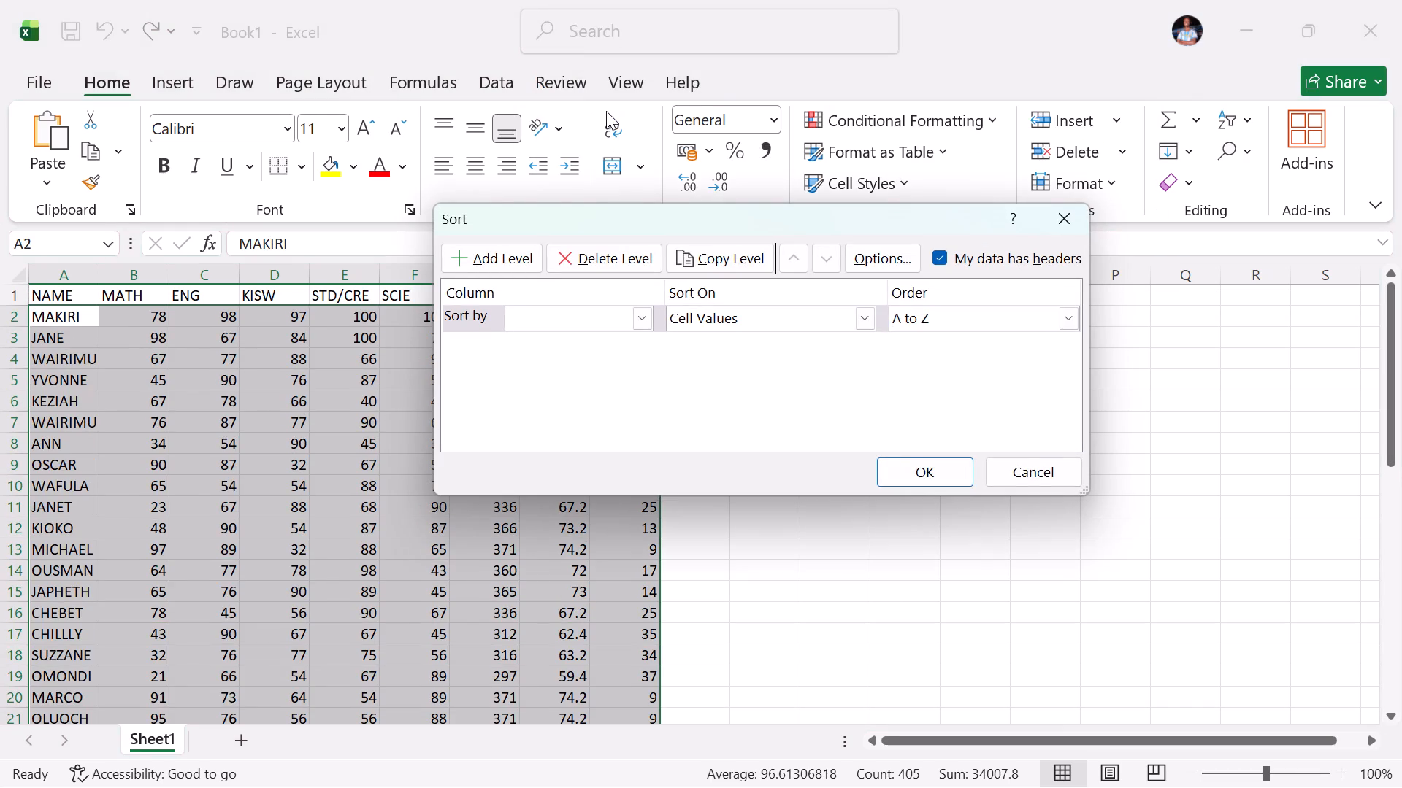
left_click(640, 313)
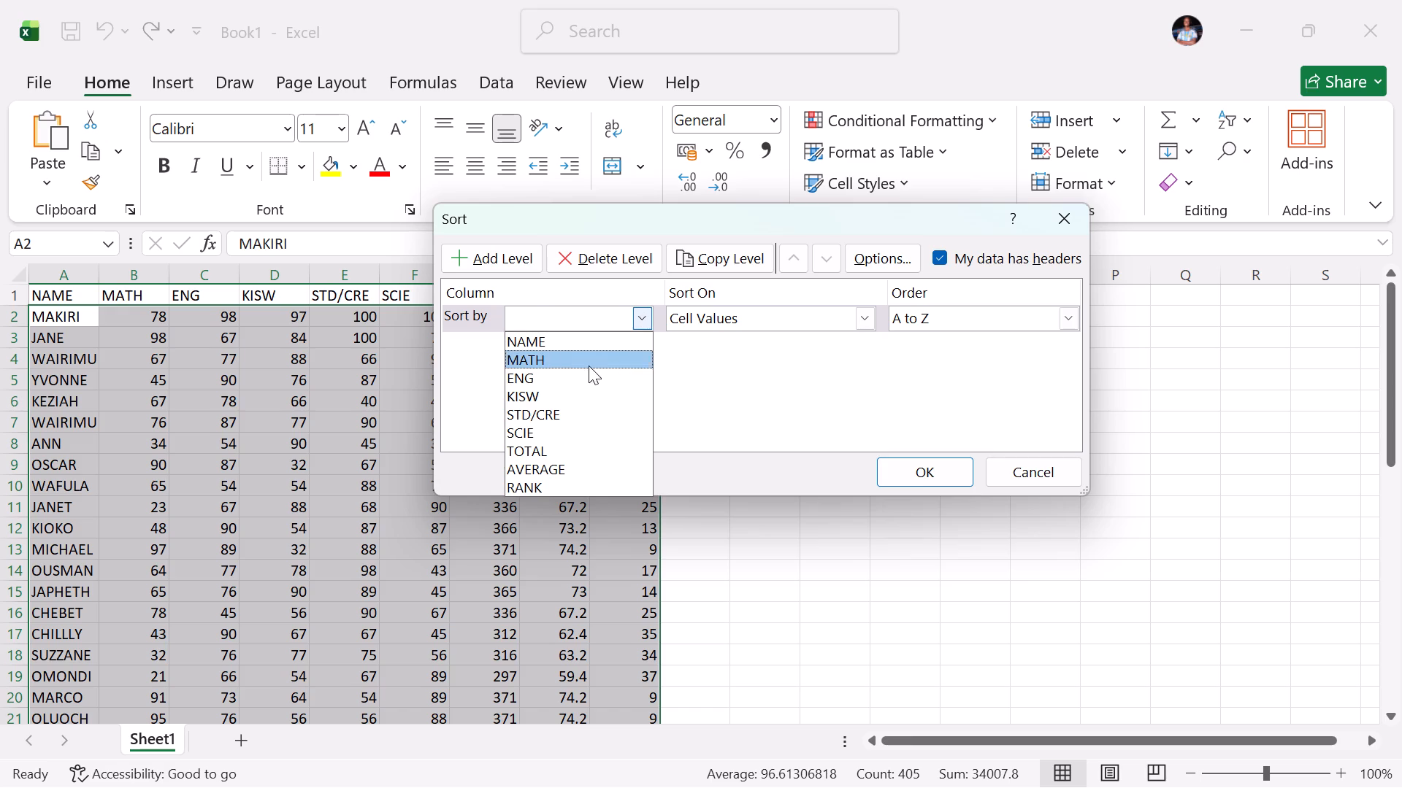
scroll(580, 379, "down", 3)
scroll(581, 455, "down", 1)
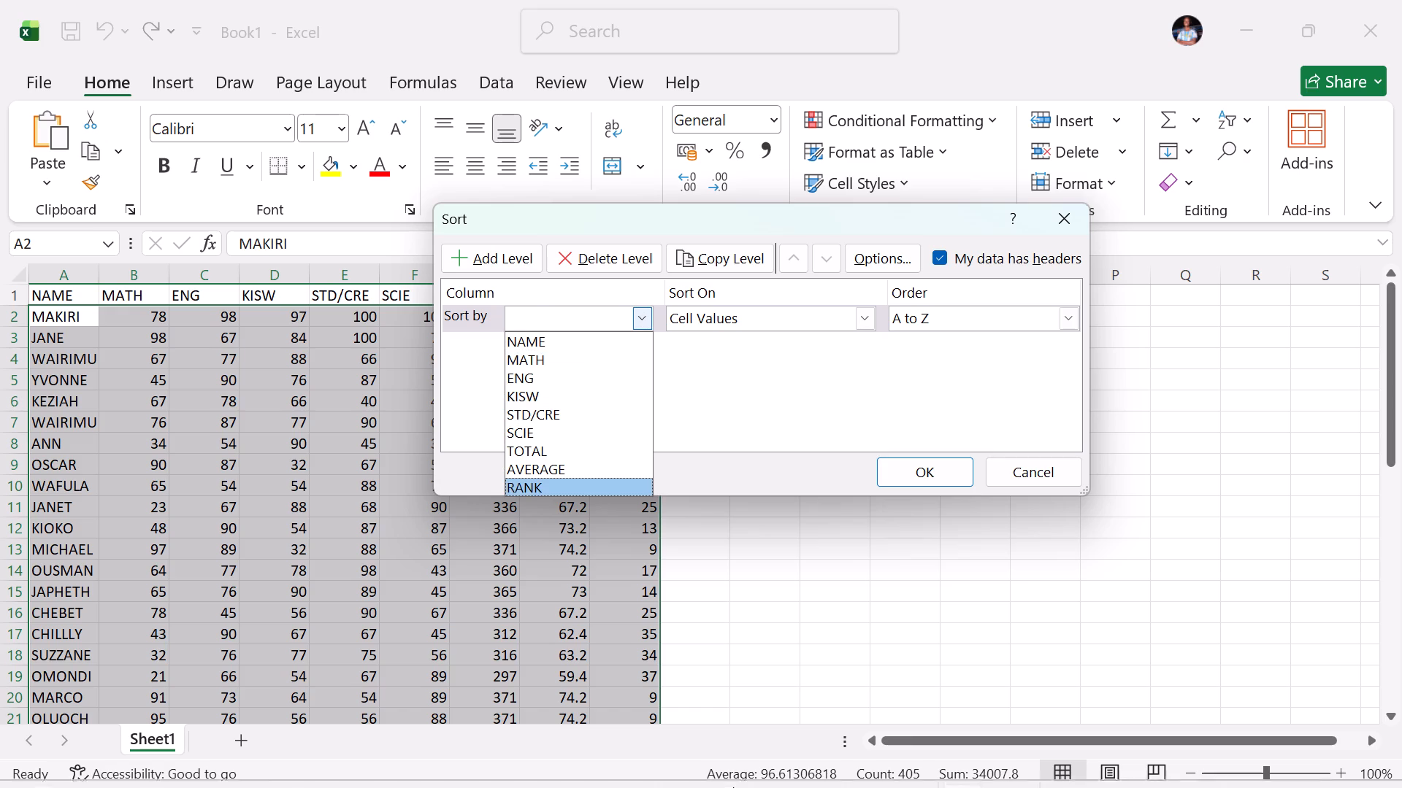
scroll(611, 433, "down", 1)
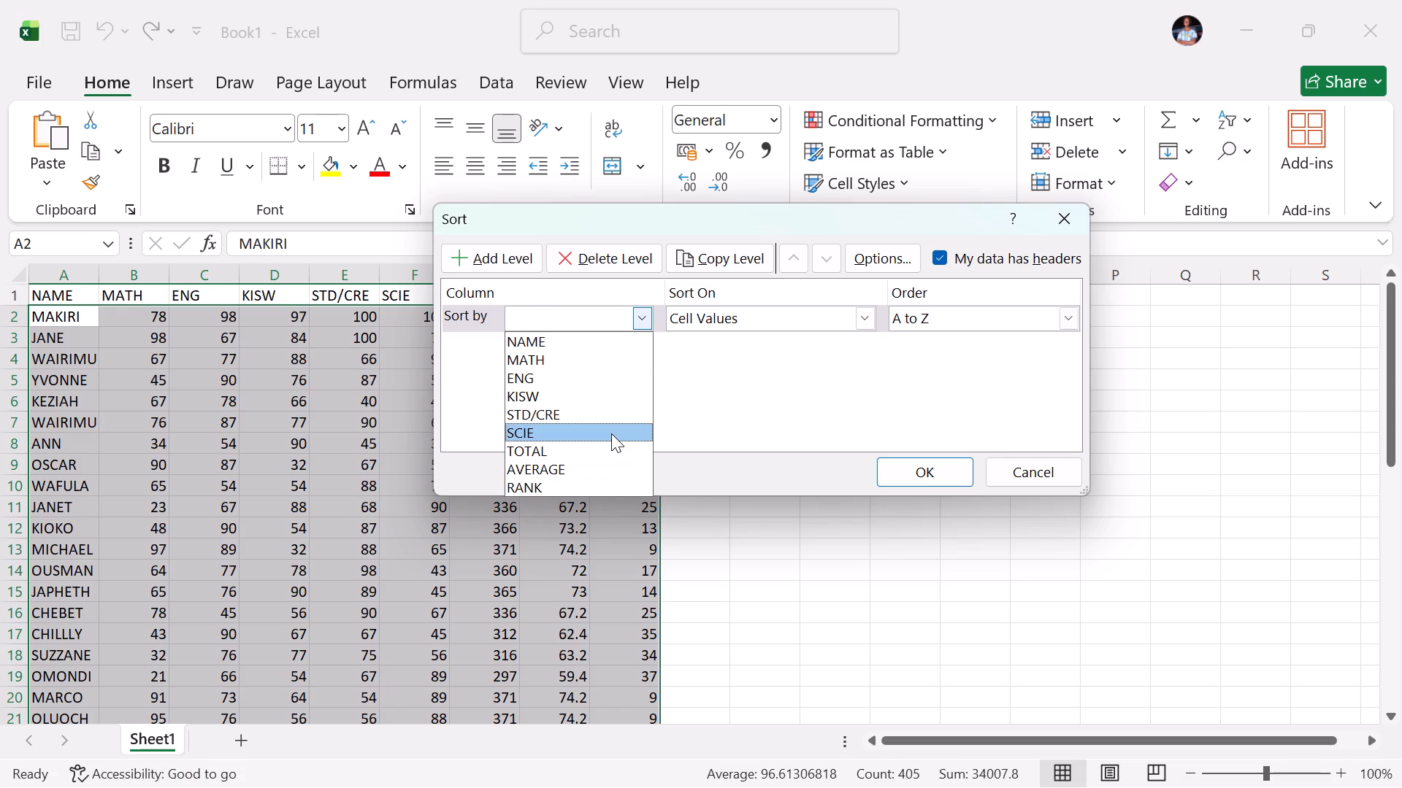
scroll(611, 433, "down", 1)
left_click(586, 482)
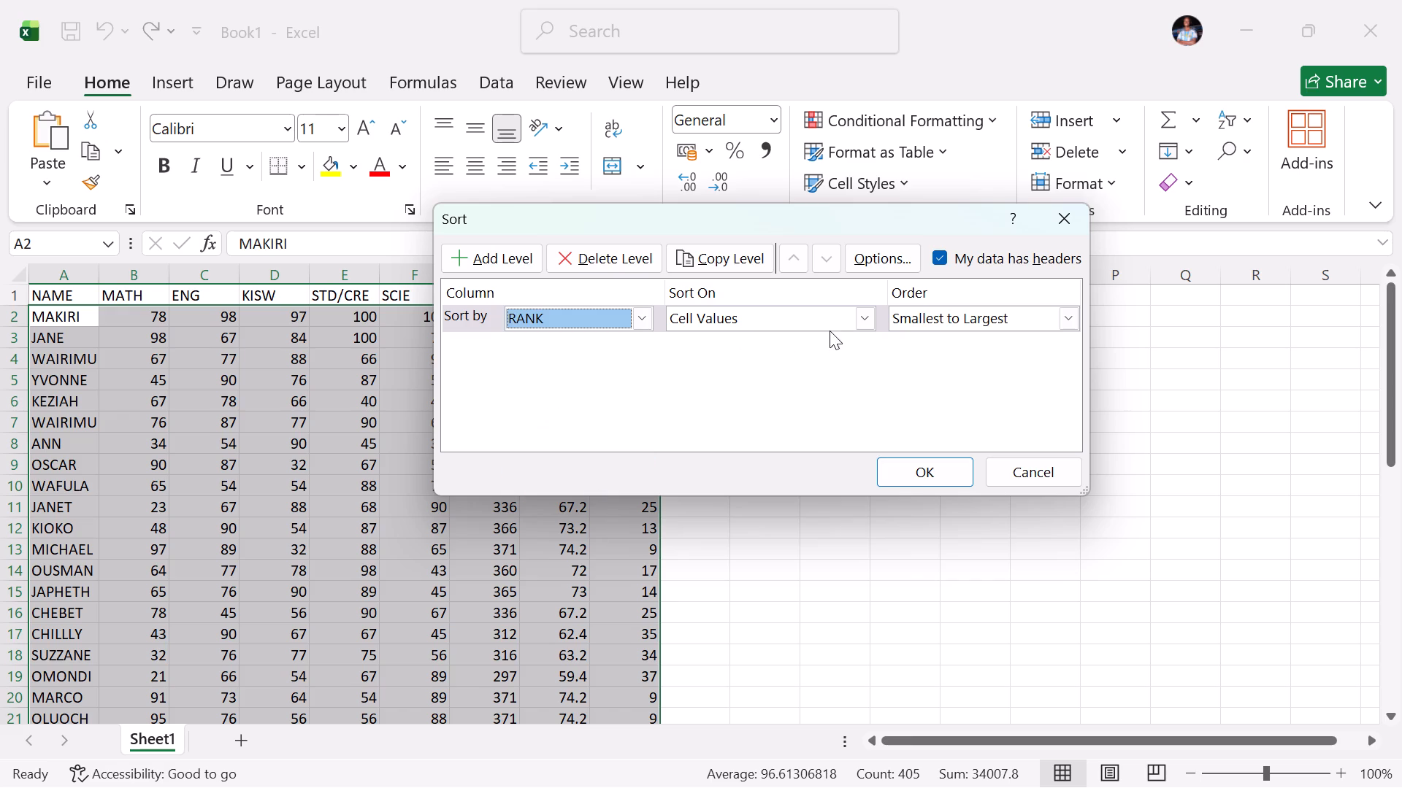
left_click(641, 320)
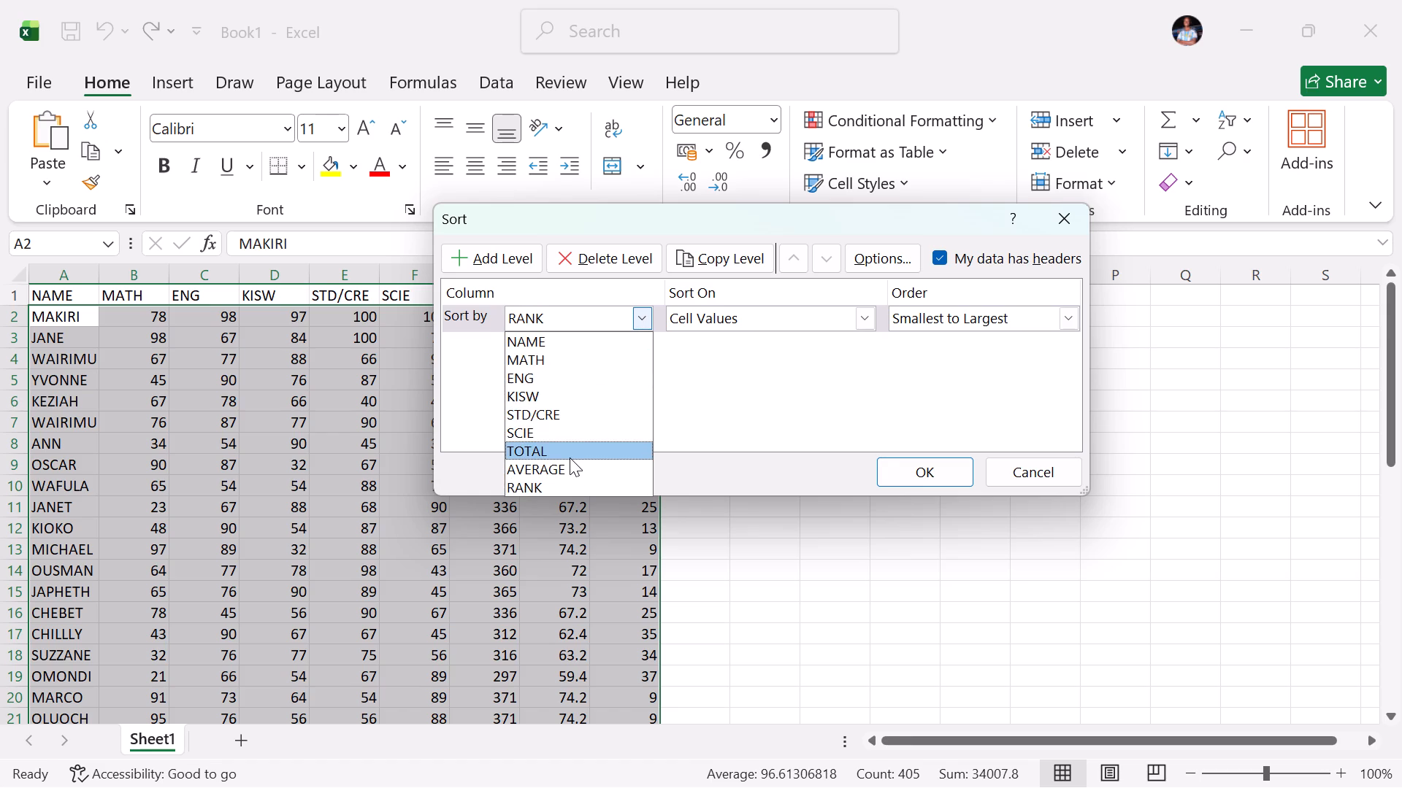
left_click(570, 457)
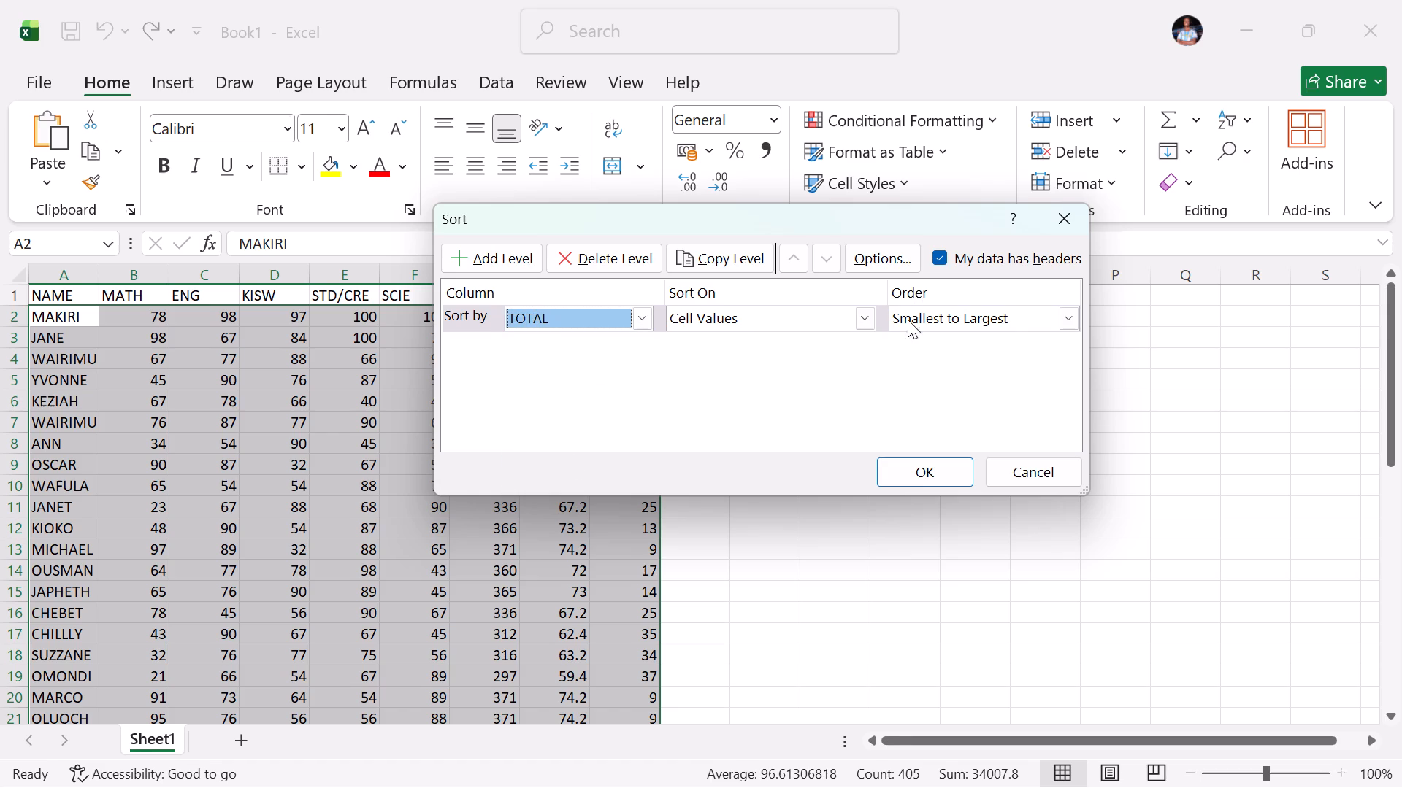
left_click(1067, 317)
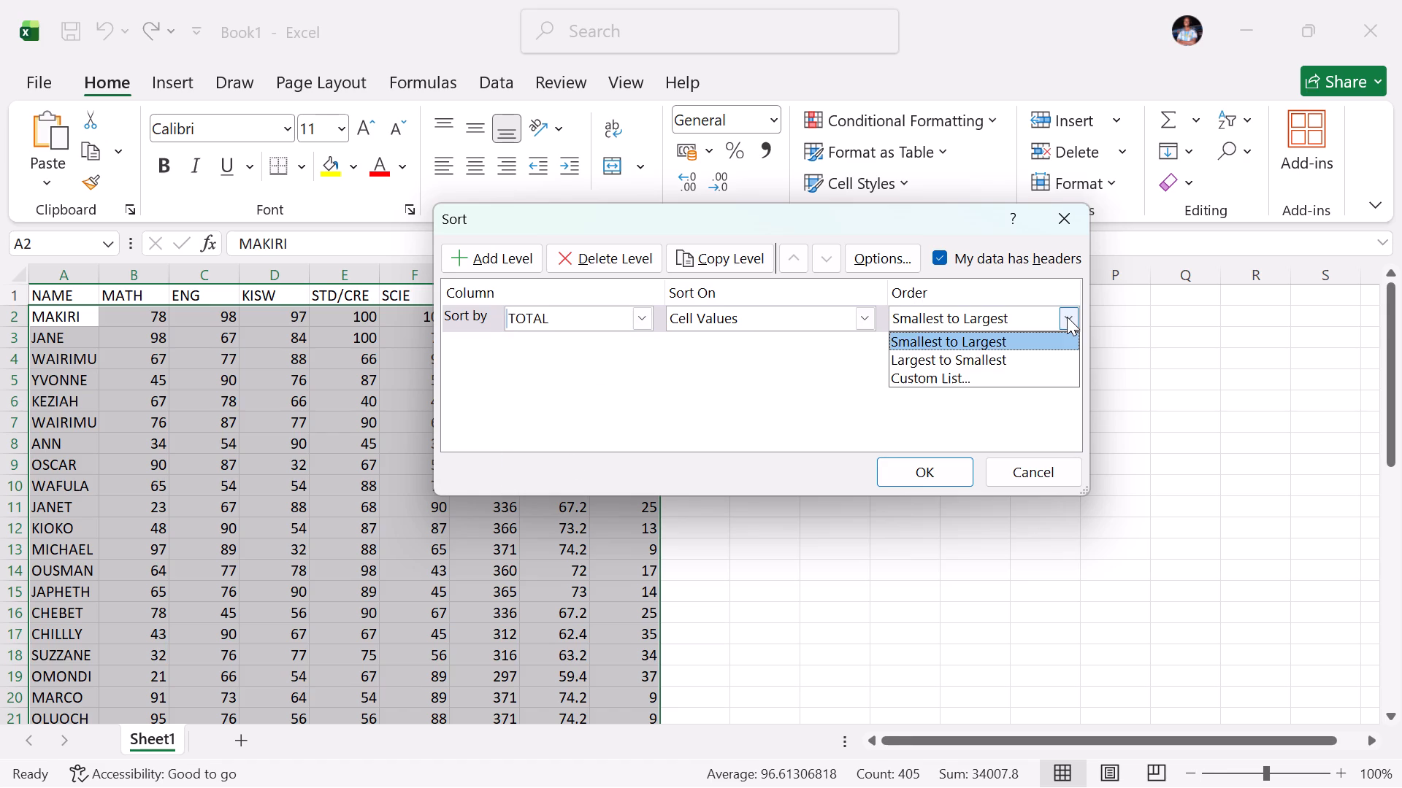
left_click(958, 358)
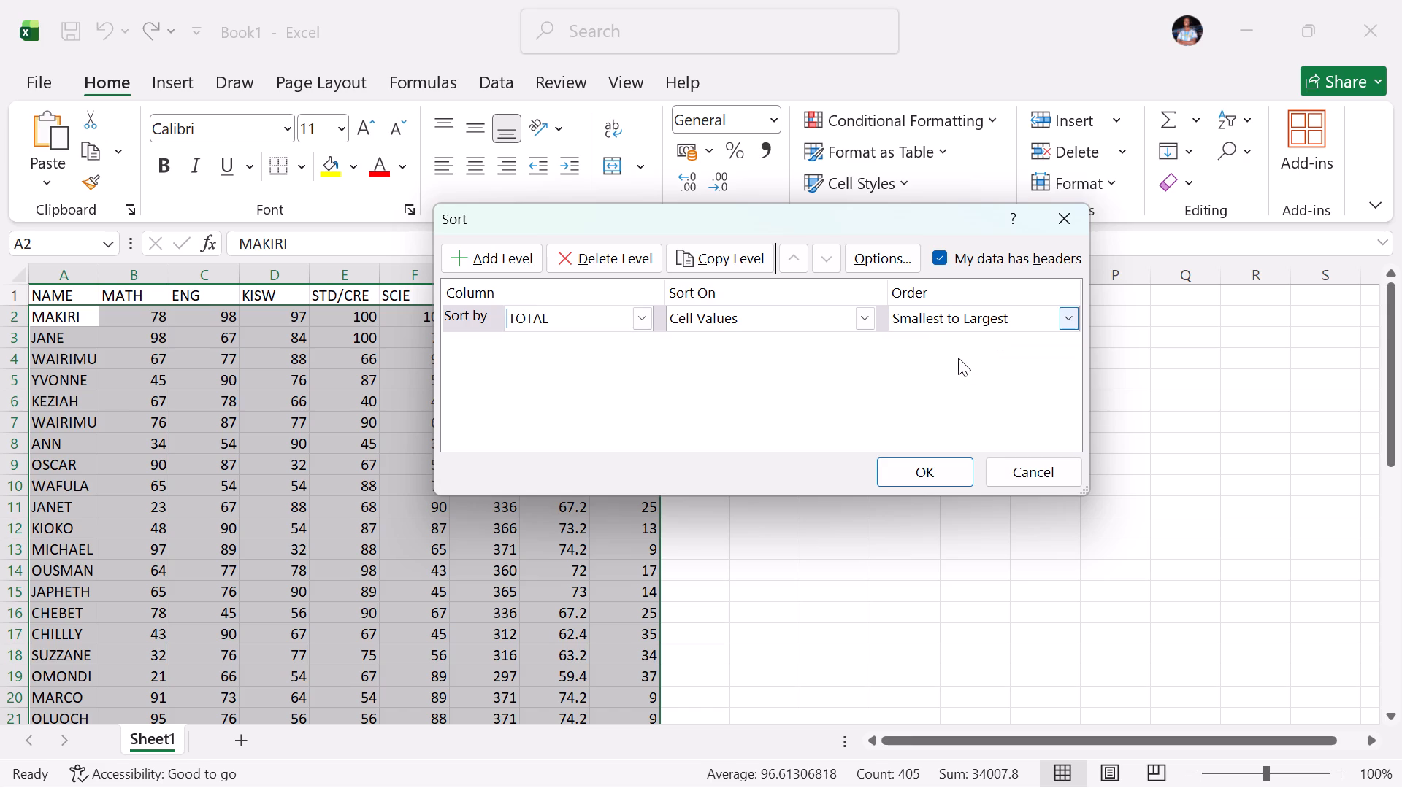
left_click(922, 469)
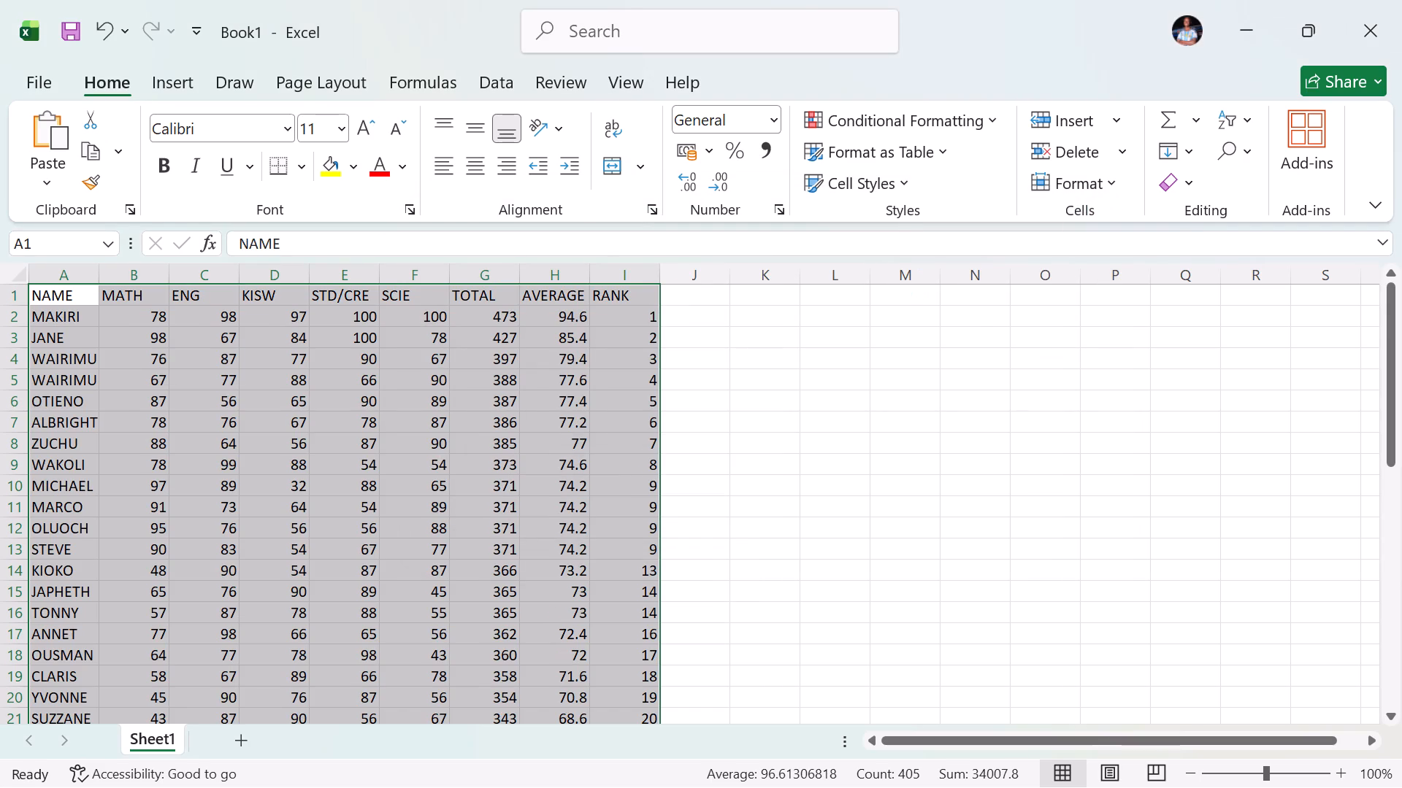
Examine the order of the sorted students, totals and ranks from the first row to the last student row.
scroll(795, 530, "down", 1)
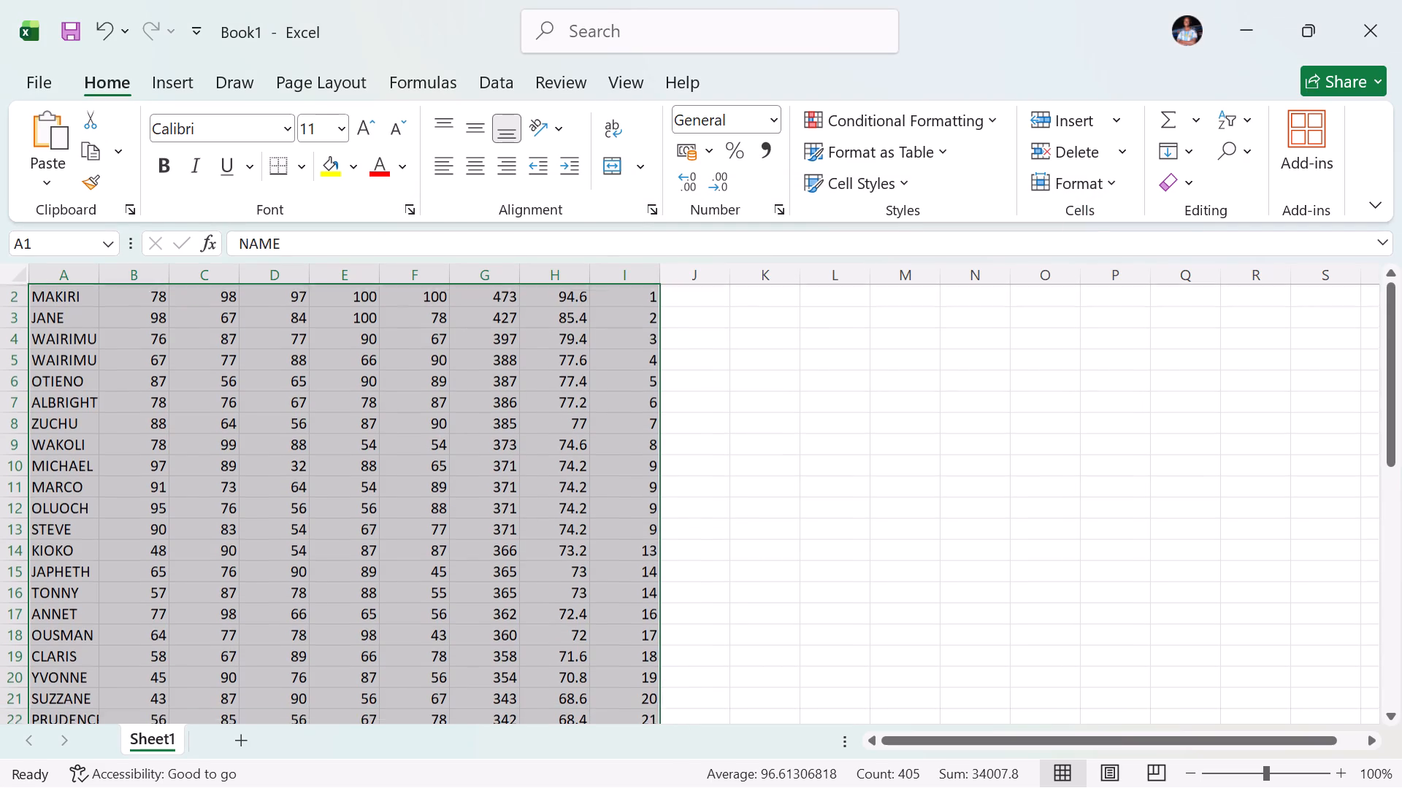
scroll(795, 530, "down", 2)
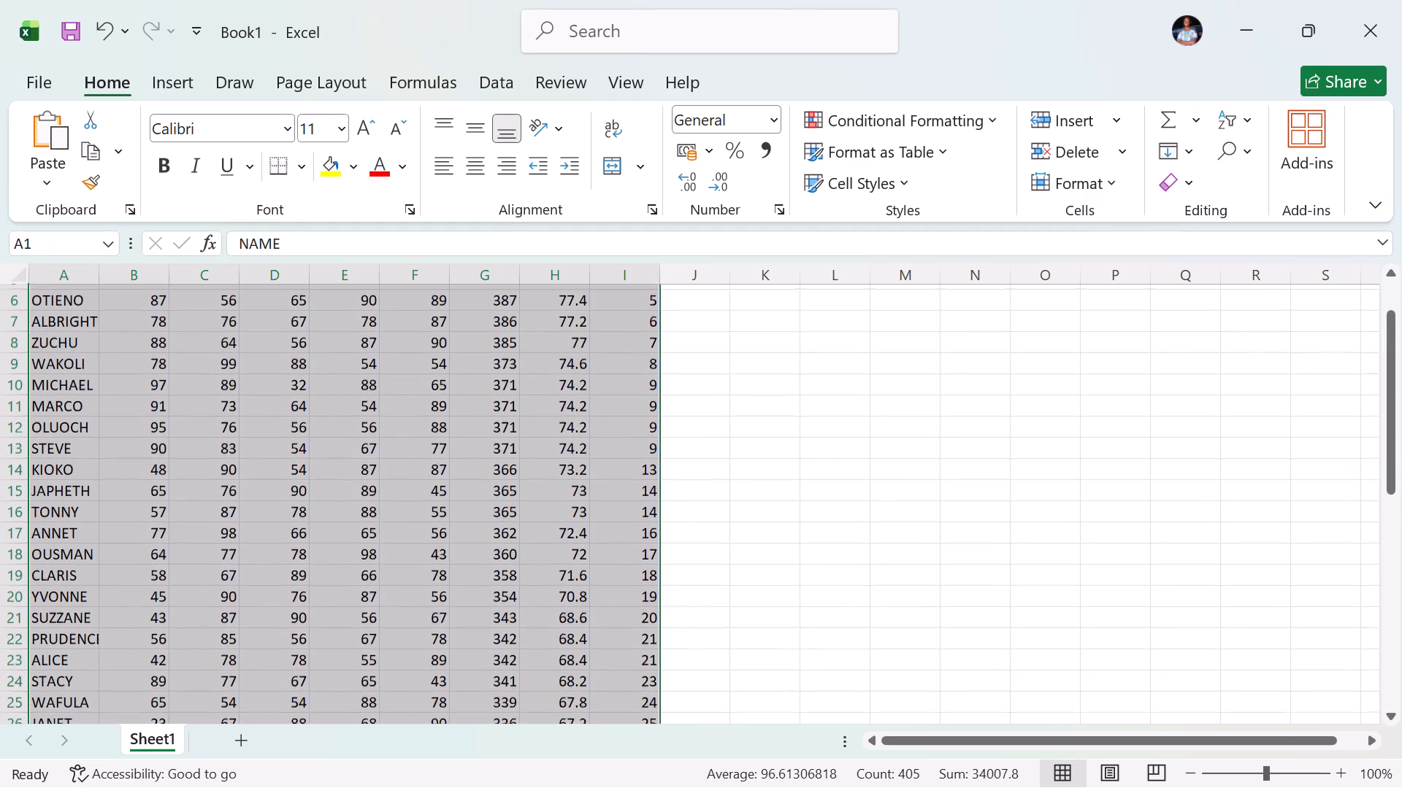
scroll(795, 530, "down", 2)
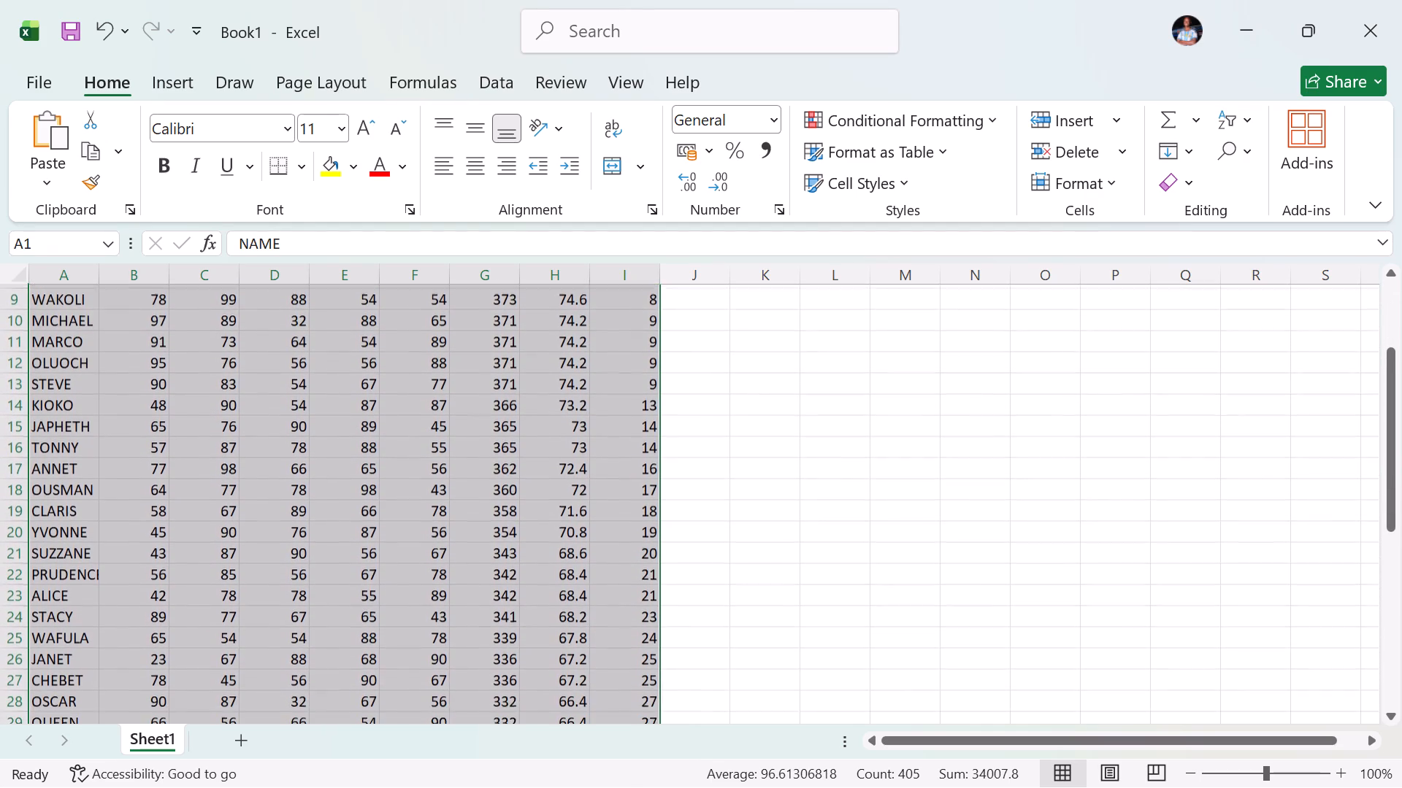
scroll(795, 530, "down", 2)
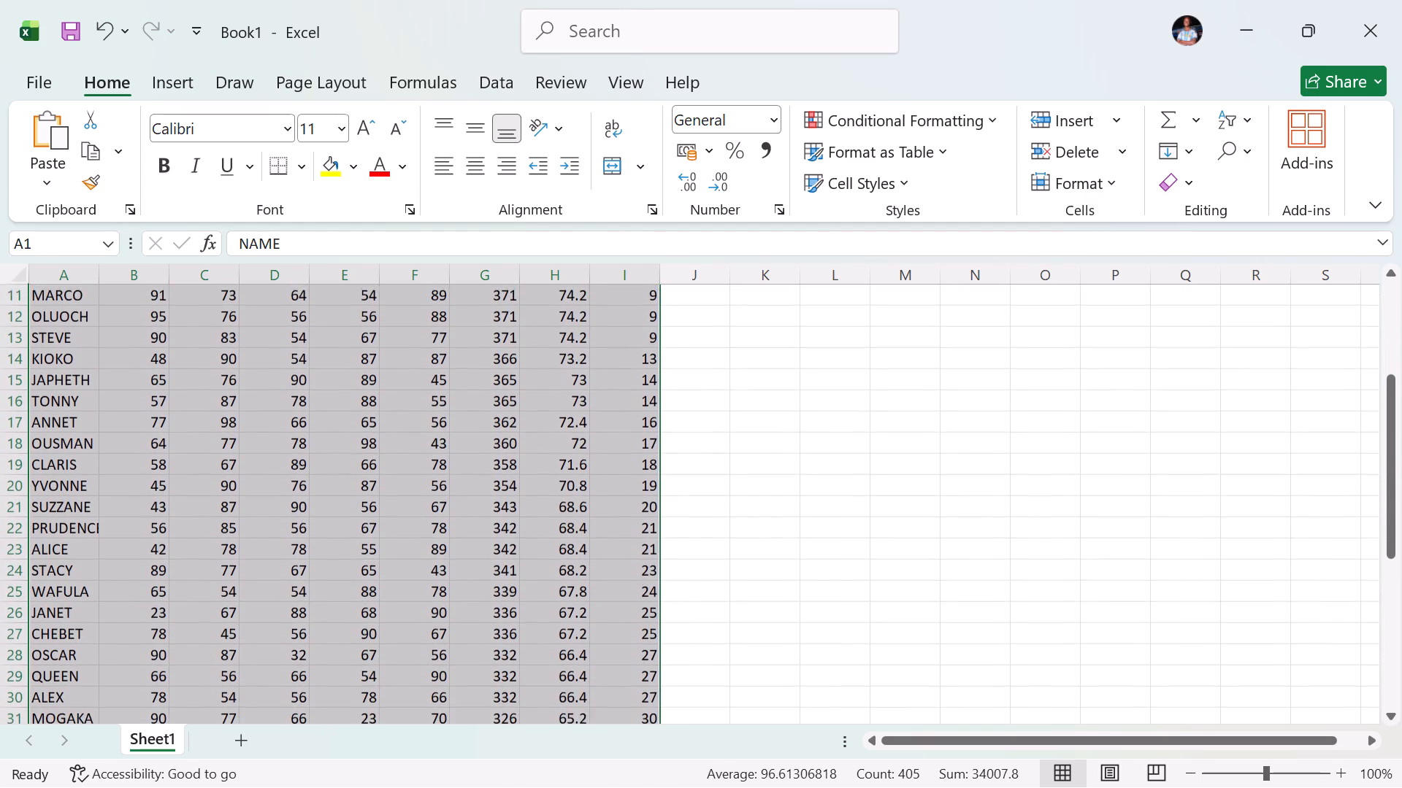
scroll(795, 530, "down", 3)
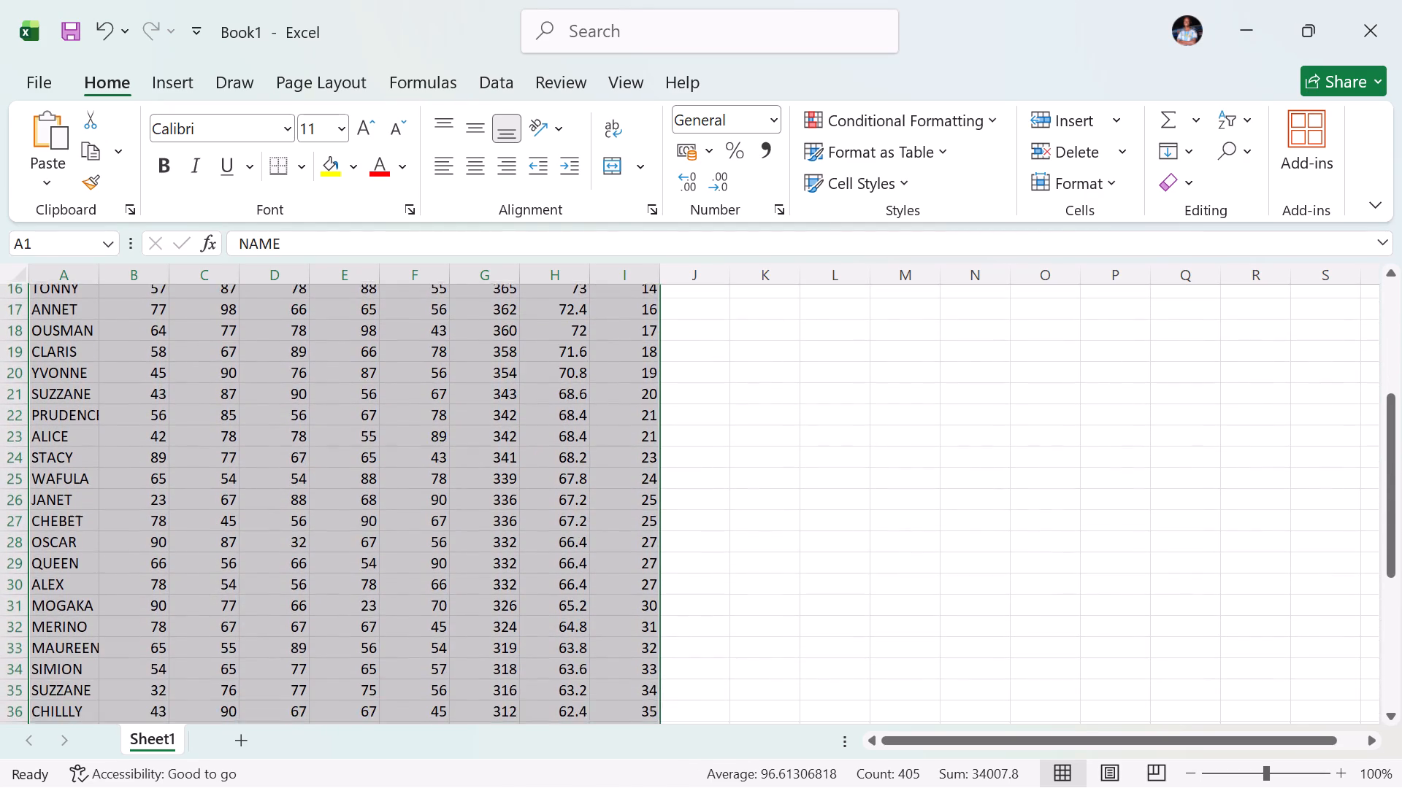
scroll(795, 530, "down", 1)
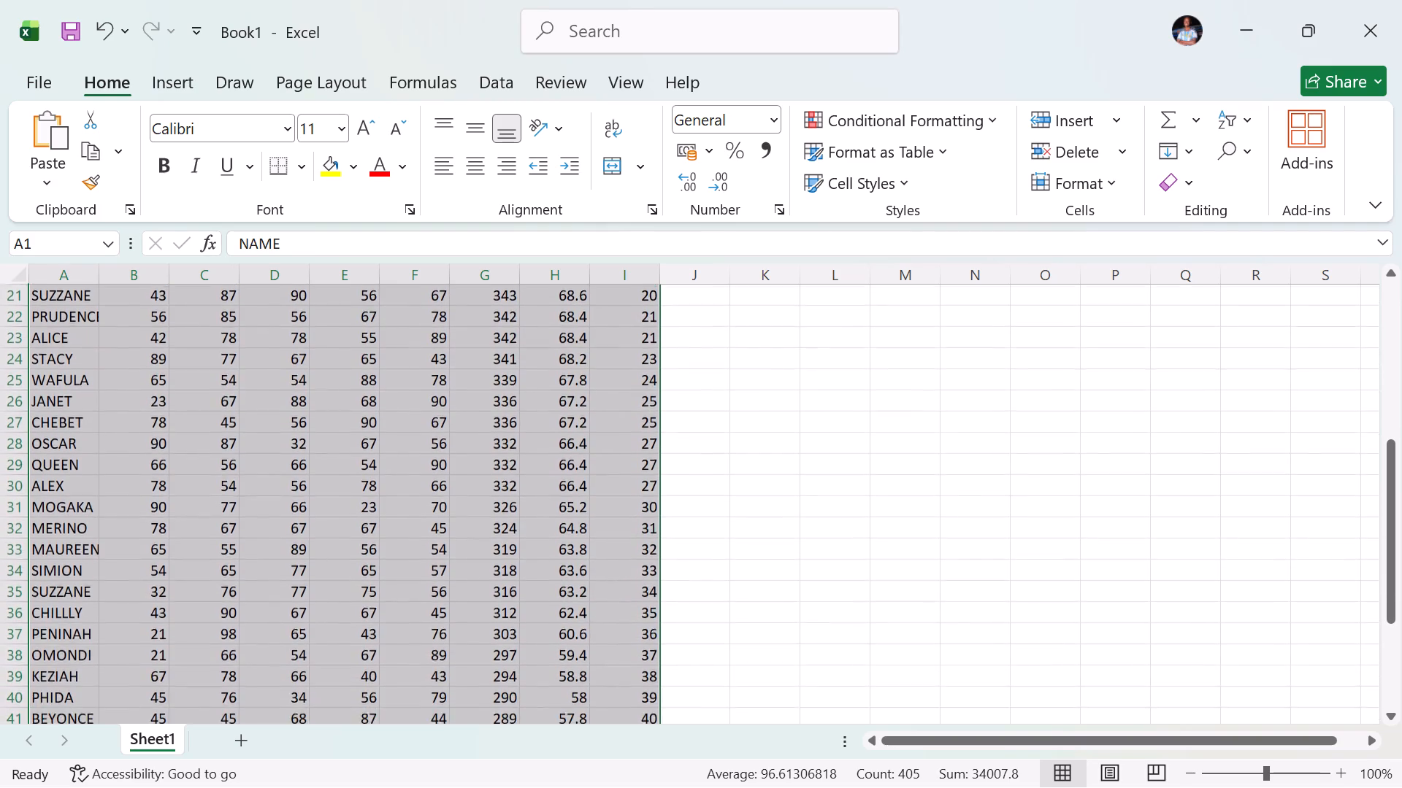
scroll(795, 530, "down", 1)
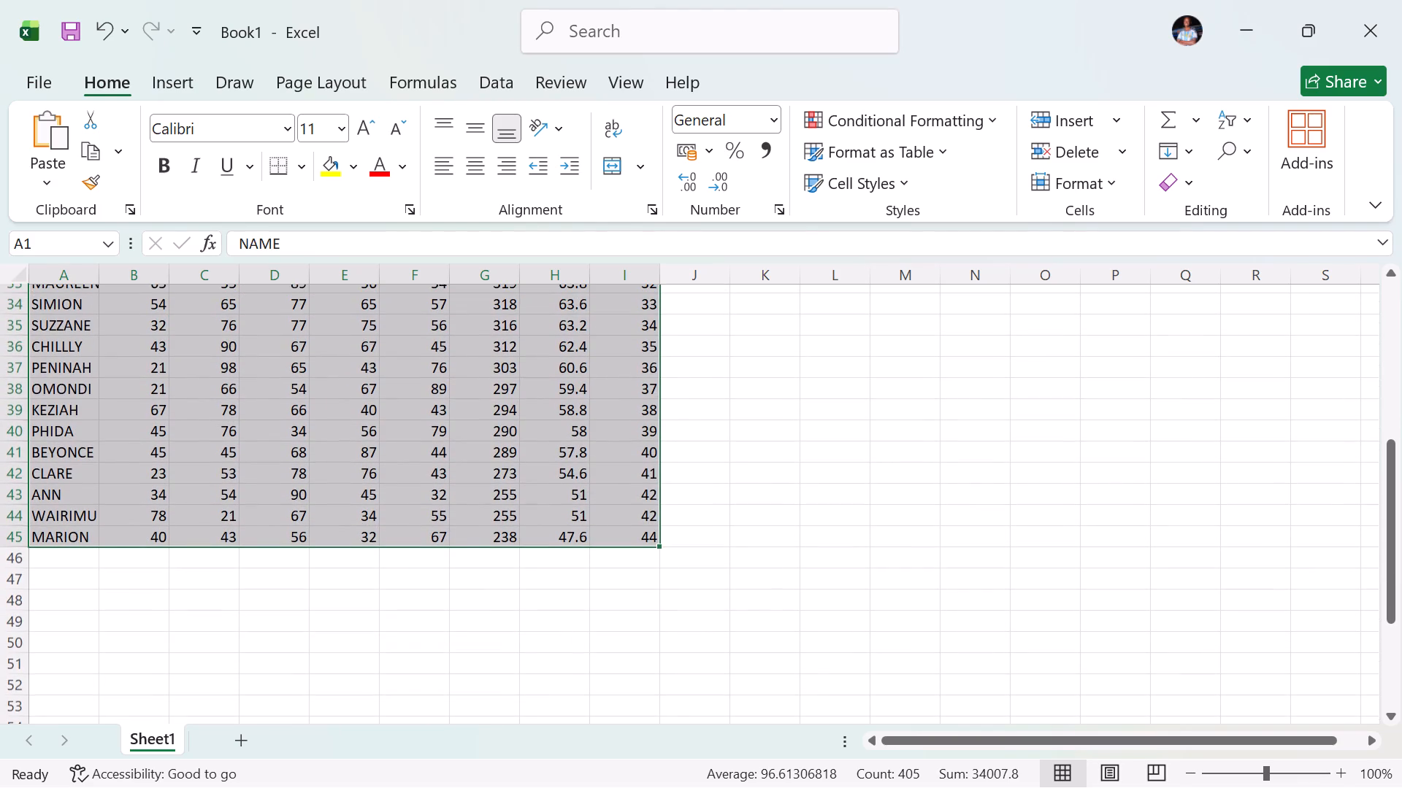
scroll(795, 530, "up", 3)
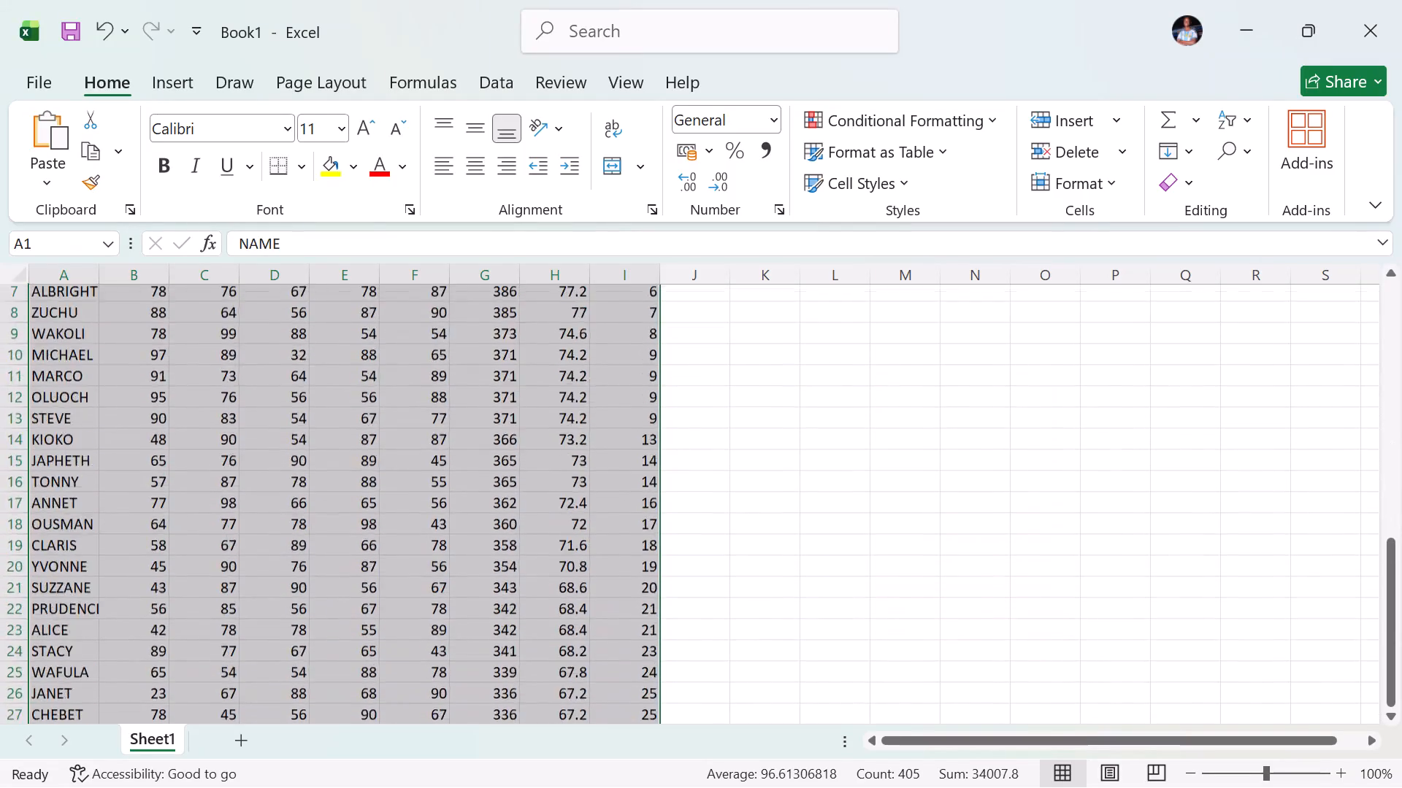
scroll(795, 530, "up", 2)
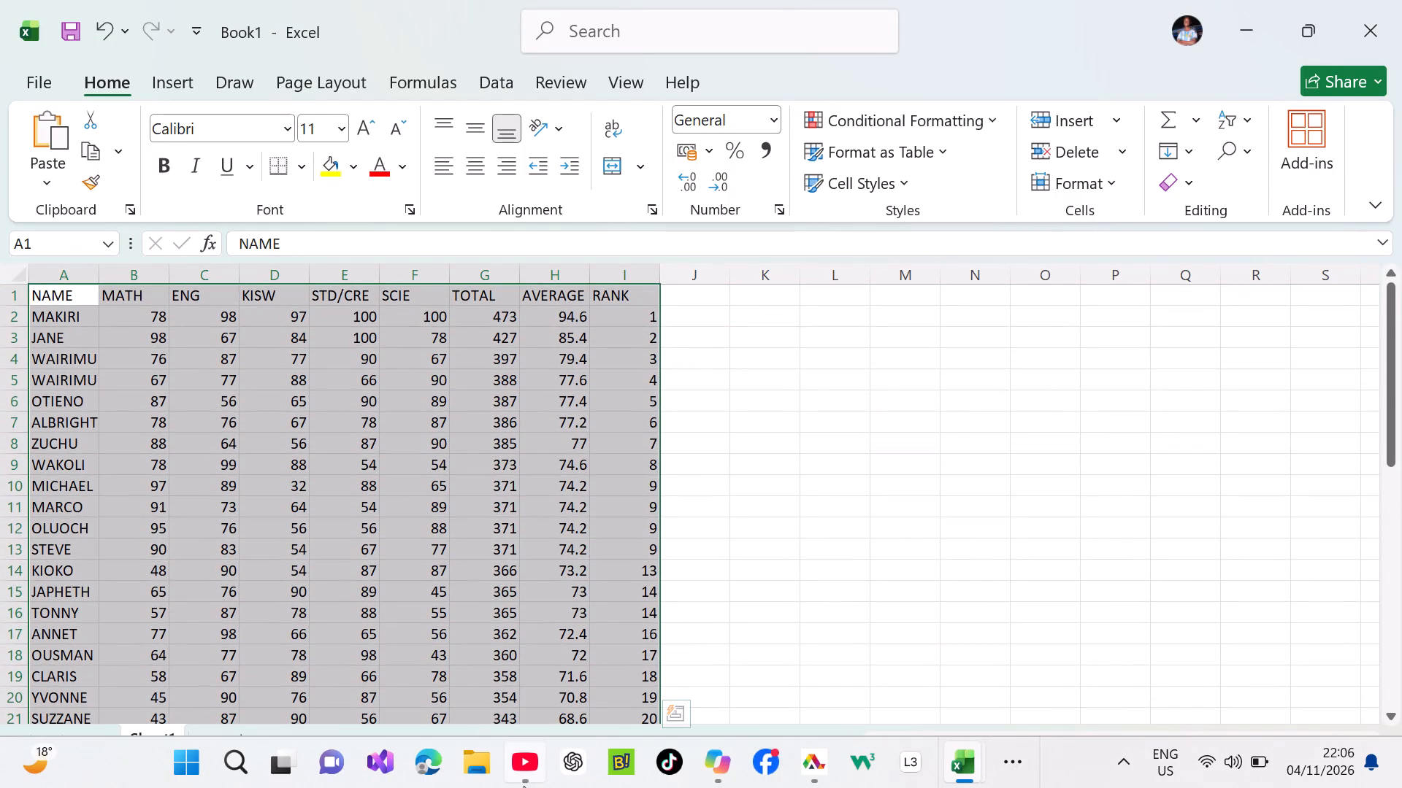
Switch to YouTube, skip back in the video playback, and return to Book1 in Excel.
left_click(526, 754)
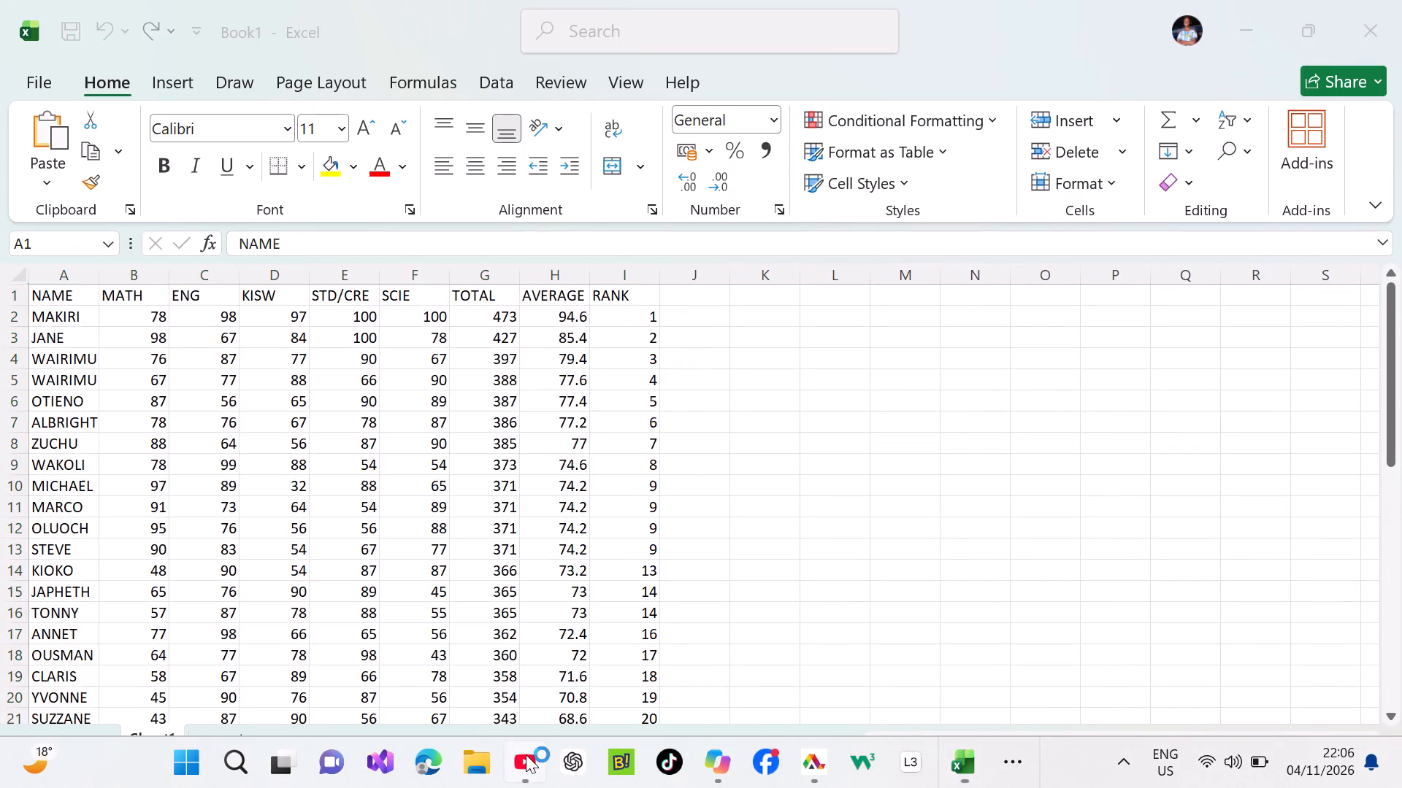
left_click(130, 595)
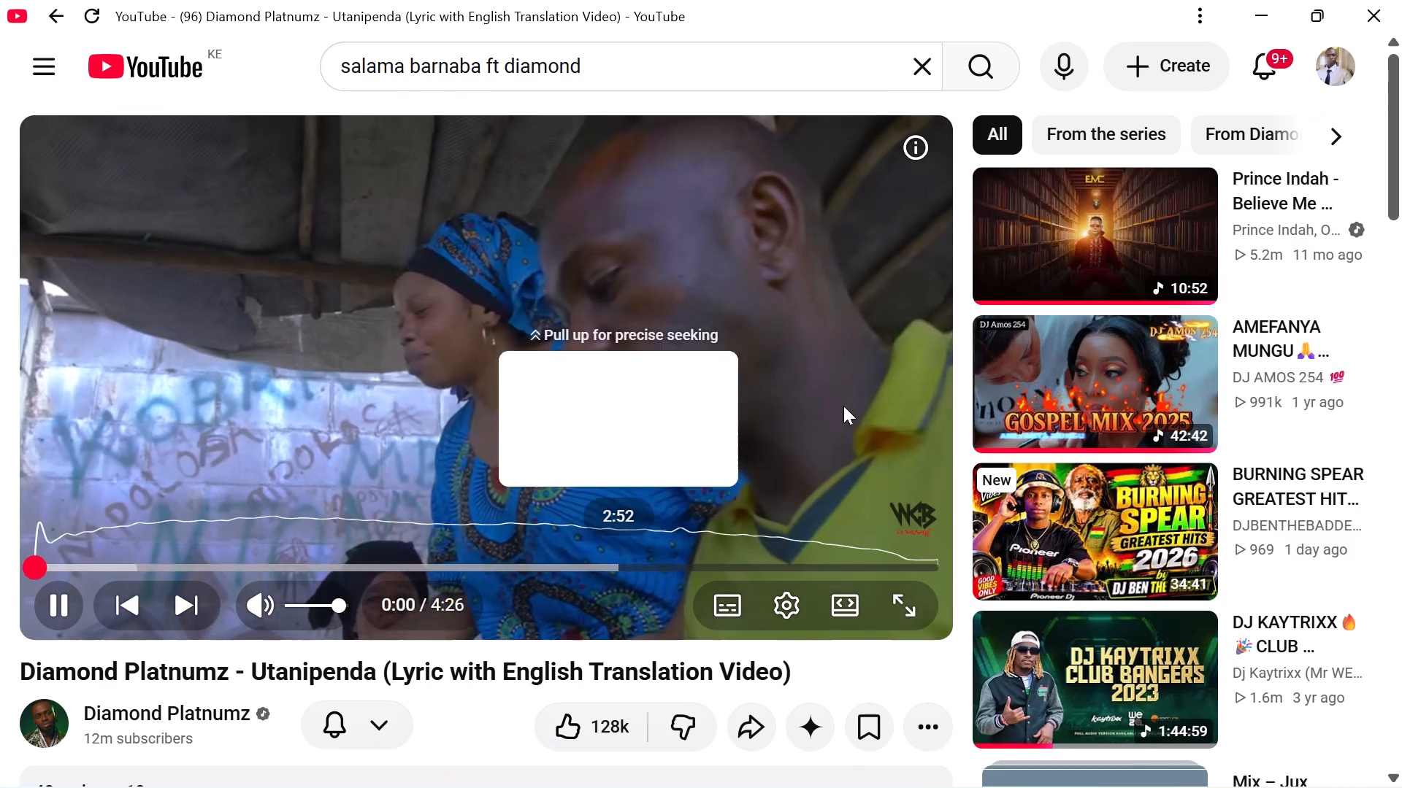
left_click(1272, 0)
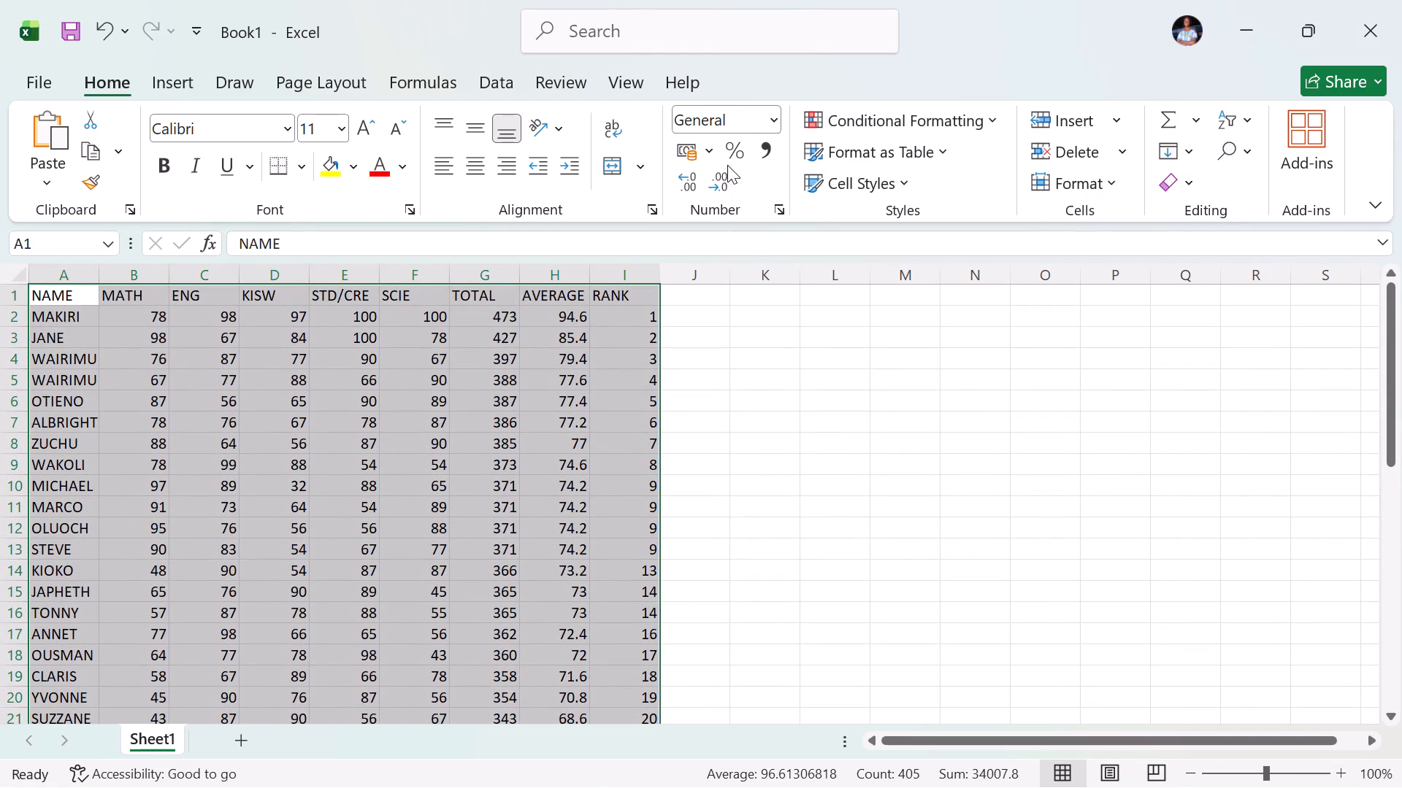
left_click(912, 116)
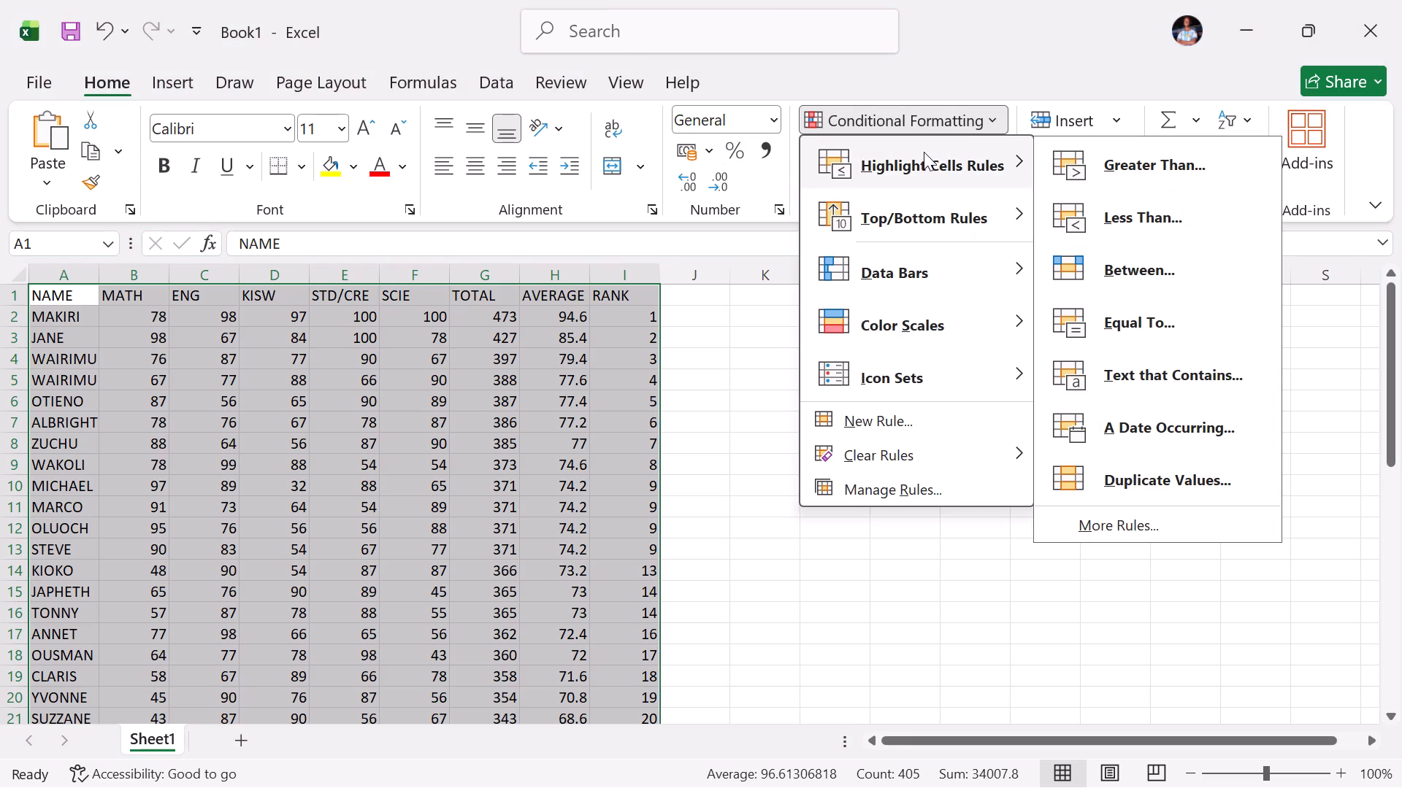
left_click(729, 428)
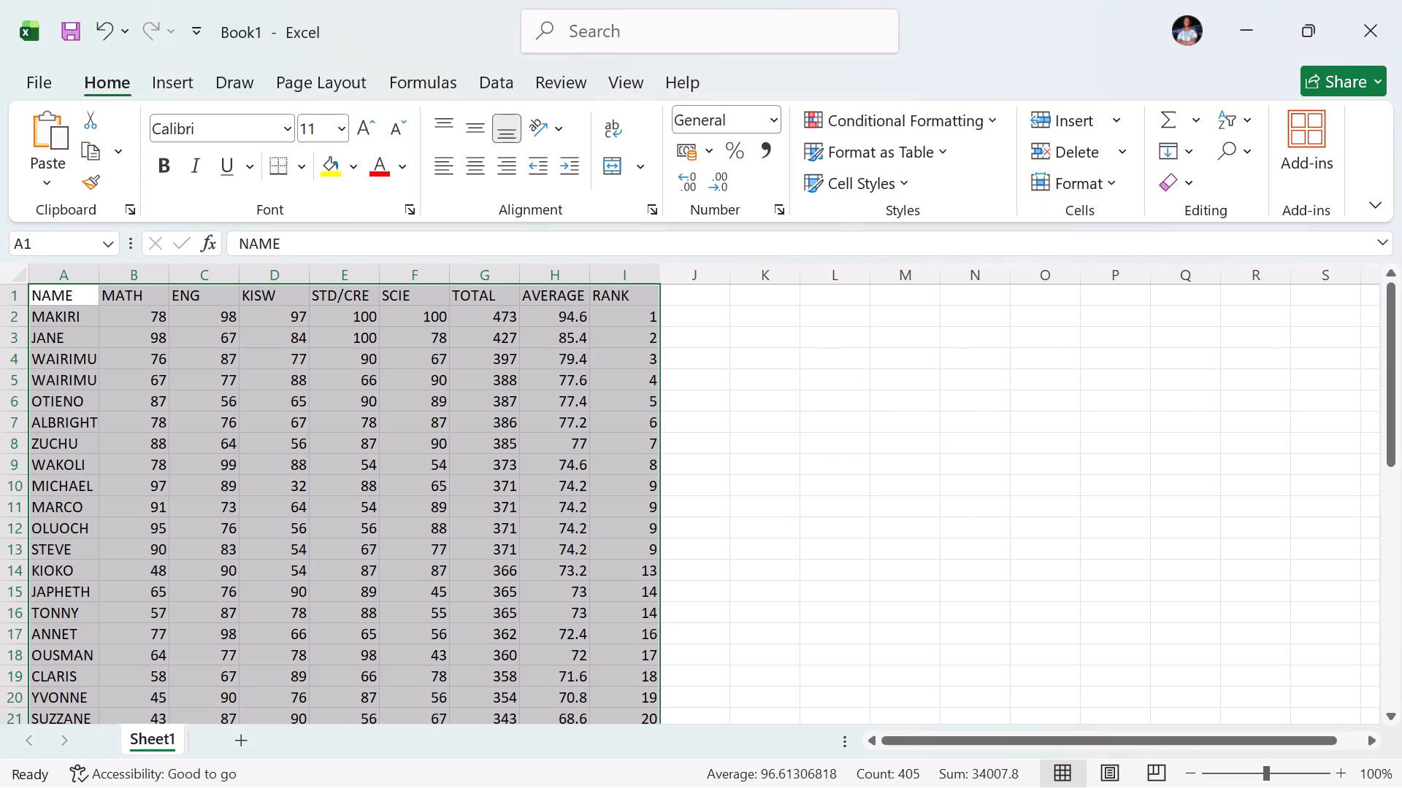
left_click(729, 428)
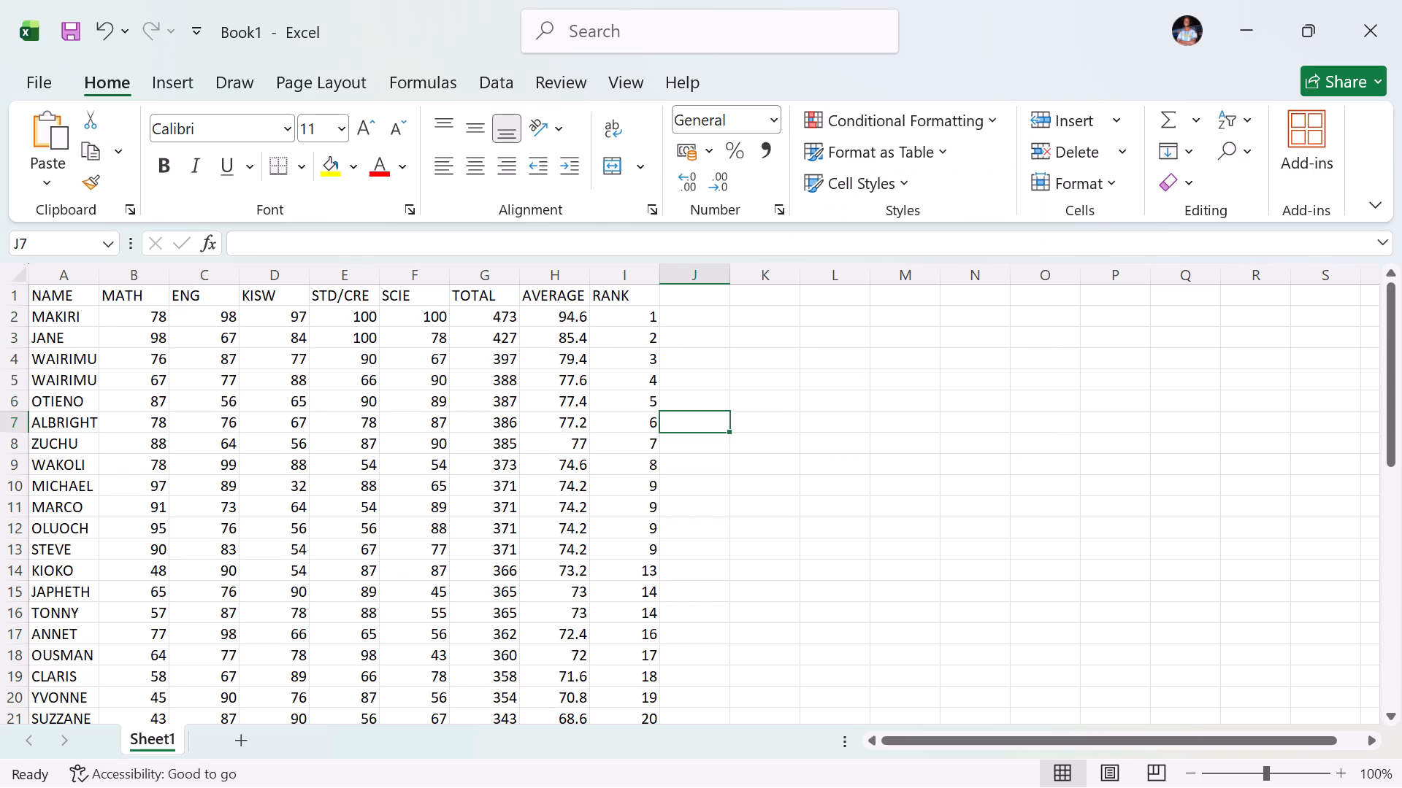
Highlight marks greater than 85 in B2:F45 using conditional formatting with Green Fill with Dark Green Text.
scroll(122, 334, "up", 1)
left_click(115, 333)
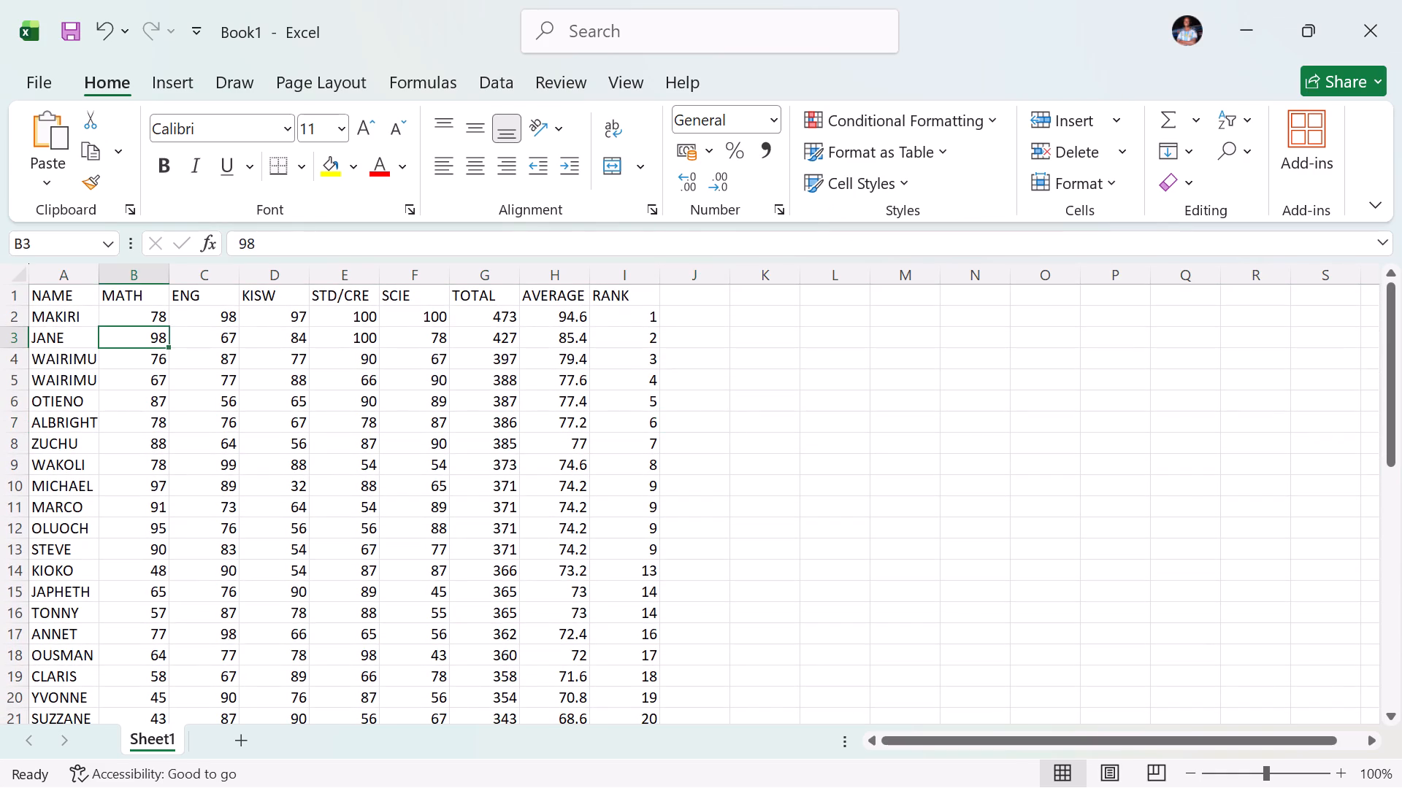
left_click(109, 309)
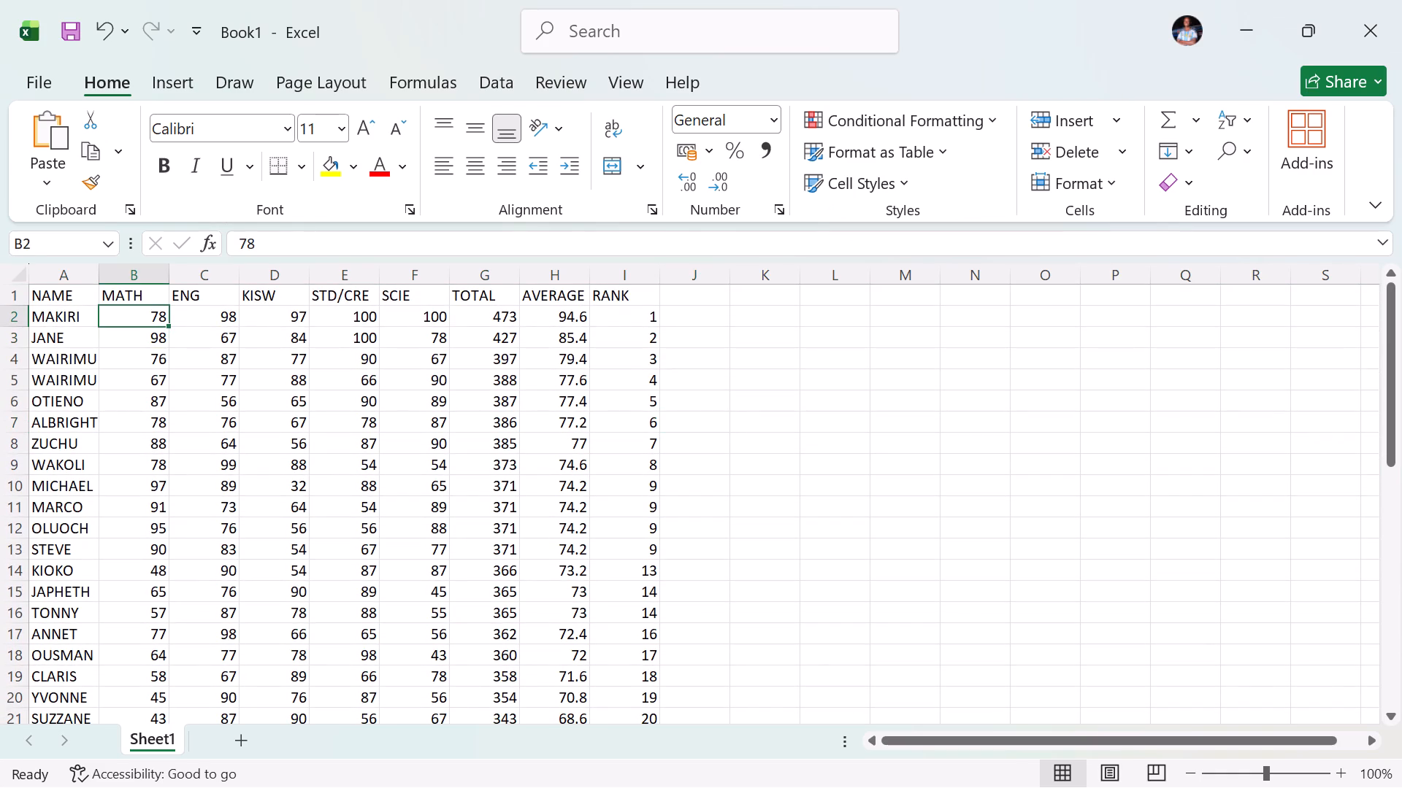
left_click_drag(109, 309, 304, 507)
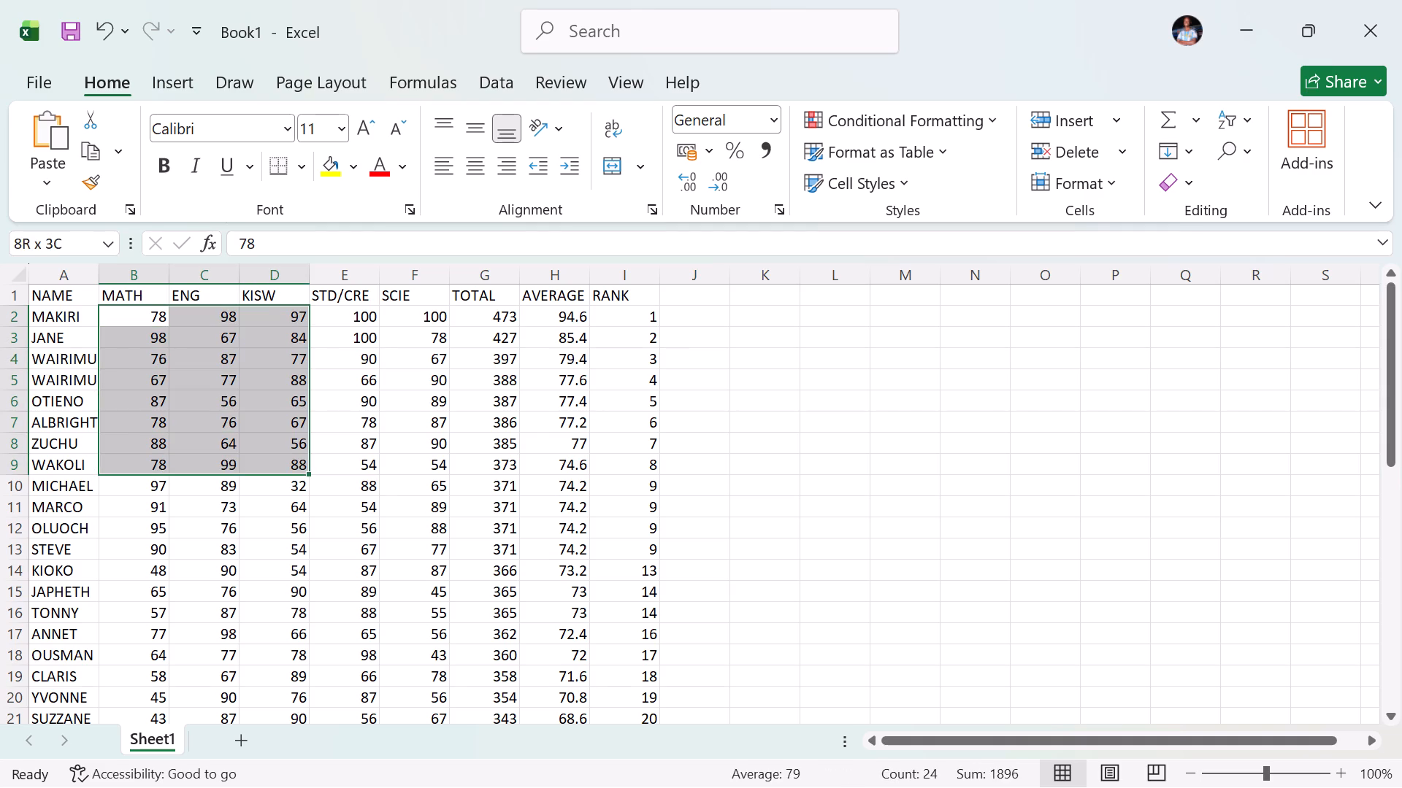
left_click_drag(304, 507, 415, 704)
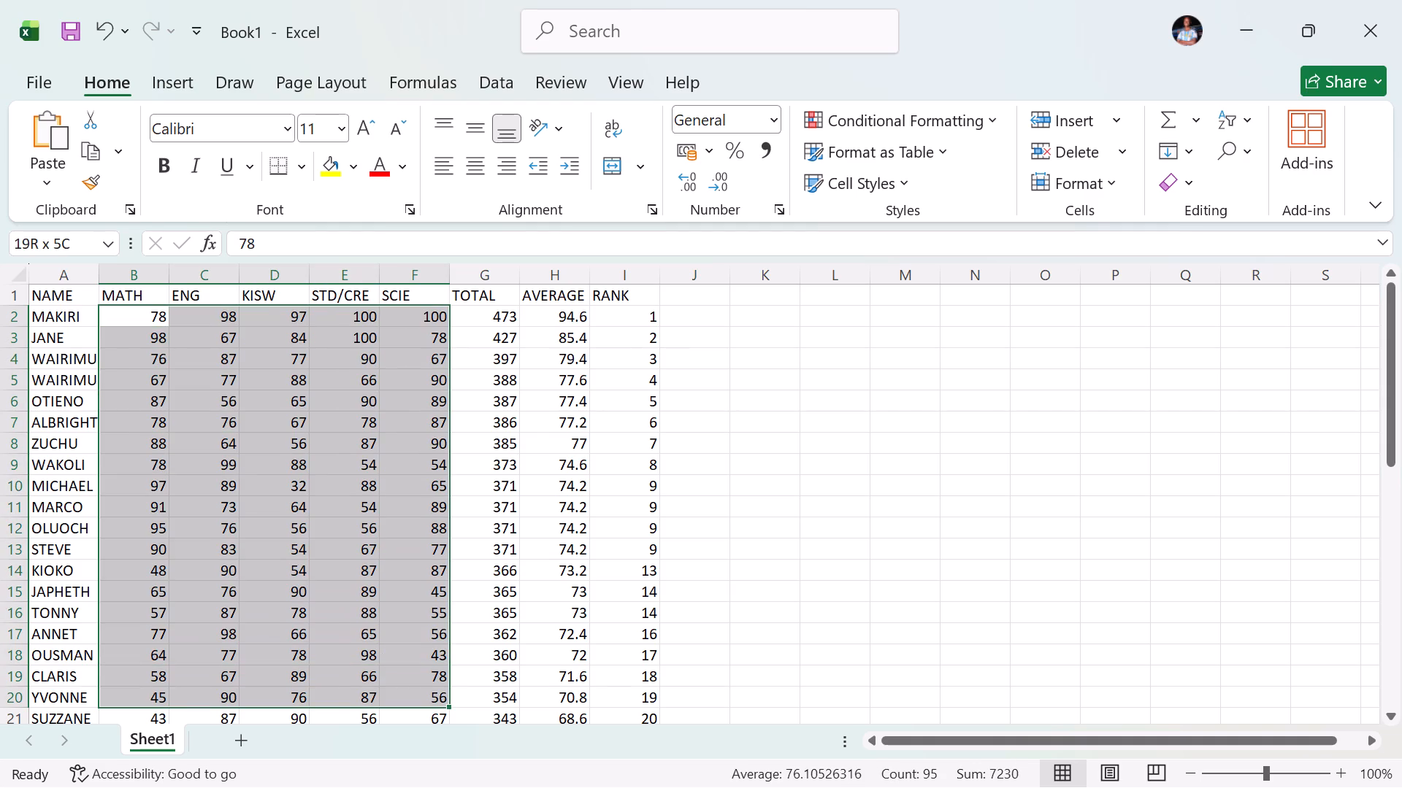
left_click_drag(415, 704, 448, 787)
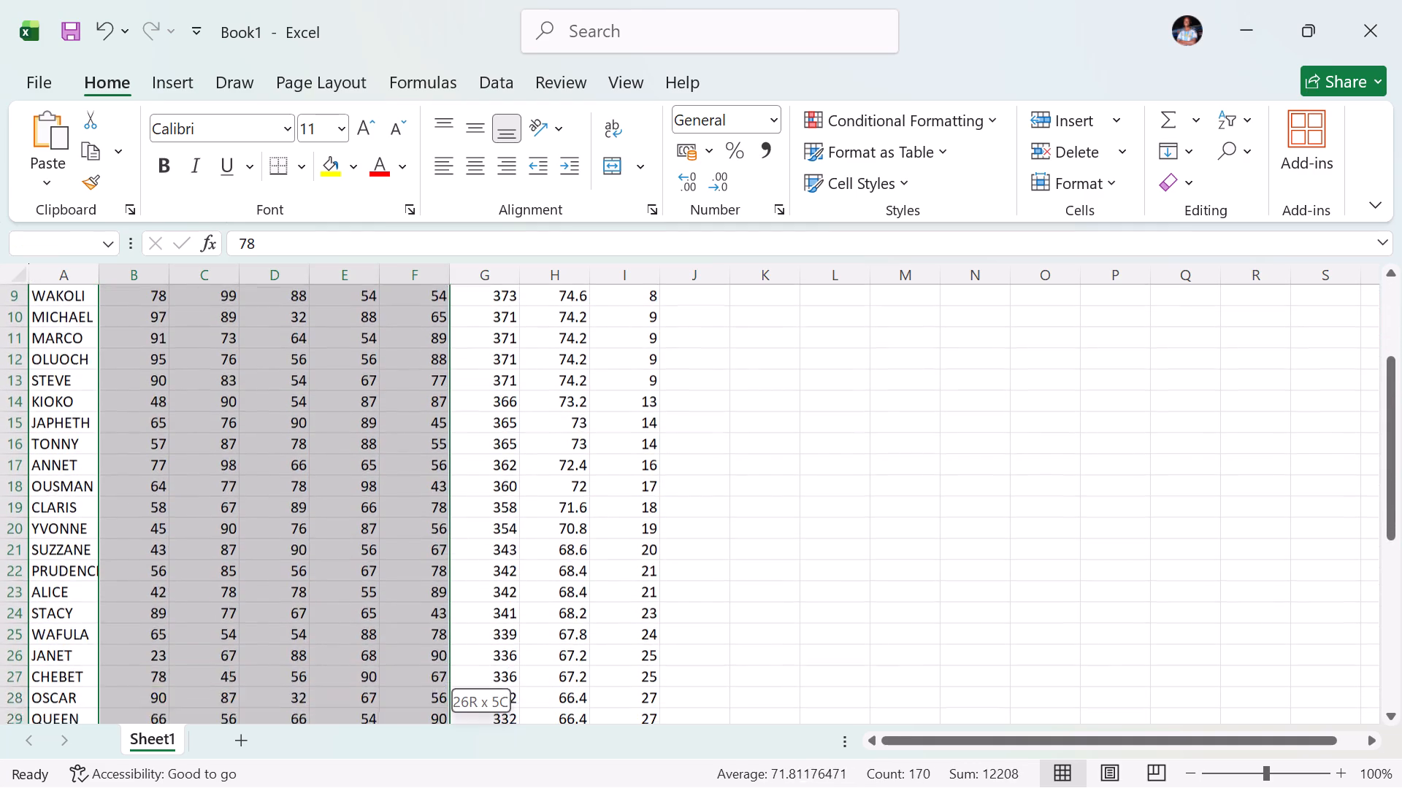
left_click_drag(448, 787, 409, 767)
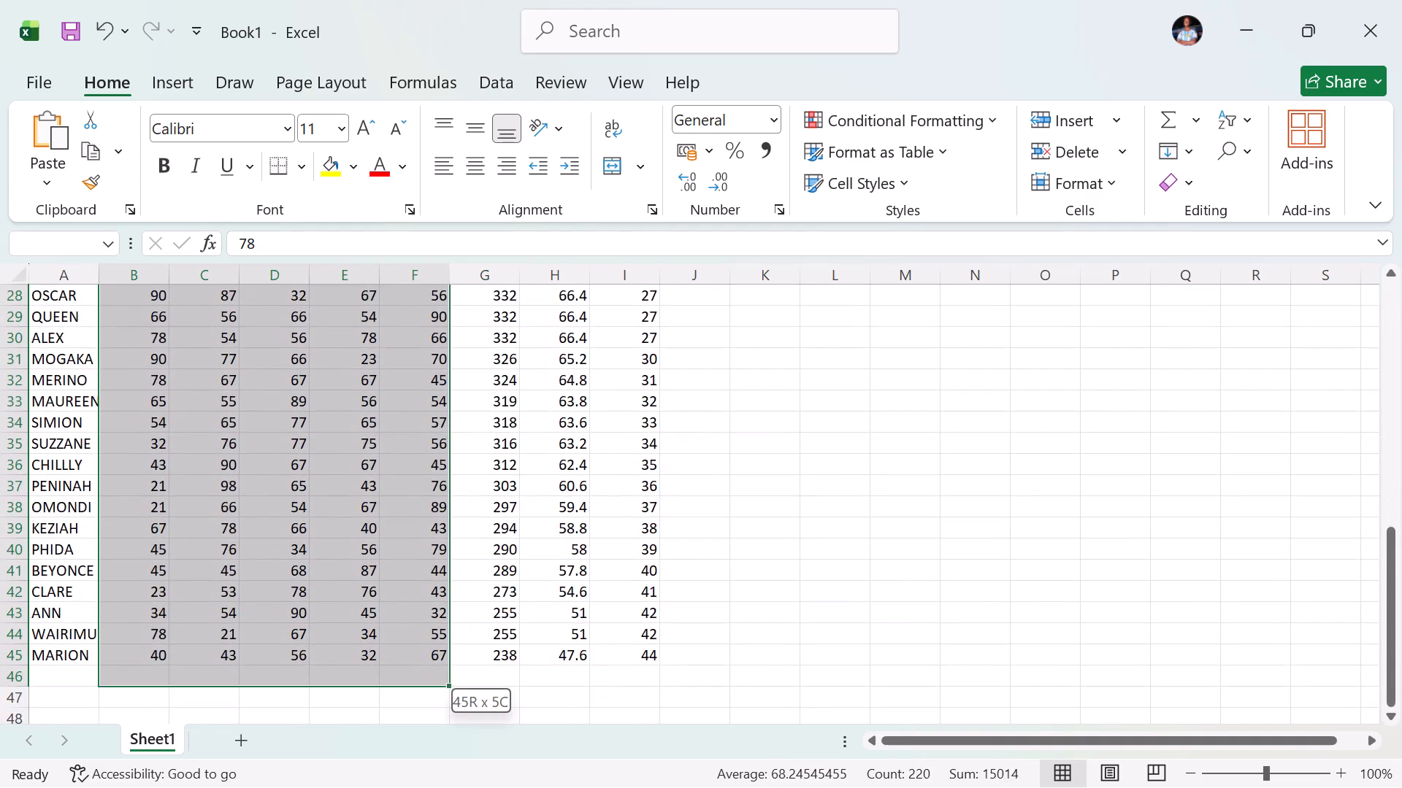
left_click_drag(409, 767, 432, 475)
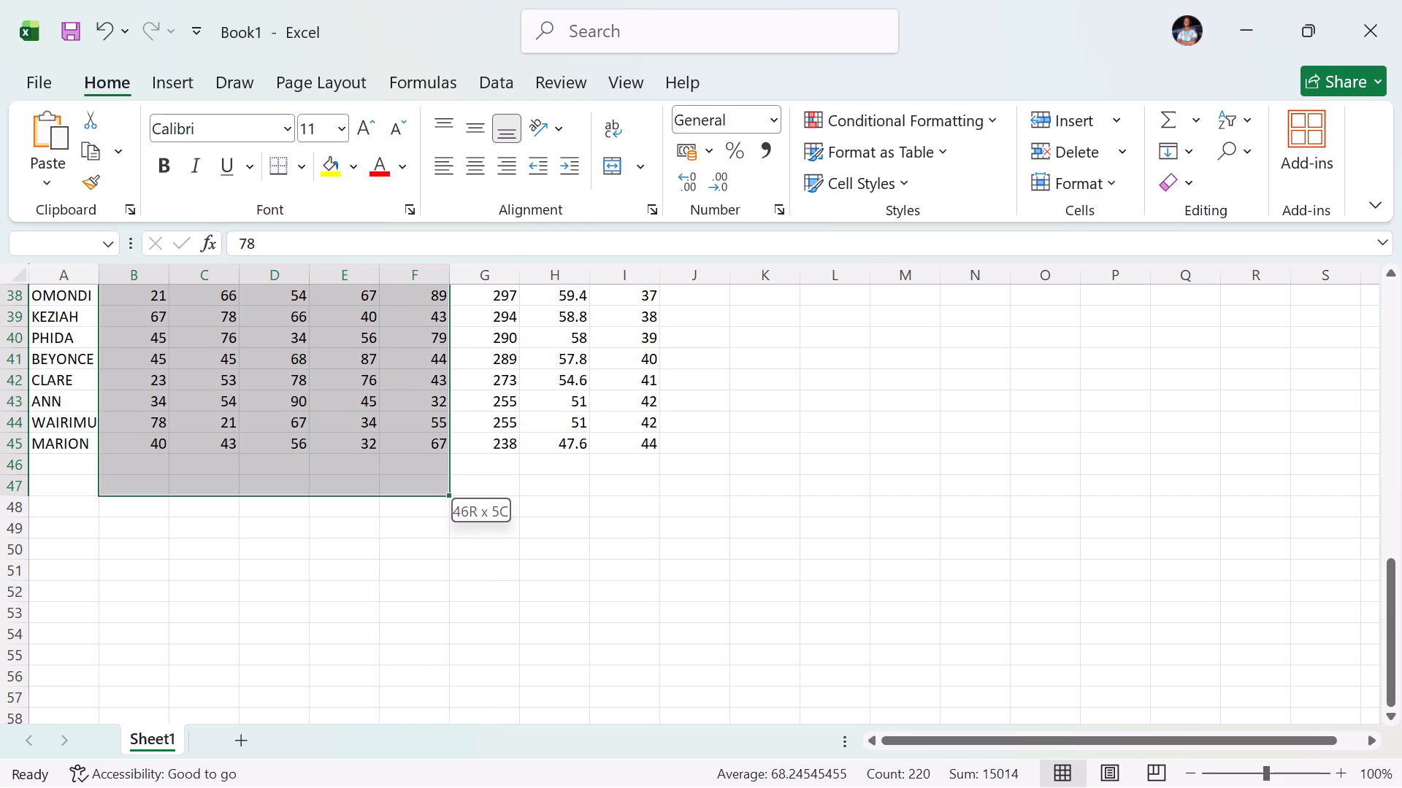
left_click_drag(432, 475, 432, 452)
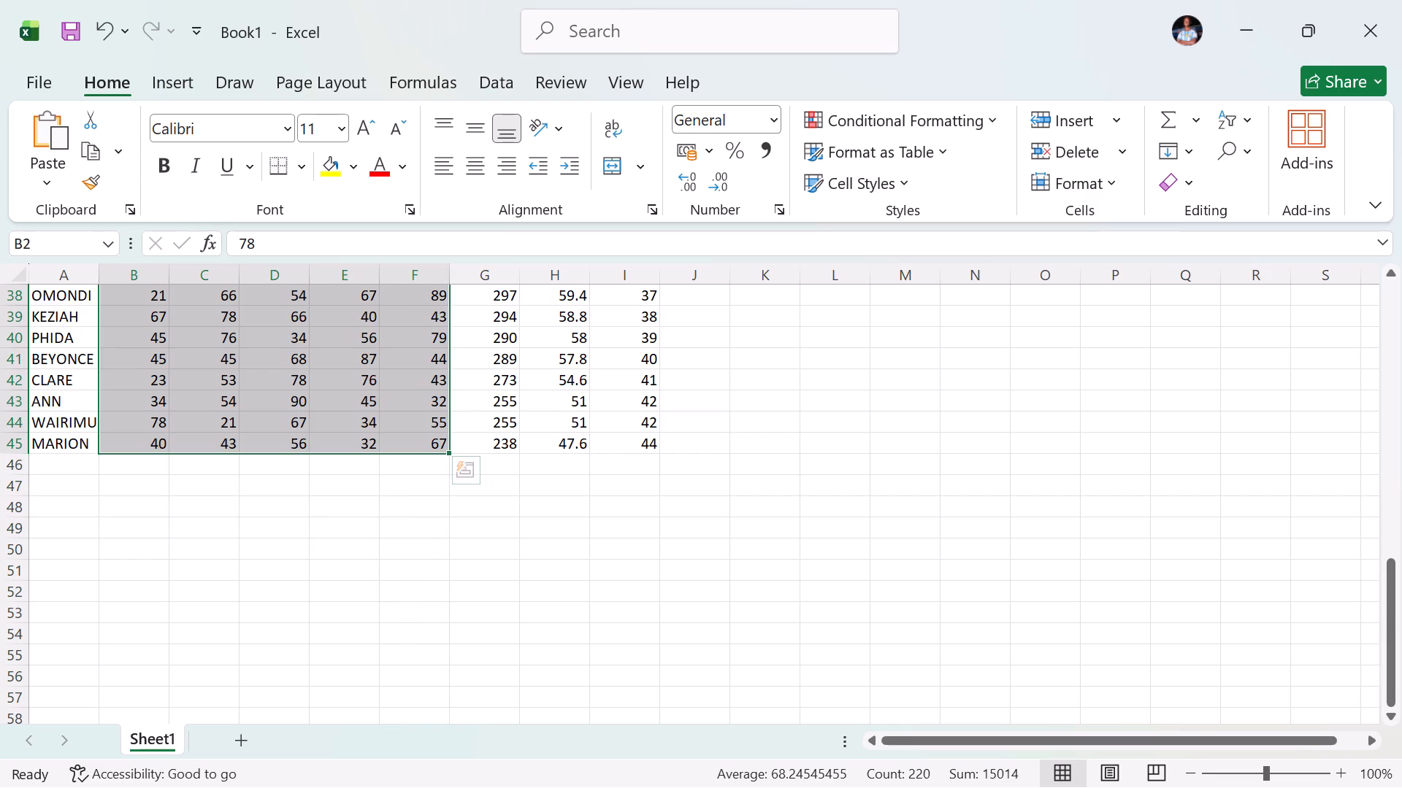
left_click(886, 113)
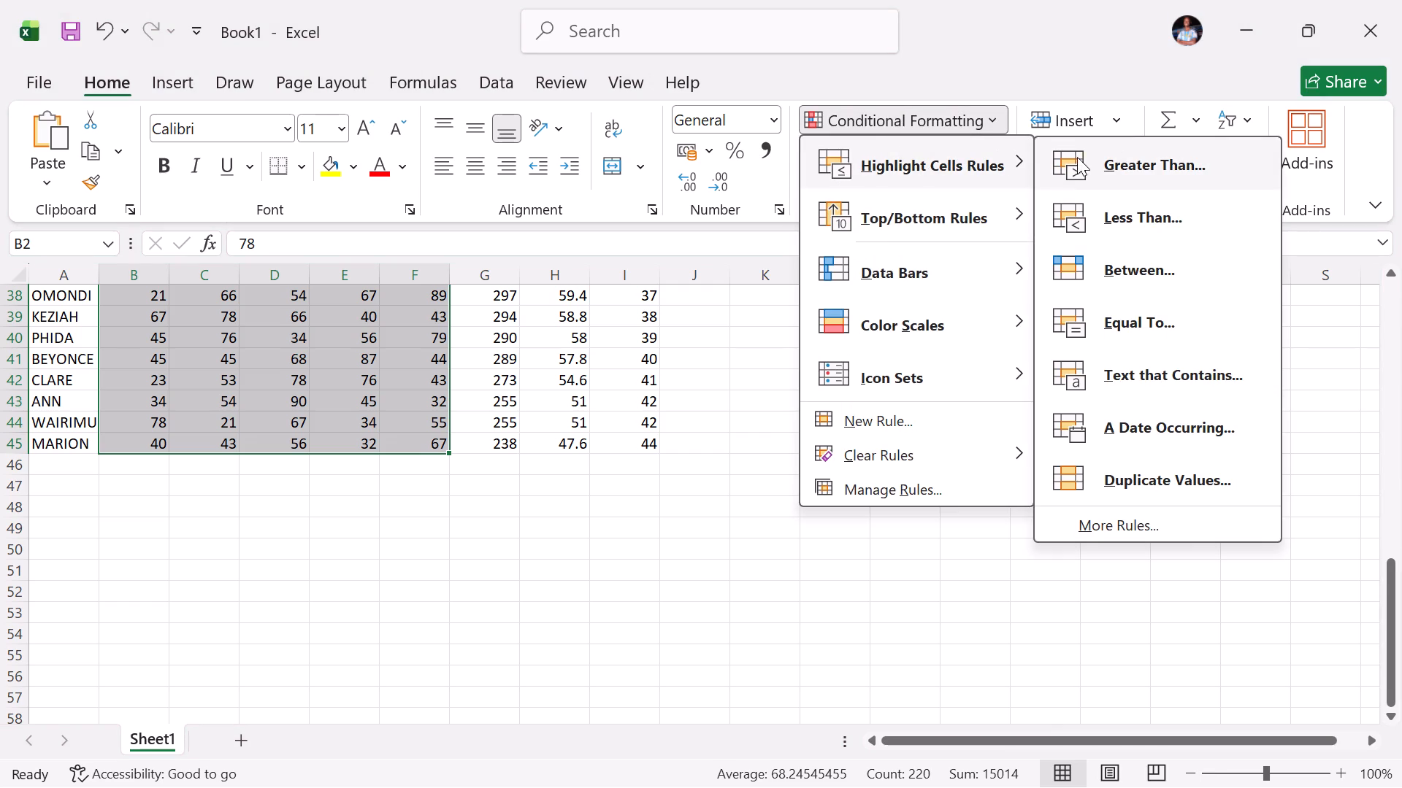
left_click(1106, 157)
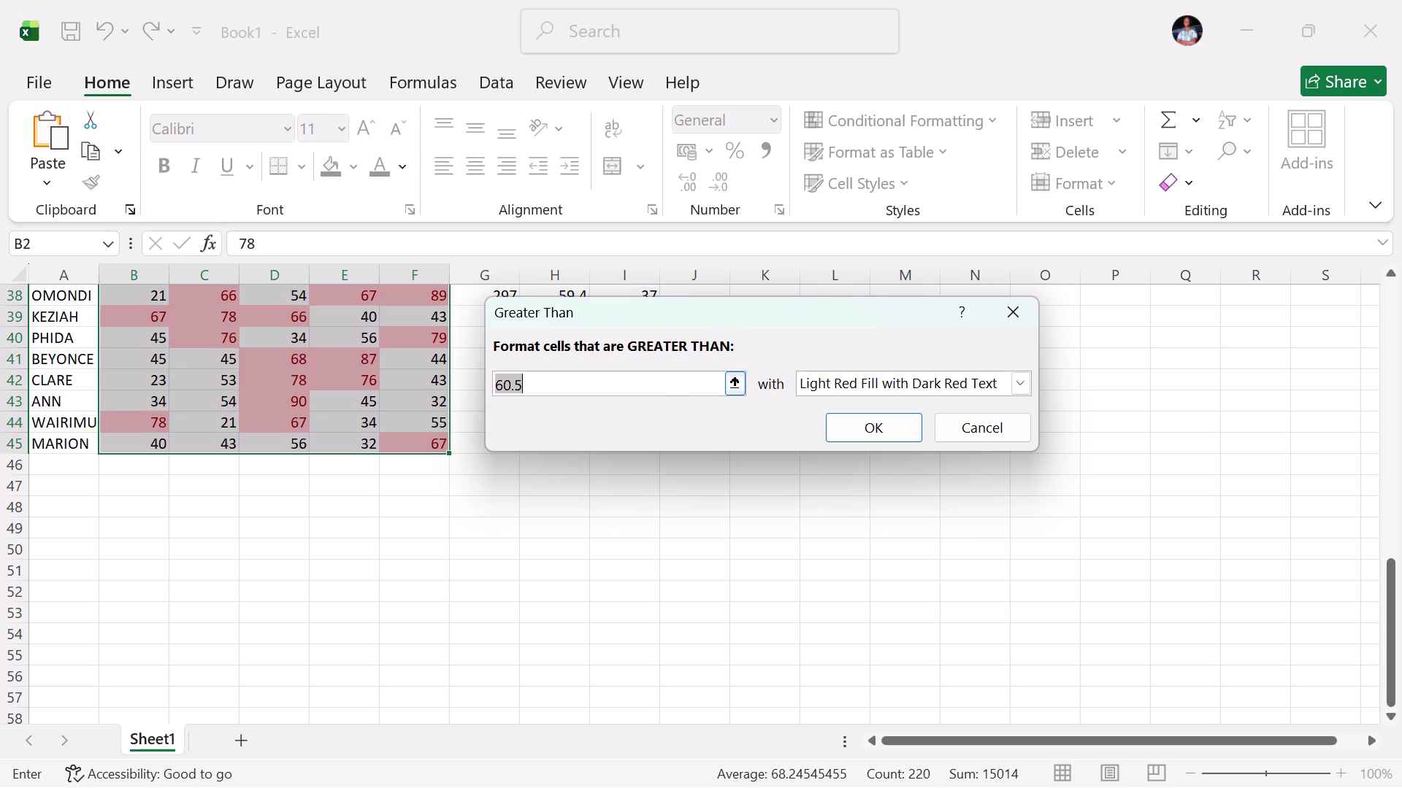
key("BackSpace")
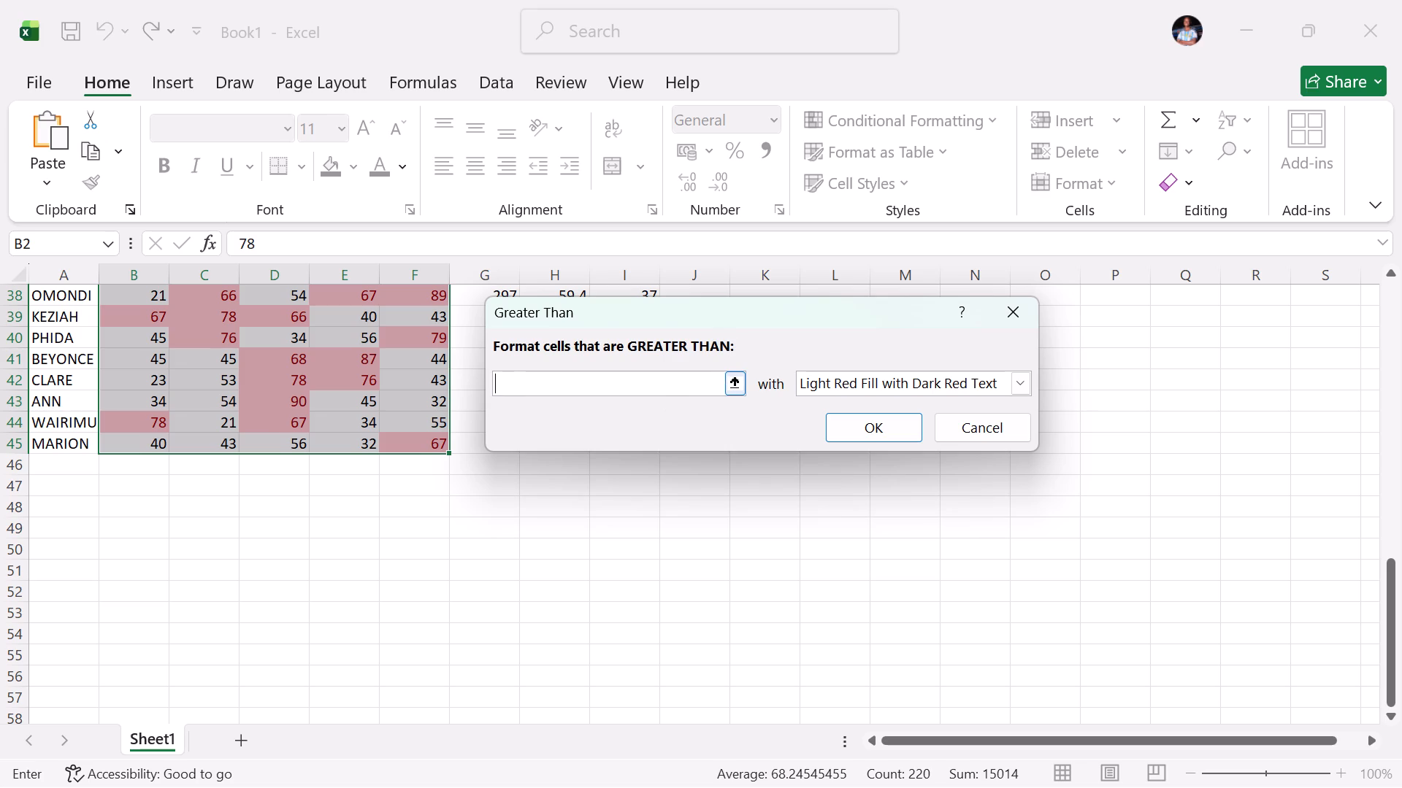
type("85")
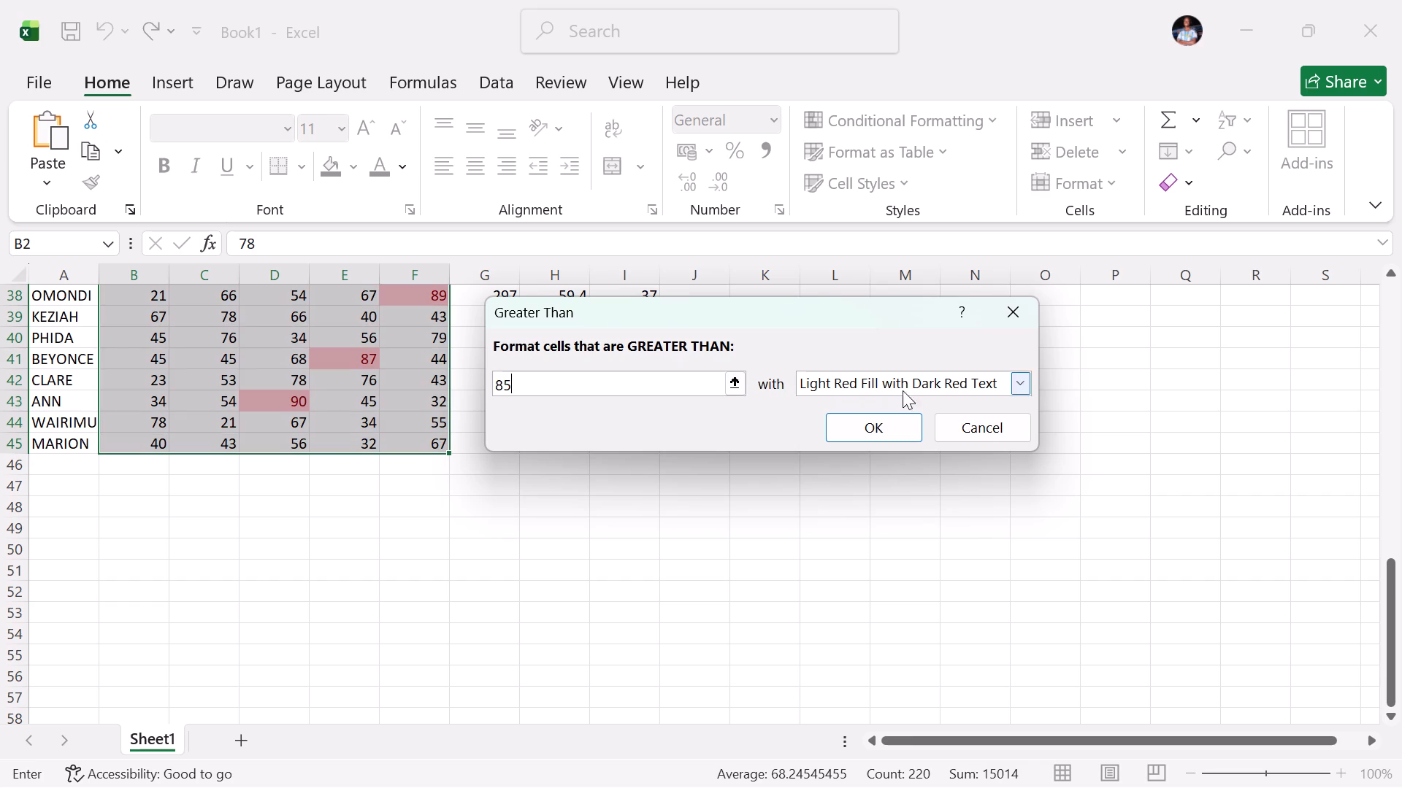
left_click(1016, 376)
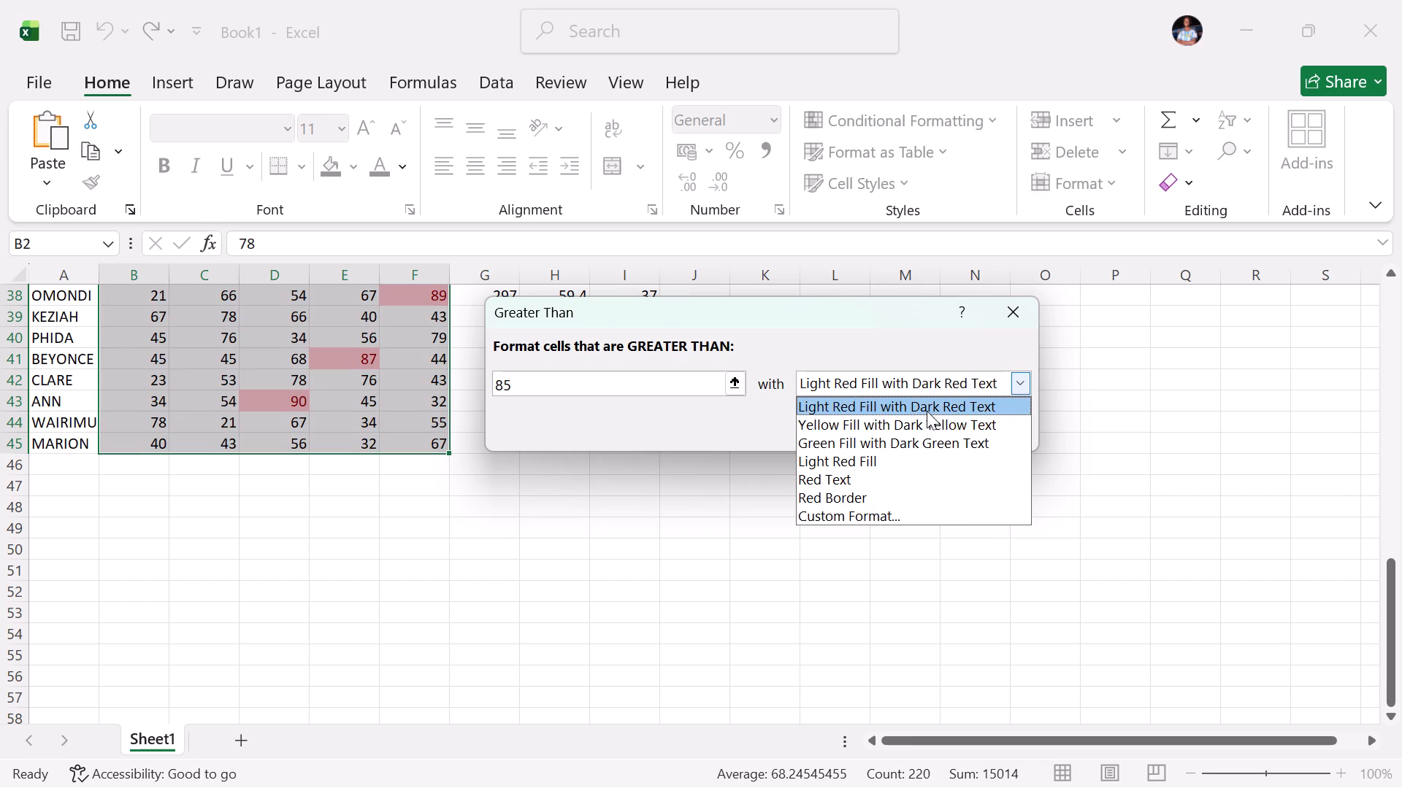
left_click(890, 450)
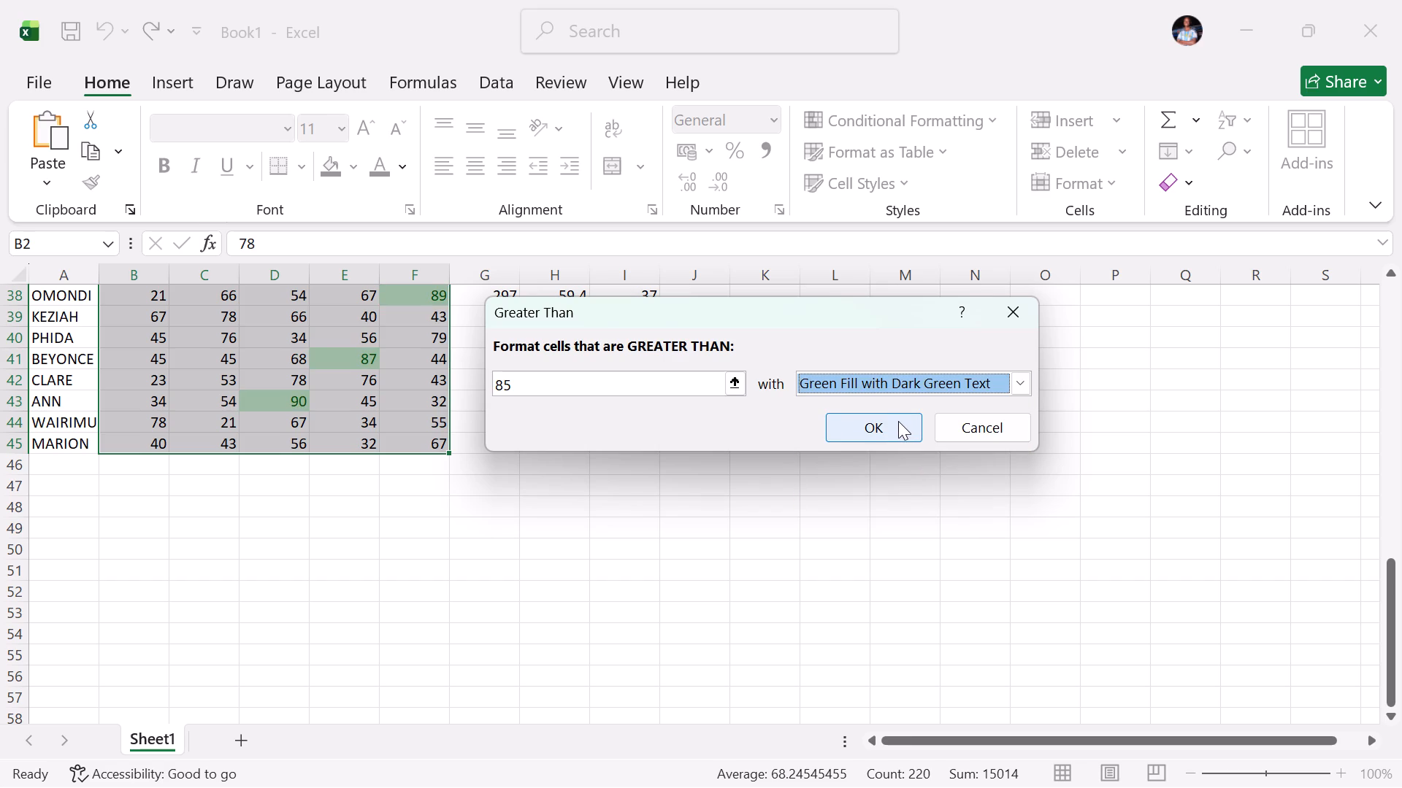
left_click(895, 424)
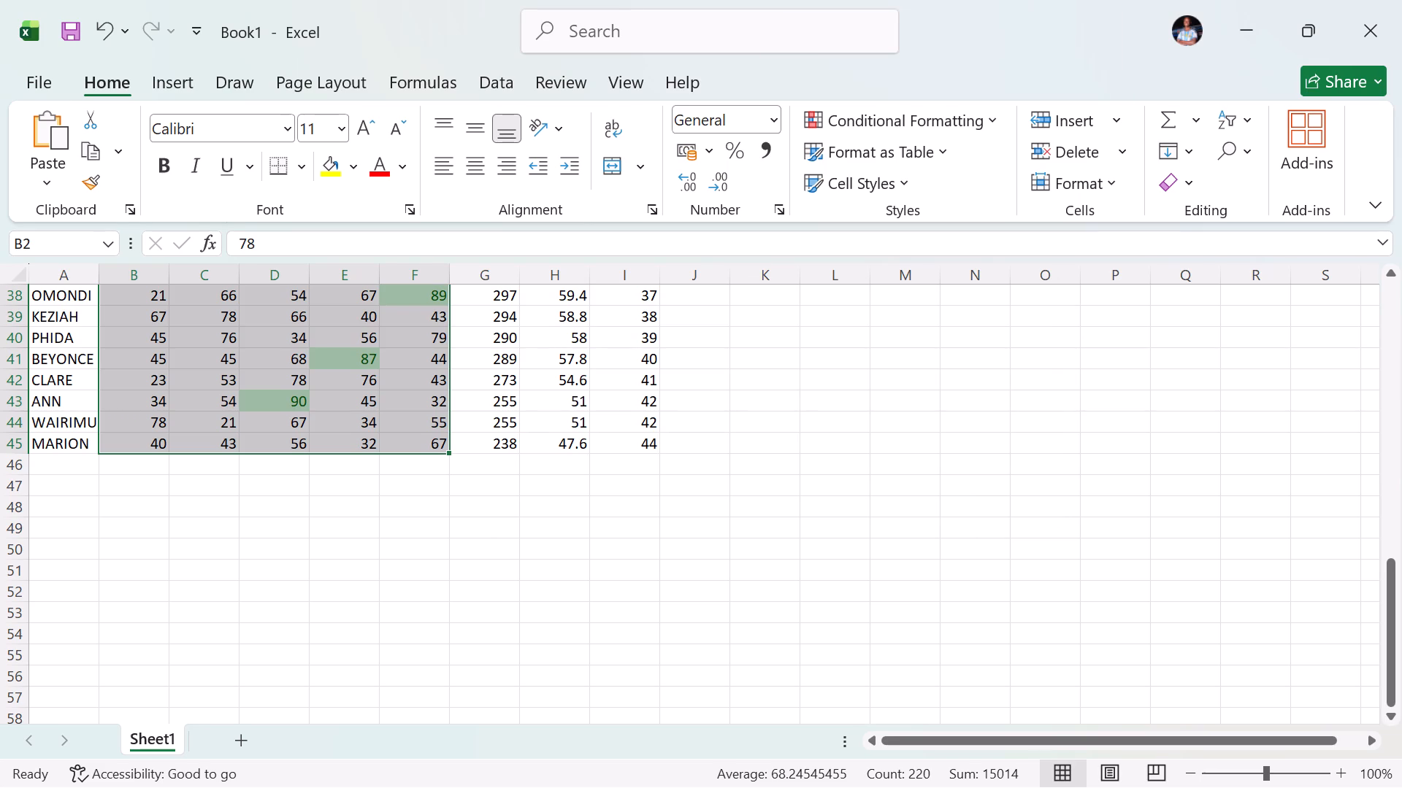
Add a conditional formatting rule to B2:F45 that highlights marks less than 40 with Light Red Fill with Dark Red Text.
scroll(799, 425, "up", 7)
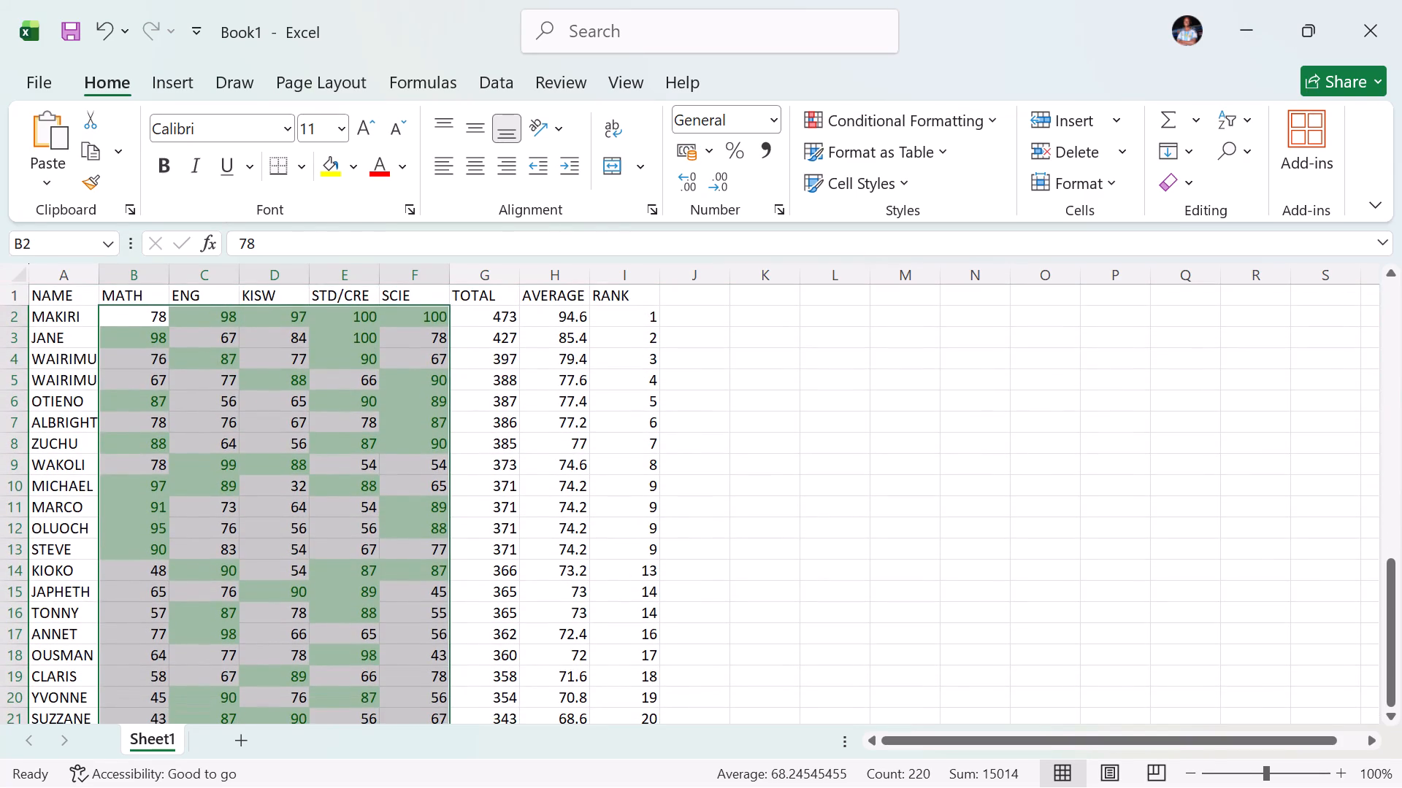
left_click(889, 118)
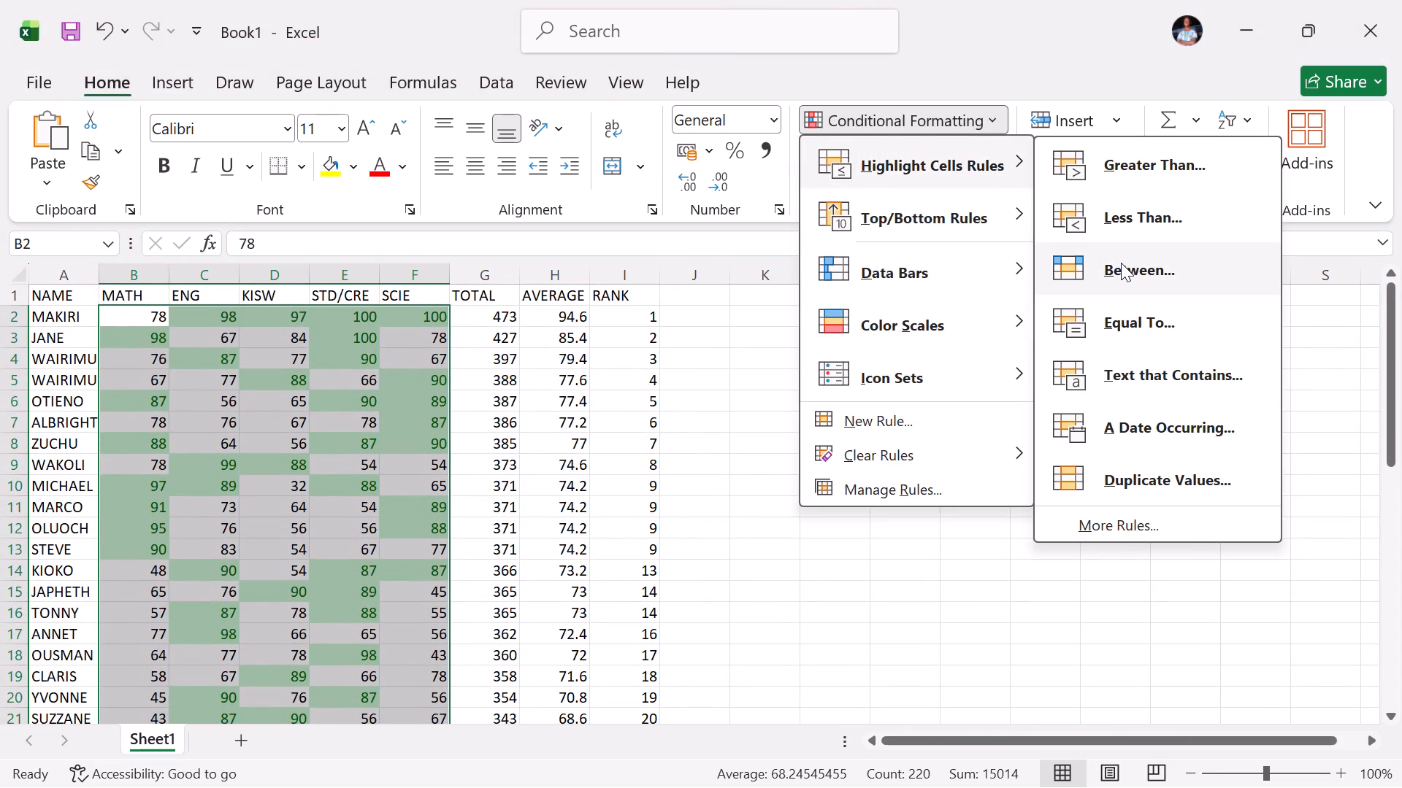
left_click(1124, 219)
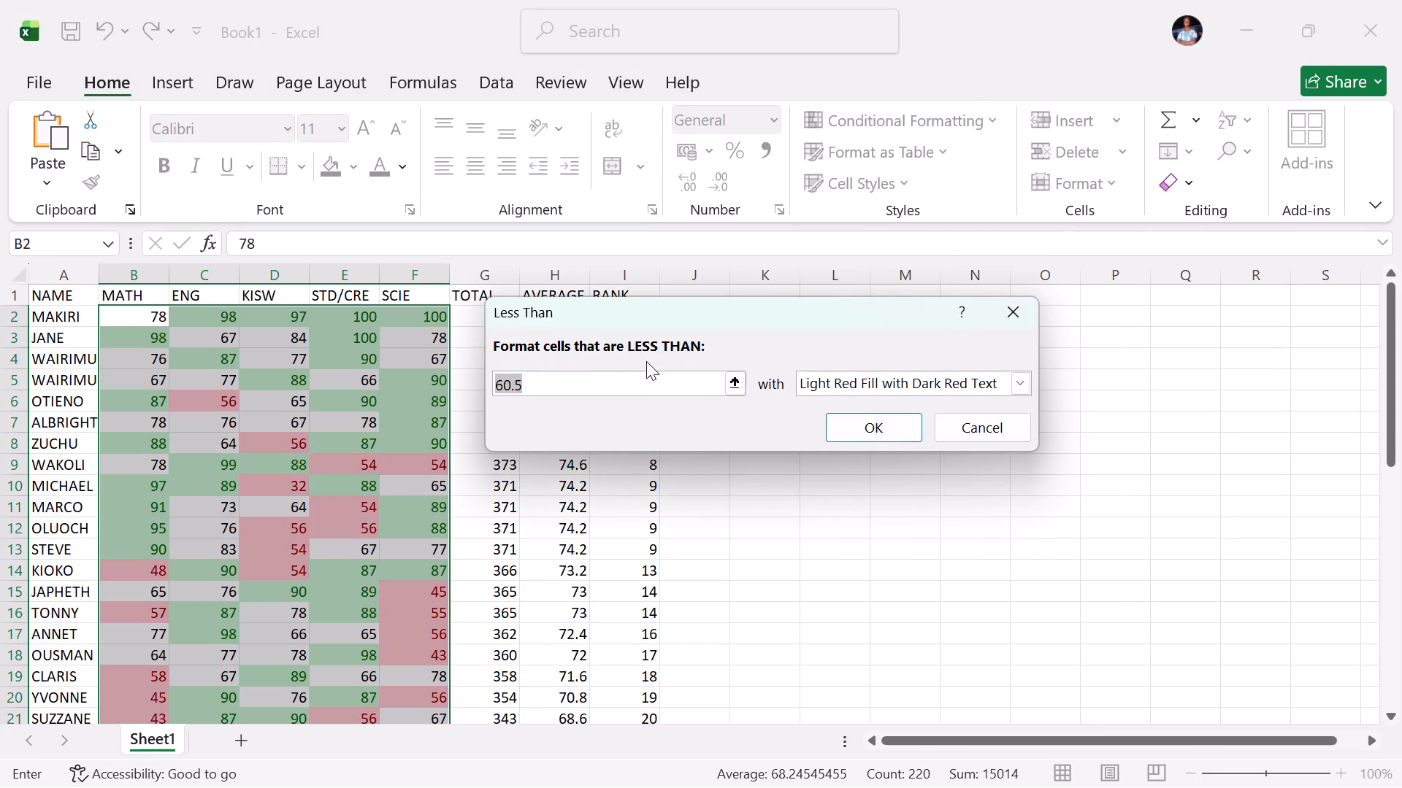
key("BackSpace")
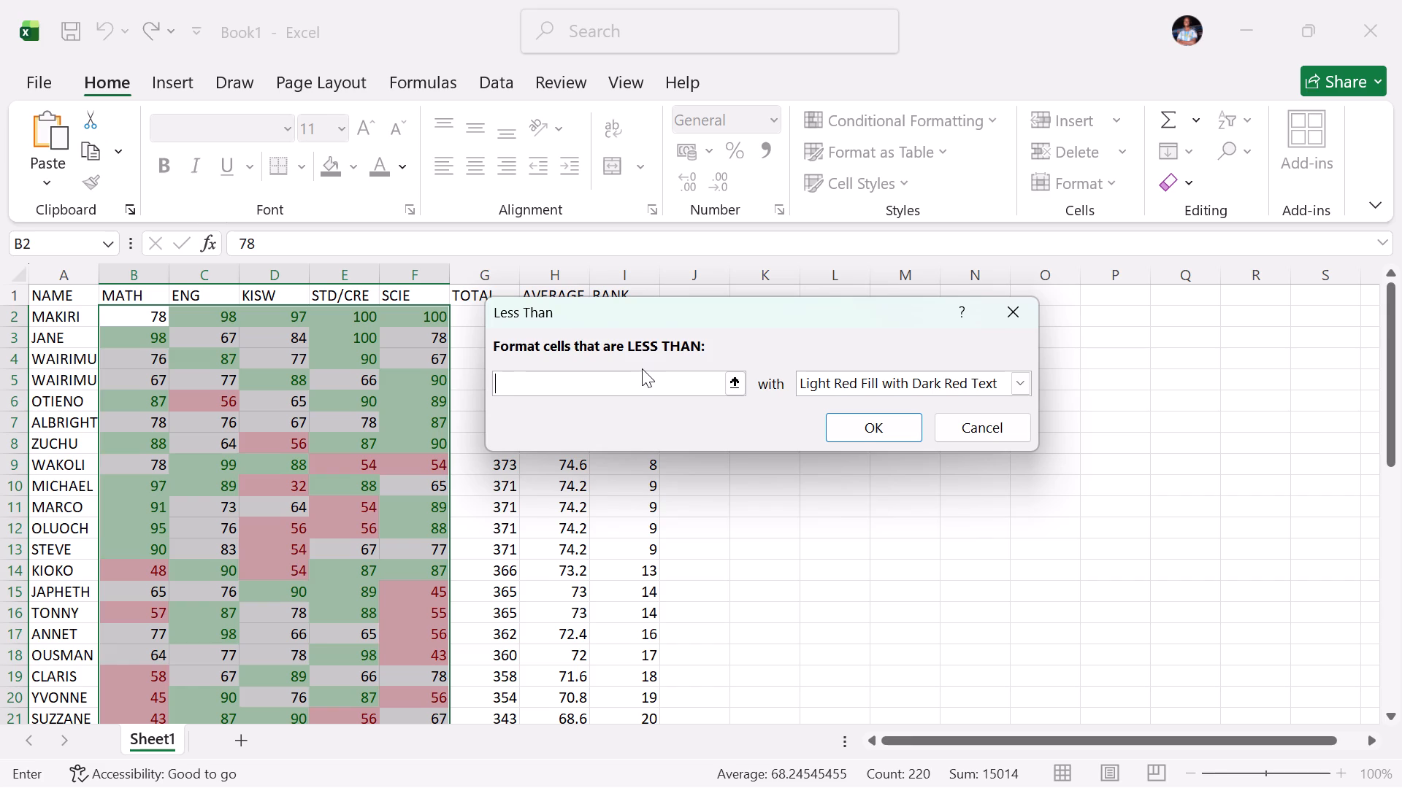
key("4")
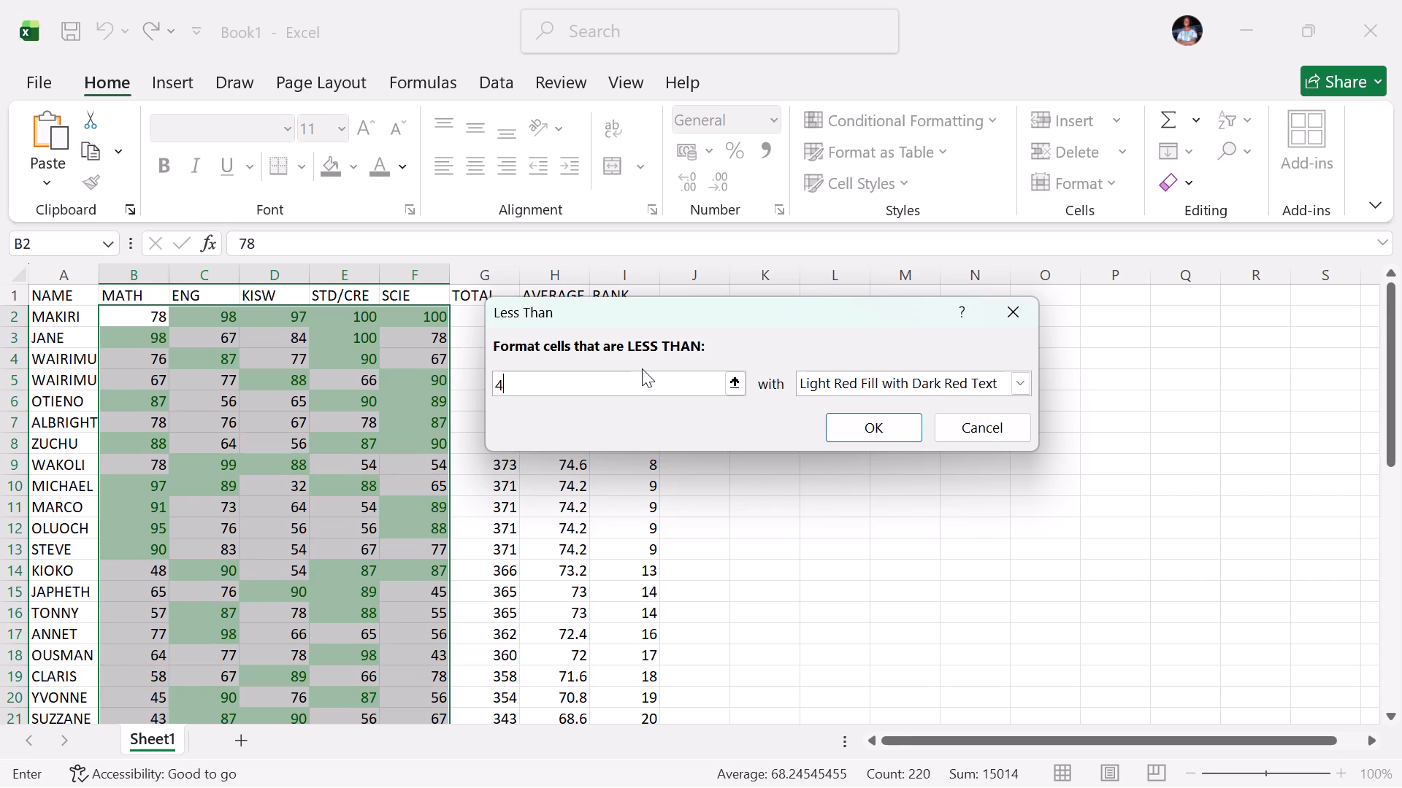
key("0")
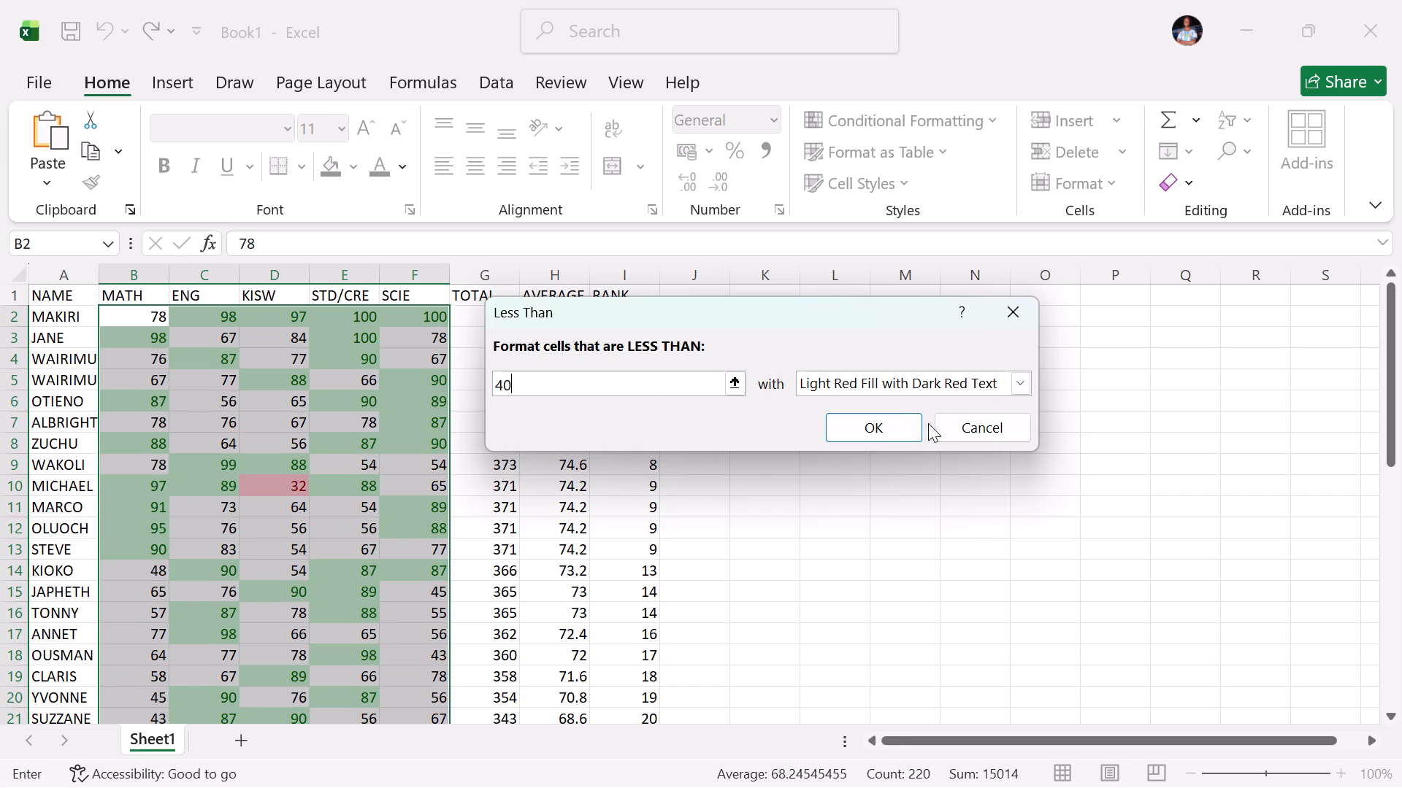
left_click(879, 425)
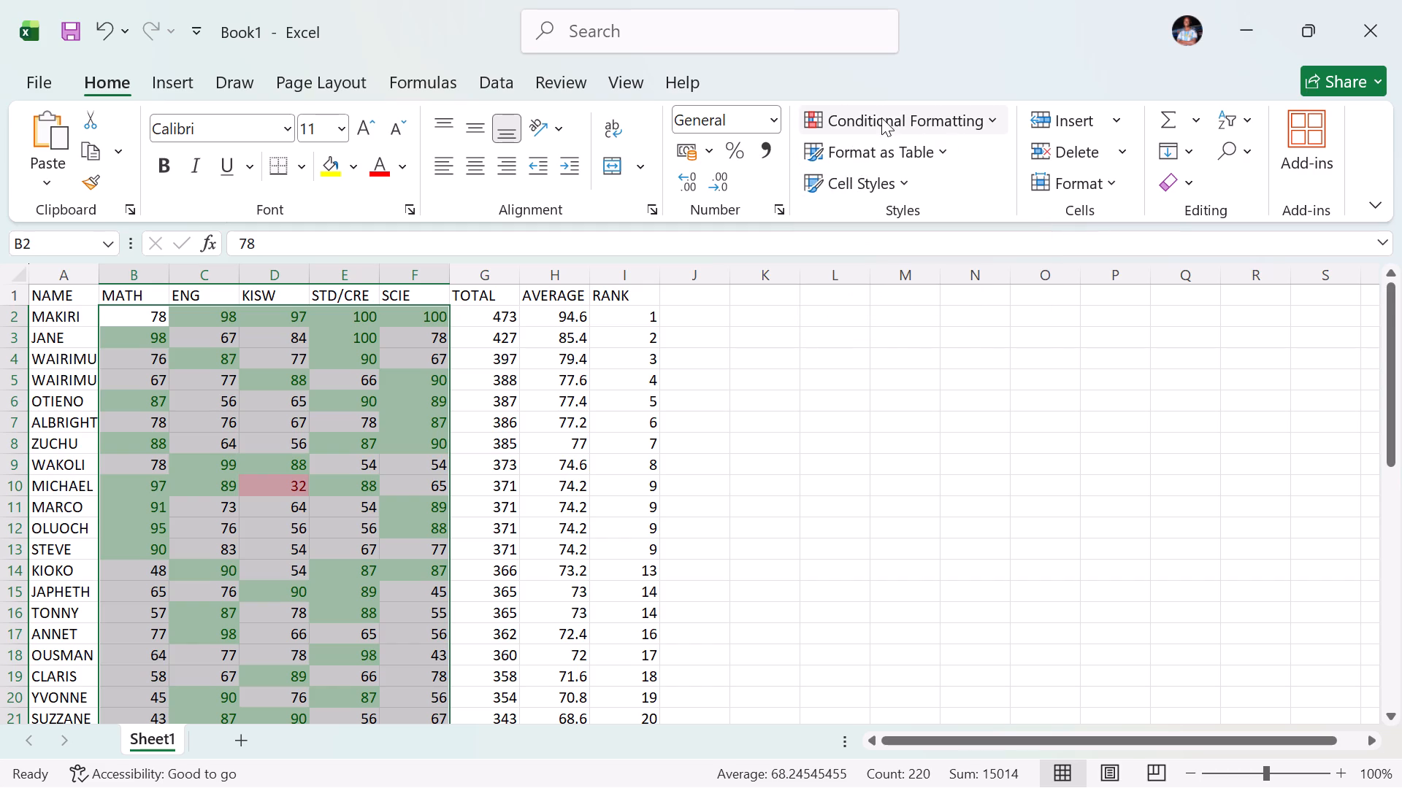
Set up a Between conditional formatting rule on B2:F45 for marks from 70 to 85.
left_click(974, 114)
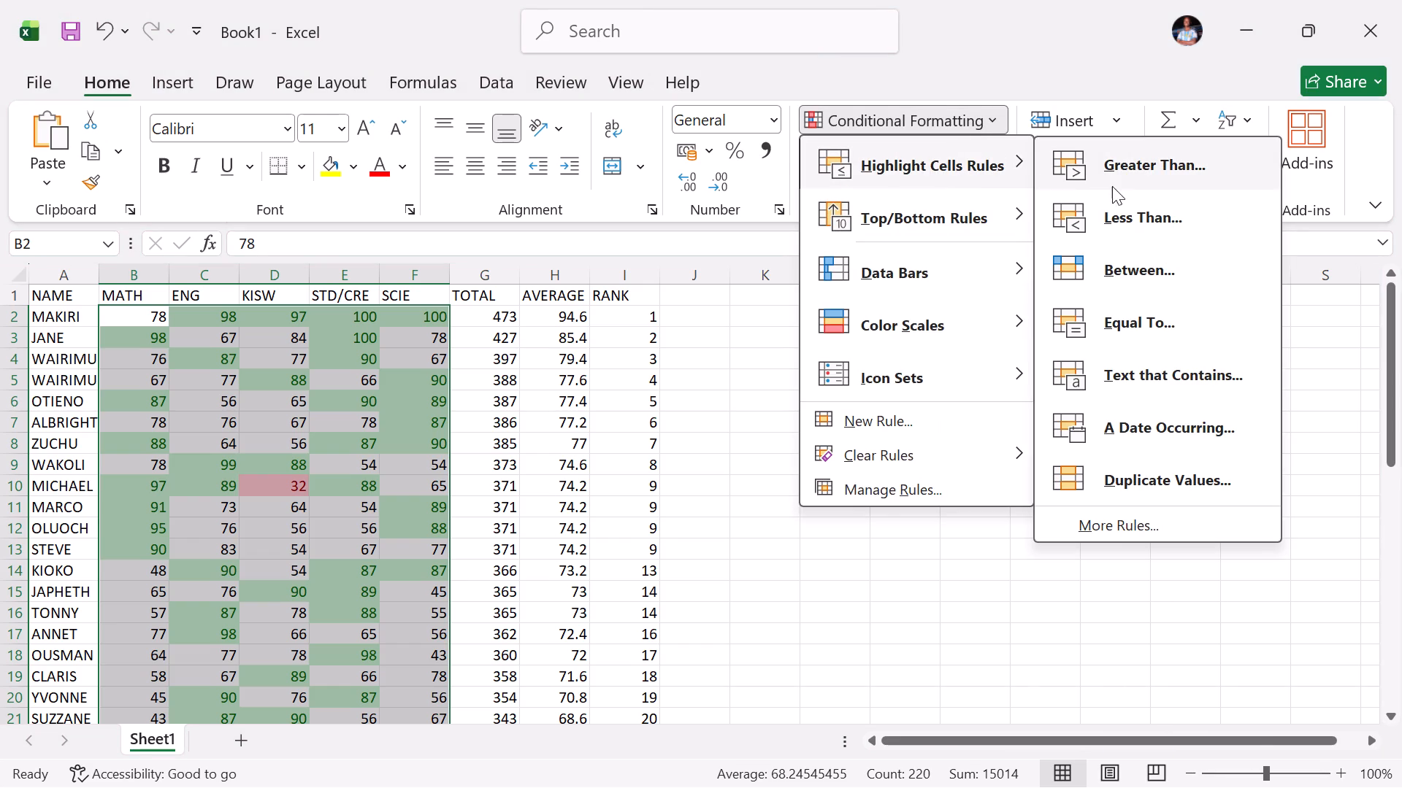
left_click(1124, 269)
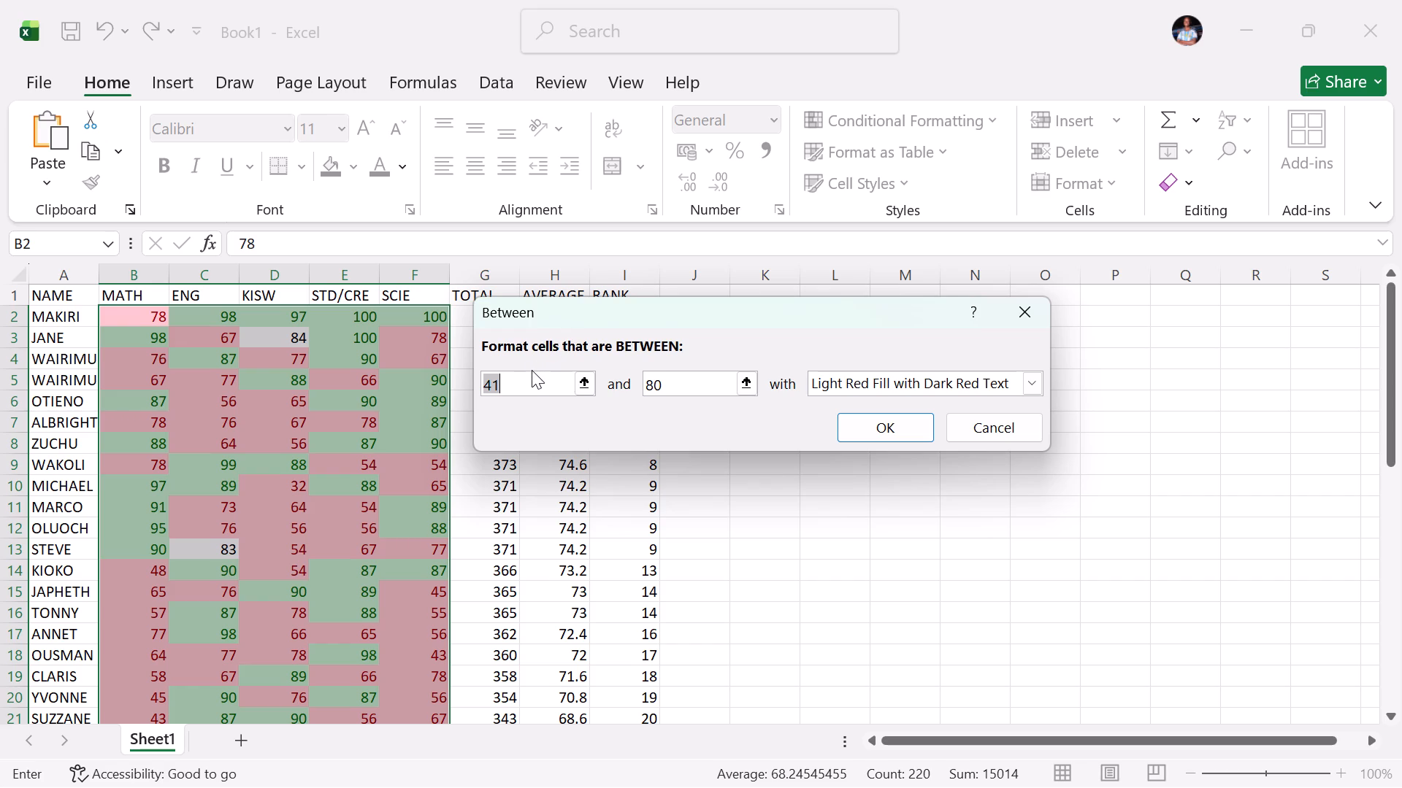
key("BackSpace")
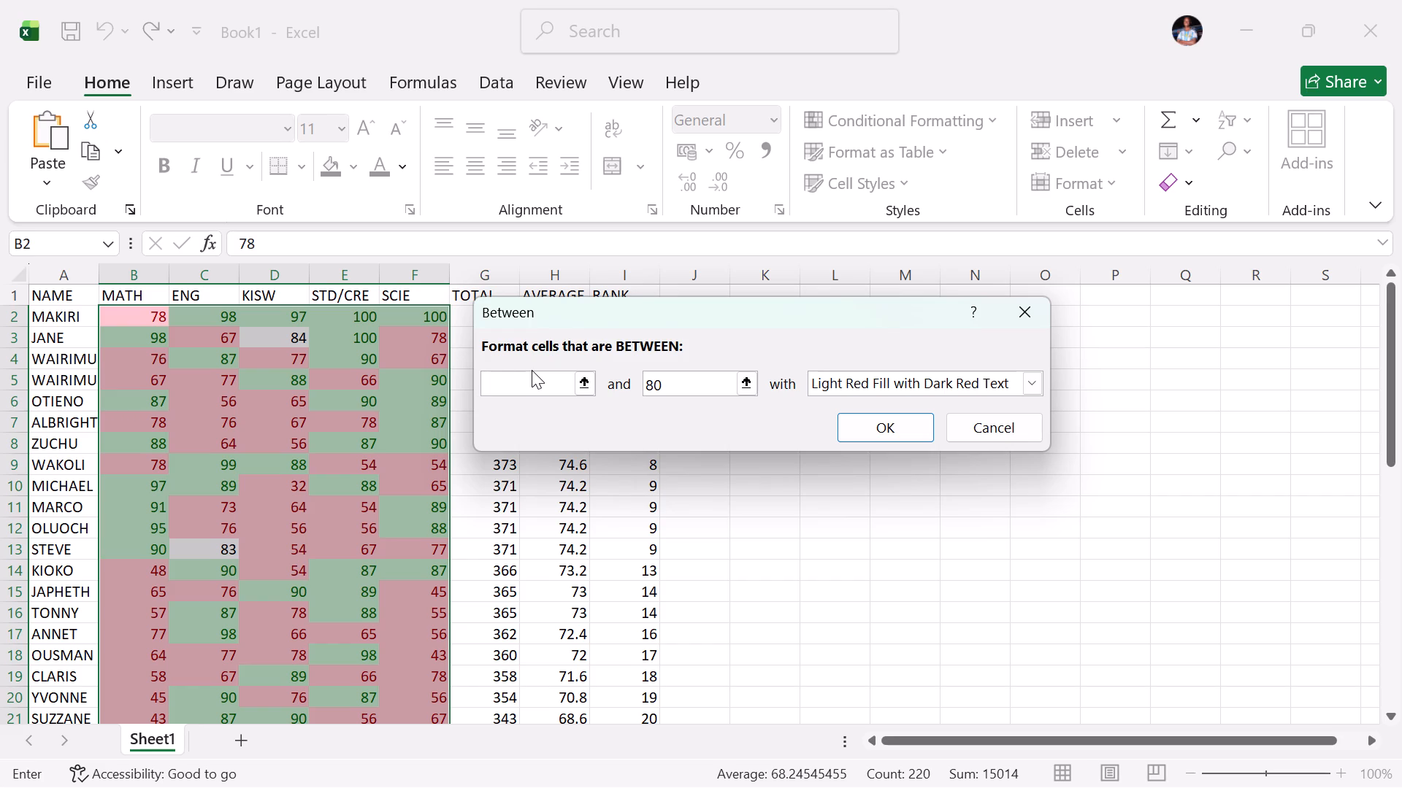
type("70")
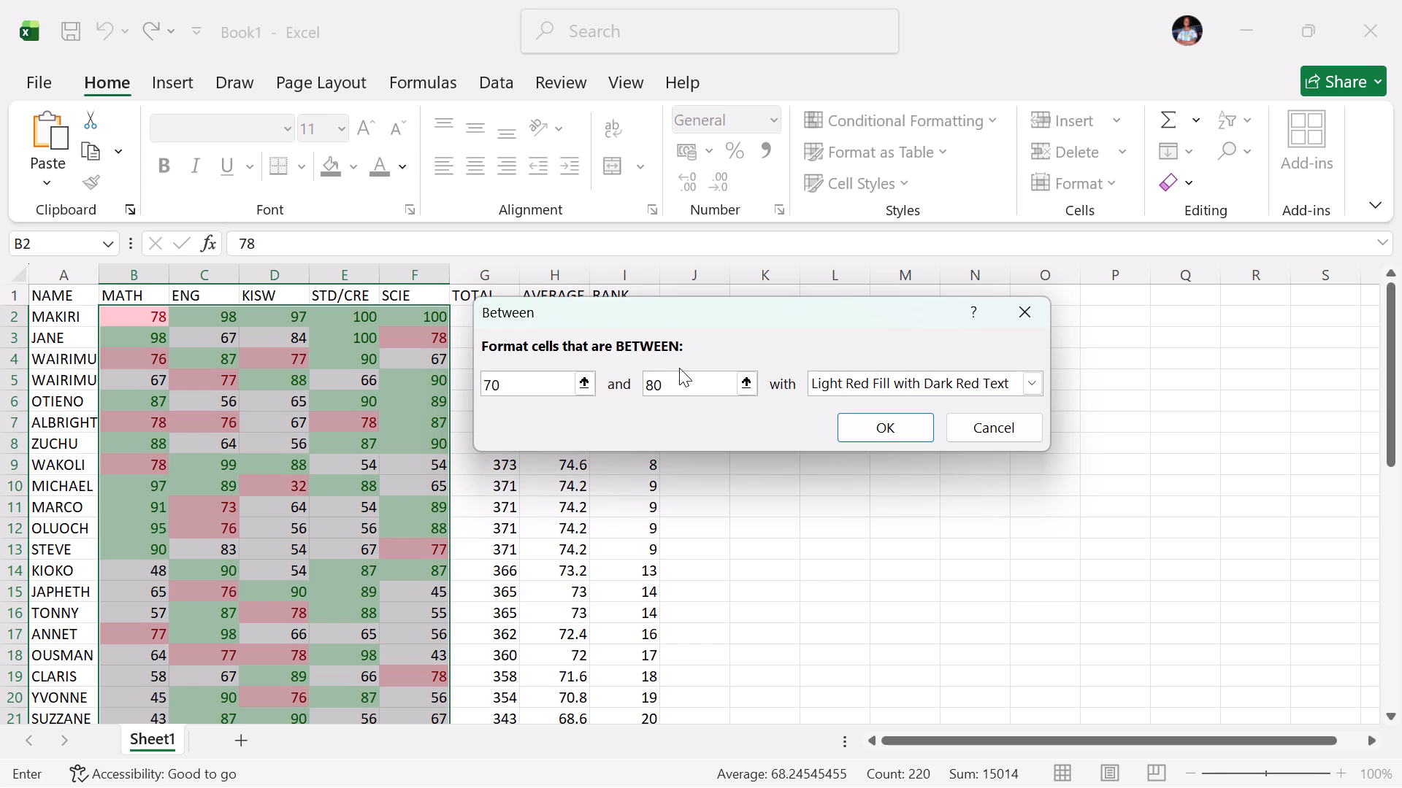
left_click(679, 368)
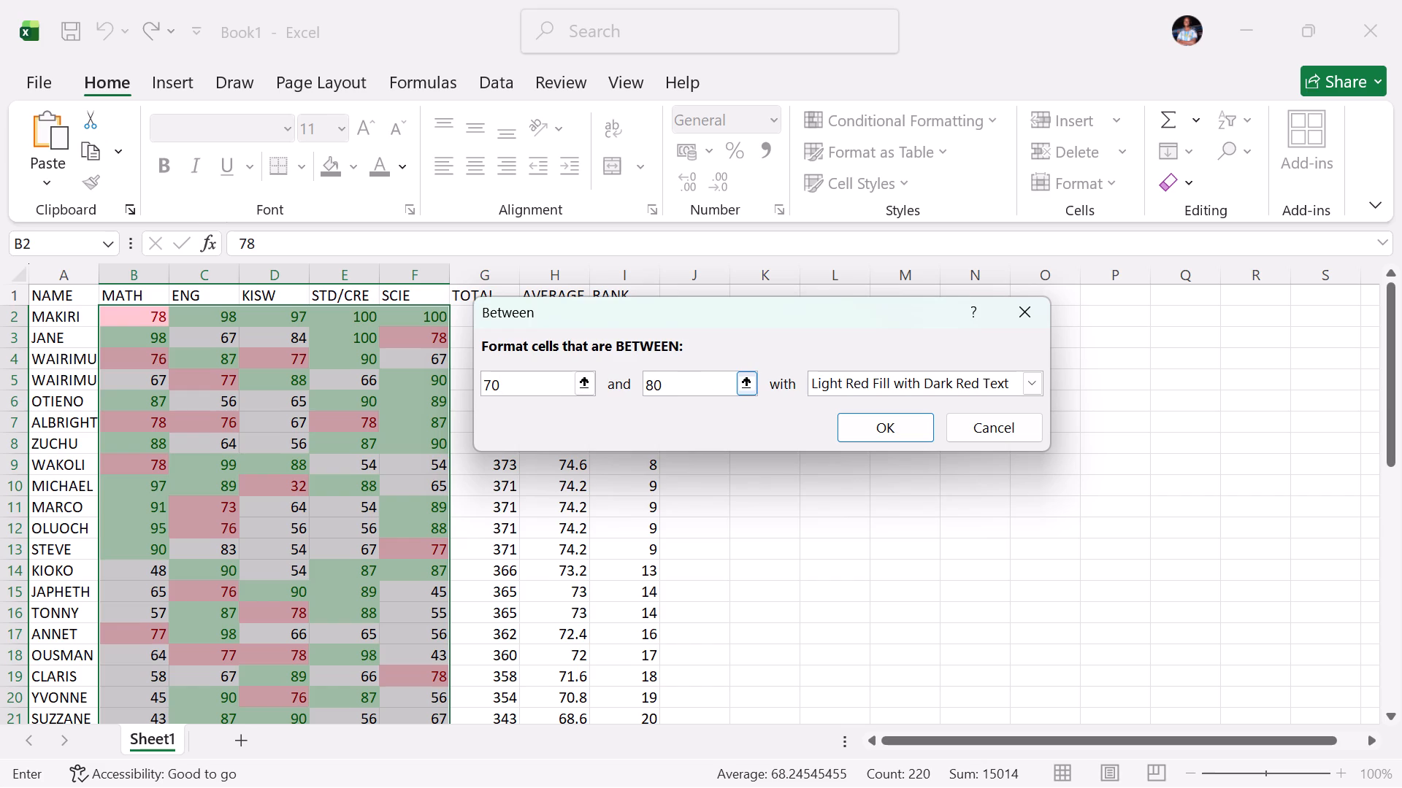
left_click(700, 382)
key("BackSpace")
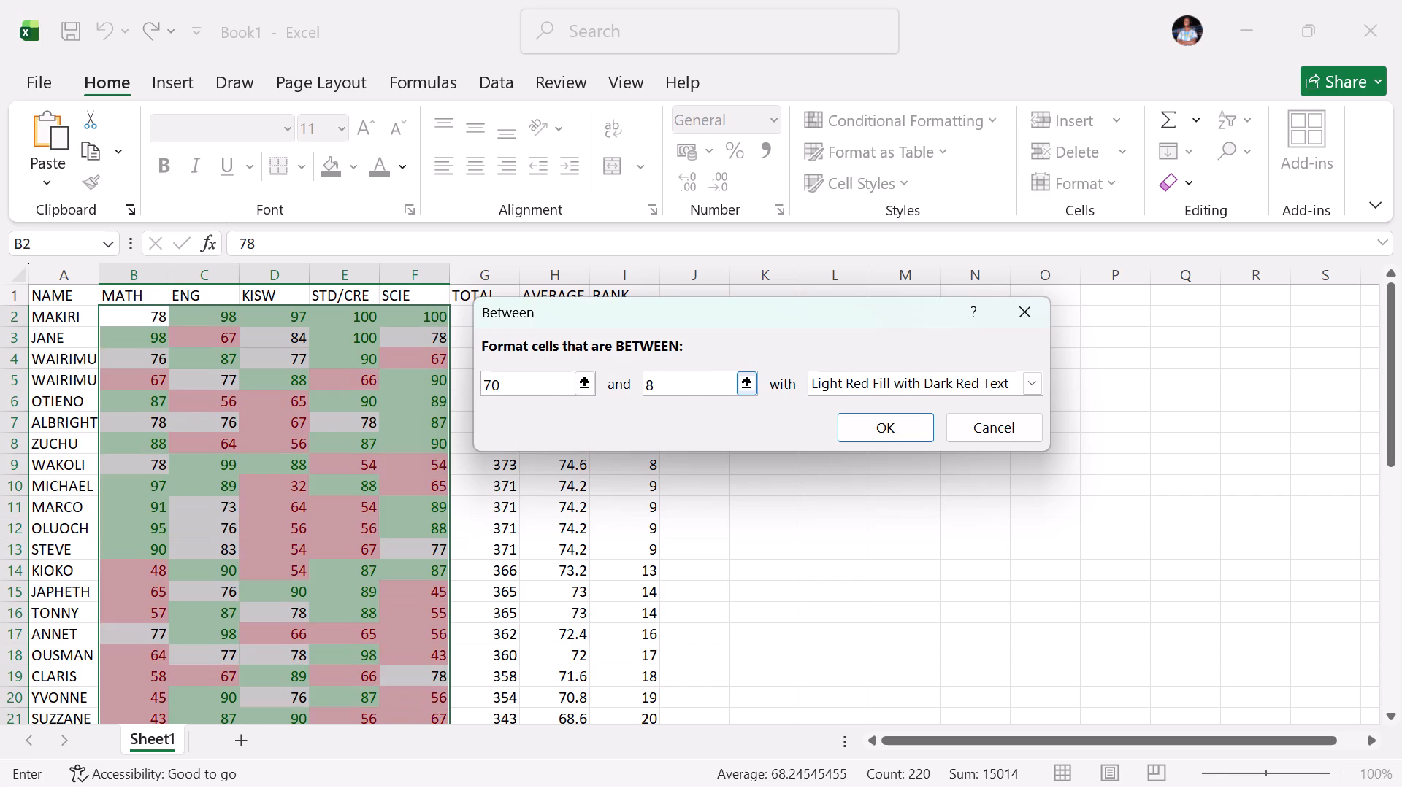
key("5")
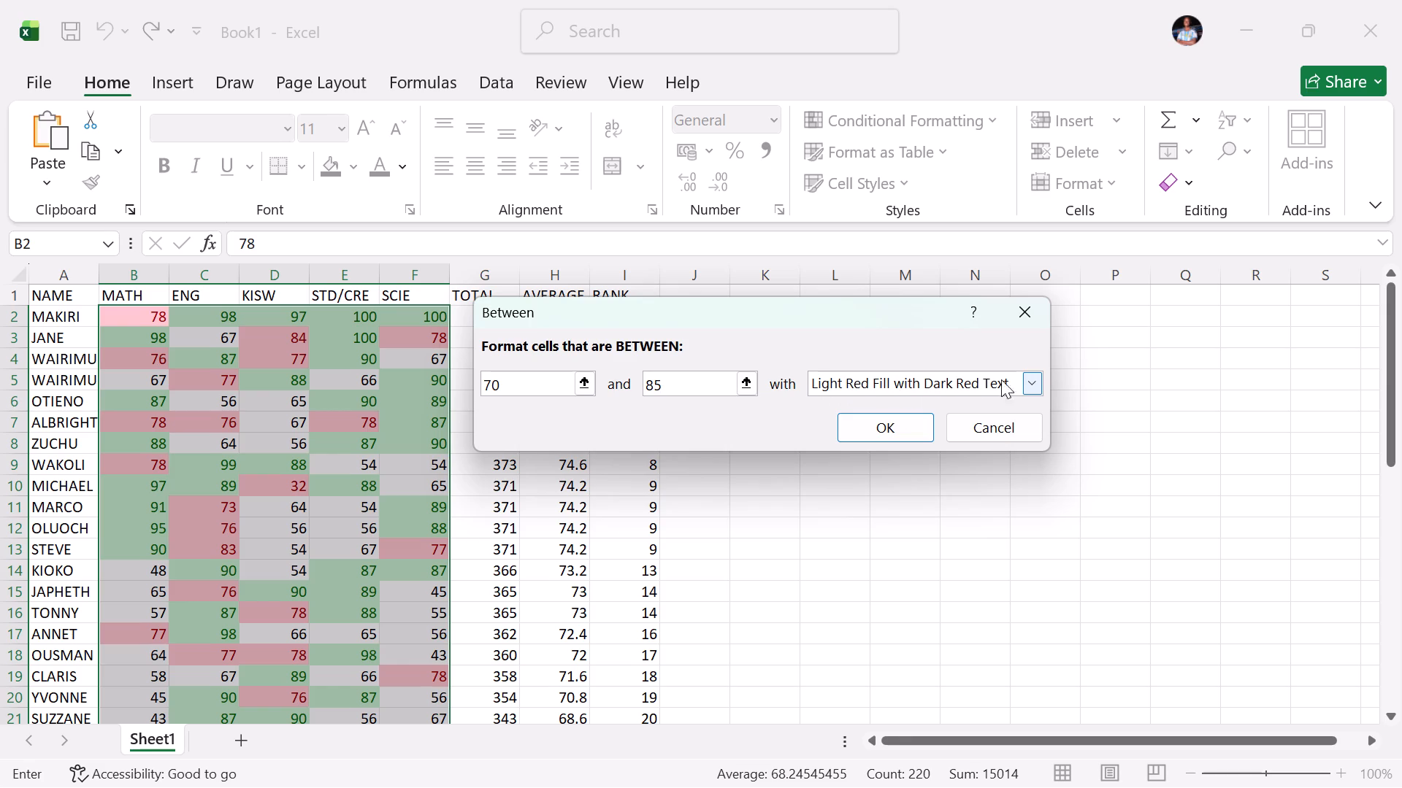
left_click(1030, 379)
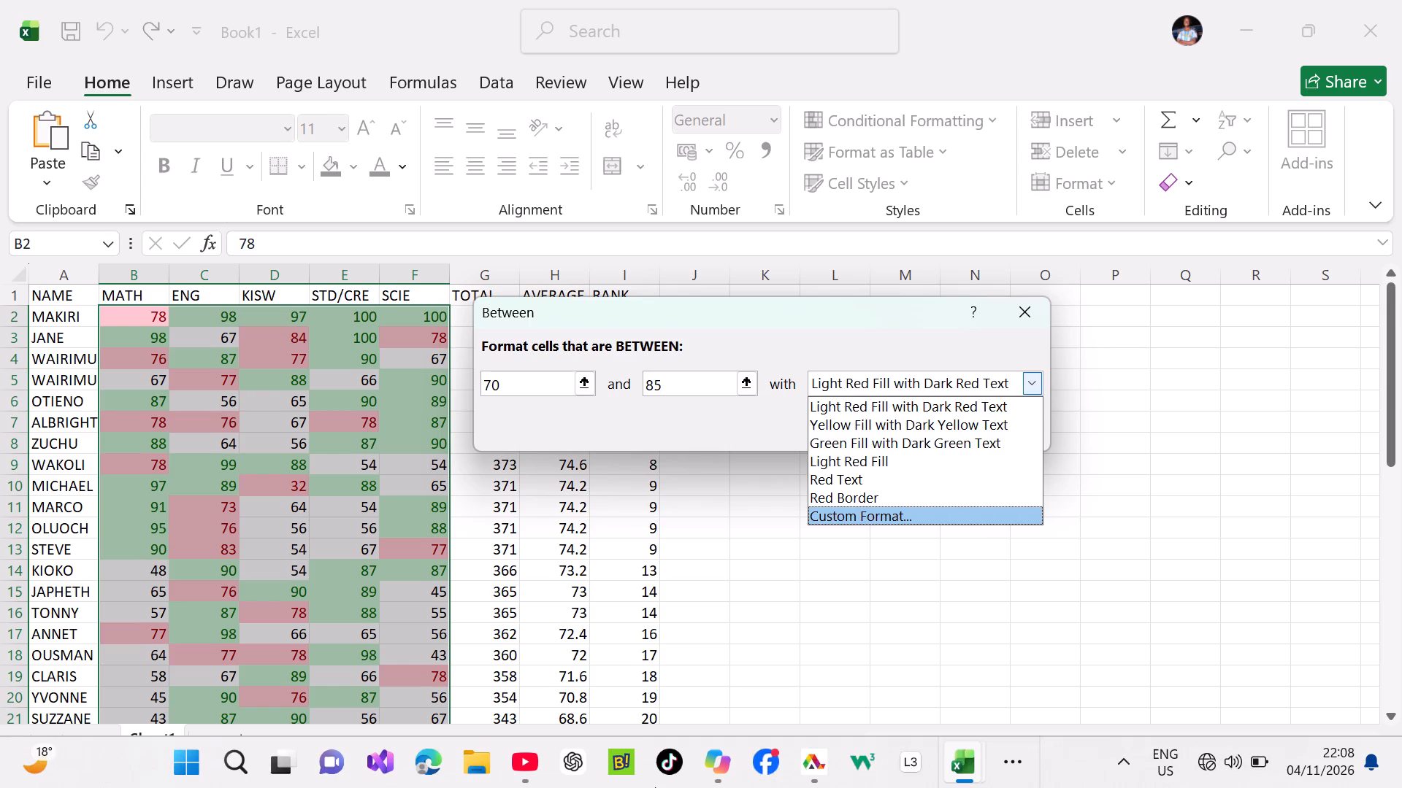
Switch to YouTube and connect the computer to the TUMAINI Wi-Fi network.
left_click(532, 763)
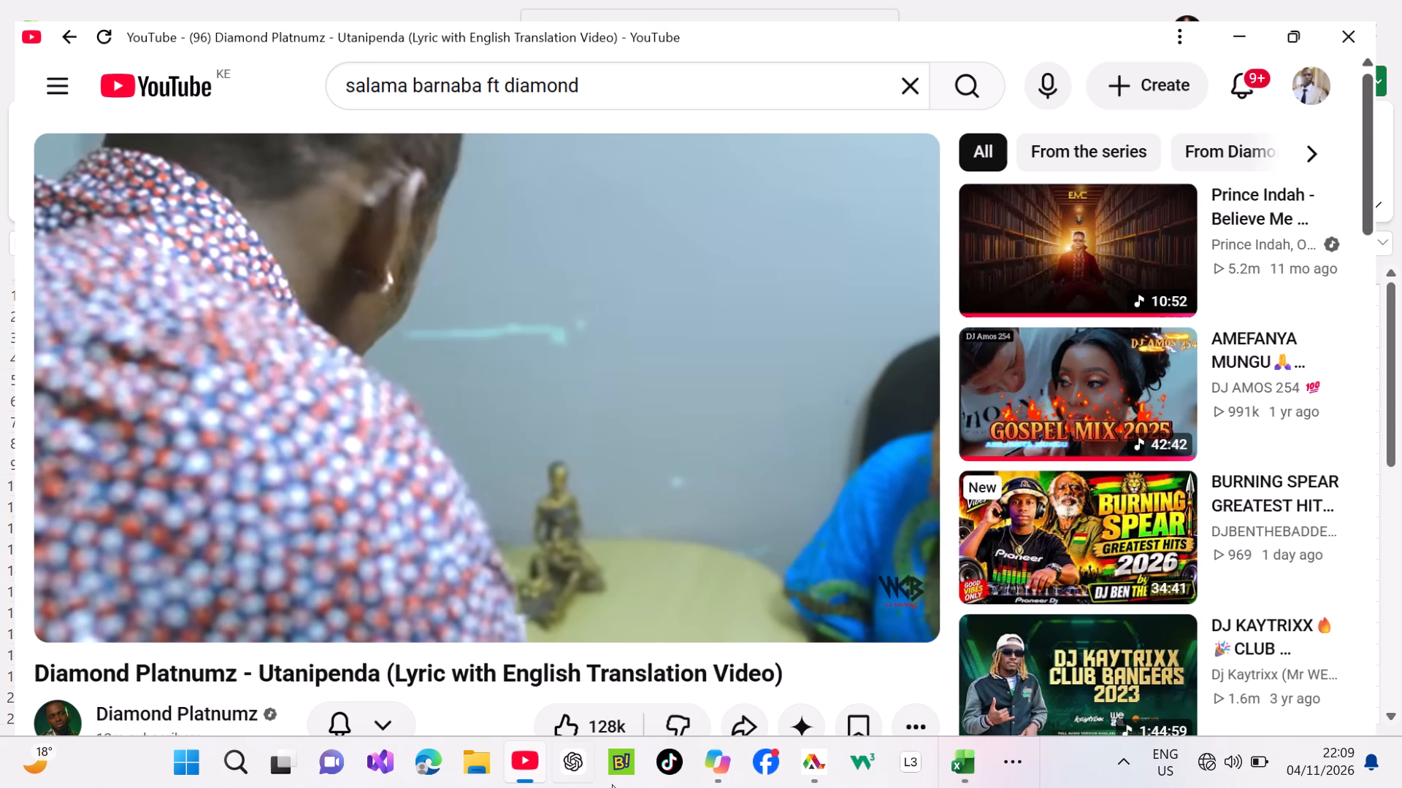
left_click(1222, 761)
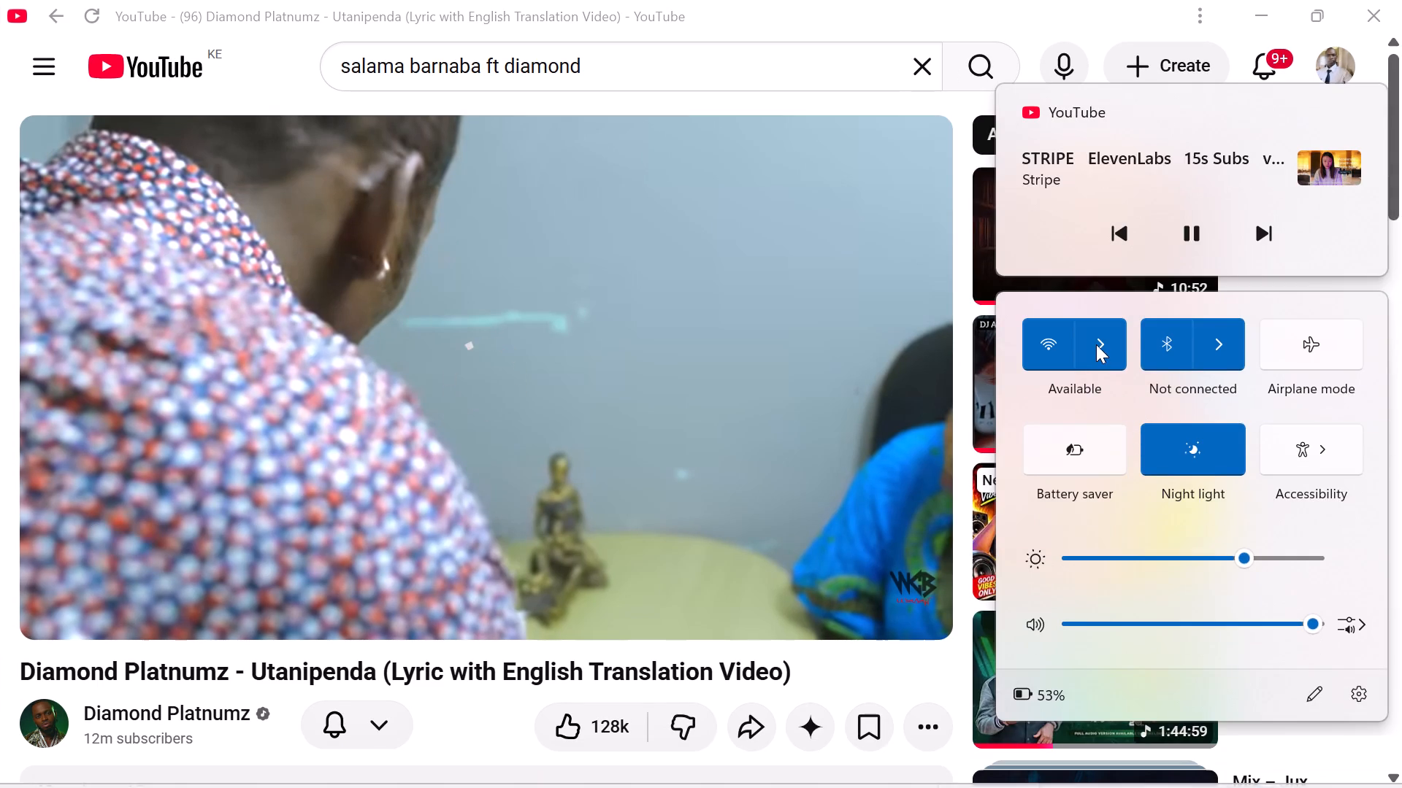
left_click(1096, 341)
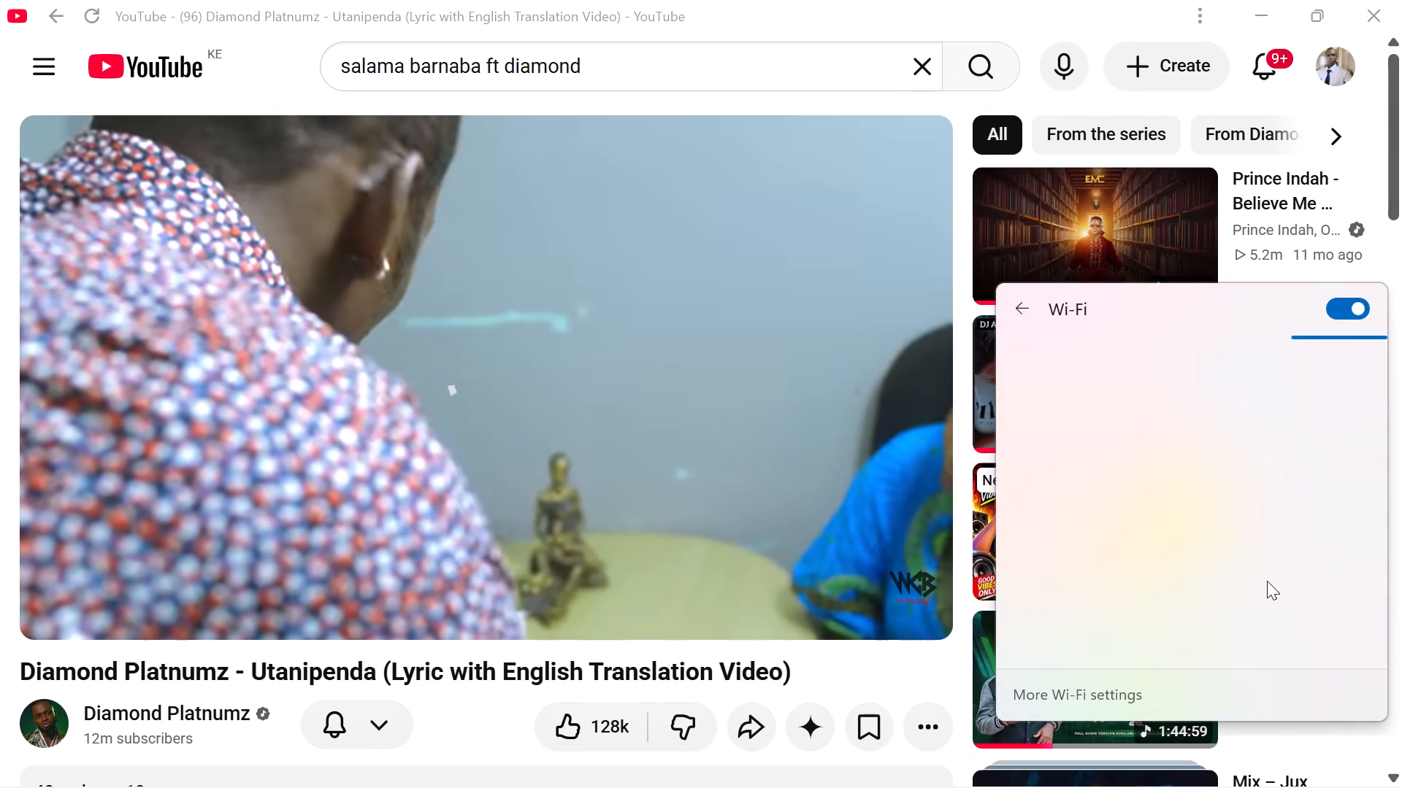
left_click(1145, 376)
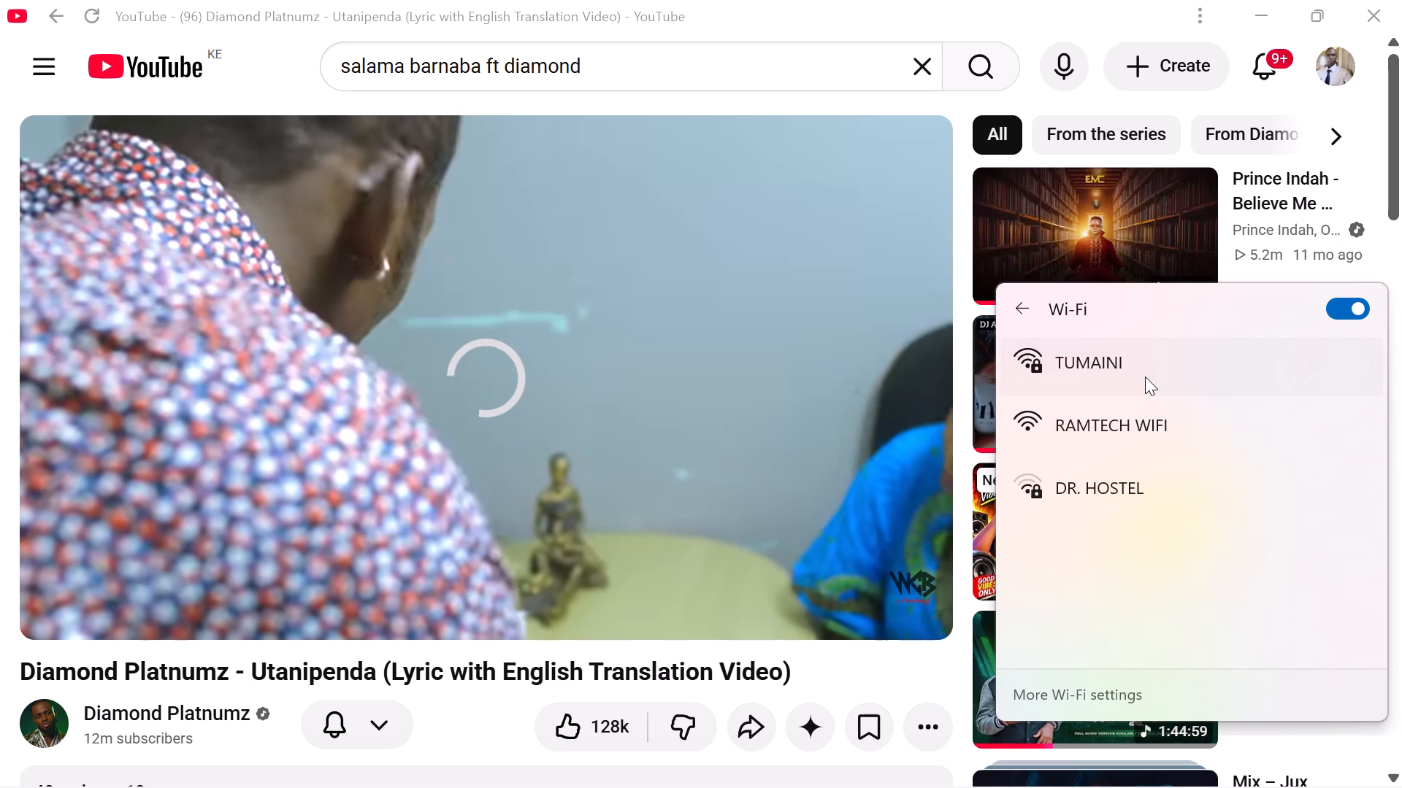
left_click(1255, 466)
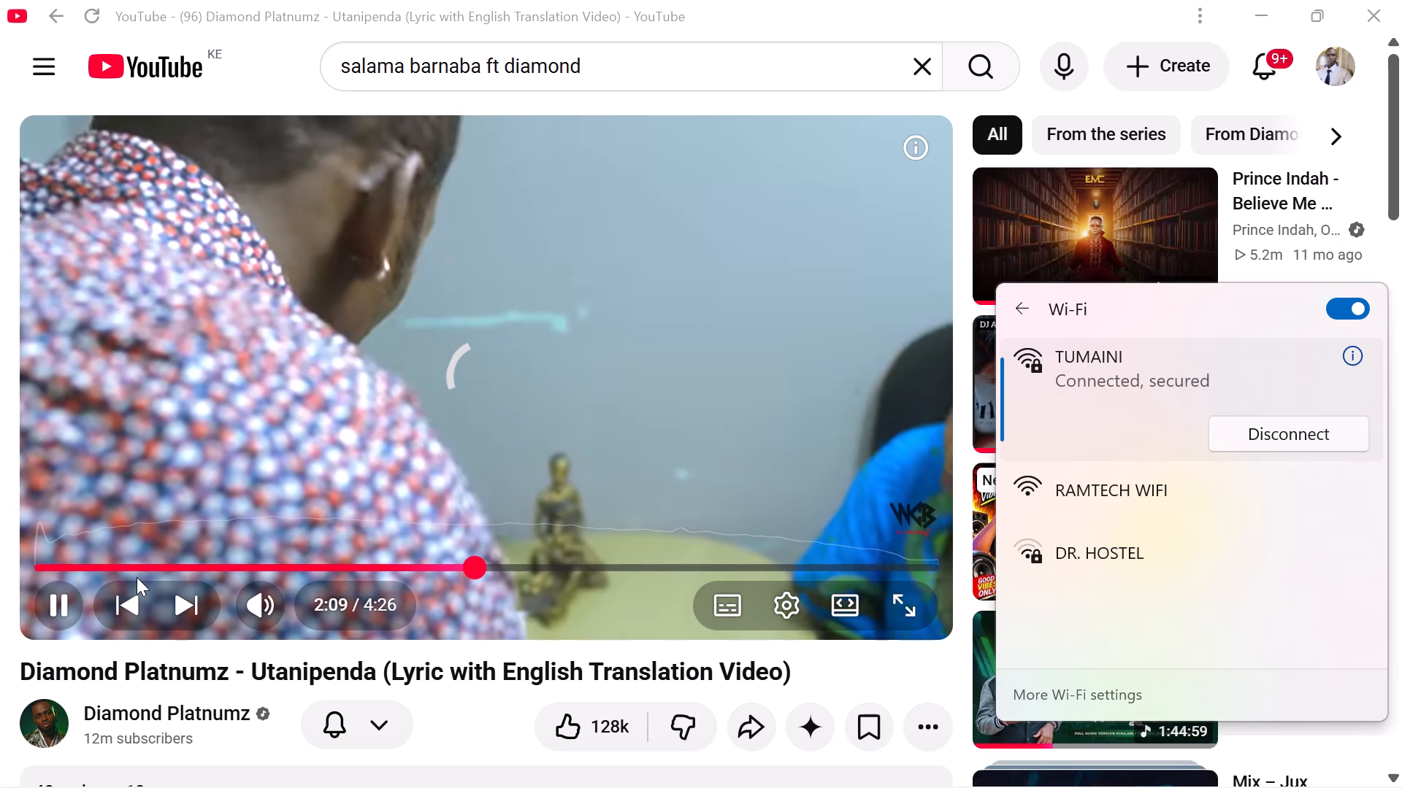
Skip back in the YouTube video playback and return to Book1 in Excel.
left_click(126, 598)
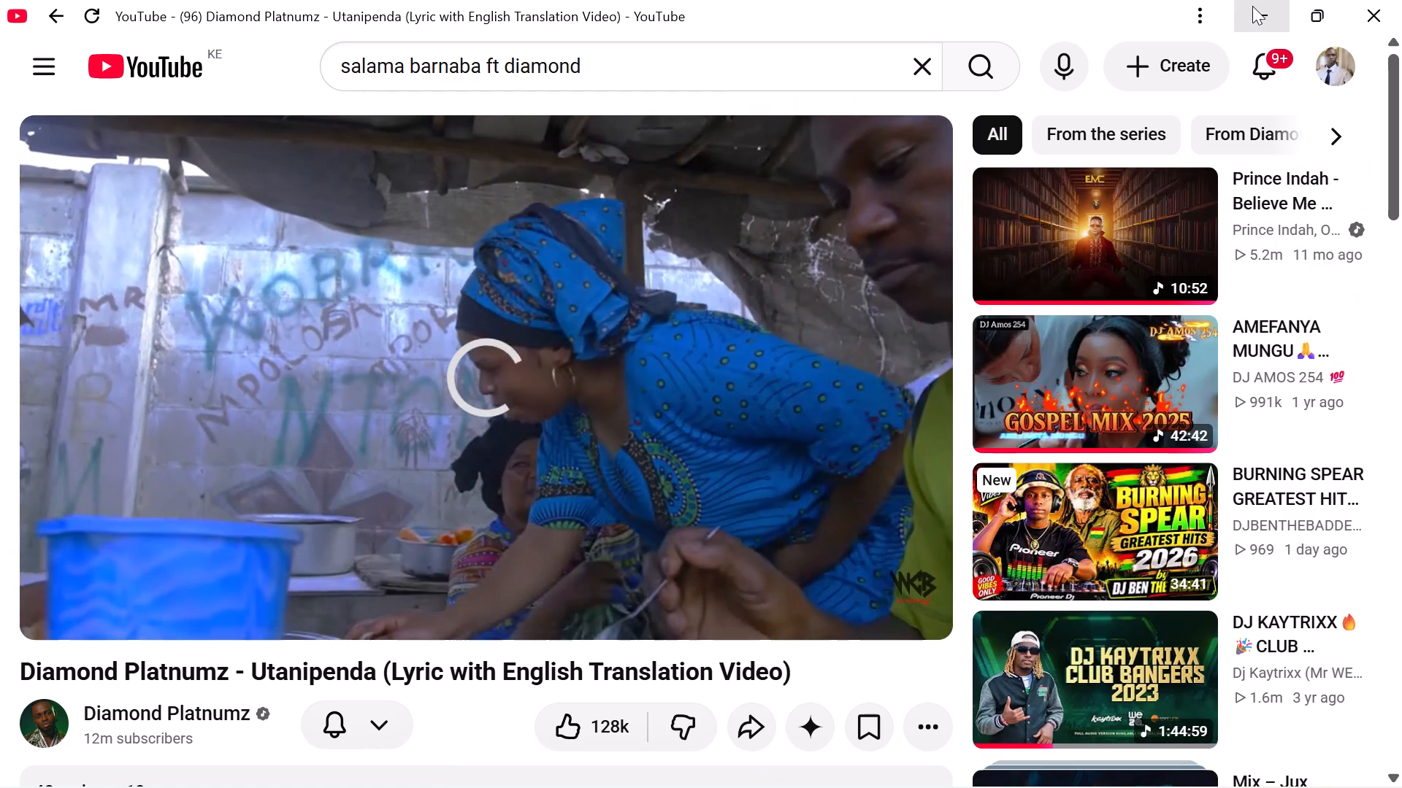
left_click(1252, 6)
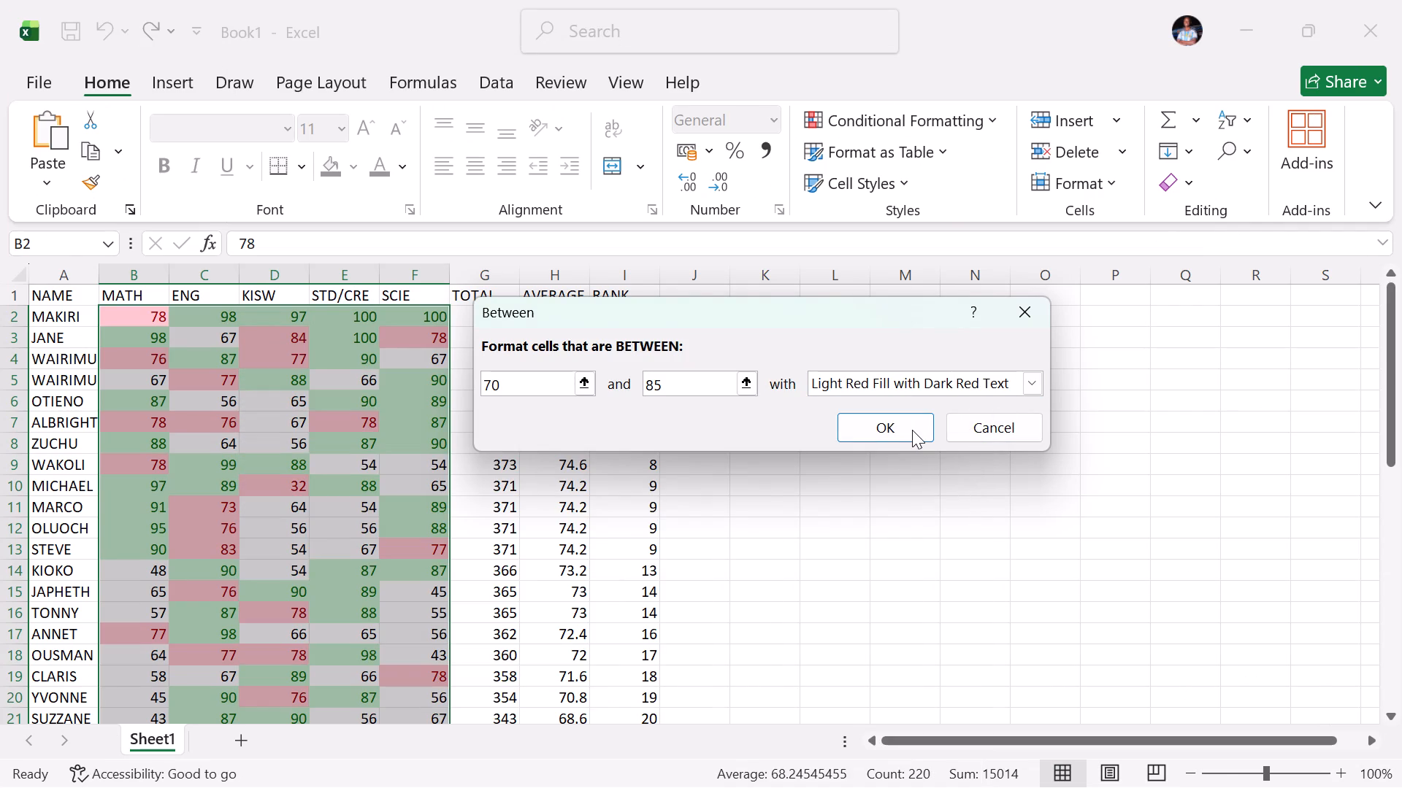
Give the 70 to 85 Between rule Yellow Fill with Dark Yellow Text and apply it.
left_click(1033, 378)
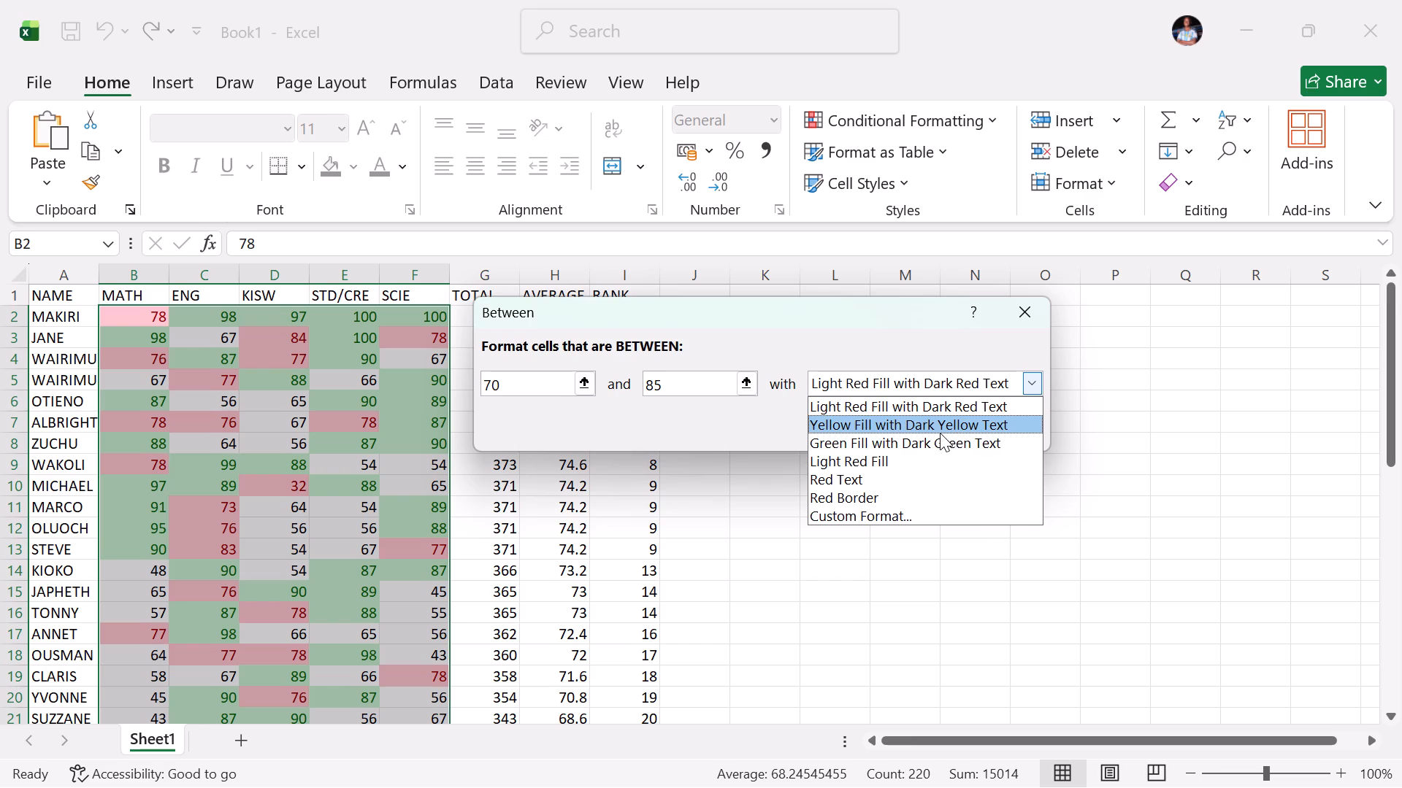
left_click(924, 420)
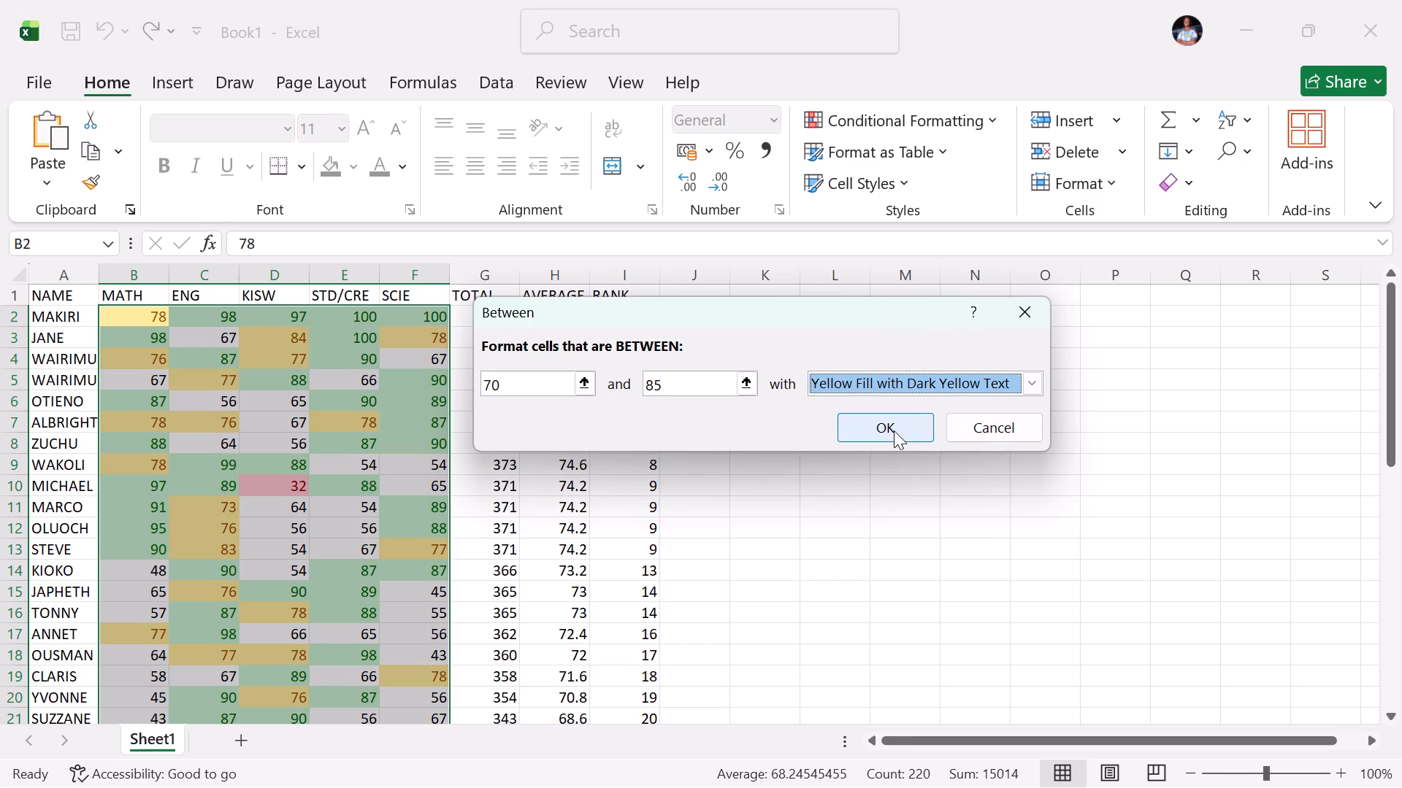
left_click(894, 430)
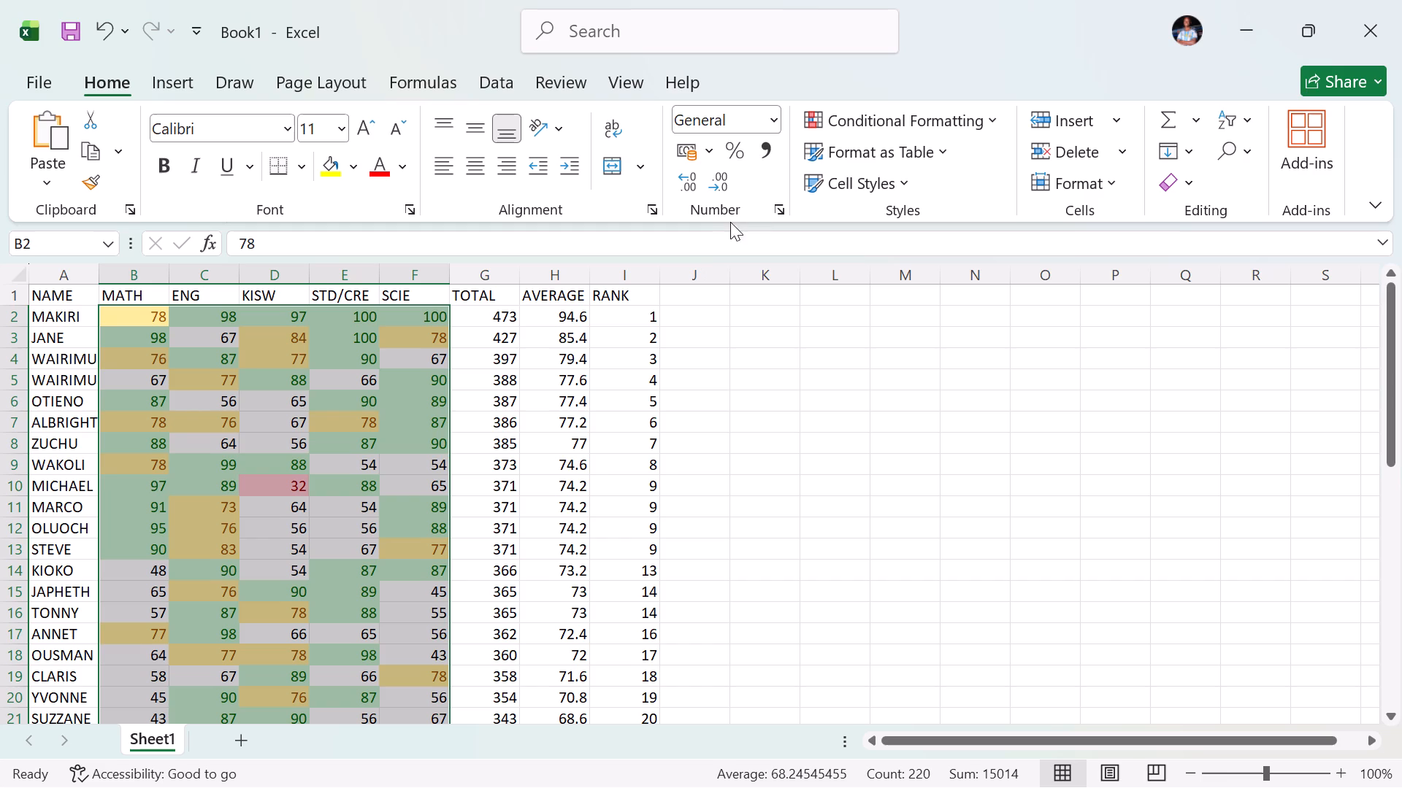
Set up a conditional formatting rule on B2:F45 for marks between 50 and 70, trying Red Text and reopening the format choices.
left_click(906, 120)
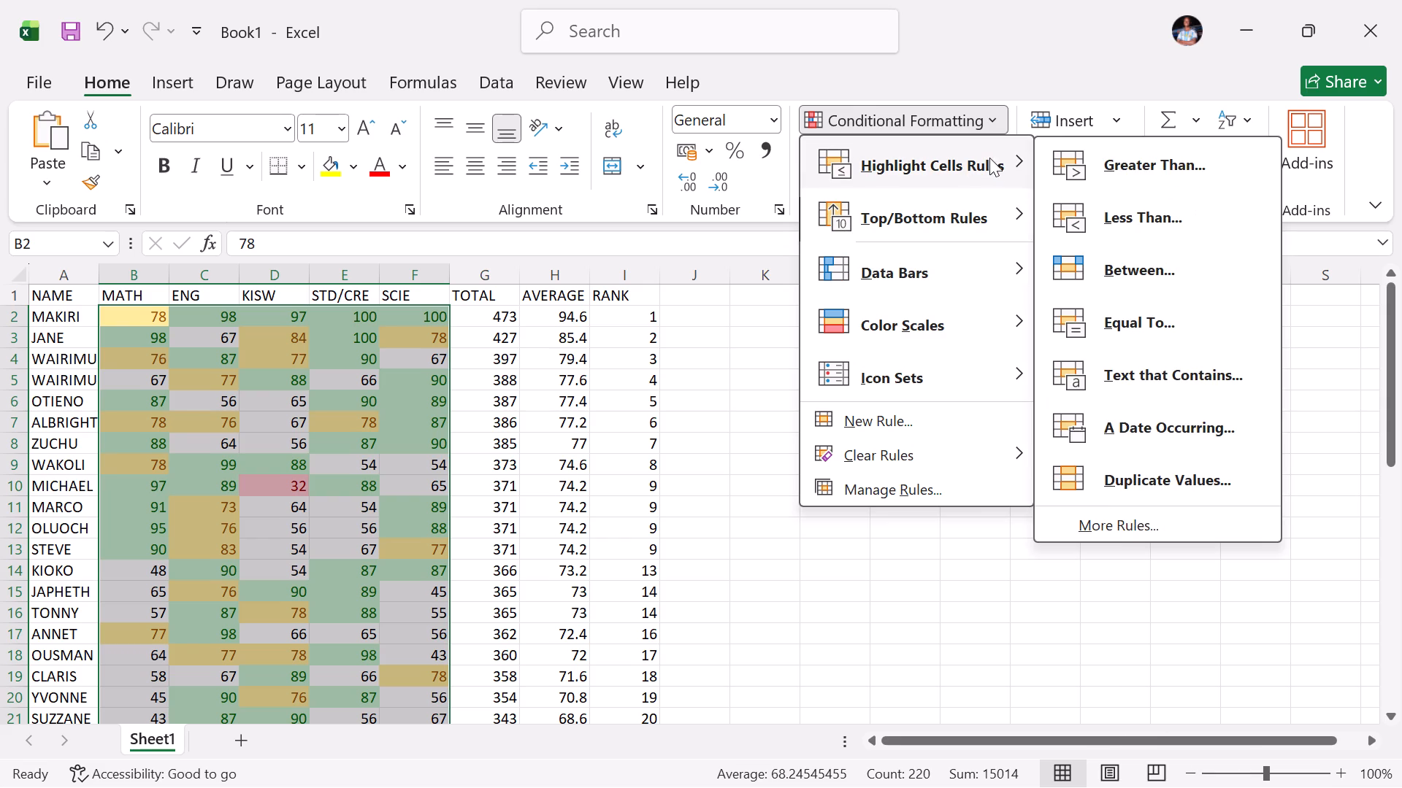
left_click(1117, 265)
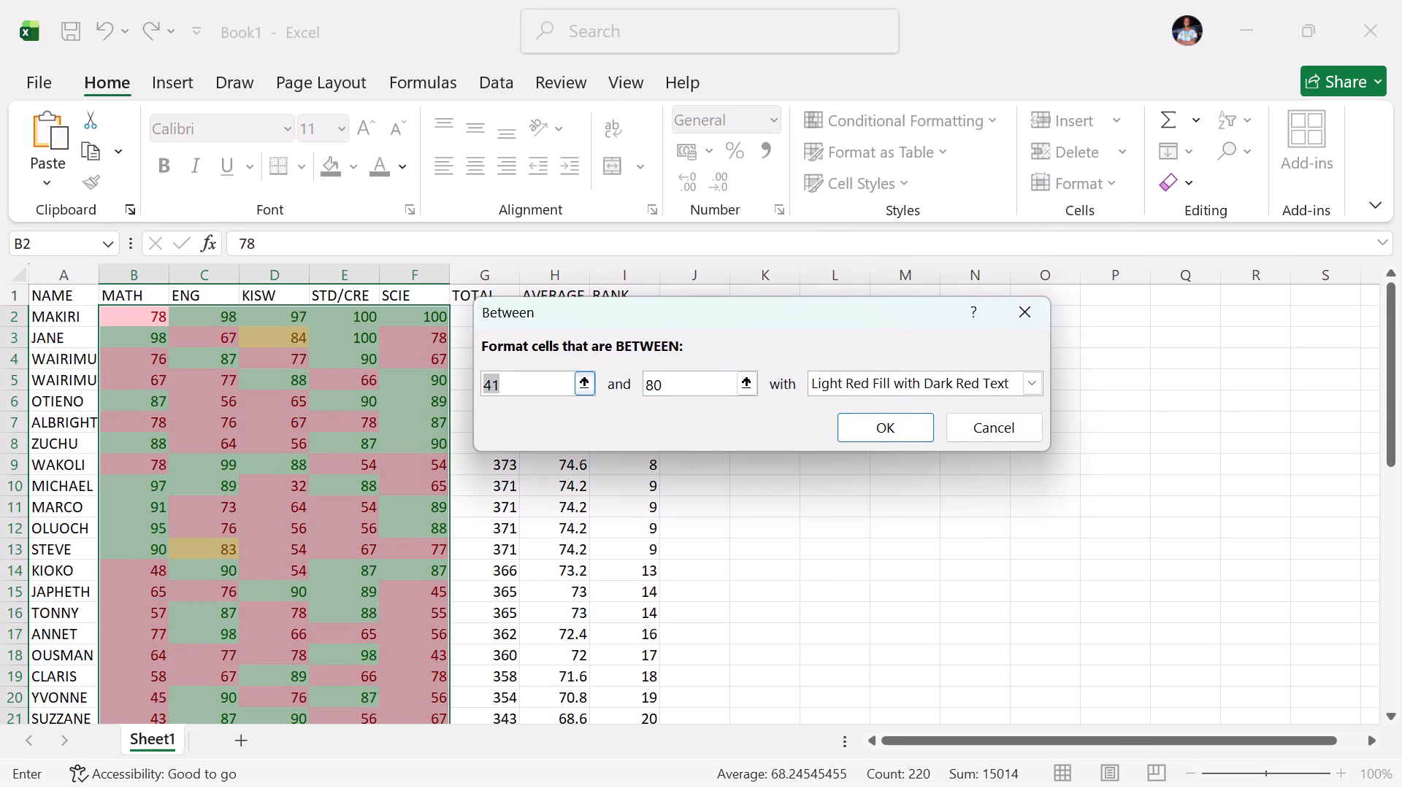
key("BackSpace")
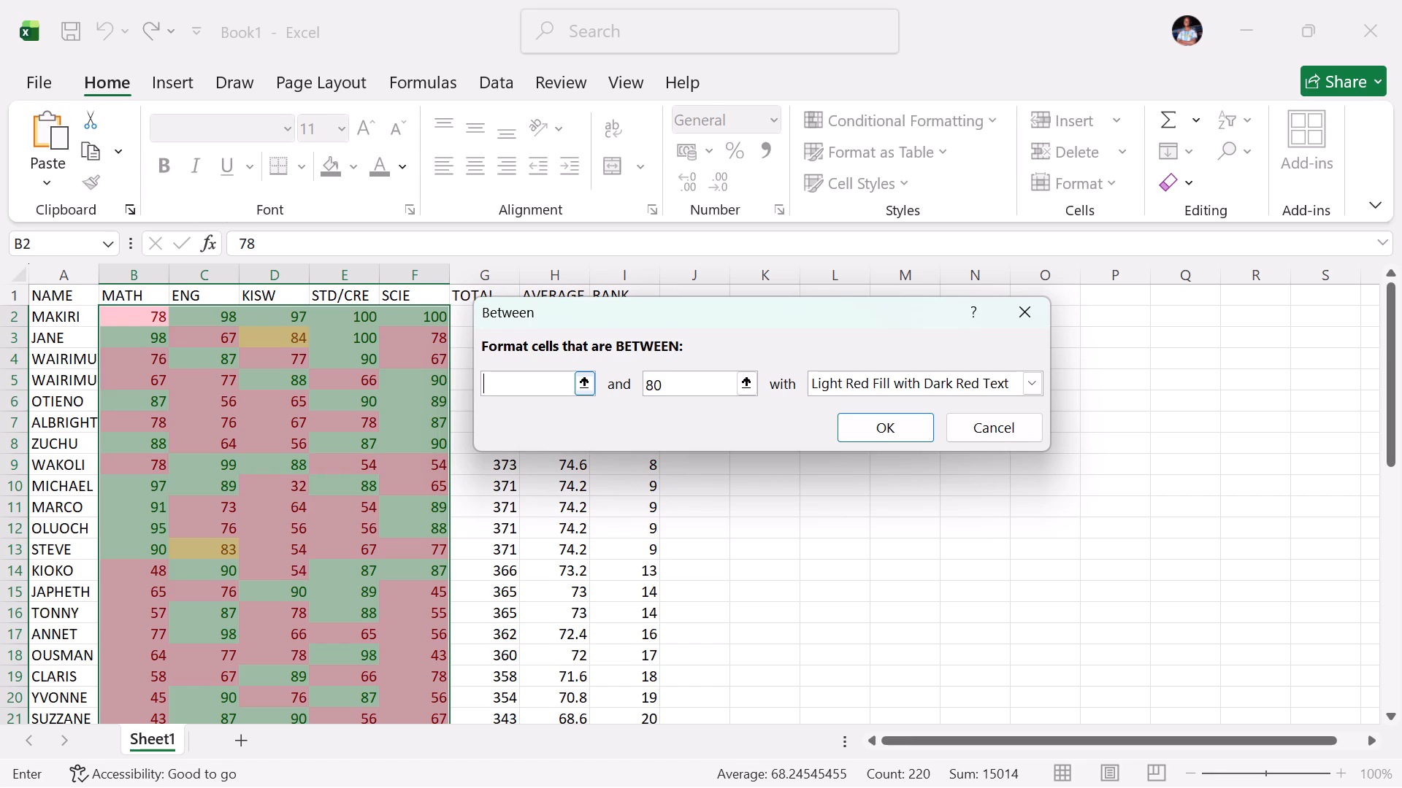
key("5")
key("0")
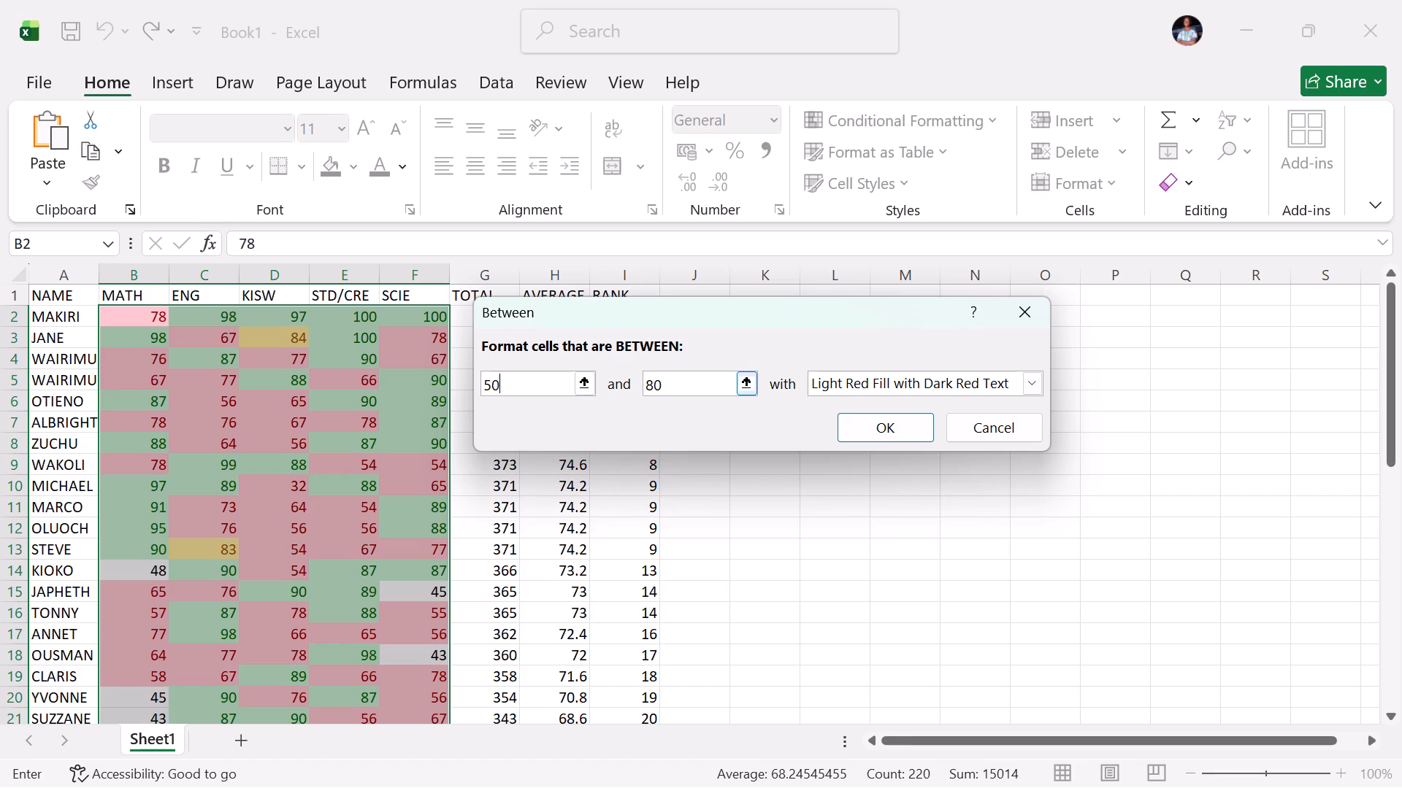
left_click(724, 382)
key("BackSpace")
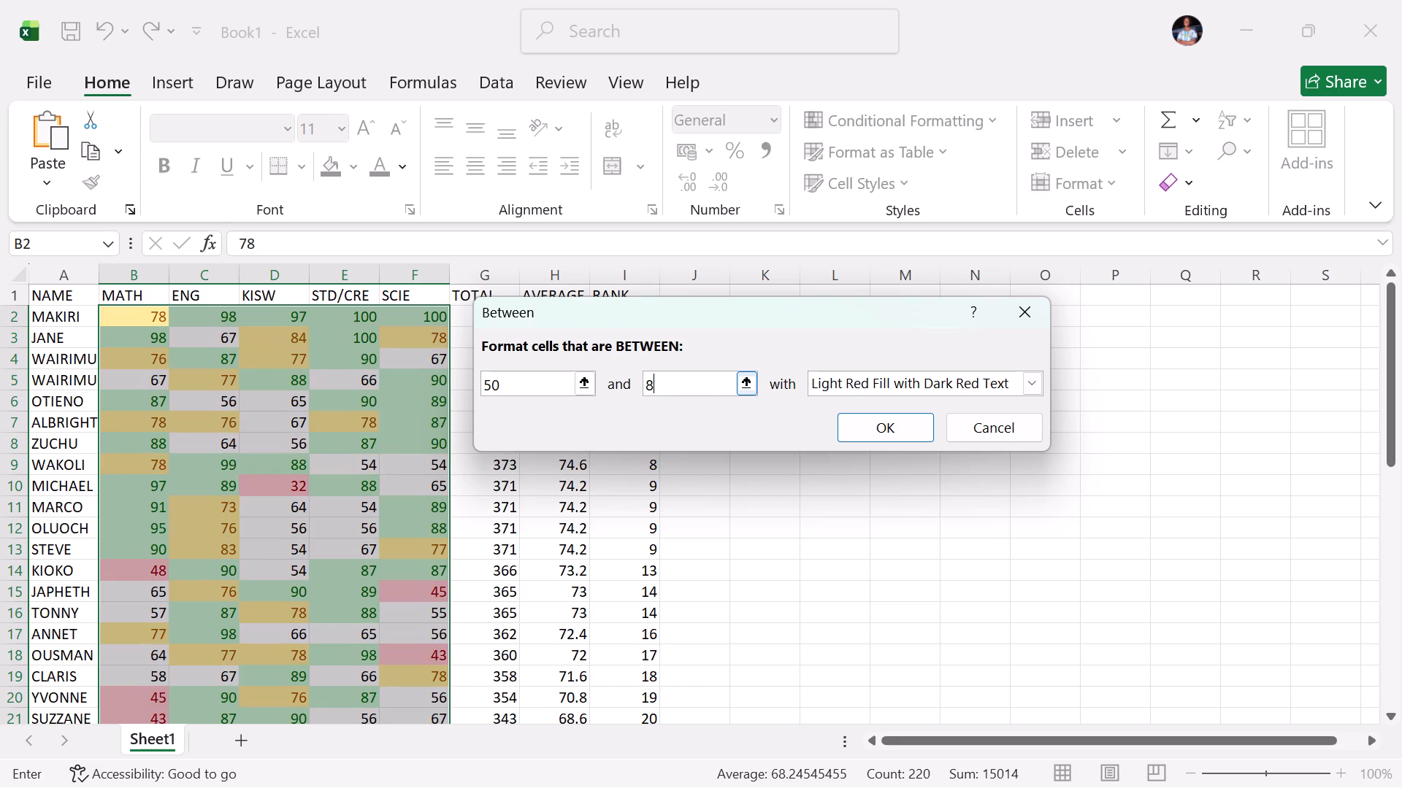
key("BackSpace")
type("70")
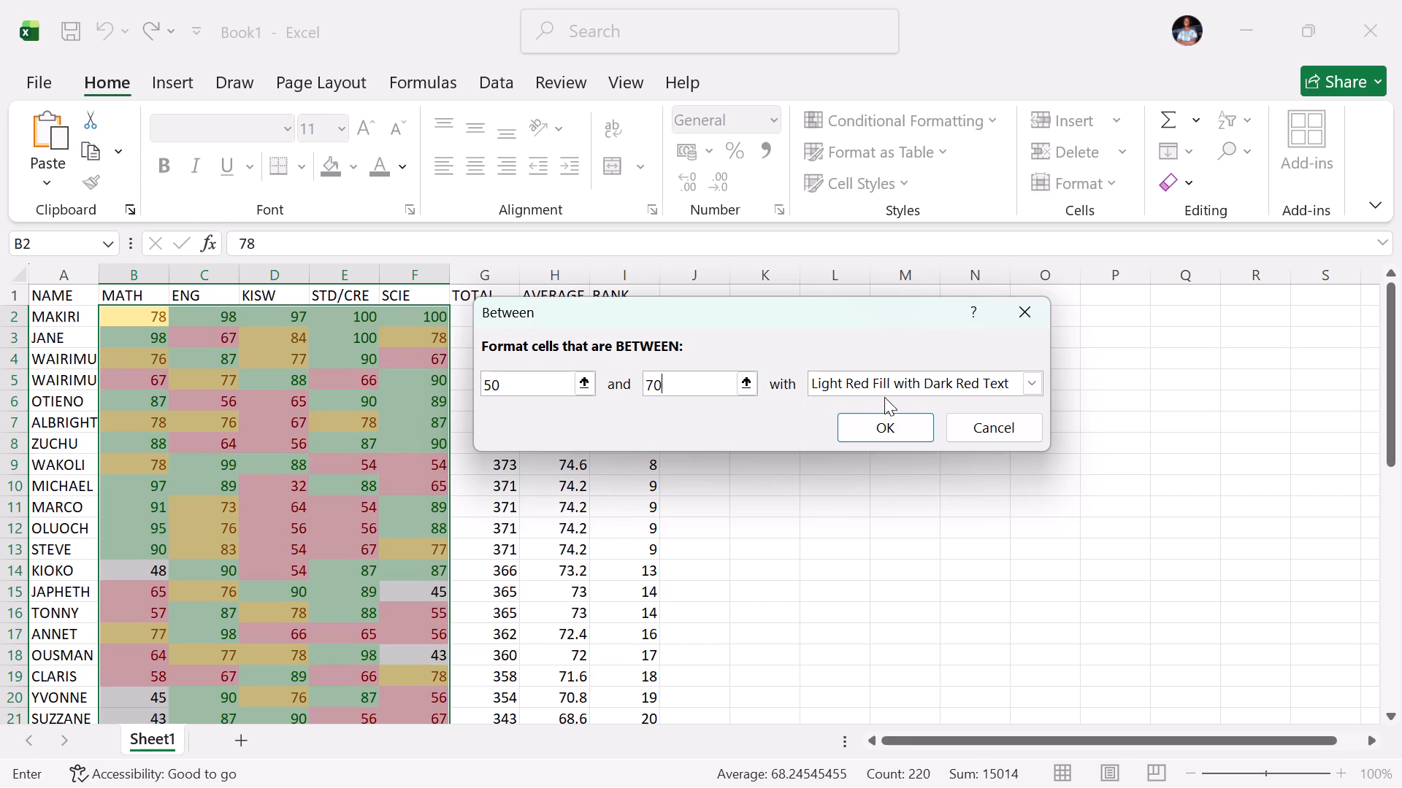
left_click(1025, 376)
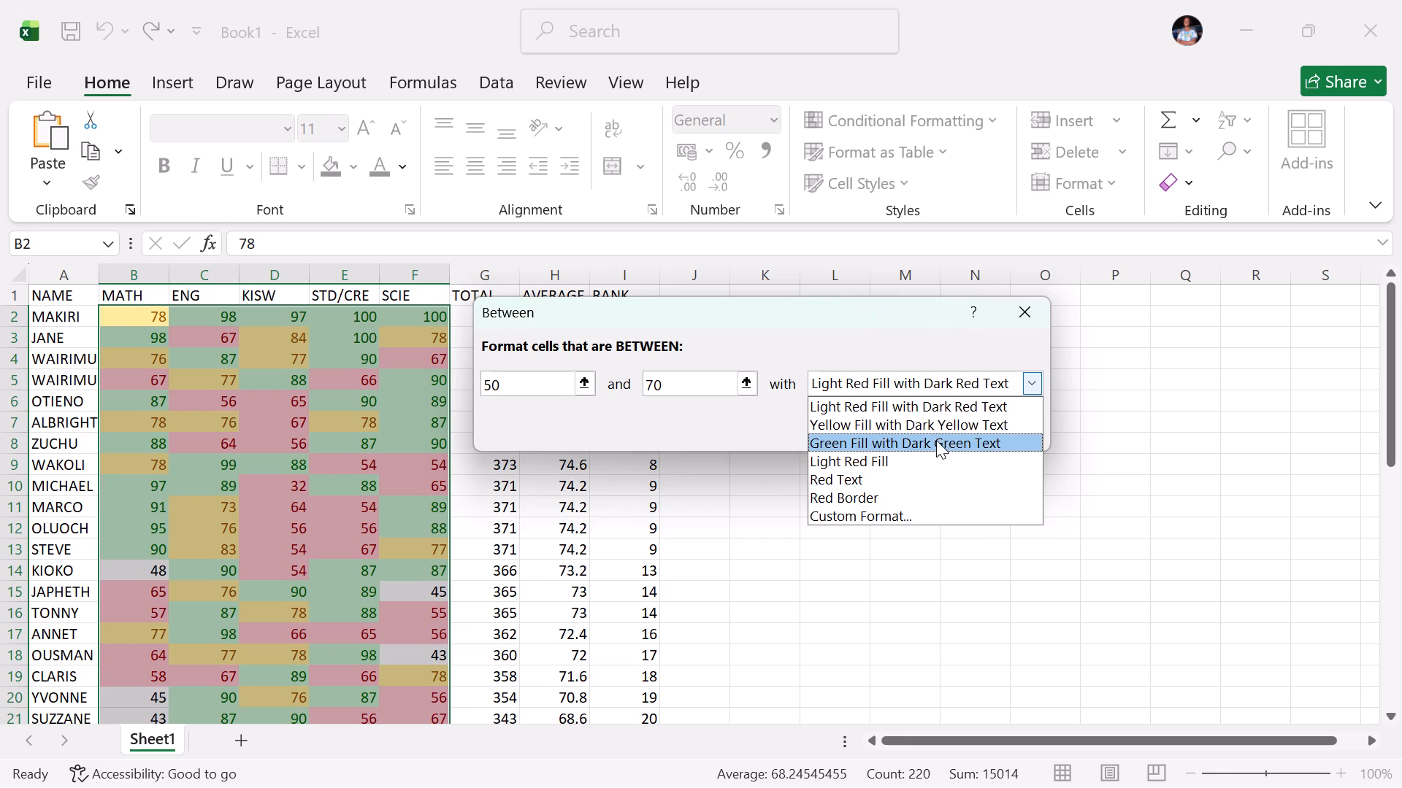
left_click(927, 484)
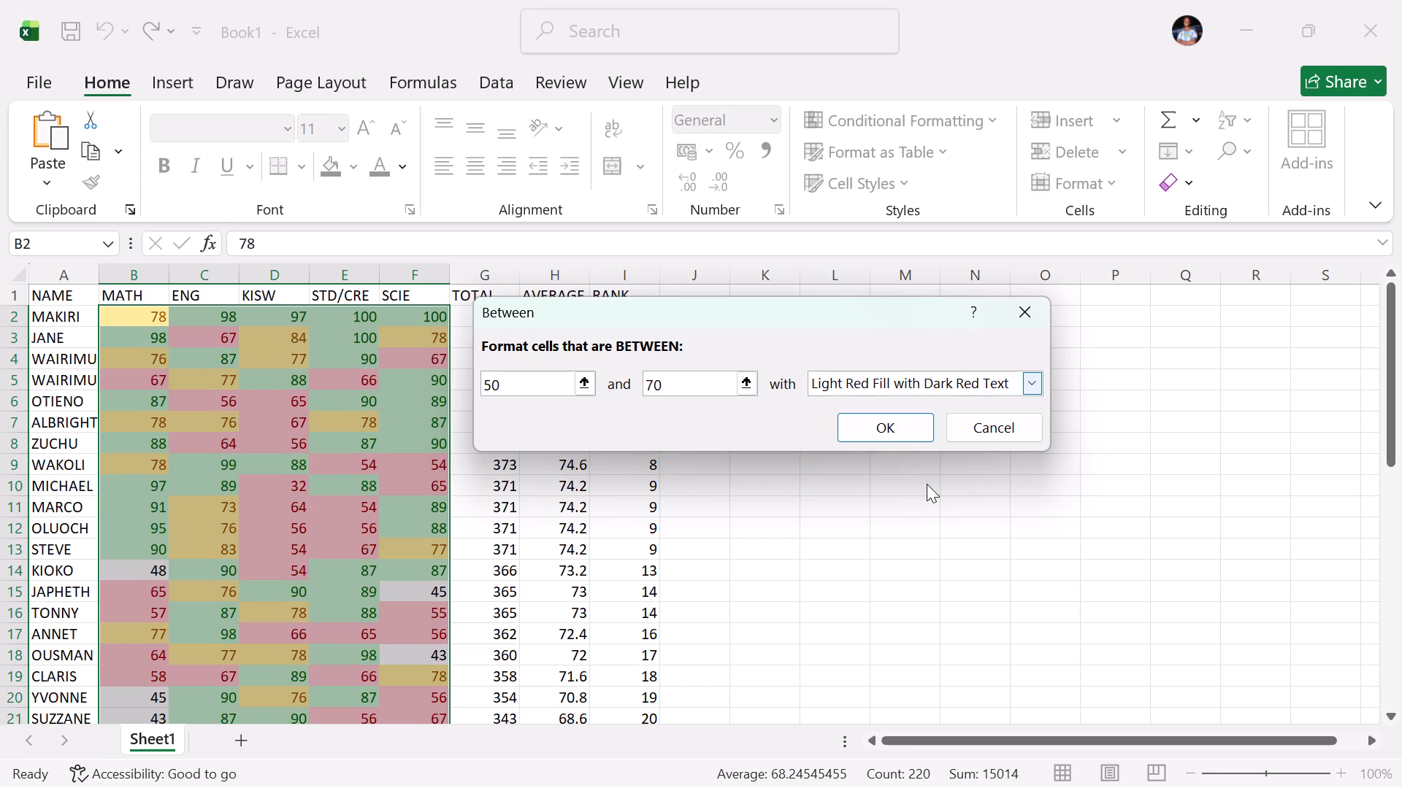
left_click(927, 484)
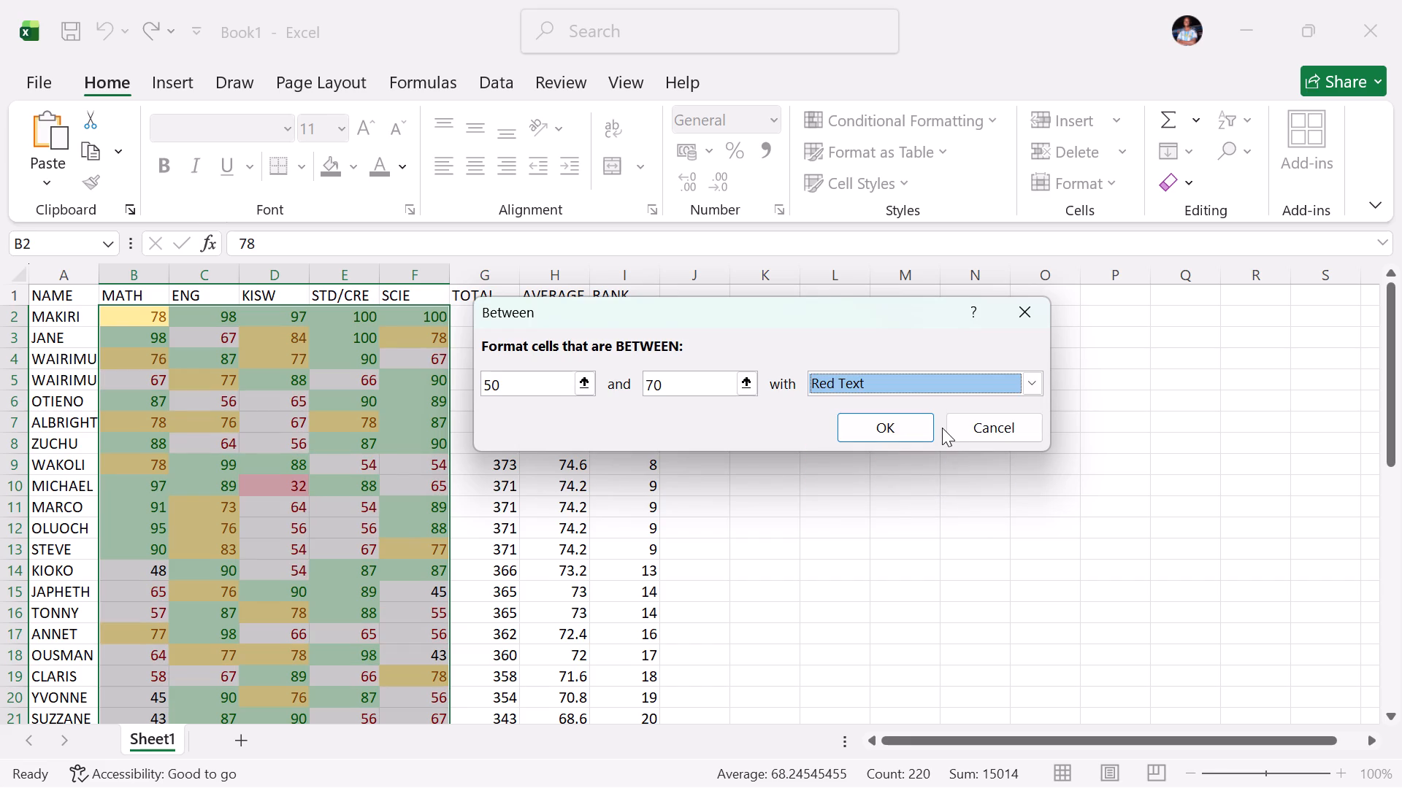
left_click(1030, 378)
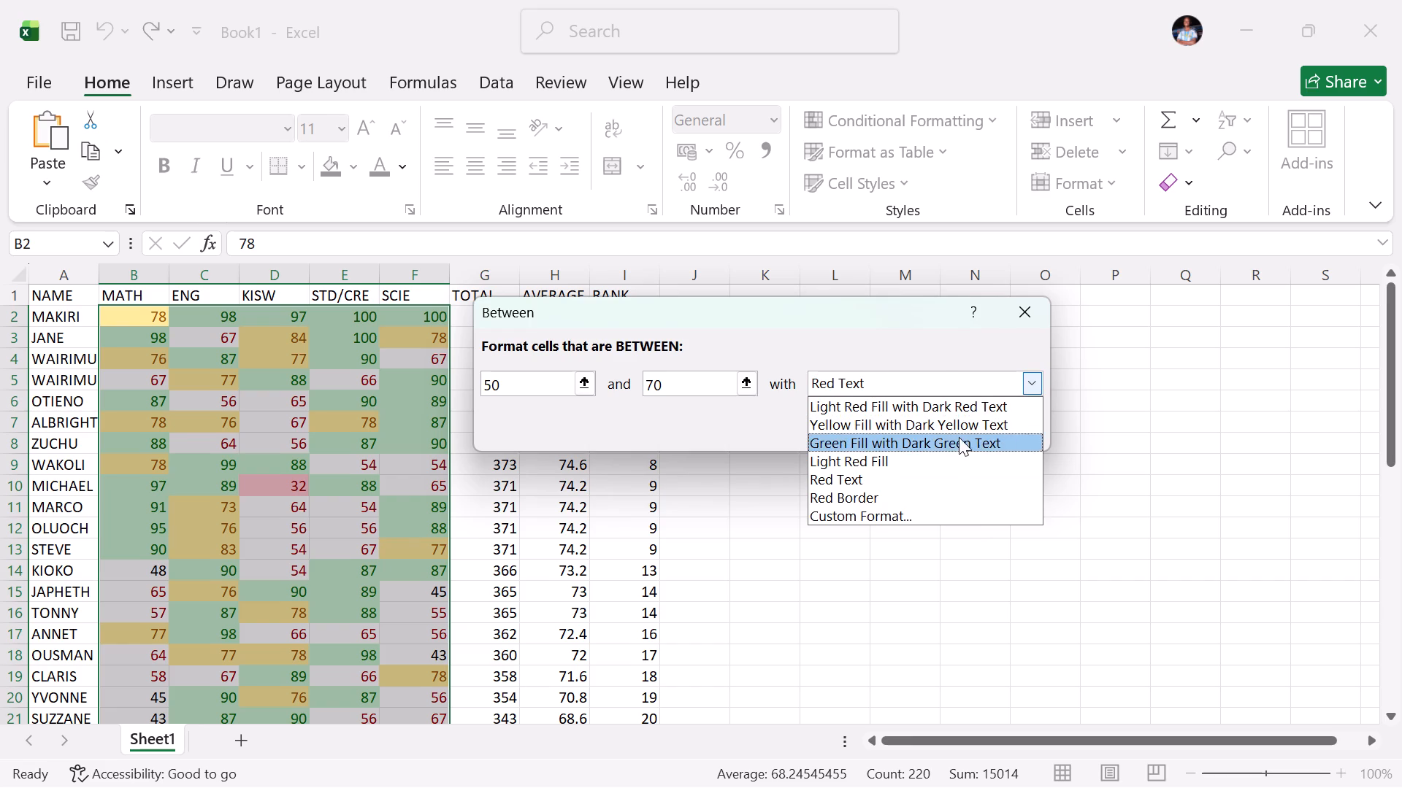
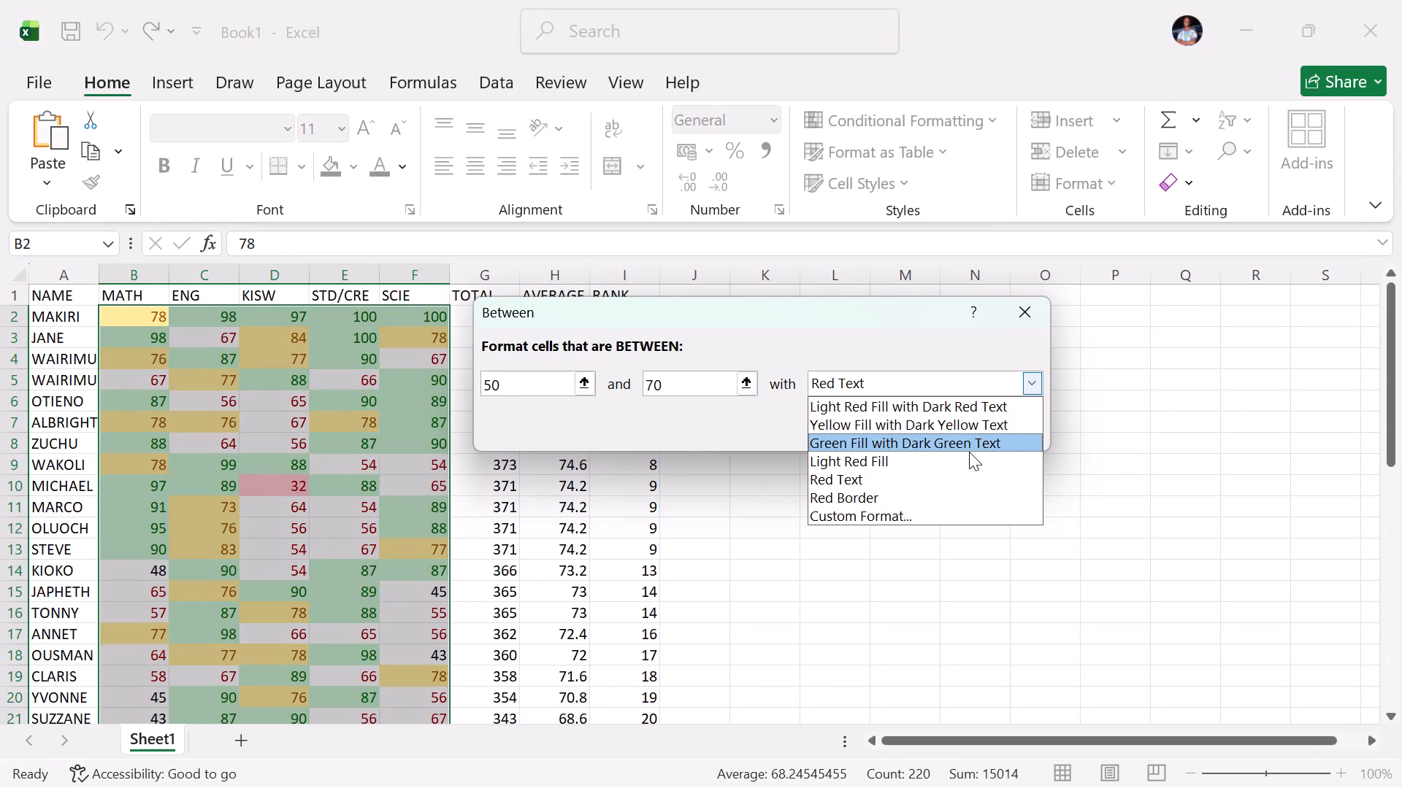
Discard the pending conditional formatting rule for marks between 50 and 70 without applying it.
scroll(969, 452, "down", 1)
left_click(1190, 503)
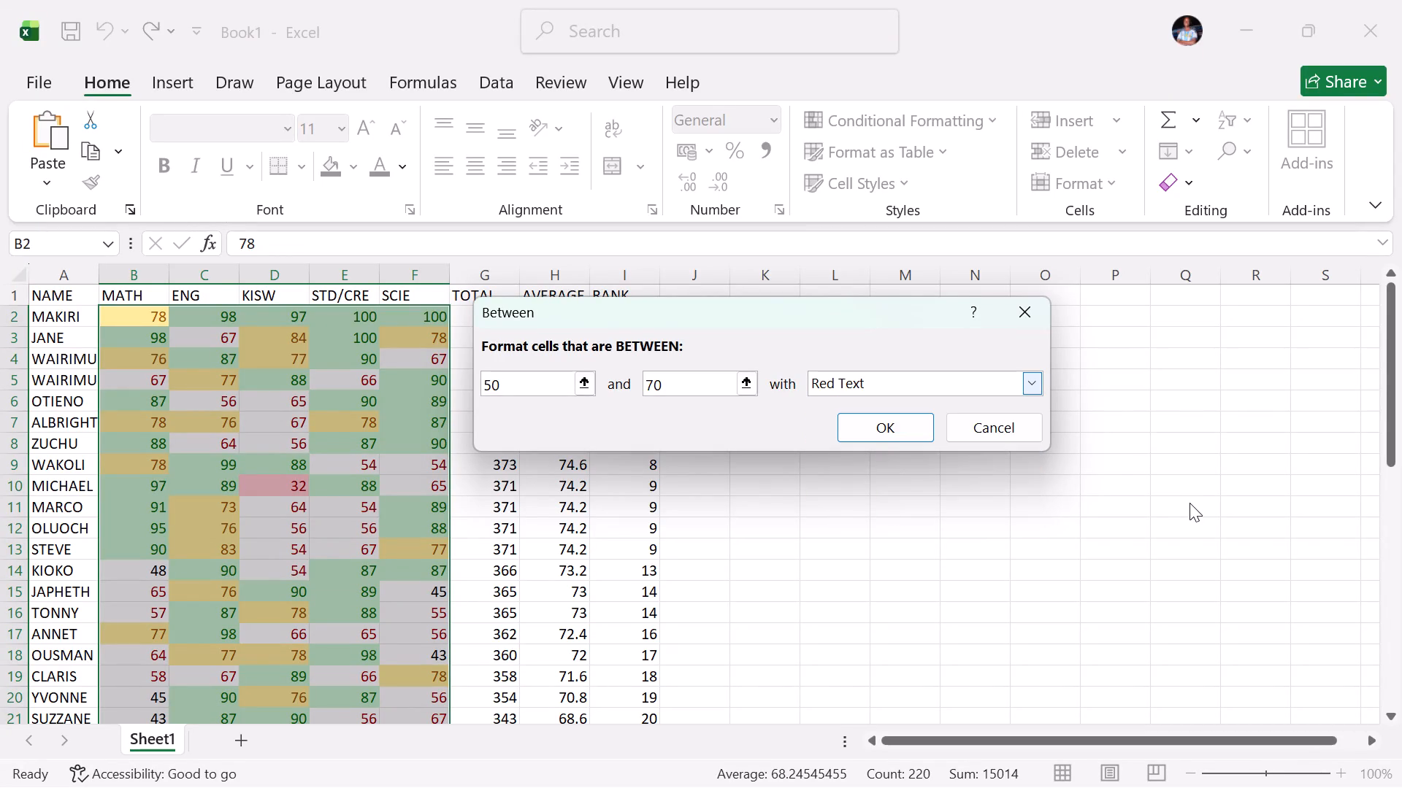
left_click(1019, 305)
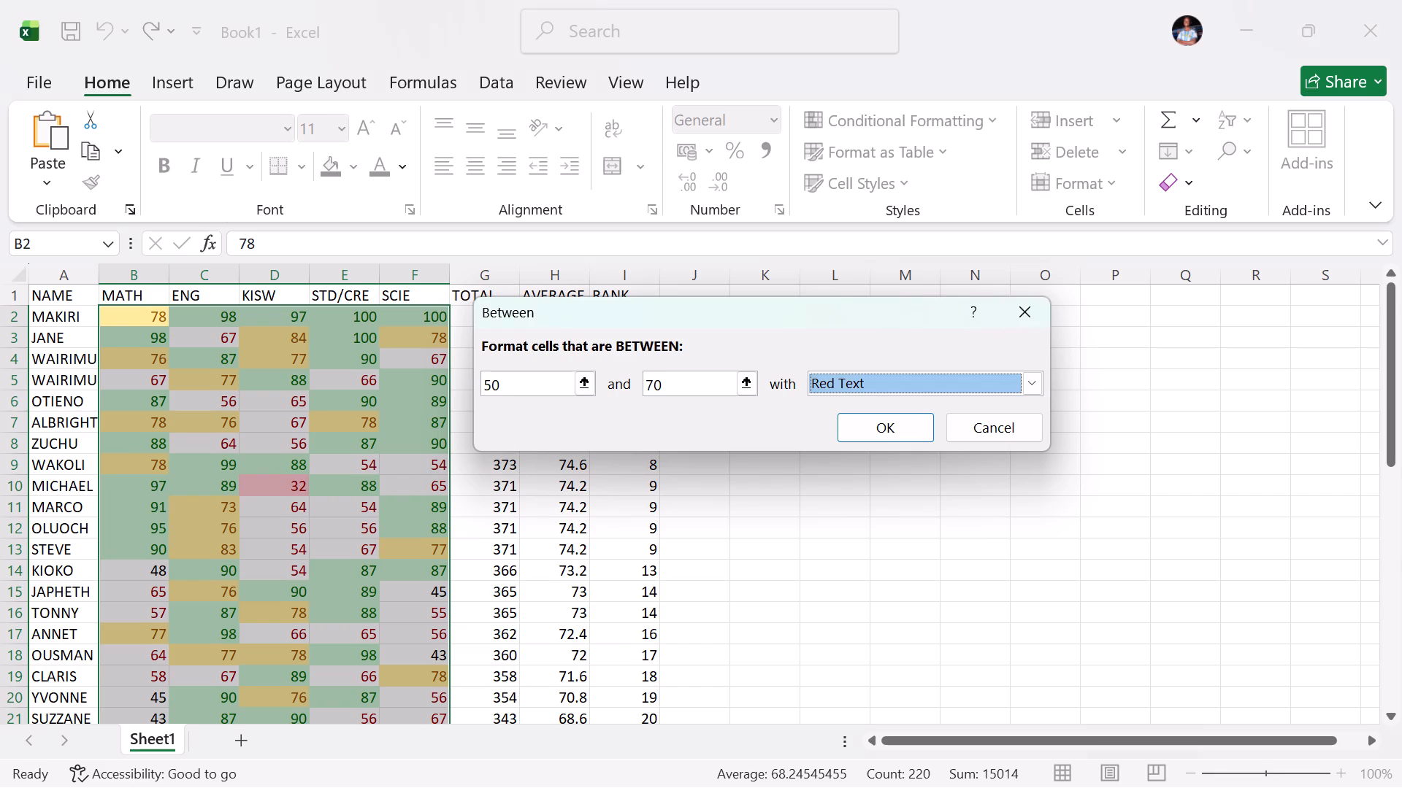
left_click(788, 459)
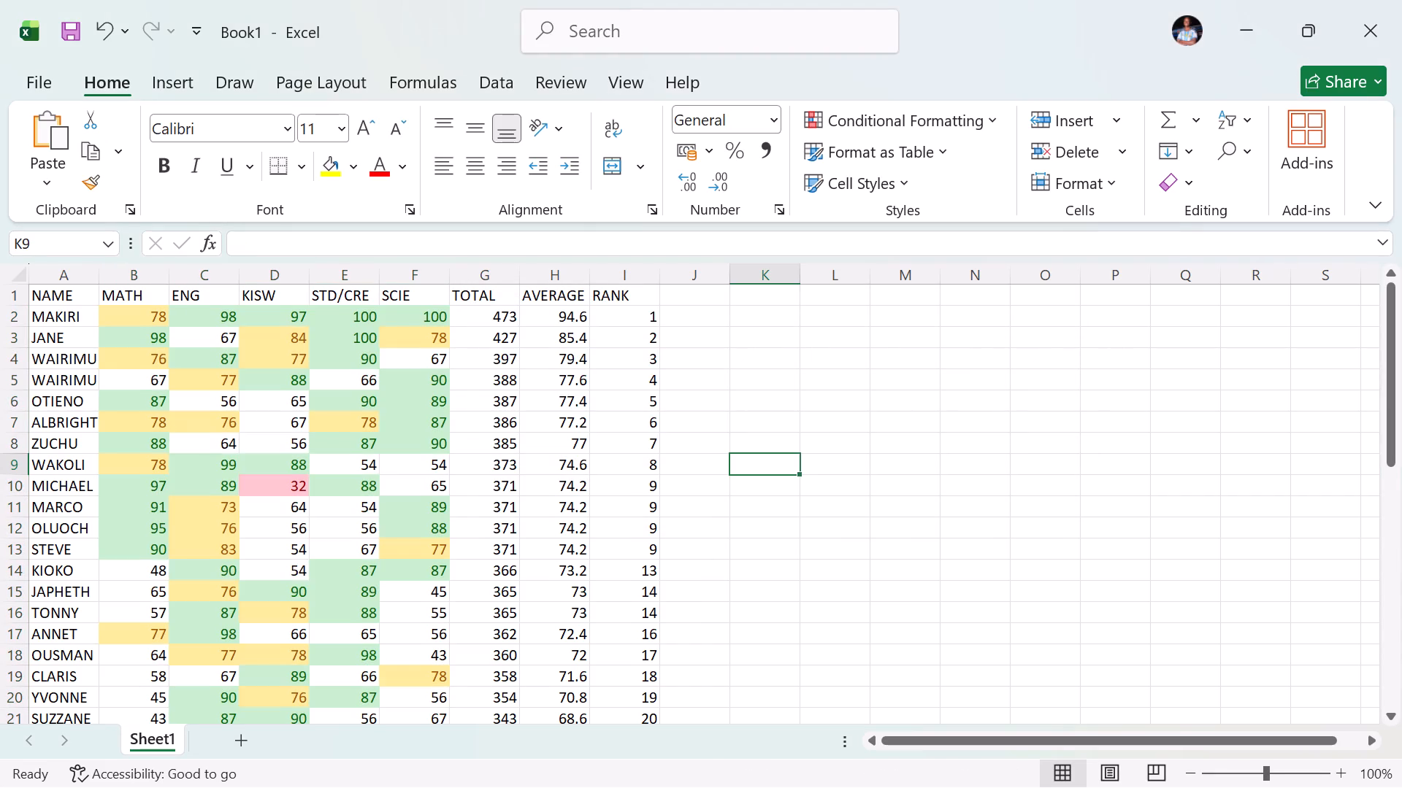
Examine the colour-coded marks, totals, averages and ranks across all student rows from row 2 to row 45.
scroll(474, 452, "down", 1)
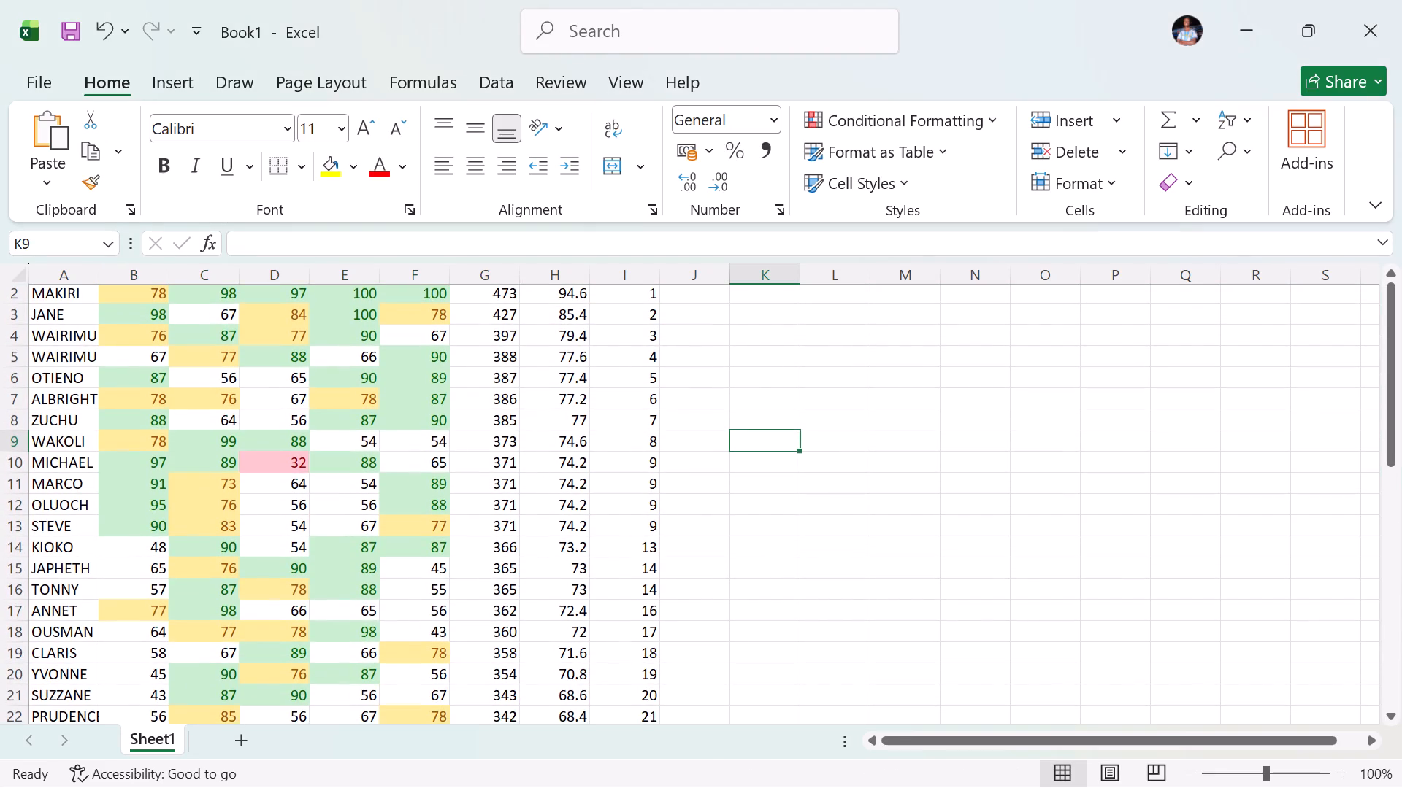
scroll(474, 452, "down", 1)
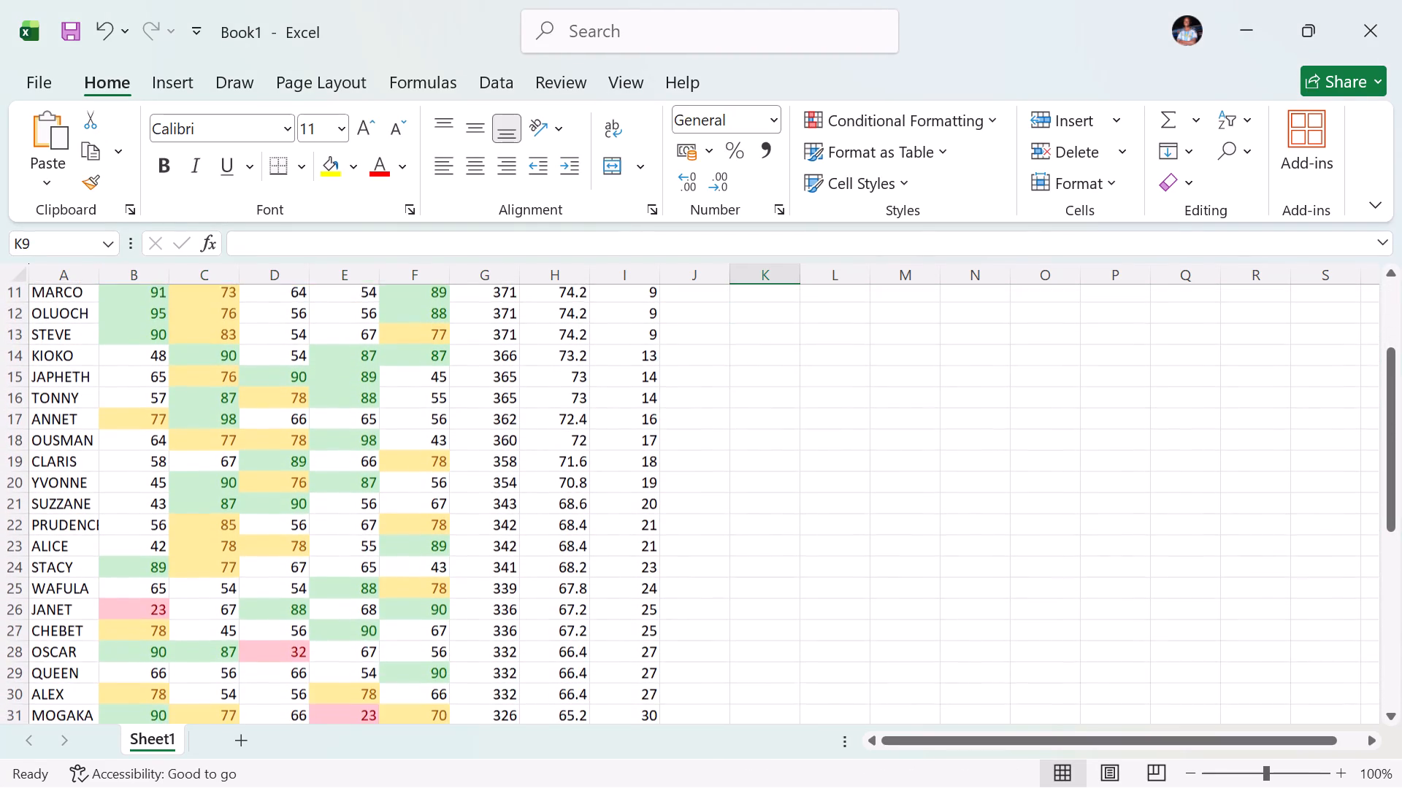
scroll(474, 452, "down", 2)
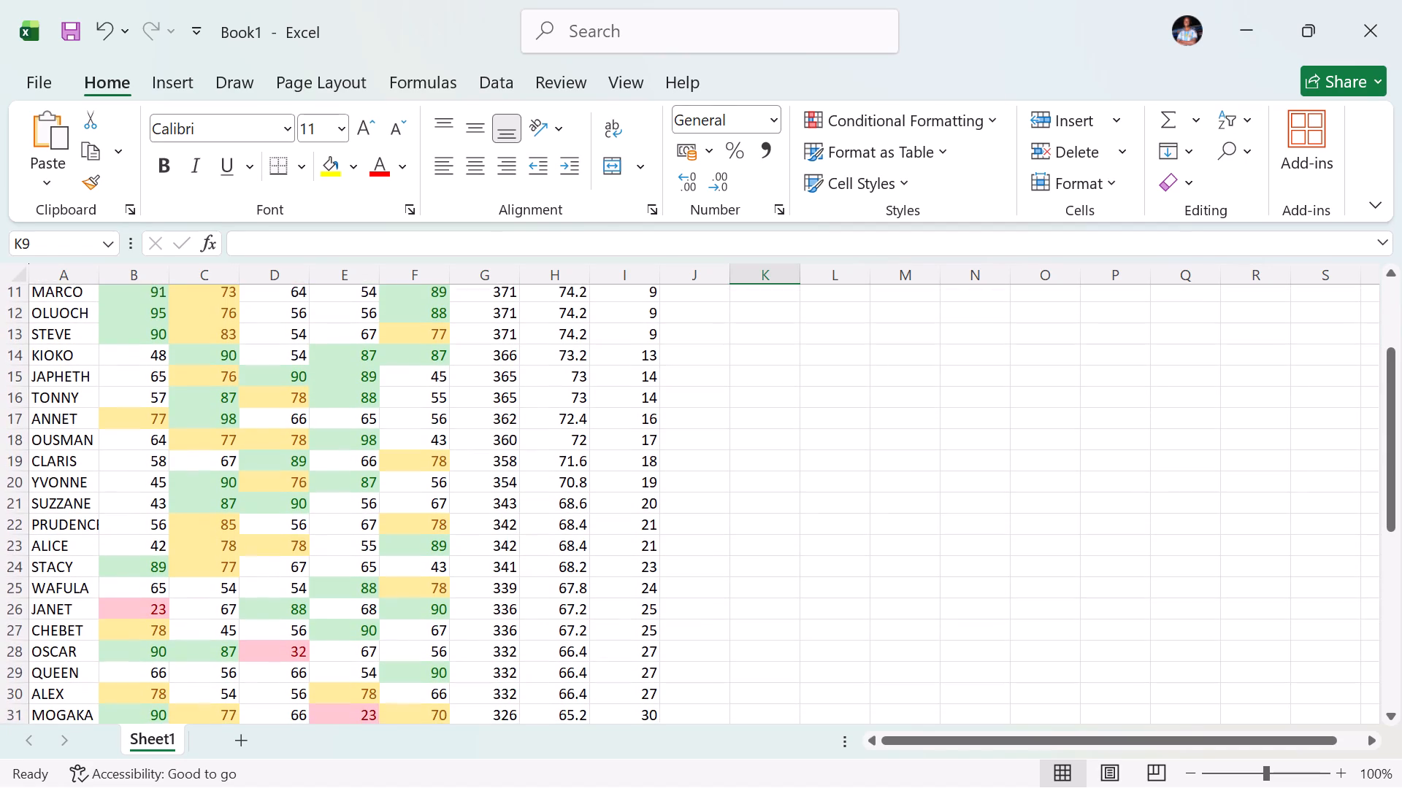
scroll(474, 452, "down", 2)
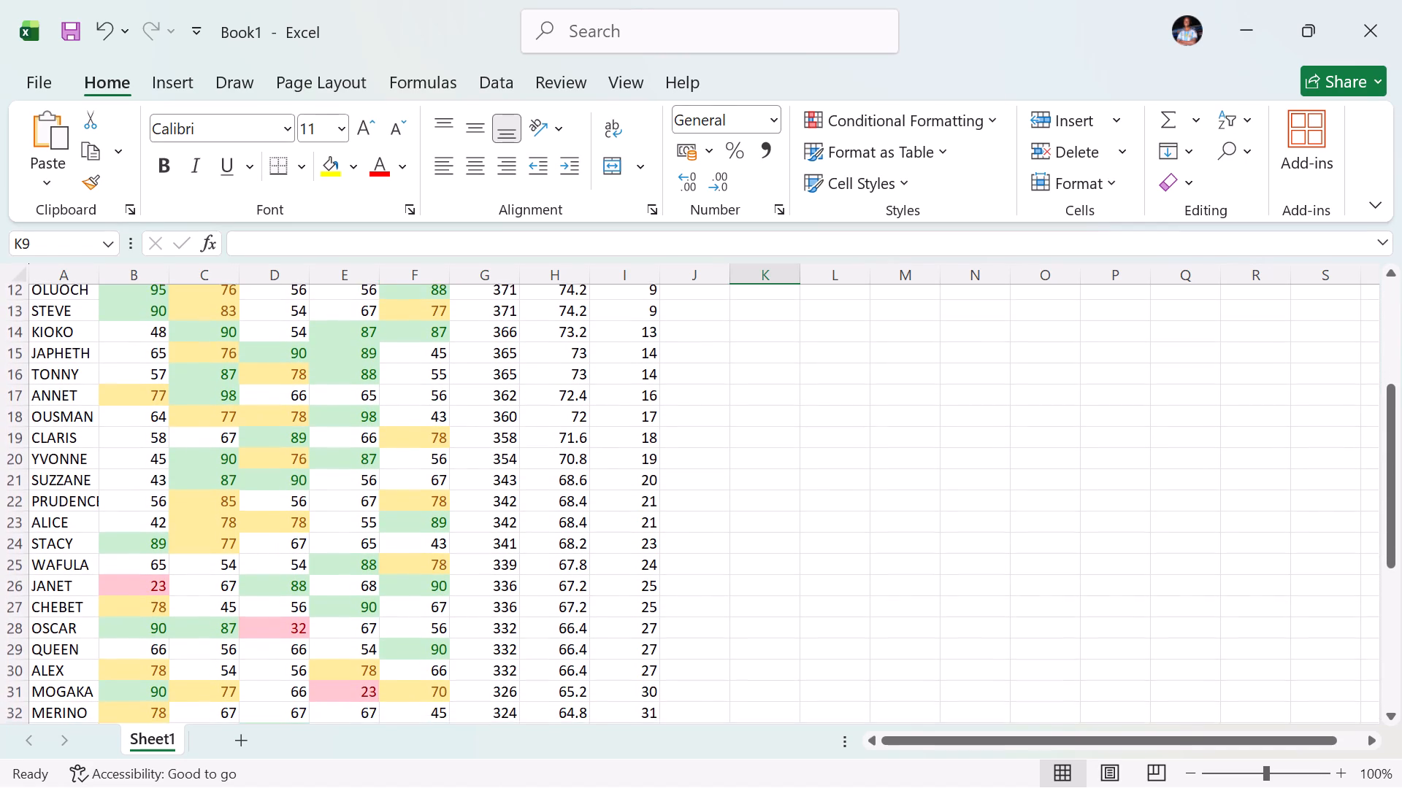
scroll(474, 452, "down", 3)
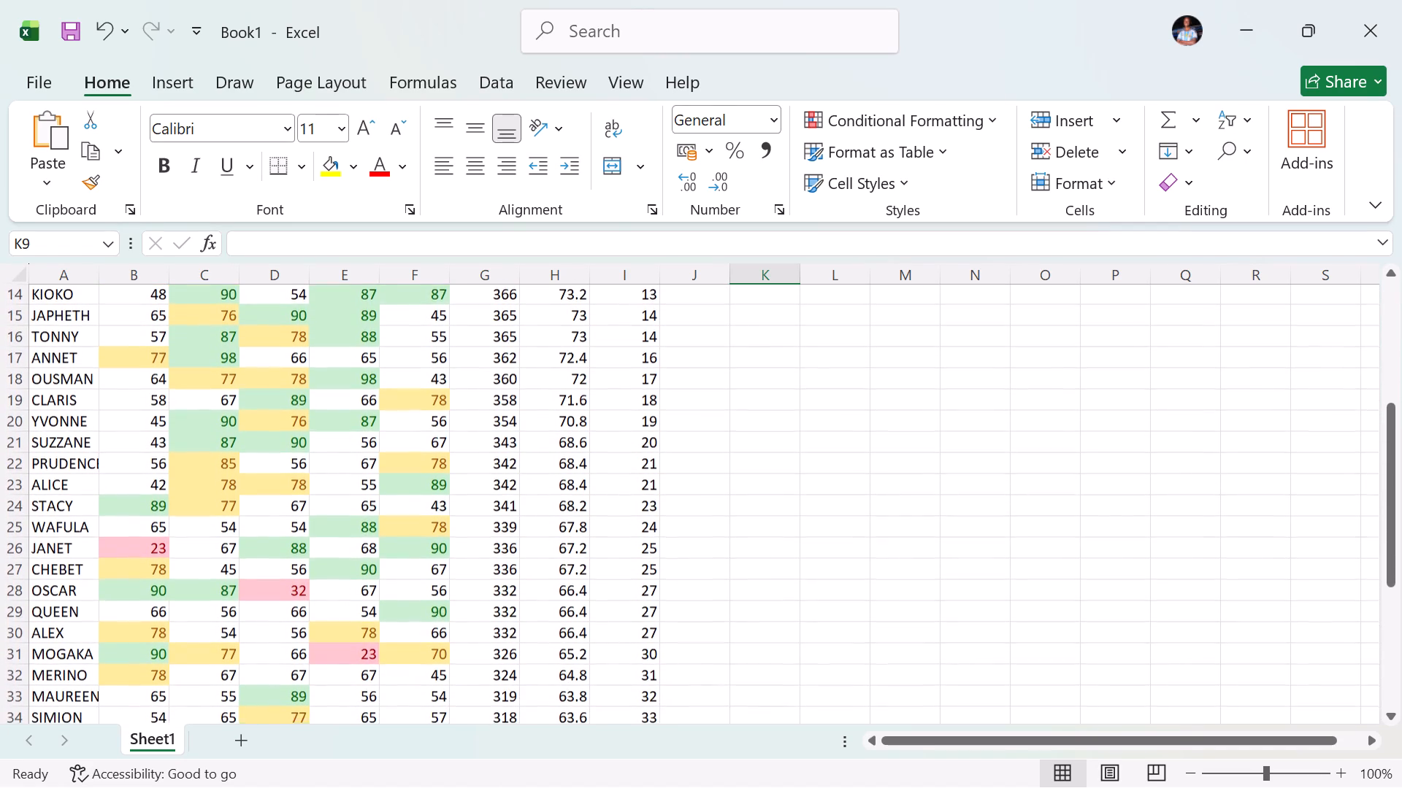
scroll(474, 452, "down", 1)
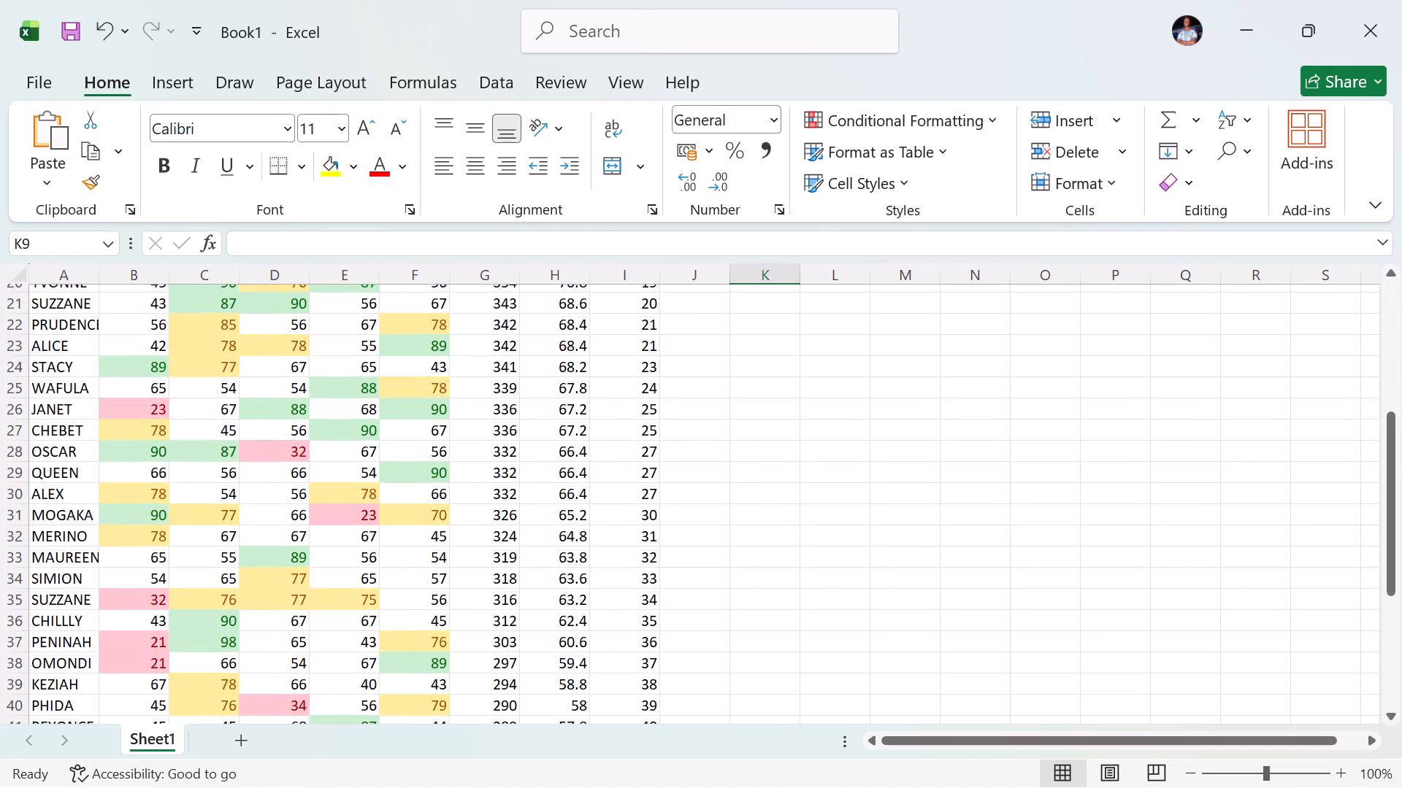
scroll(474, 452, "down", 1)
scroll(474, 452, "up", 2)
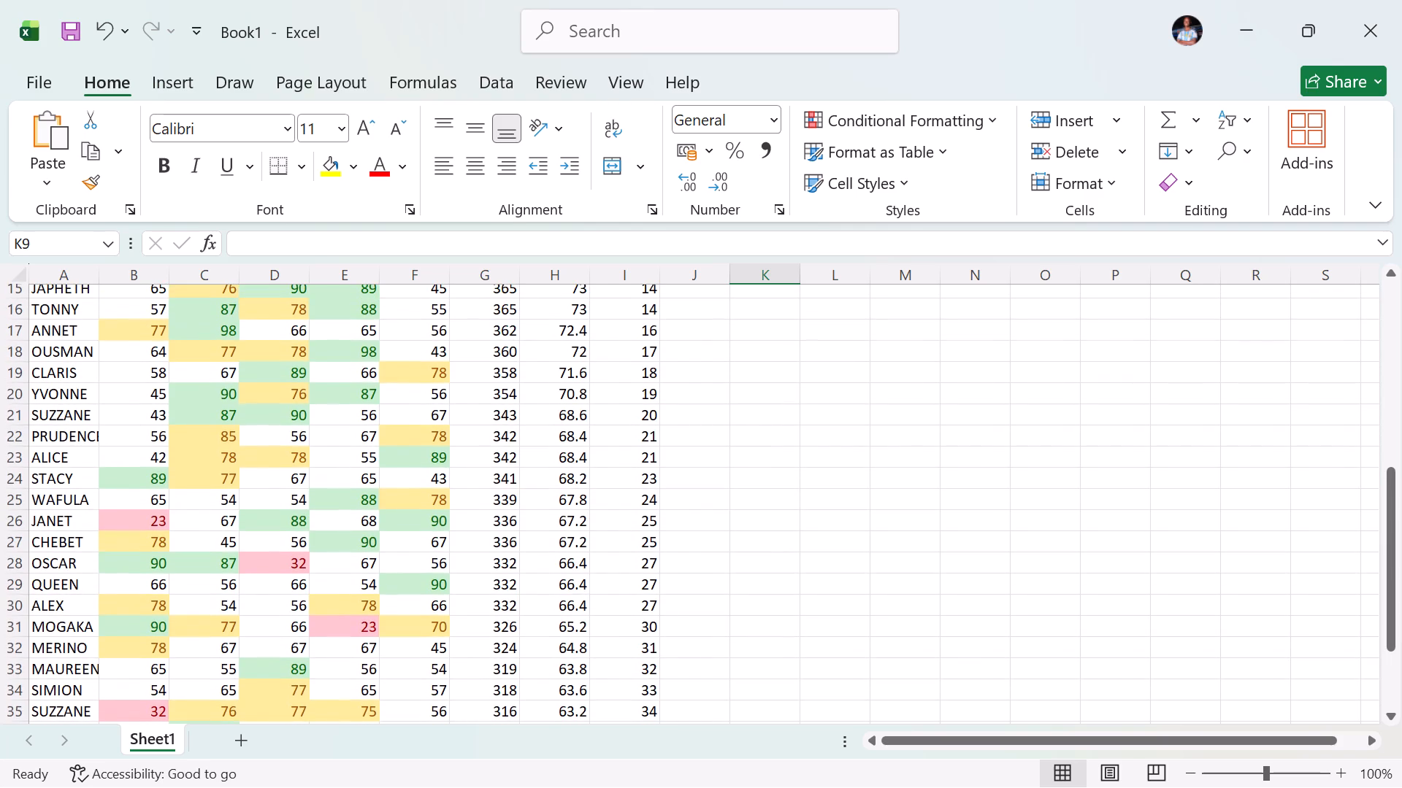
scroll(474, 452, "up", 1)
scroll(474, 452, "down", 1)
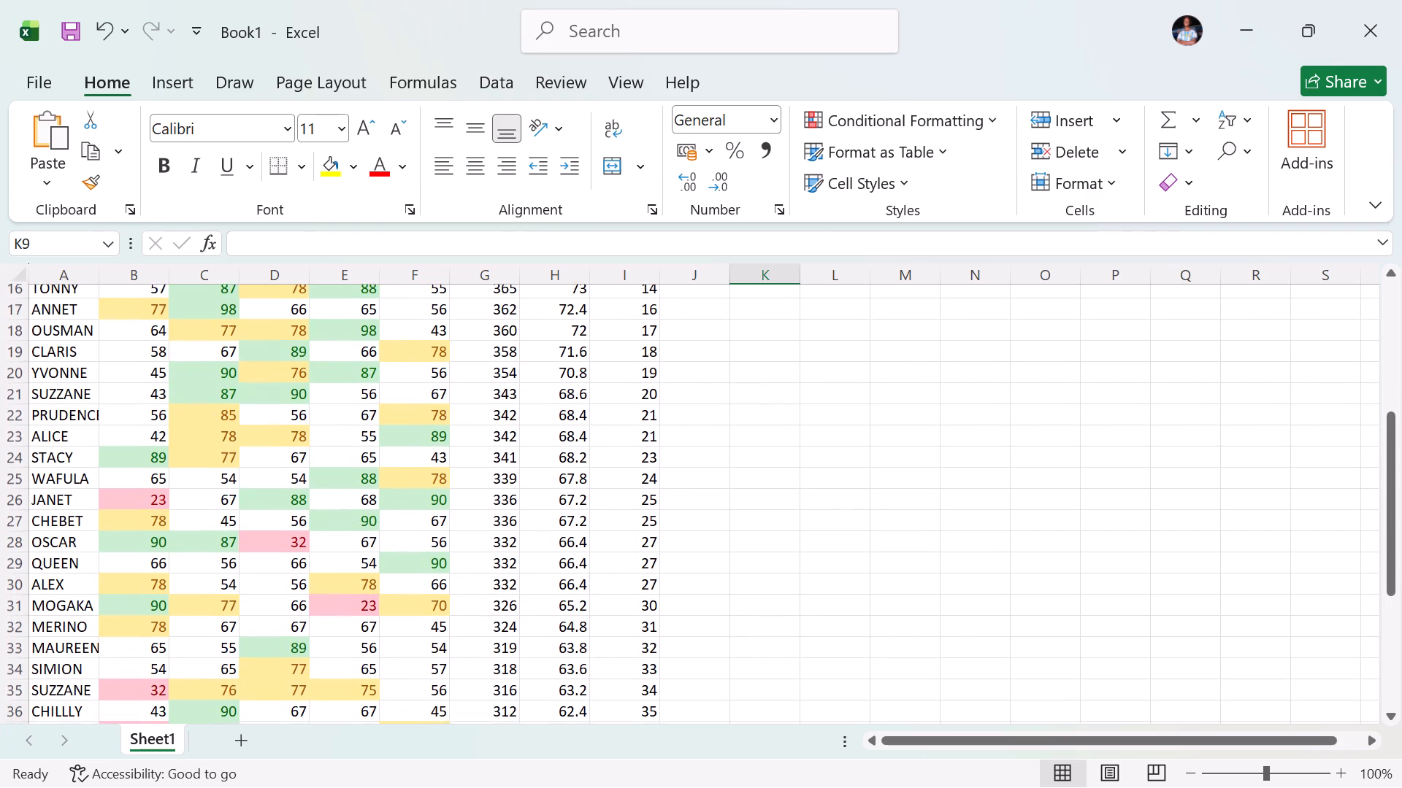
scroll(474, 452, "down", 3)
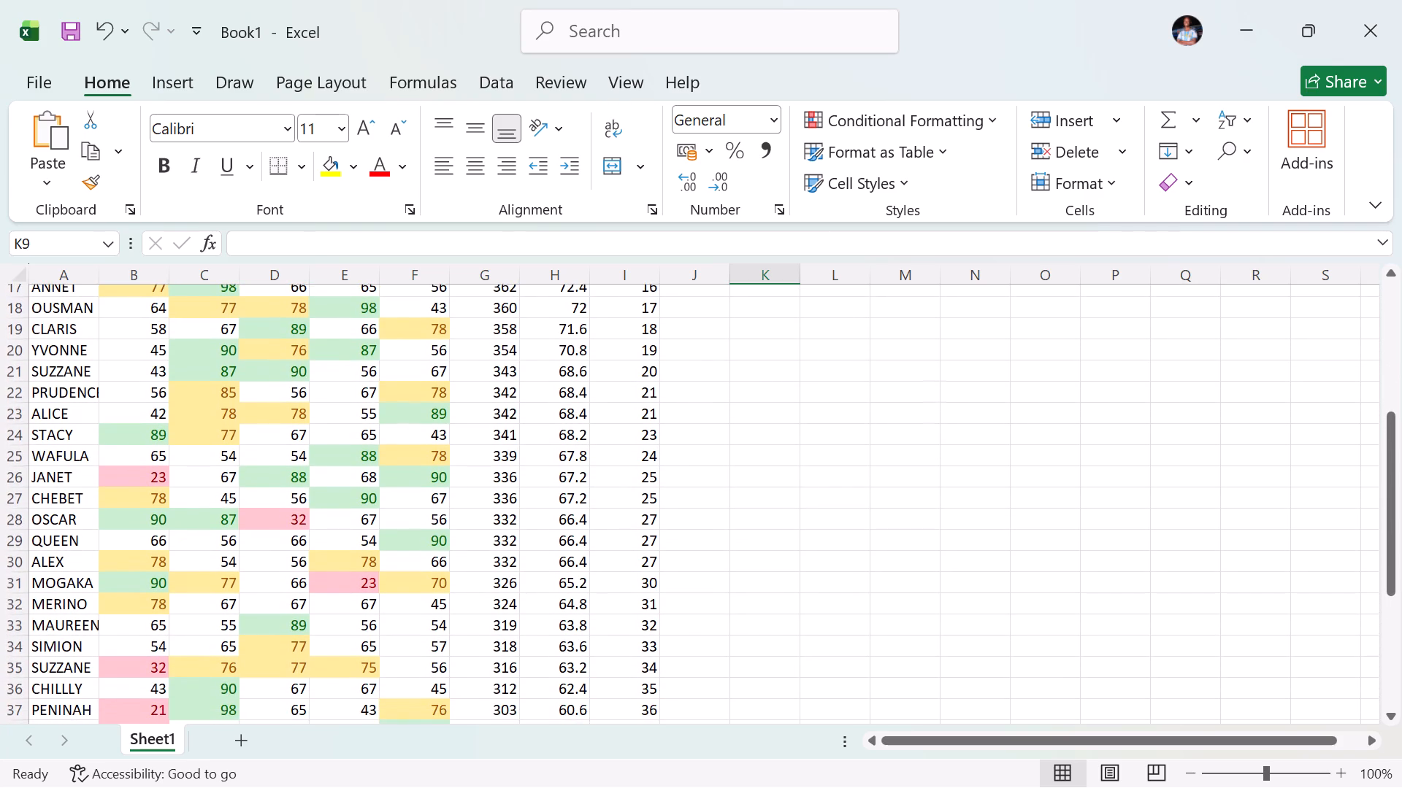
scroll(474, 452, "down", 1)
scroll(474, 452, "up", 4)
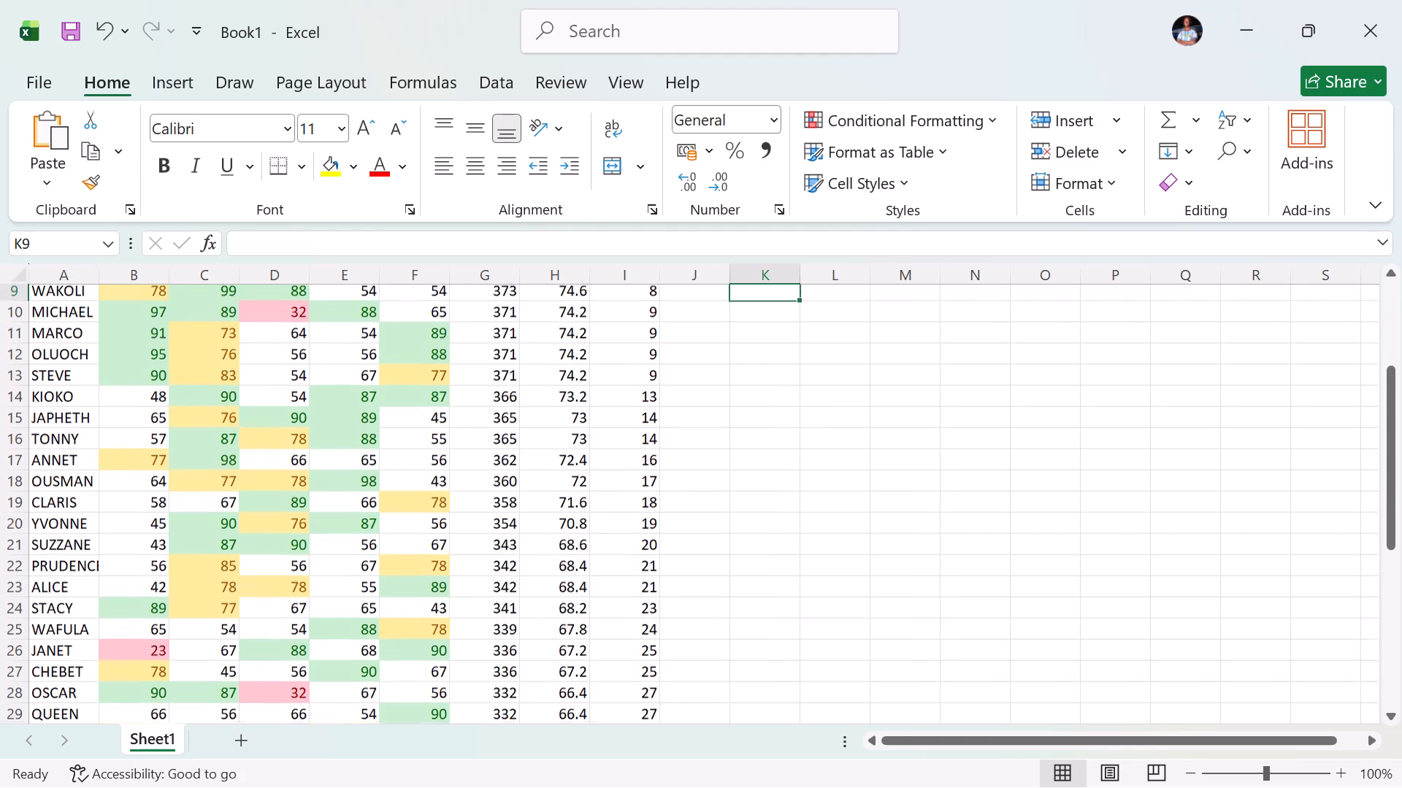
scroll(474, 452, "up", 2)
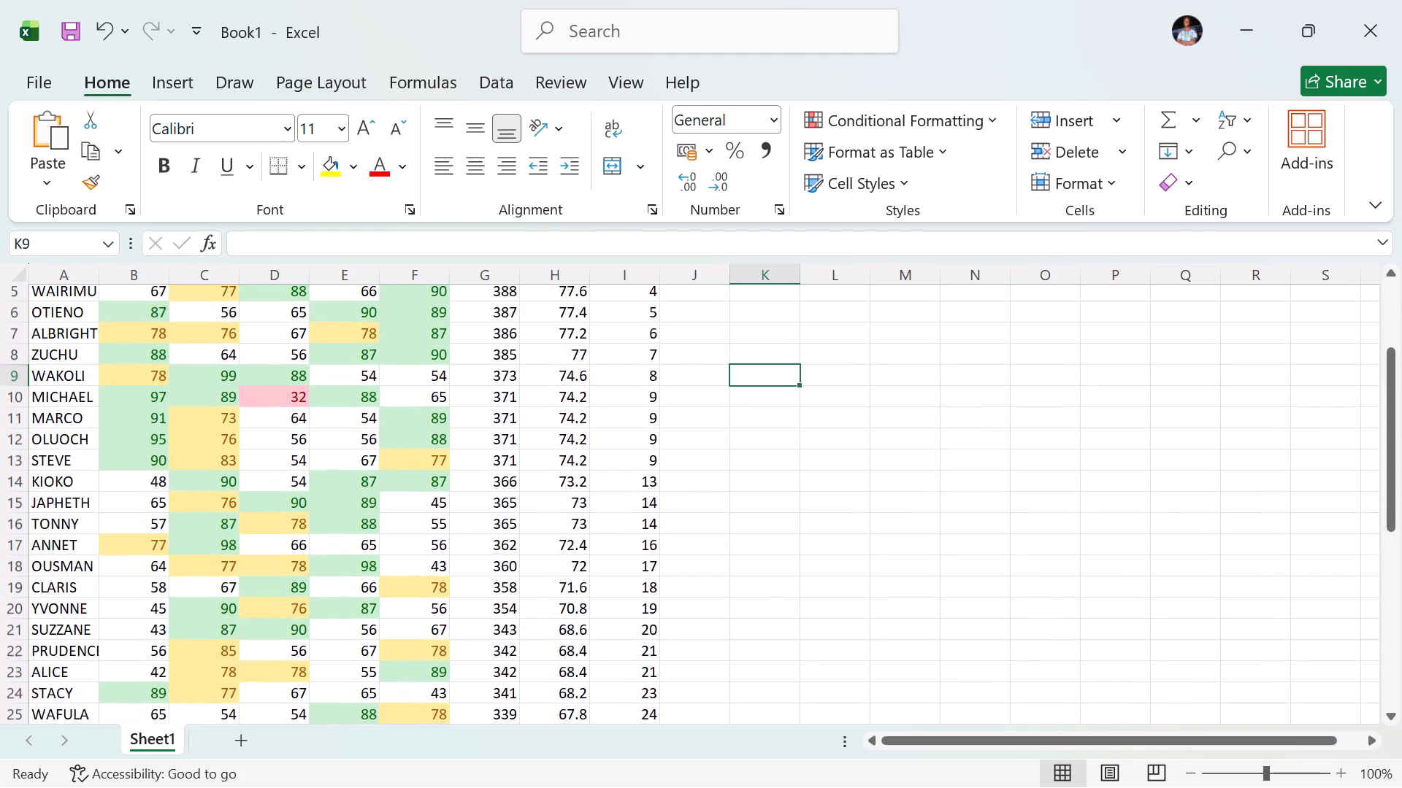
scroll(474, 452, "up", 3)
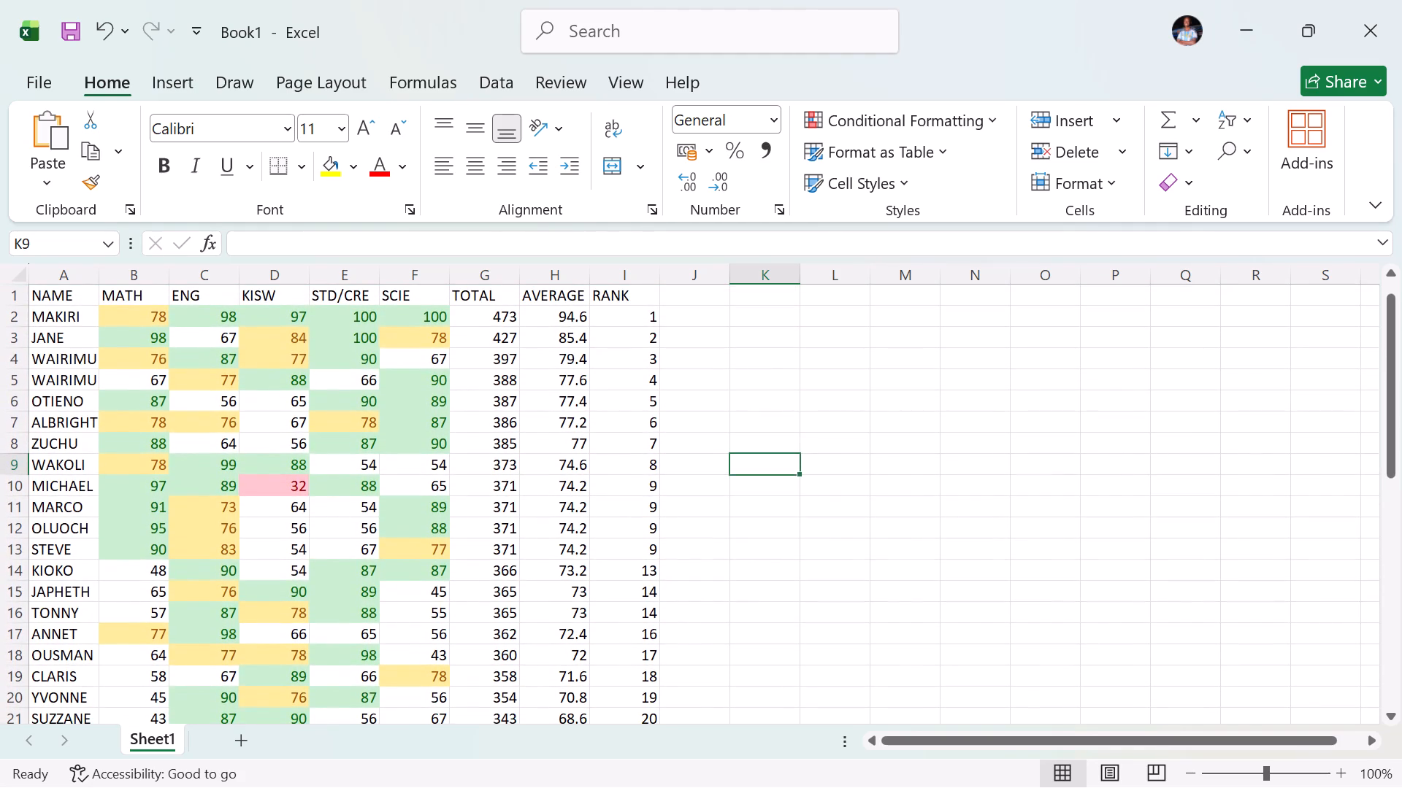
scroll(474, 452, "down", 2)
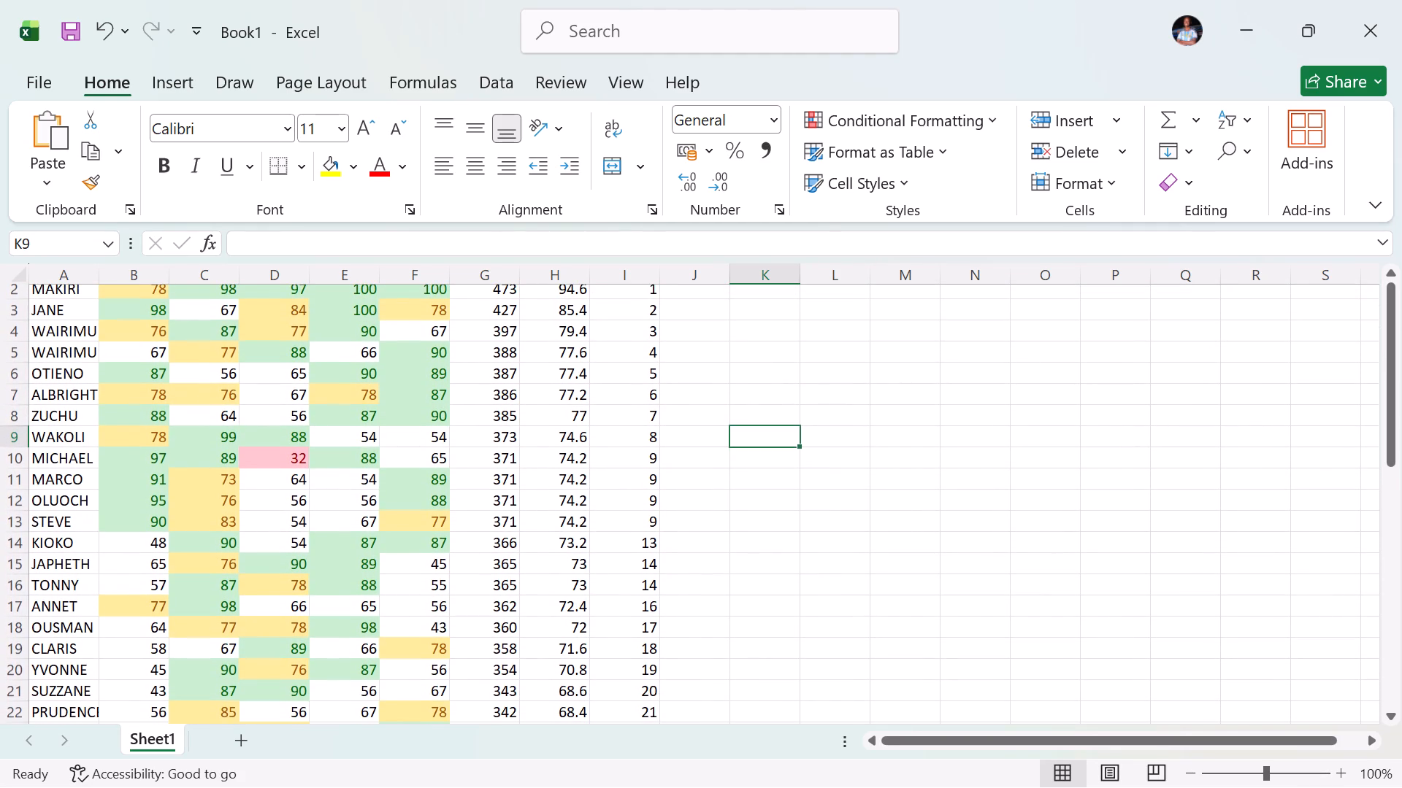
scroll(474, 452, "down", 1)
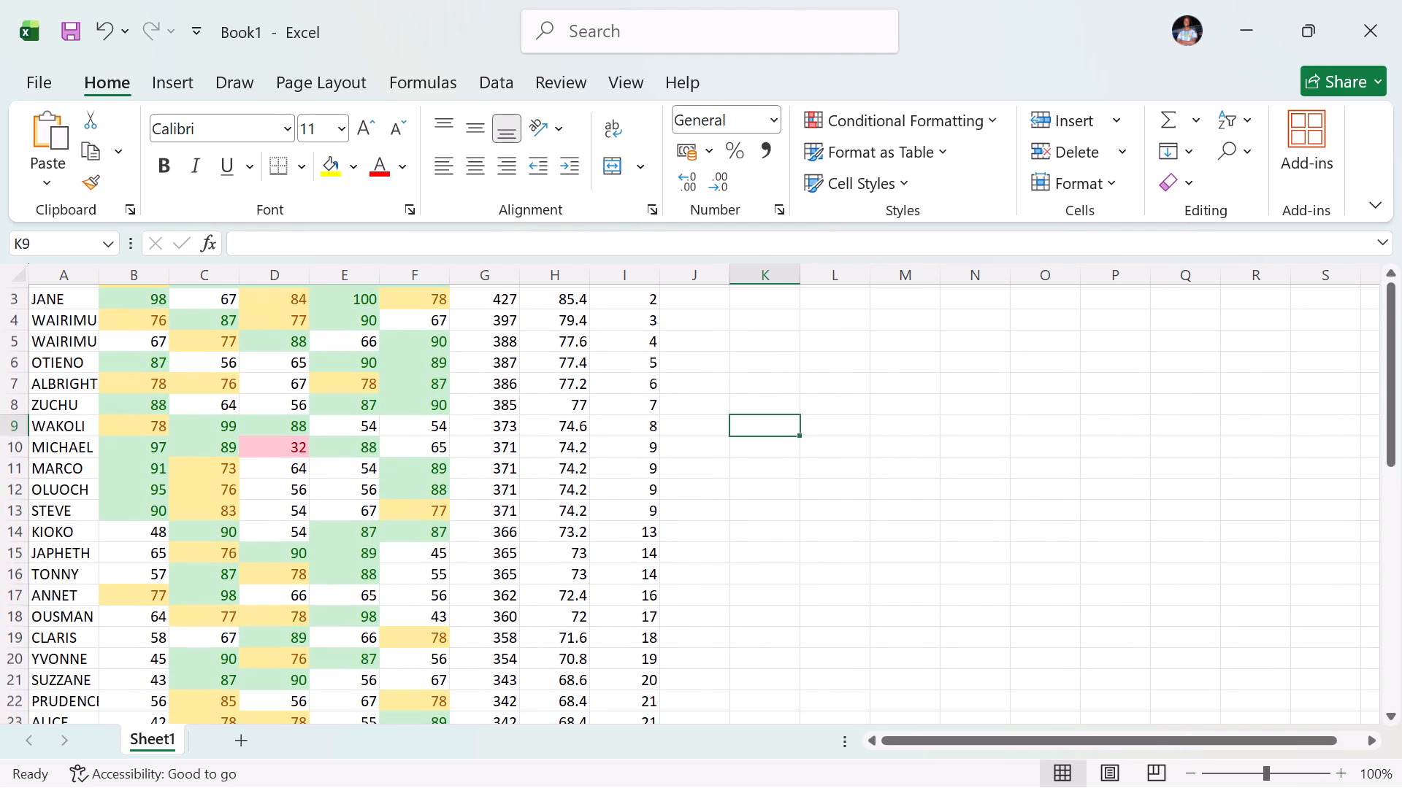
scroll(474, 452, "down", 1)
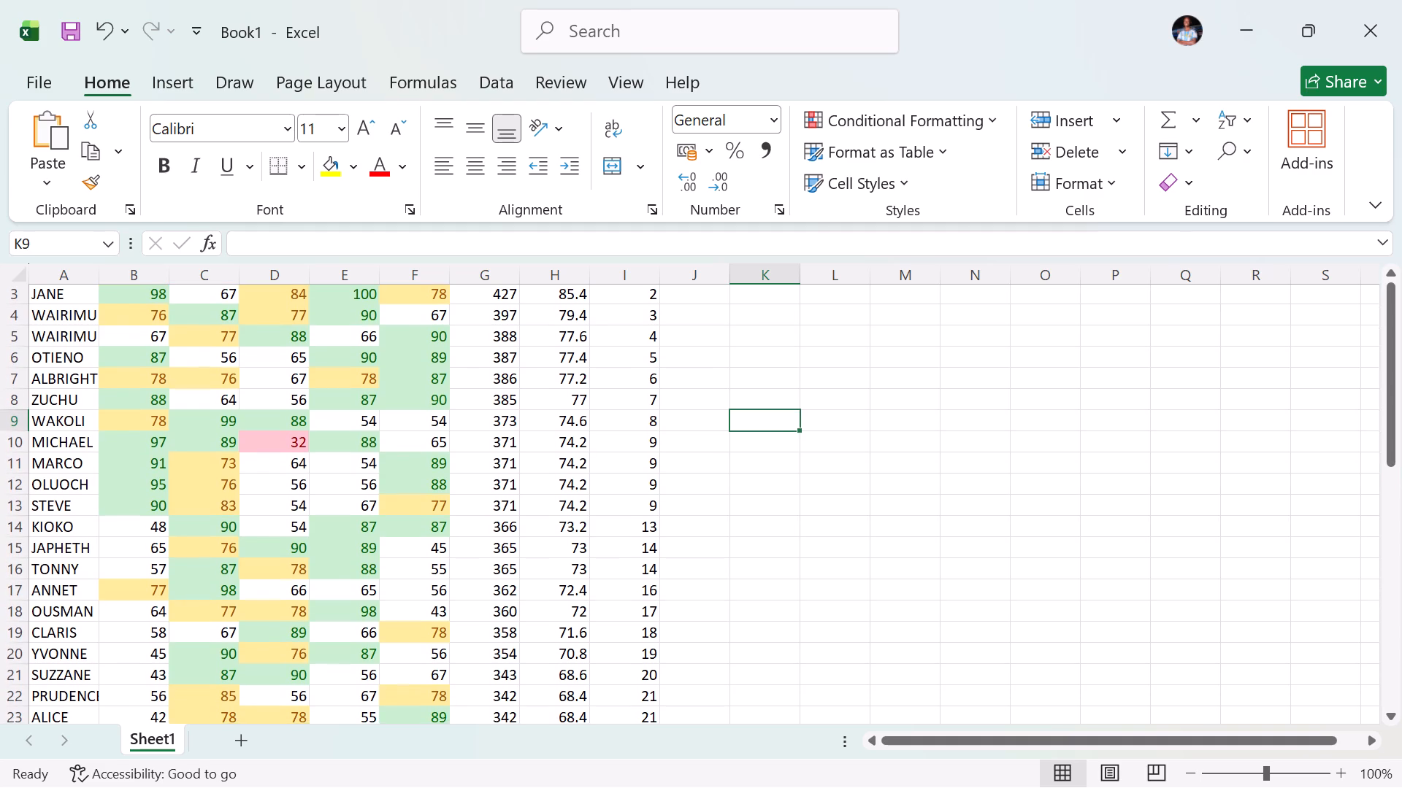
scroll(474, 452, "down", 2)
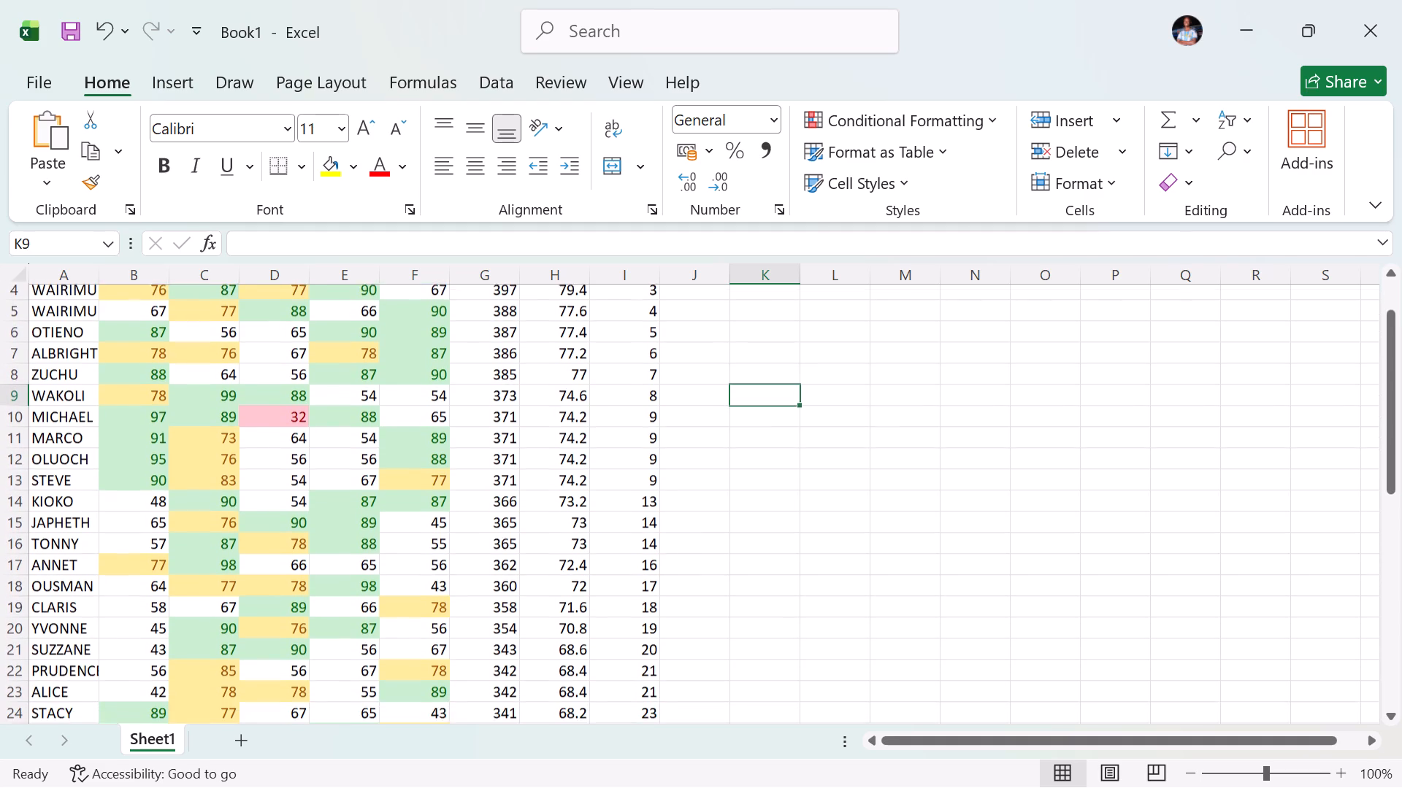
scroll(474, 452, "down", 2)
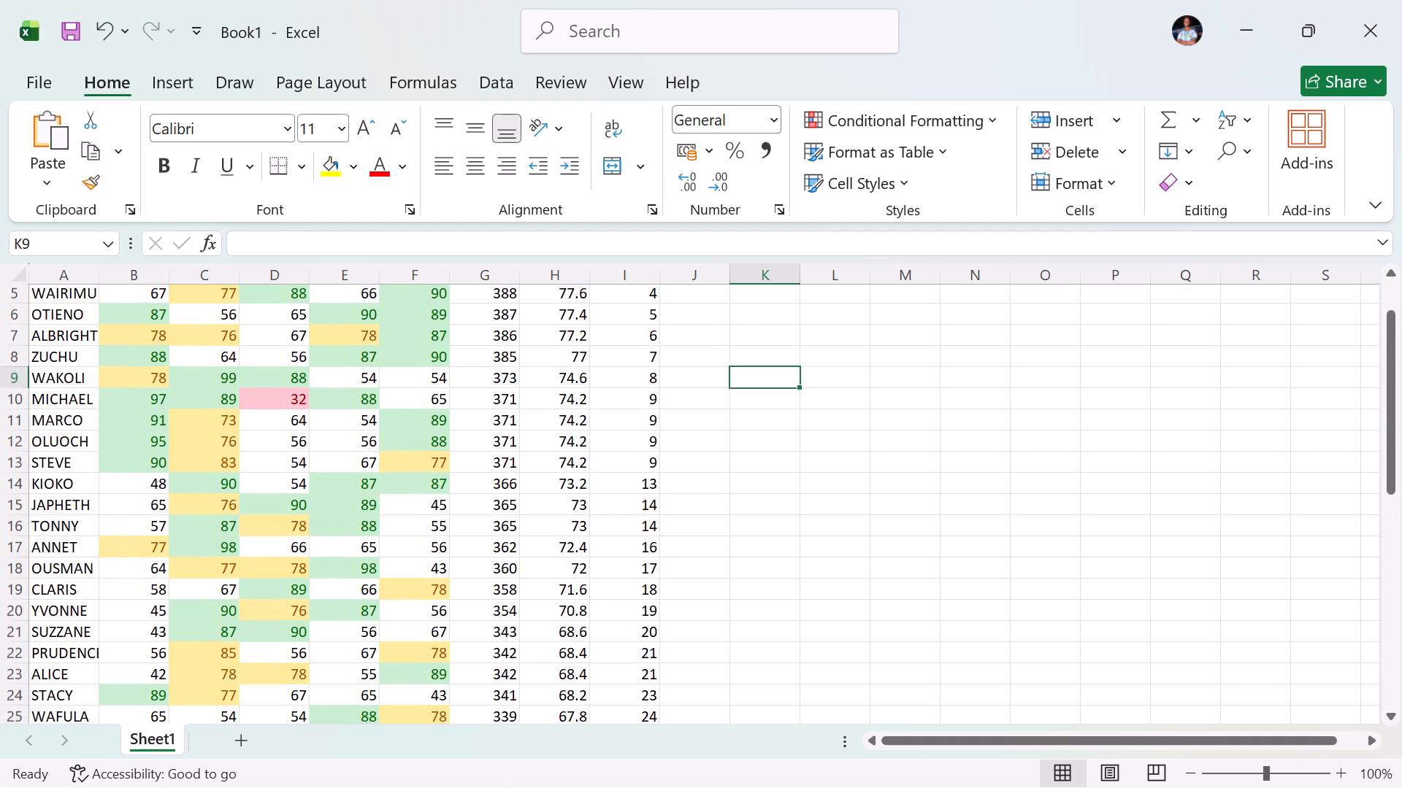
scroll(474, 452, "down", 2)
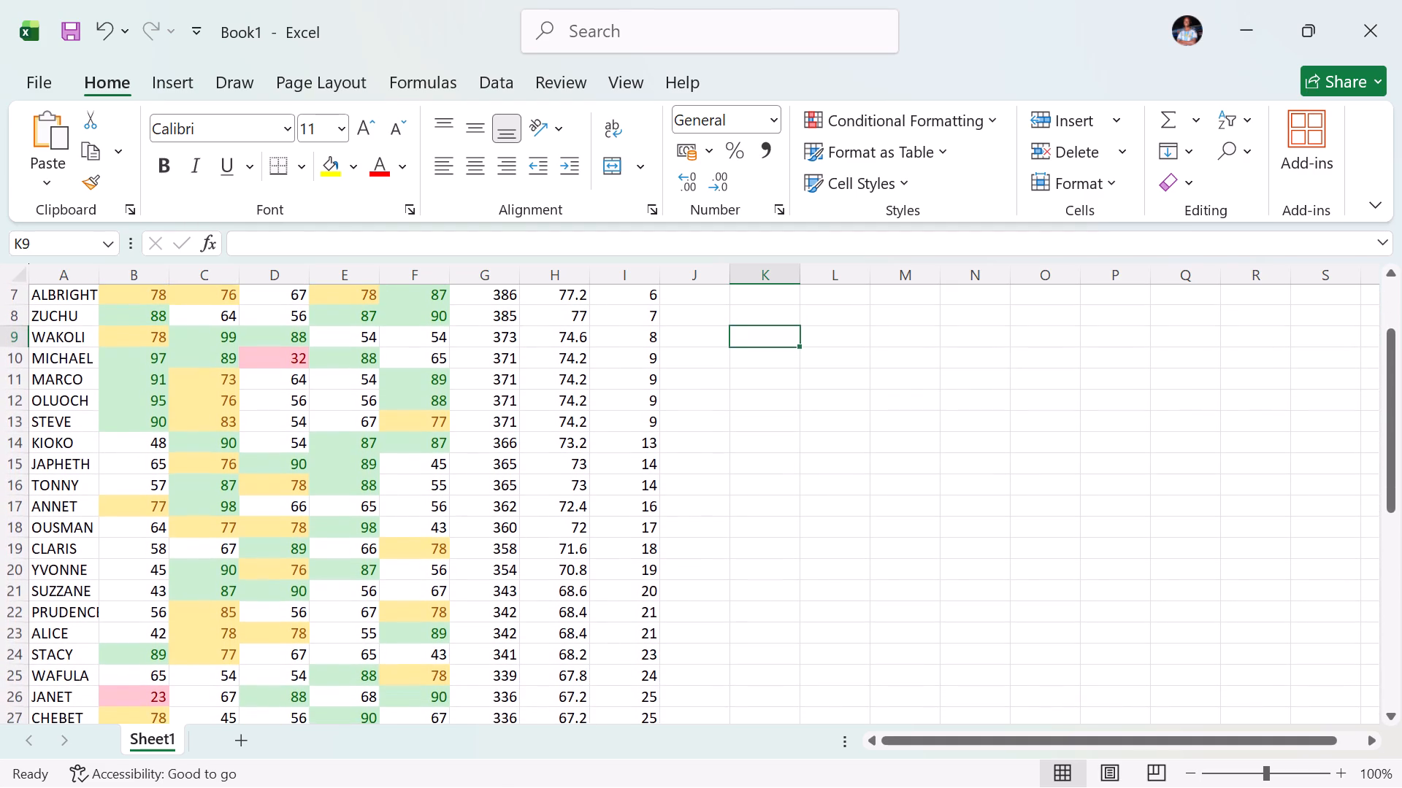
scroll(474, 452, "down", 2)
scroll(474, 452, "up", 1)
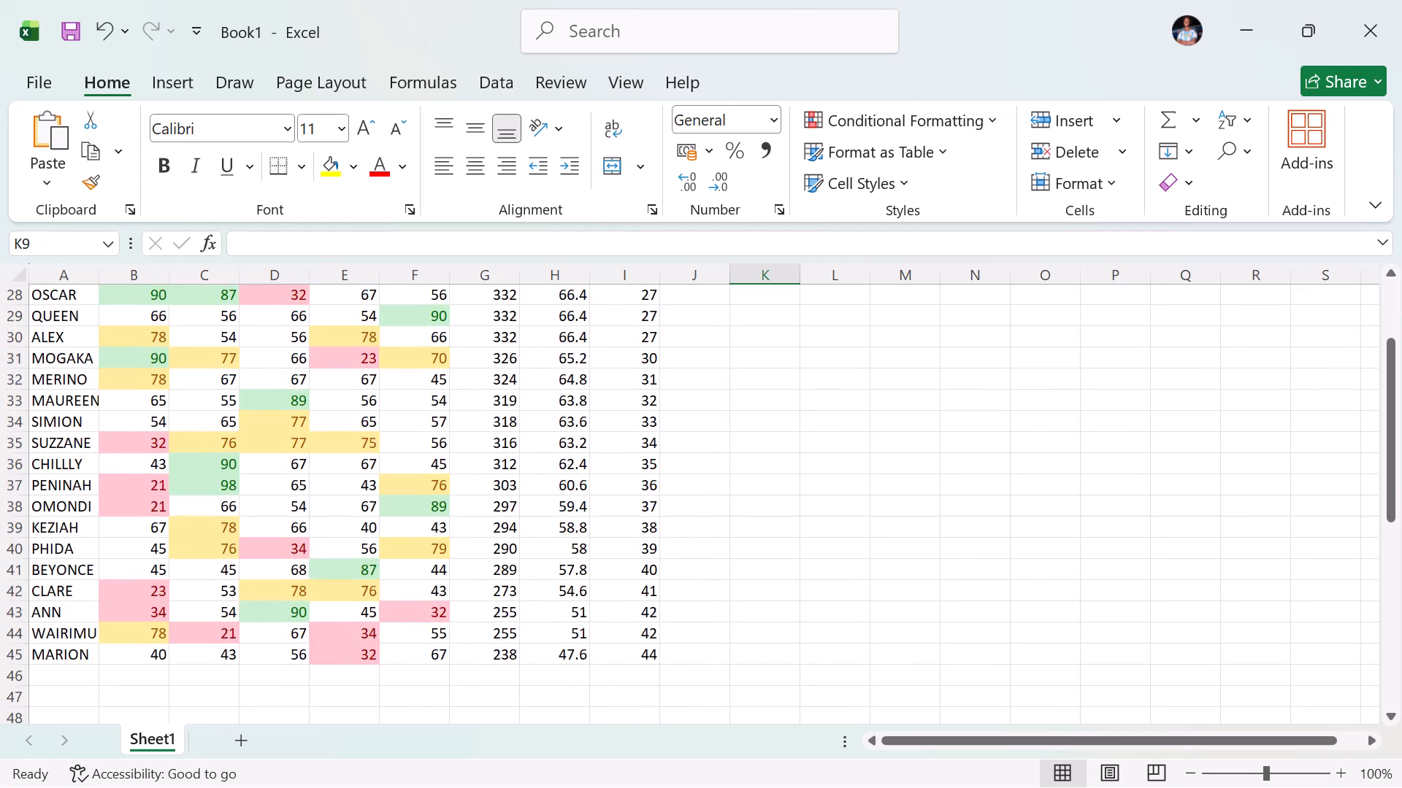
scroll(474, 452, "up", 1)
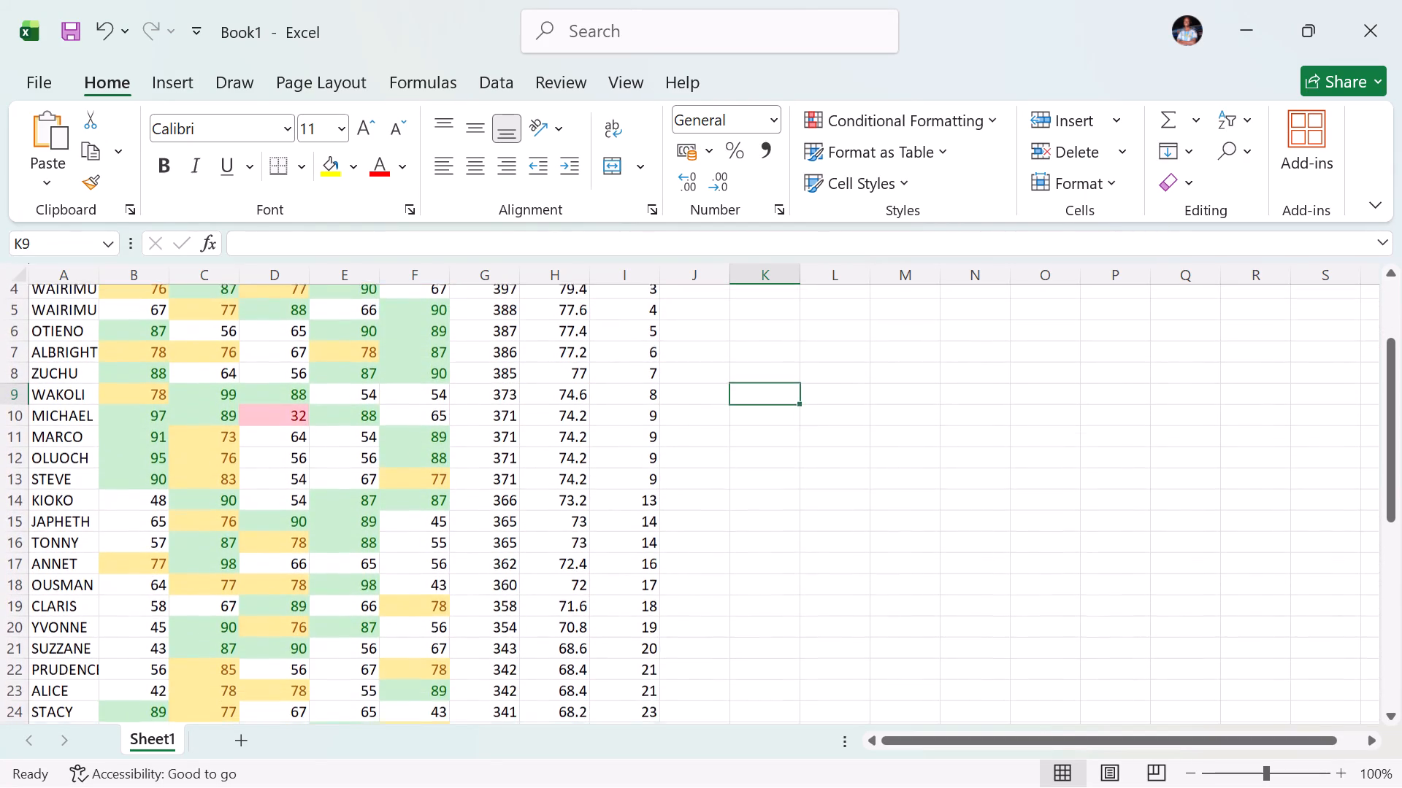
scroll(474, 452, "up", 1)
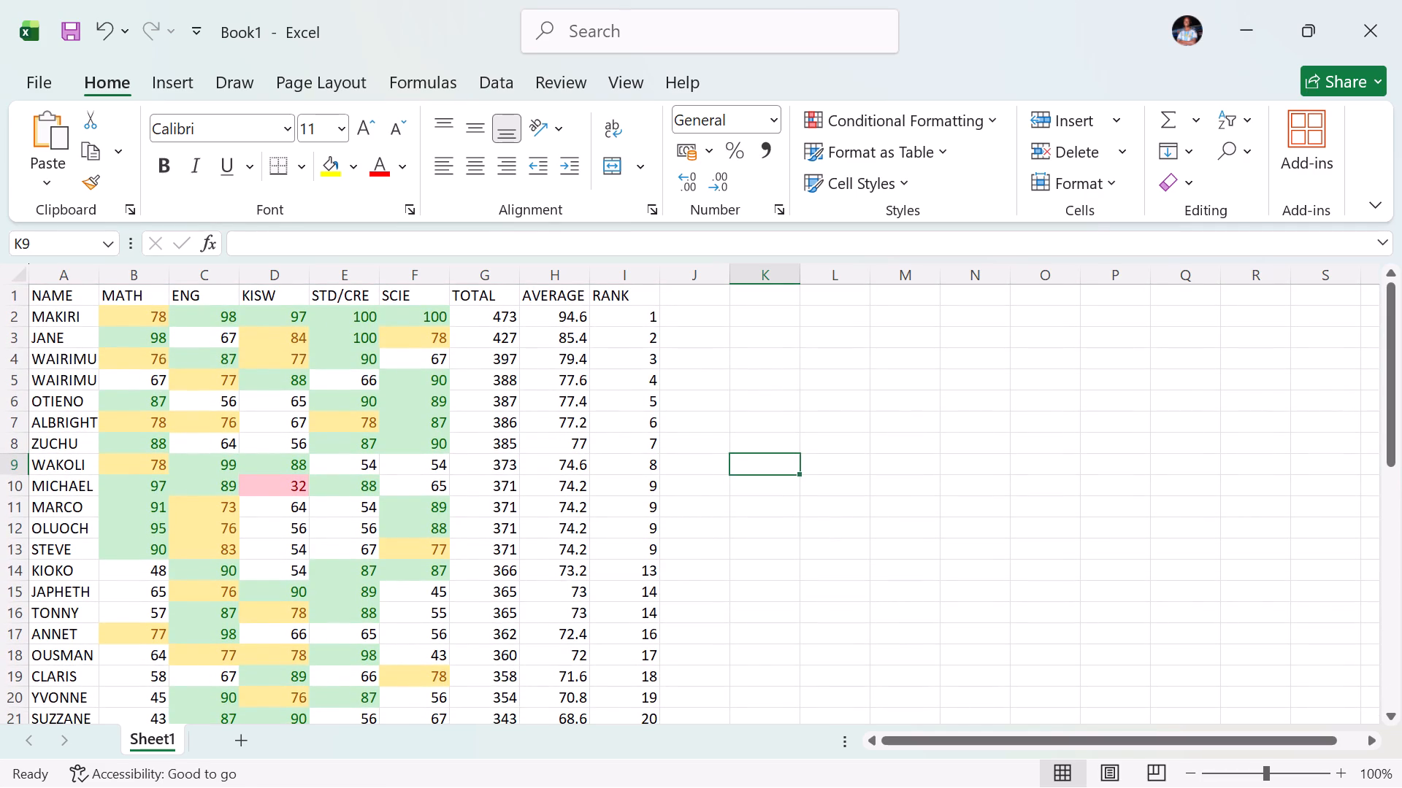
scroll(1054, 503, "down", 3)
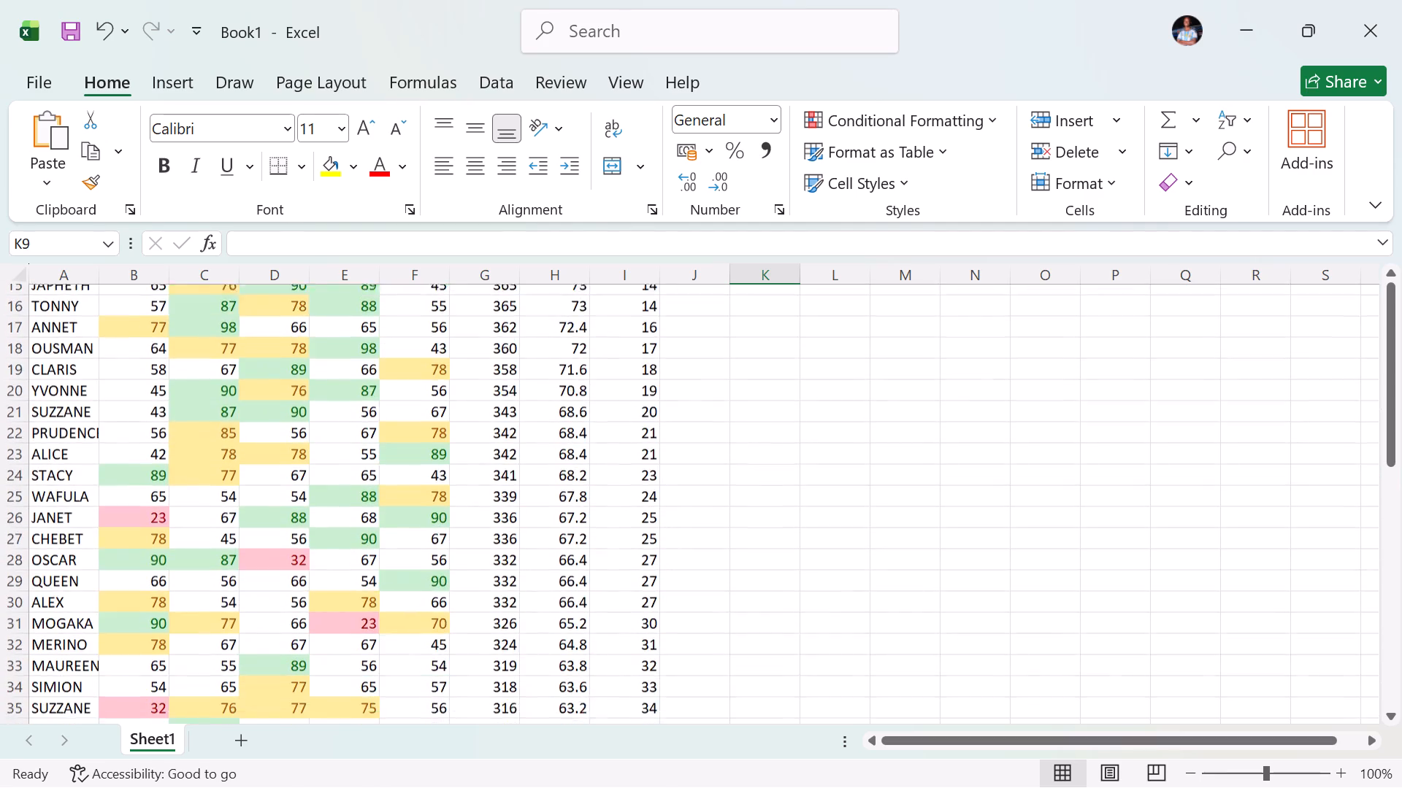
scroll(1054, 503, "down", 3)
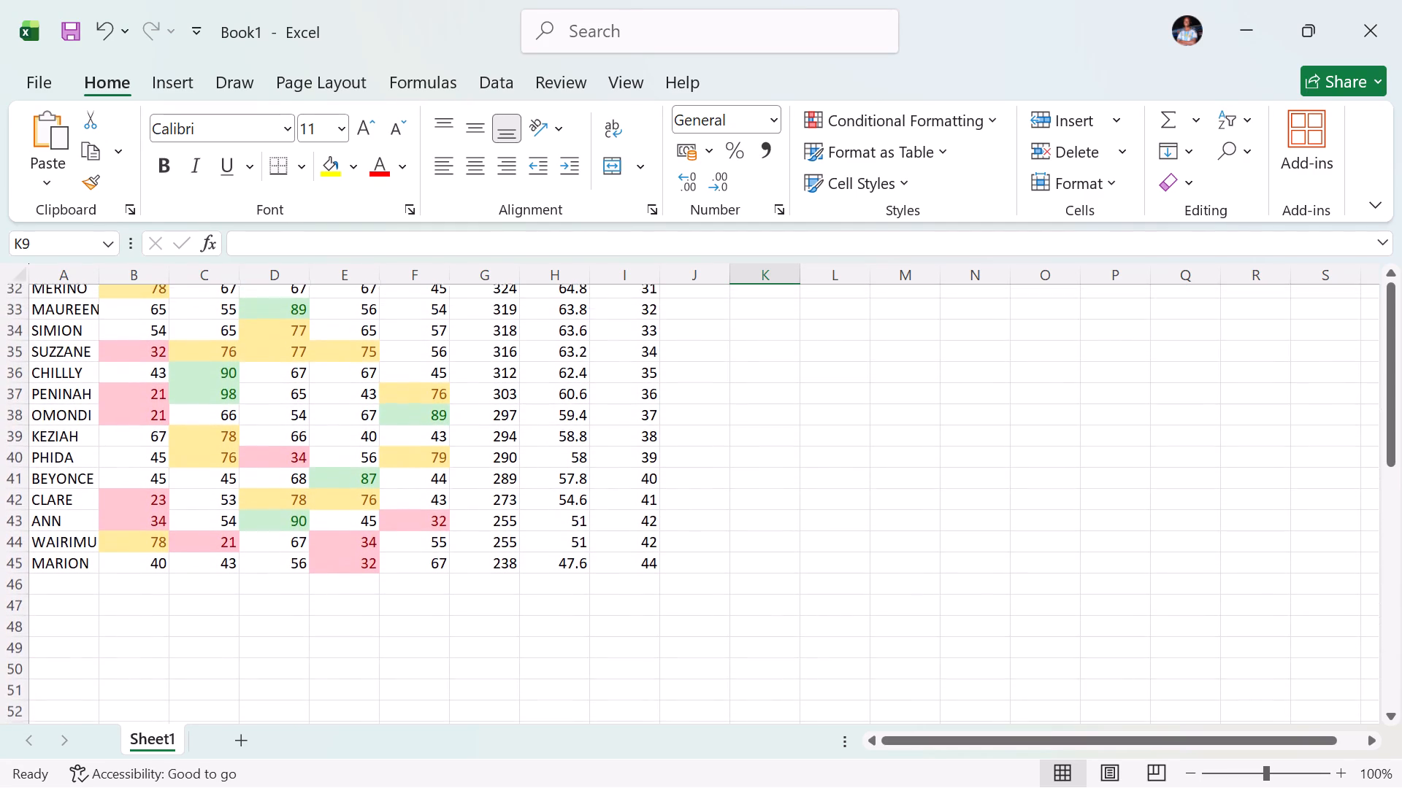
scroll(1054, 503, "up", 1)
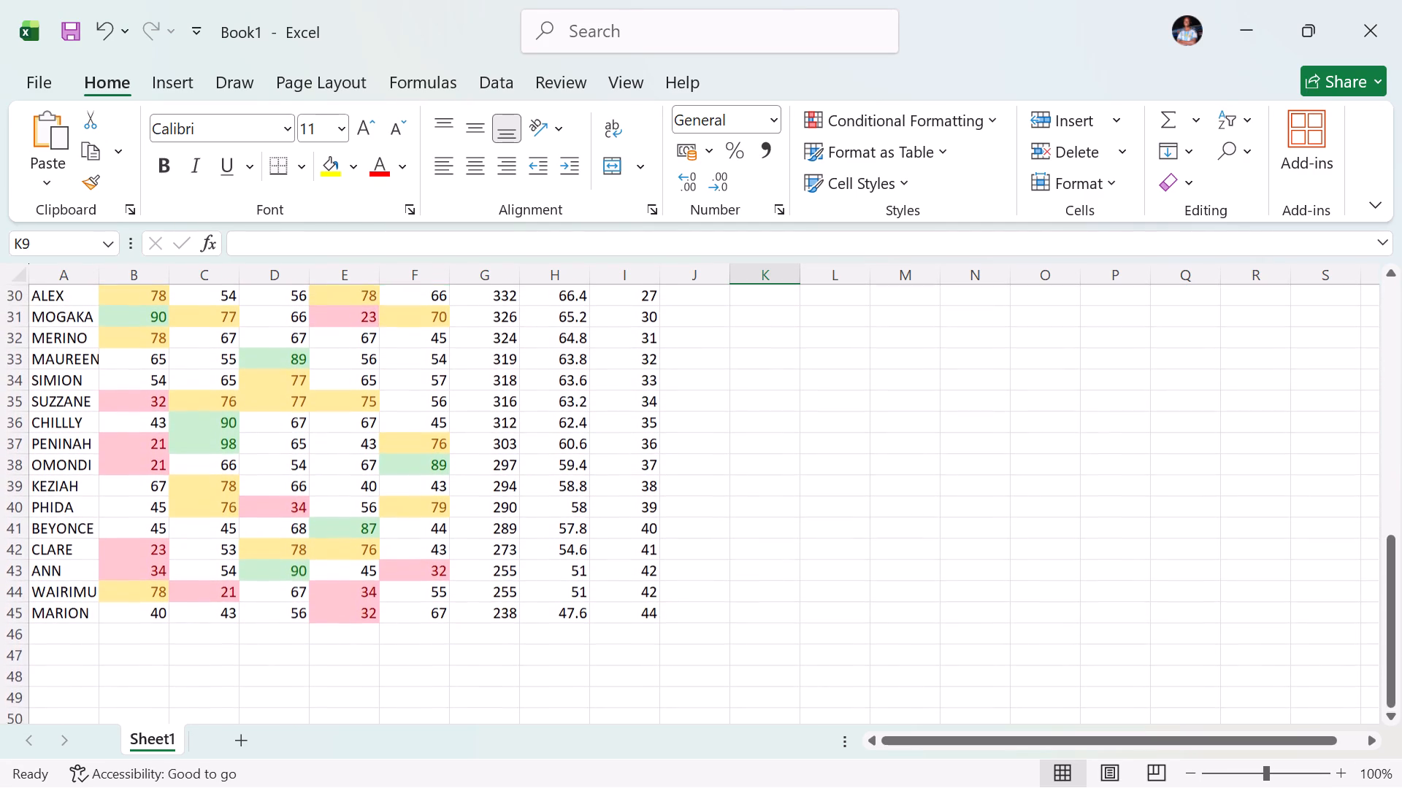
scroll(1054, 503, "up", 4)
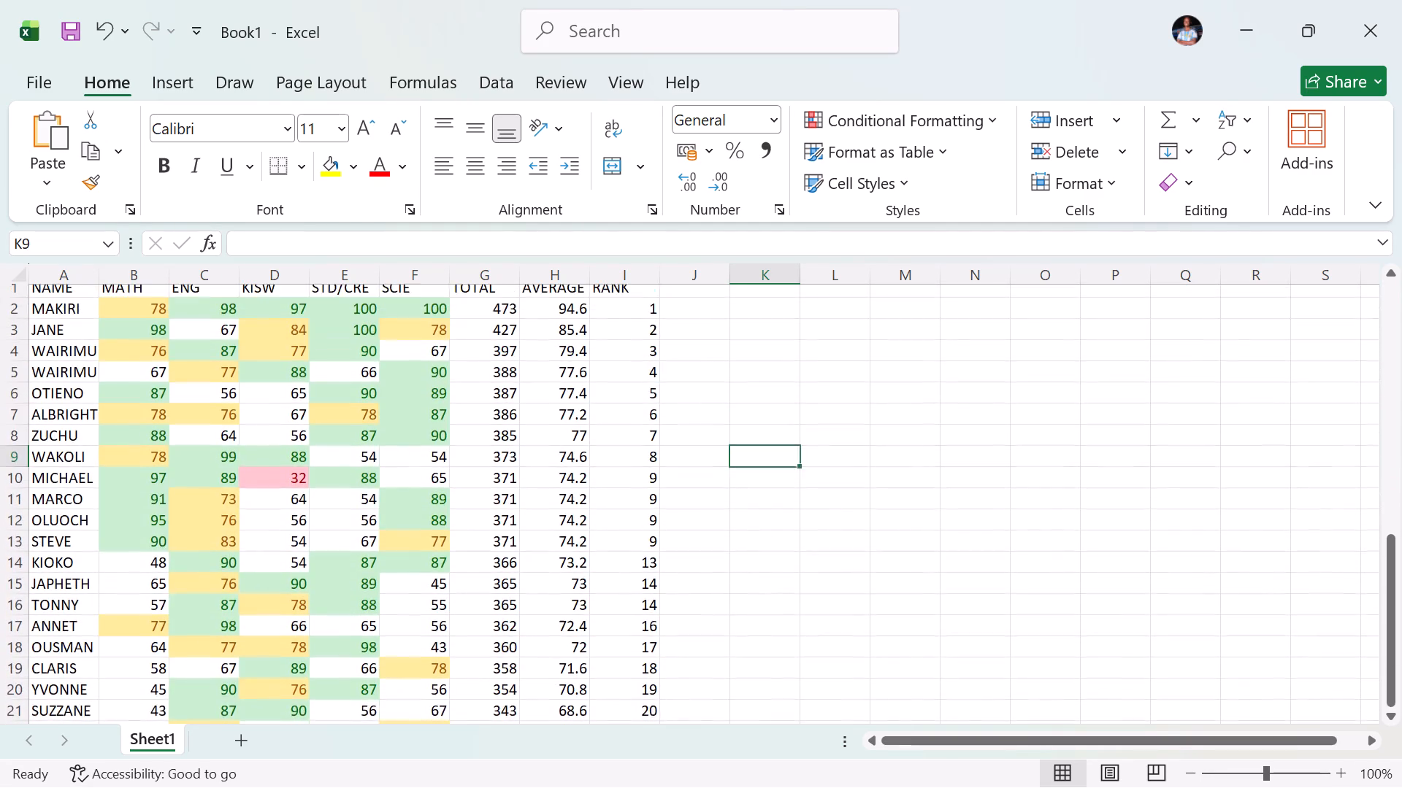
scroll(1054, 503, "up", 2)
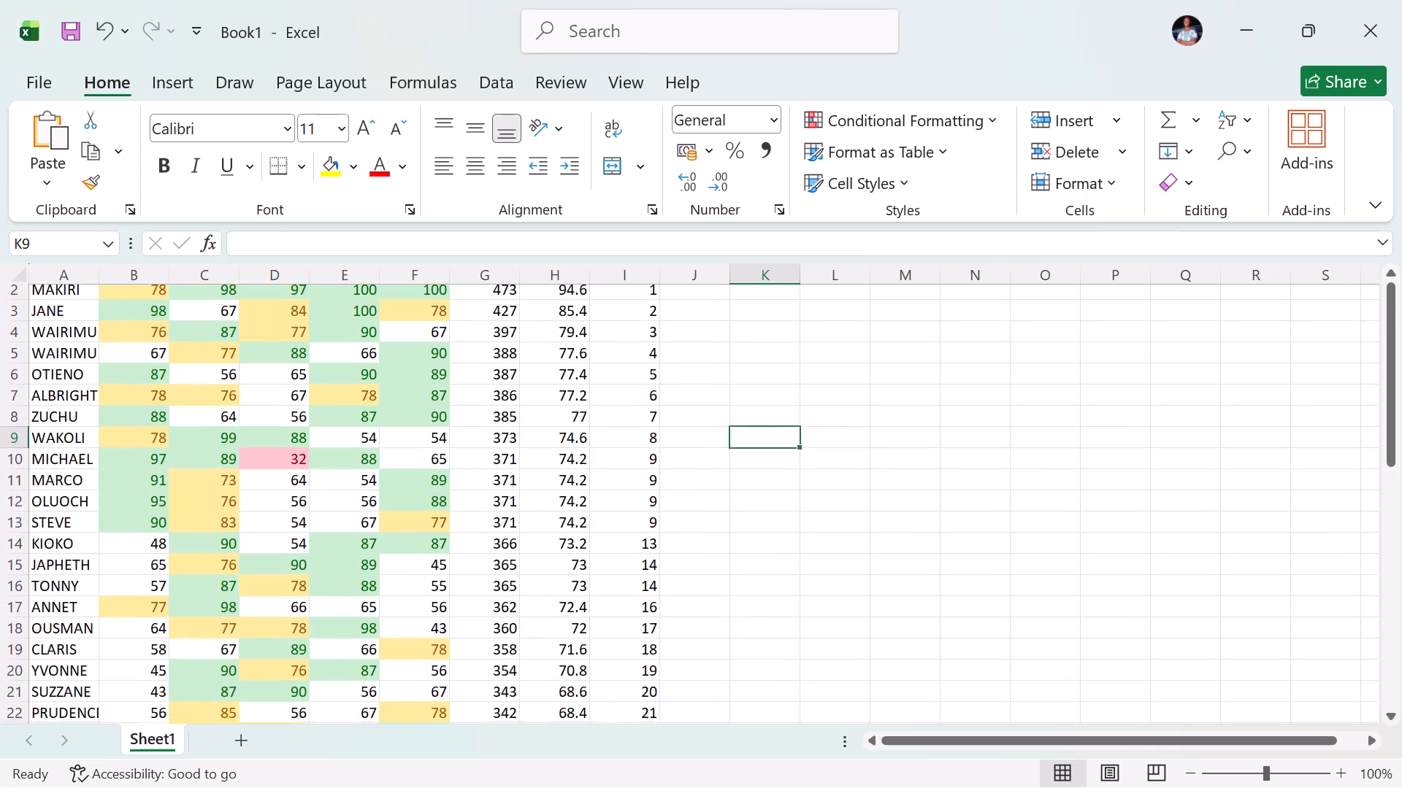
scroll(1054, 503, "up", 1)
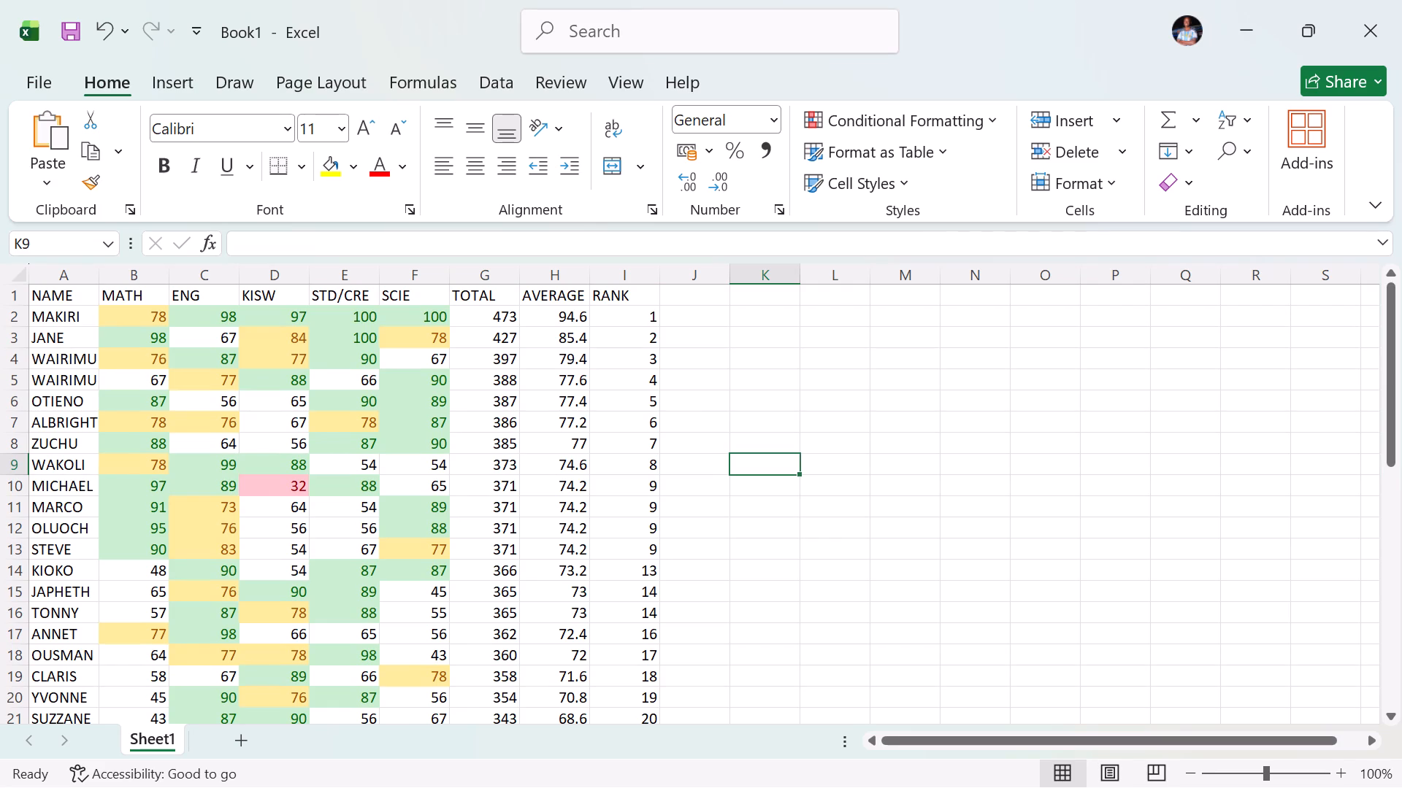
Capture a rectangular screen snip of the colour-coded results table, covering the NAME to RANK columns and the visible student rows.
left_click(710, 299)
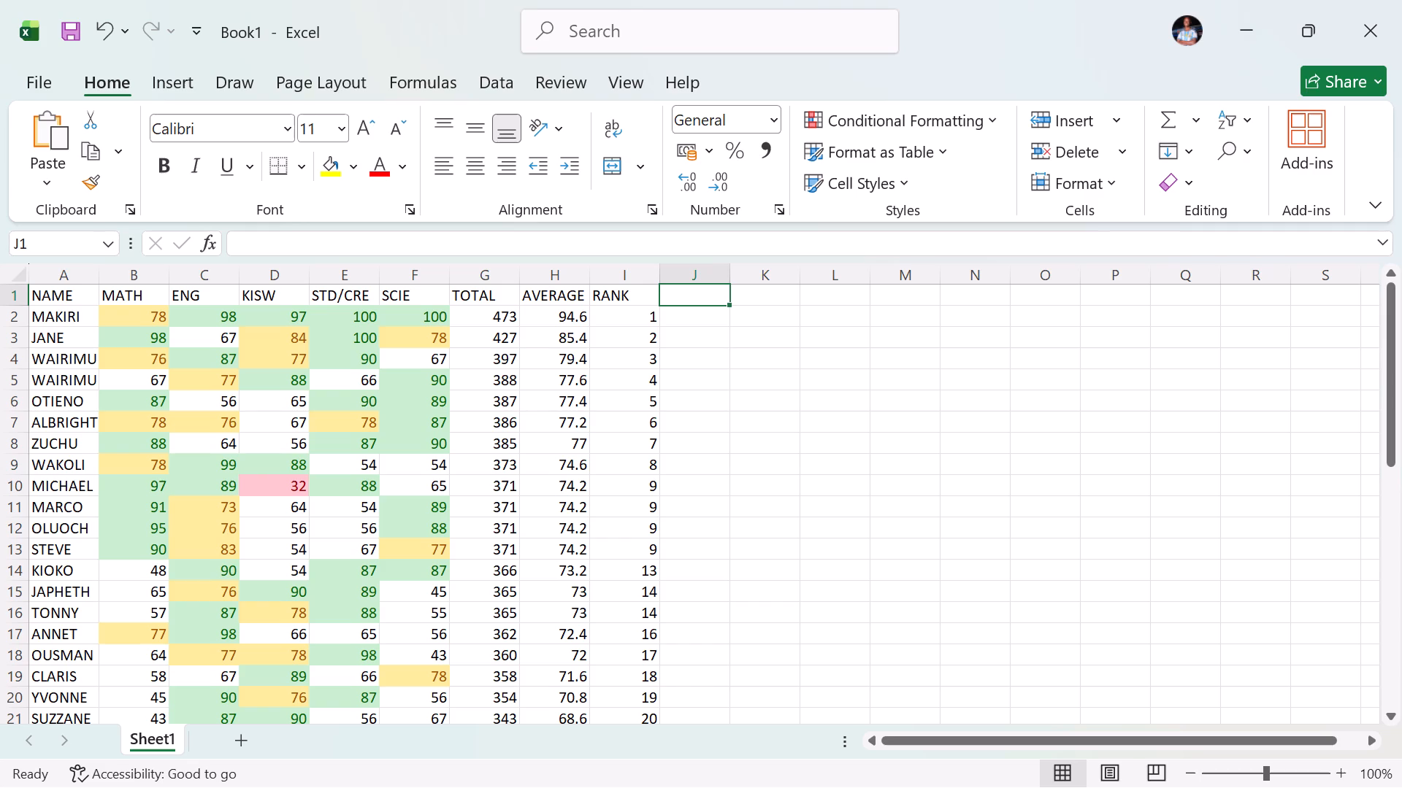
key("shift+super+s")
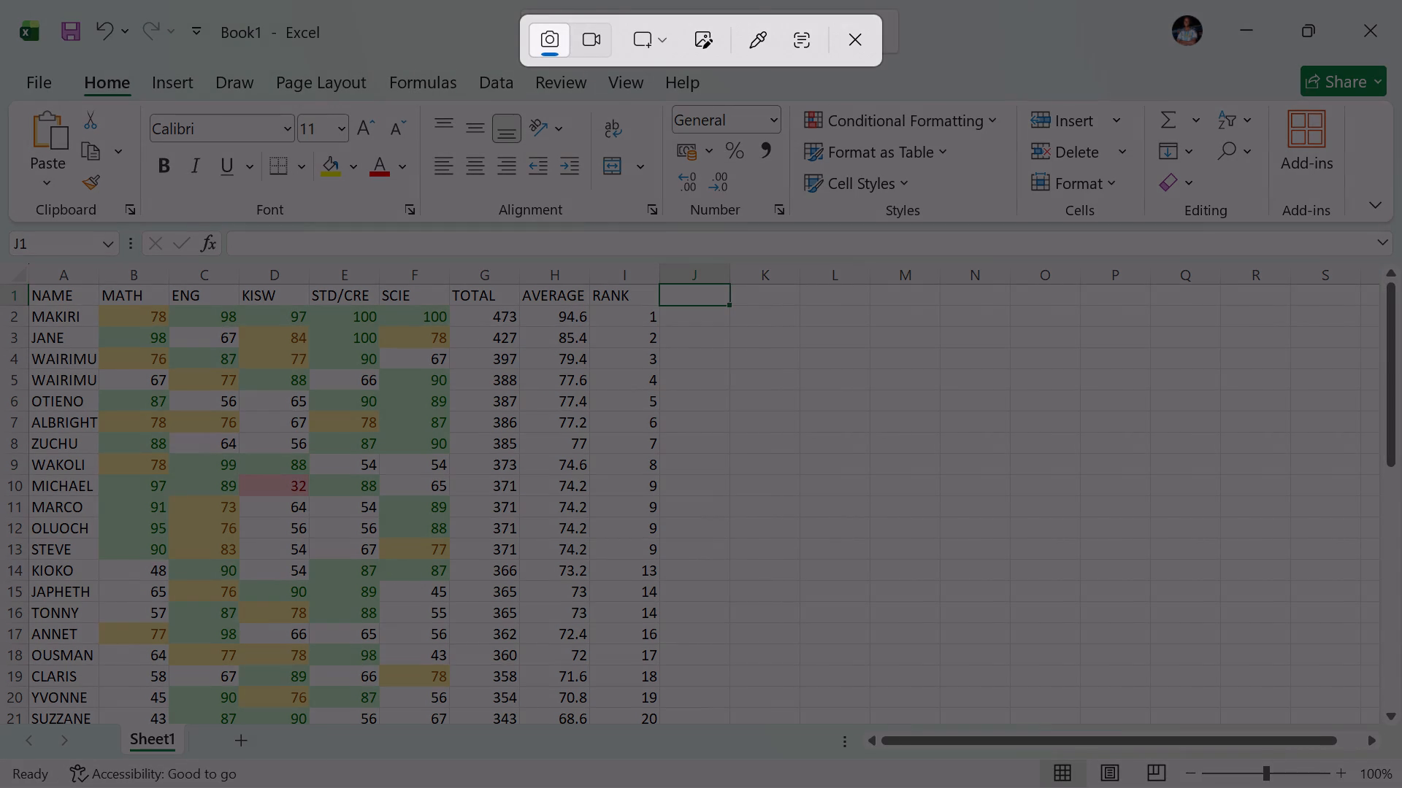
left_click_drag(5, 179, 632, 583)
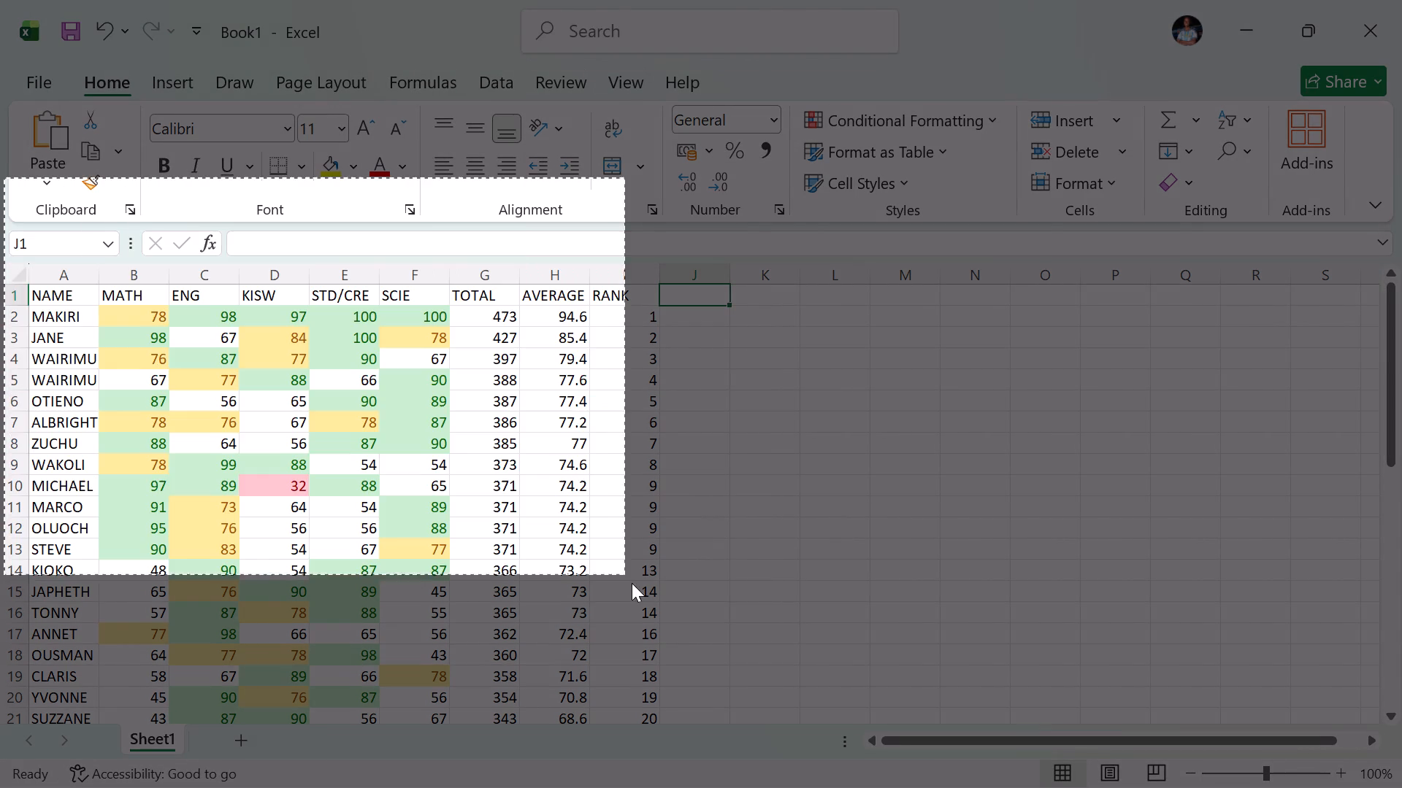
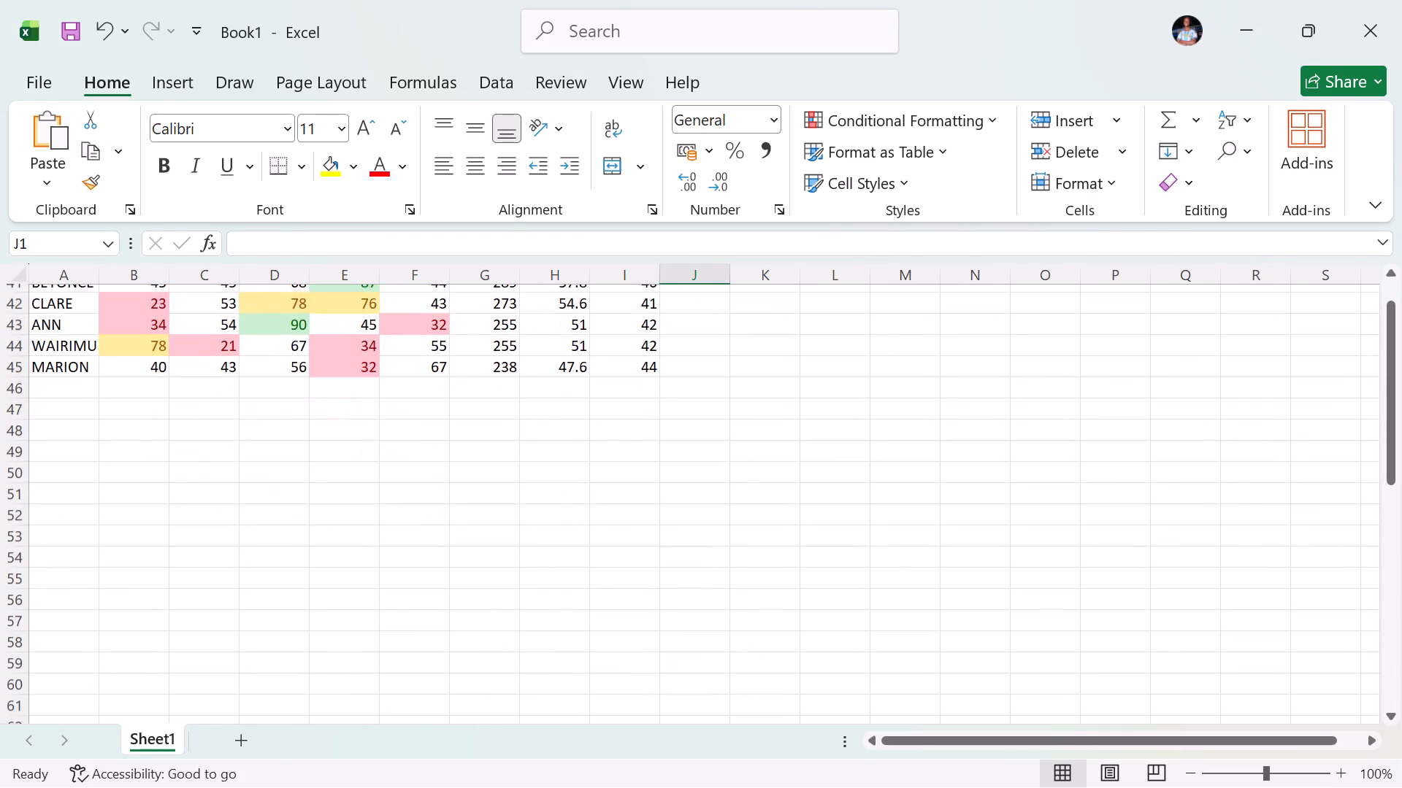
scroll(877, 474, "down", 1)
left_click(143, 384)
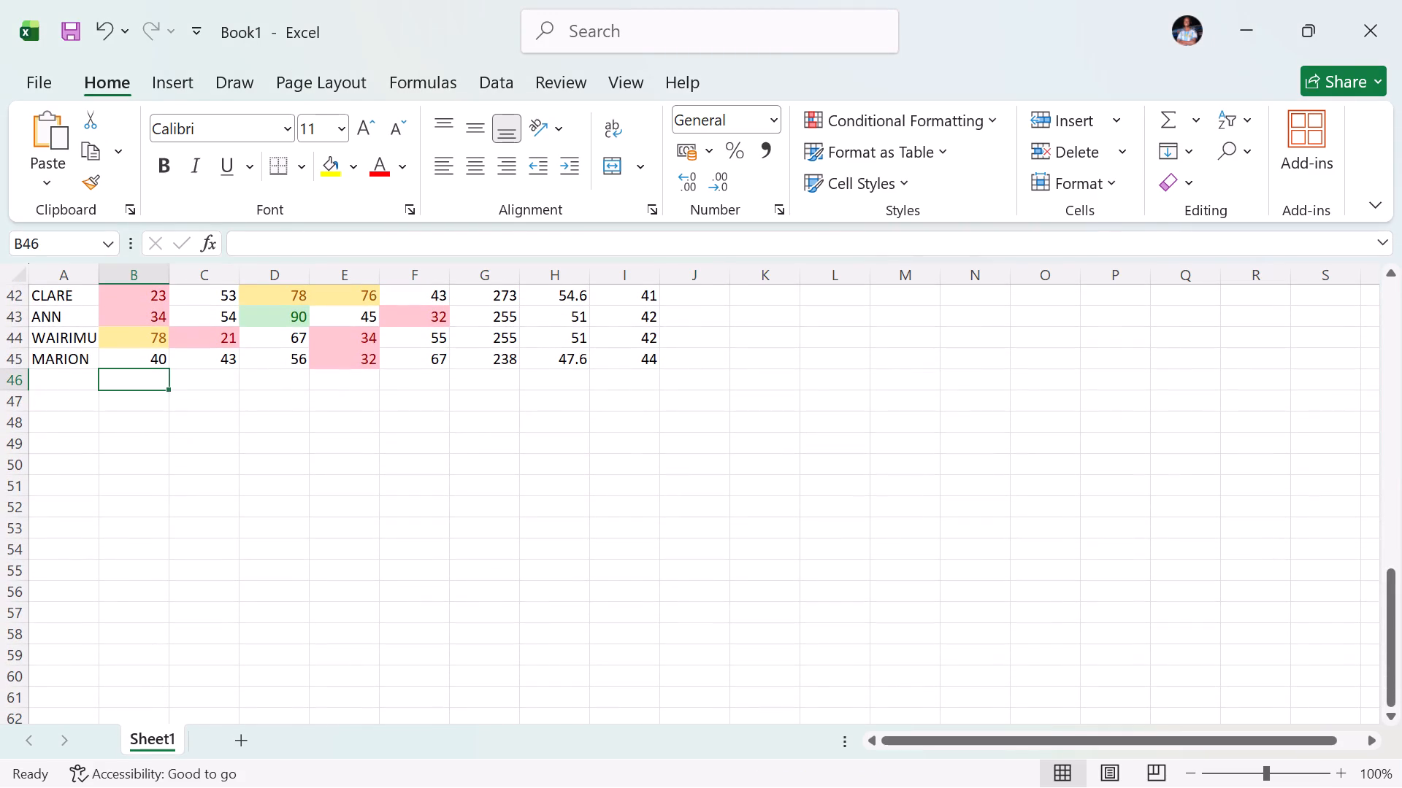
key("equal")
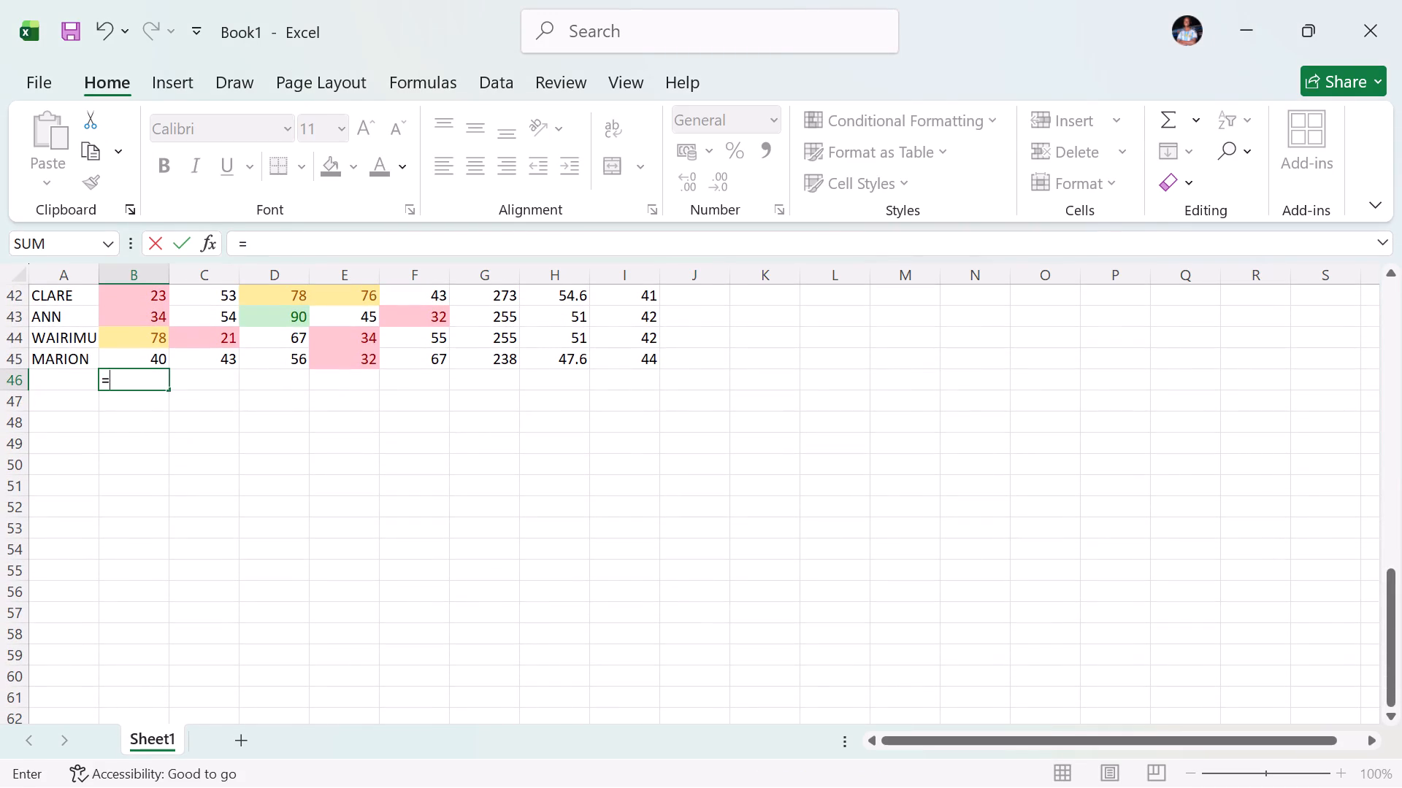
type("MA")
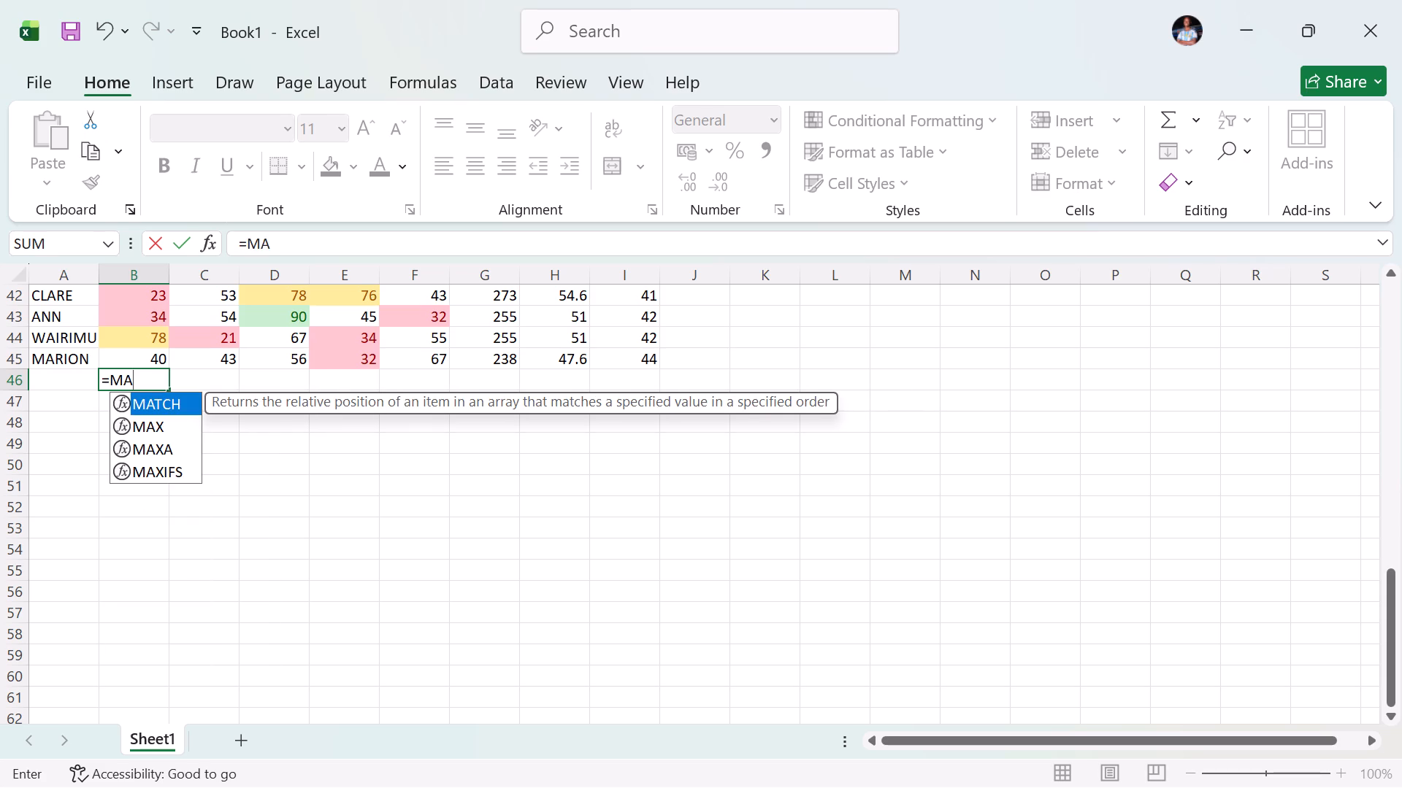
key("x")
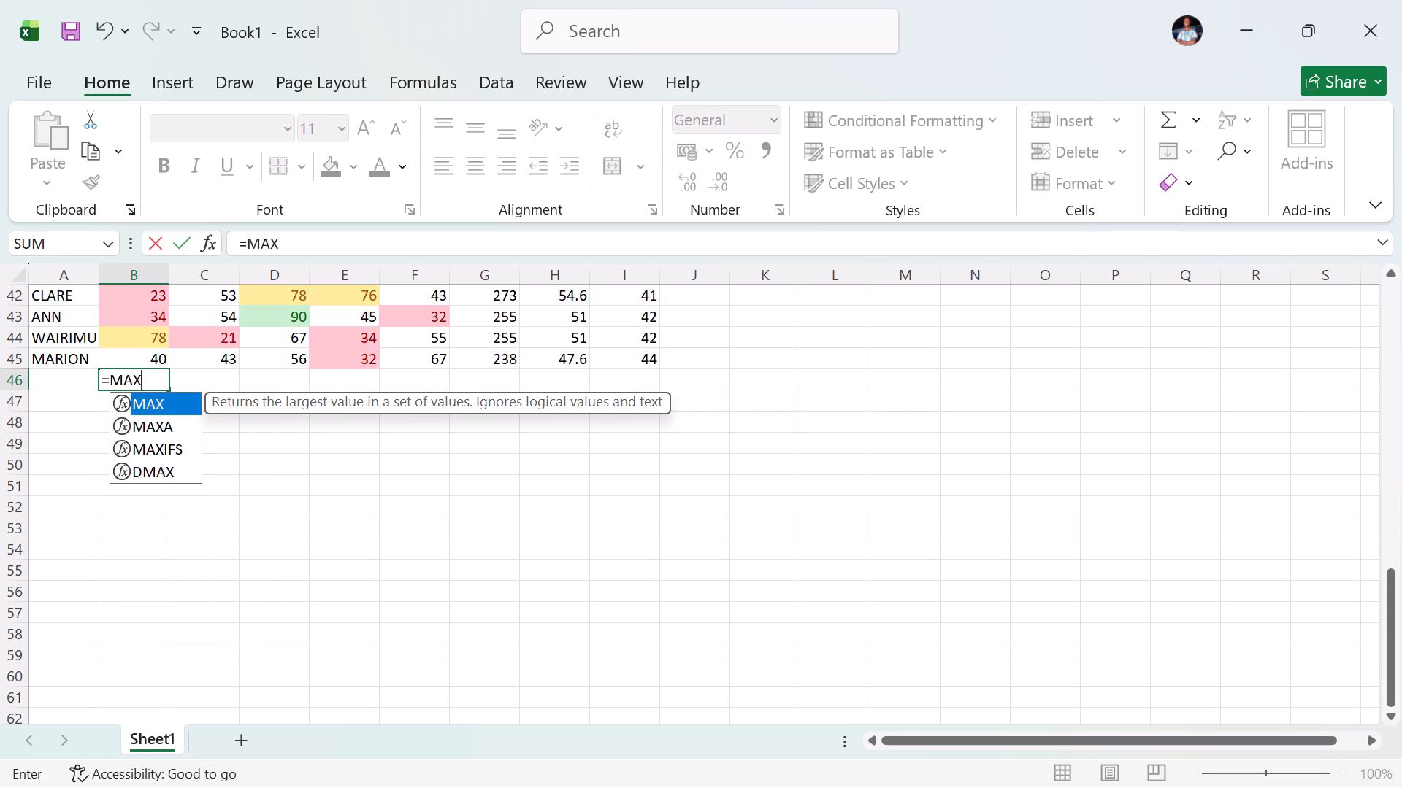
key("shift+parenleft")
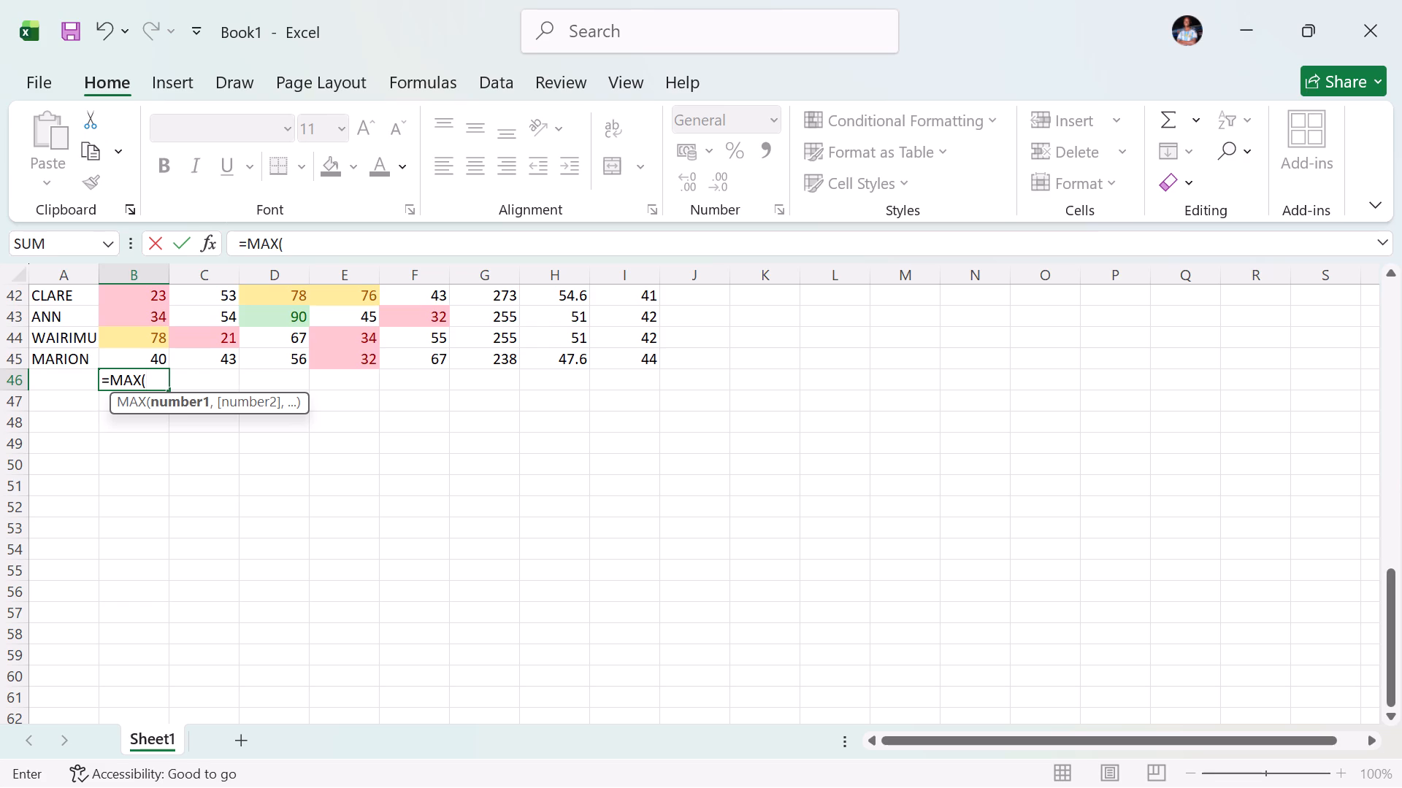
key("b")
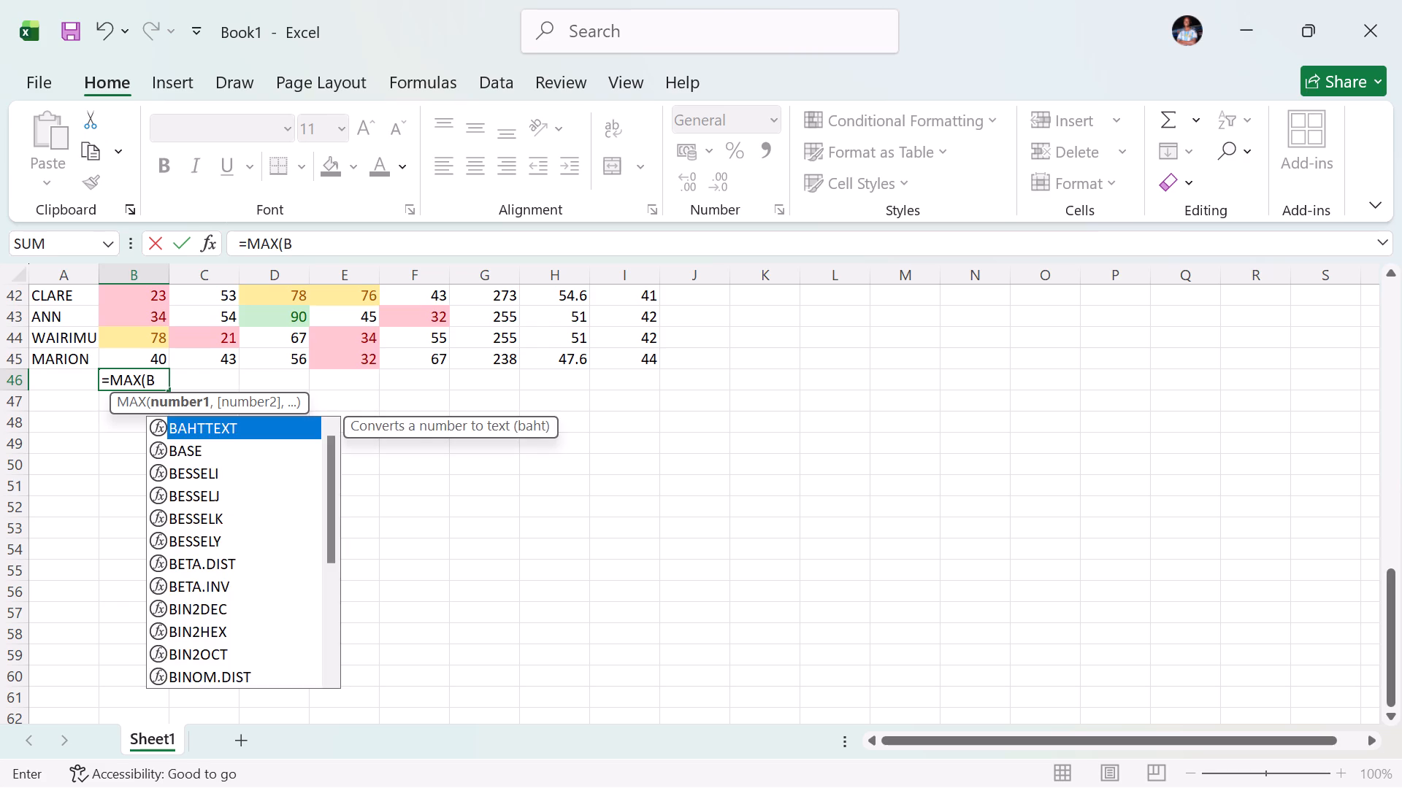
key("2")
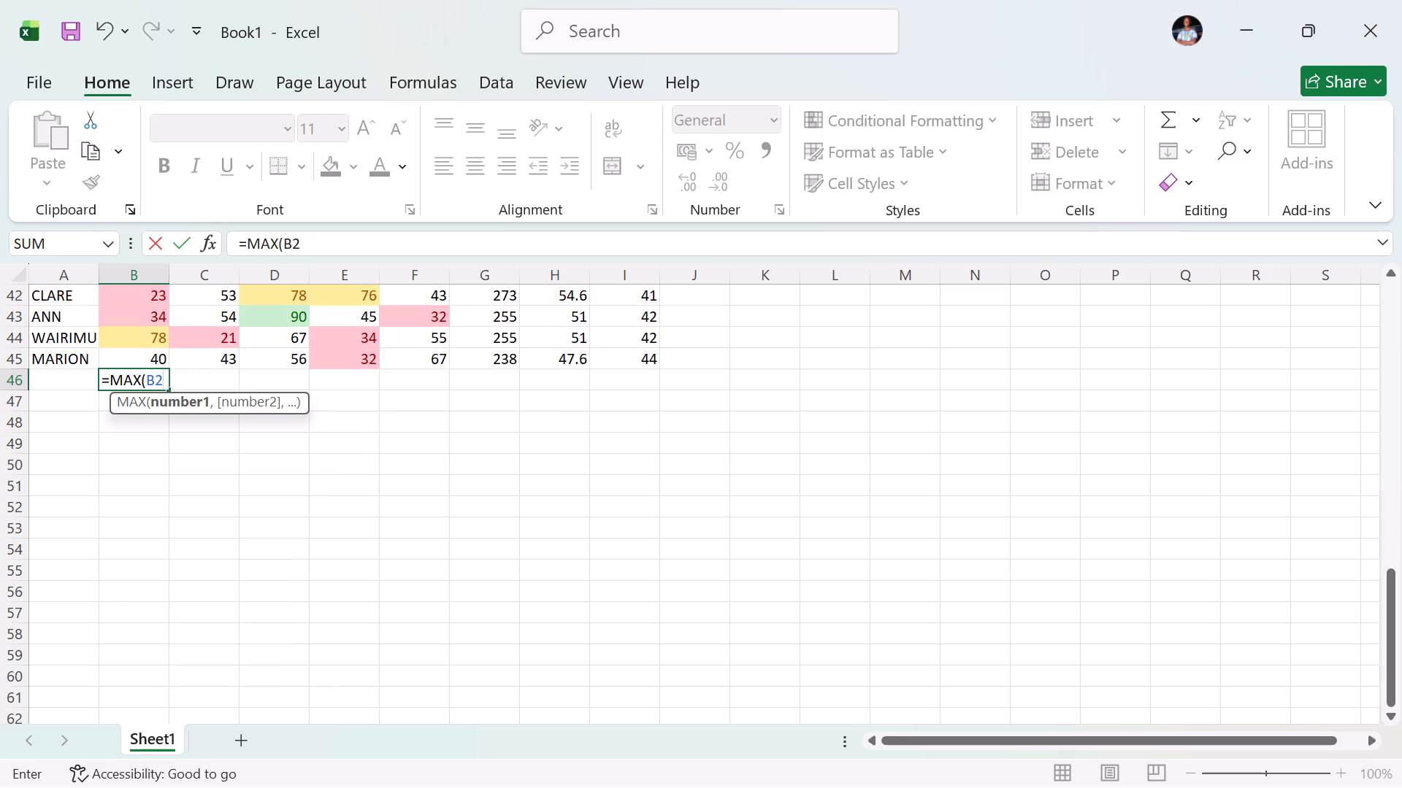
key("shift+colon")
type("B45")
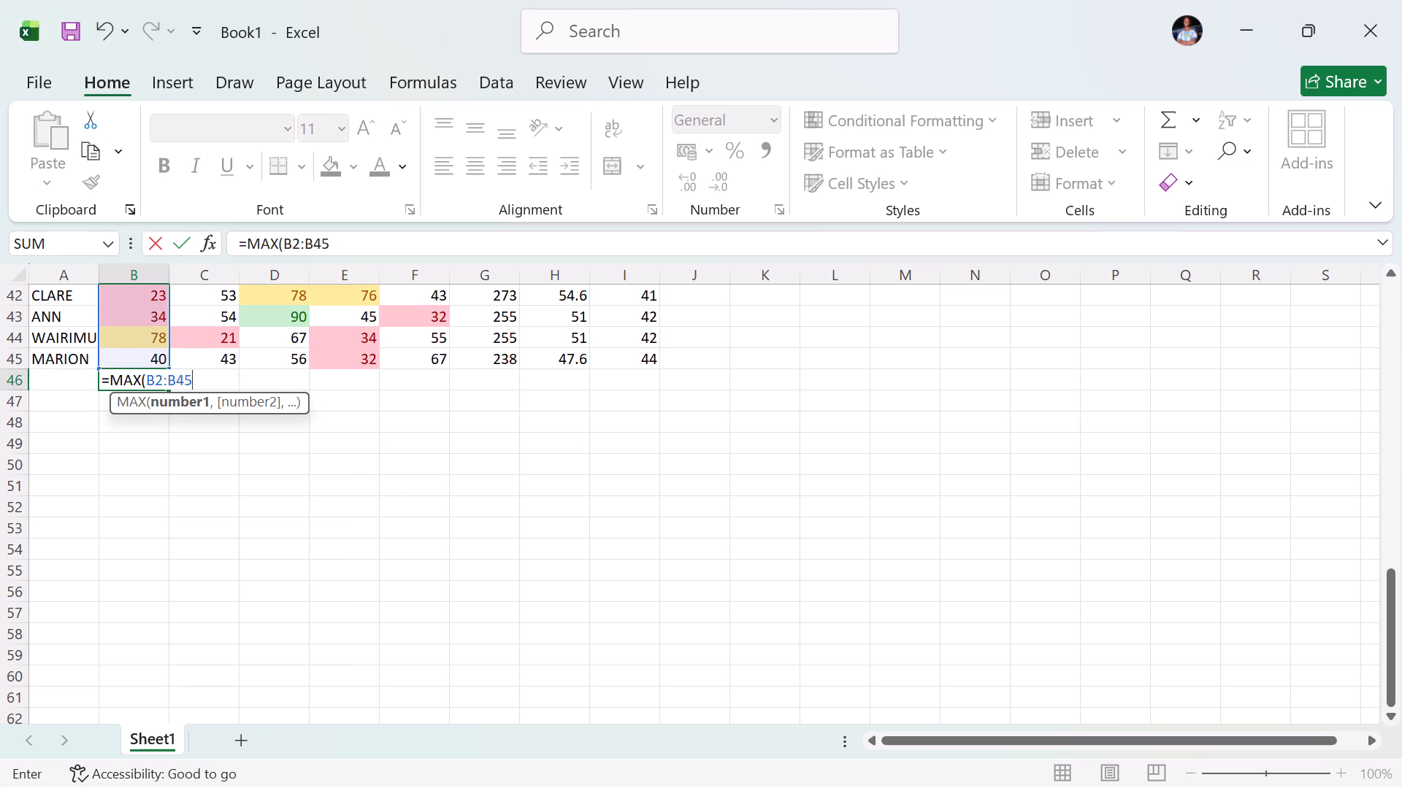
key("shift+parenright")
key("Return")
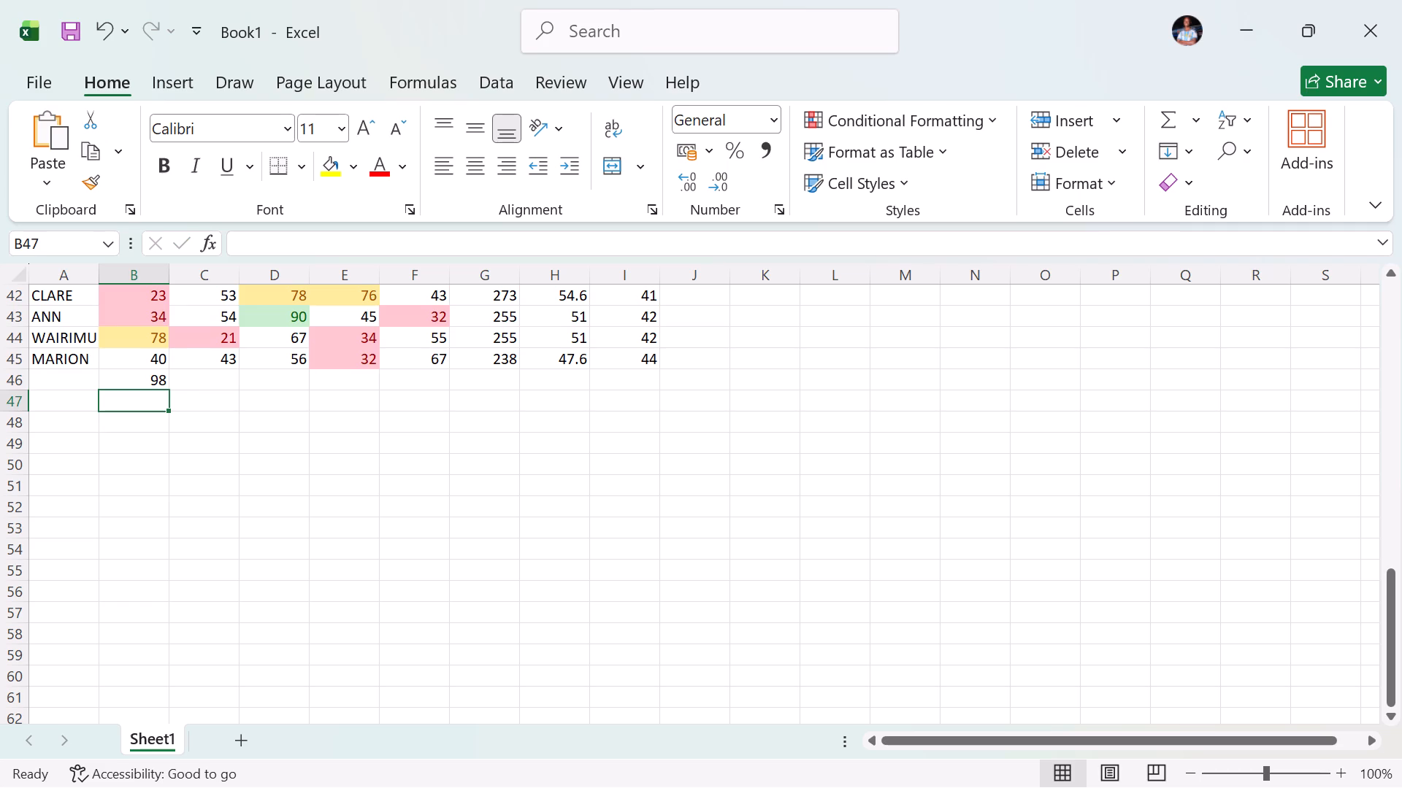
Enter a MAX formula over C2:C45 in C46, below the column C scores.
left_click(226, 381)
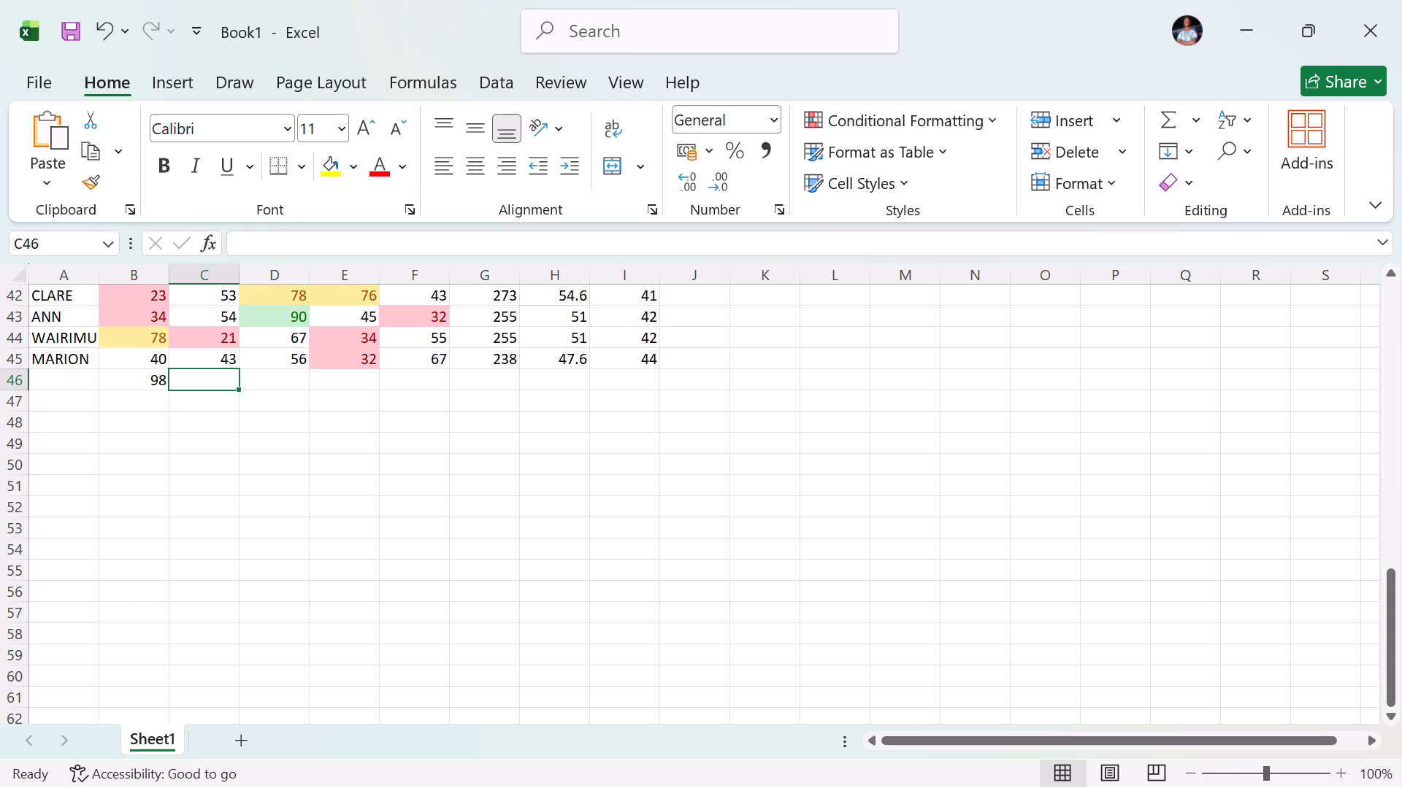
type("=MA")
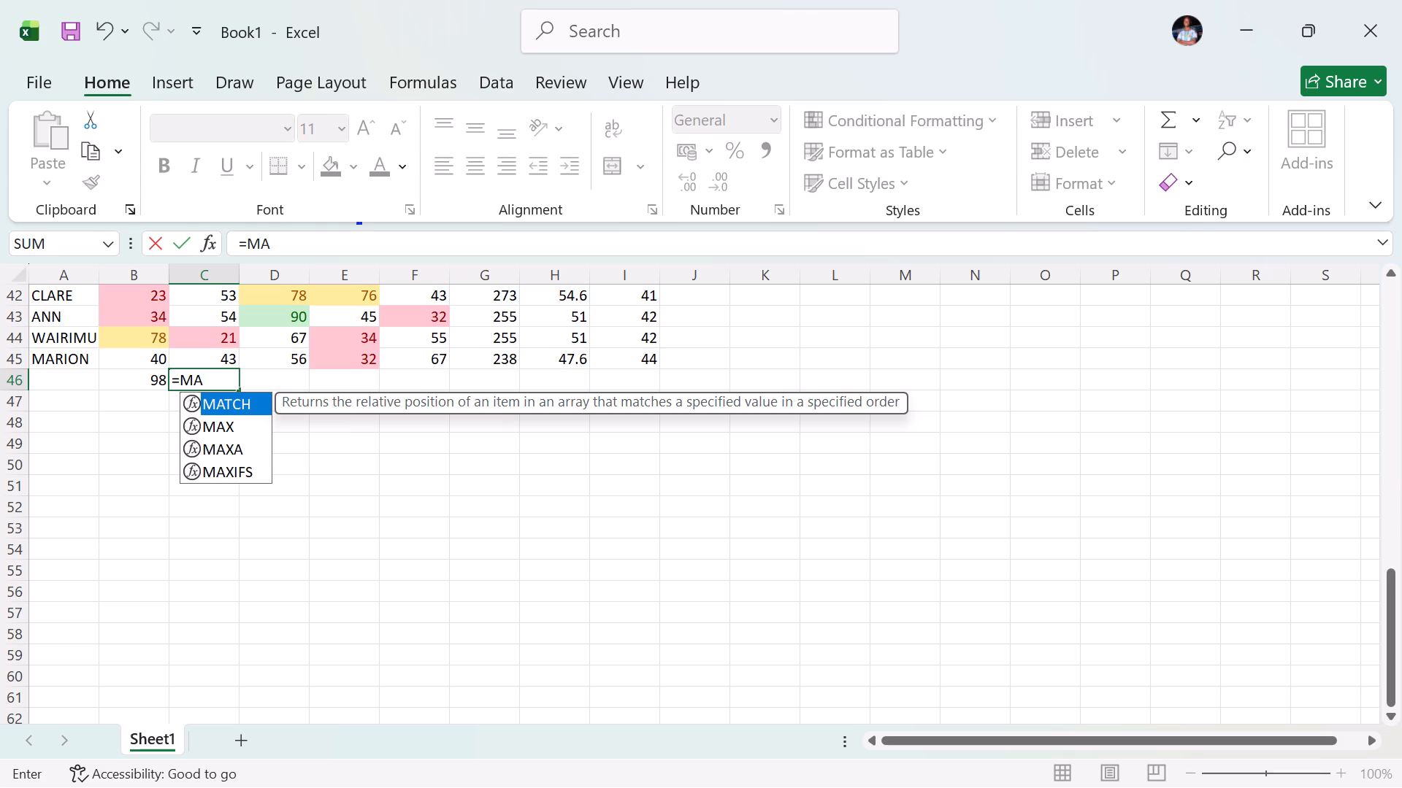
key("x")
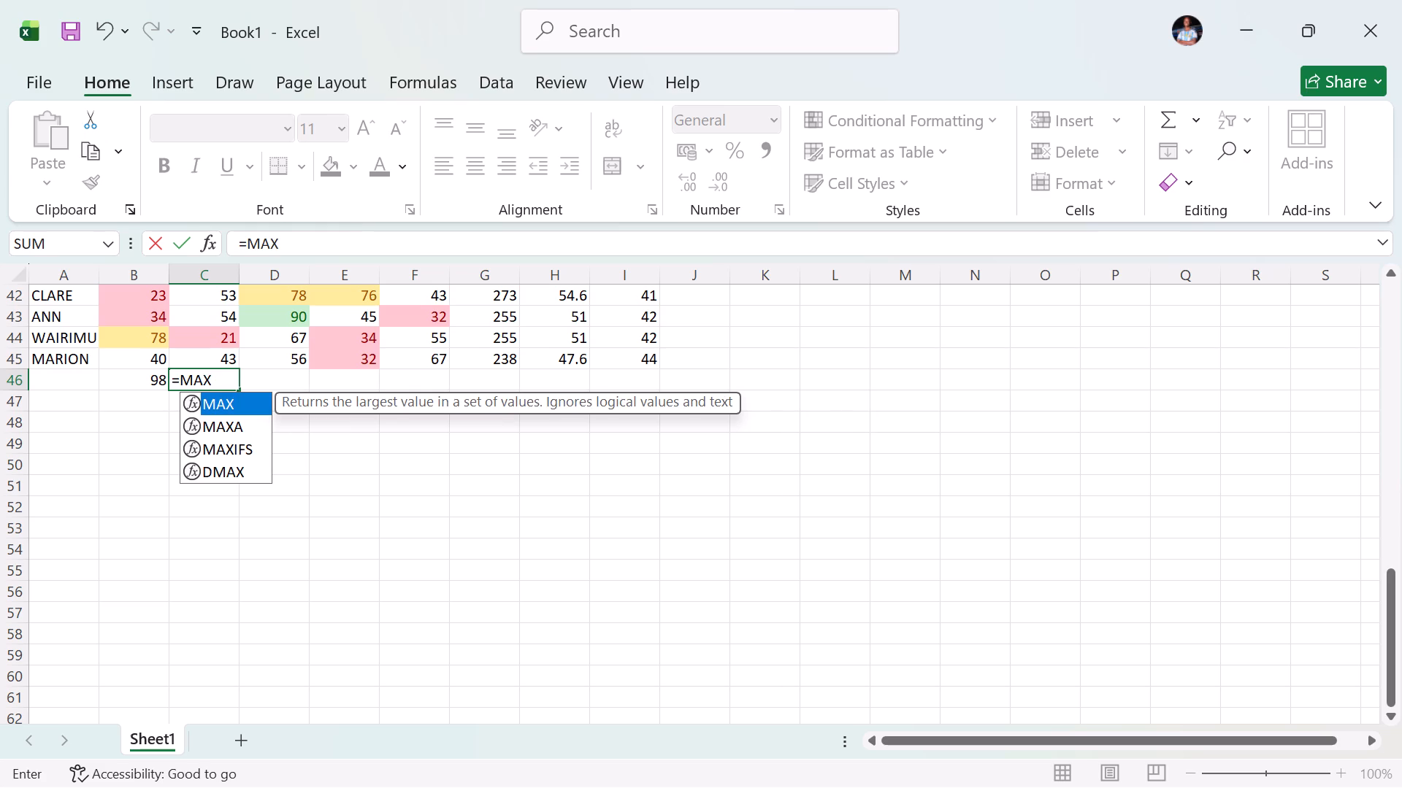
key("shift+parenleft")
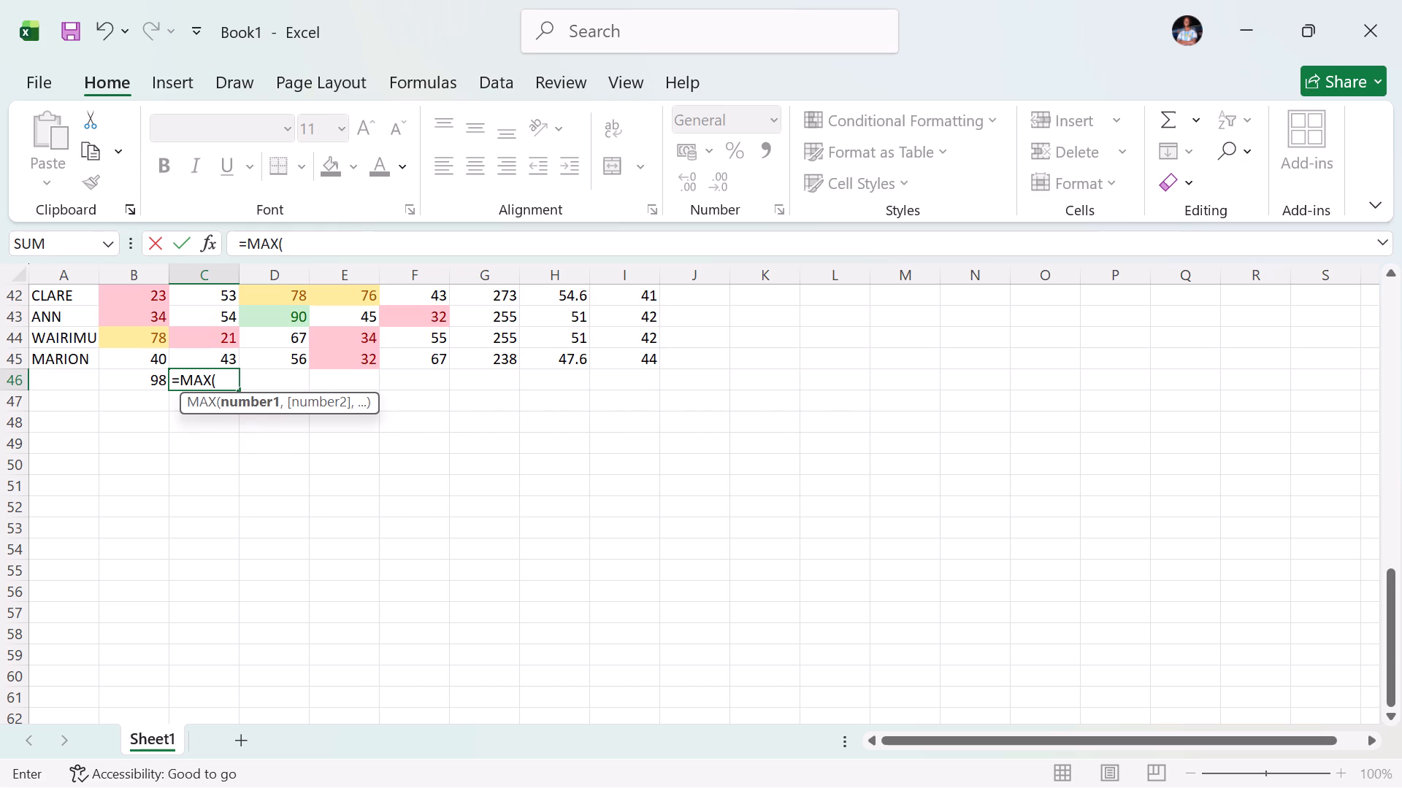
key("b")
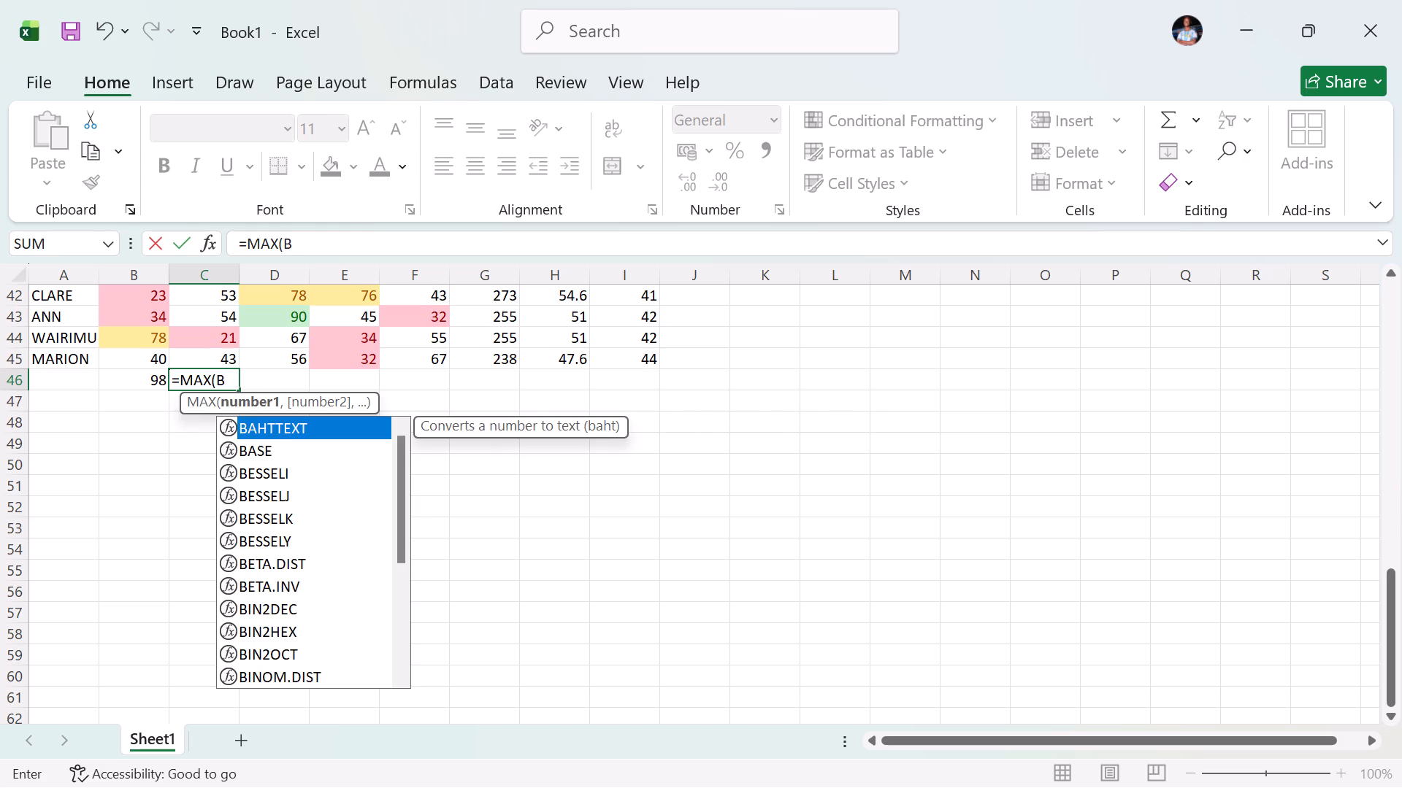
key("BackSpace")
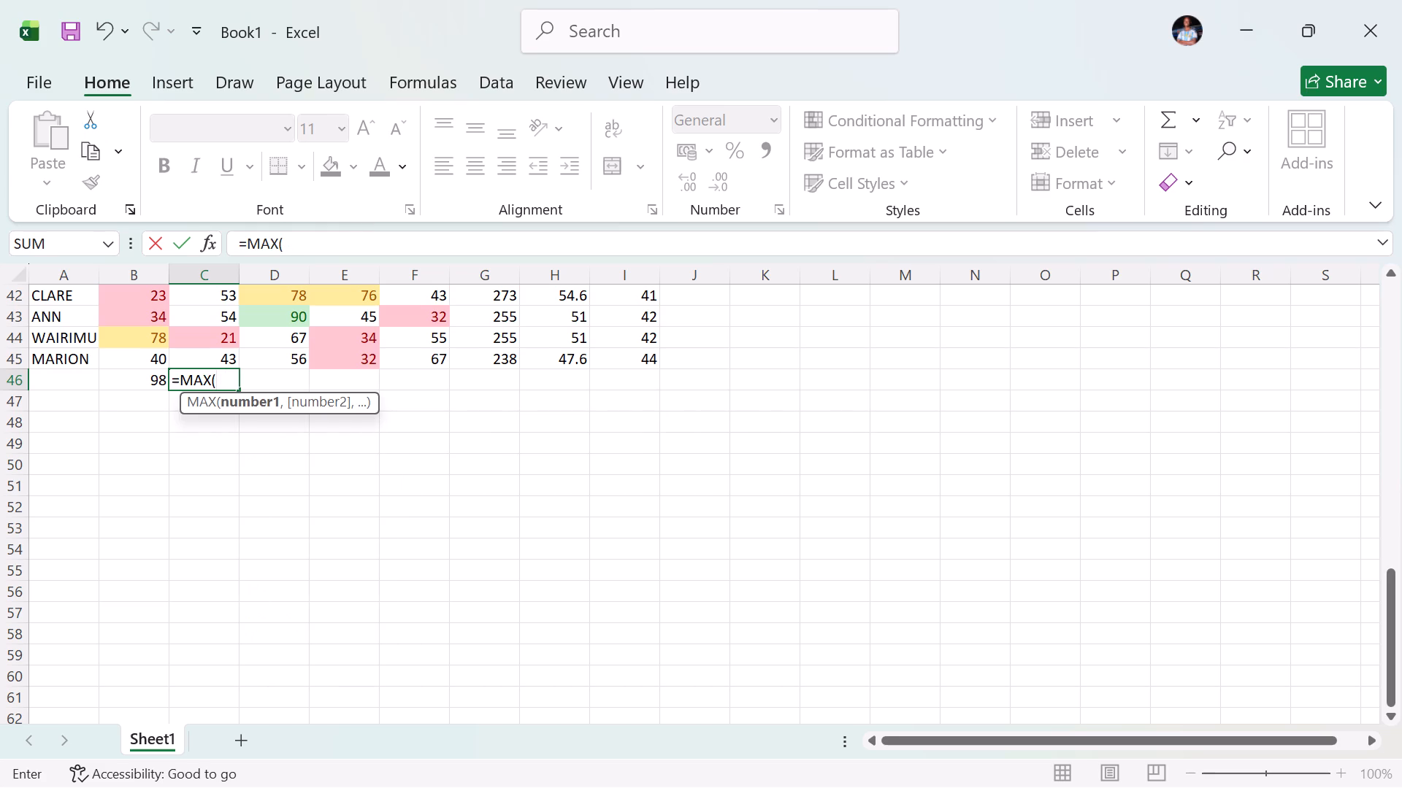
key("c")
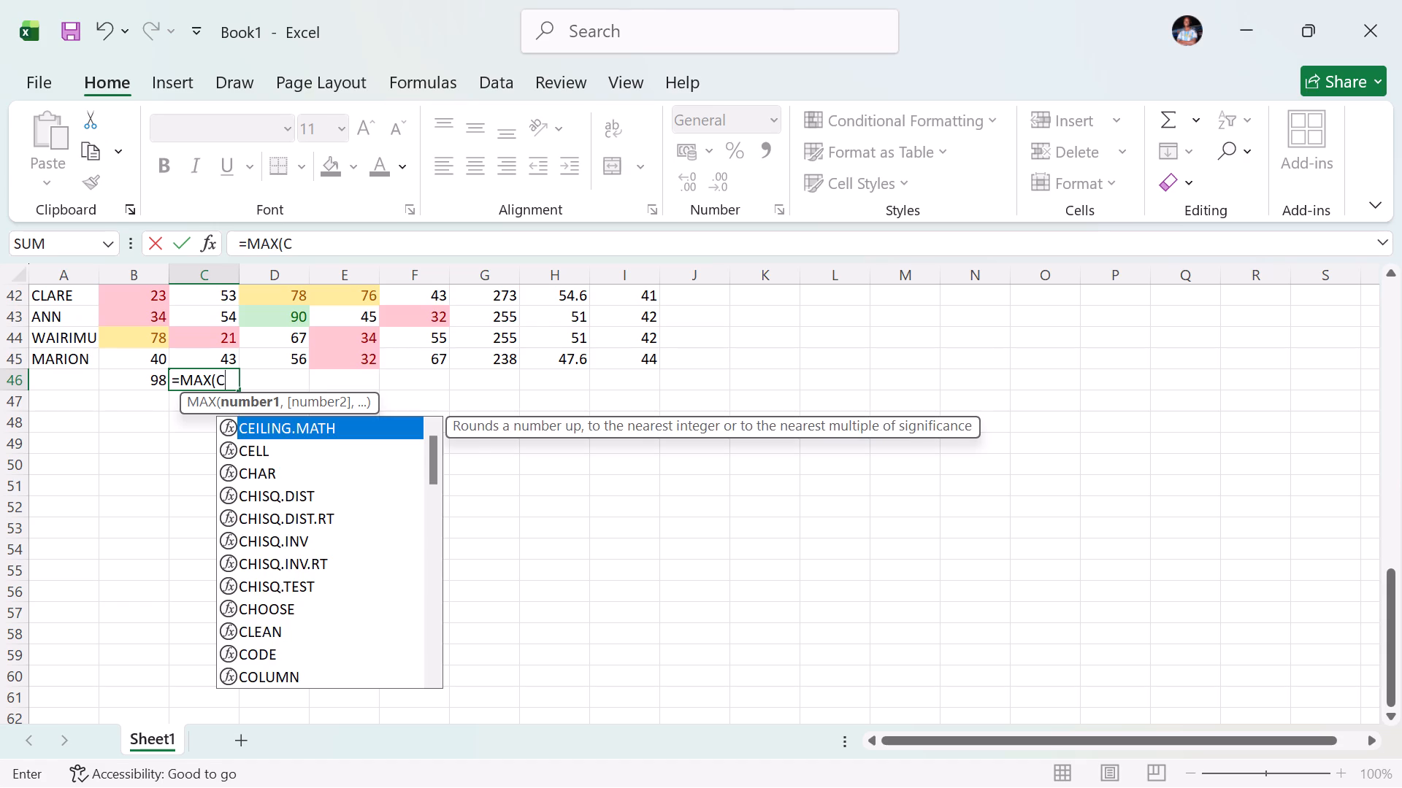
key("2")
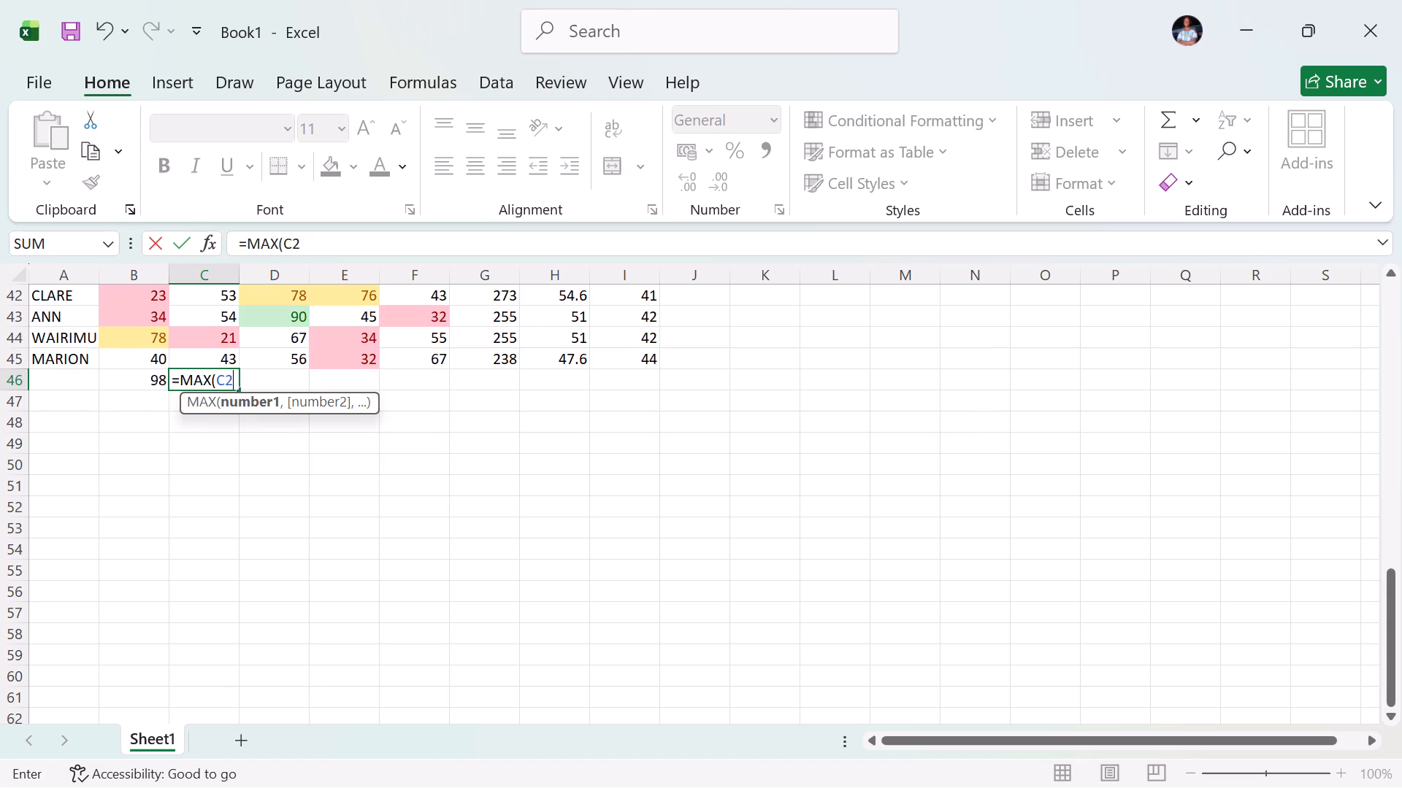
key("shift+colon")
key("c")
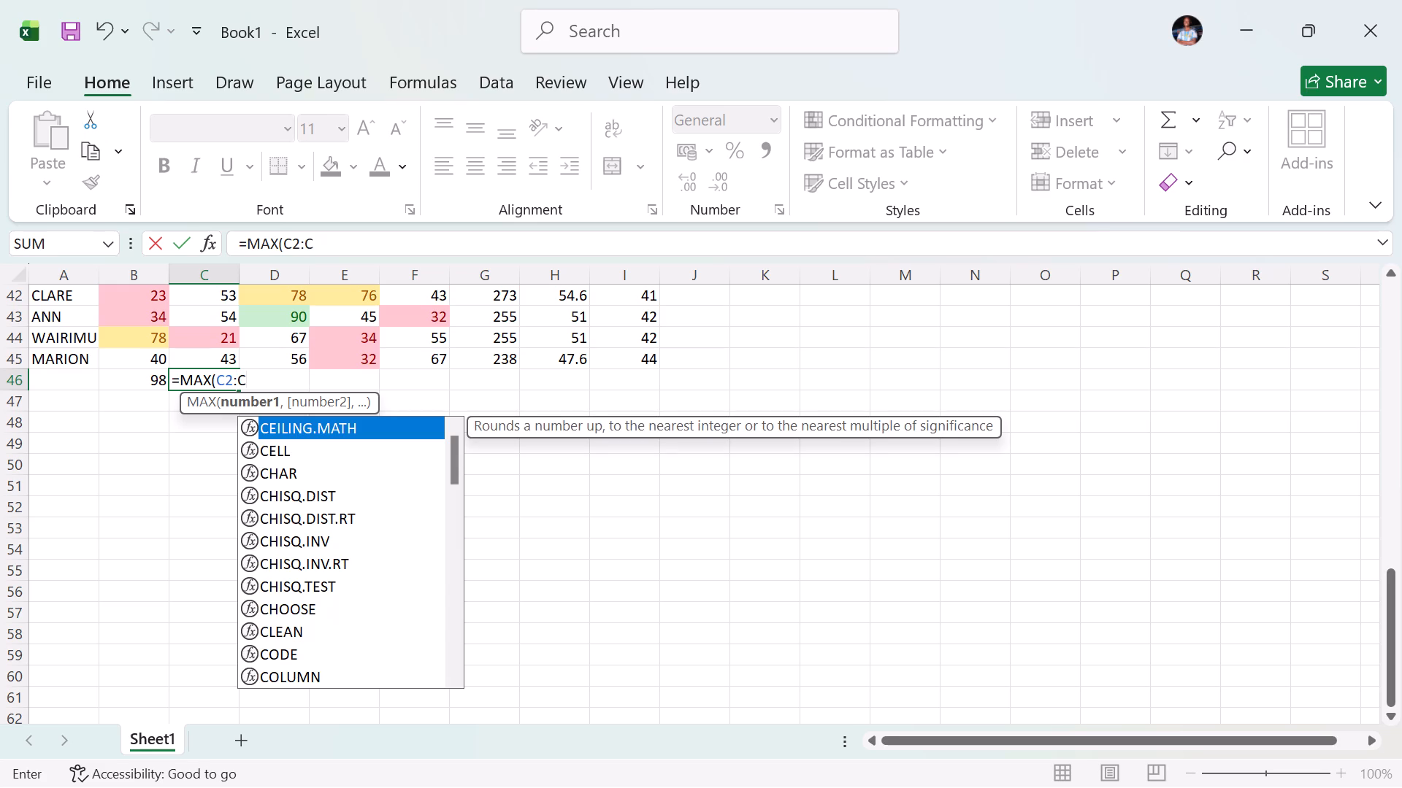
key("4")
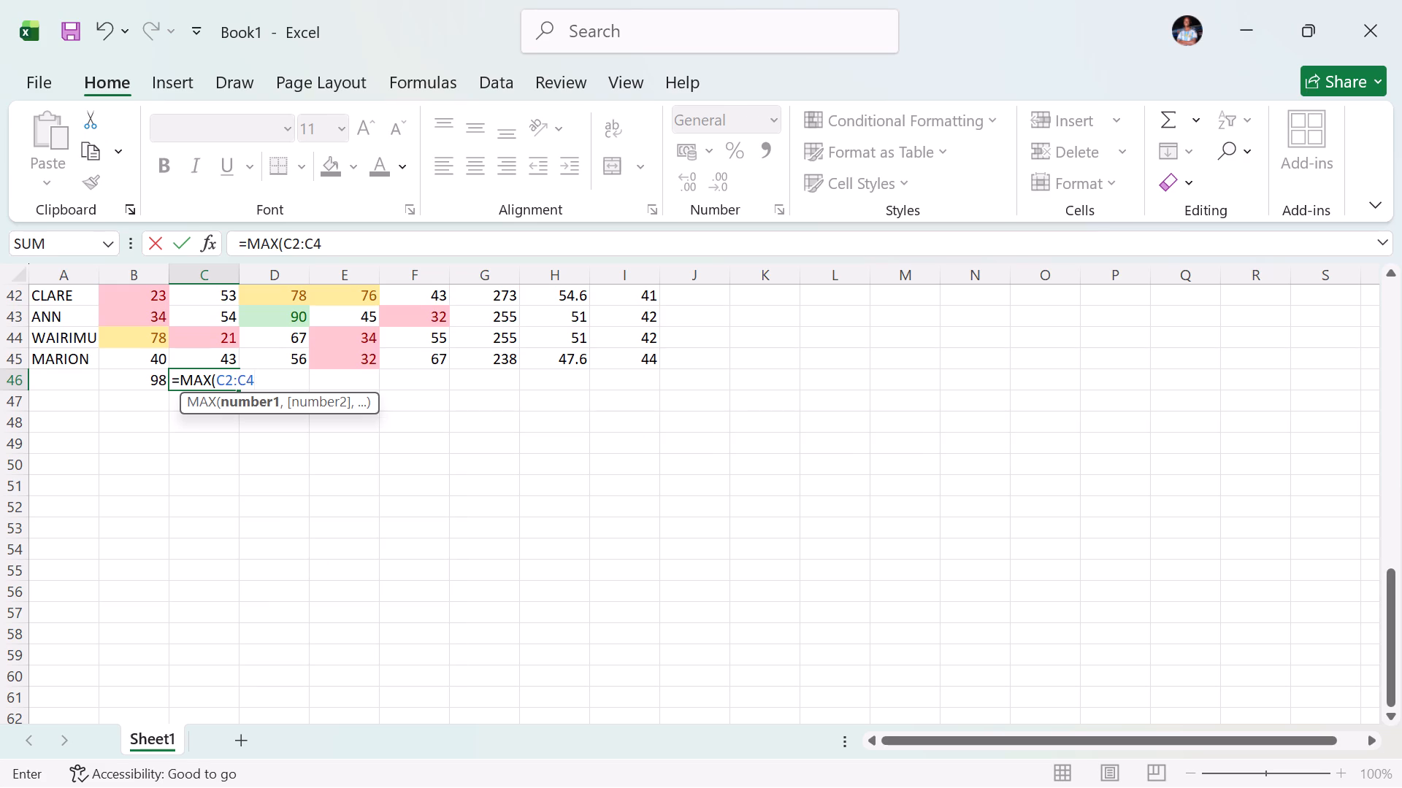
key("5")
key("Return")
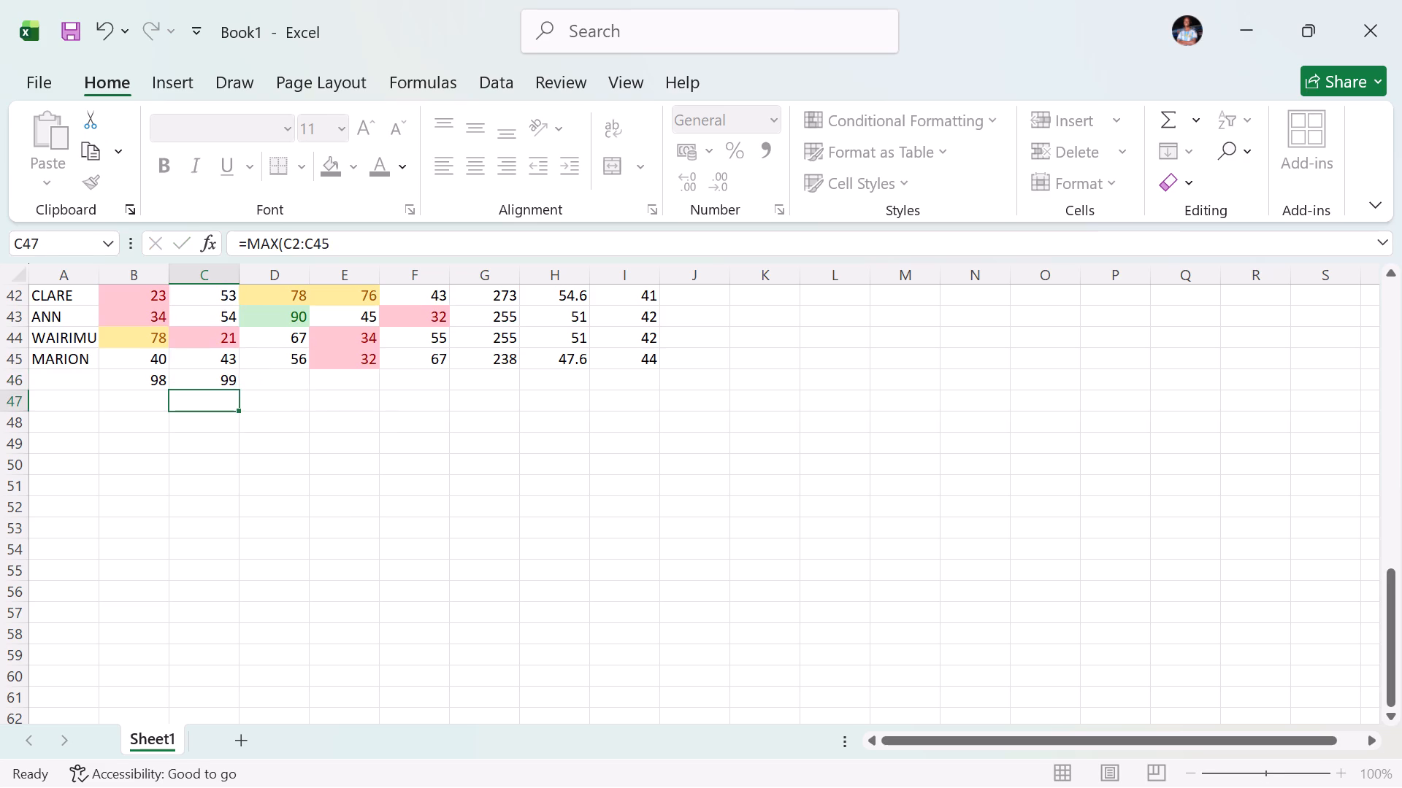
Begin a MAX formula in D46, below the column D scores.
left_click(284, 382)
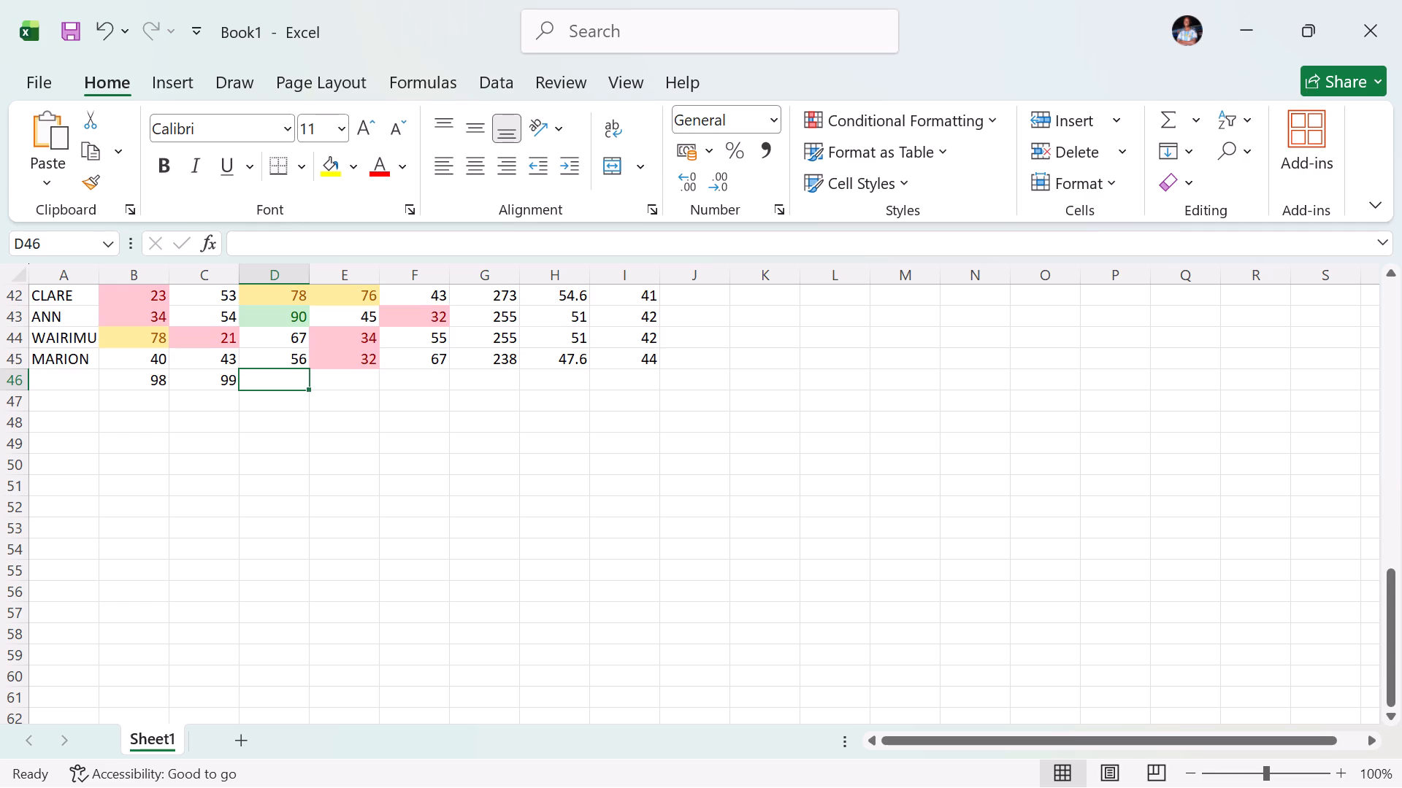
key("equal")
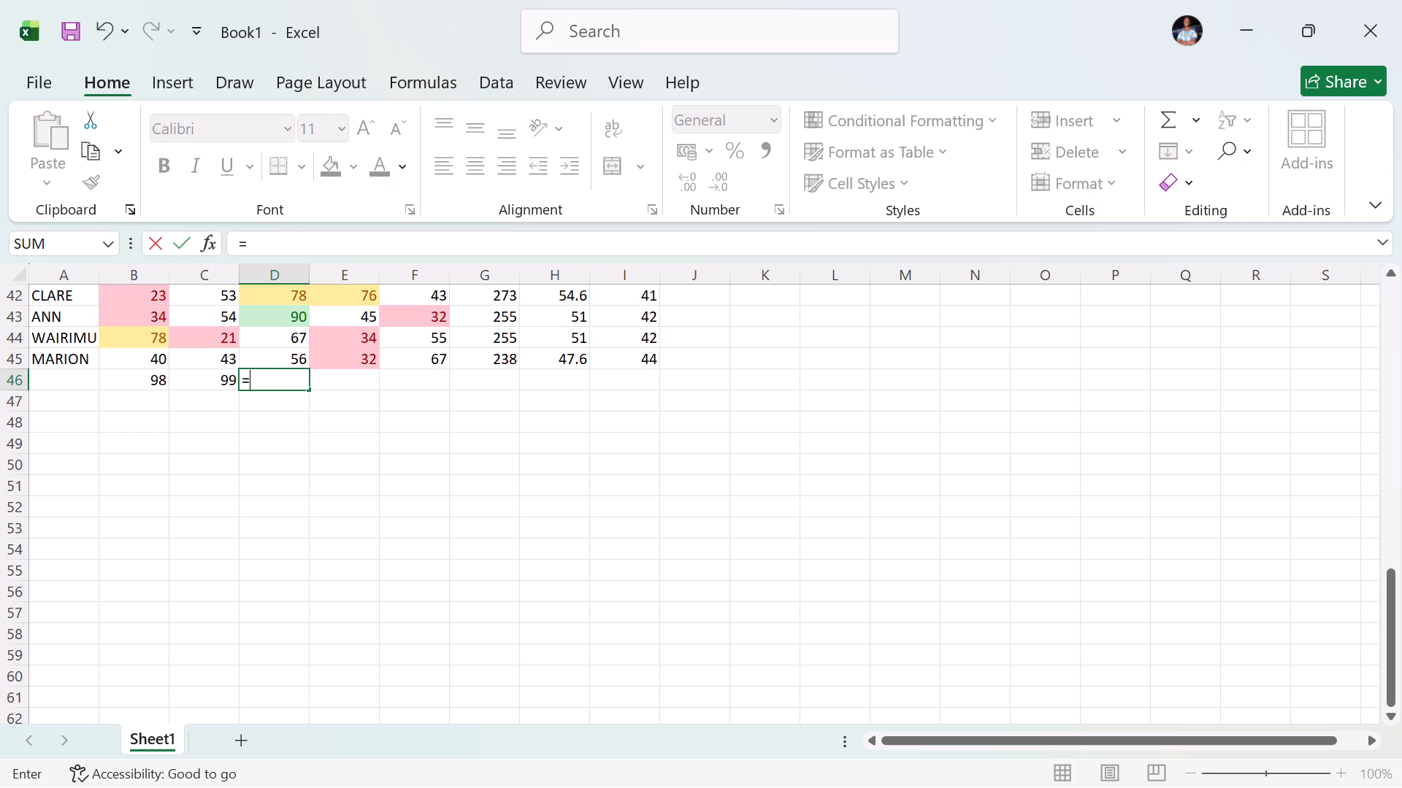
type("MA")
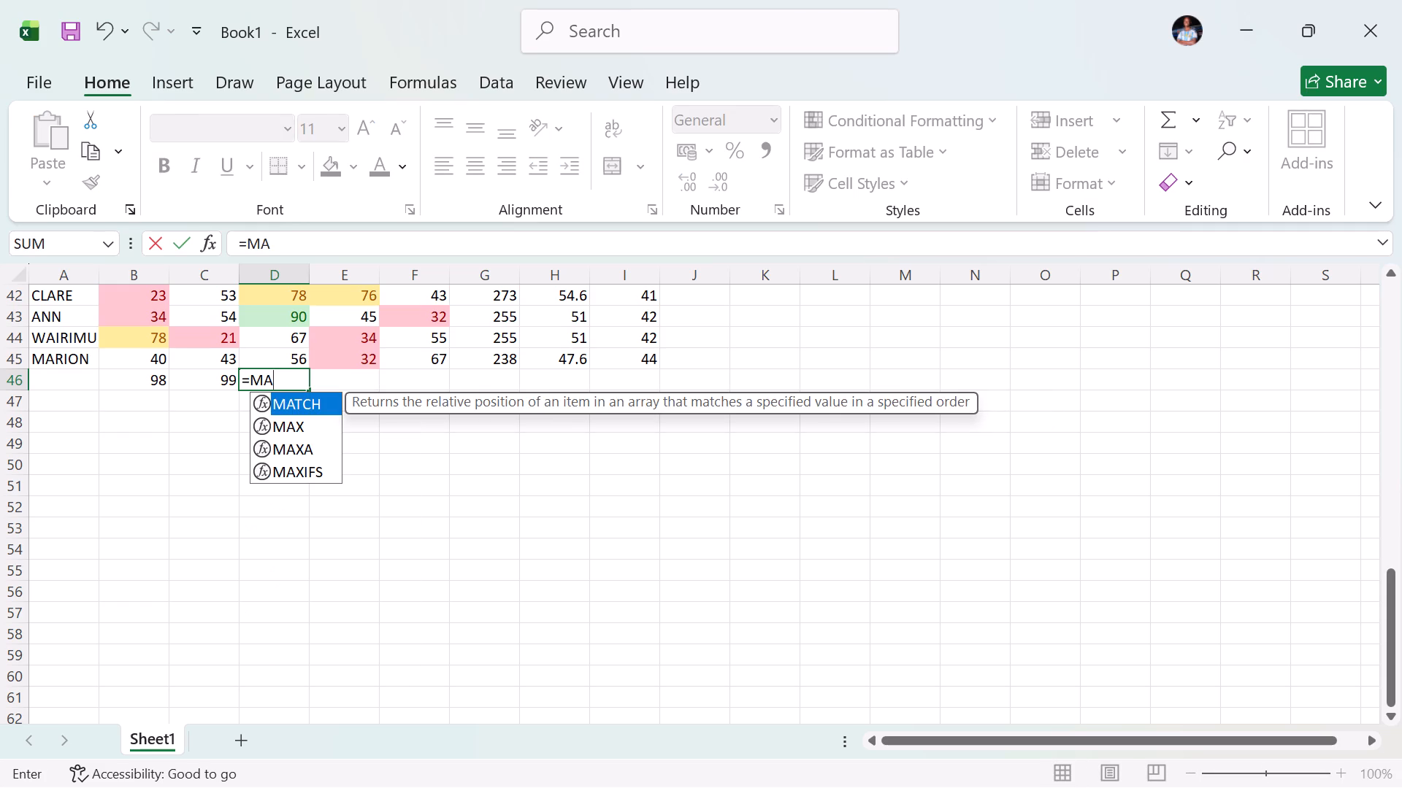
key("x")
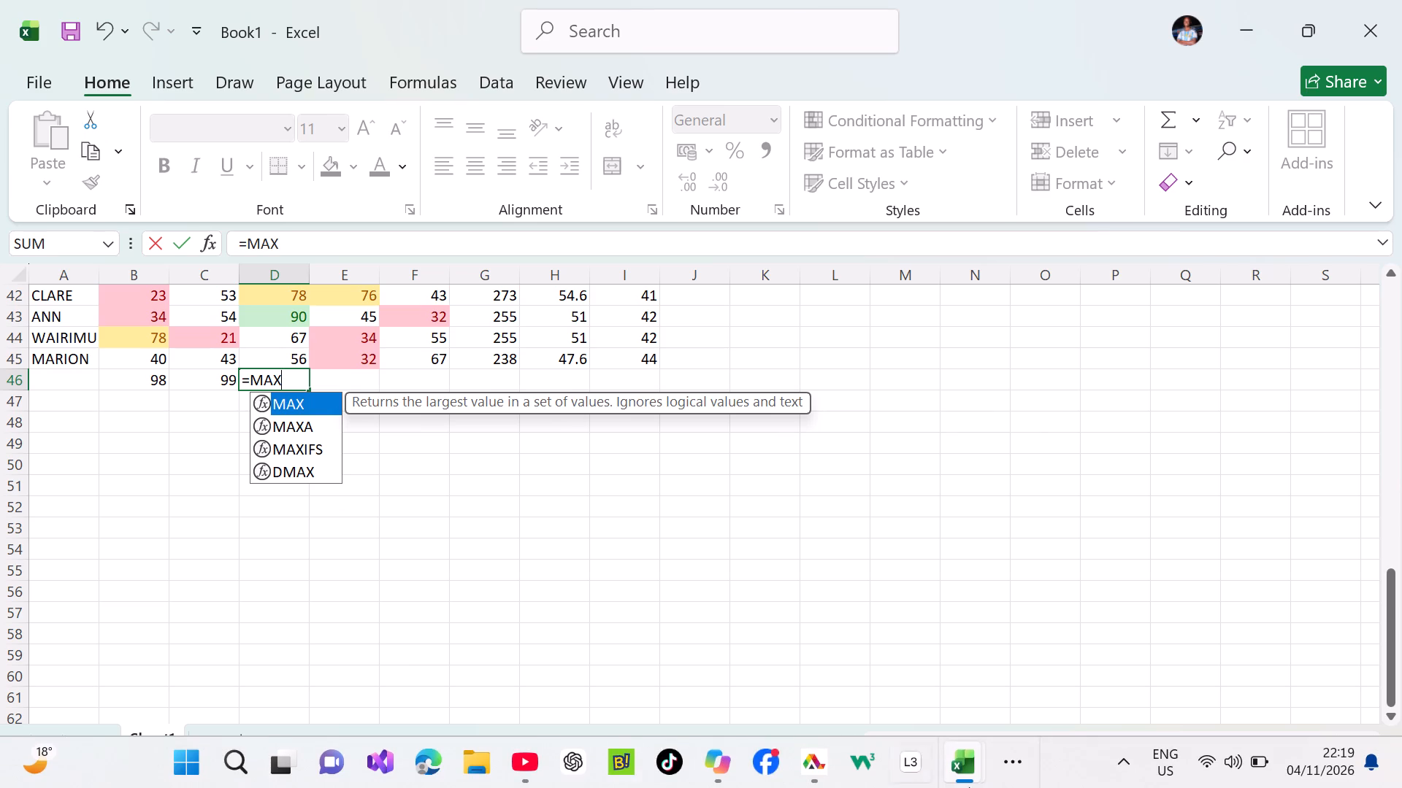
Set the system sound volume to 21 in the Windows quick settings.
left_click(1207, 769)
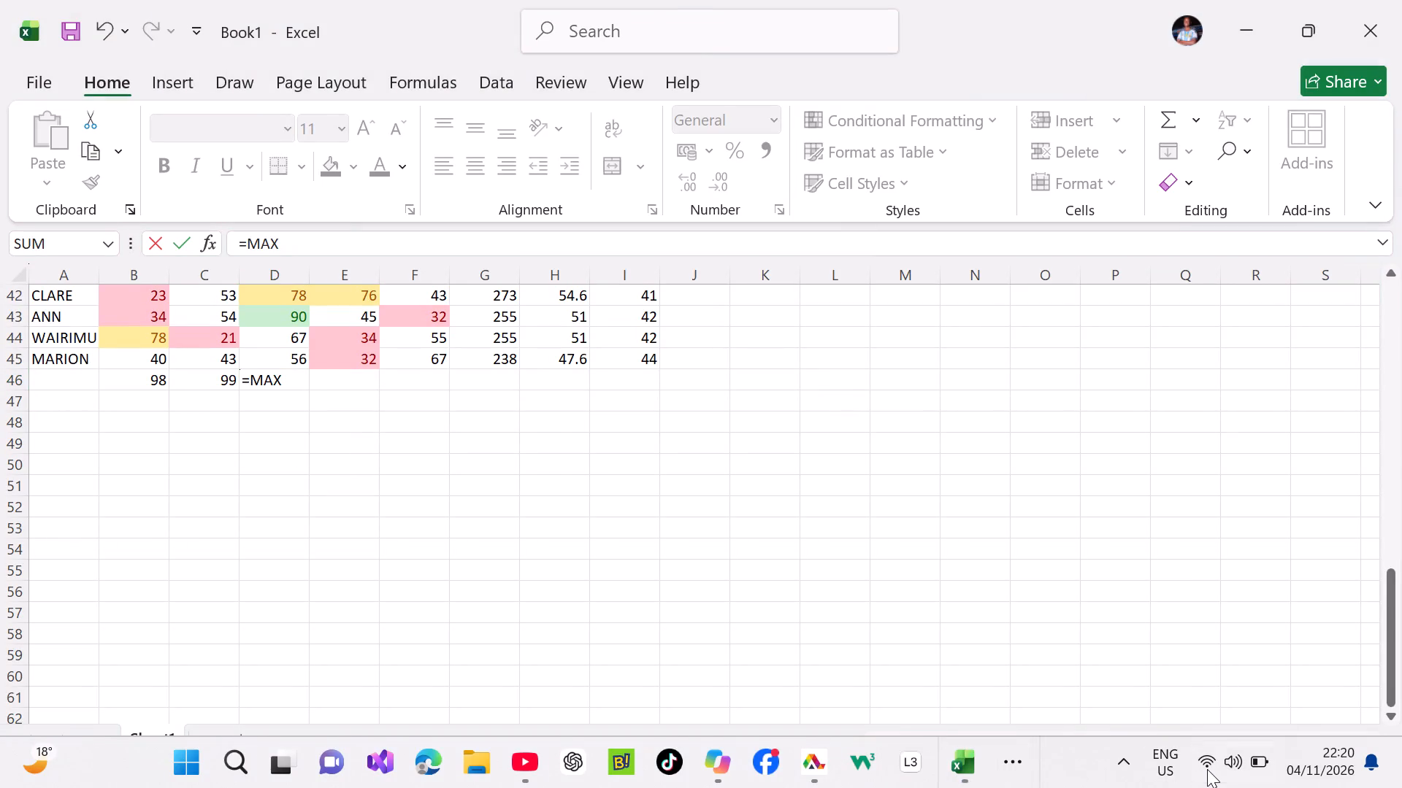
left_click(1122, 627)
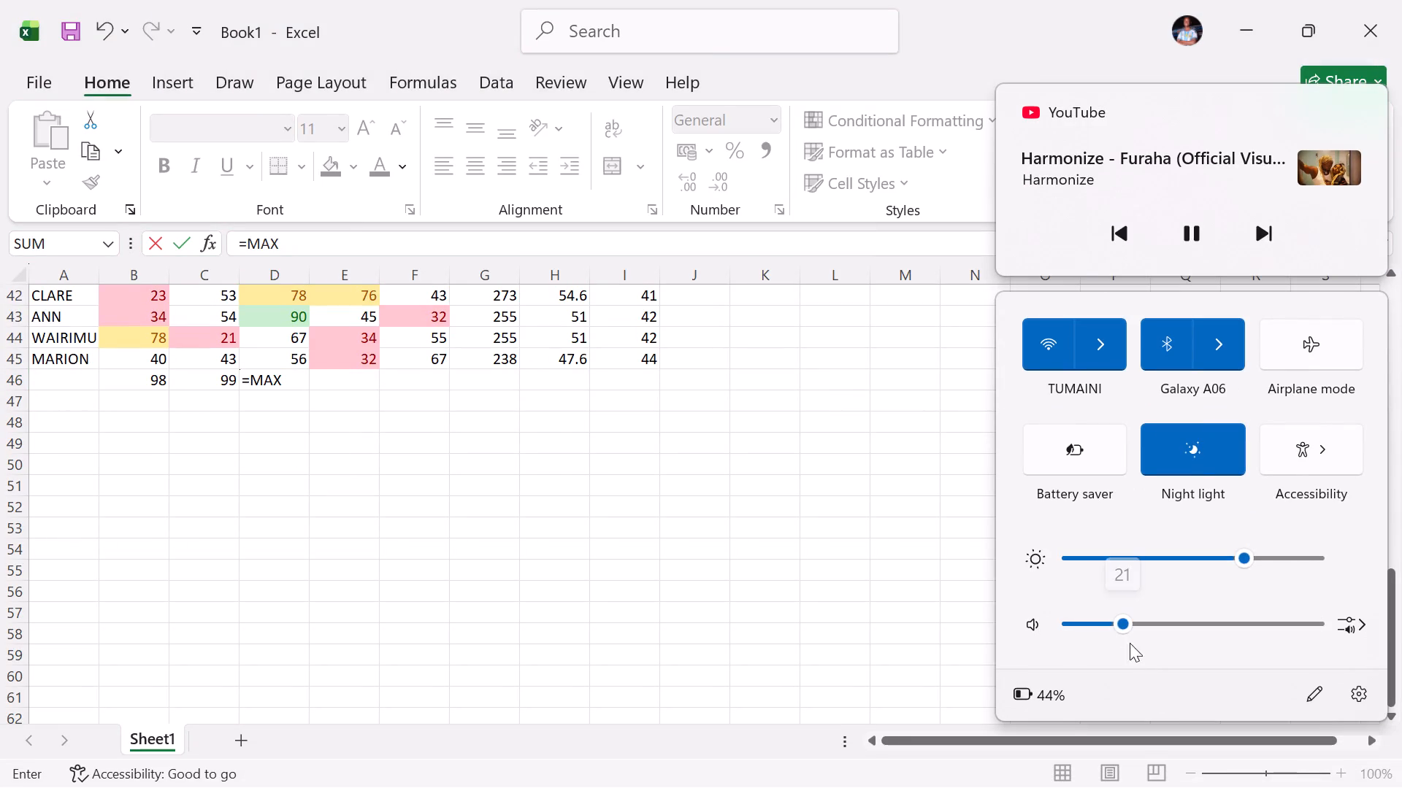
left_click(1272, 764)
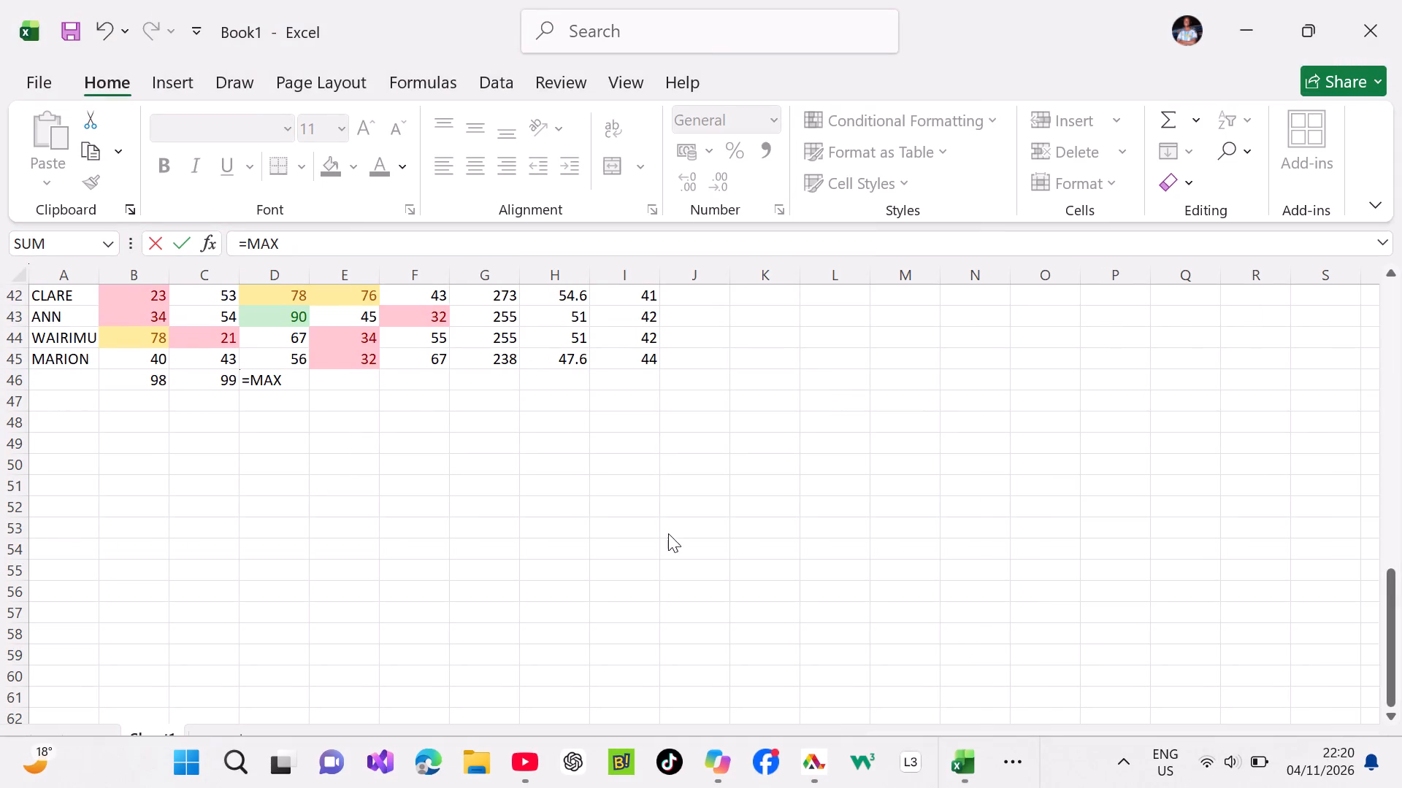
Return to the unfinished formula in D46 and complete it as =MAX(D2:D45).
left_click(288, 374)
key("shift+parenleft")
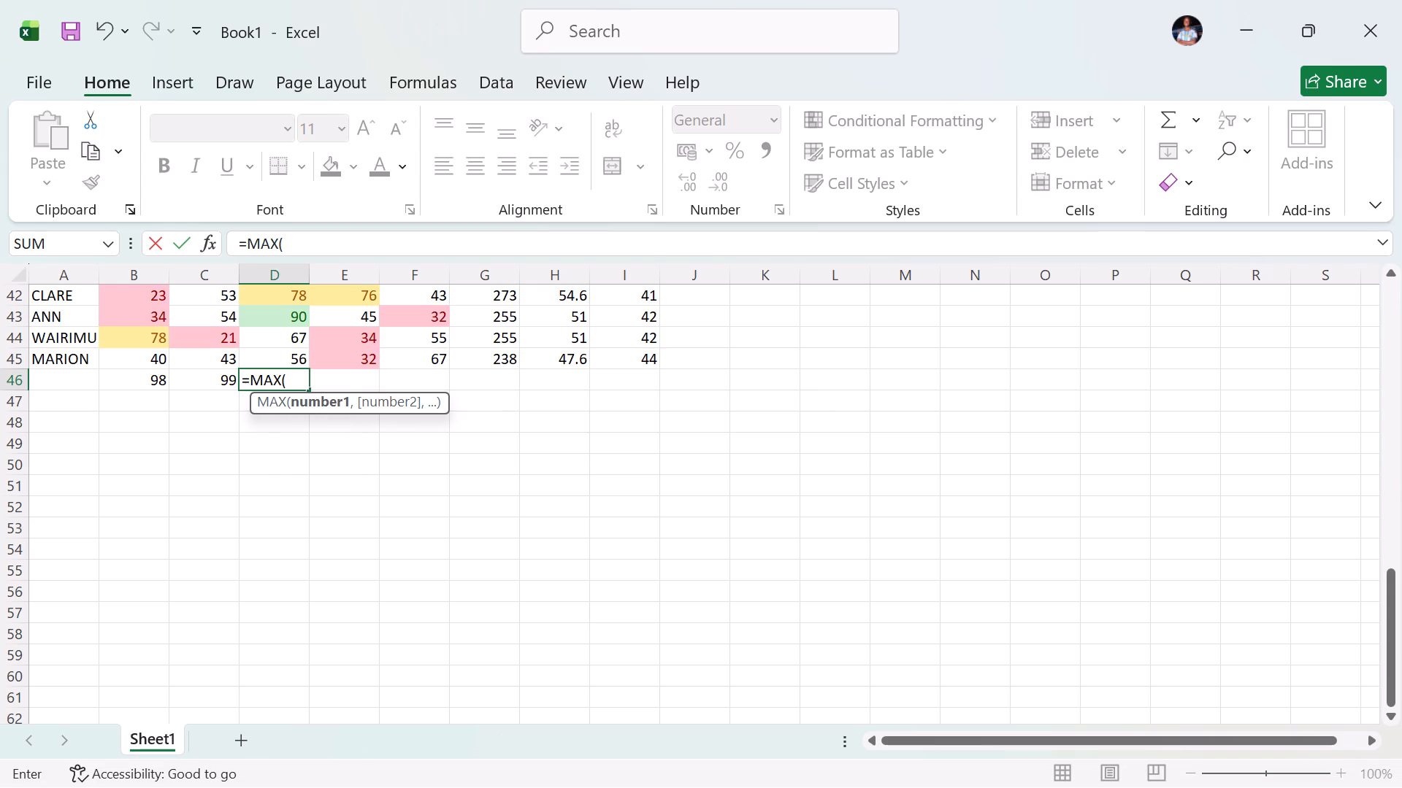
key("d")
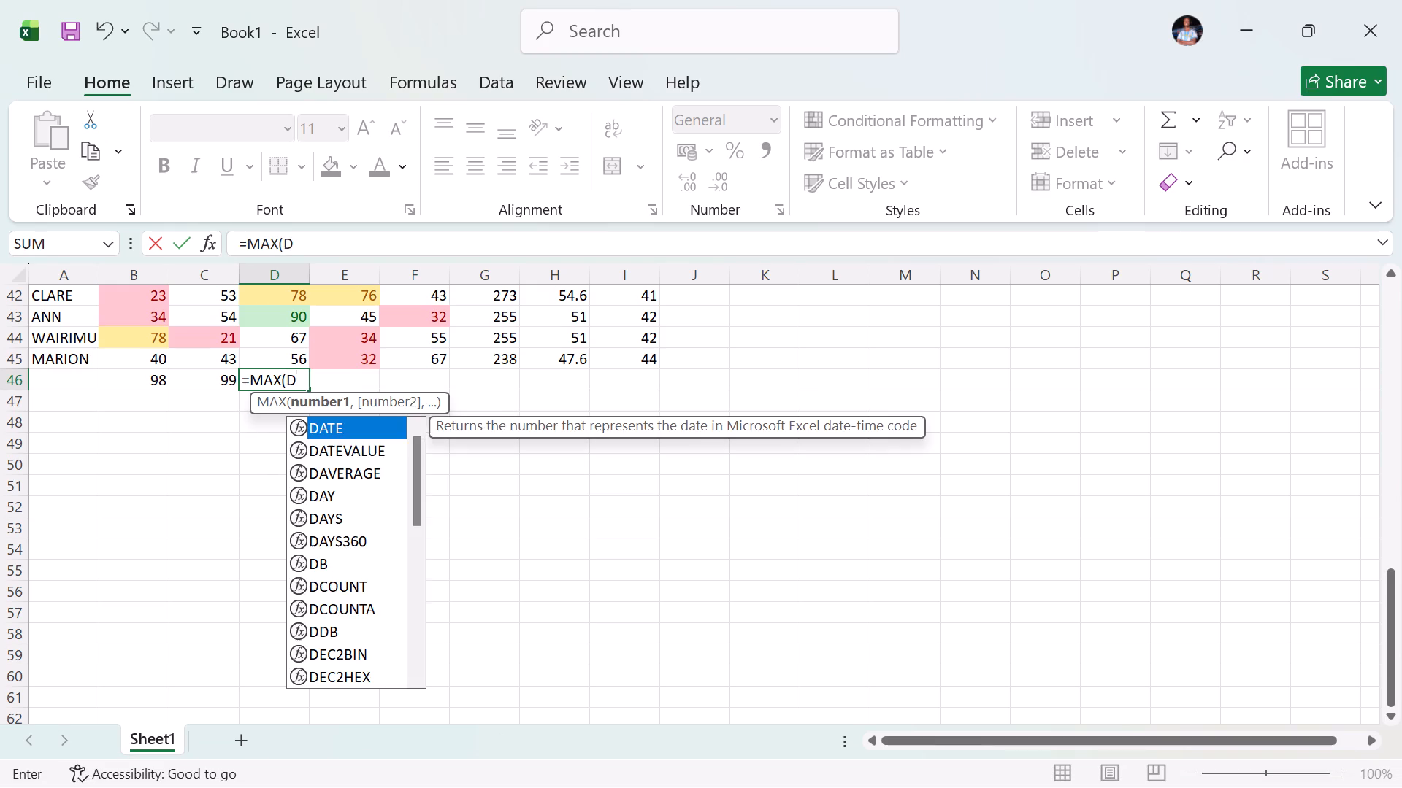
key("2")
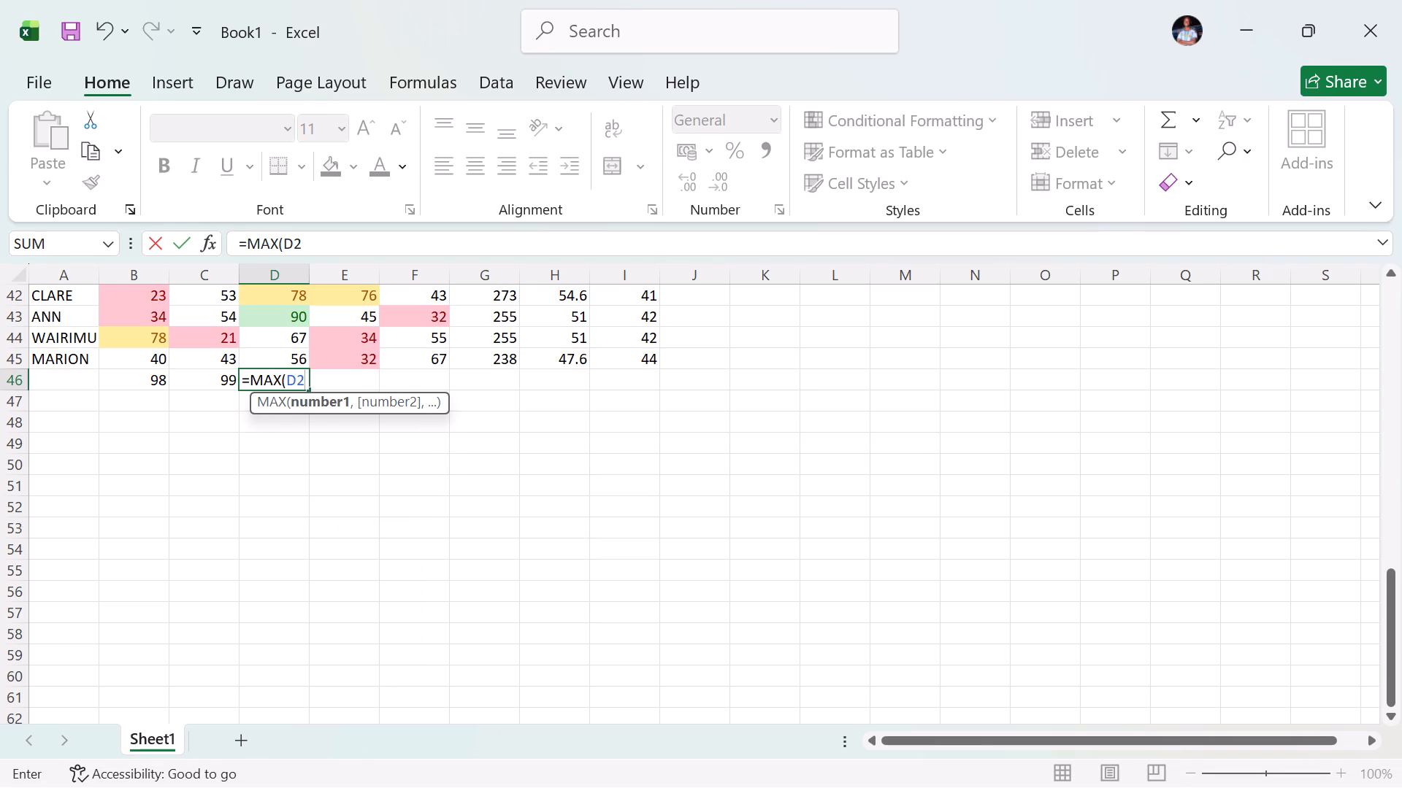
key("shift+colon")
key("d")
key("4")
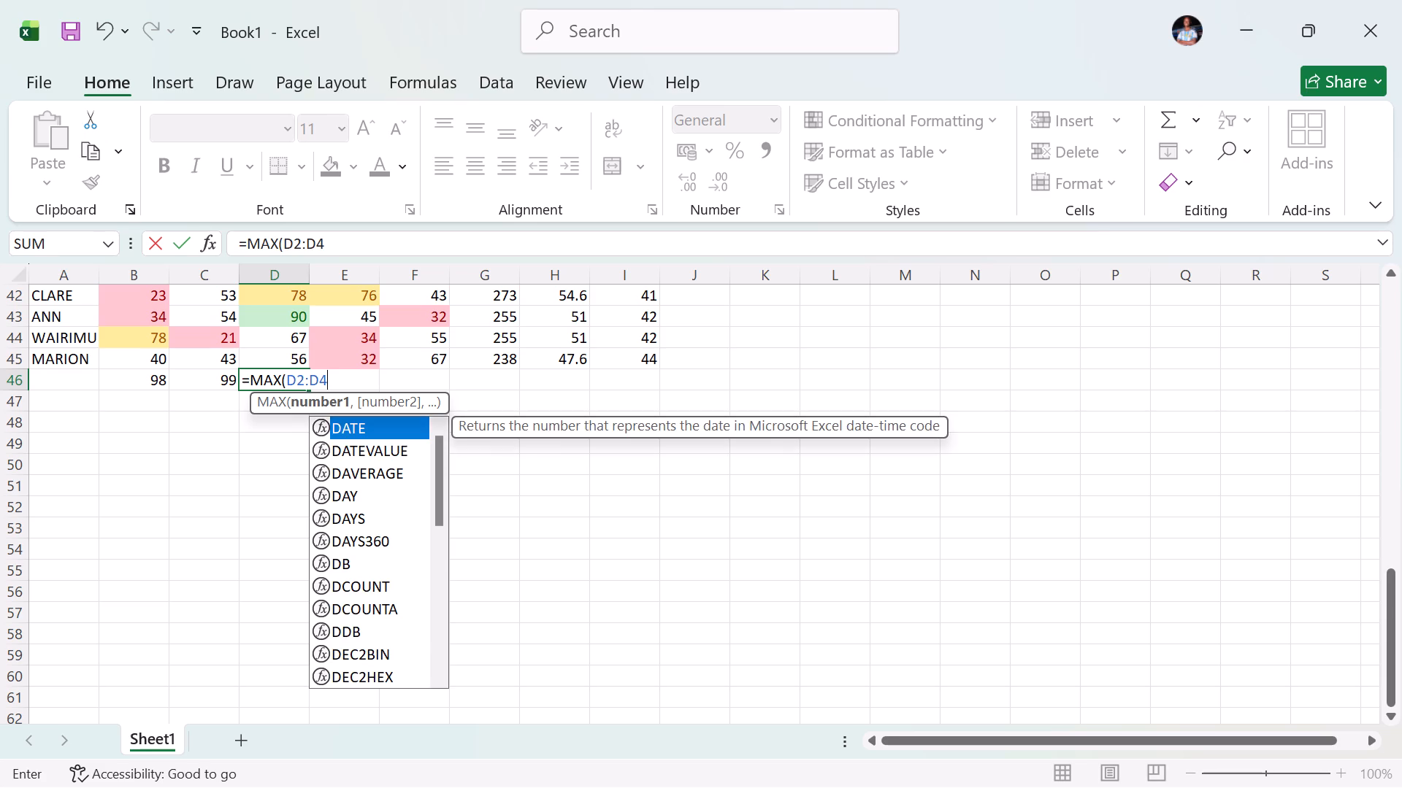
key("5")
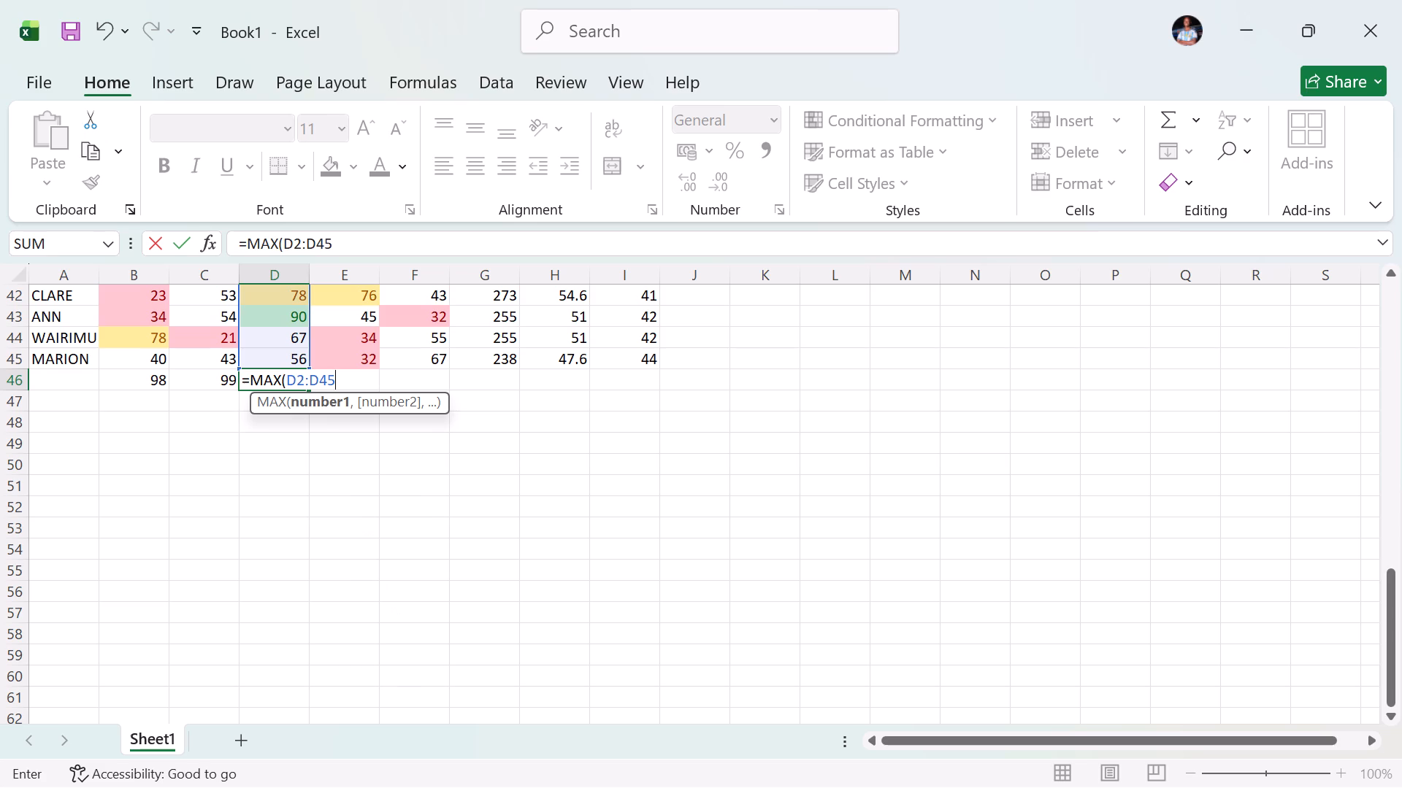
key("shift+parenright")
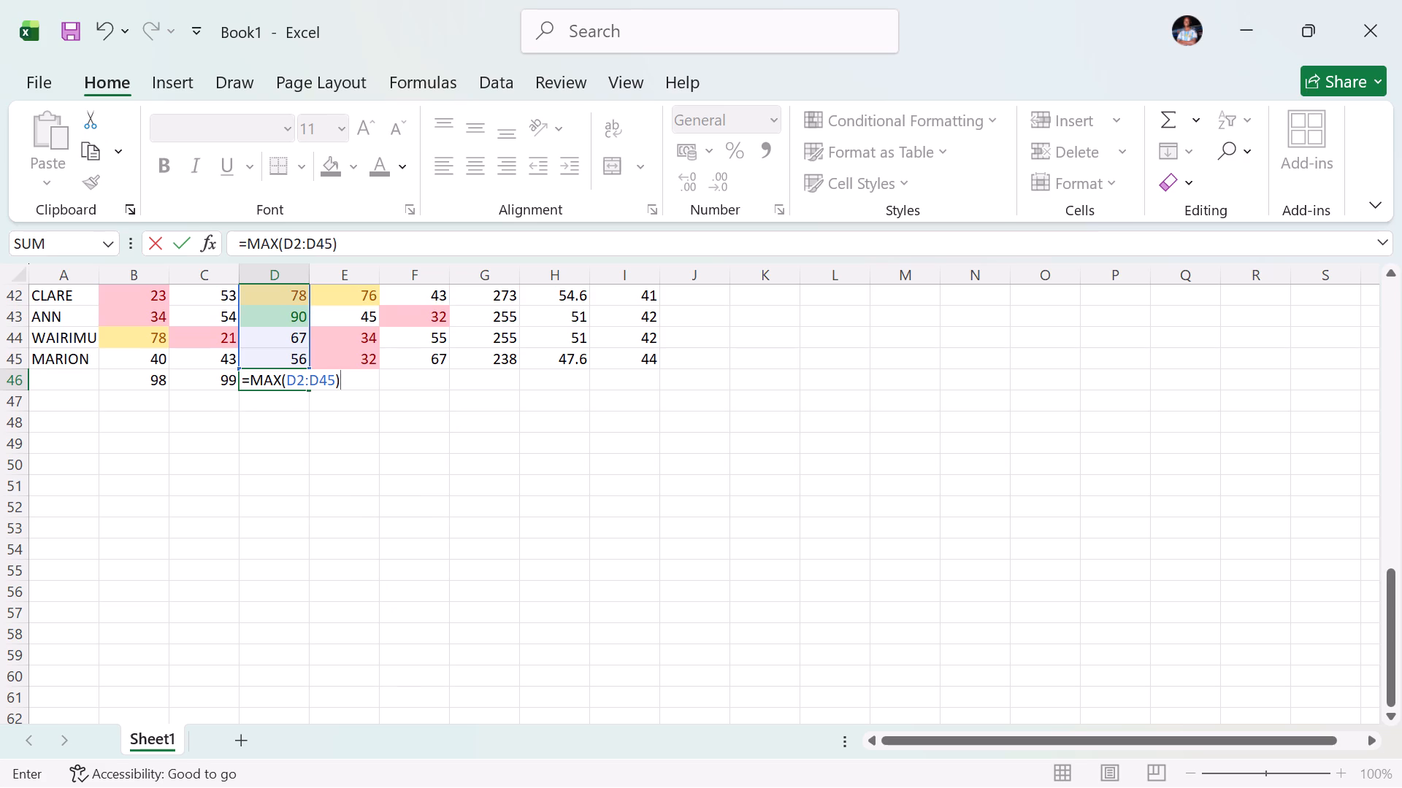
key("Return")
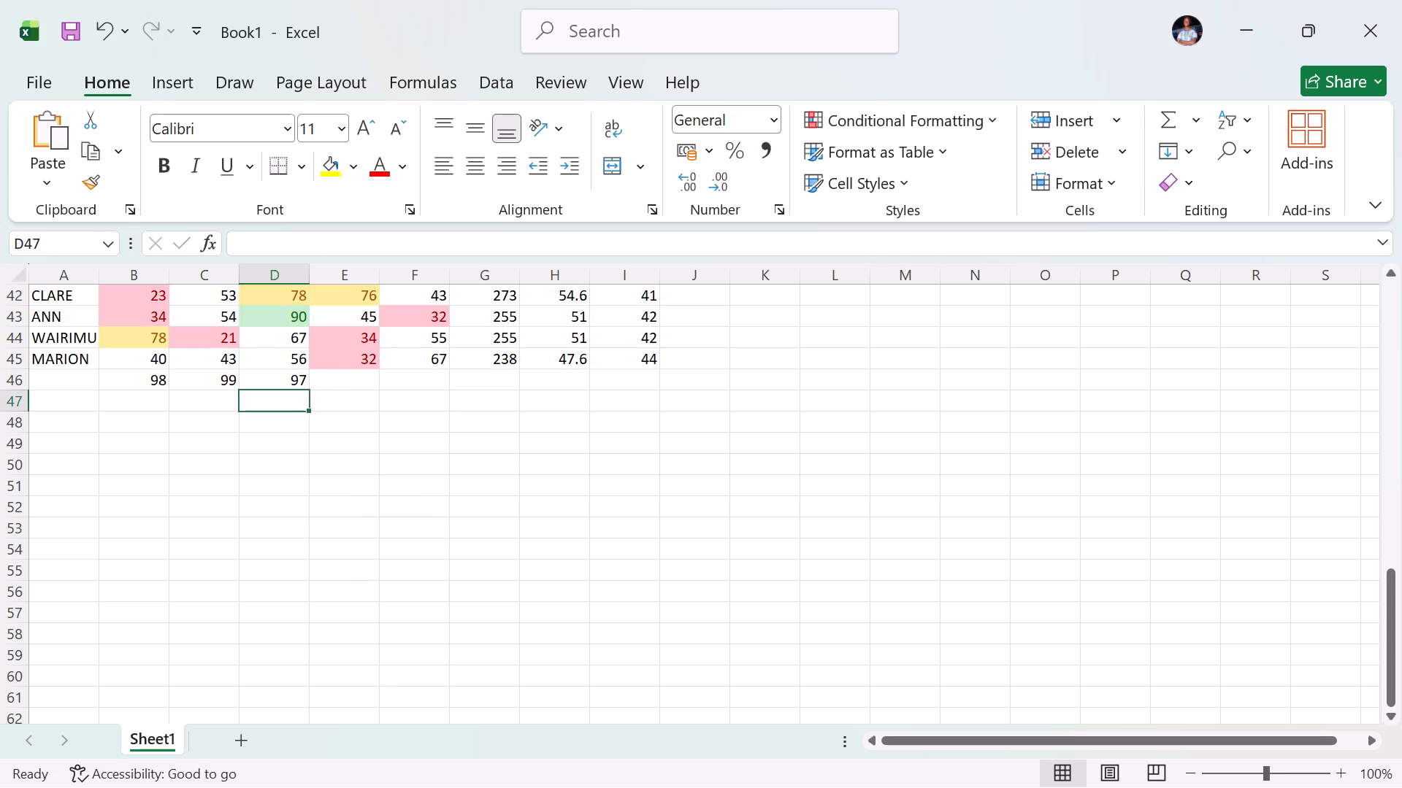
Enter =MAX(E2:E45) in E46, below the column E scores.
left_click(364, 379)
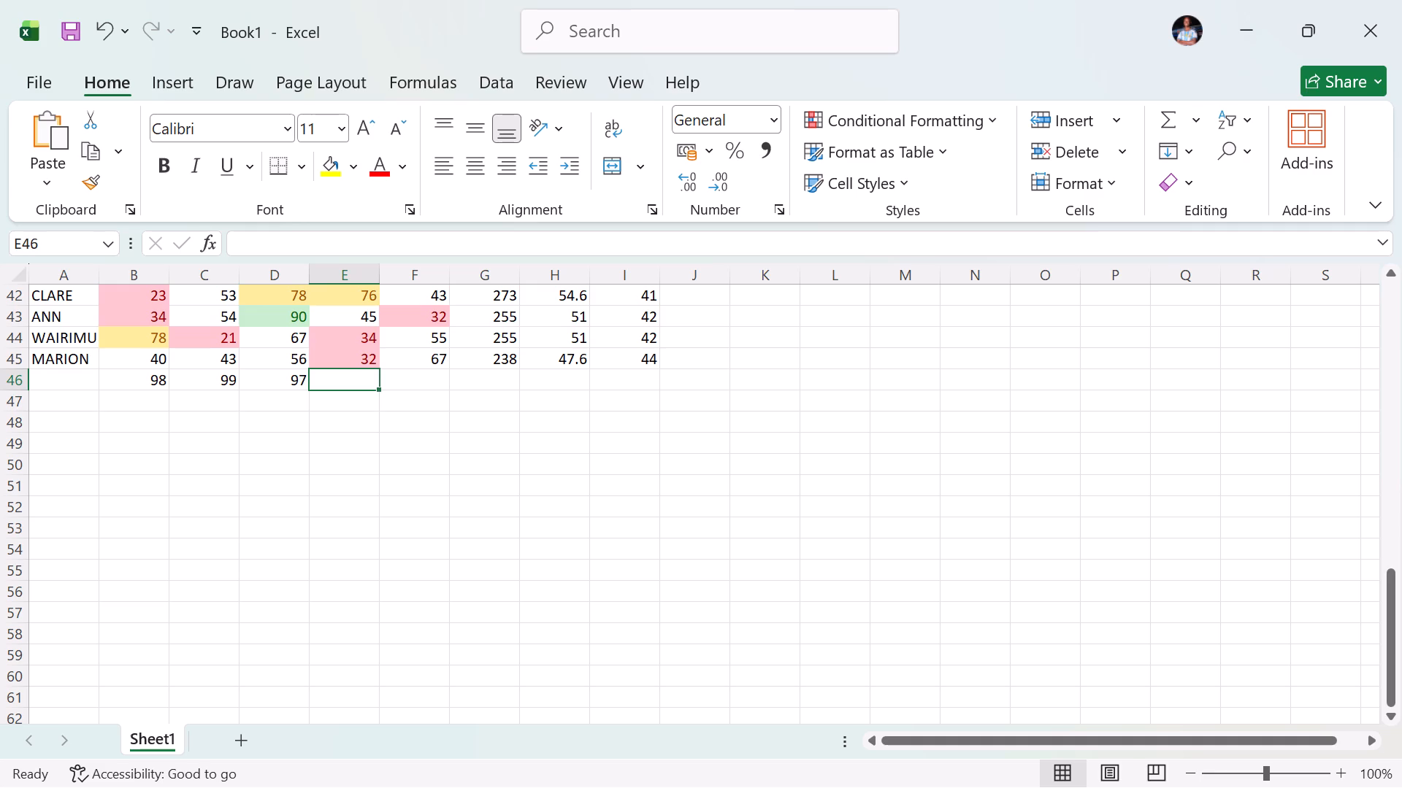
key("equal")
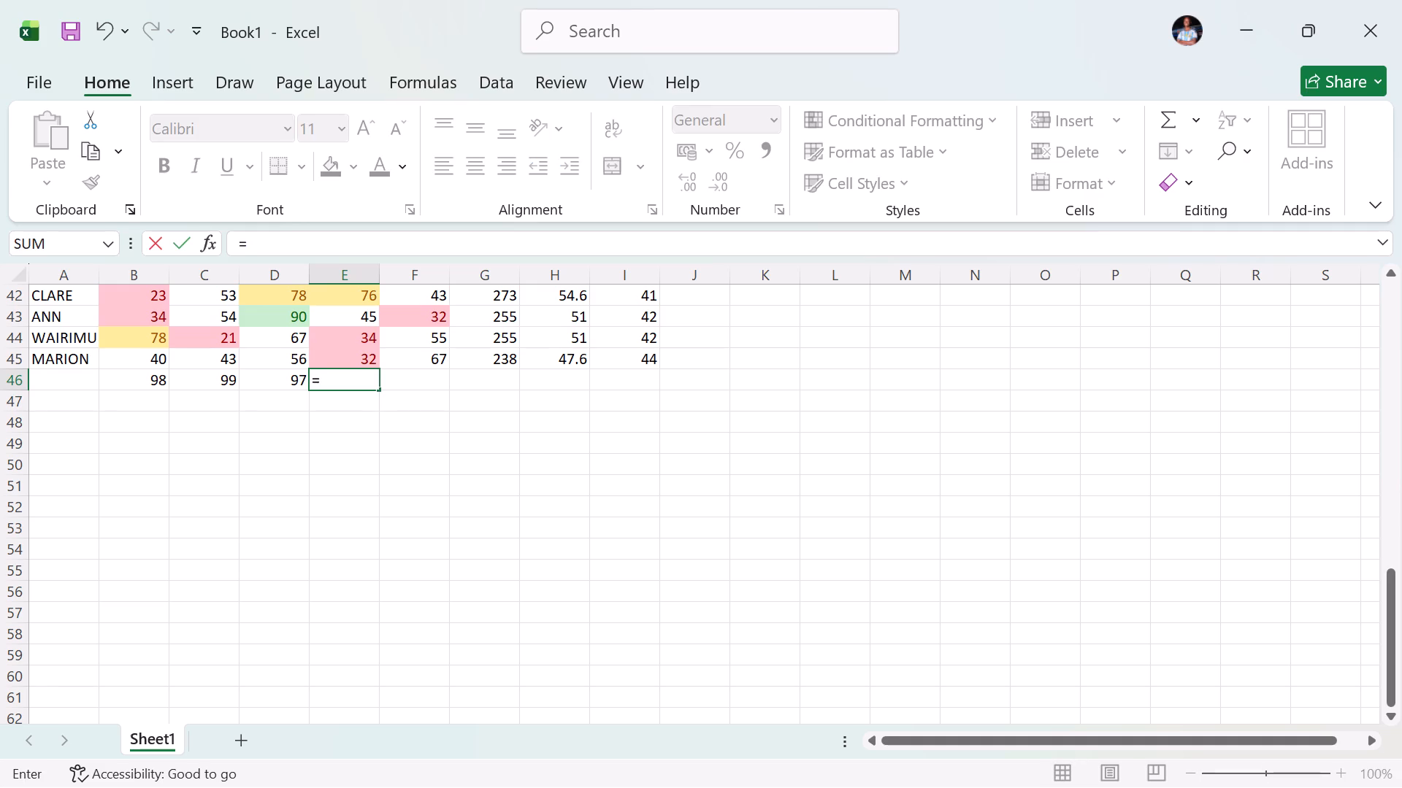
type("MAX")
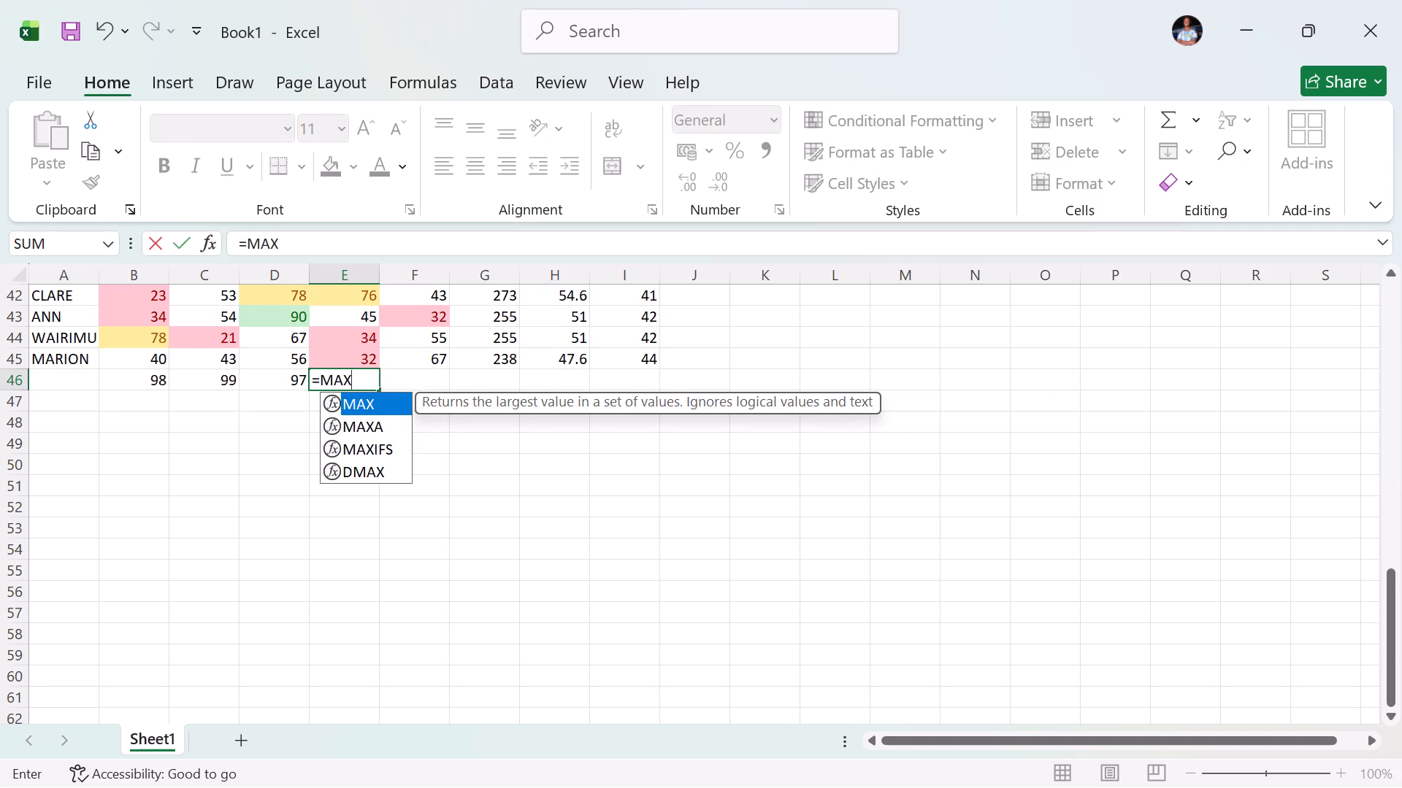
key("shift+parenleft")
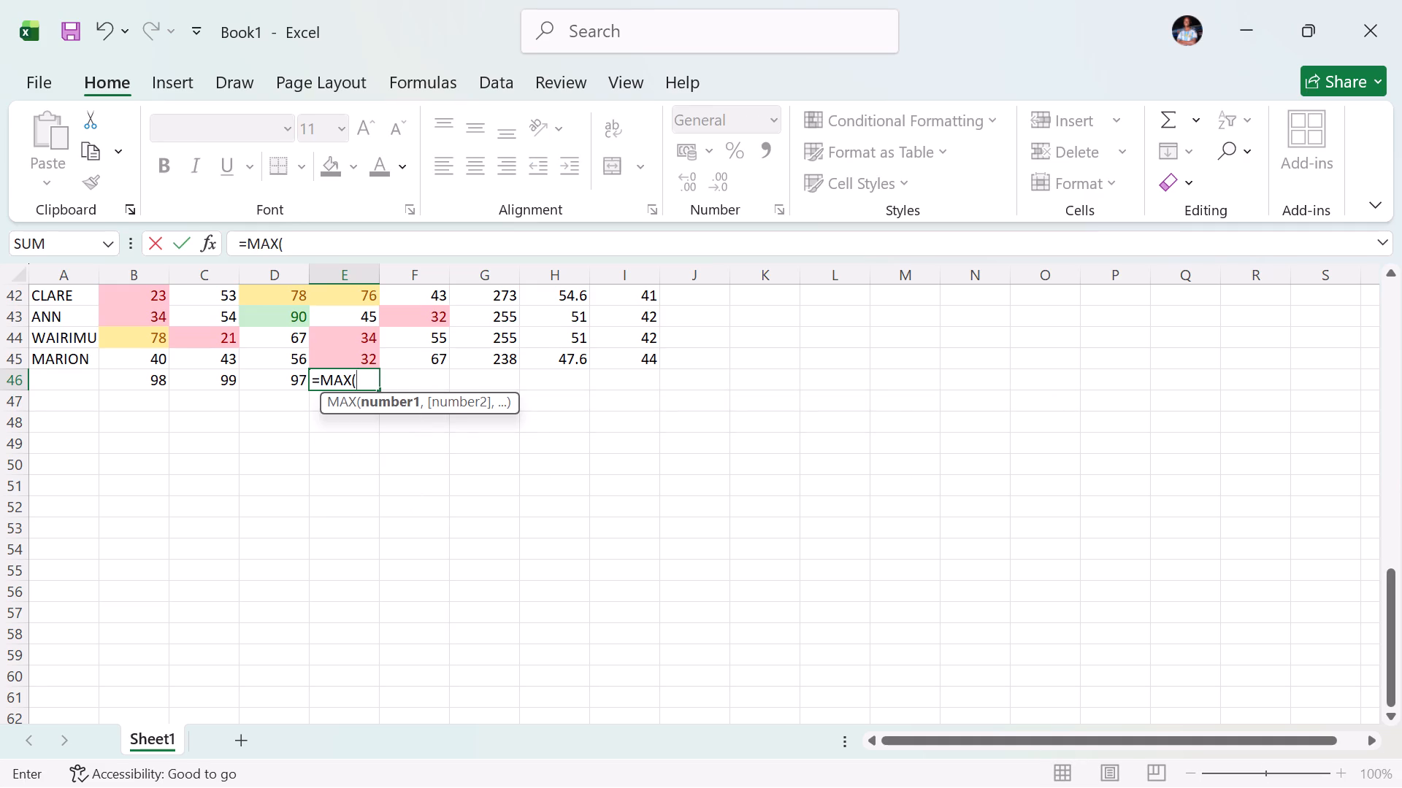
key("e")
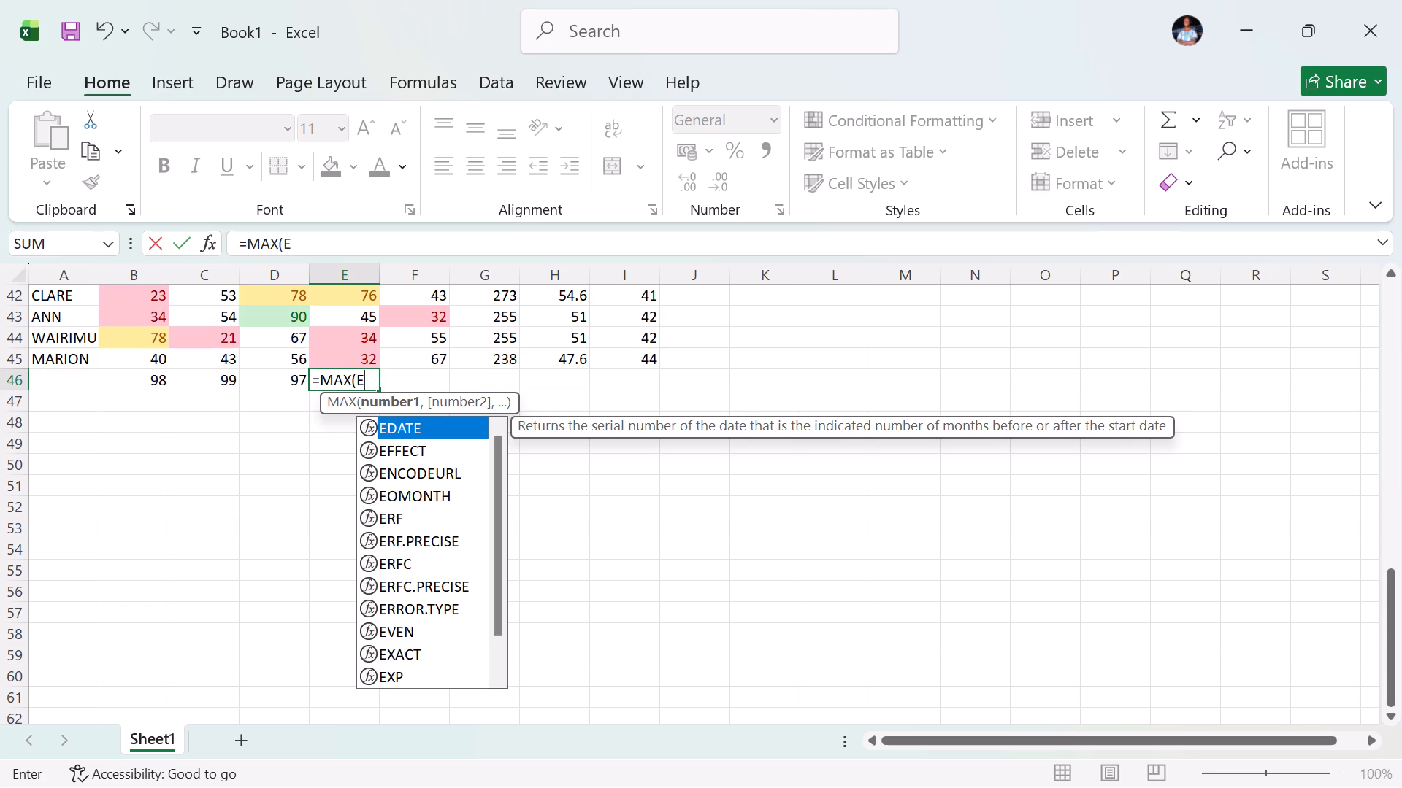
key("2")
key("shift+colon")
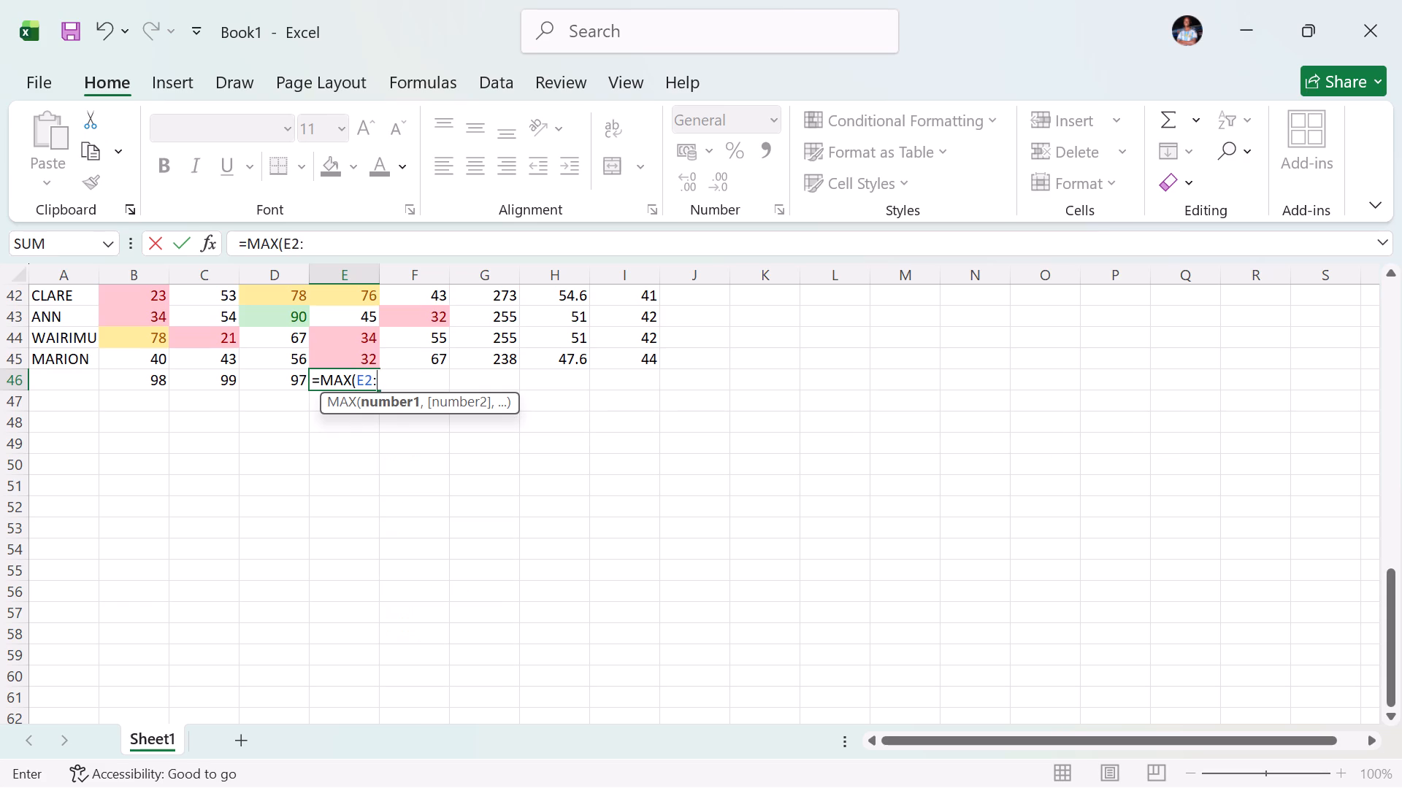
type("E45")
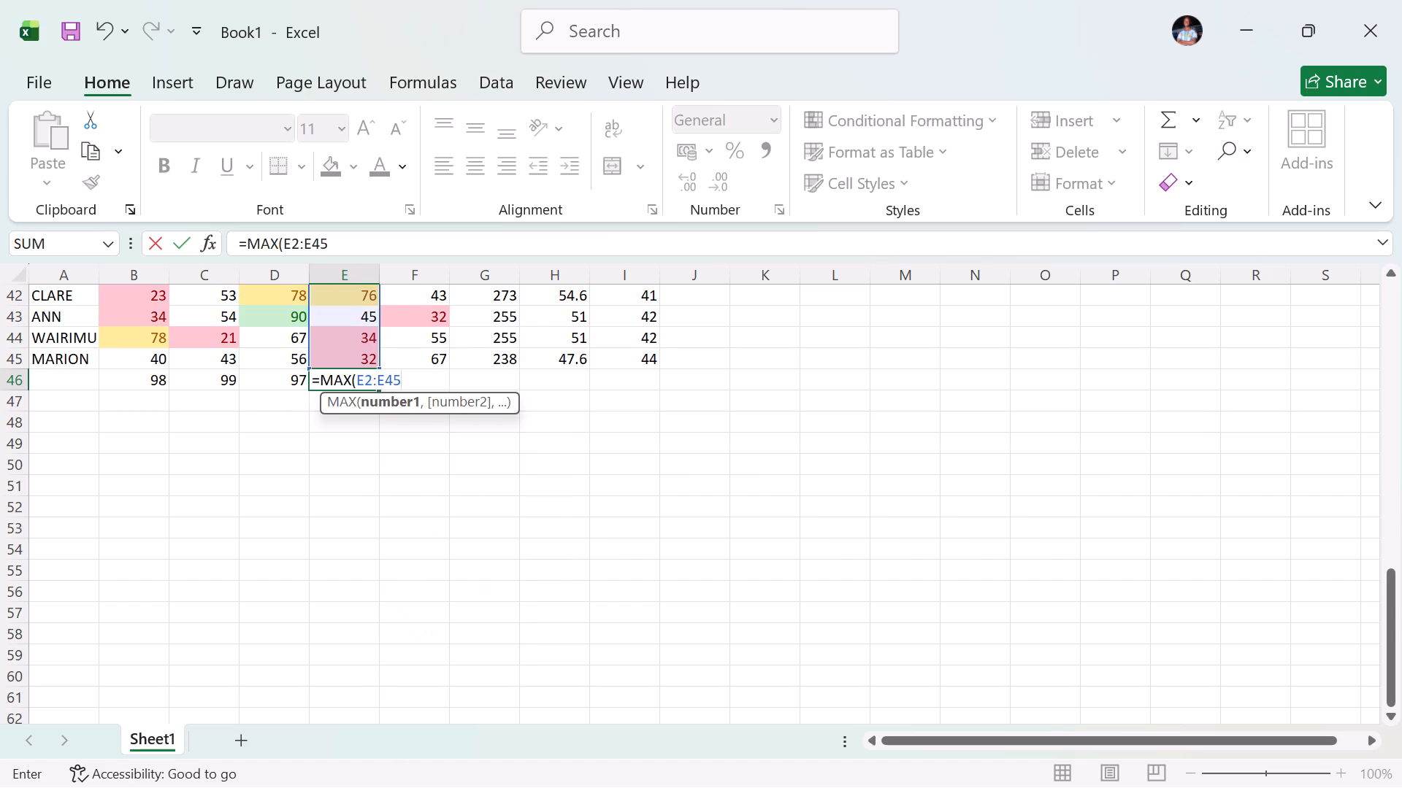
key("shift+parenright")
key("Return")
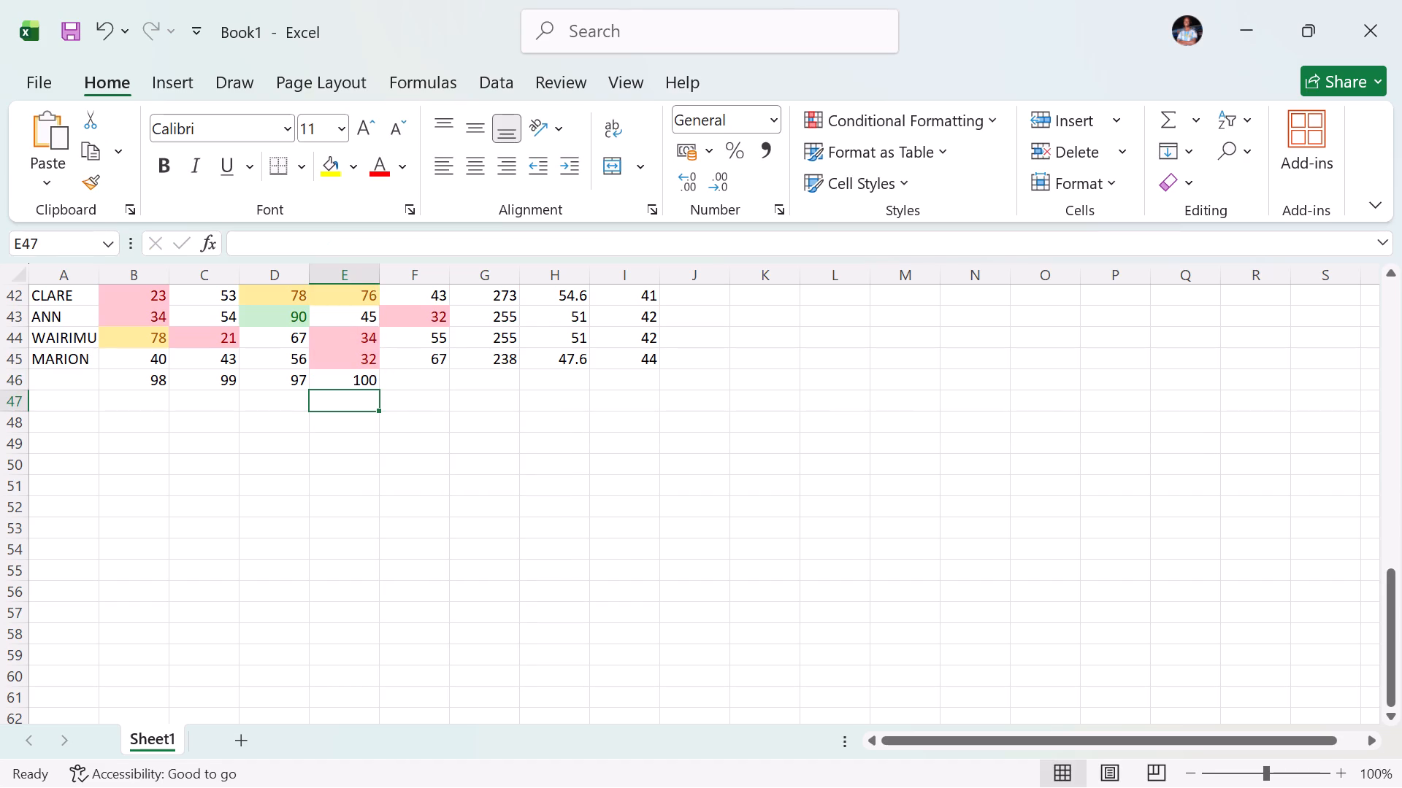
Enter =MAX(F2:F45) in F46, below the column F scores.
left_click(438, 375)
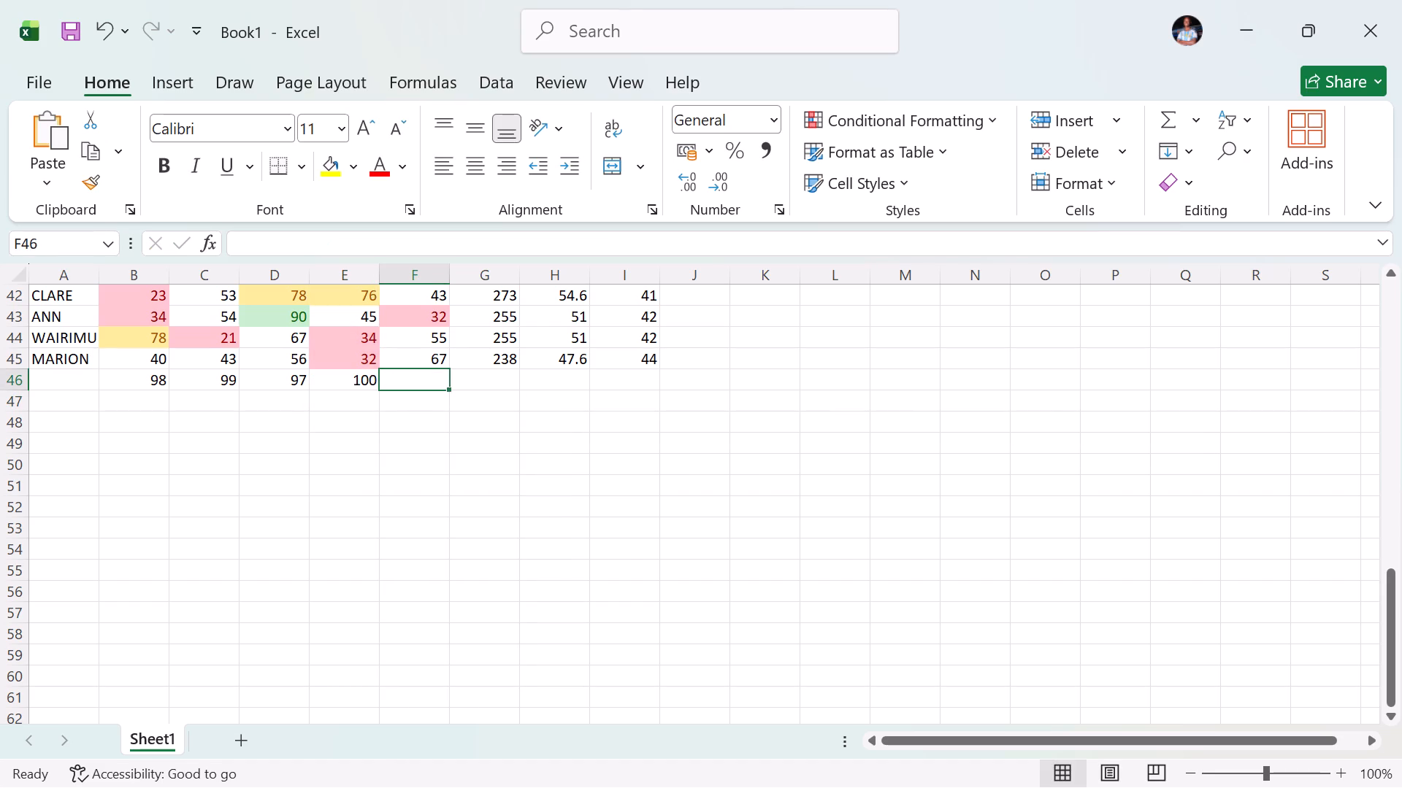
type("=MA")
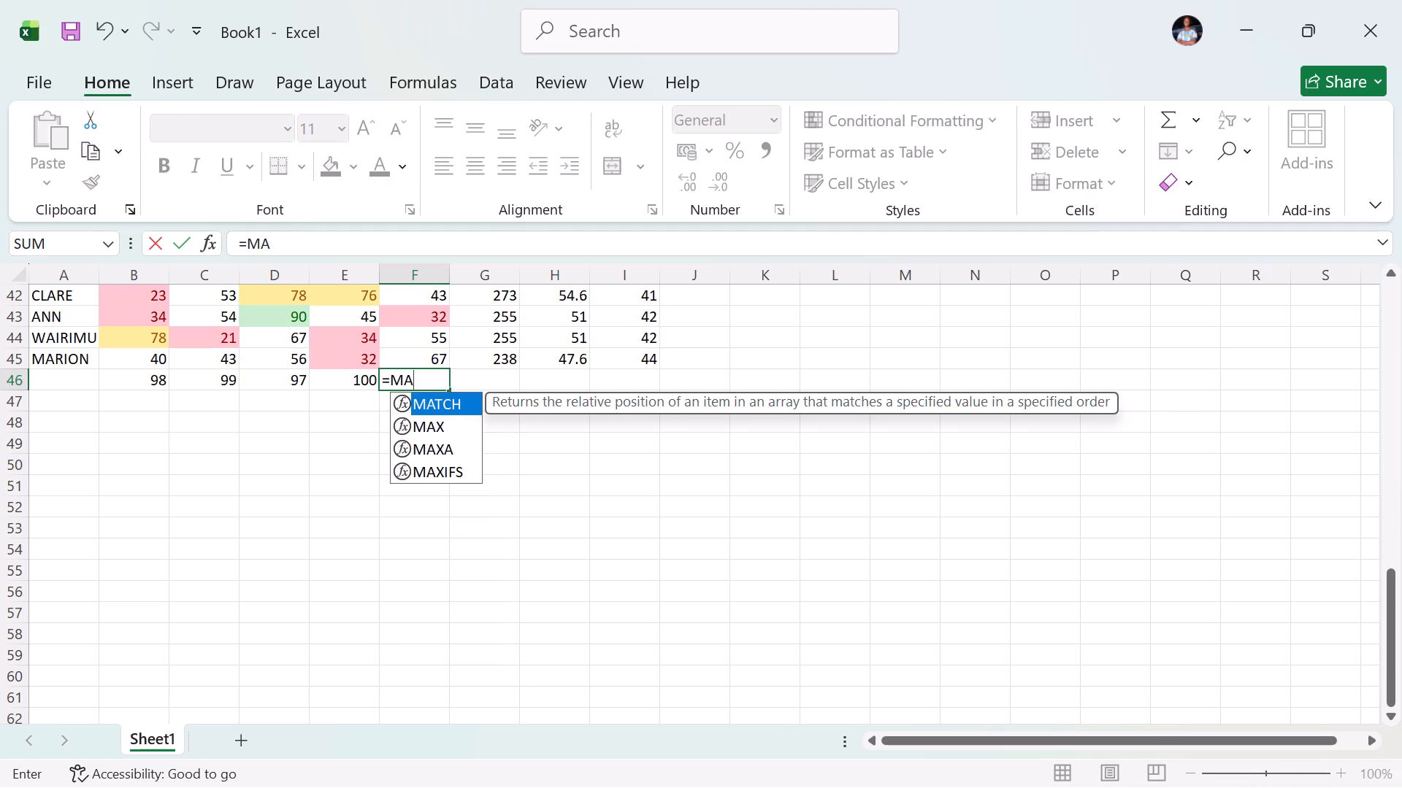
key("x")
key("shift+parenleft")
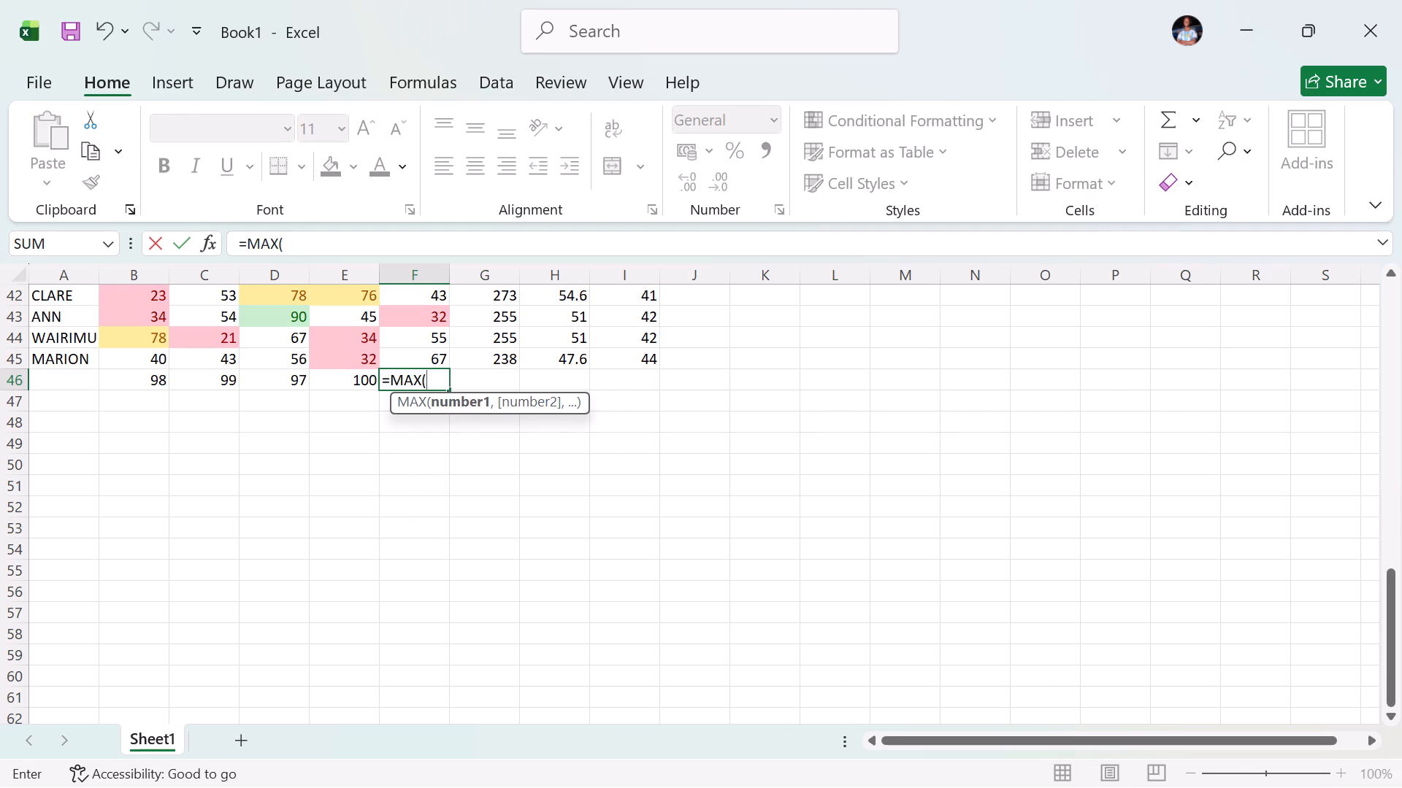
key("f")
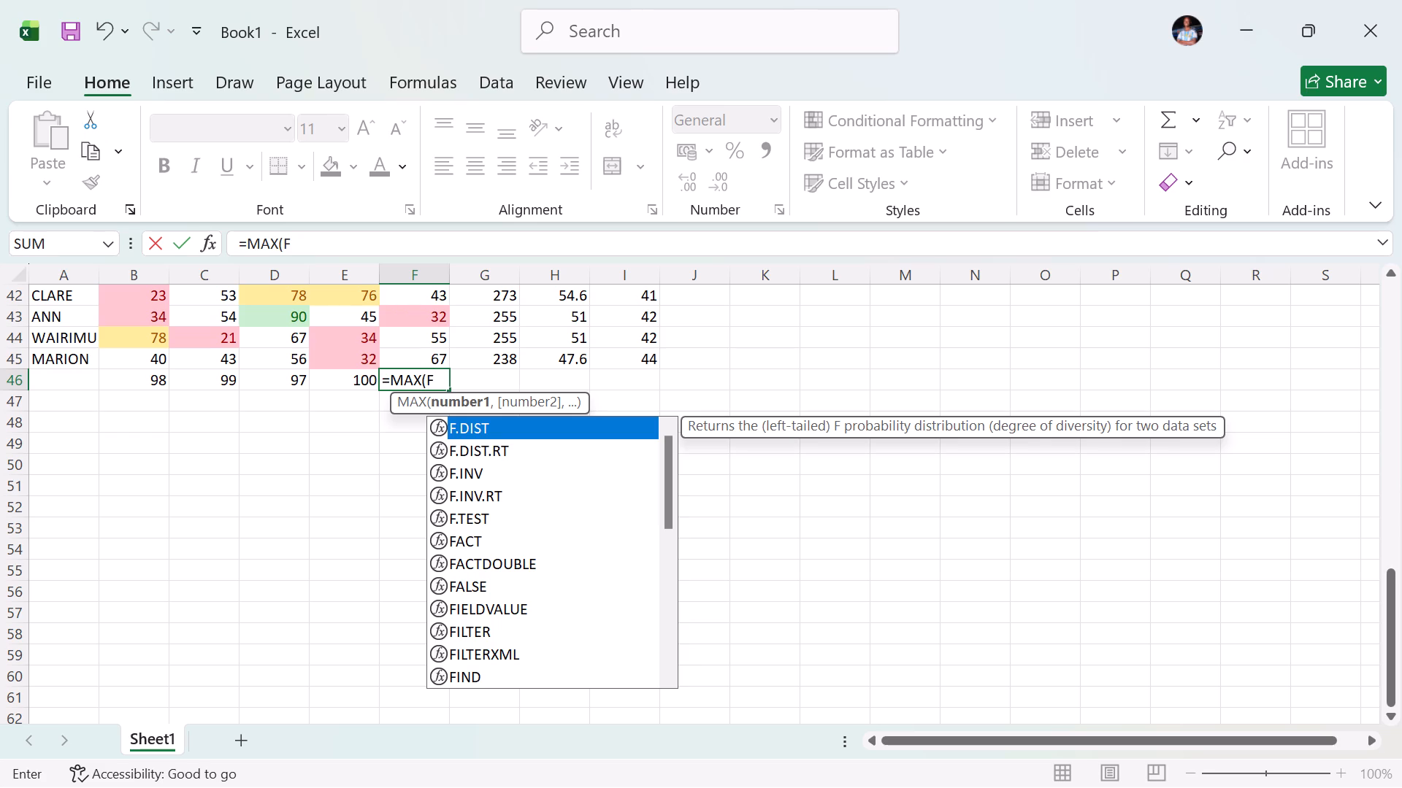
key("2")
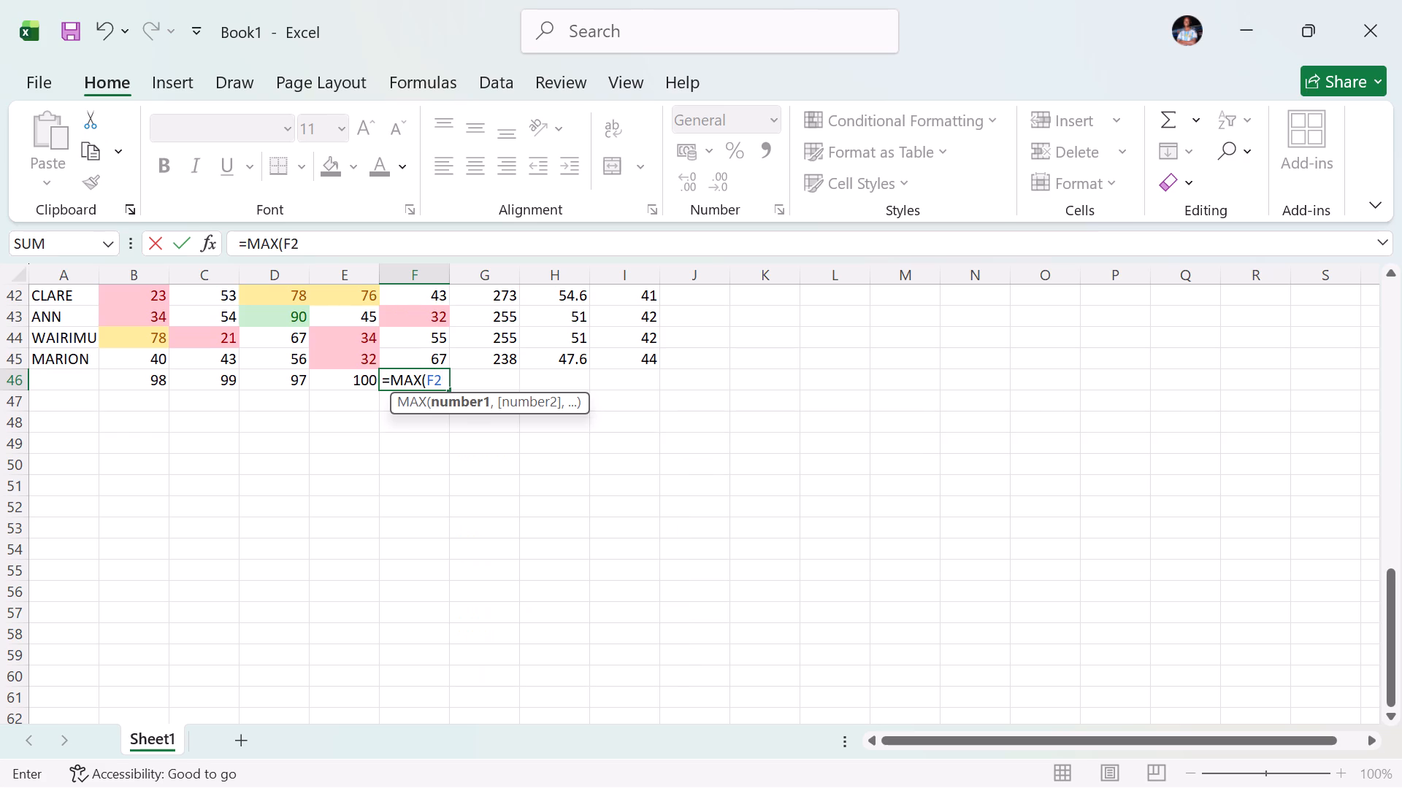
key("shift+colon")
key("f")
type("45")
key("shift+parenright")
key("Return")
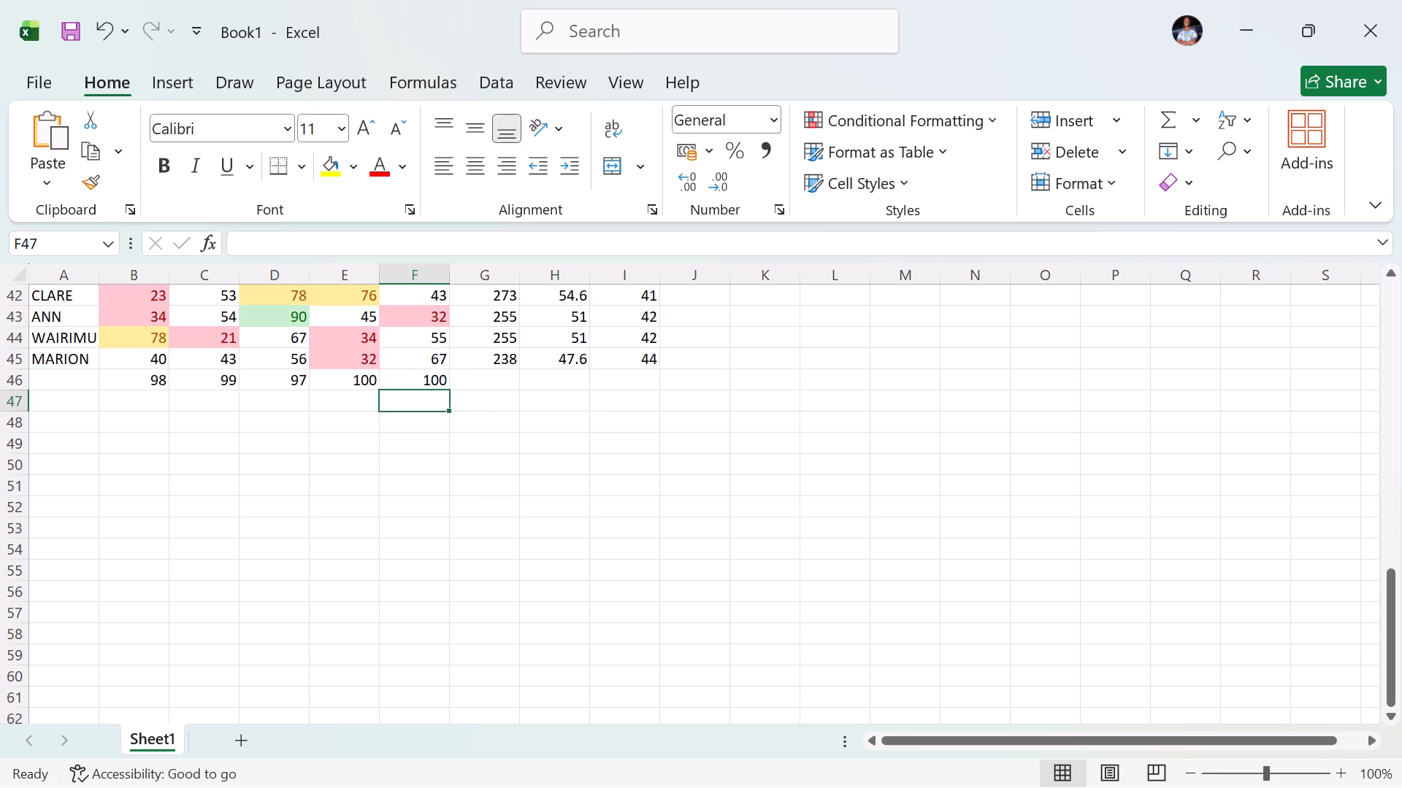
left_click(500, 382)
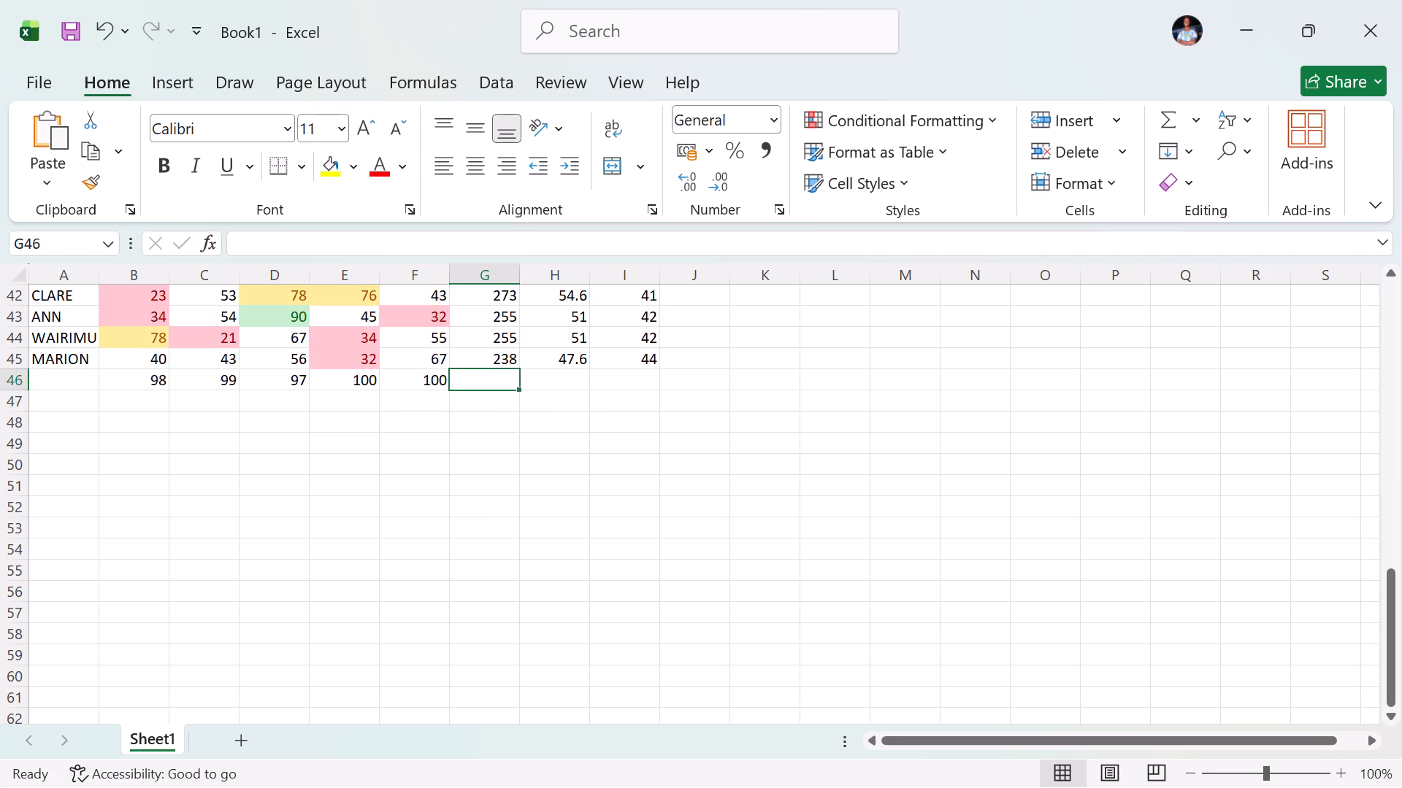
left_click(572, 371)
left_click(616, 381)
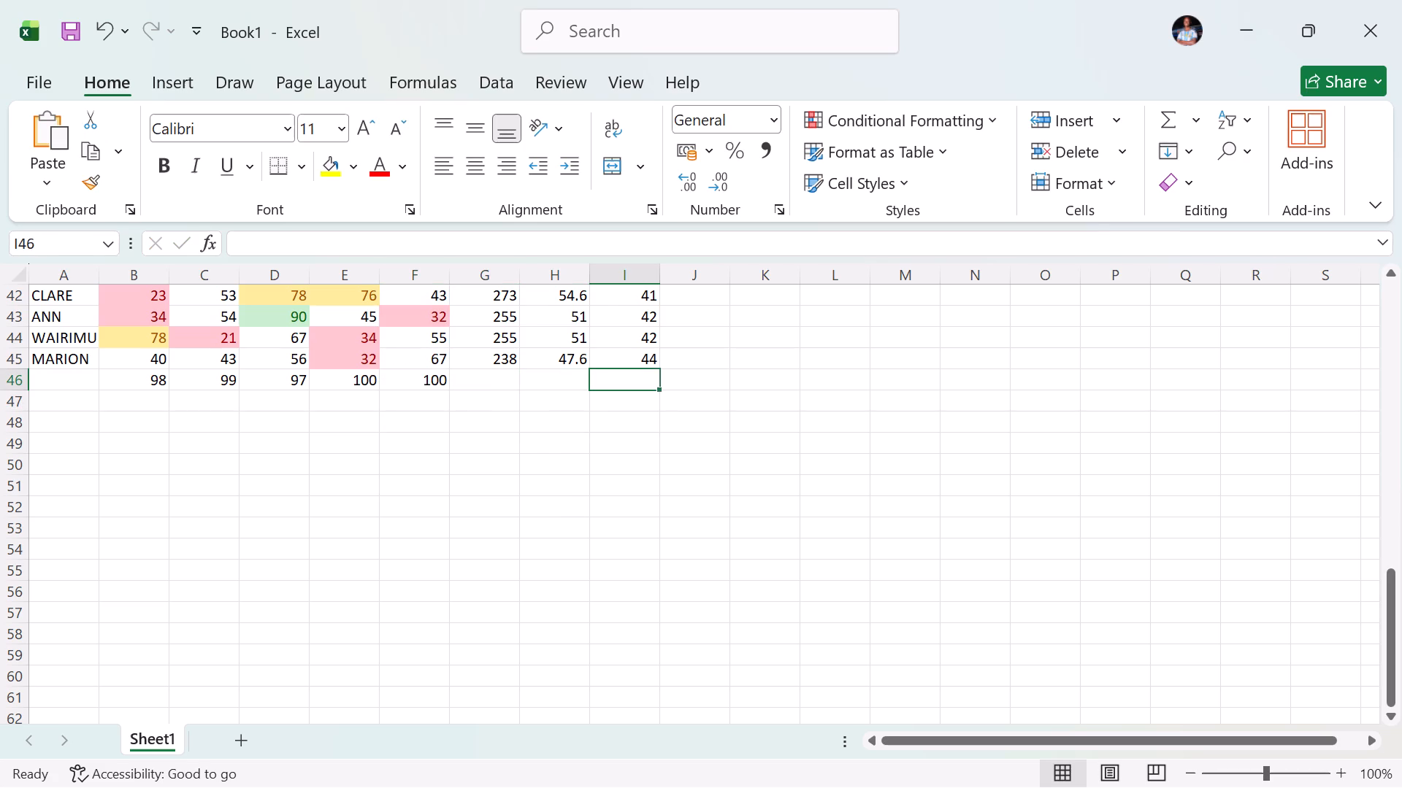
Label the summary rows below the student names with MAXIMUM in A46 and AVERAGE in A47.
left_click(51, 387)
type("MA")
type("XIMUM")
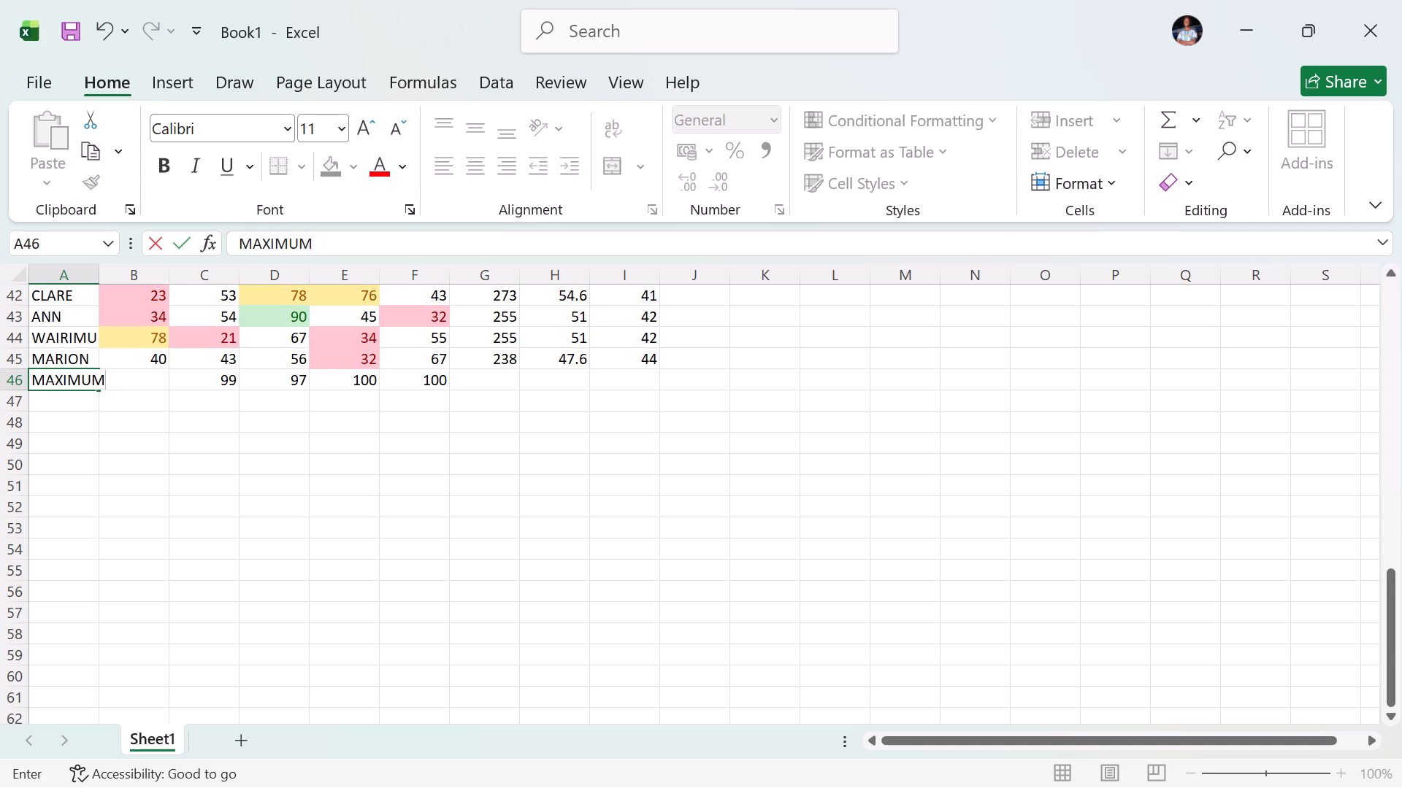
key("Return")
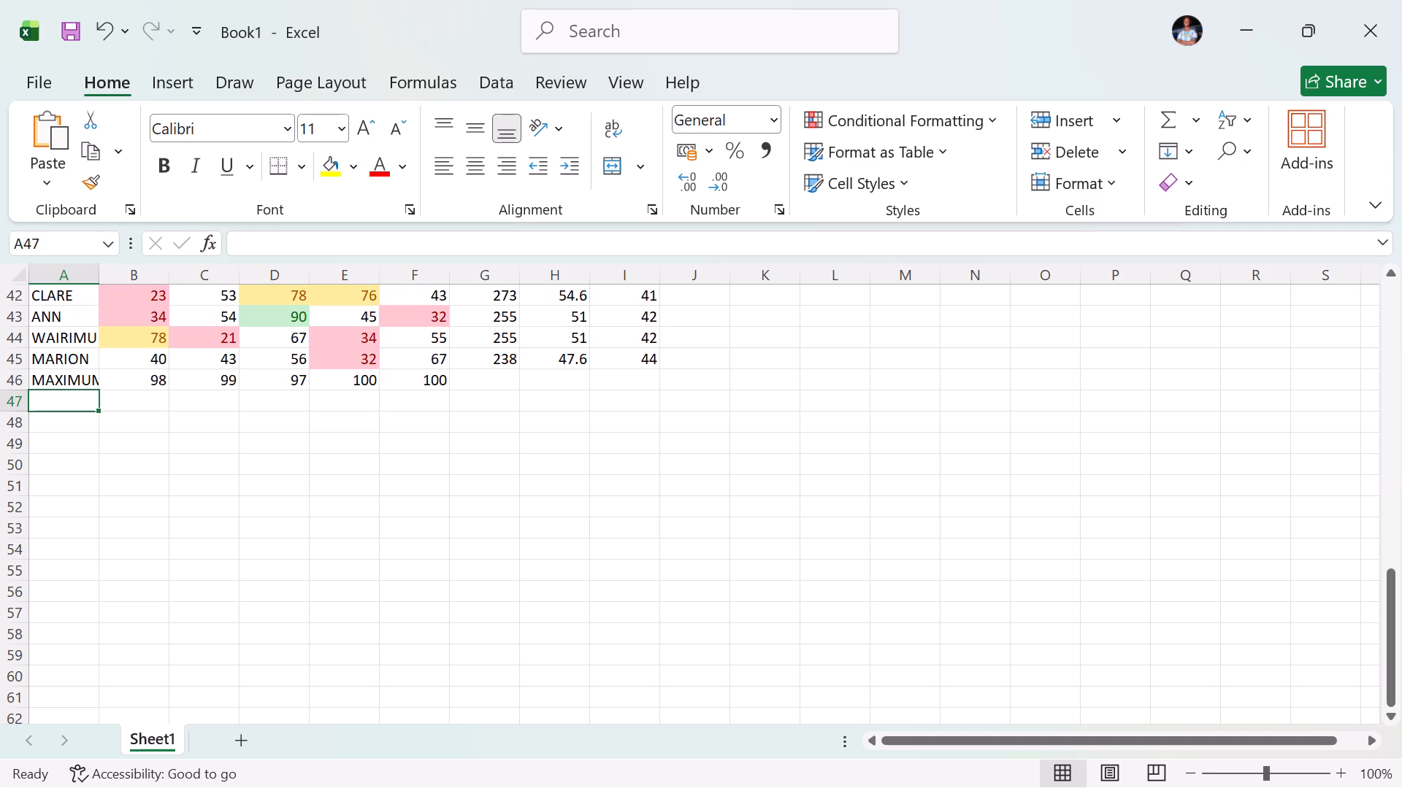
type("AVERAGE")
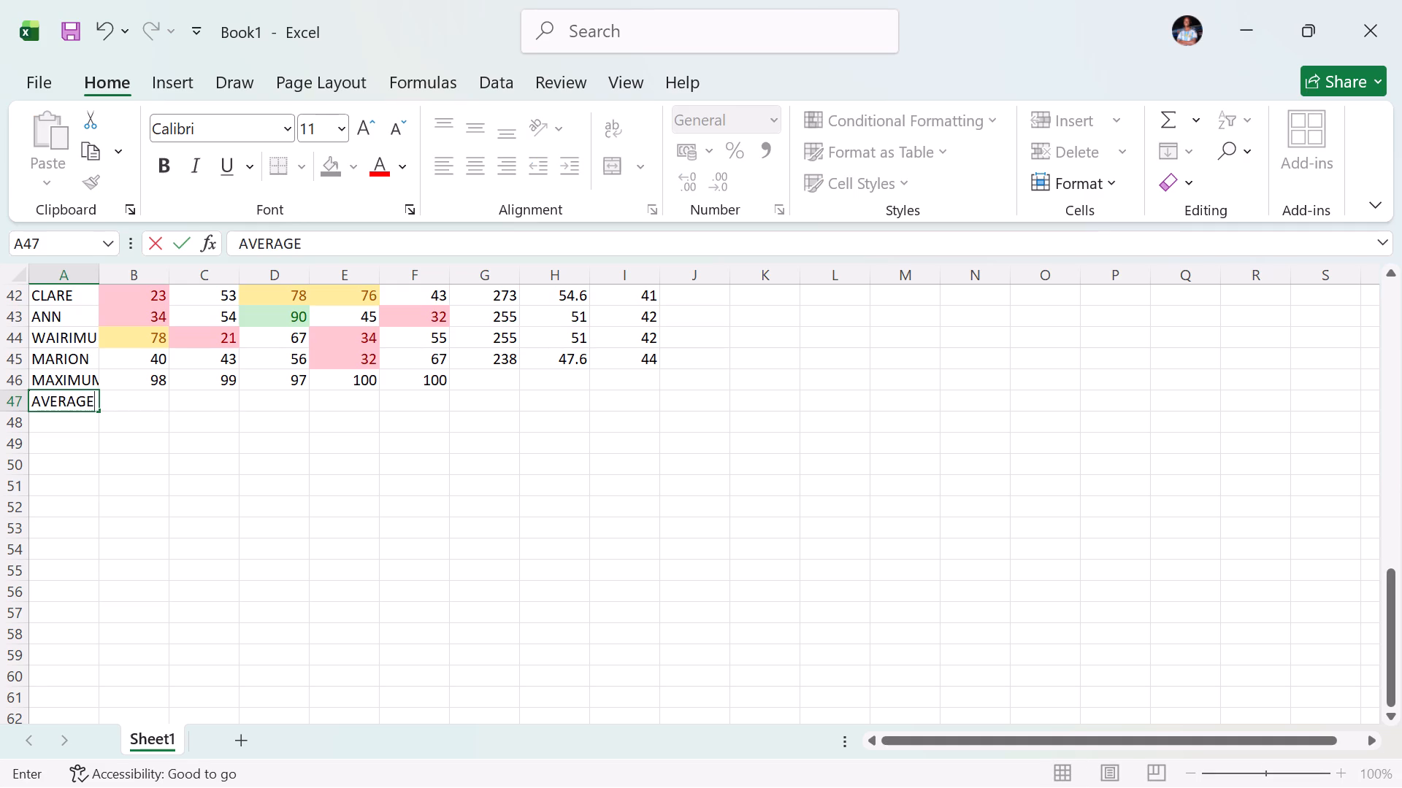
key("Return")
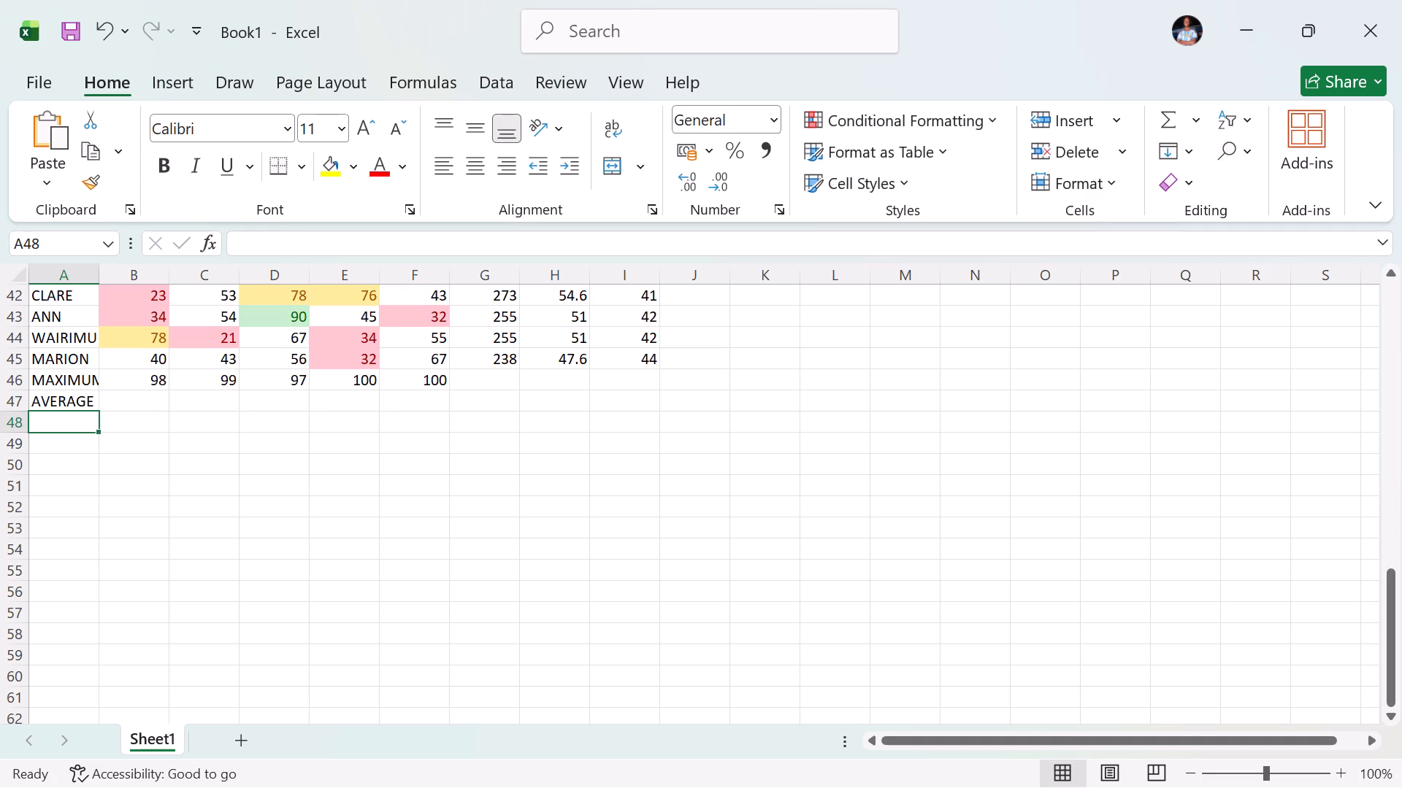
Enter =AVERAGE(B2:B45) in B47, in the AVERAGE row below the column B scores.
left_click(147, 399)
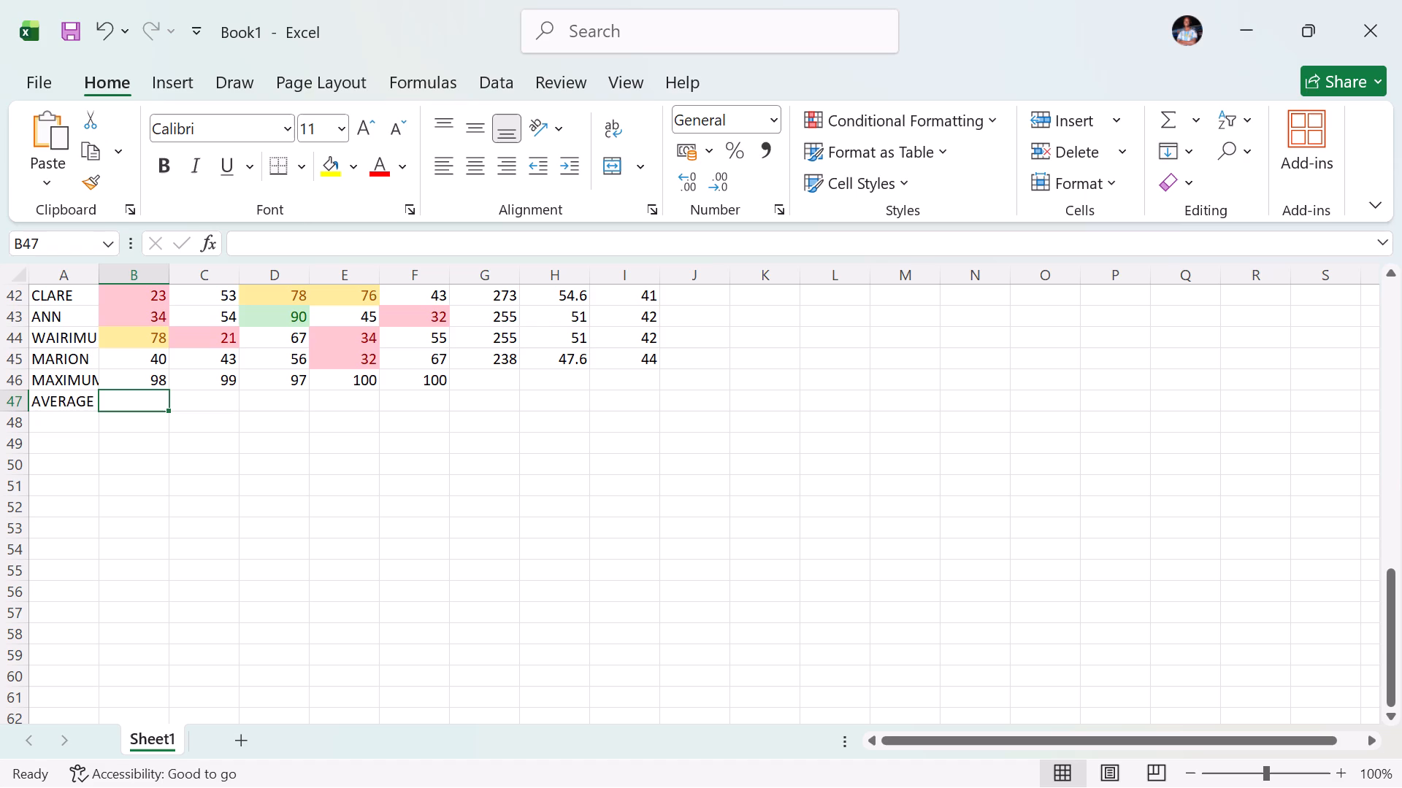
key("equal")
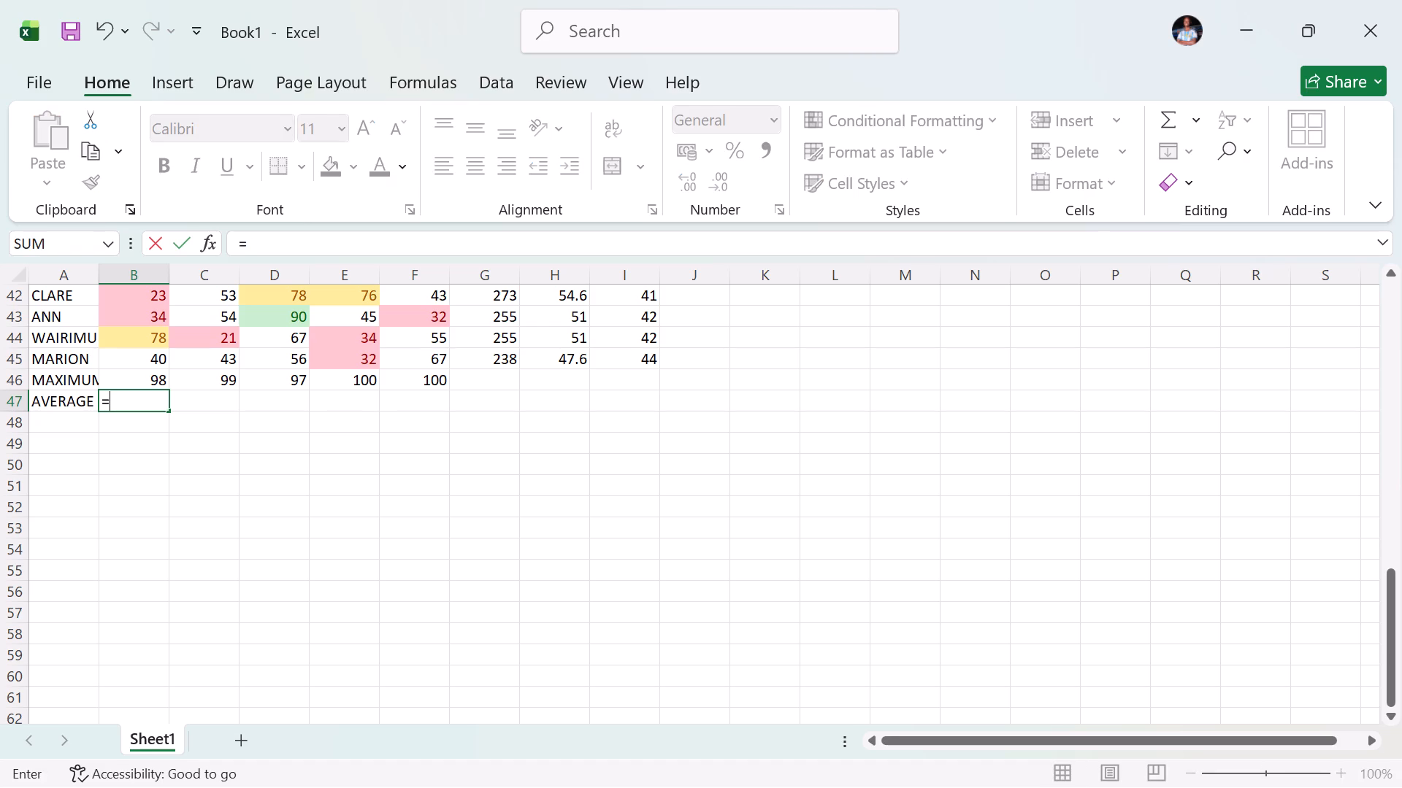
type("AVERAGE")
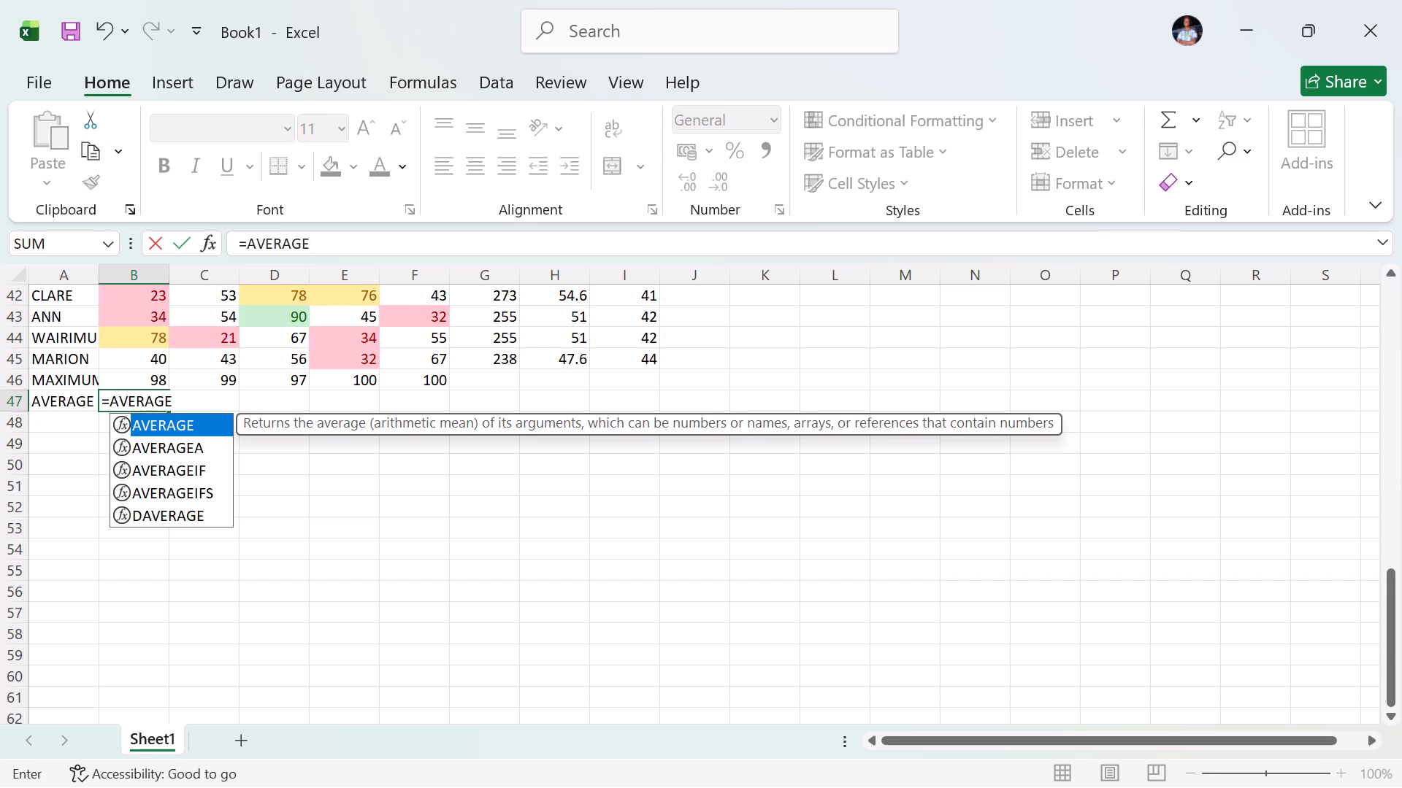
key("shift+parenleft")
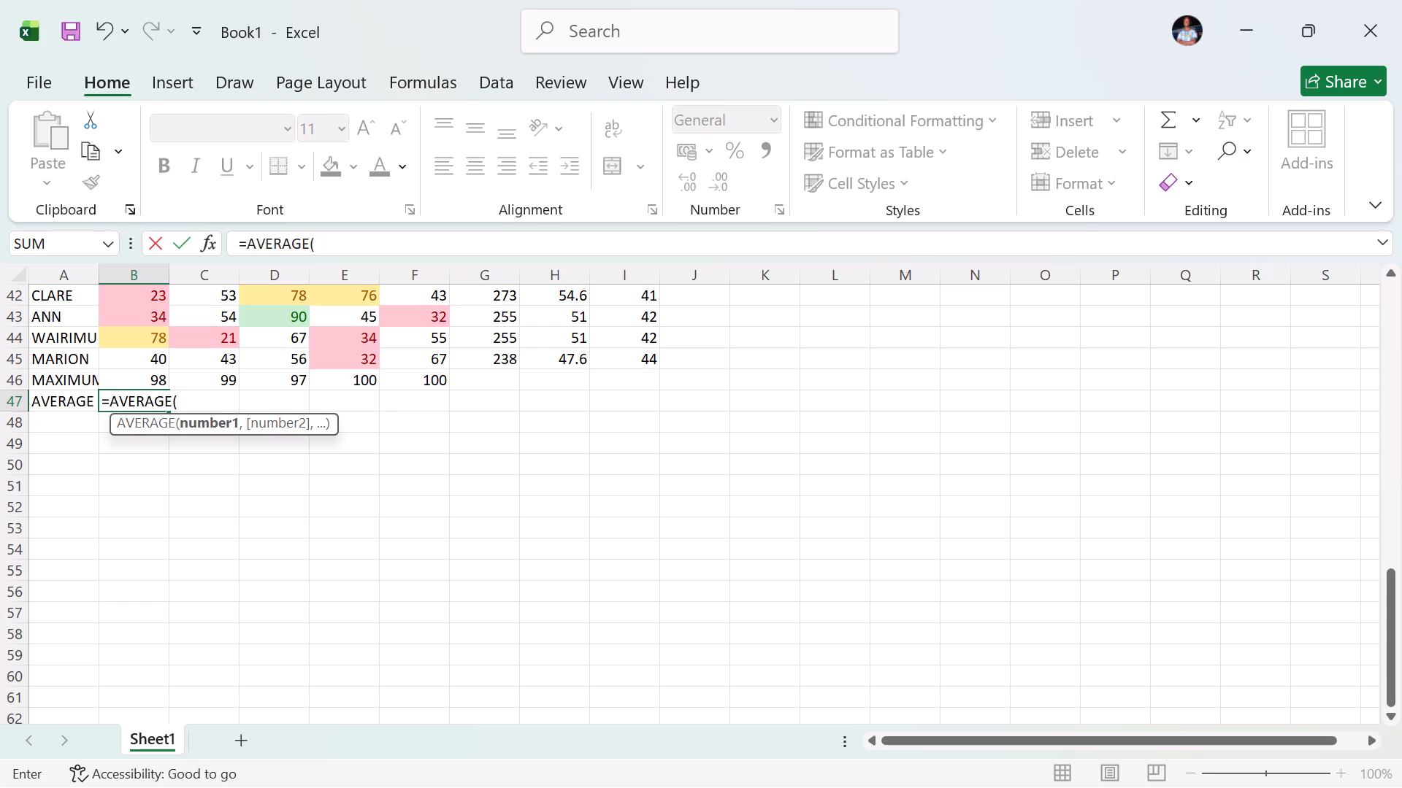
key("b")
key("2")
key("shift+colon")
key("b")
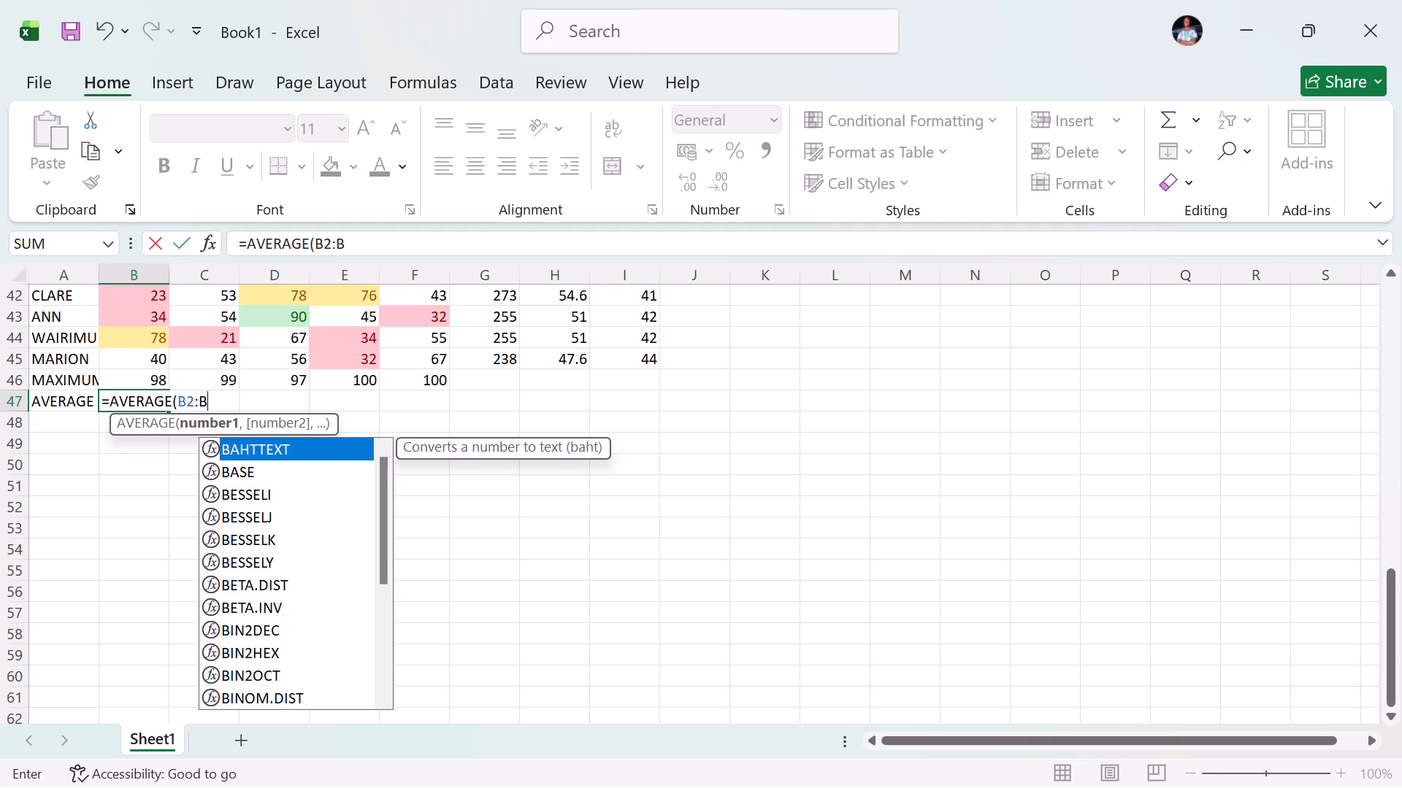
type("45")
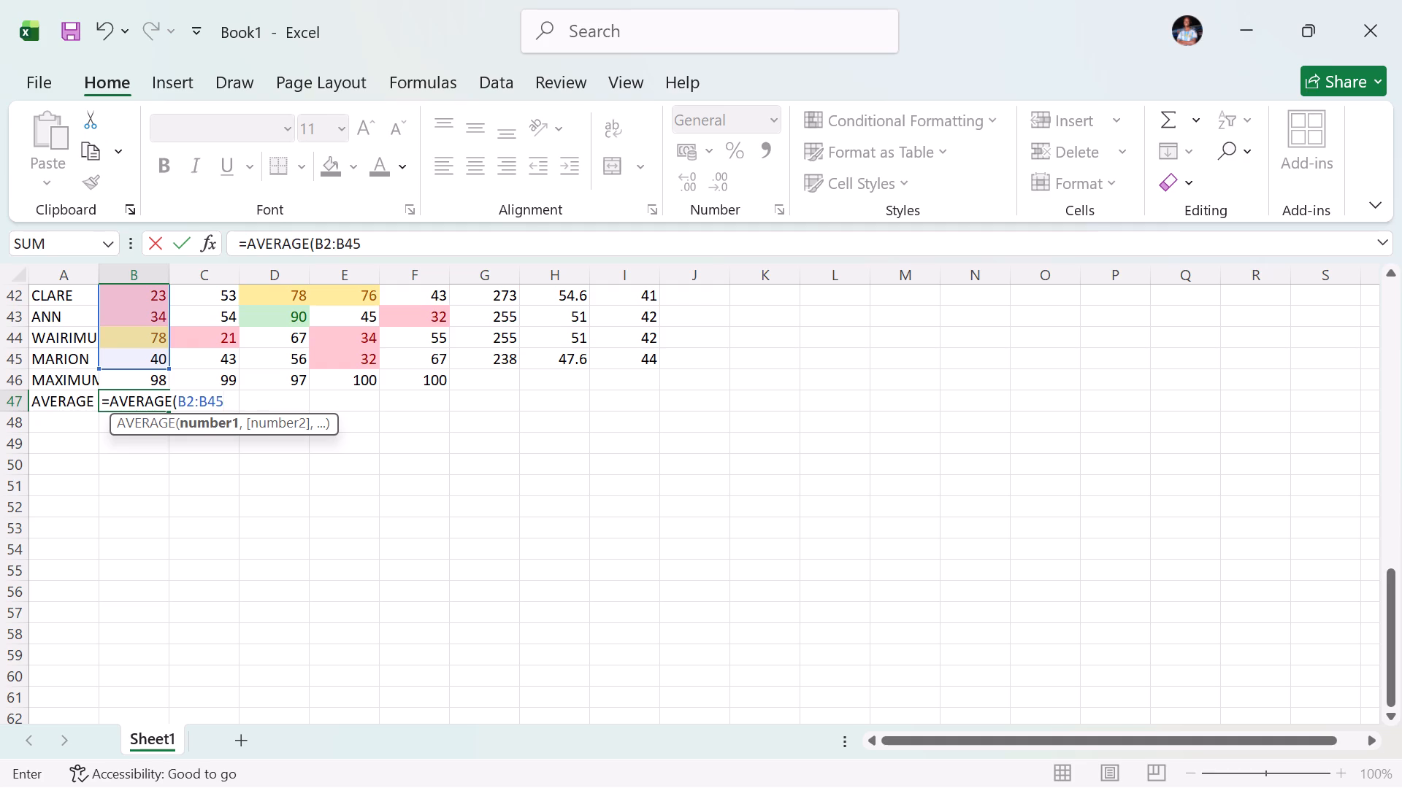
key("shift+parenright")
key("Return")
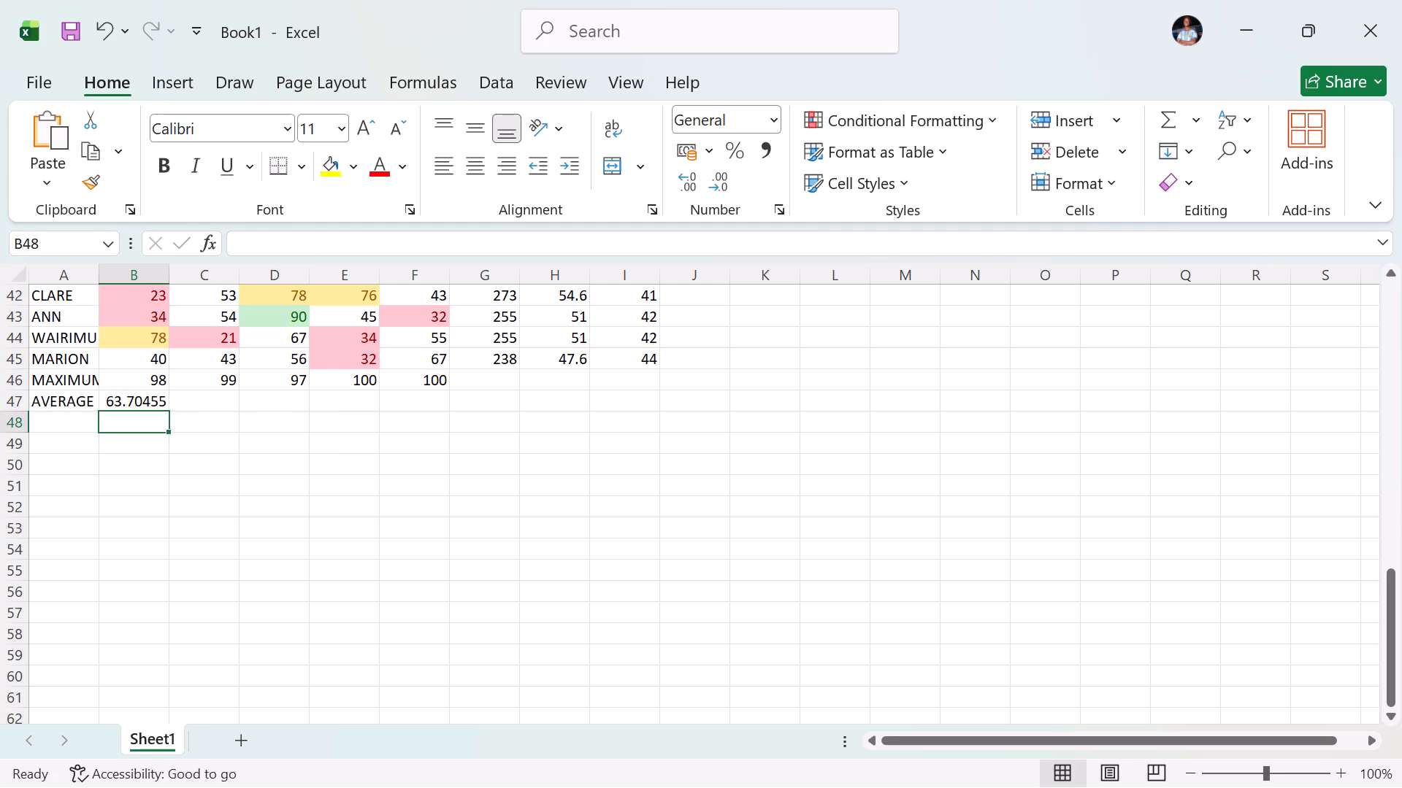
Enter =AVERAGE(C2:C45) in C47, in the AVERAGE row below the column C scores.
left_click(219, 401)
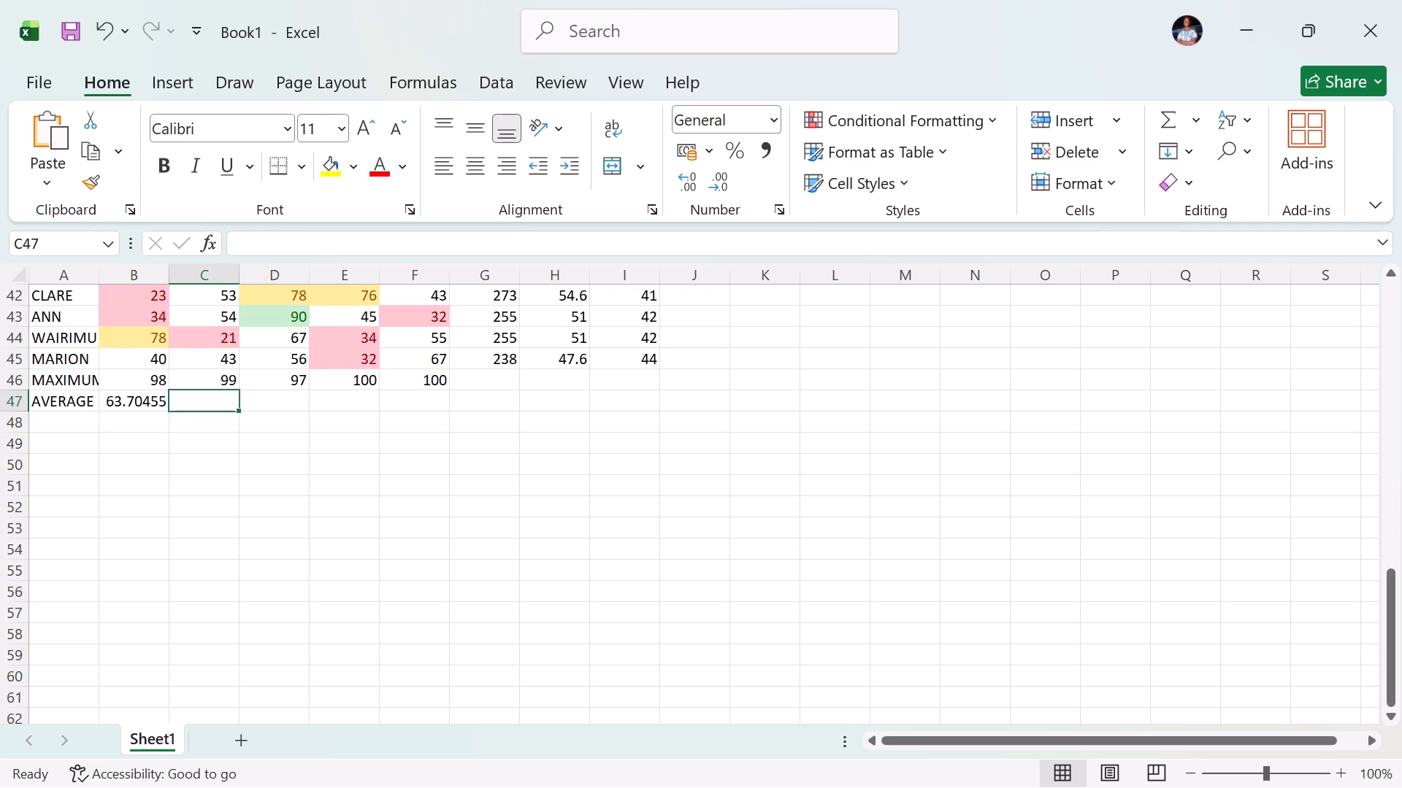
key("a")
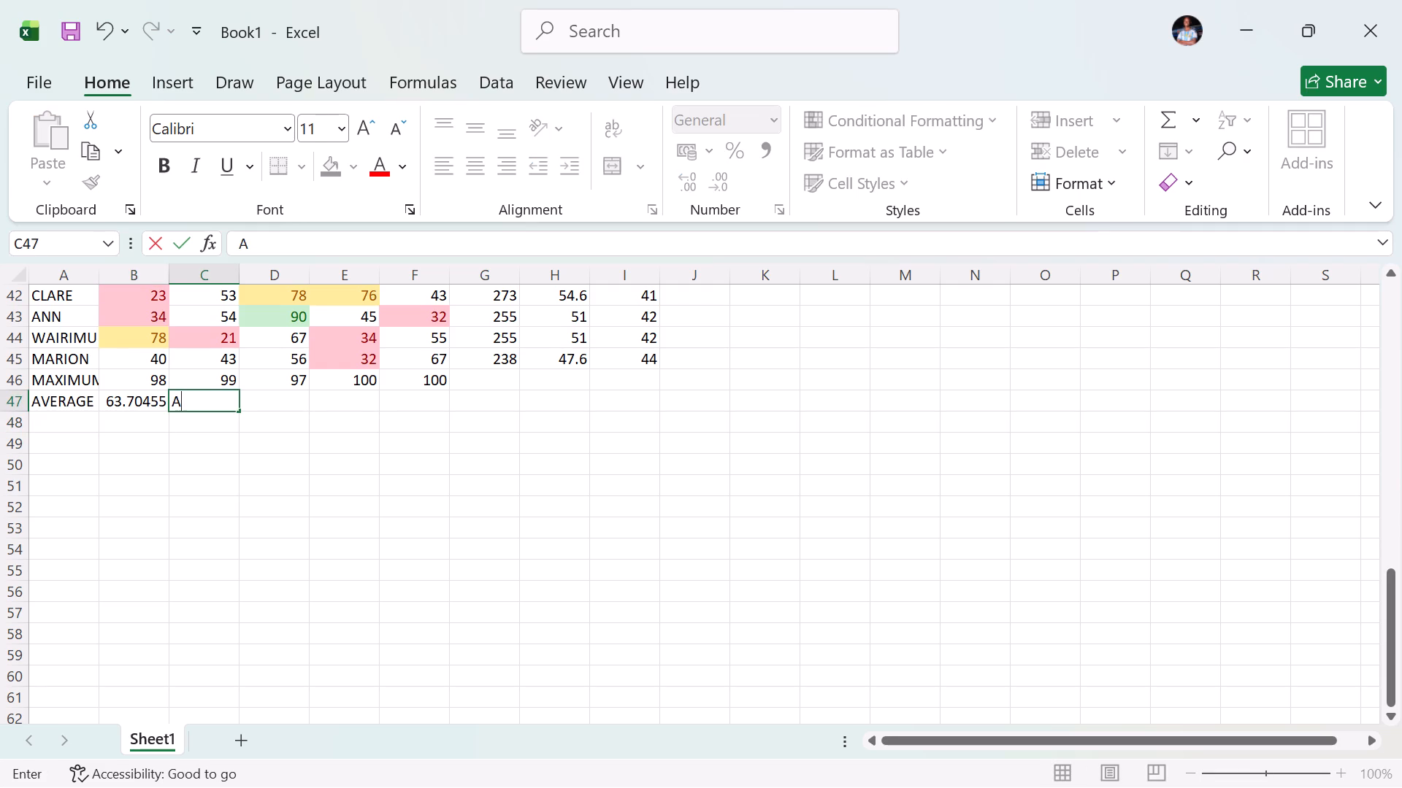
type("VERAGE")
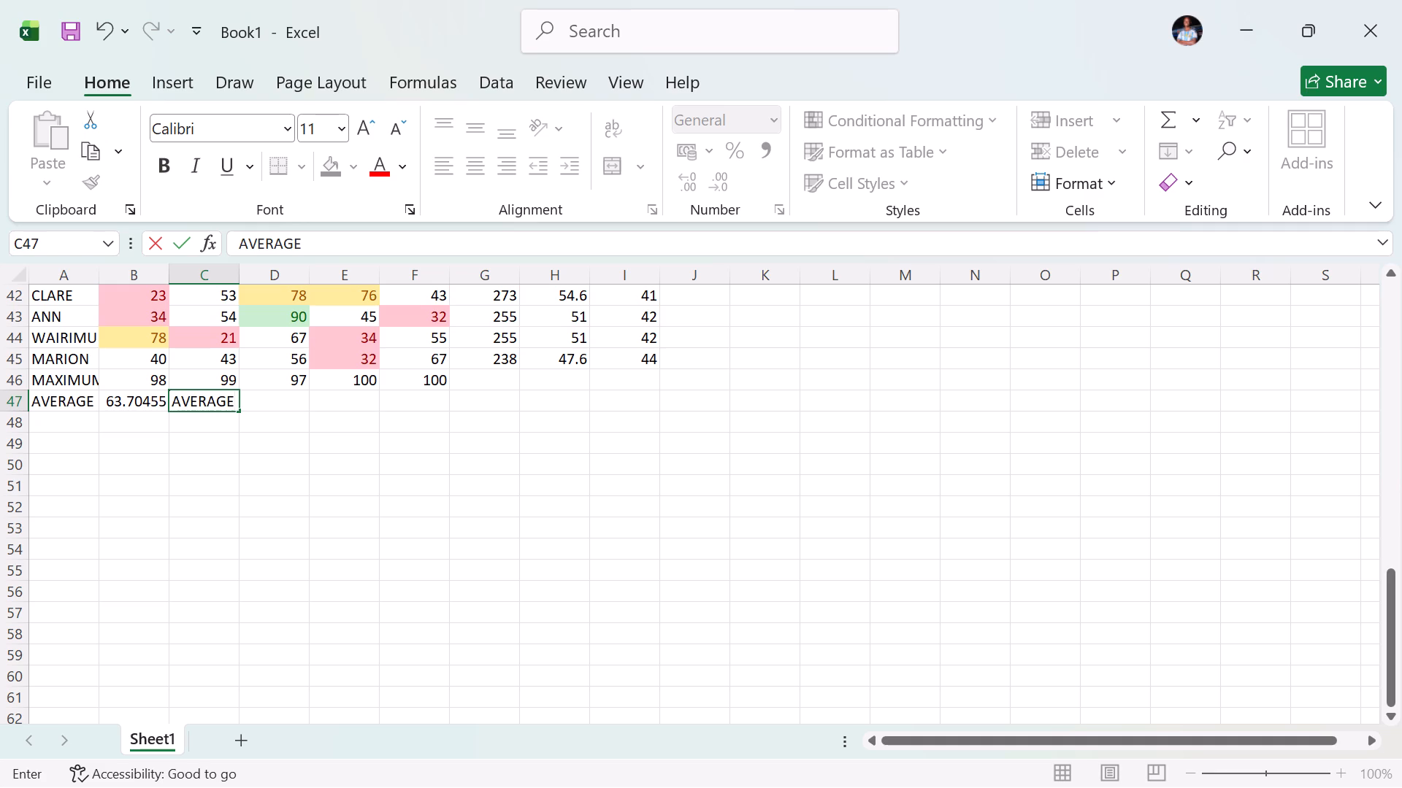
left_click(169, 400)
key("equal")
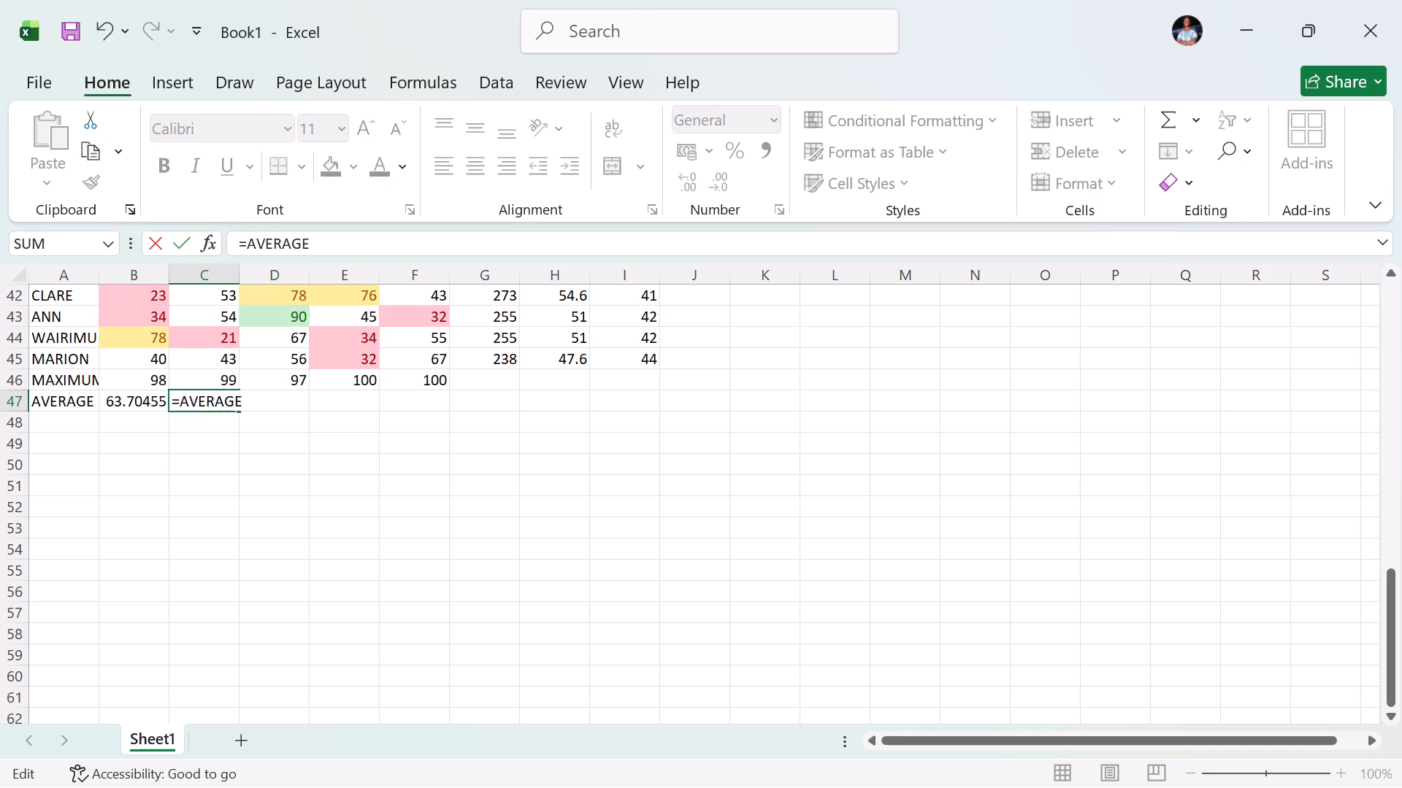
left_click(244, 399)
key("shift+parenleft")
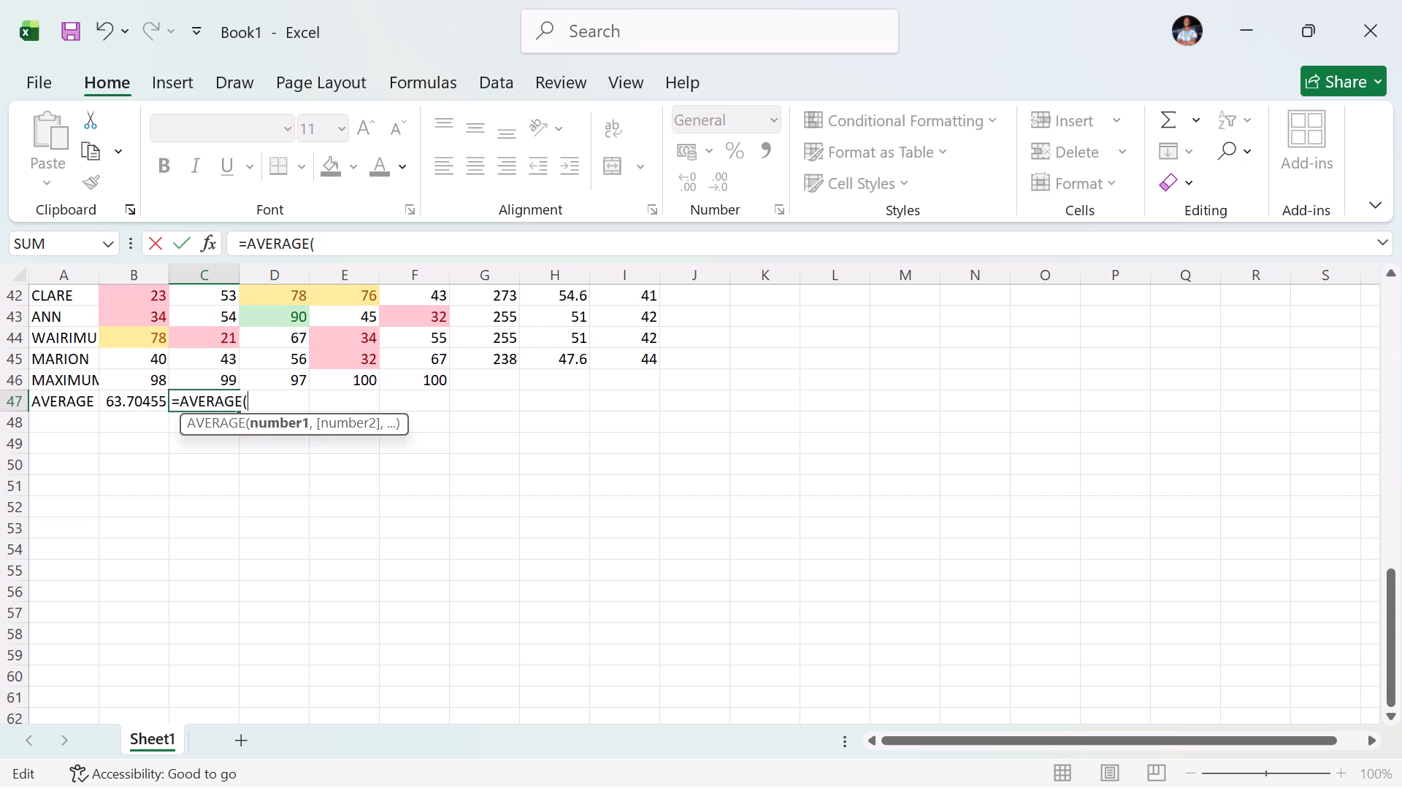
key("c")
key("2")
key("shift+colon")
key("c")
type("45")
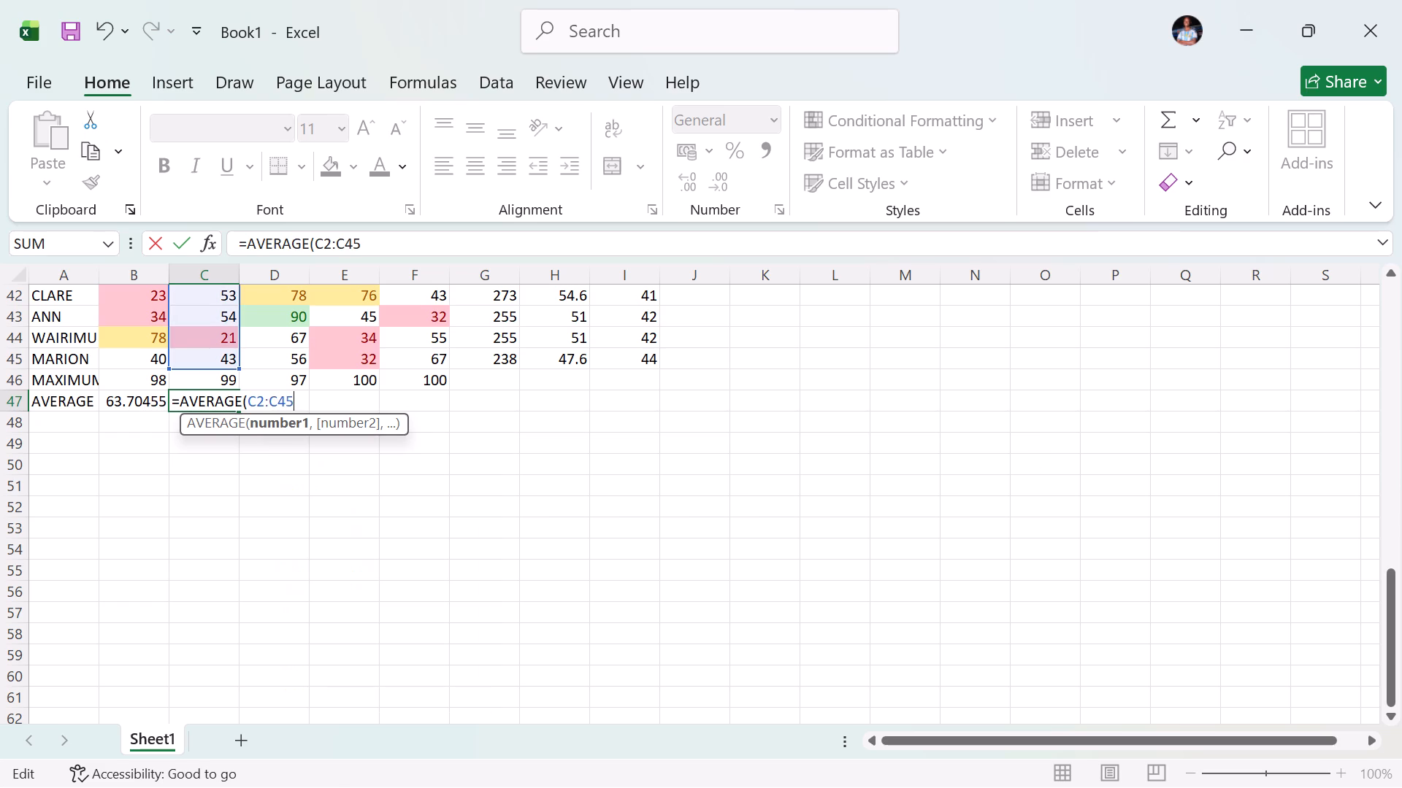
key("shift+parenright")
key("Return")
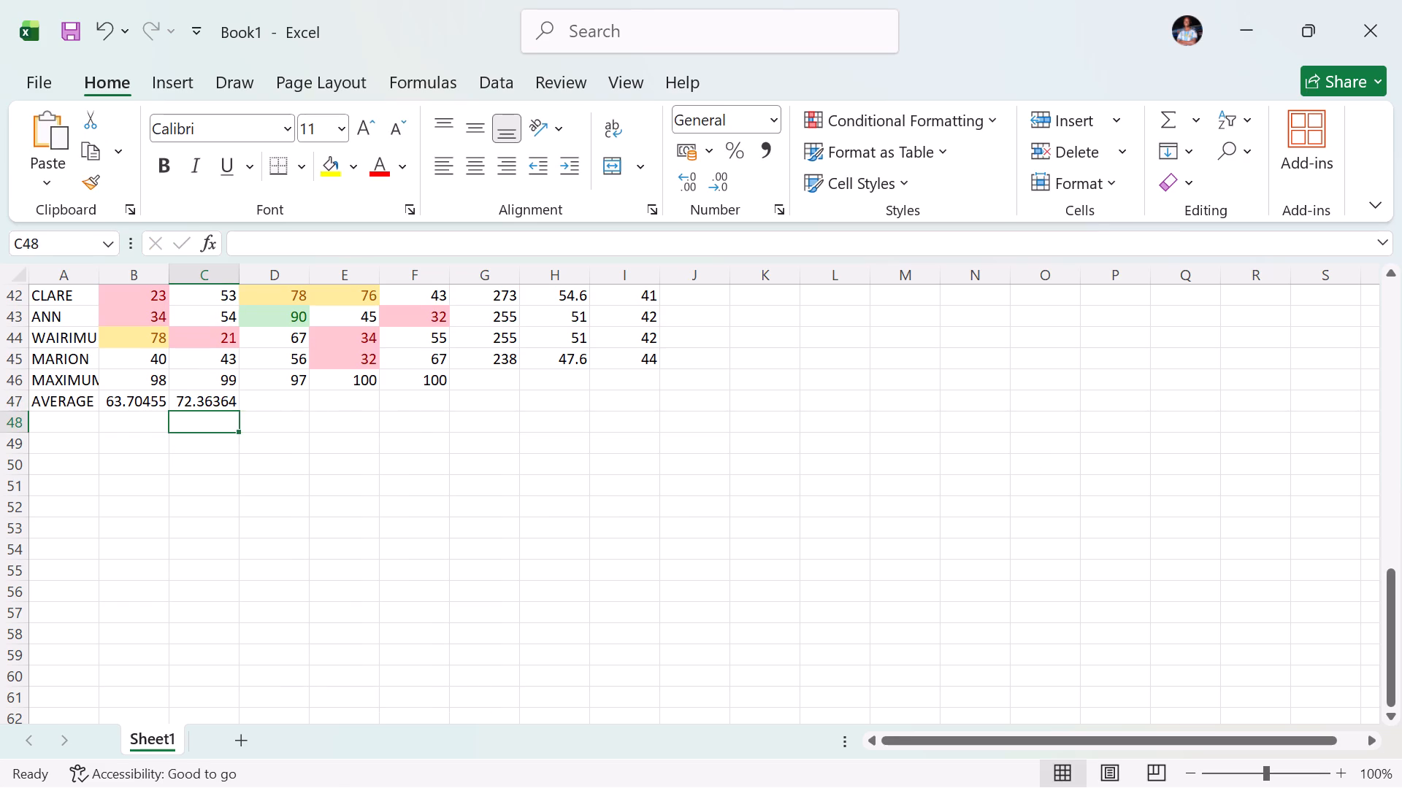
Enter =AVERAGE(D2:D45) in D47, in the AVERAGE row below the column D scores.
left_click(272, 405)
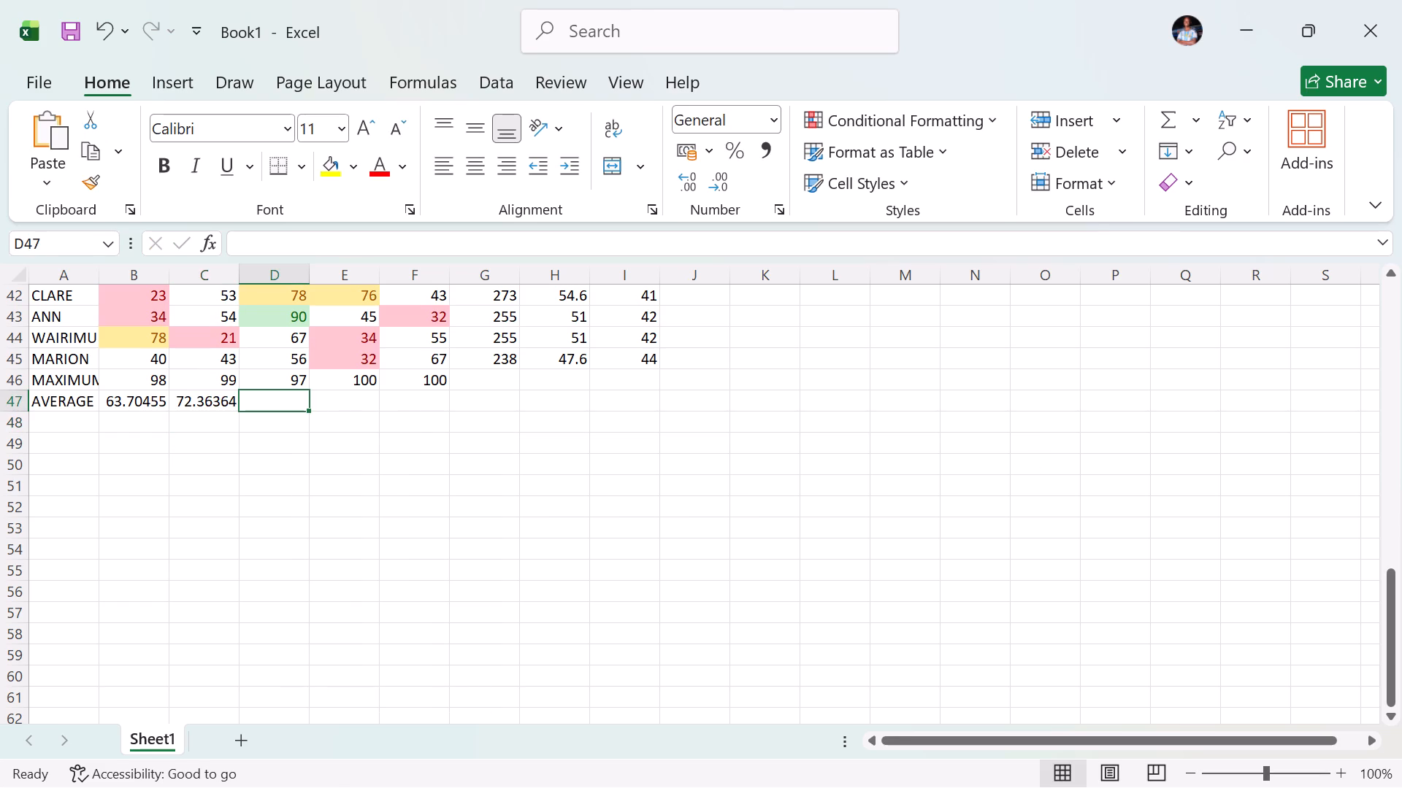
type("AVERAGE")
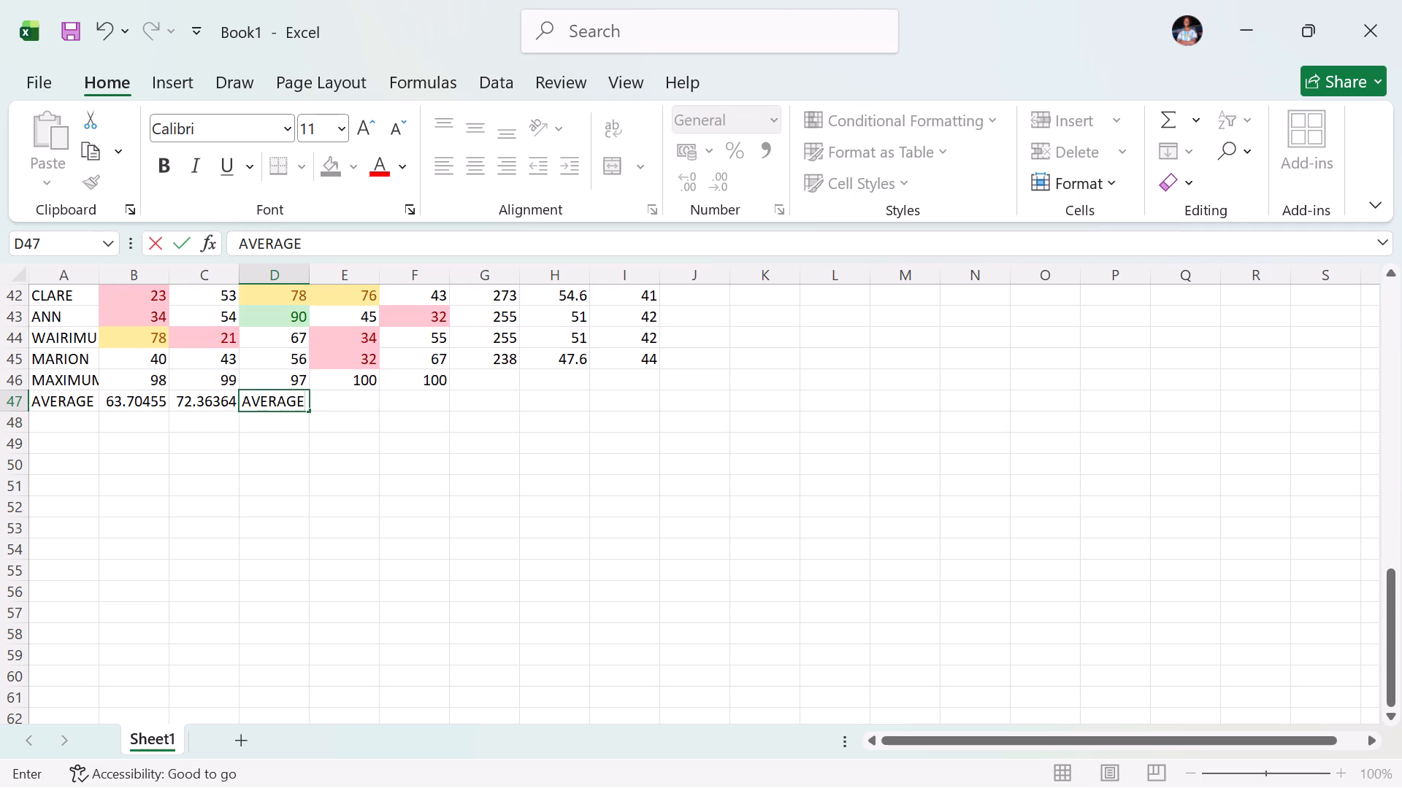
left_click(249, 398)
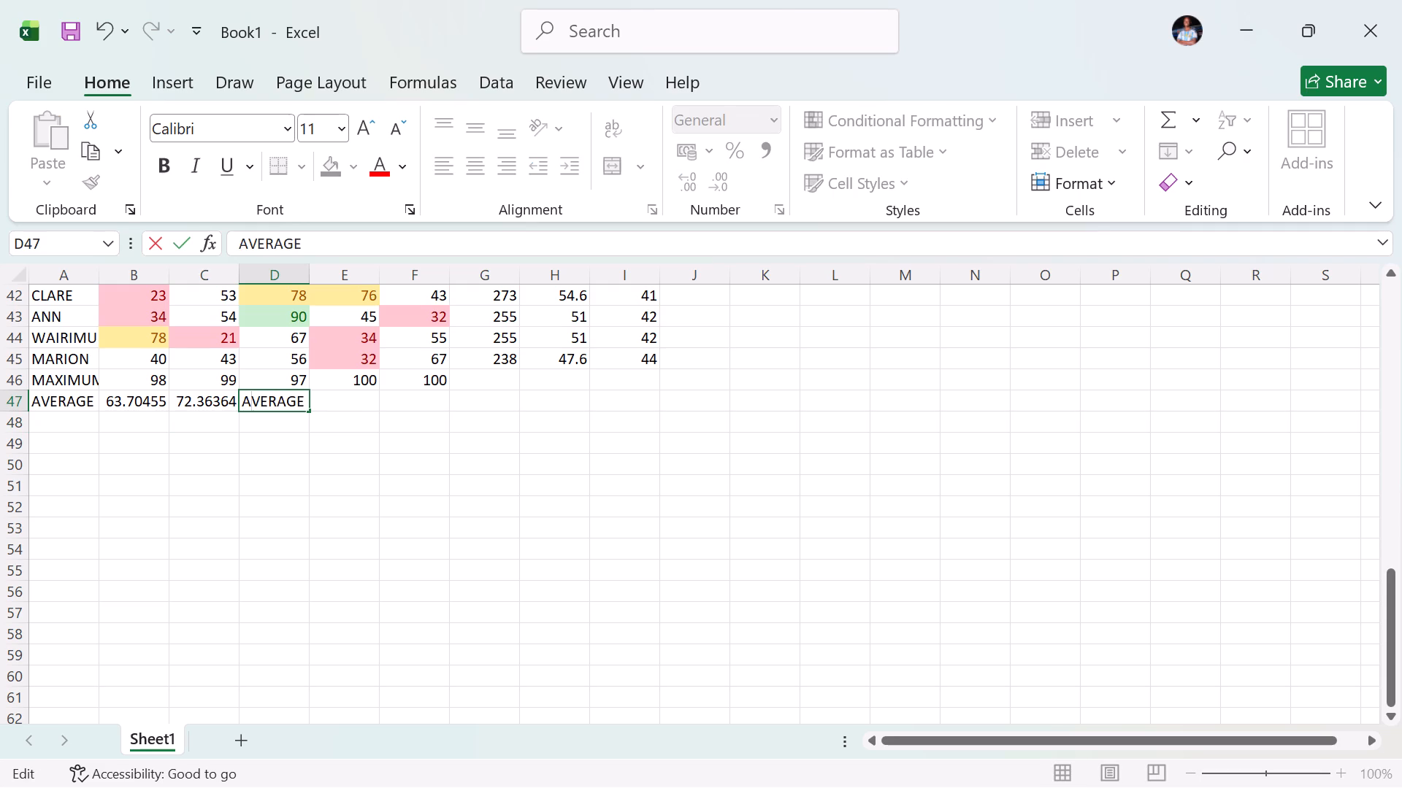
left_click(245, 396)
key("equal")
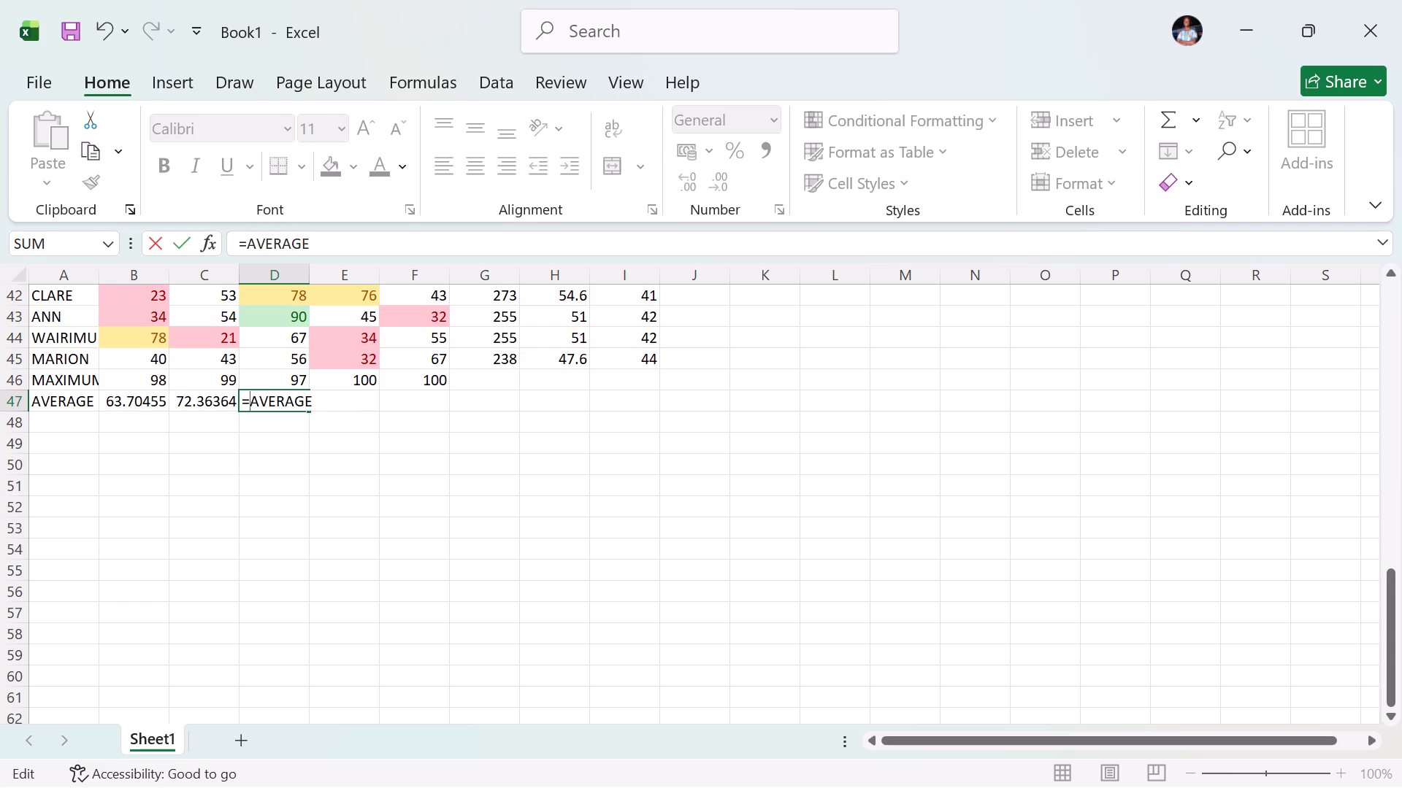
left_click(307, 403)
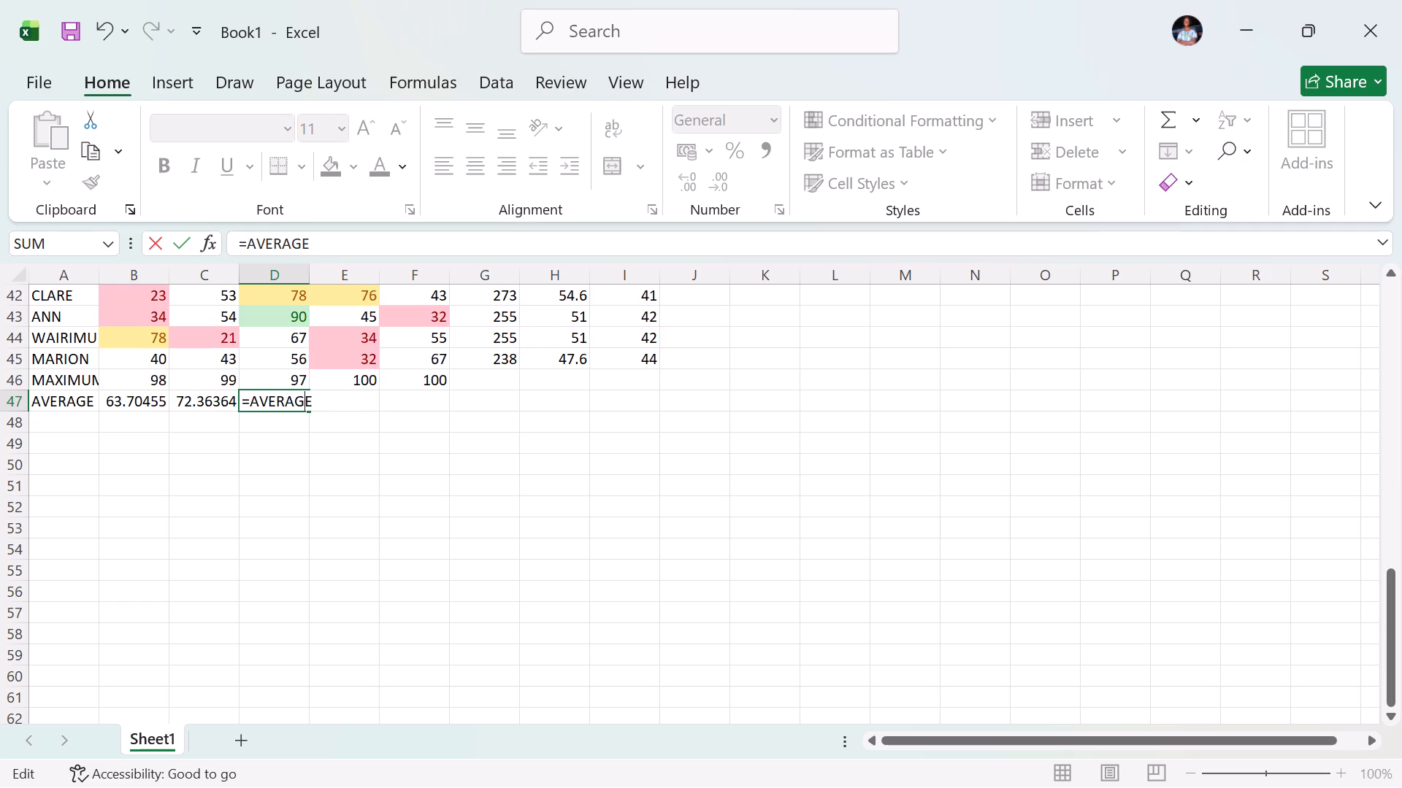
left_click(313, 402)
key("shift+parenleft")
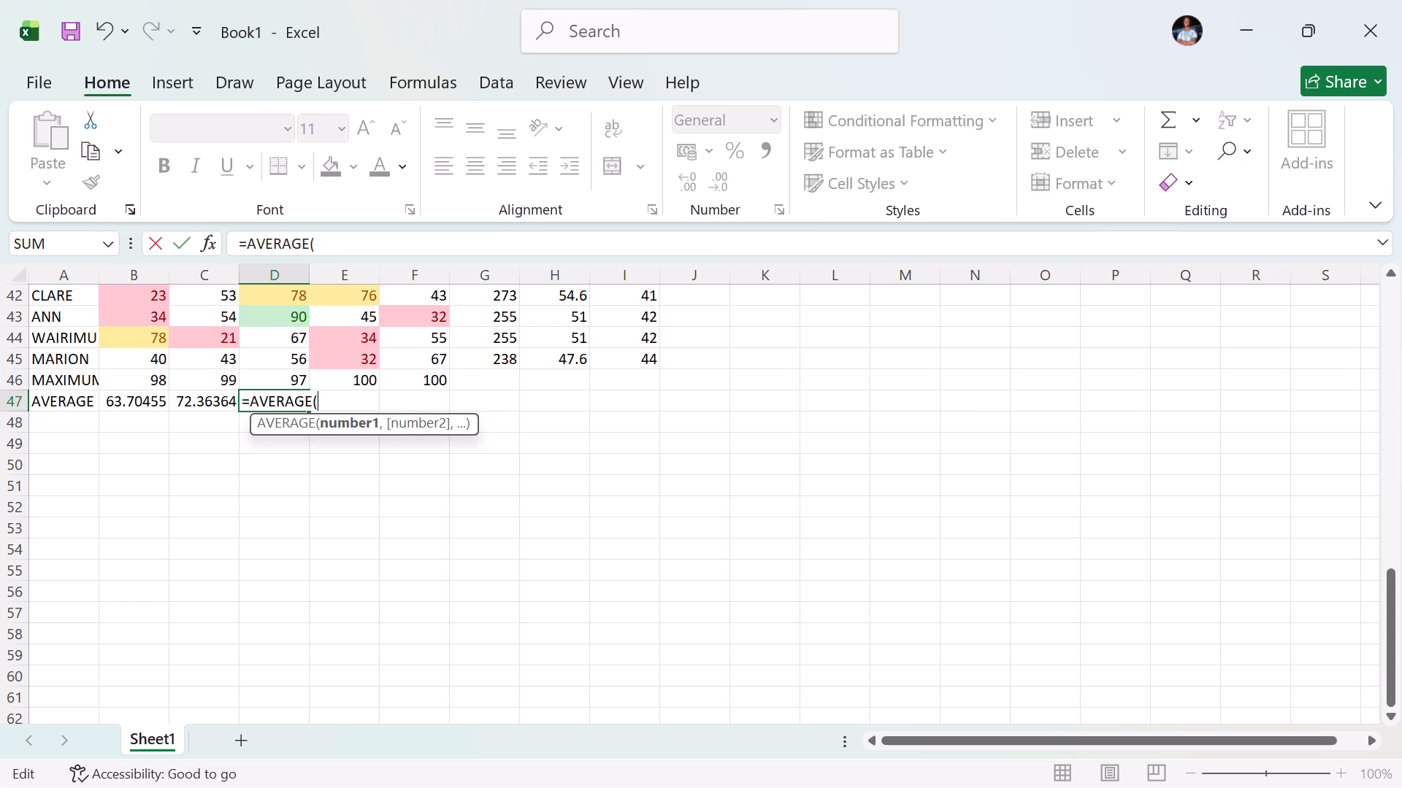
type("D2")
key("shift+colon")
type("D45")
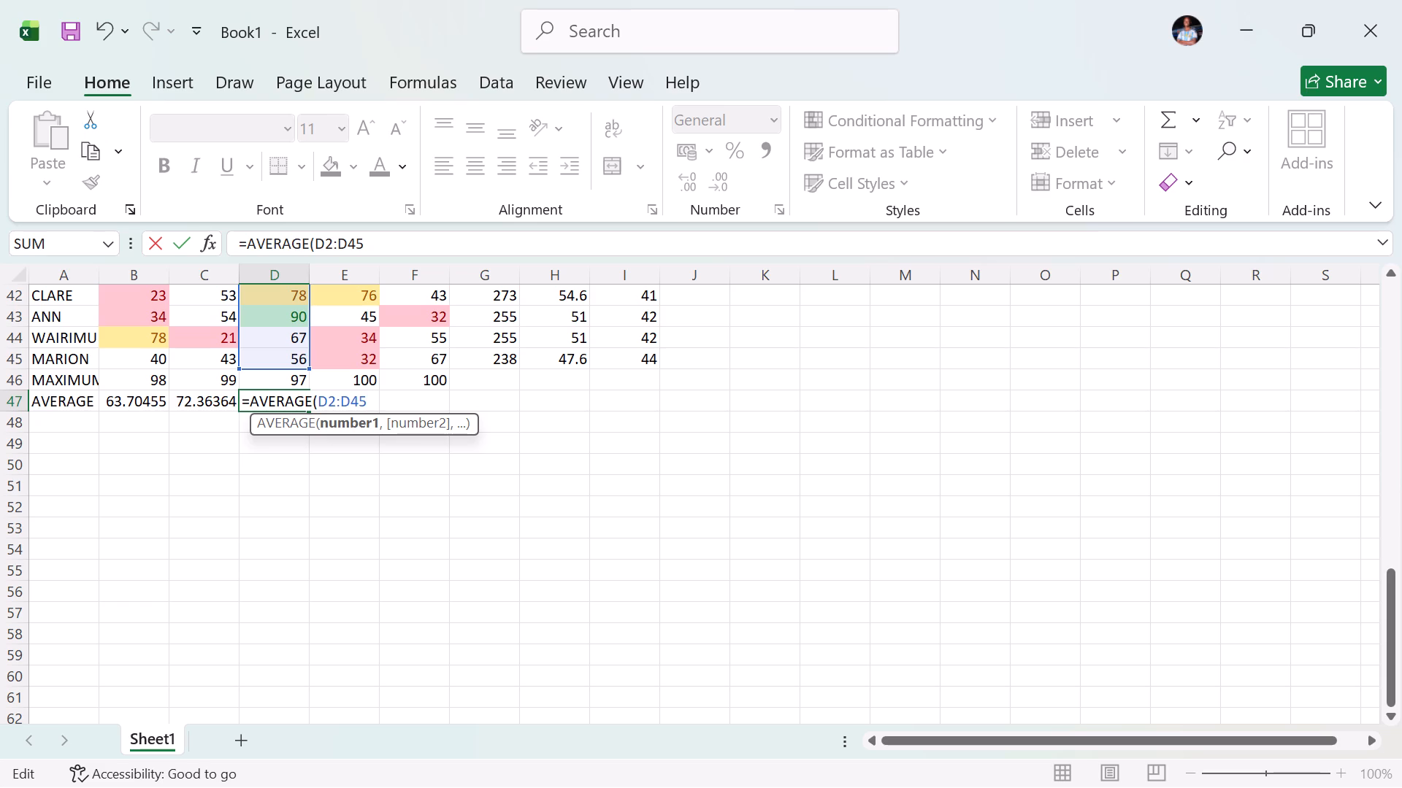
key("shift+parenright")
key("Return")
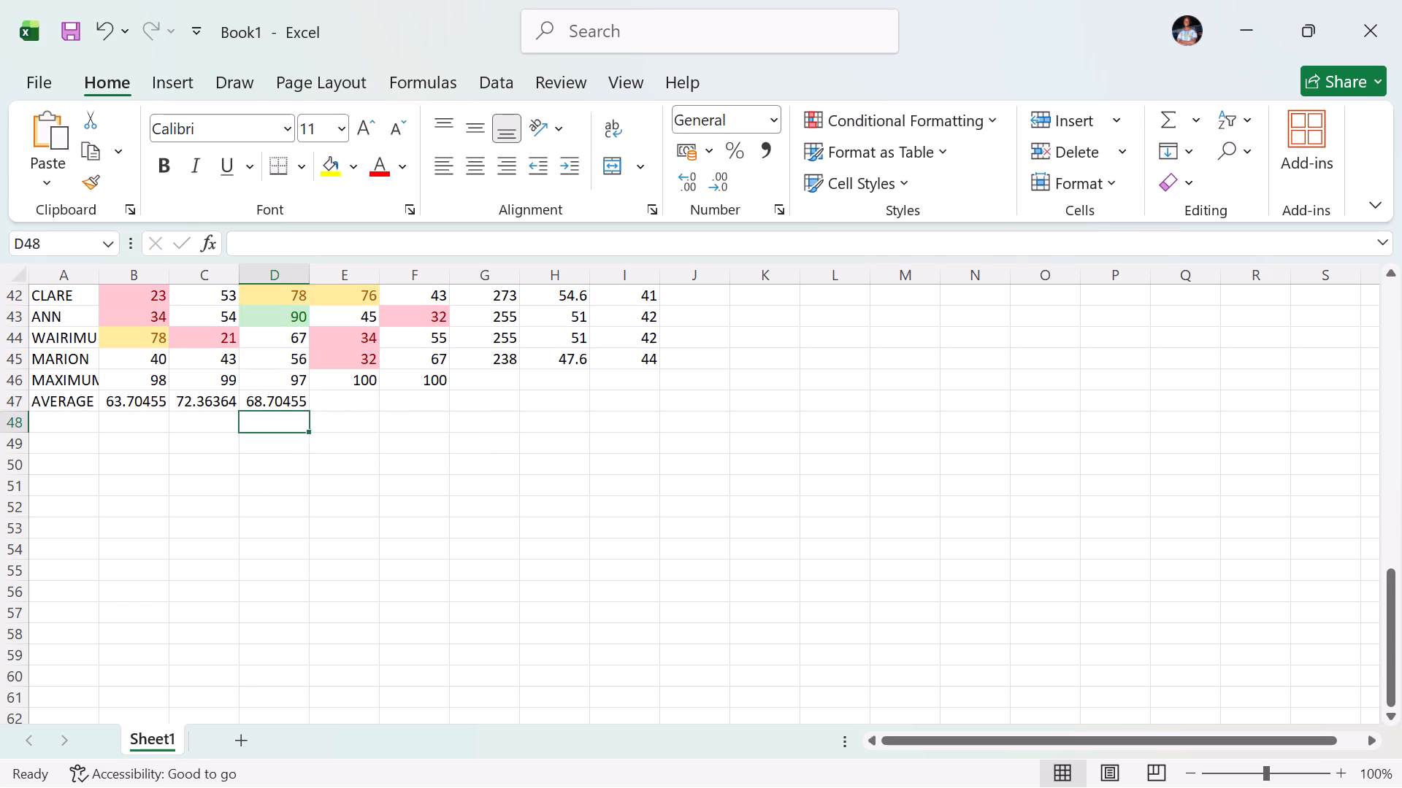
Enter =AVERAGE(E2:E45) in E47, in the AVERAGE row below the column E scores.
left_click(338, 402)
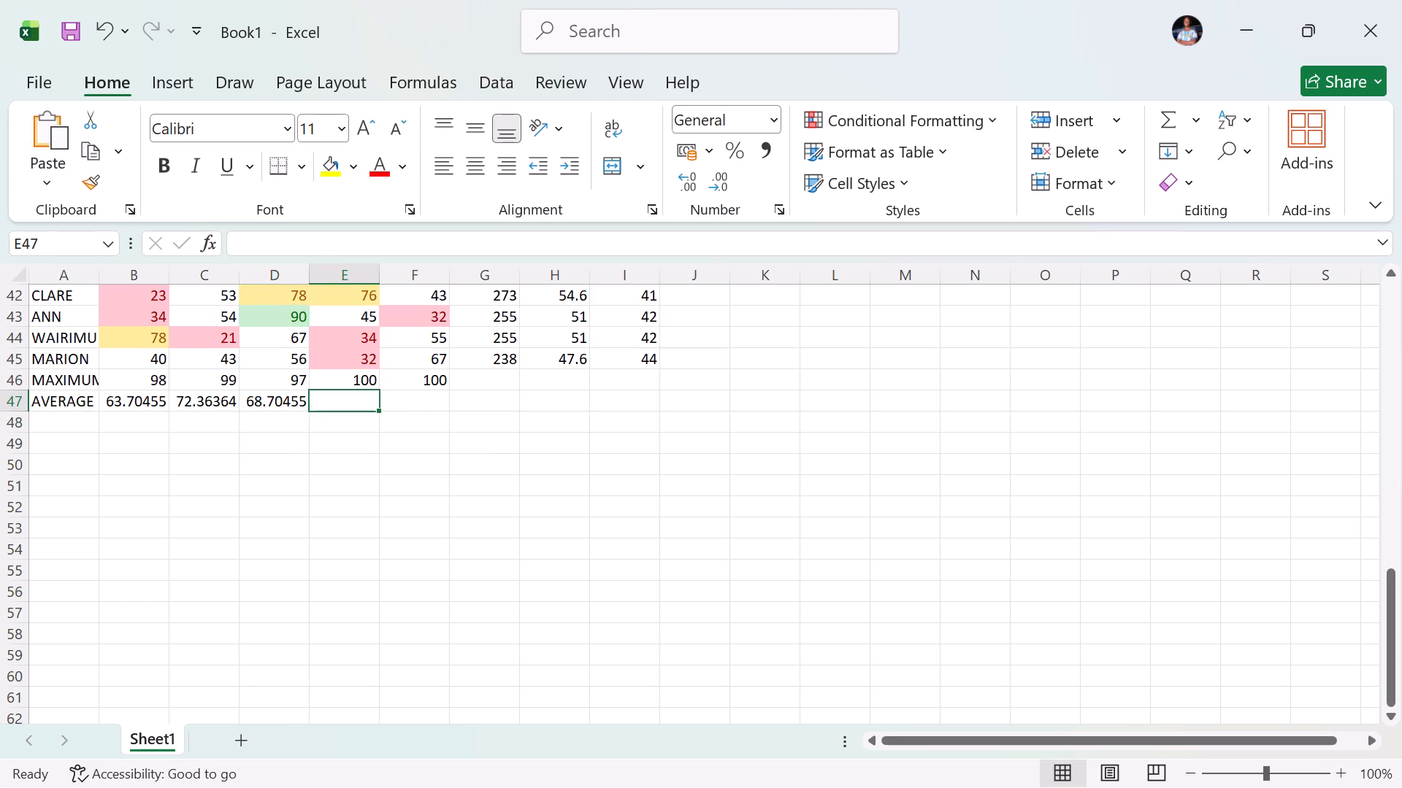
key("a")
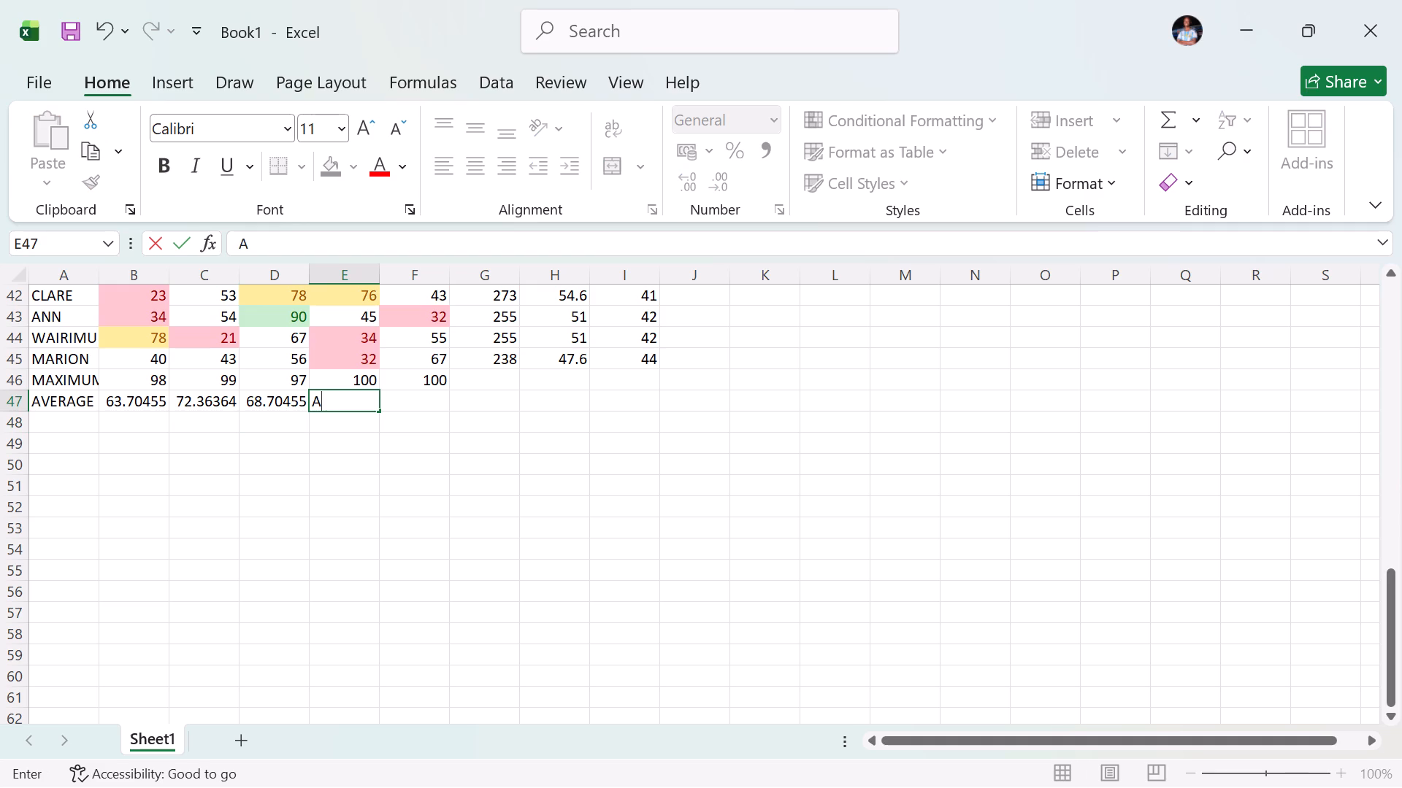
key("BackSpace")
key("equal")
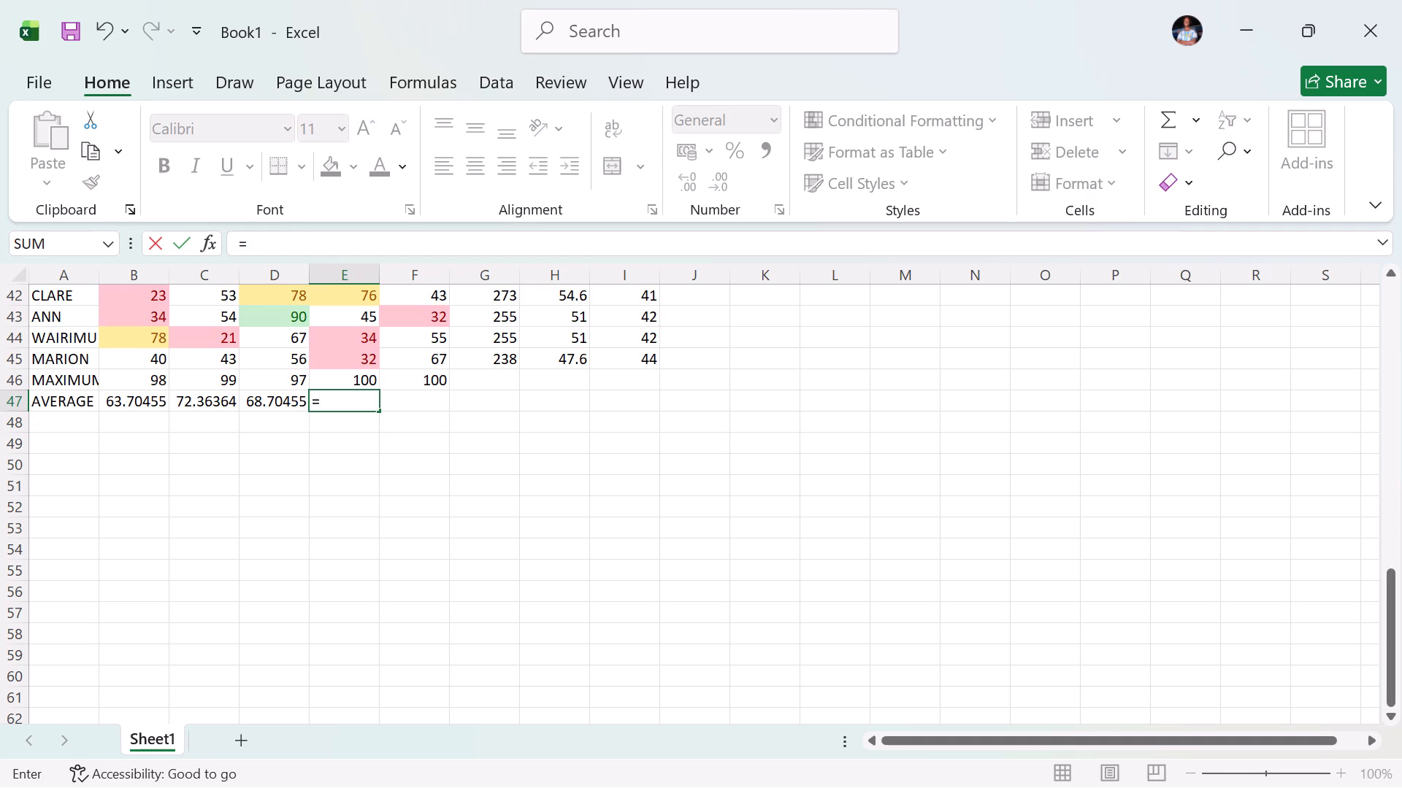
type("AVERAGE")
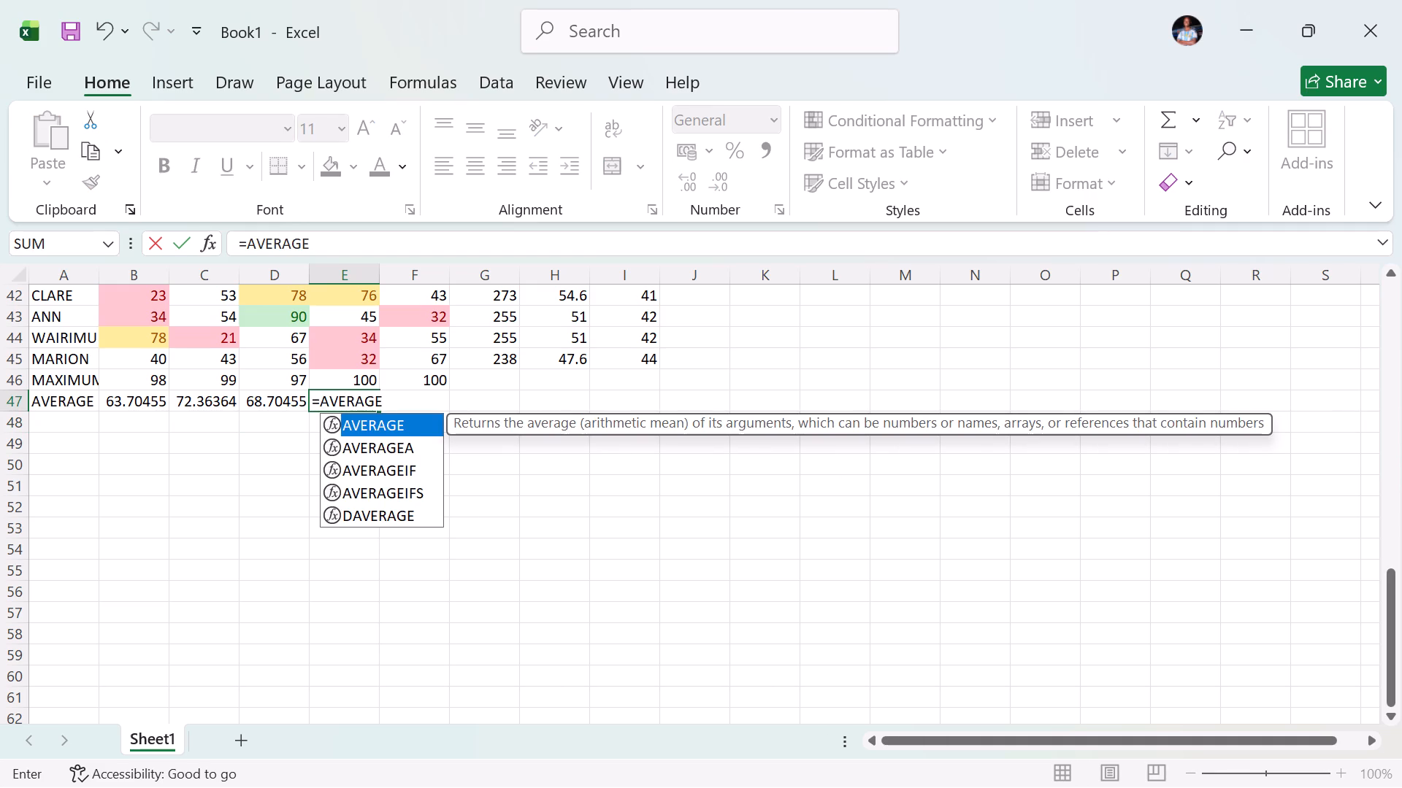
key("shift+parenleft")
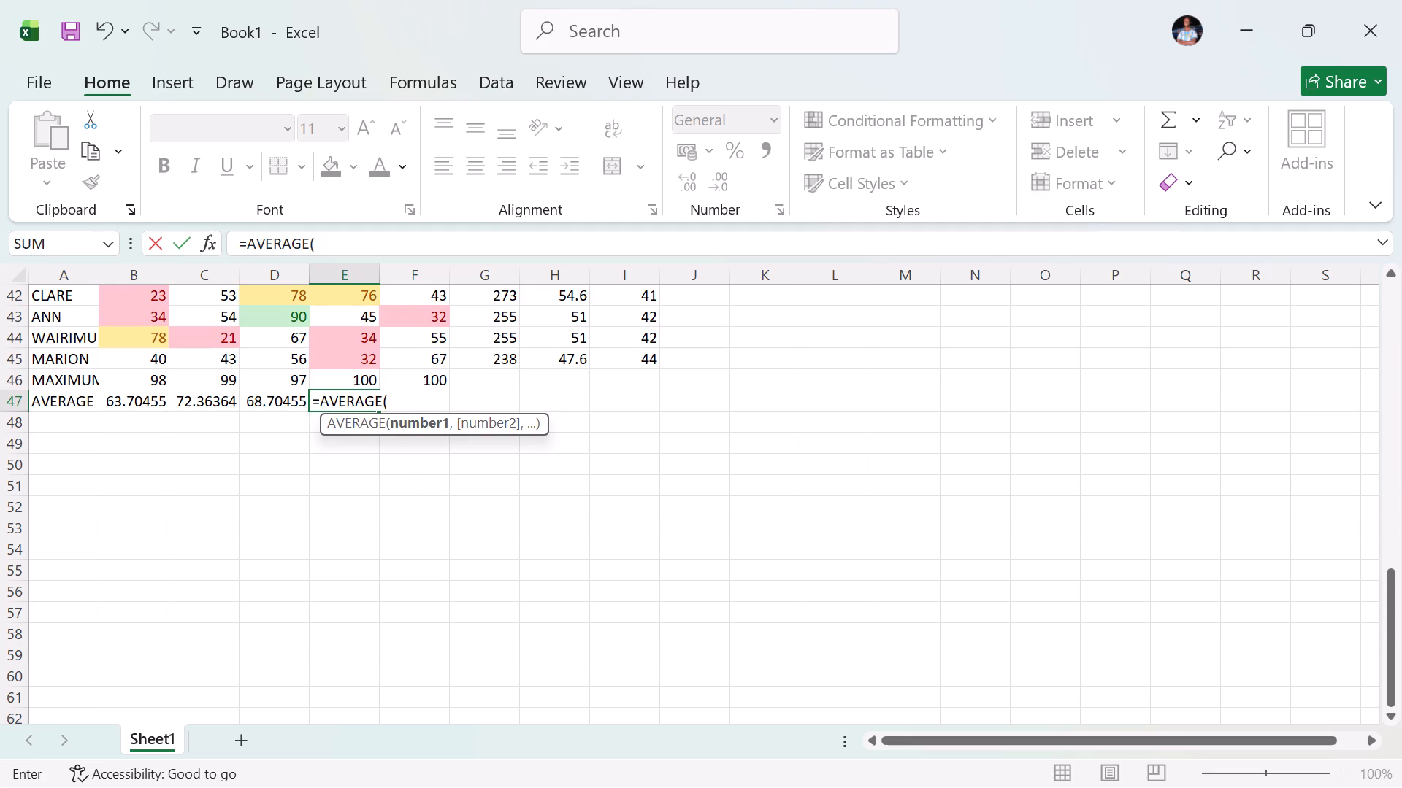
key("e")
key("2")
key("shift+colon")
key("e")
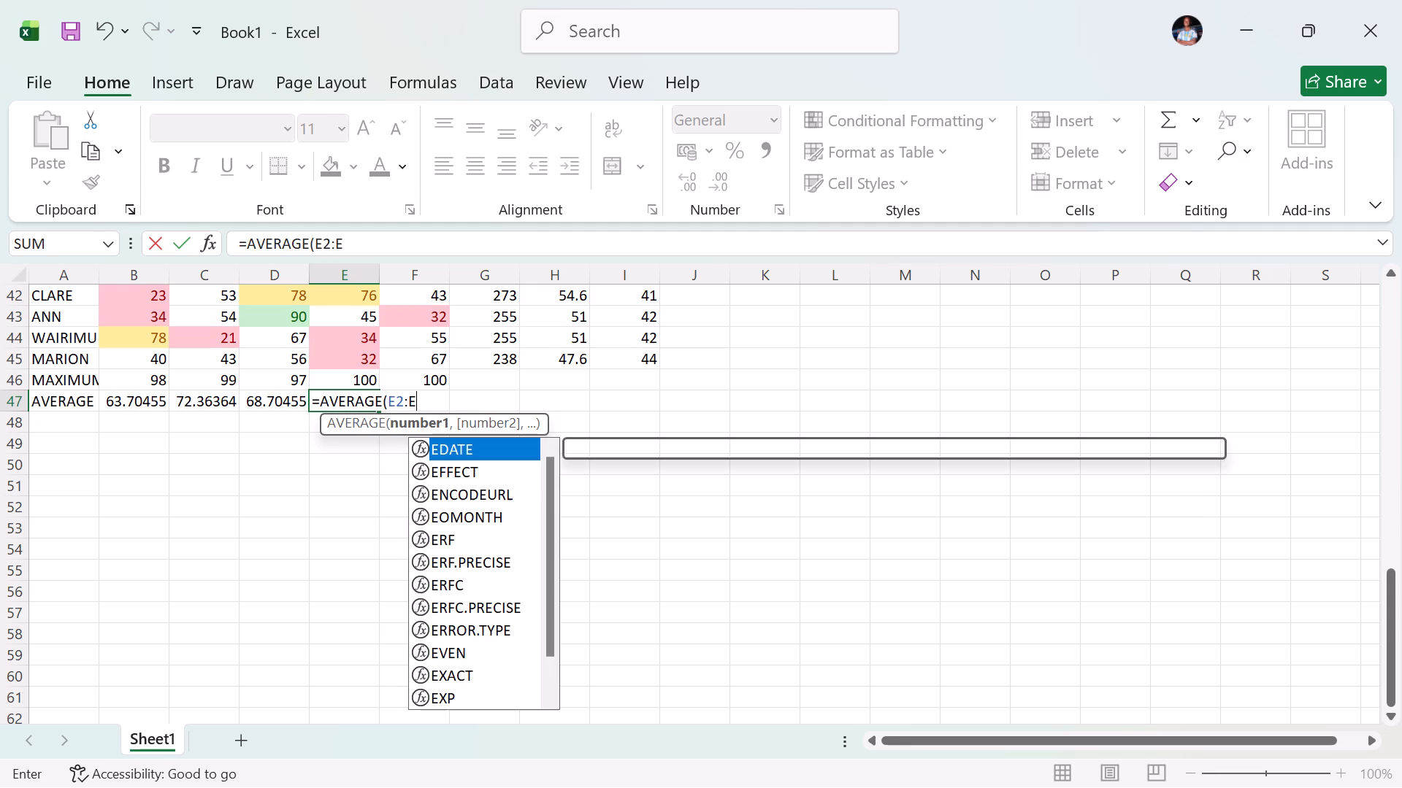
type("45")
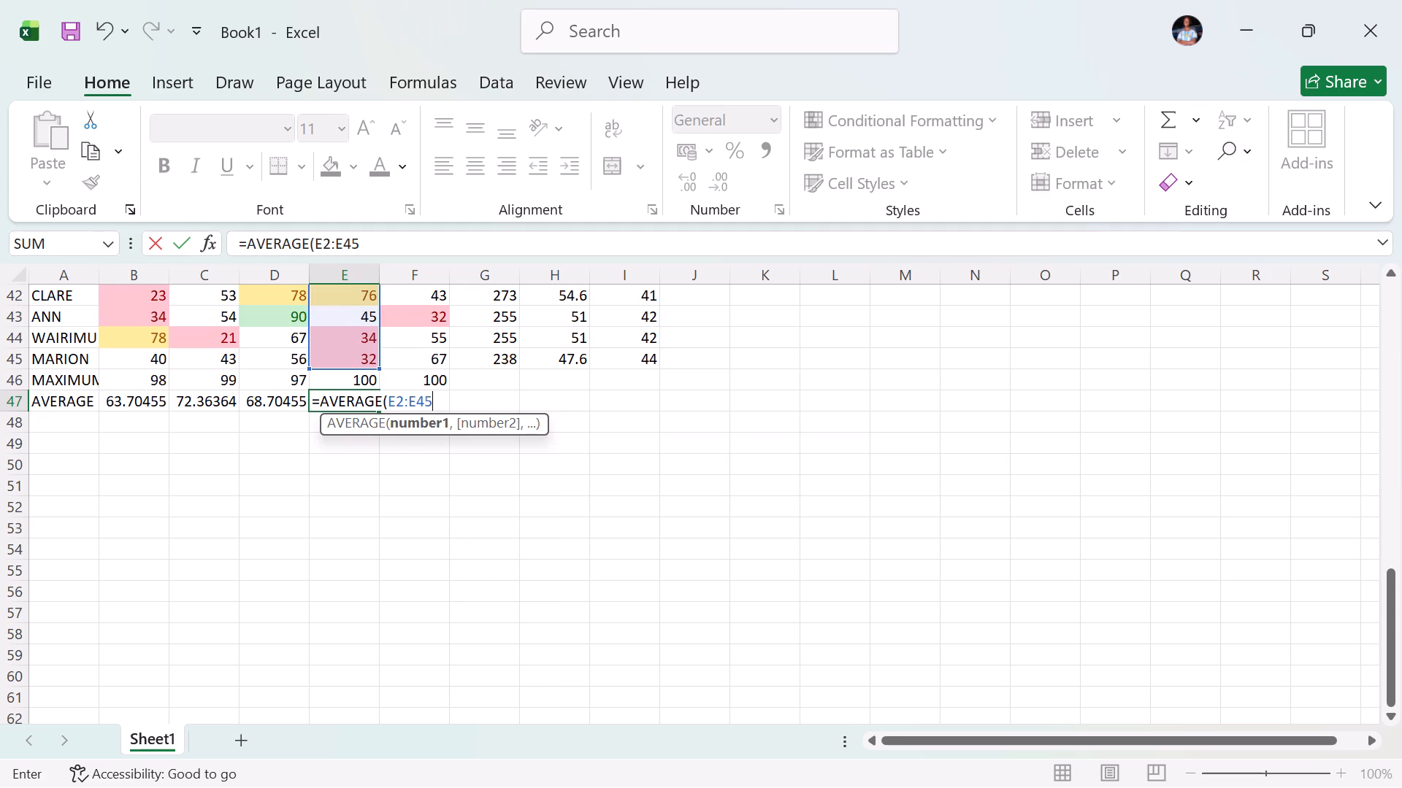
key("shift+parenright")
key("Return")
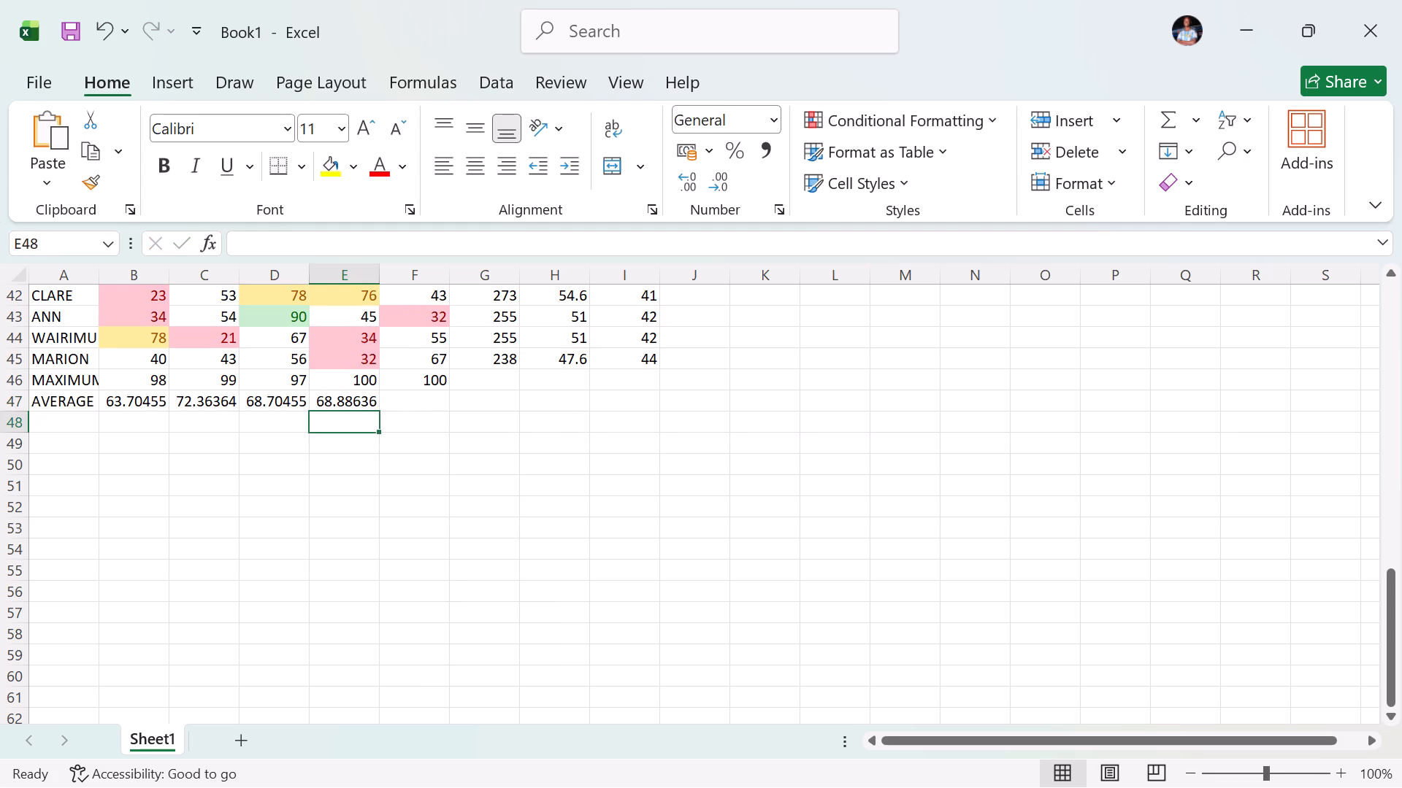
Begin an =AVERAGE formula in F47, in the AVERAGE row below the column F scores.
left_click(421, 403)
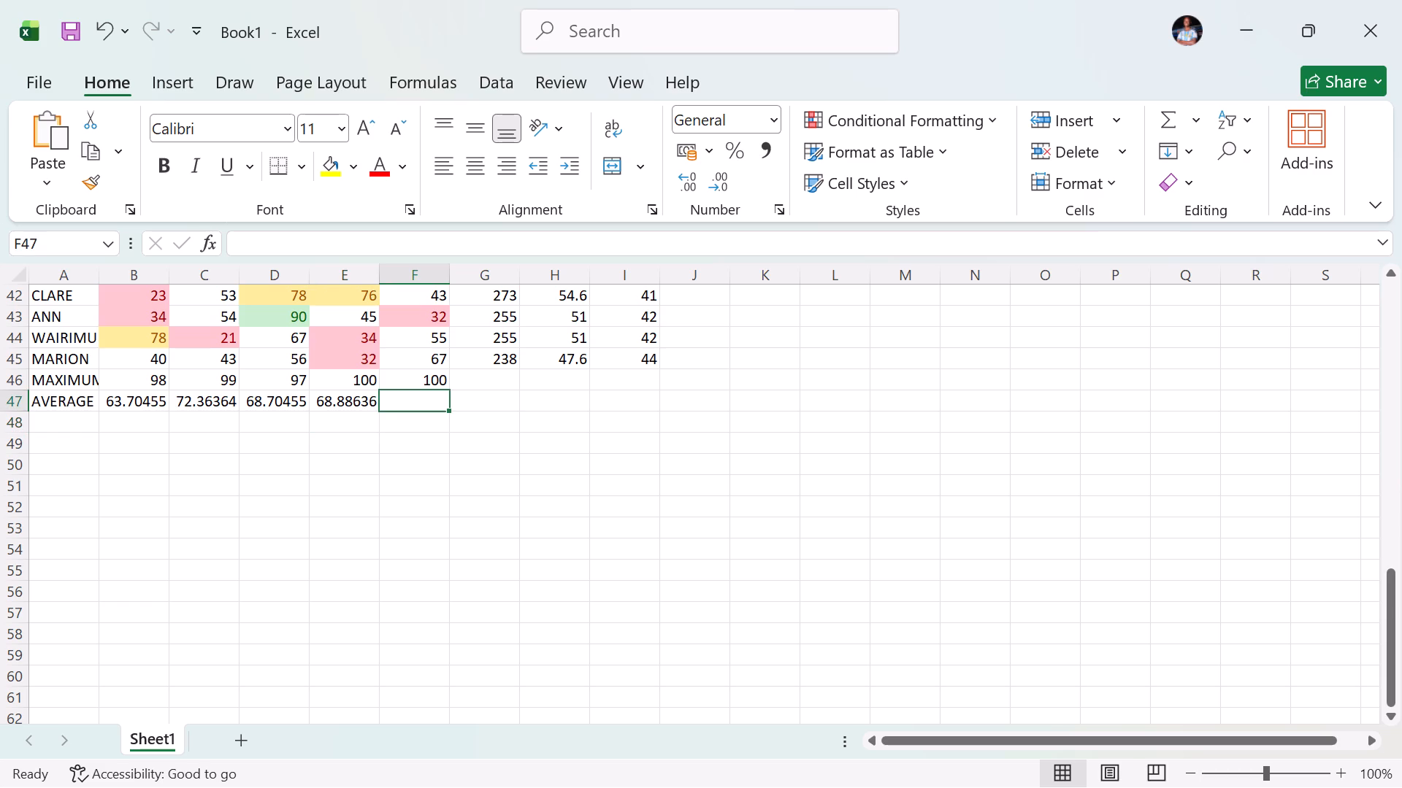
type("AVERAGE")
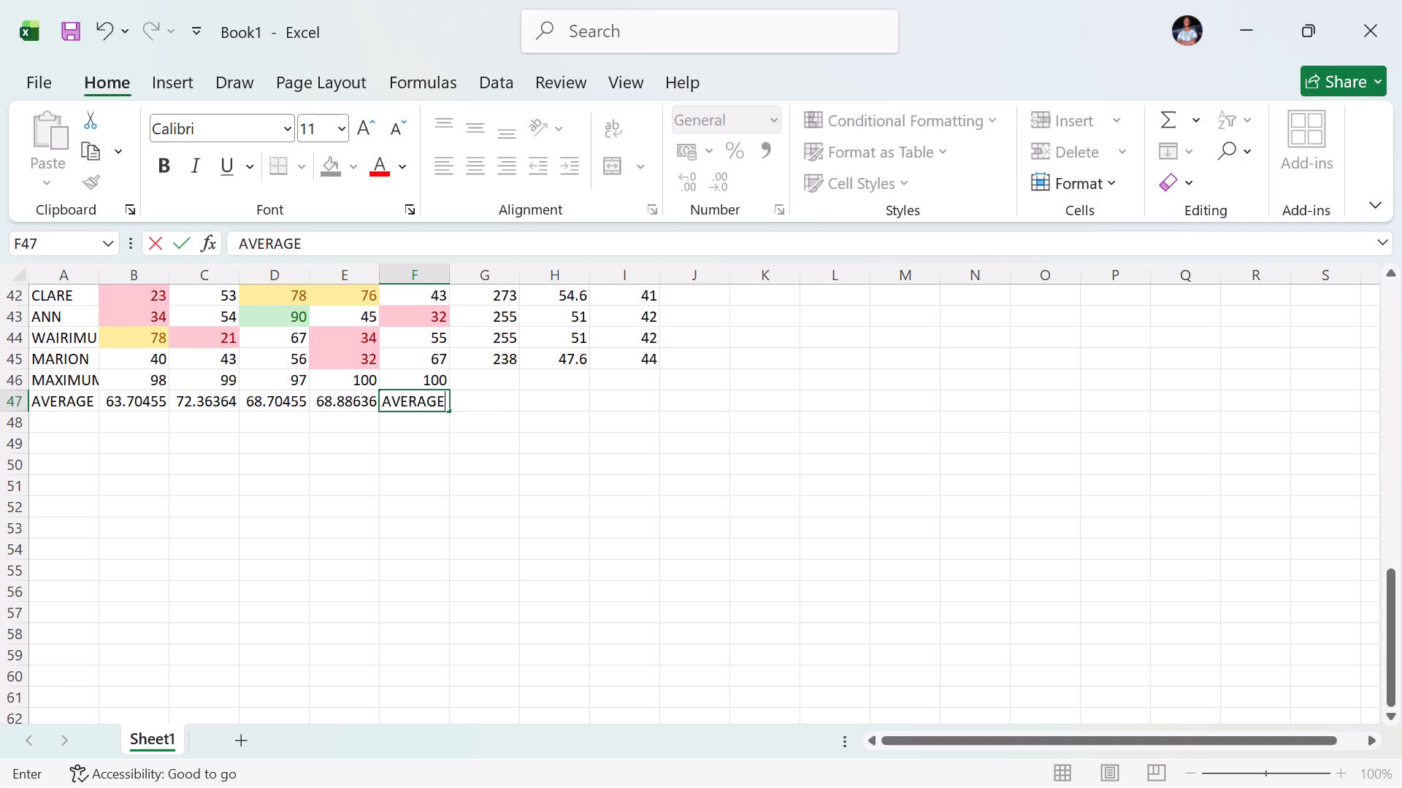
left_click(385, 400)
key("equal")
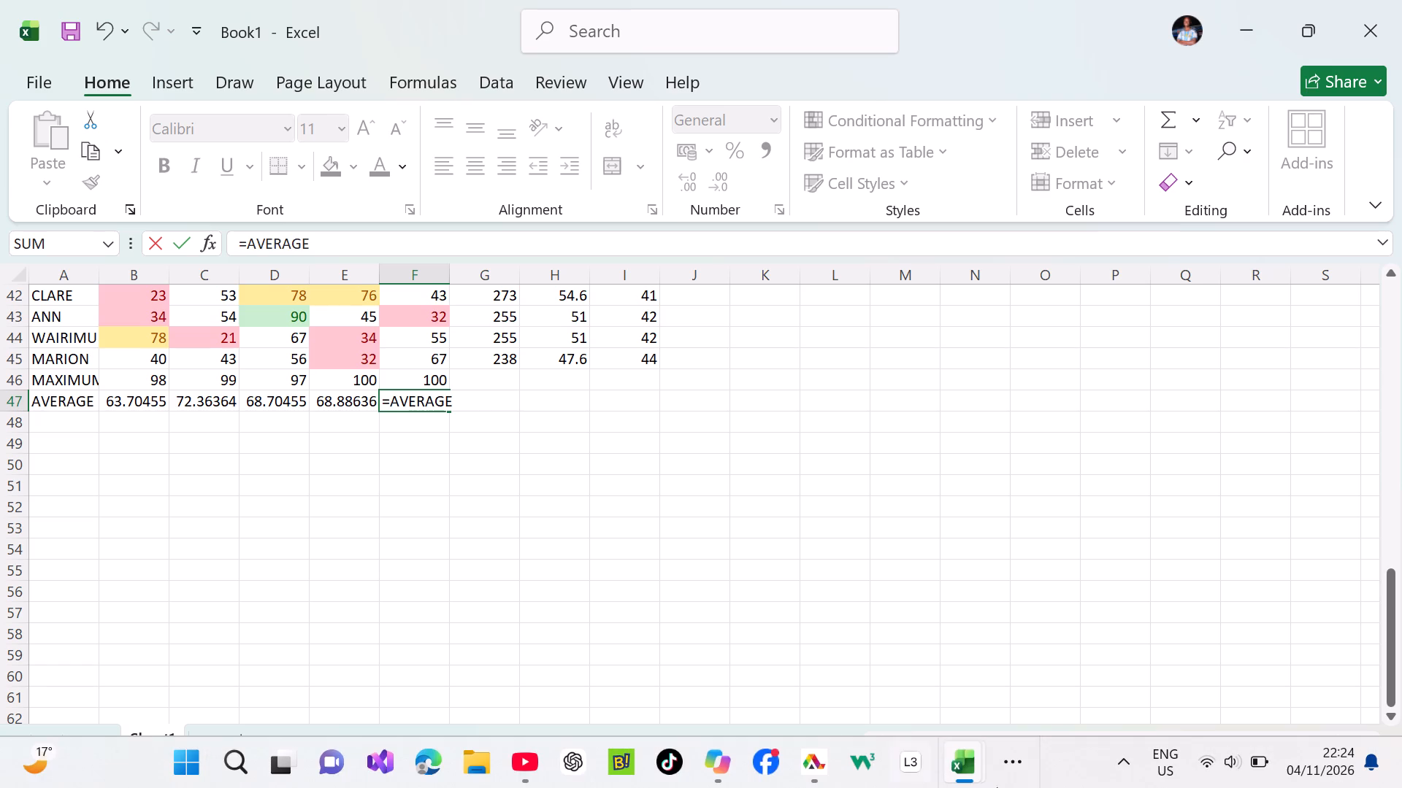
Raise the system sound volume to nearly full in the Windows quick settings.
left_click(1215, 765)
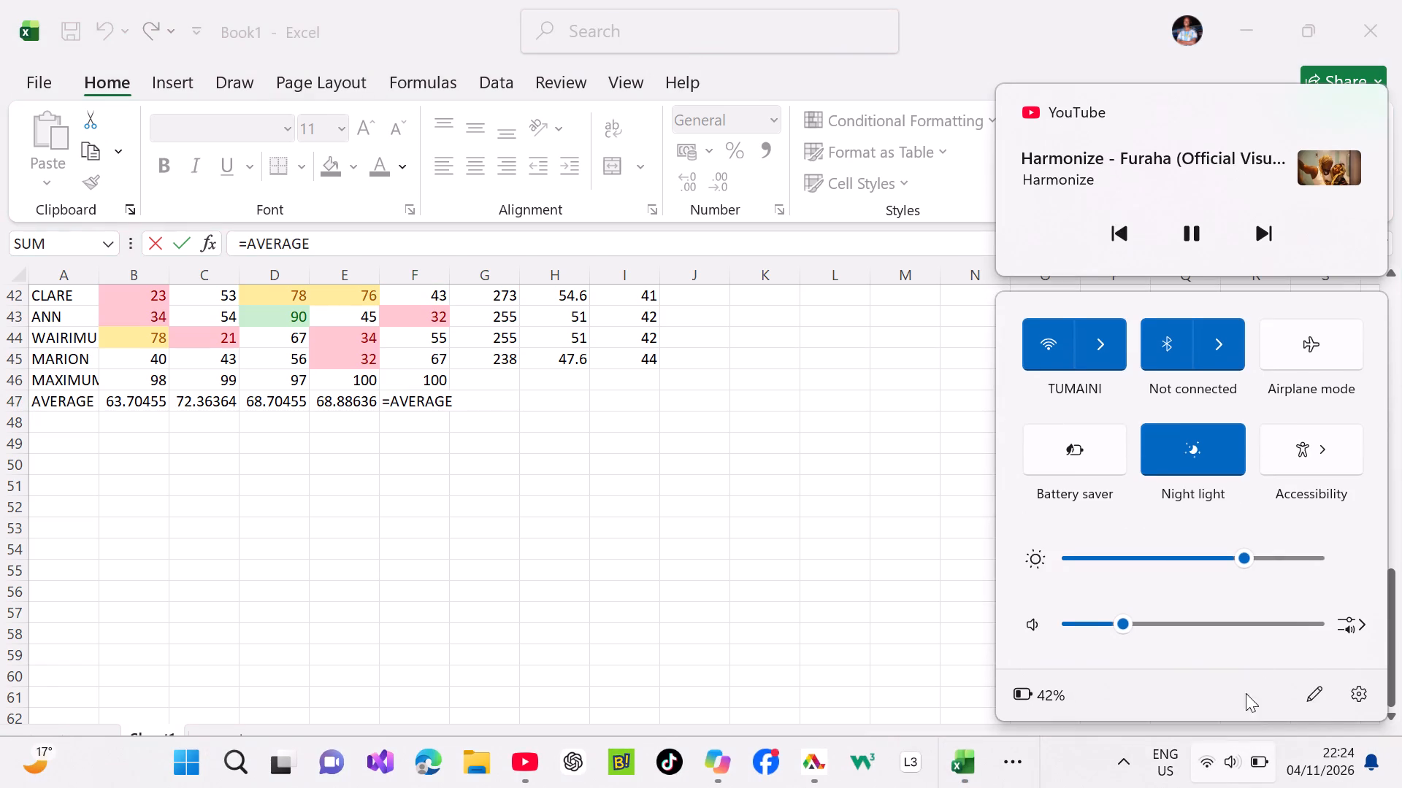
left_click(1317, 619)
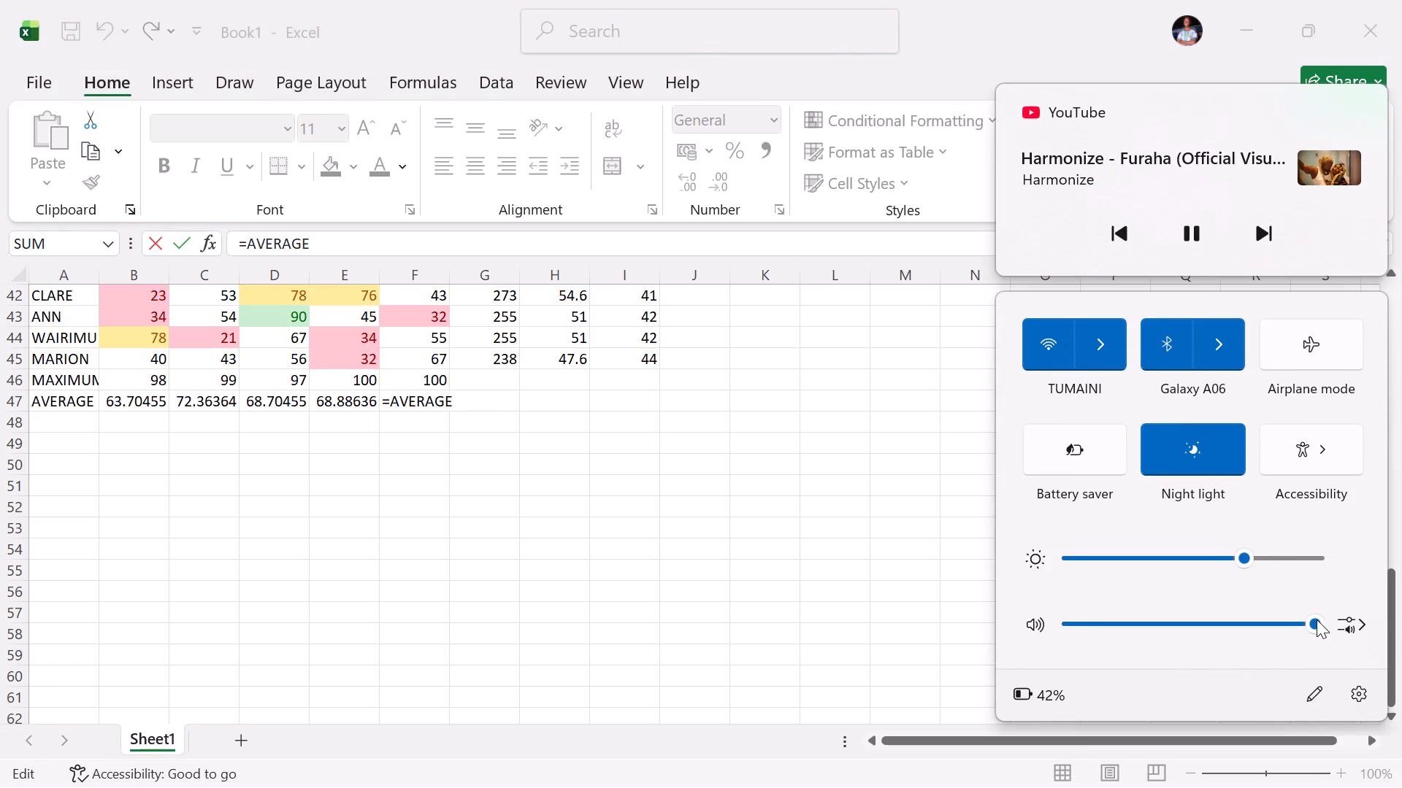
left_click(1254, 776)
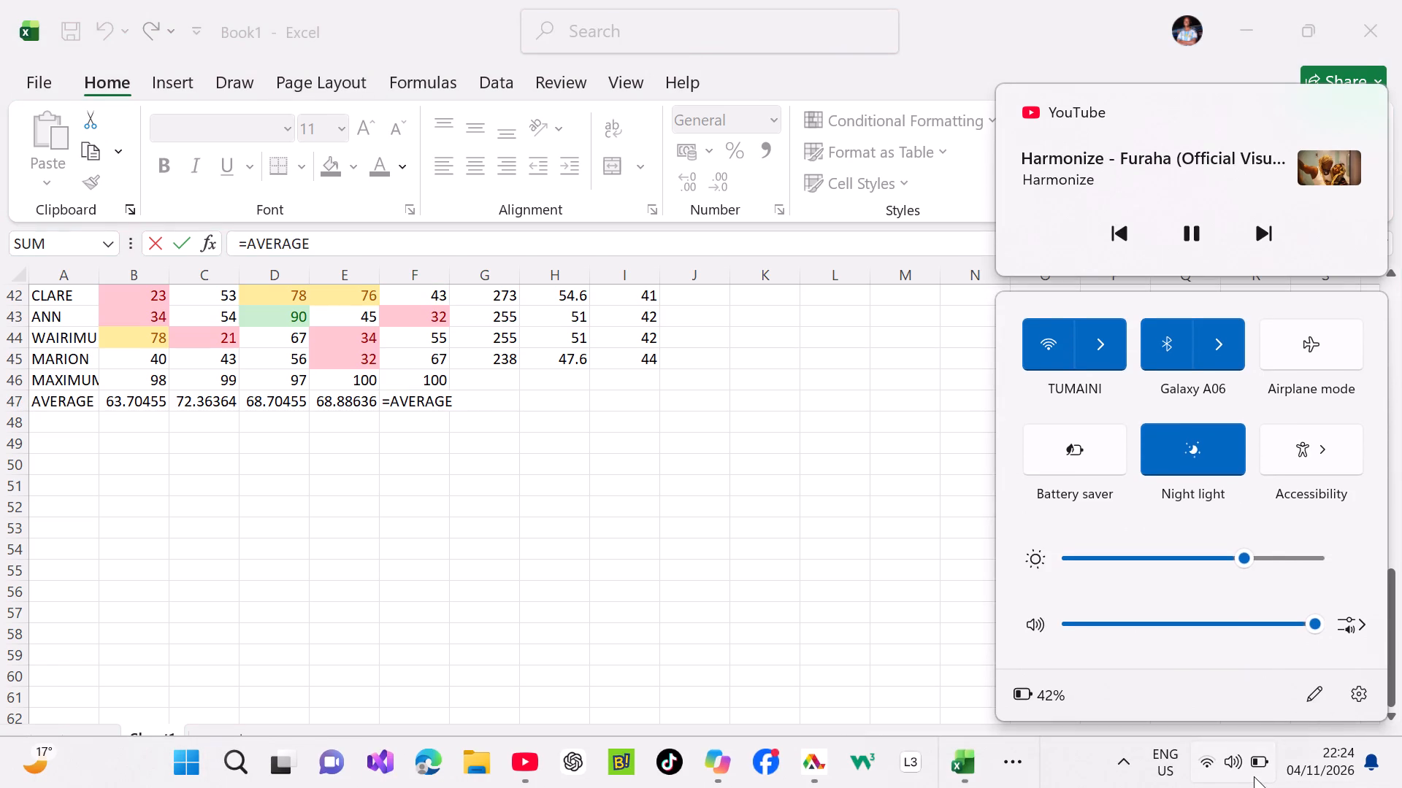
Complete the formula in F47 as =AVERAGE(F2:F45) to average the column F scores.
left_click(455, 398)
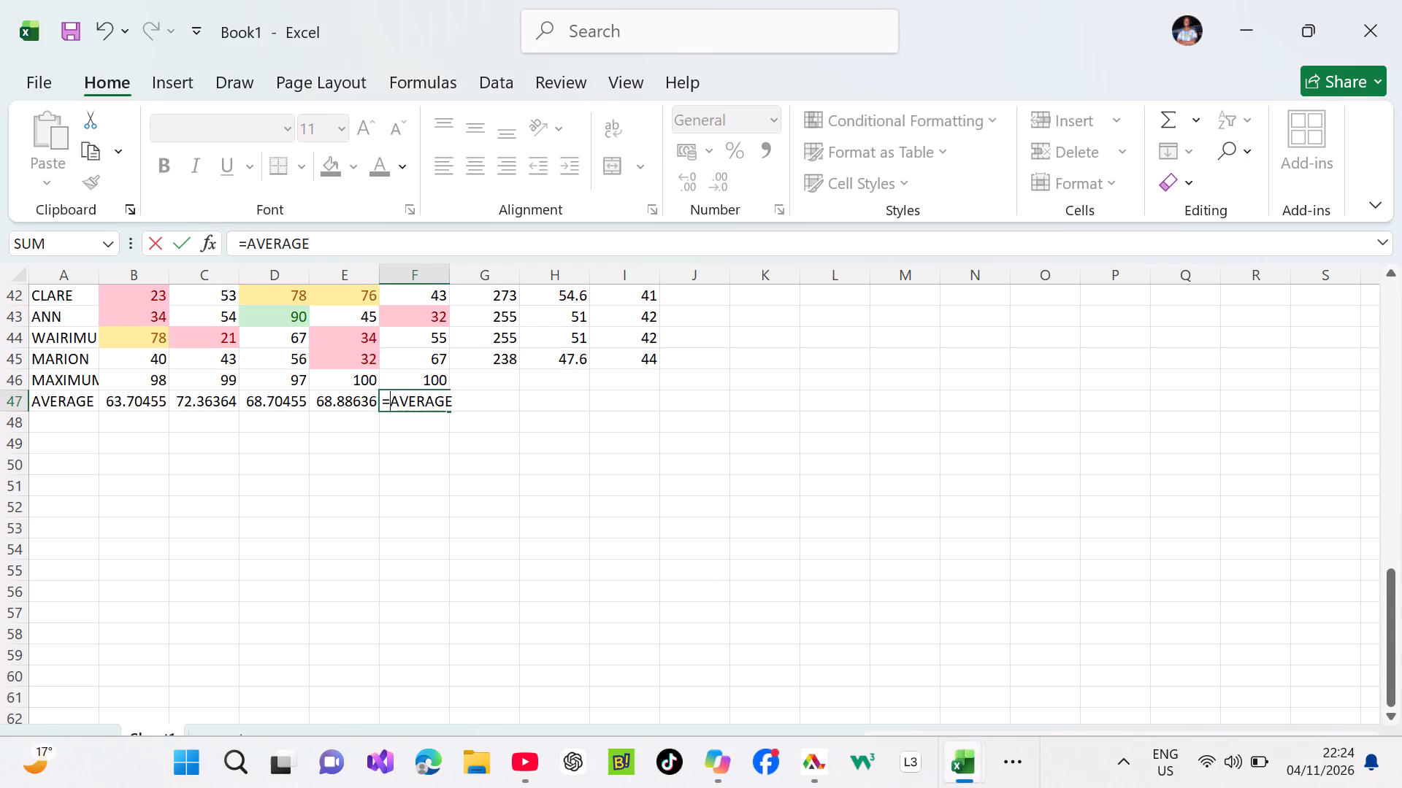
left_click(451, 399)
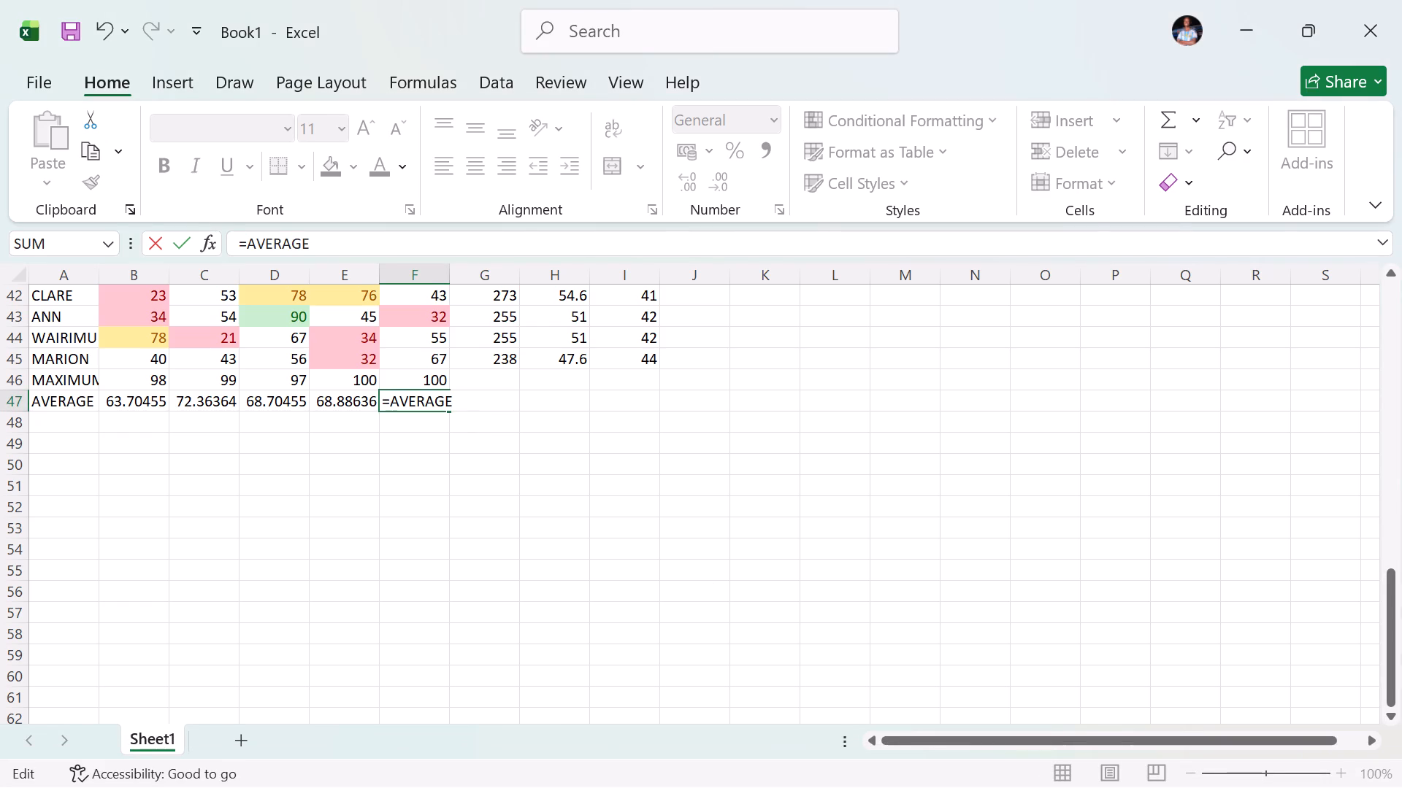
left_click(451, 399)
key("shift+parenleft")
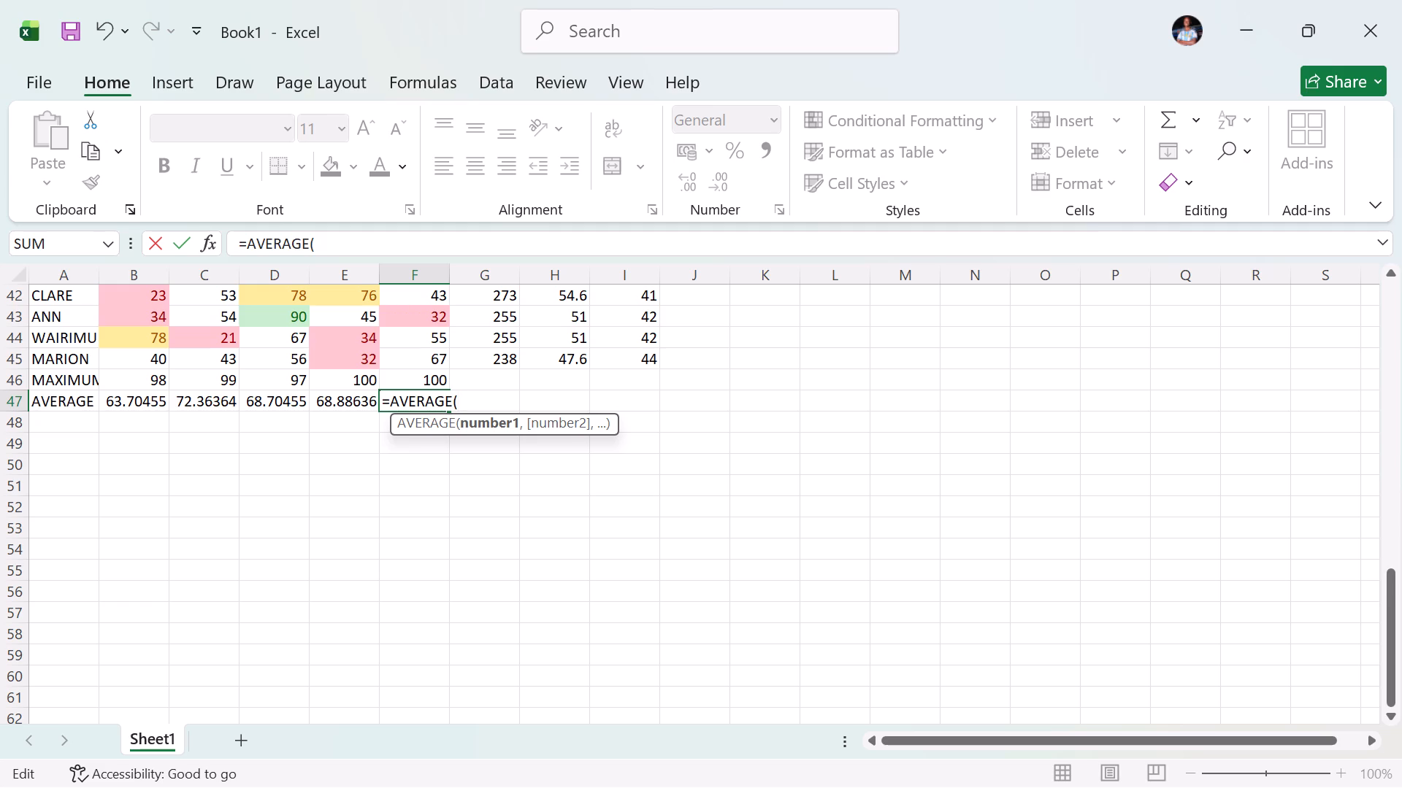
key("f")
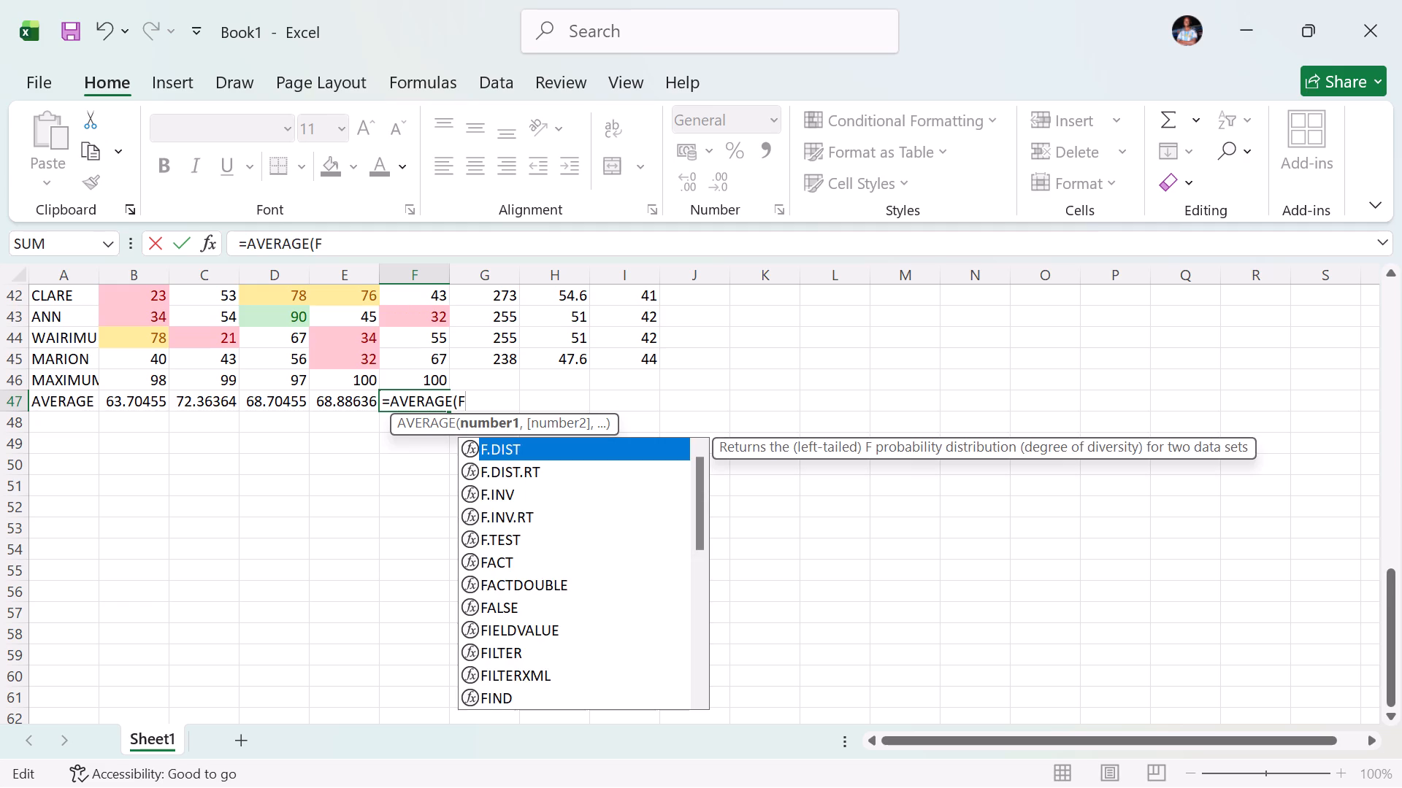
key("2")
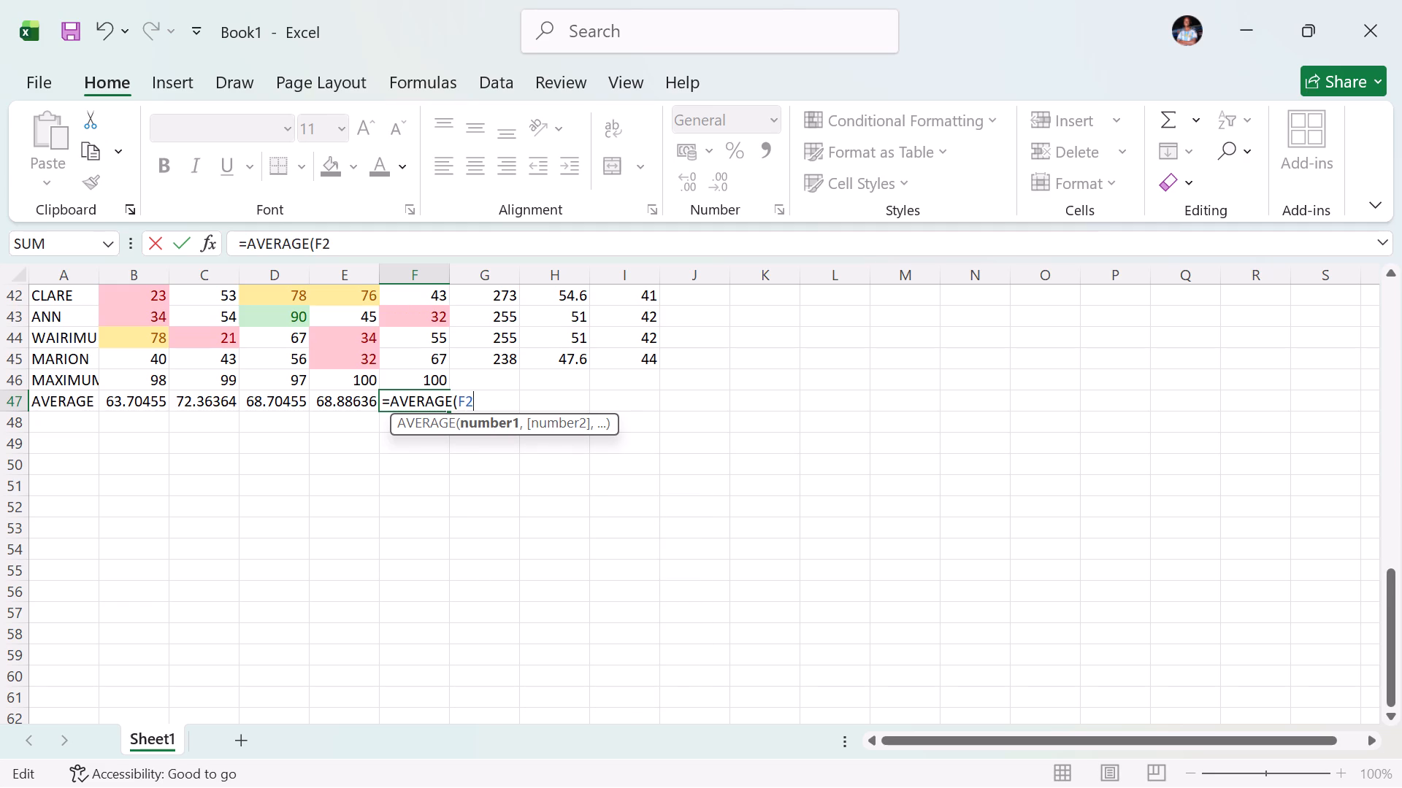
key("shift+colon")
type("F45")
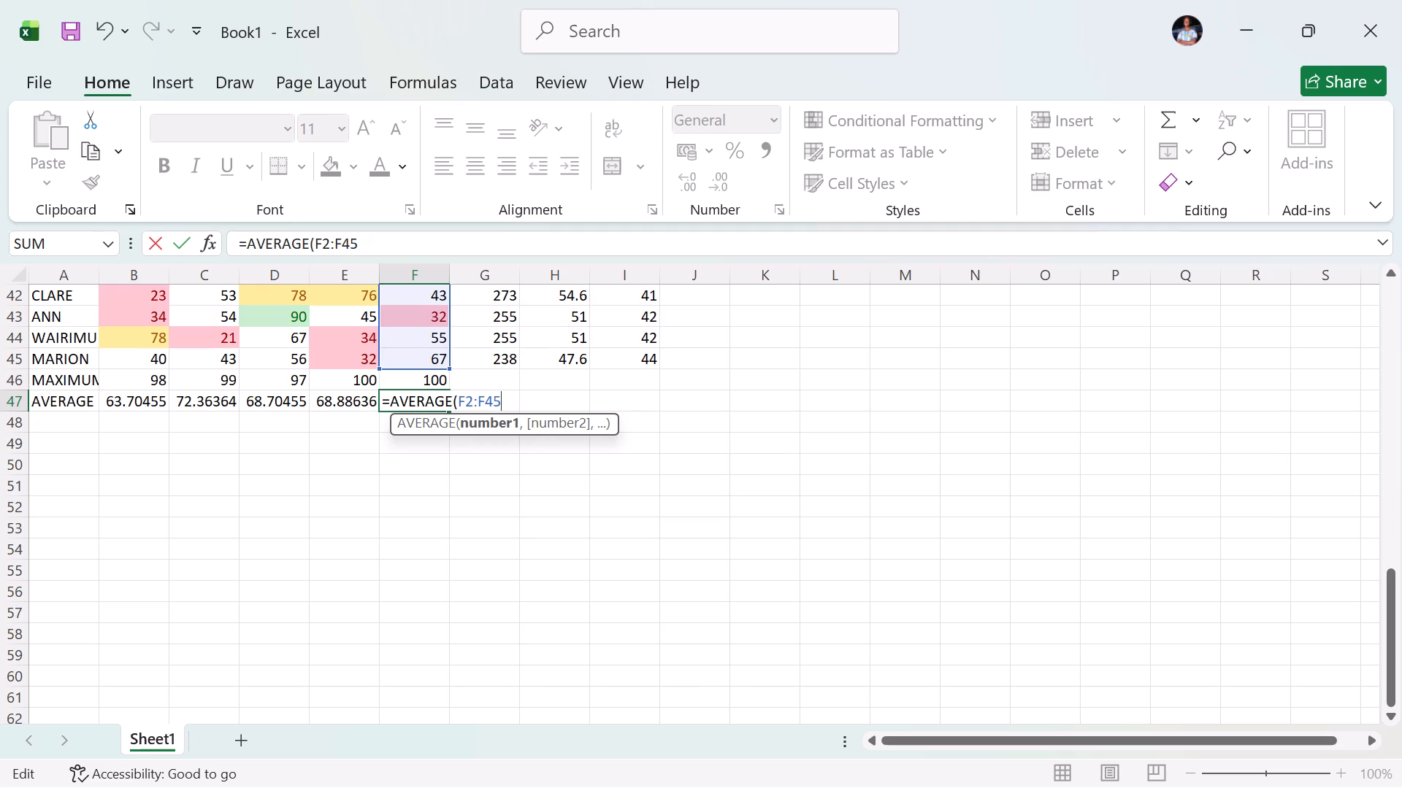
key("shift+parenright")
key("Return")
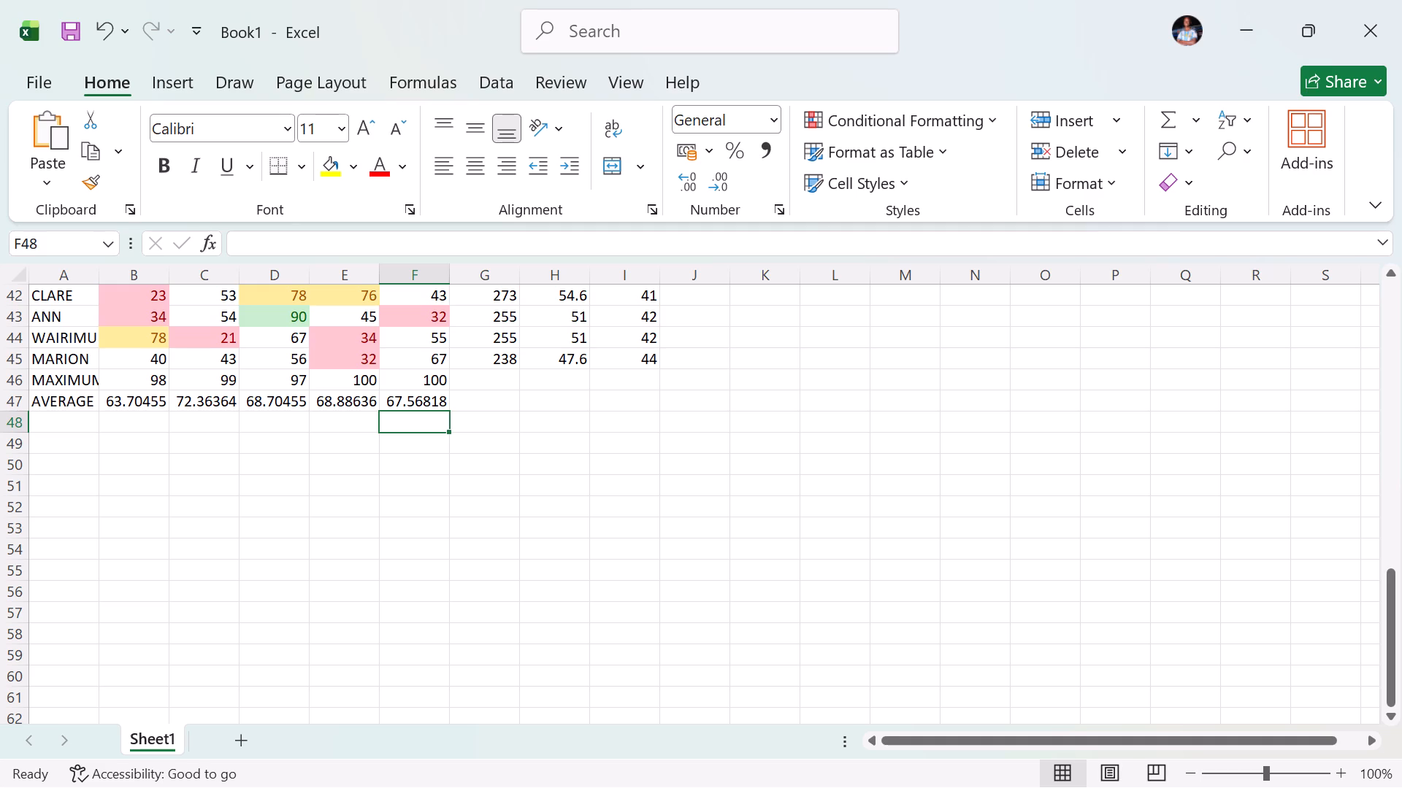
Review the results table between the maximum and average rows and the header row, including the student averages and ranks.
left_click(577, 404)
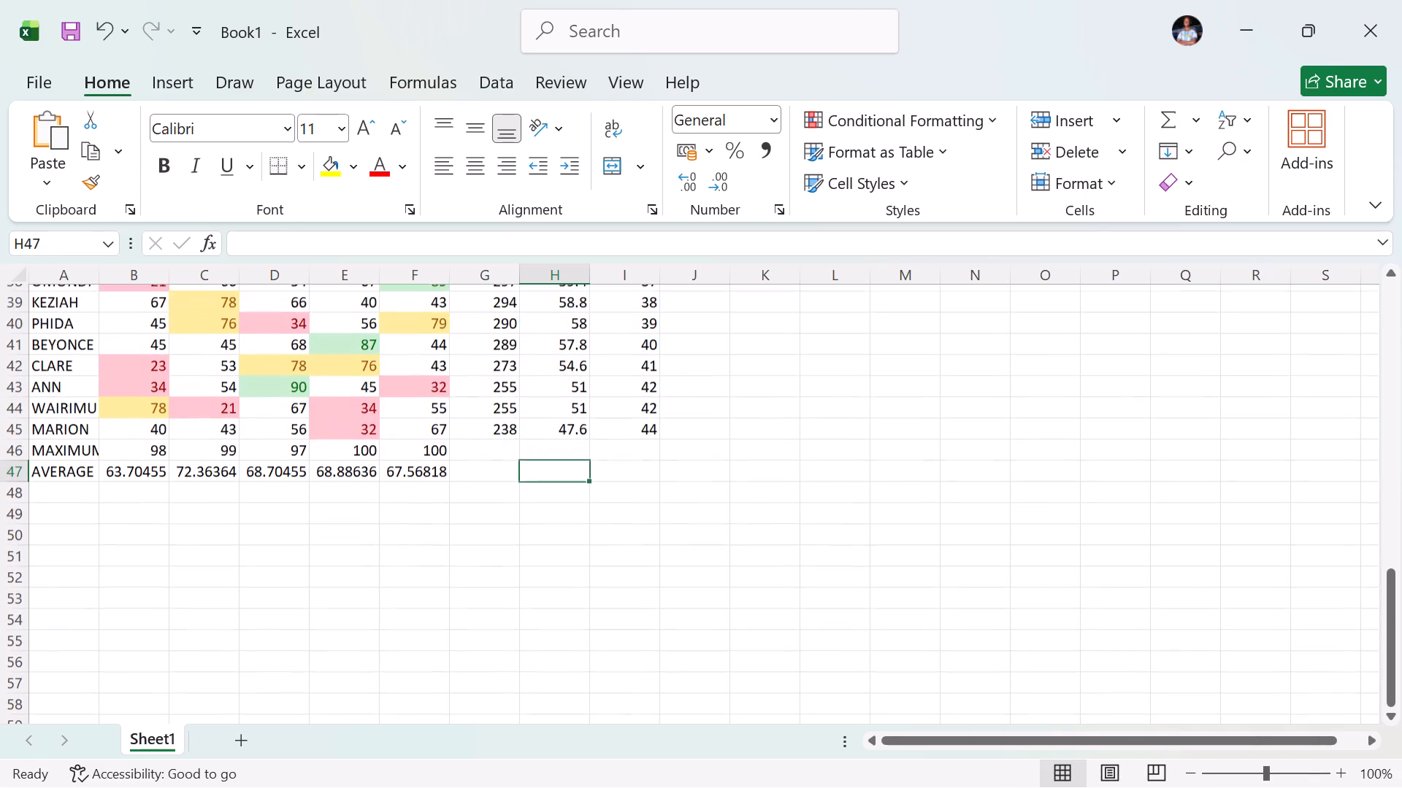
scroll(321, 510, "up", 1)
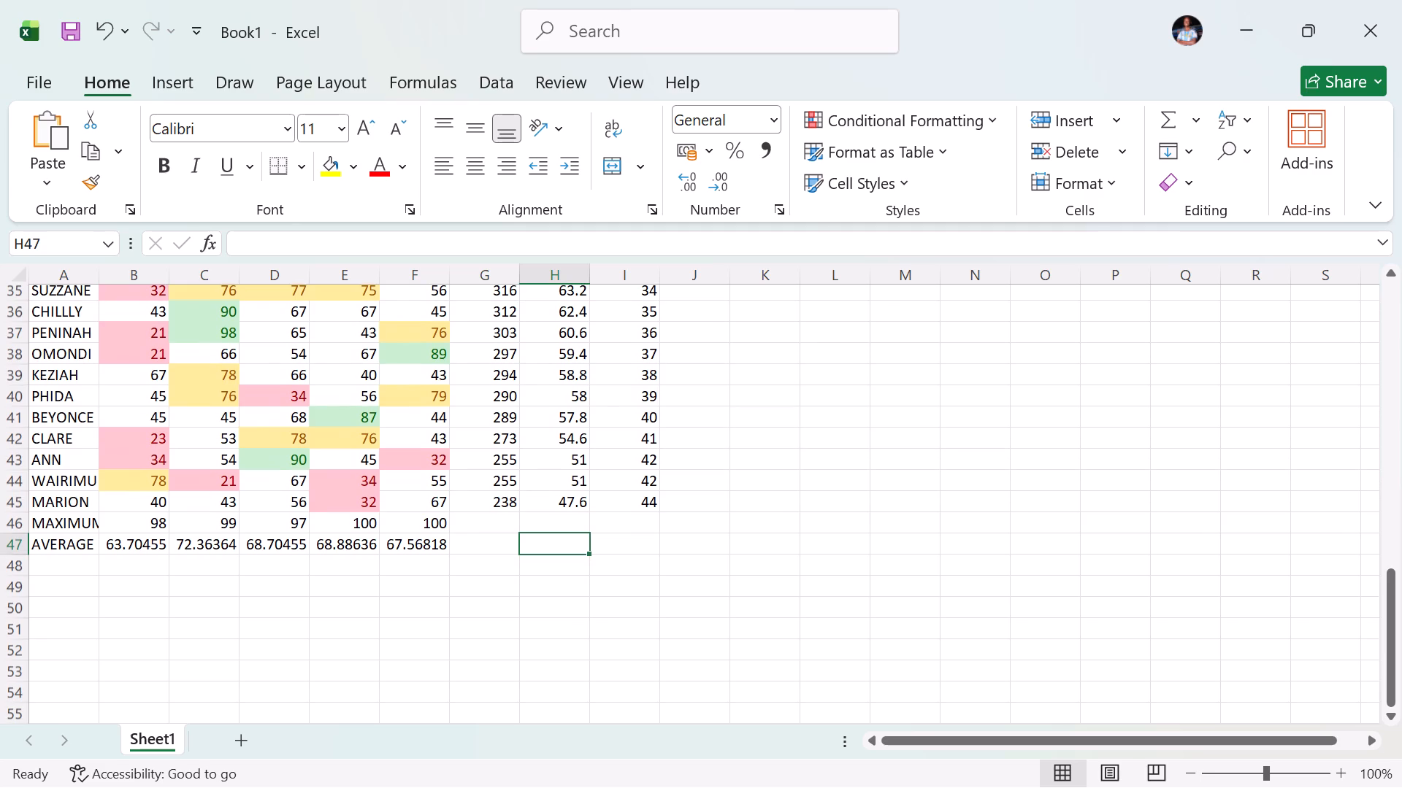
scroll(321, 510, "up", 2)
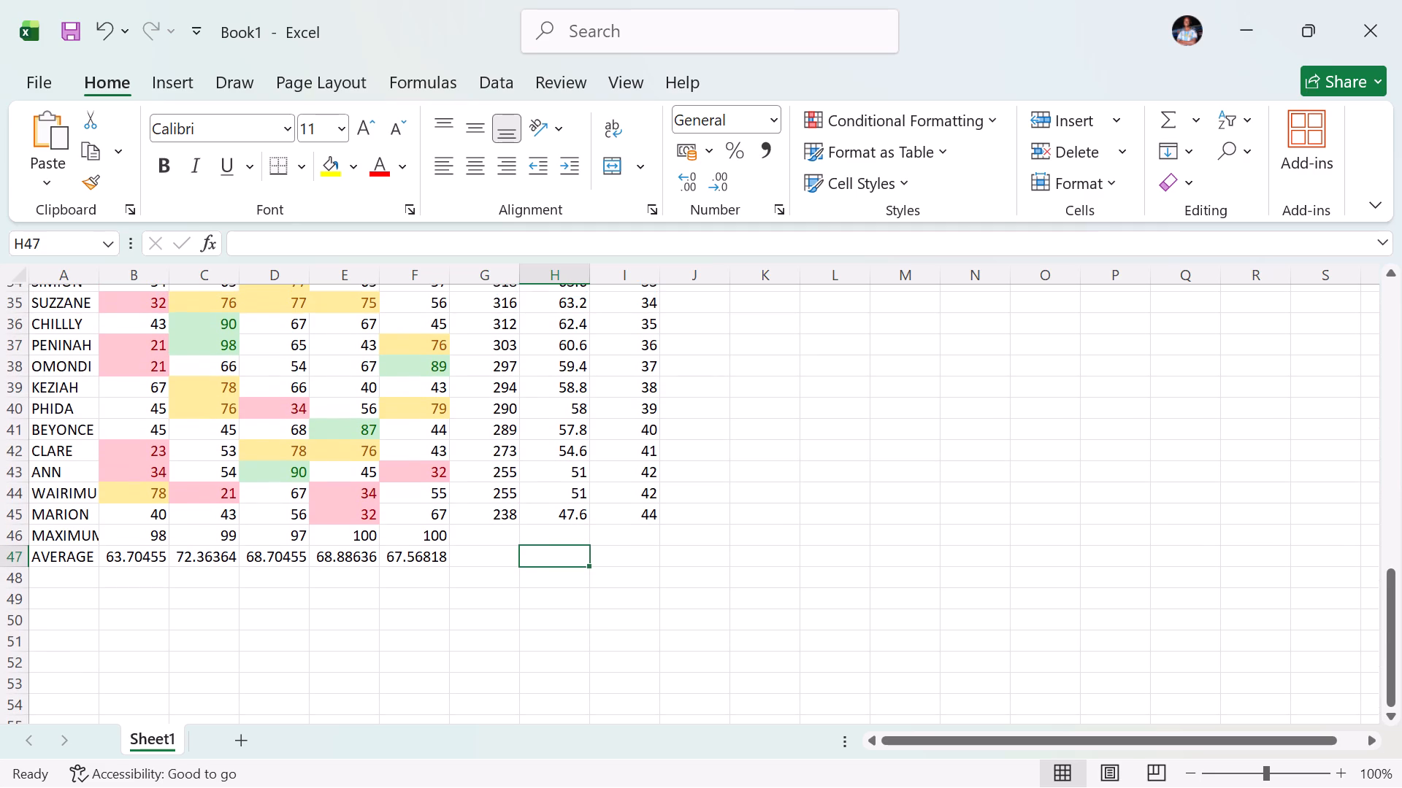
scroll(321, 510, "up", 1)
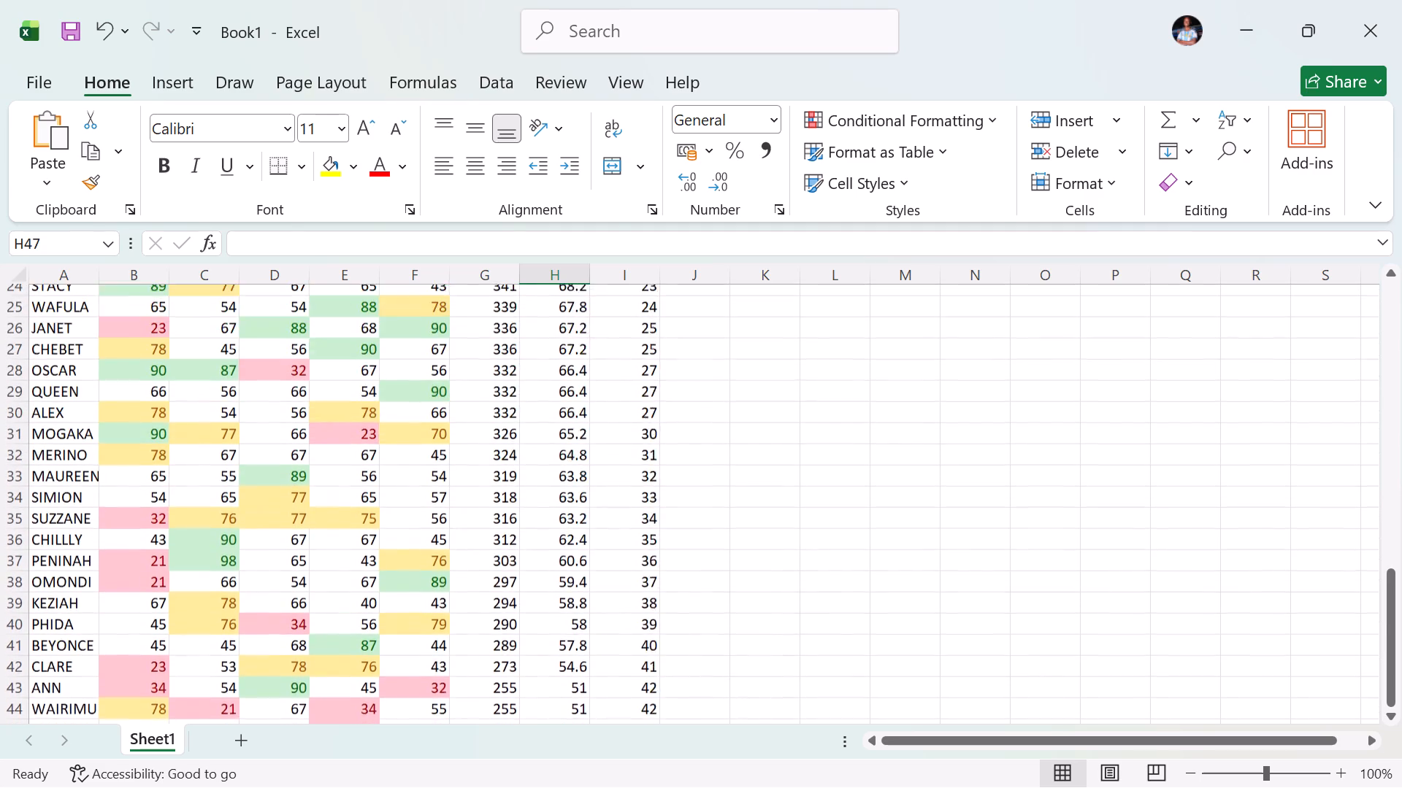
scroll(321, 510, "up", 2)
scroll(321, 510, "down", 3)
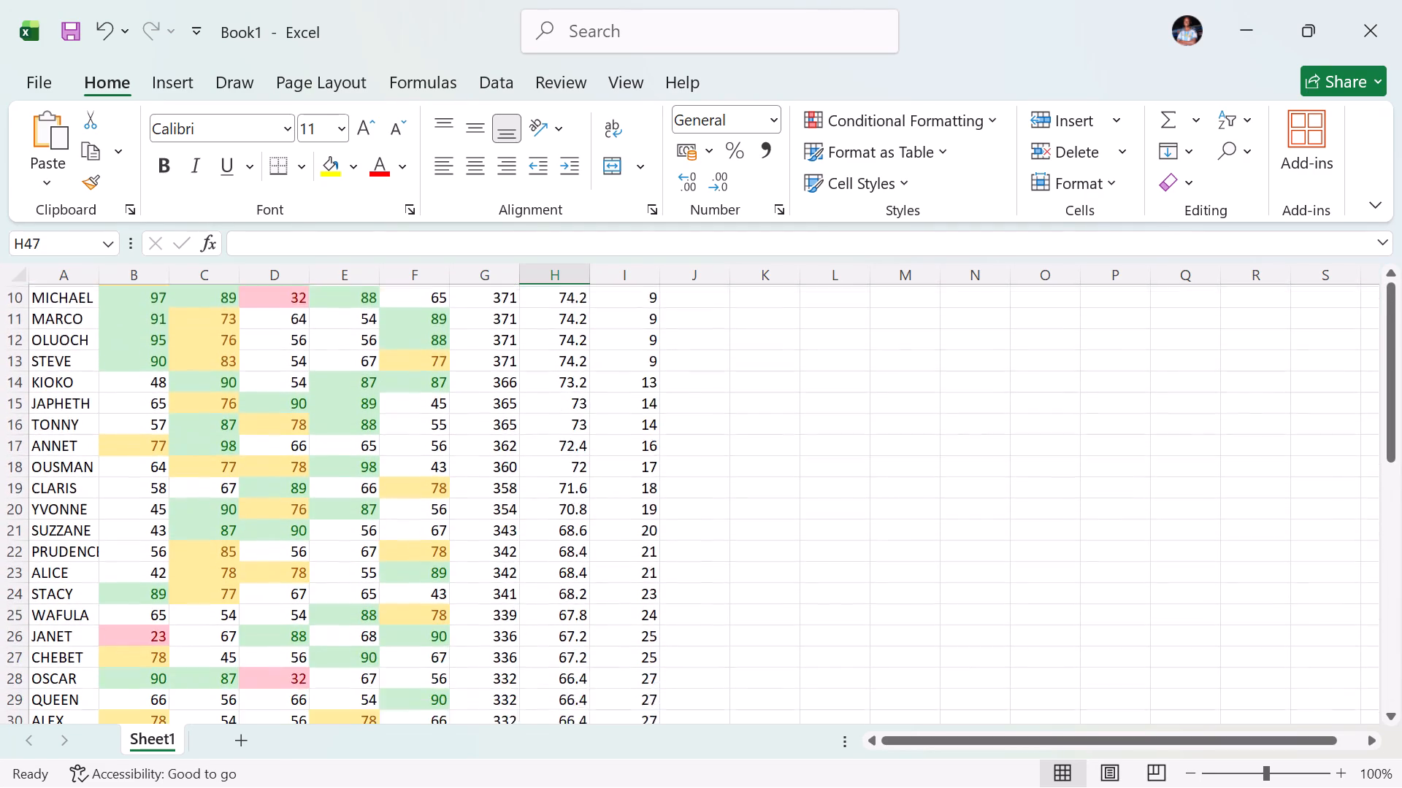
scroll(321, 510, "down", 4)
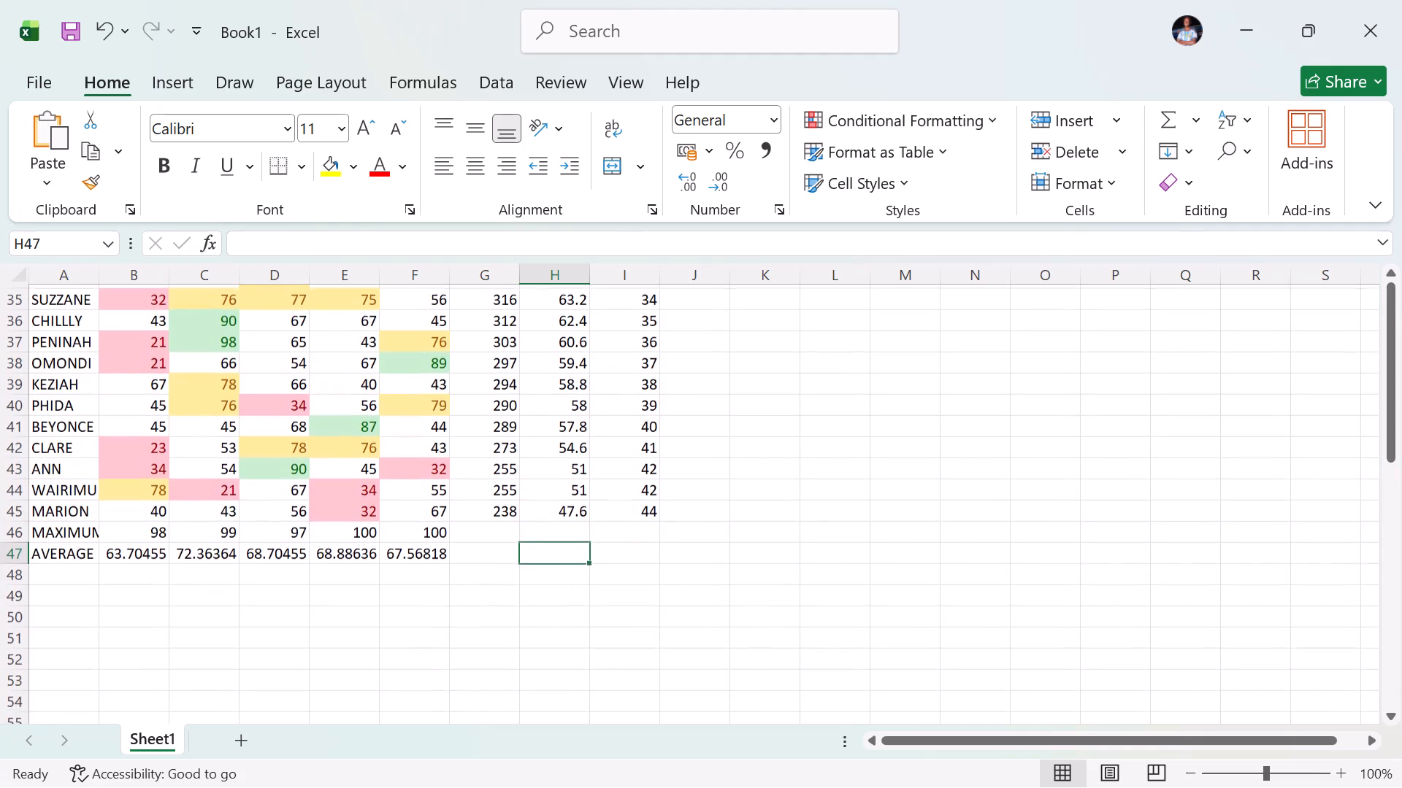
scroll(321, 510, "up", 4)
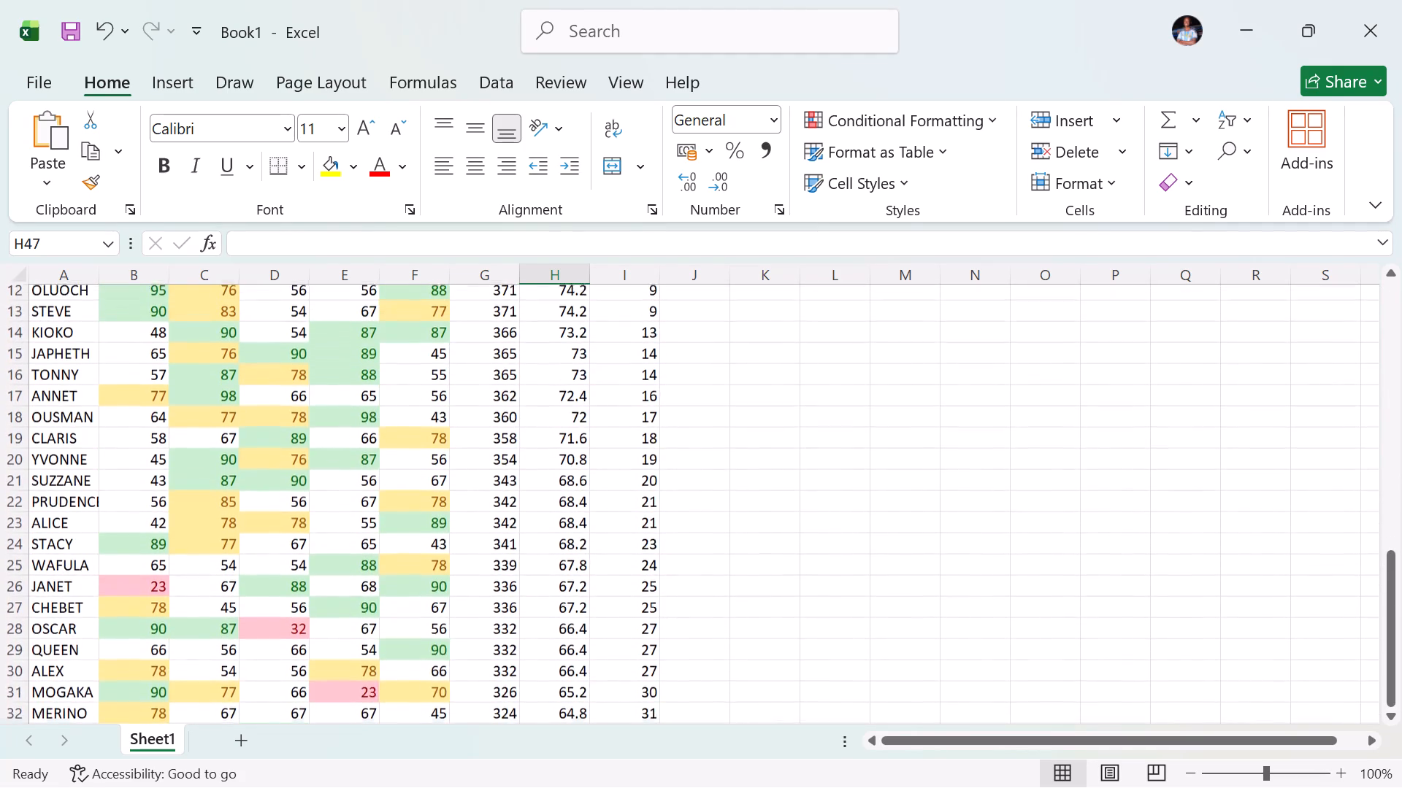
scroll(321, 510, "up", 2)
scroll(321, 510, "down", 3)
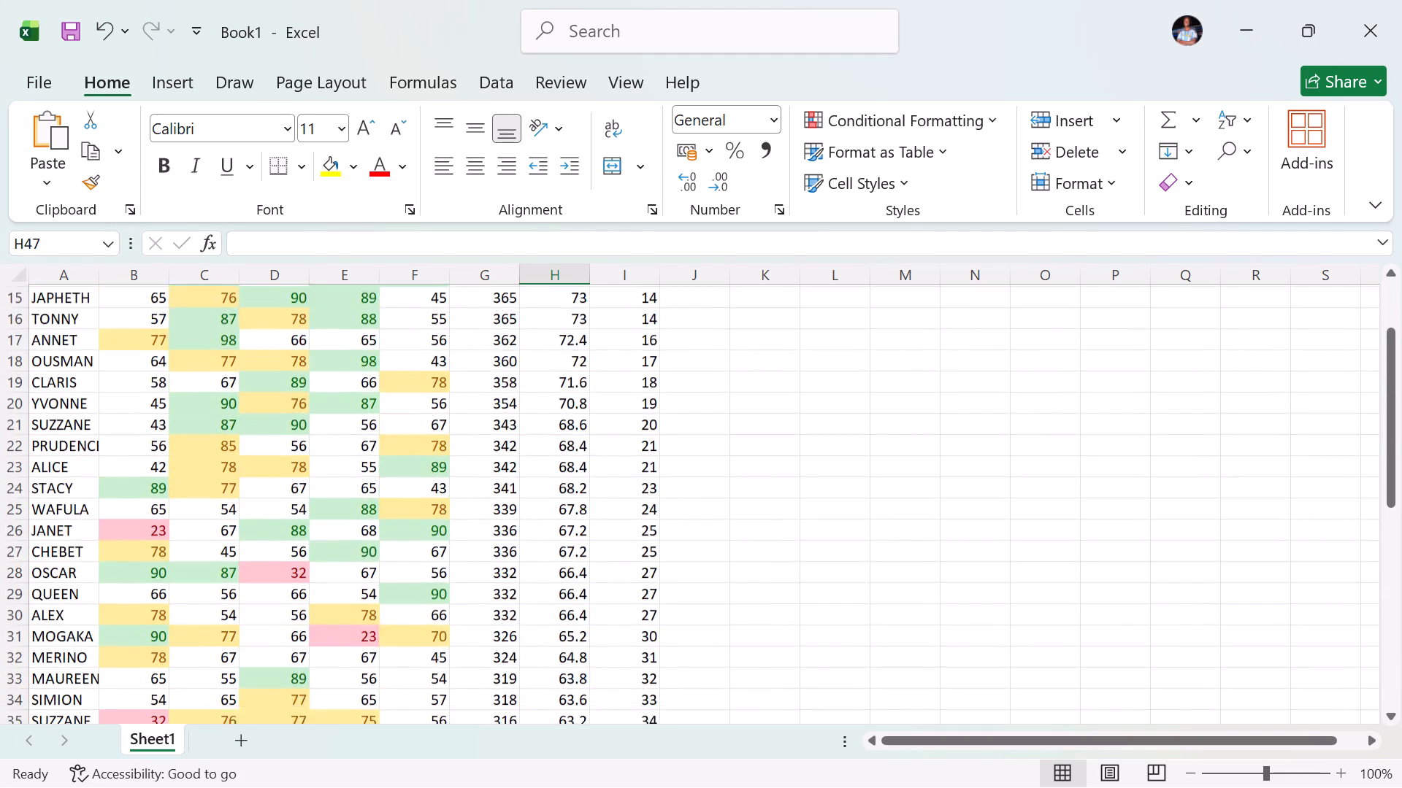
scroll(321, 510, "down", 3)
scroll(321, 510, "up", 3)
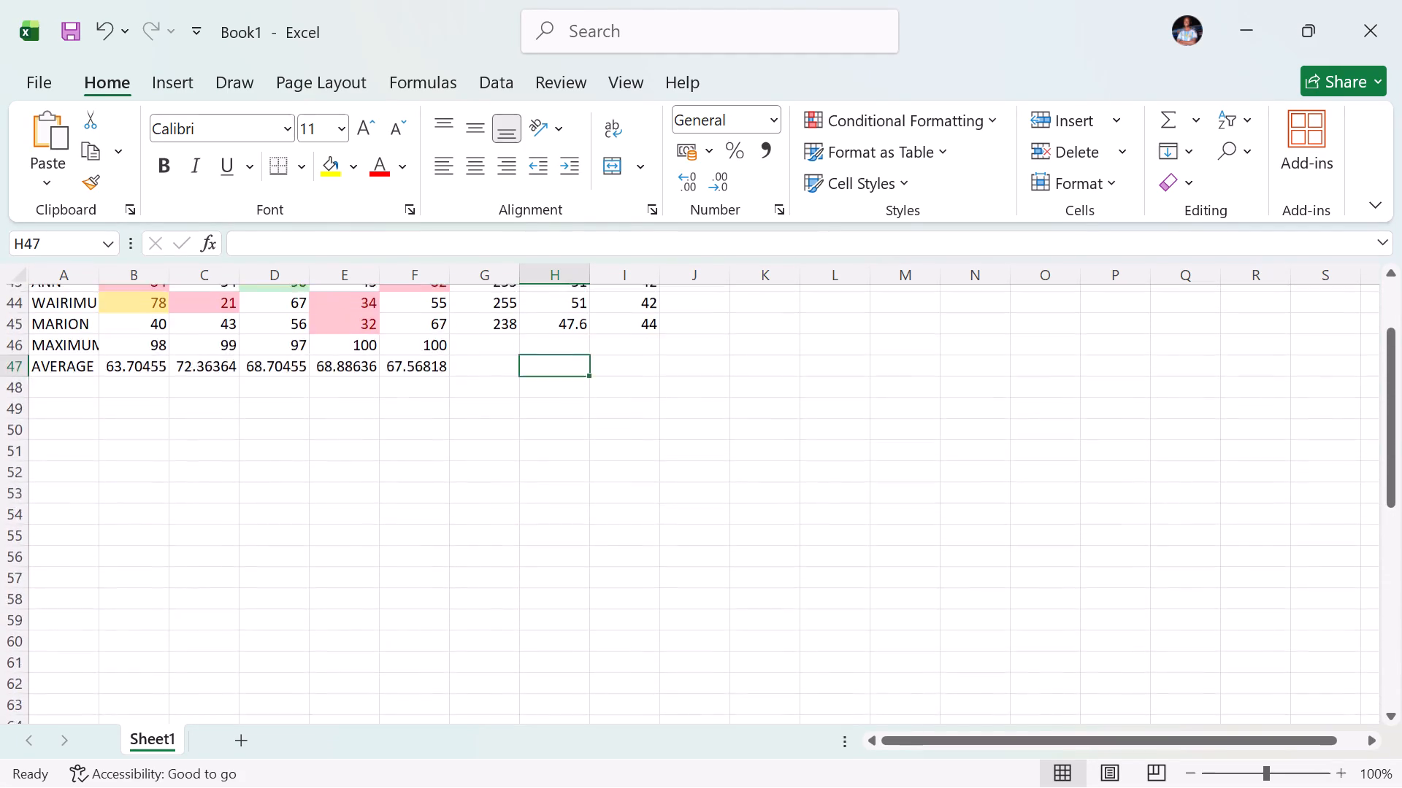
scroll(321, 510, "up", 3)
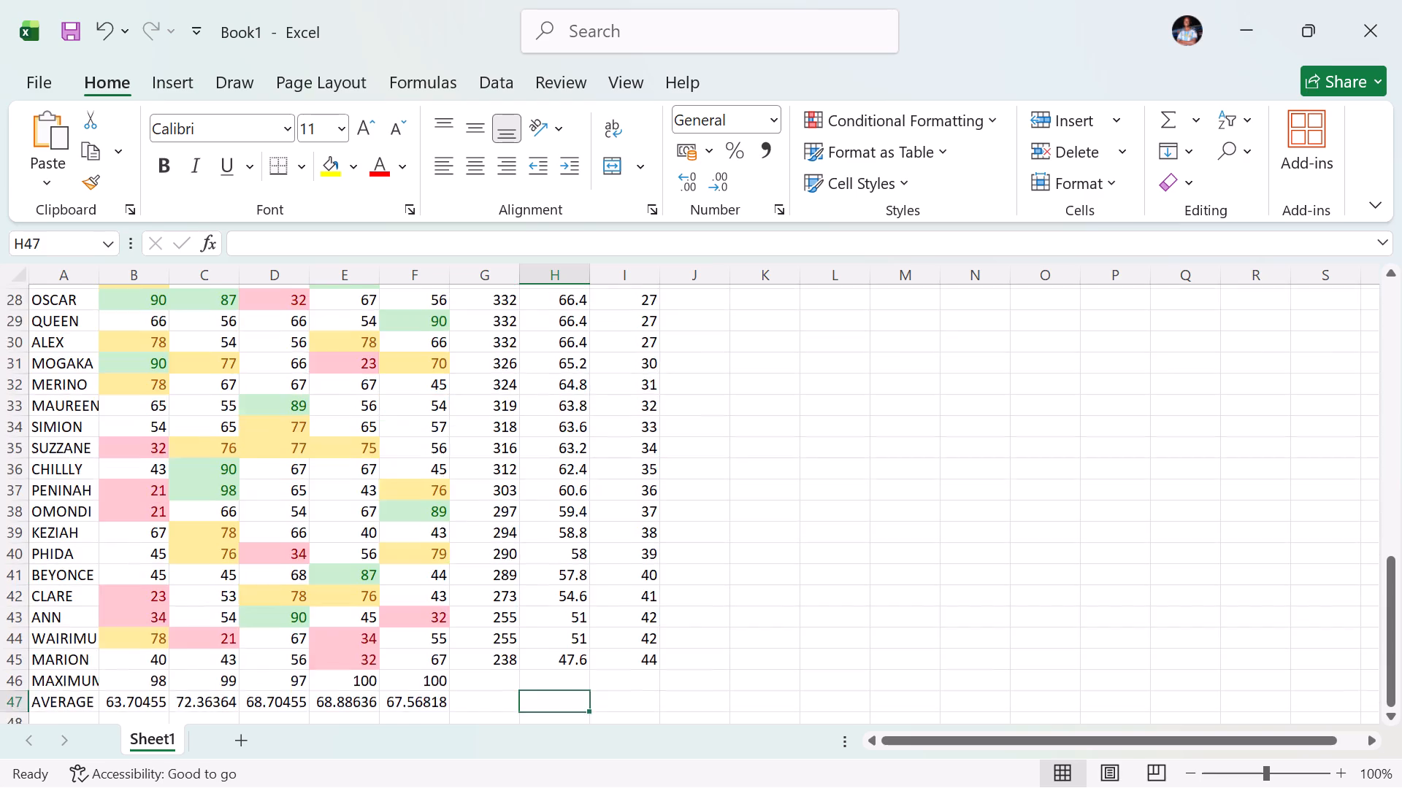
scroll(321, 510, "up", 5)
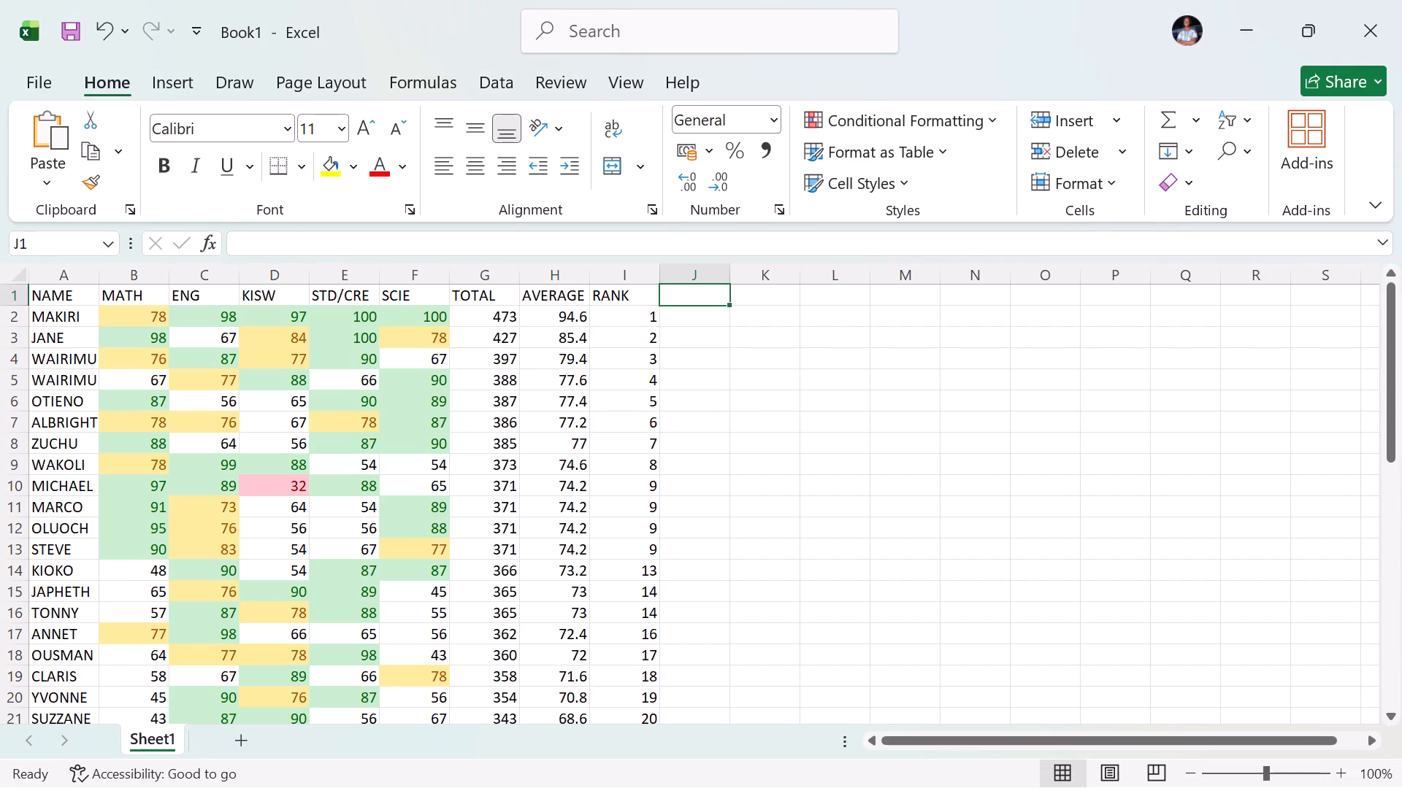
type("COMMENT")
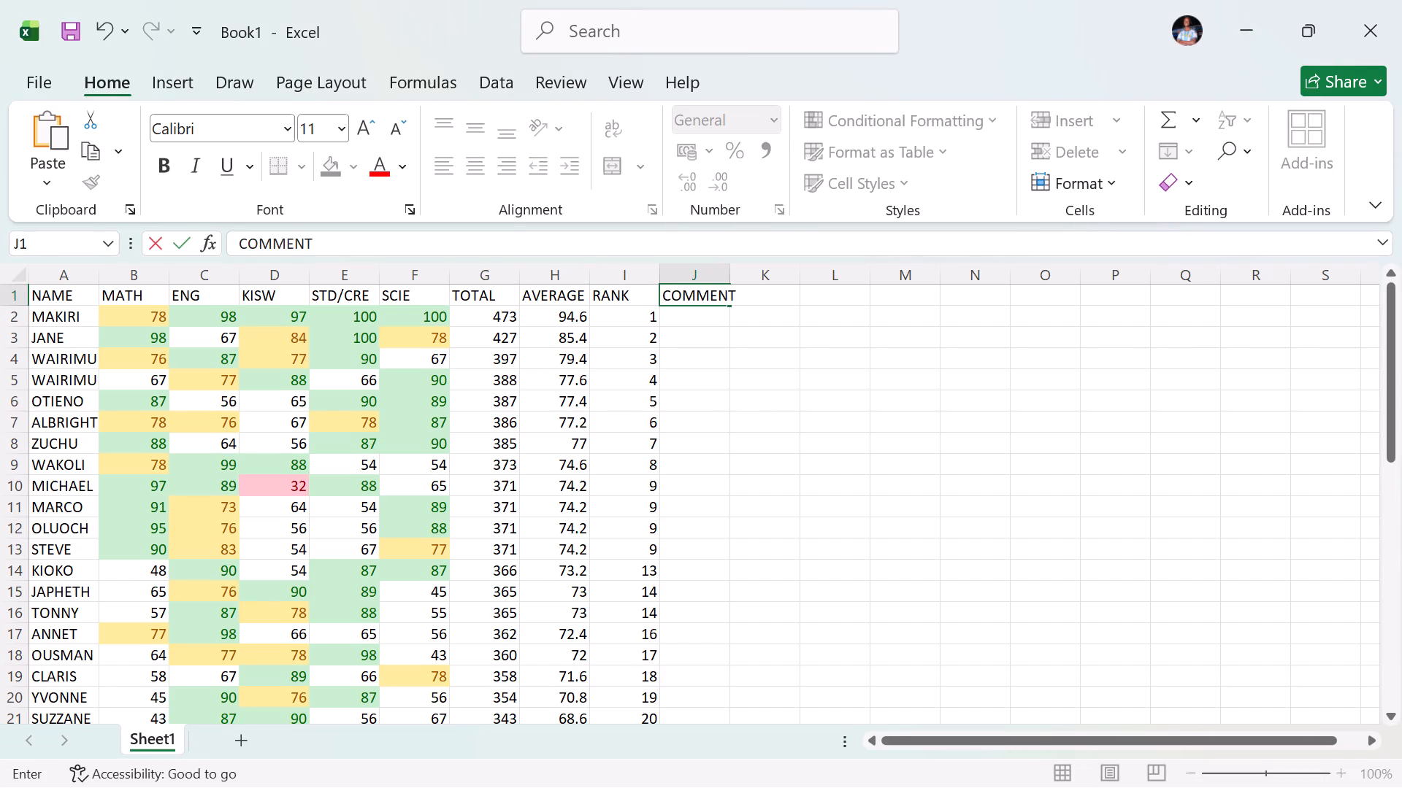
Paste the copied formula into J2, grading H2 as EXCELLENT from 85, PERFECT from 75, GOOD from 60, FAIR from 50, otherwise FAIL.
left_click(692, 316)
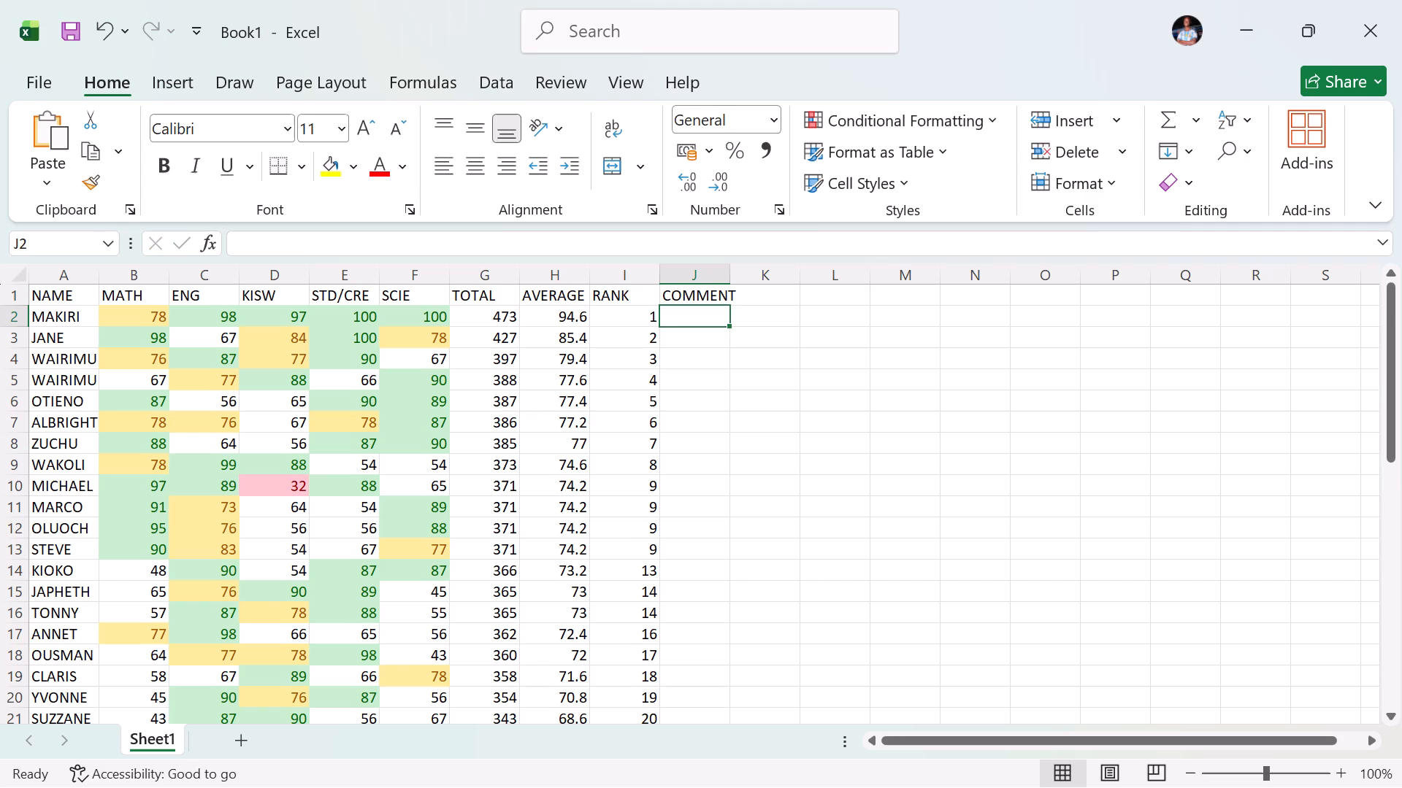
left_click(705, 315)
key("ctrl+v")
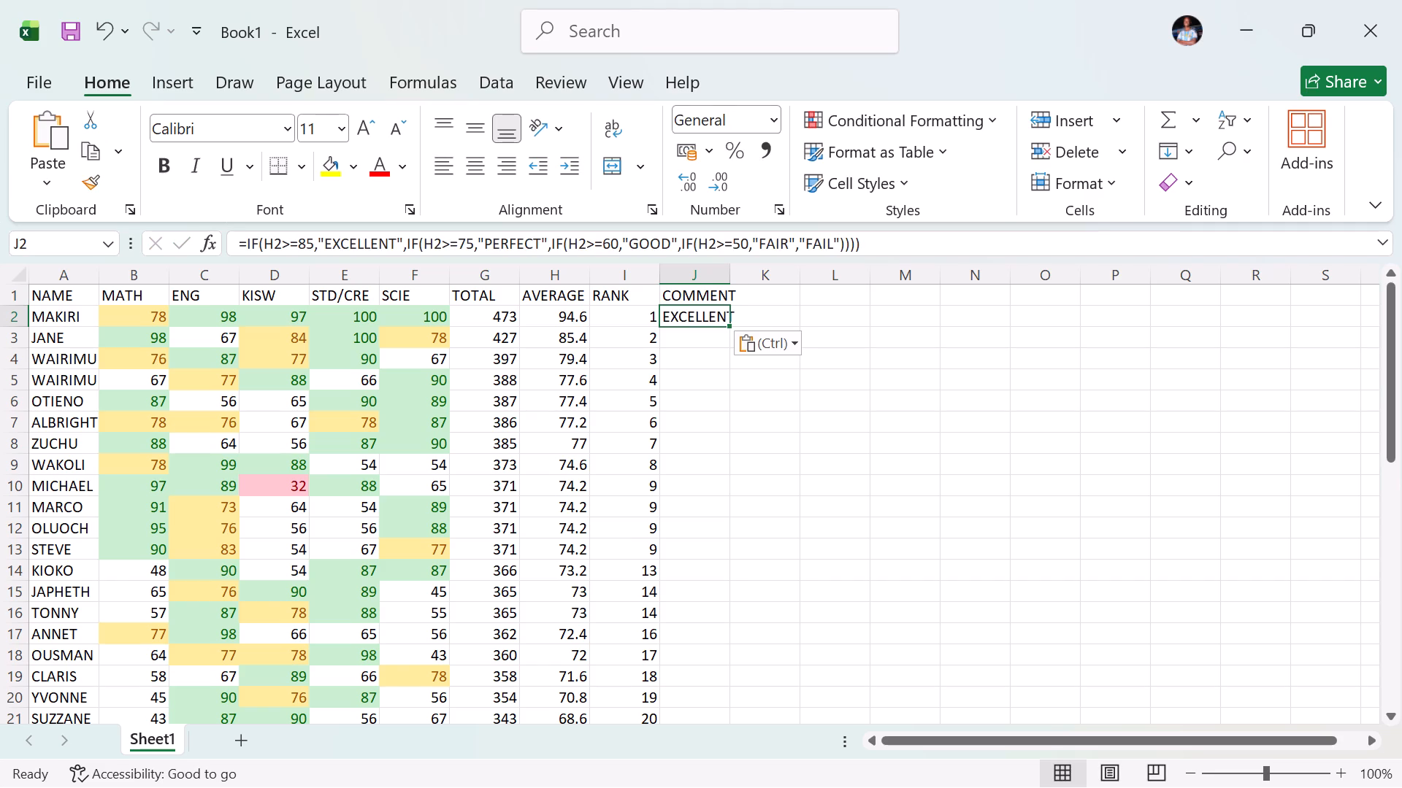
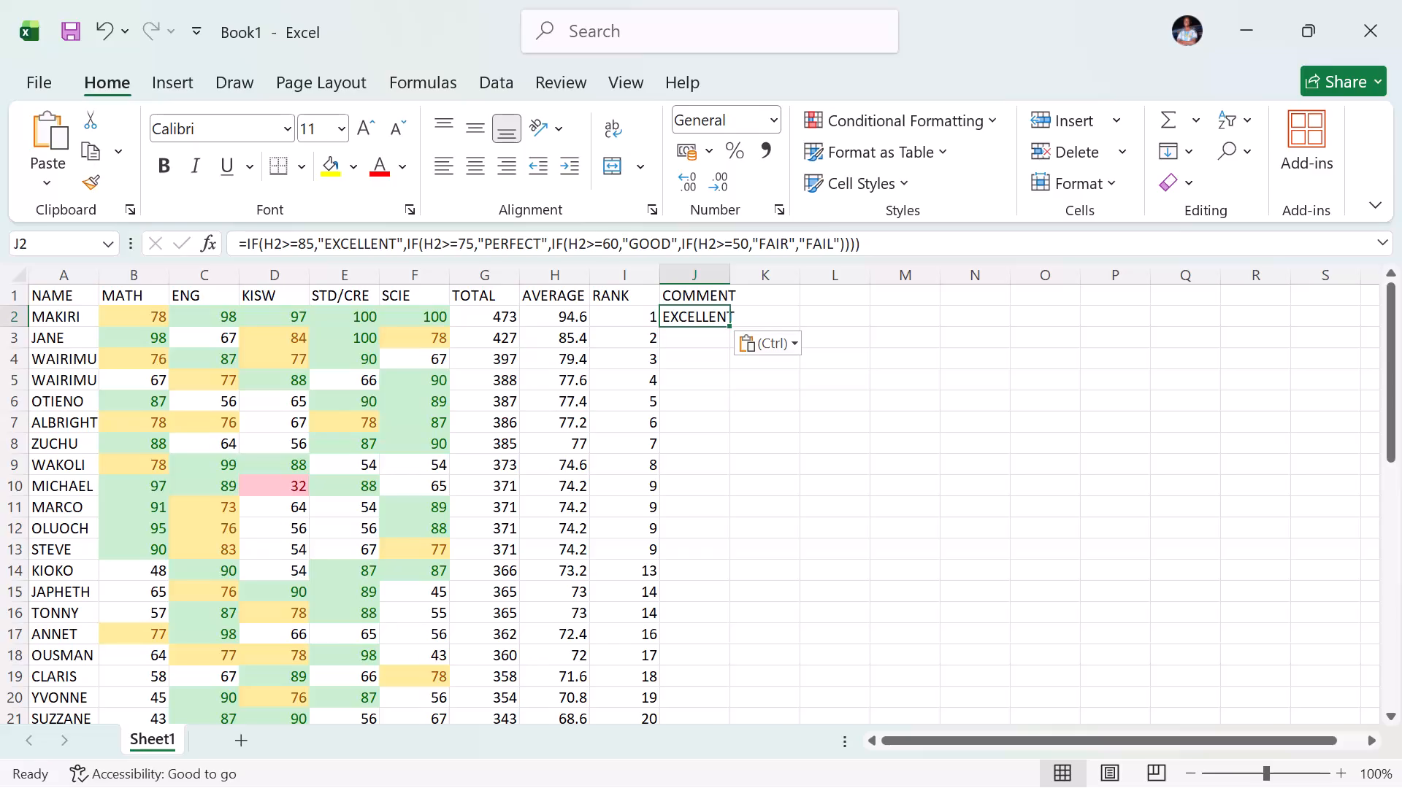
Fill the nested IF grading formula from J2 down the COMMENT column through row 45.
left_click_drag(727, 325, 726, 676)
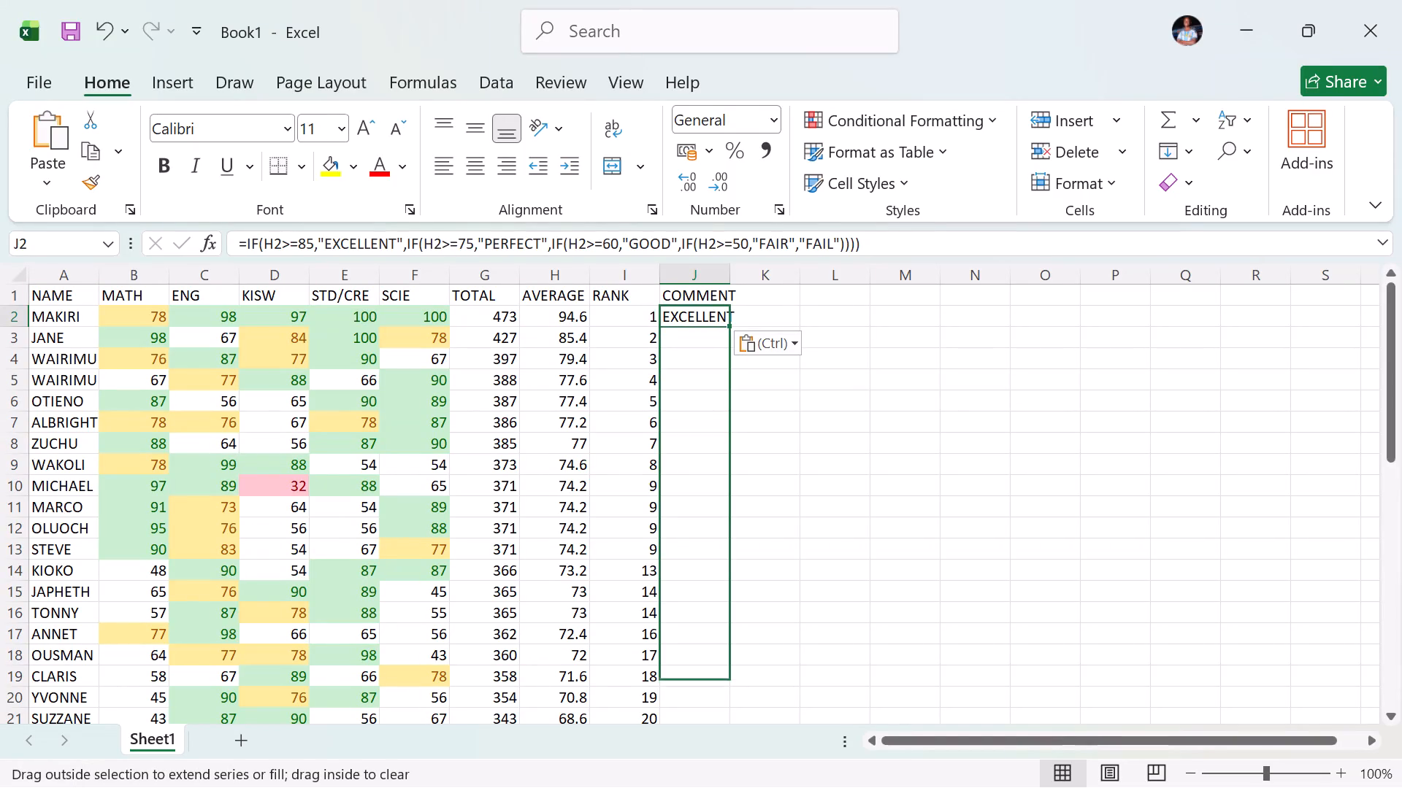
left_click_drag(726, 676, 724, 733)
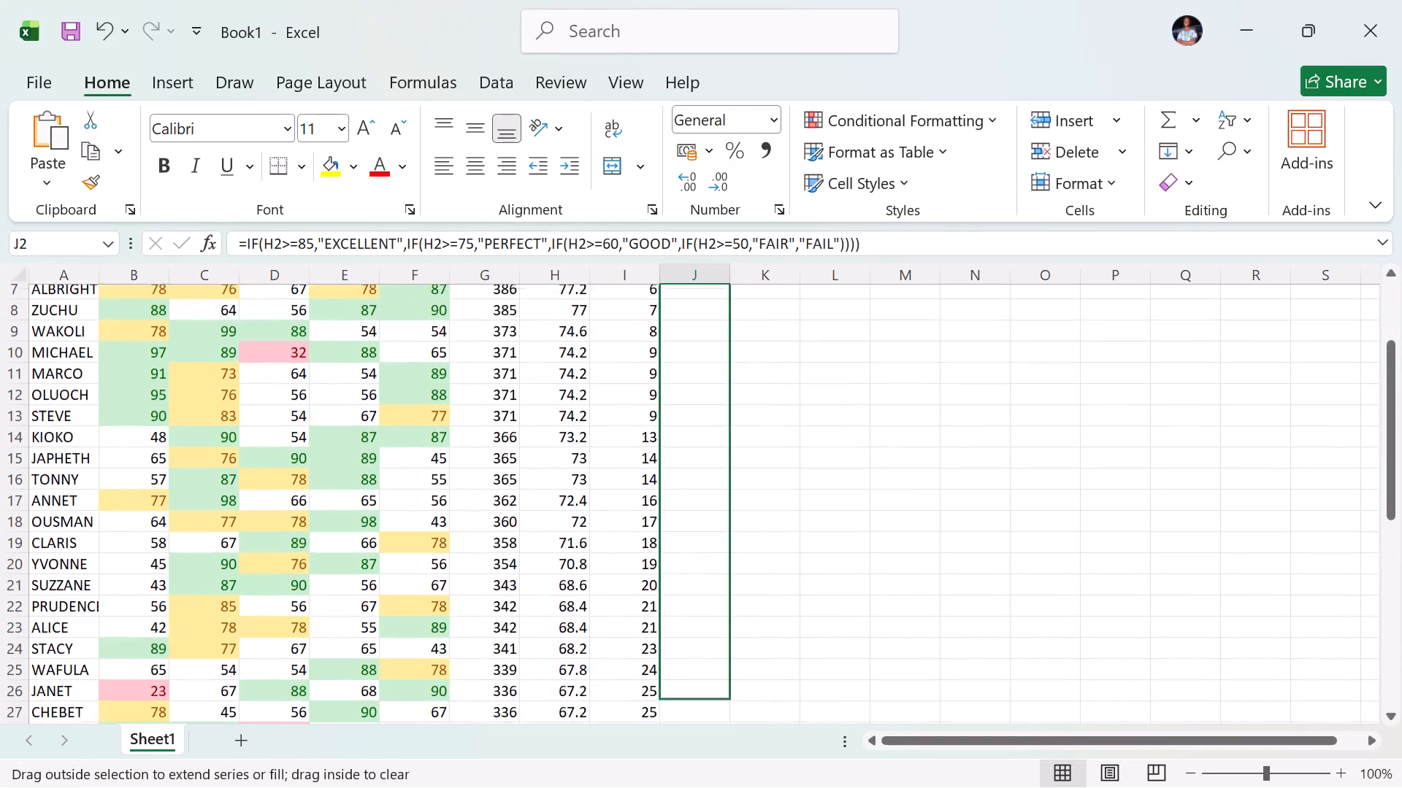
left_click_drag(724, 733, 712, 610)
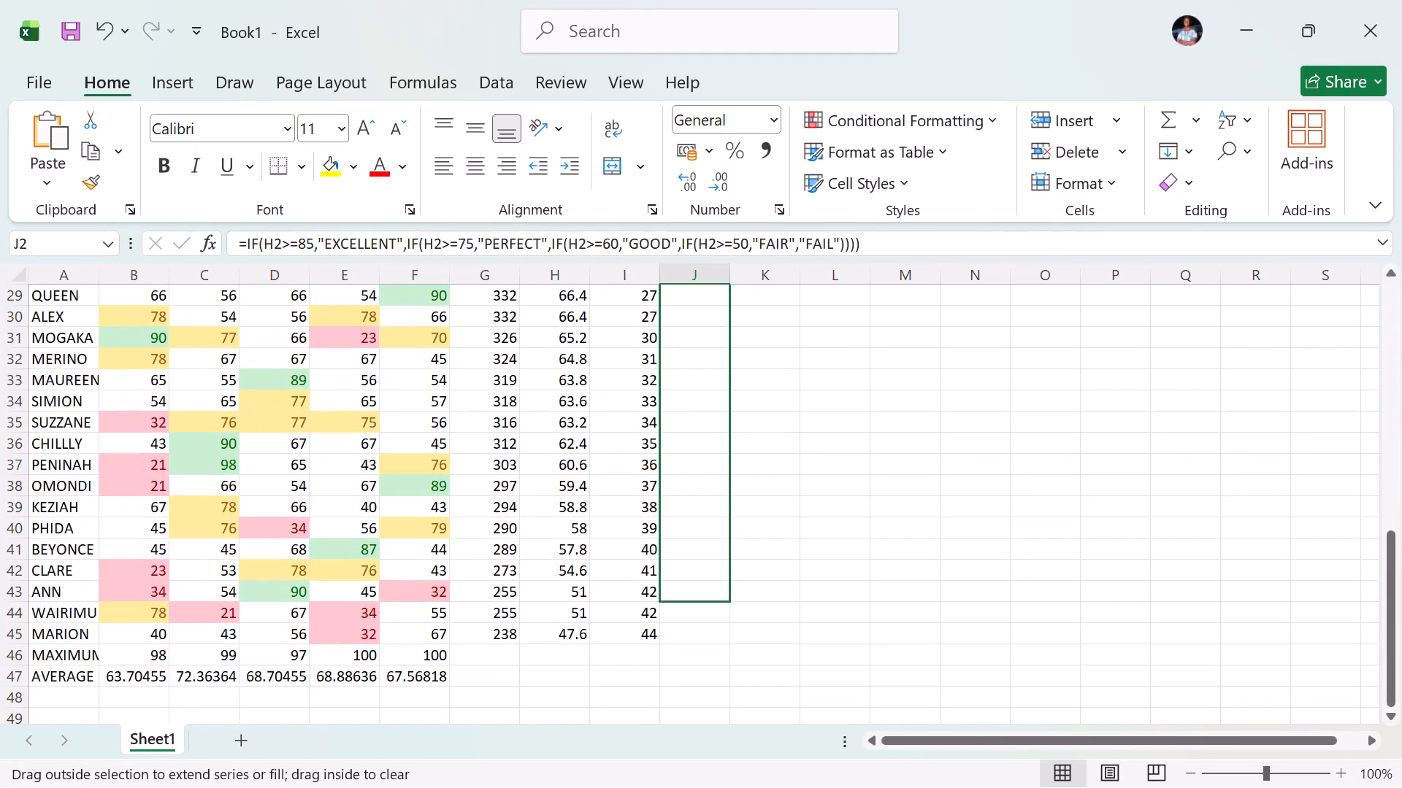
left_click_drag(712, 610, 712, 644)
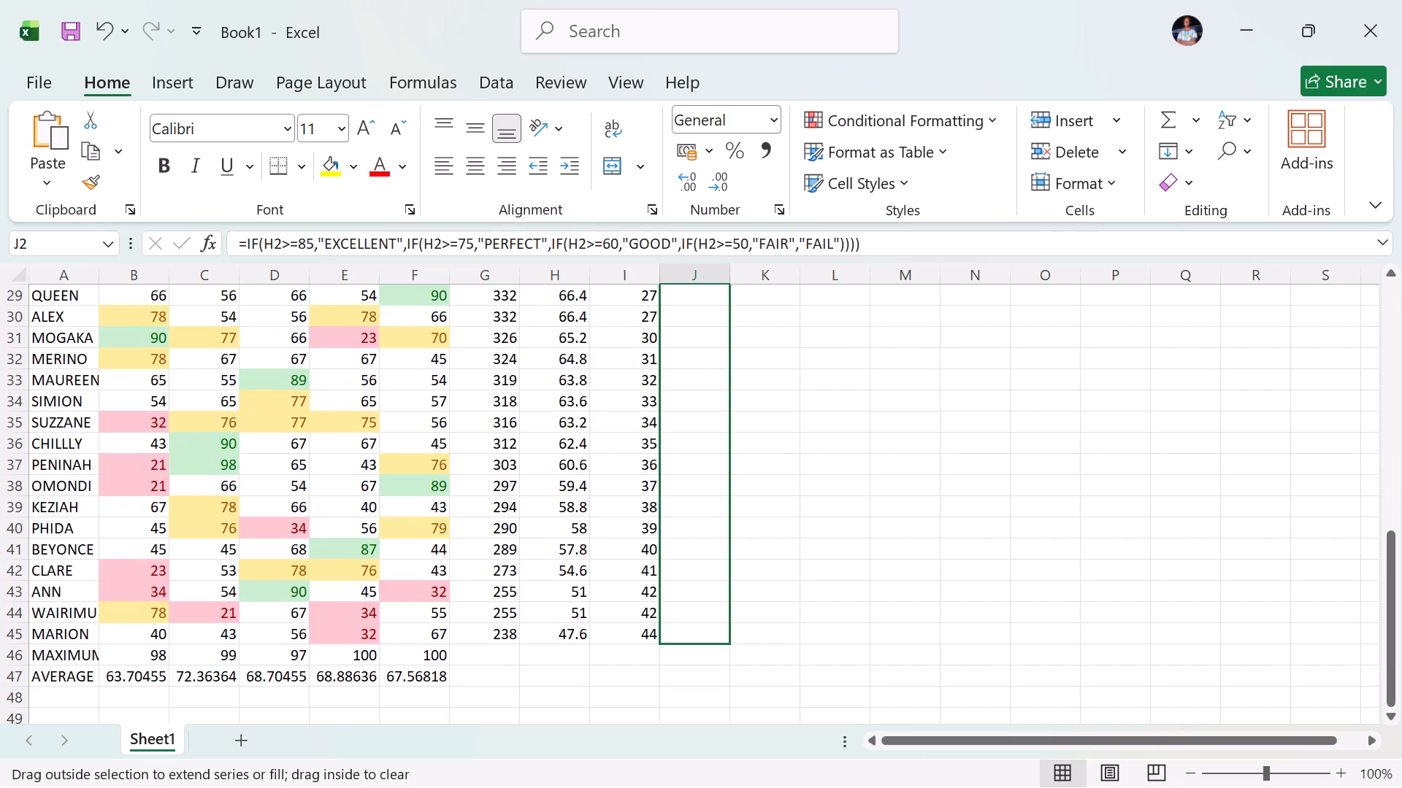
left_click_drag(712, 644, 712, 646)
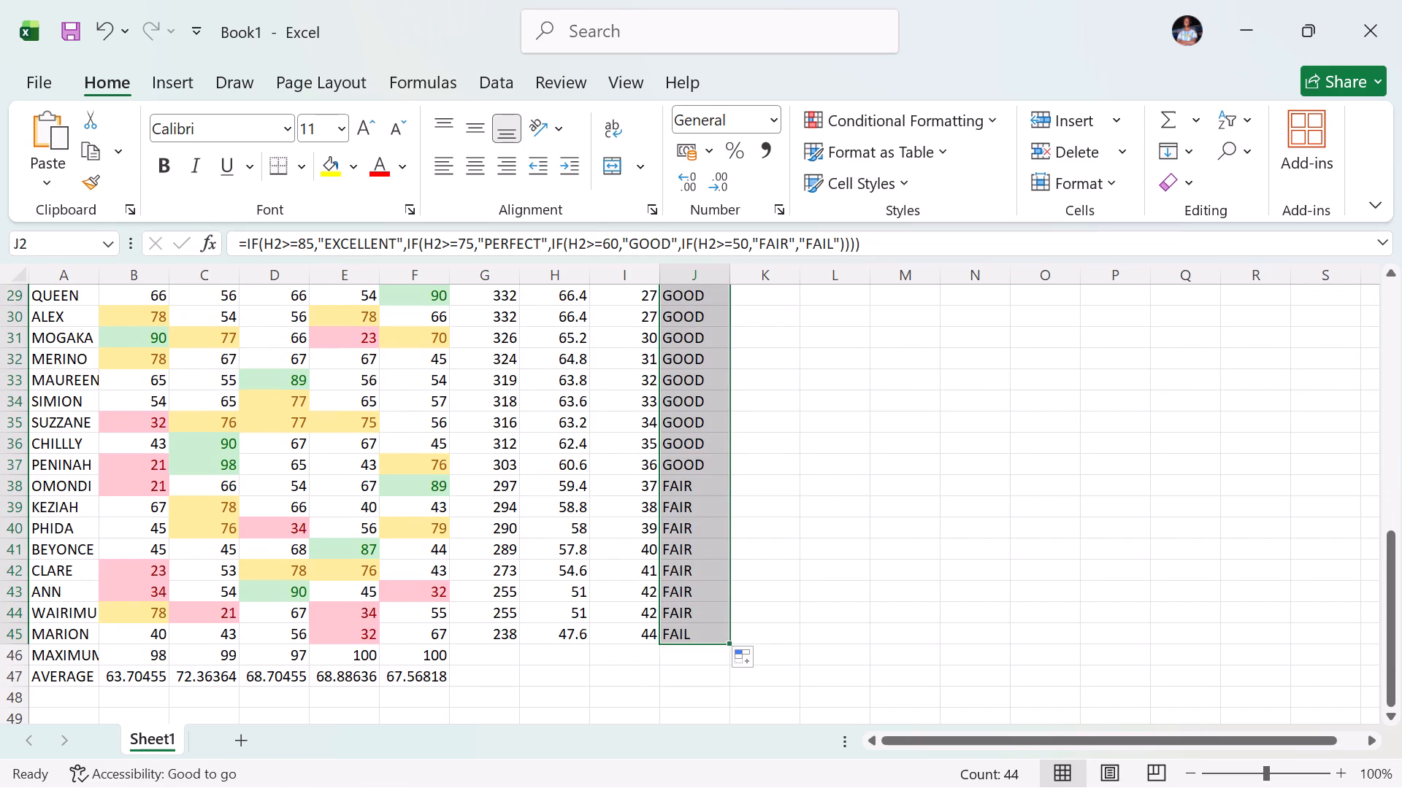
left_click(806, 586)
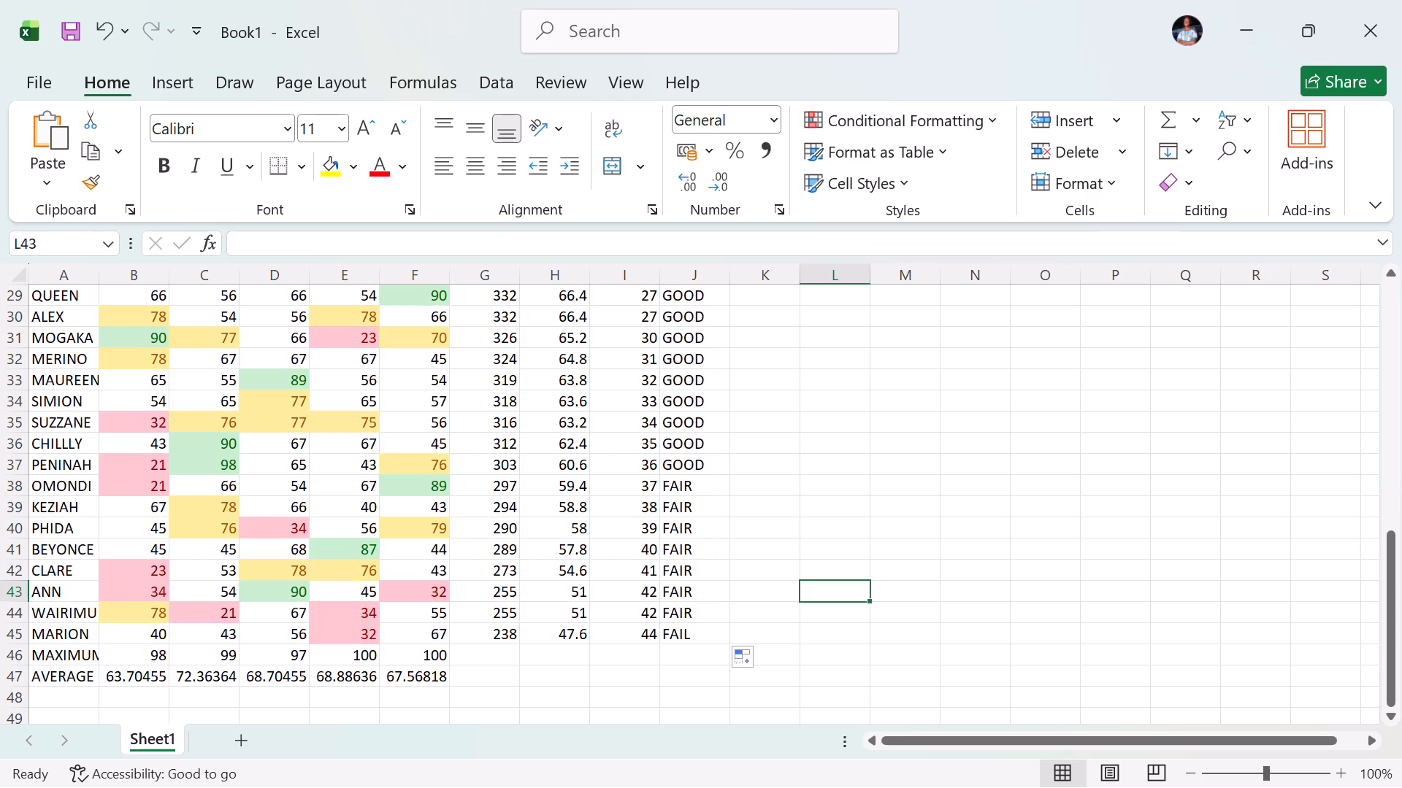
Review the COMMENT column against each student's average and rank, from the first student row through the MAXIMUM and AVERAGE rows.
scroll(744, 509, "up", 1)
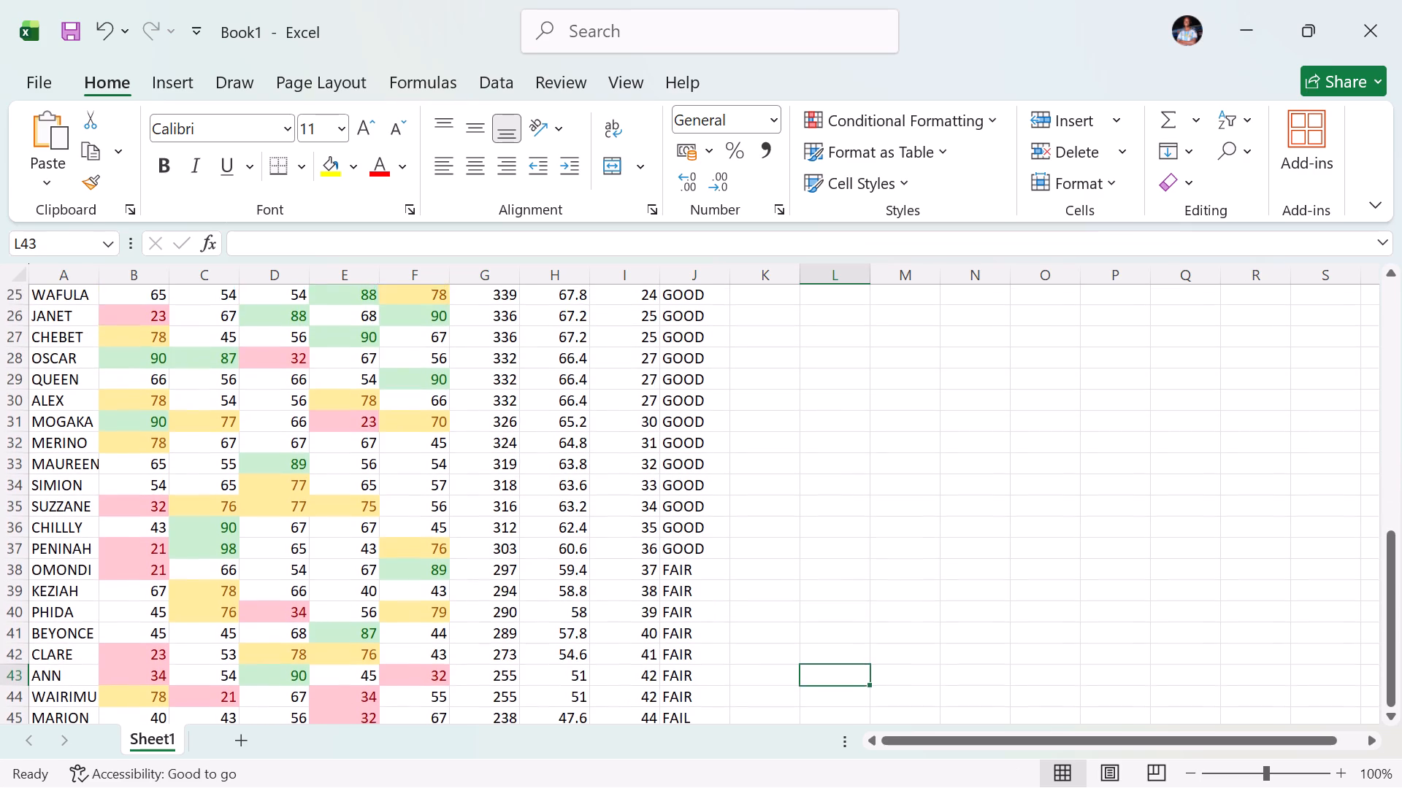
scroll(744, 509, "up", 1)
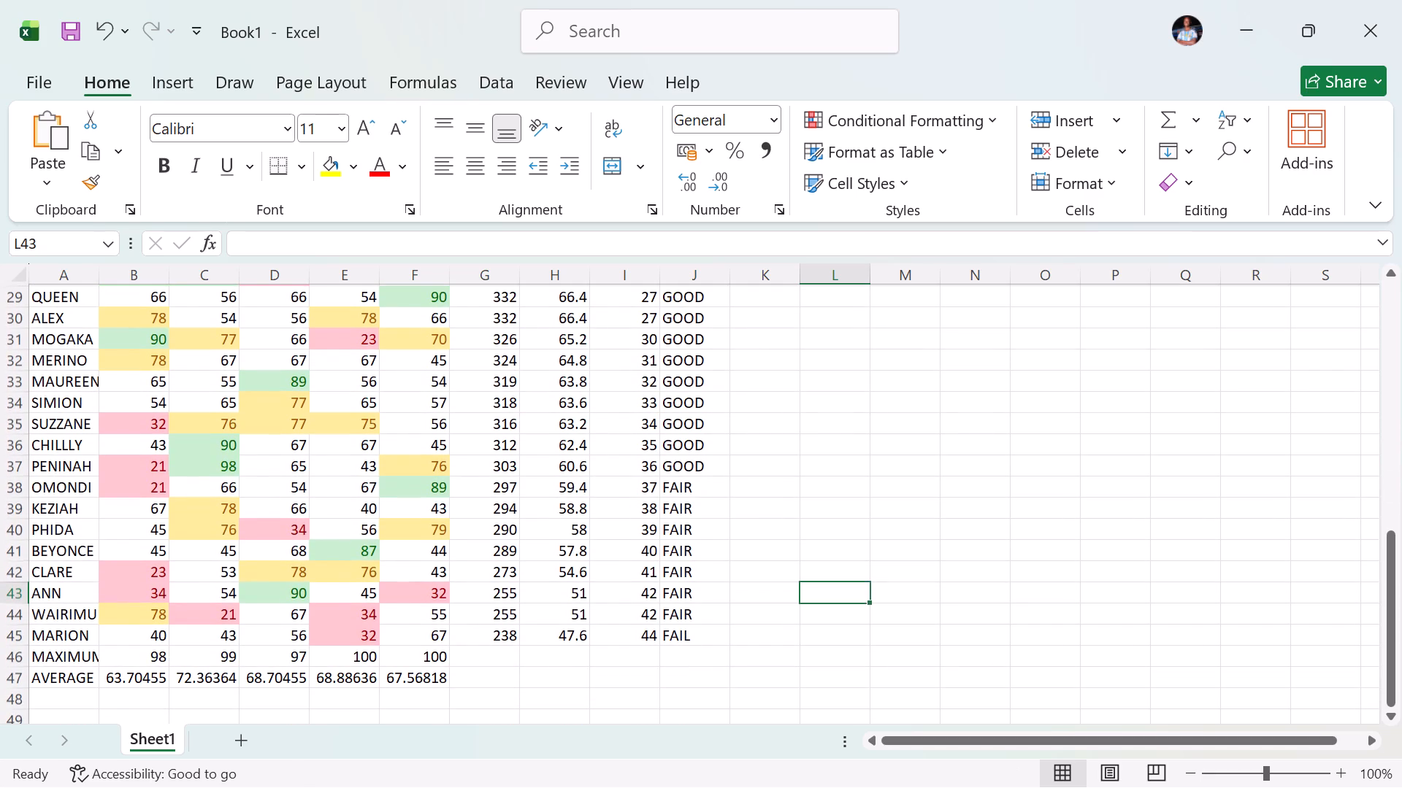
scroll(744, 509, "up", 2)
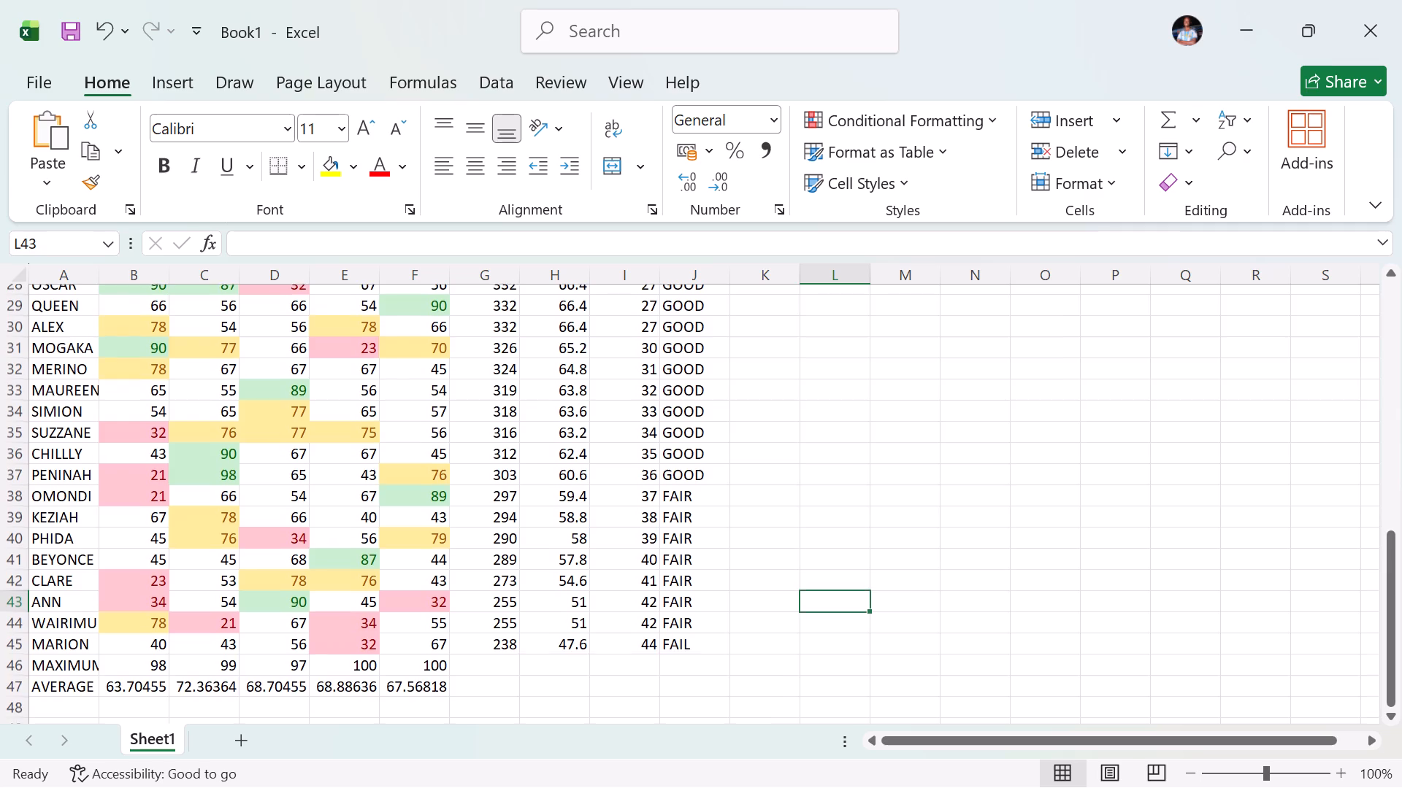
scroll(744, 509, "up", 2)
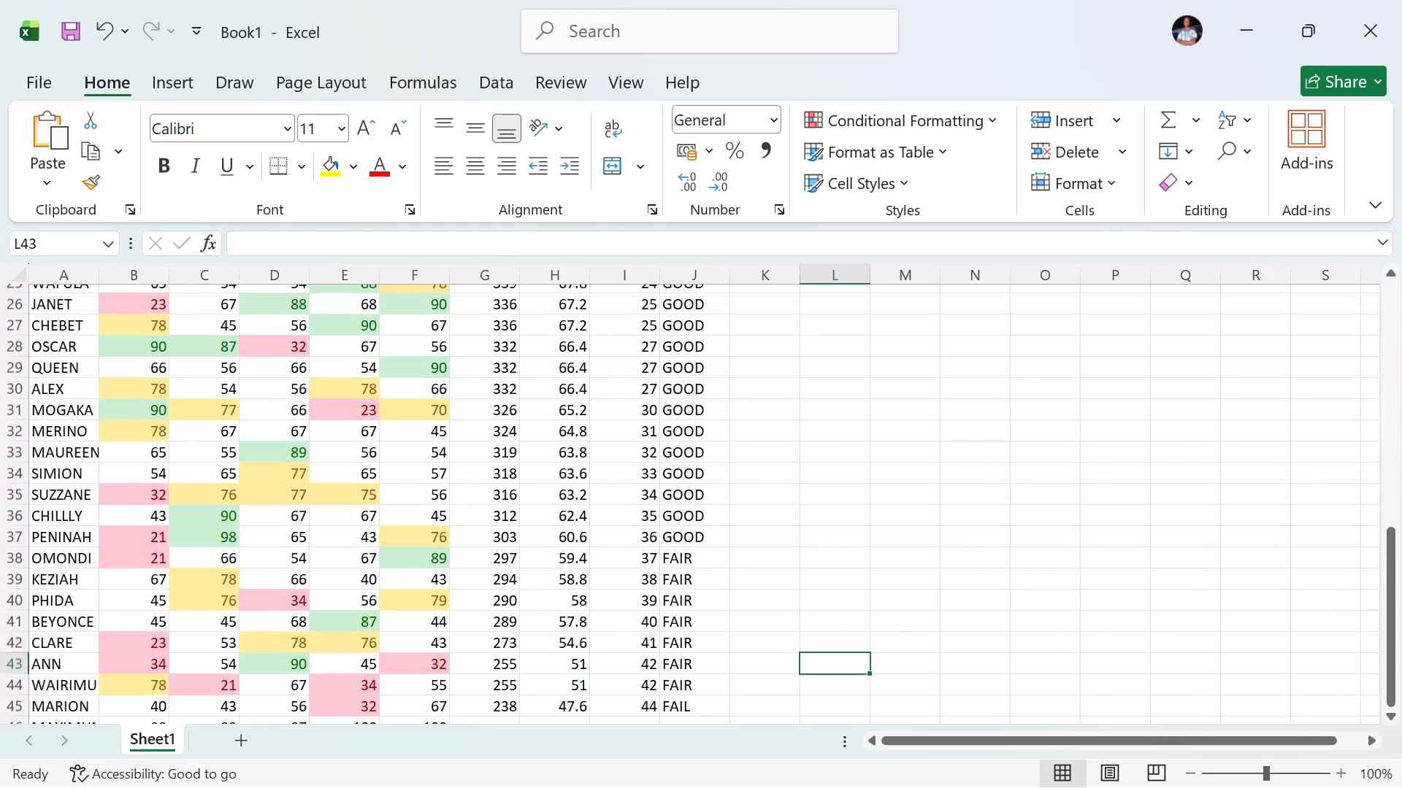
scroll(744, 509, "up", 2)
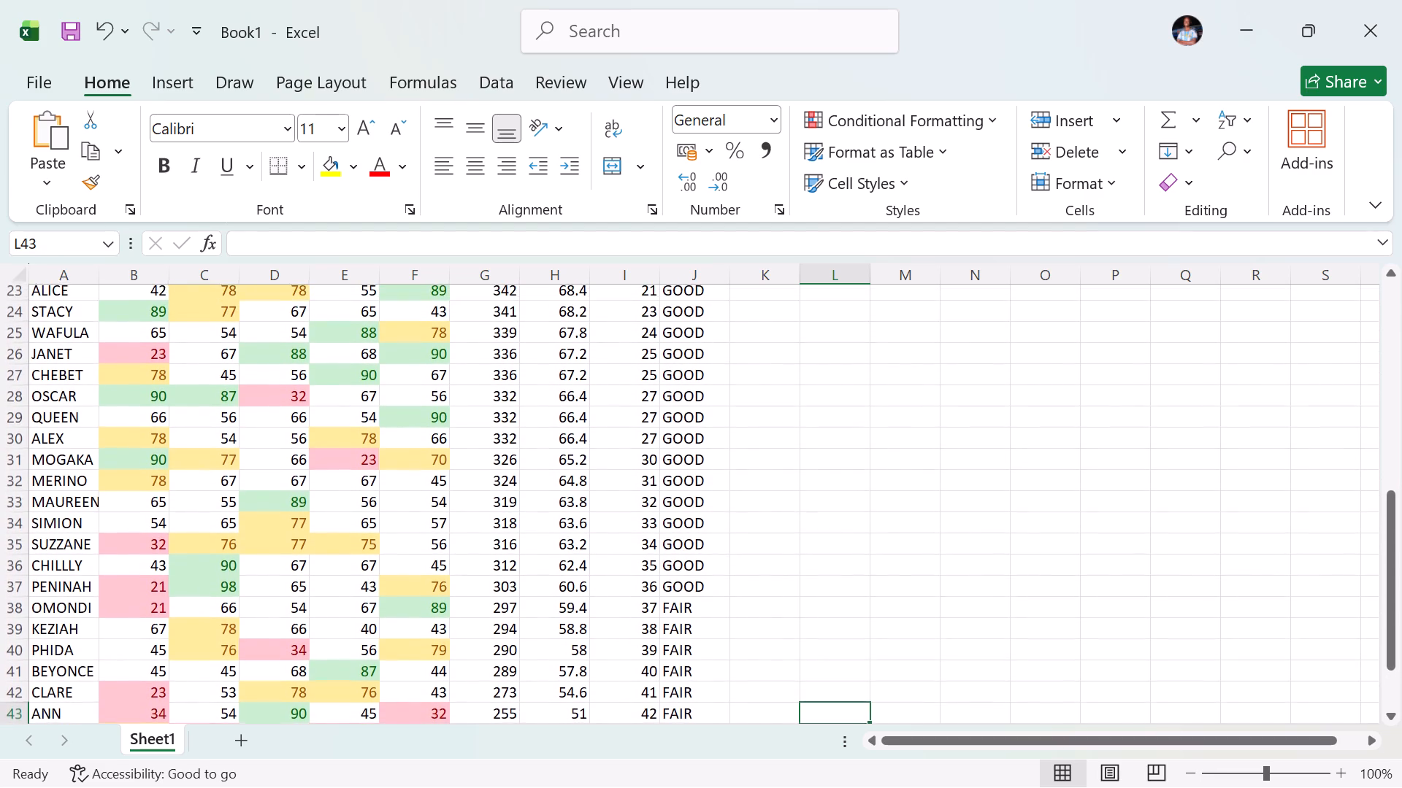
scroll(744, 509, "up", 1)
scroll(744, 509, "down", 1)
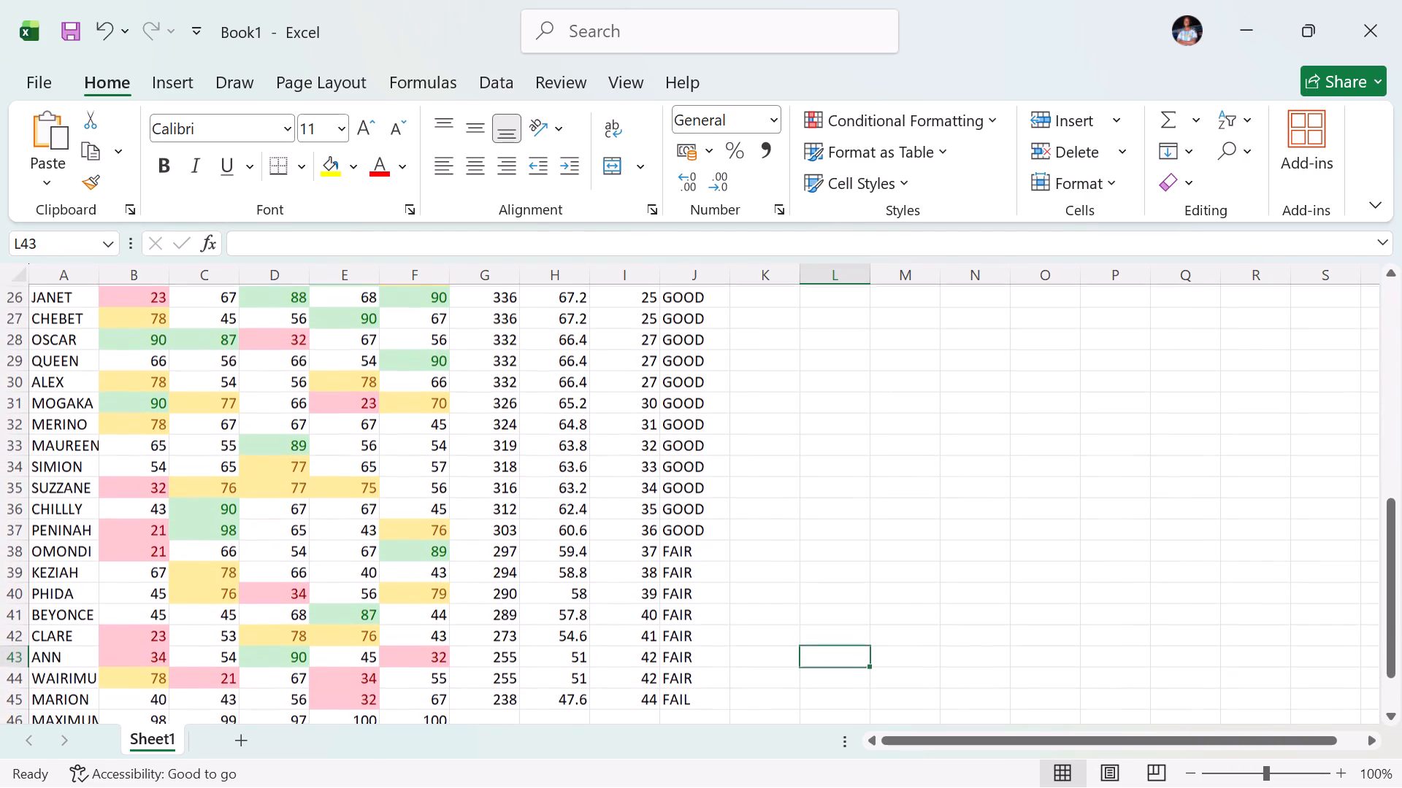
scroll(744, 509, "up", 2)
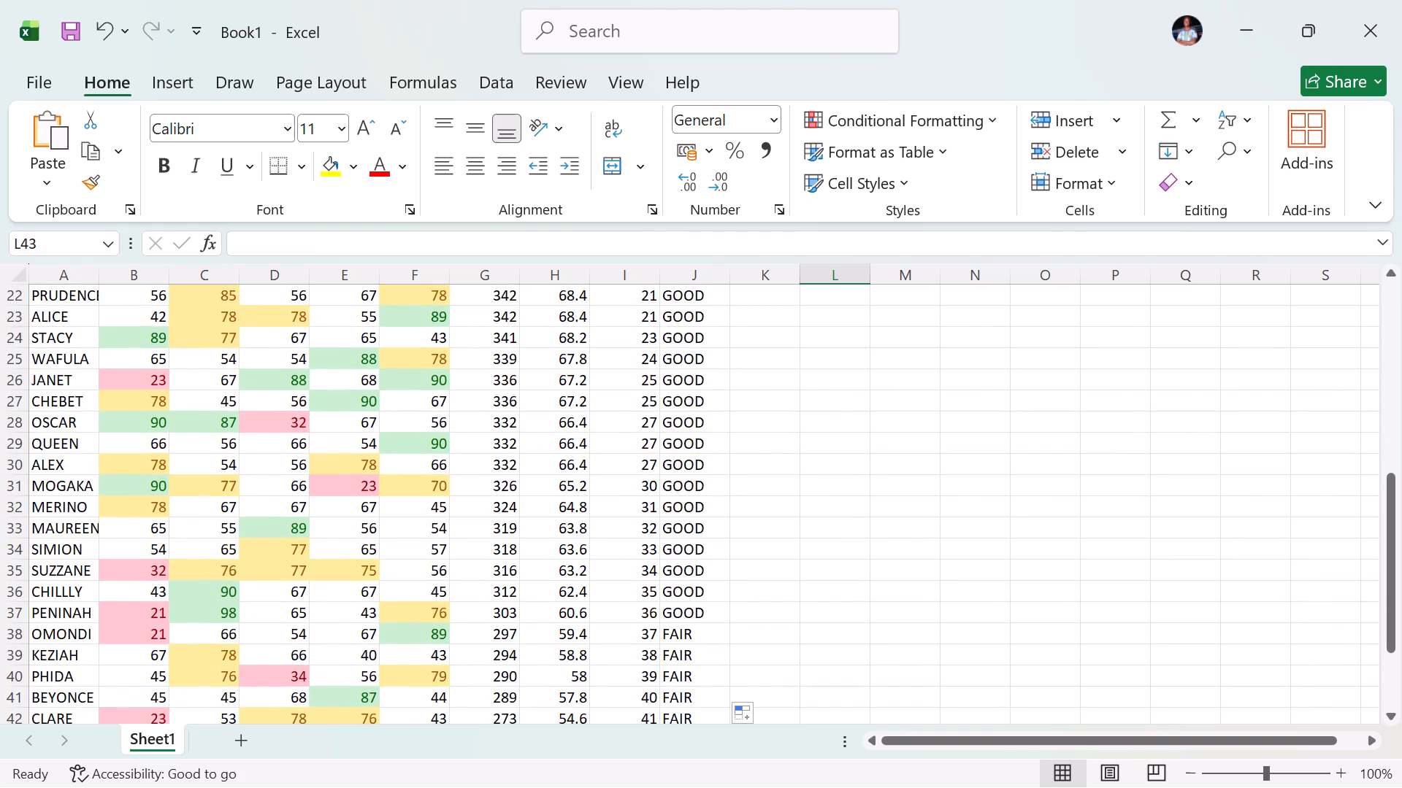
scroll(767, 383, "up", 3)
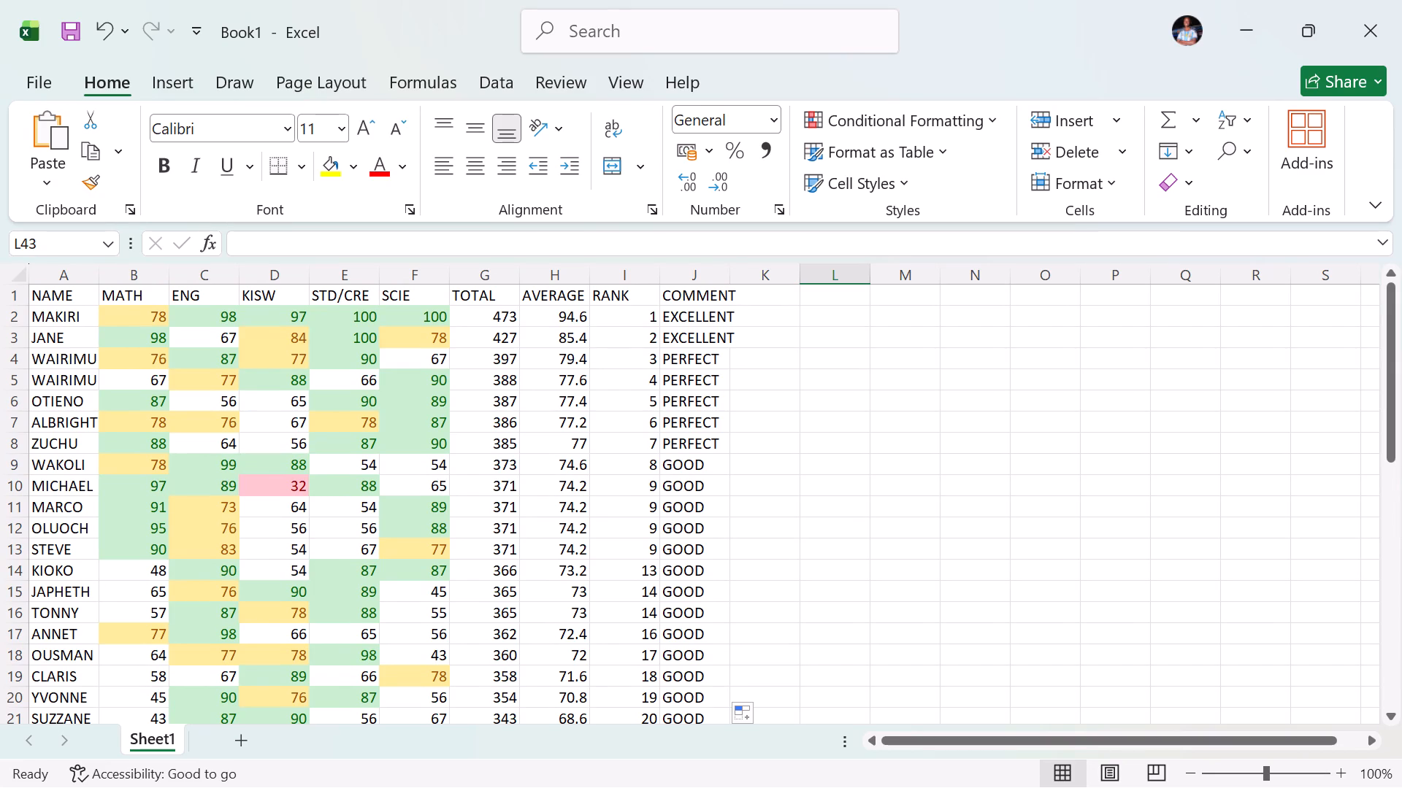
scroll(887, 434, "down", 2)
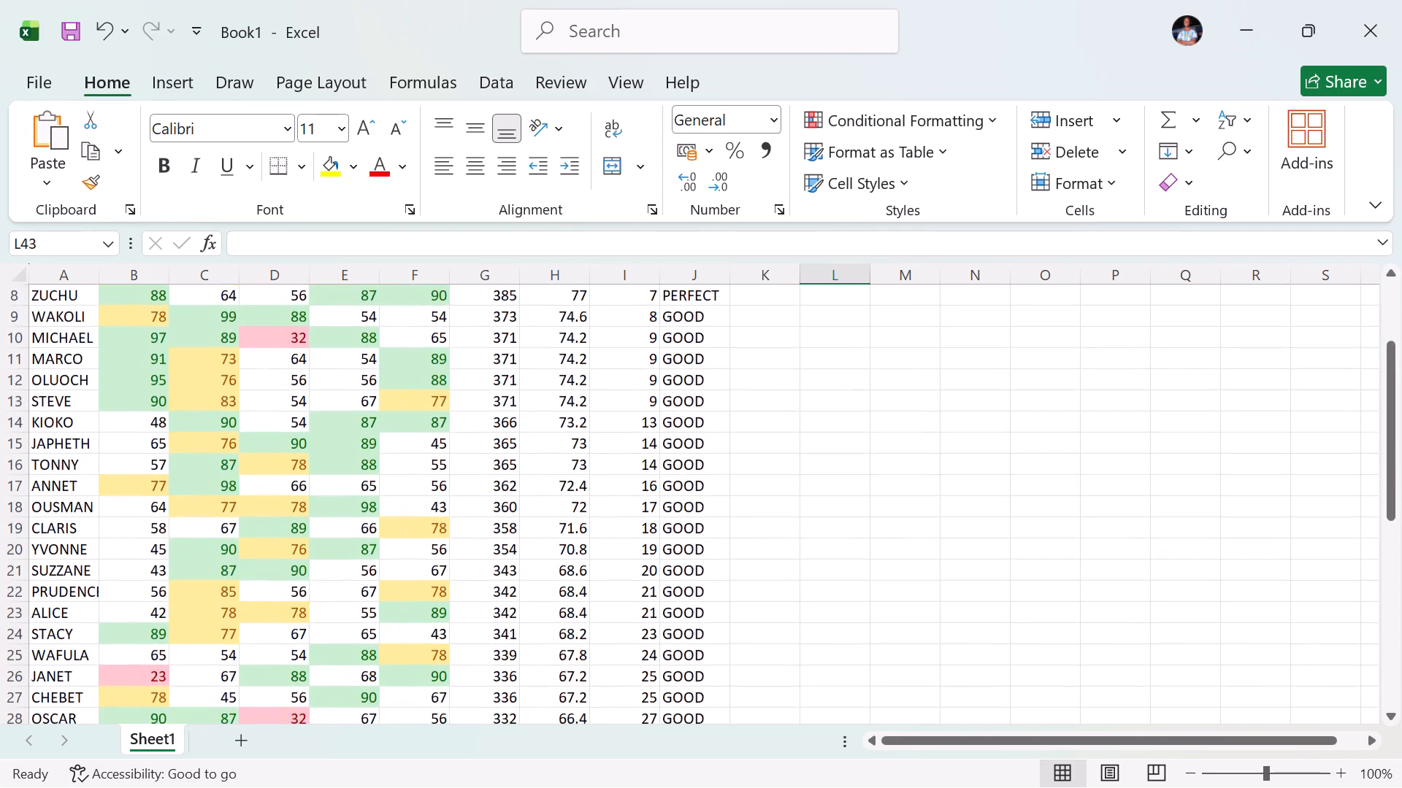
scroll(887, 434, "down", 3)
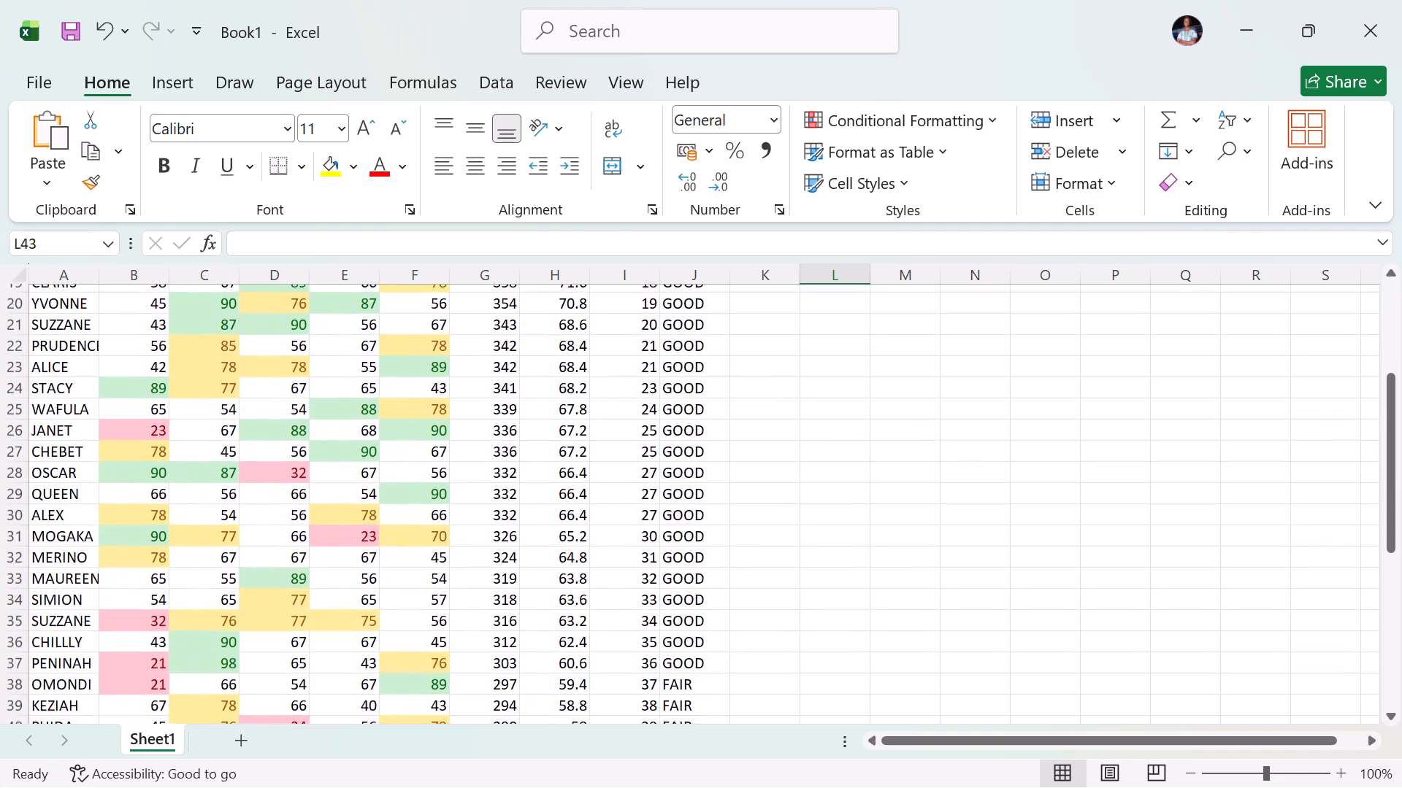
scroll(887, 434, "down", 2)
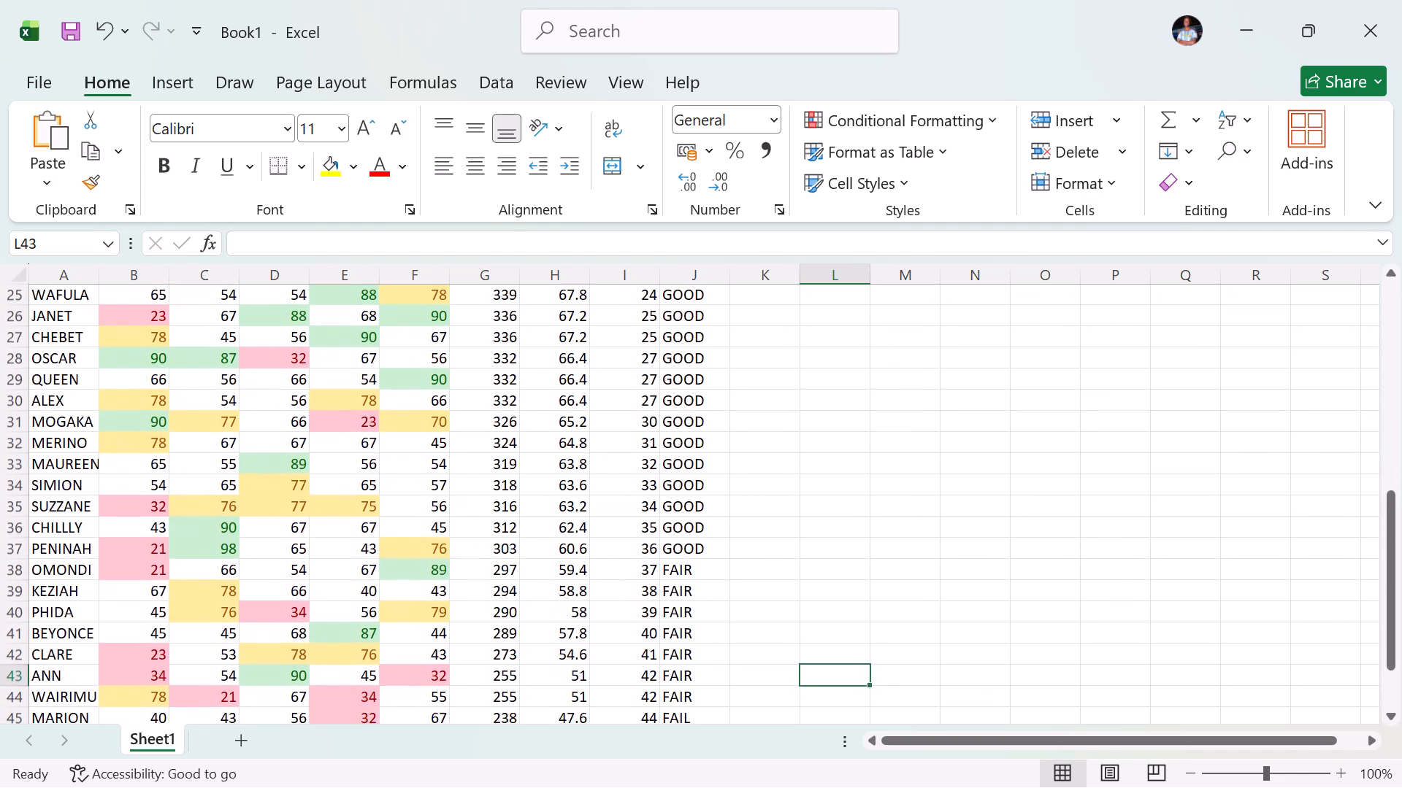
scroll(887, 434, "down", 2)
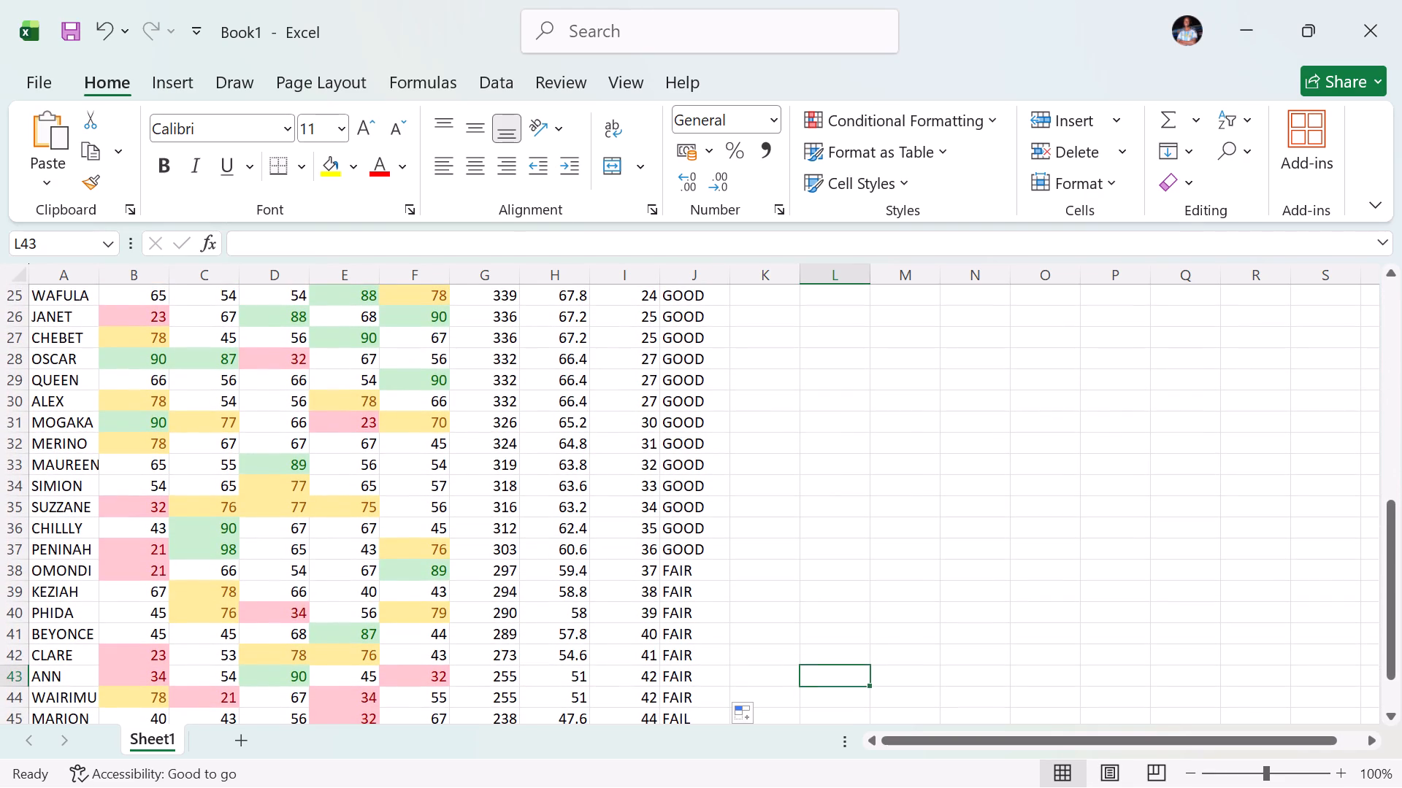
scroll(887, 434, "down", 2)
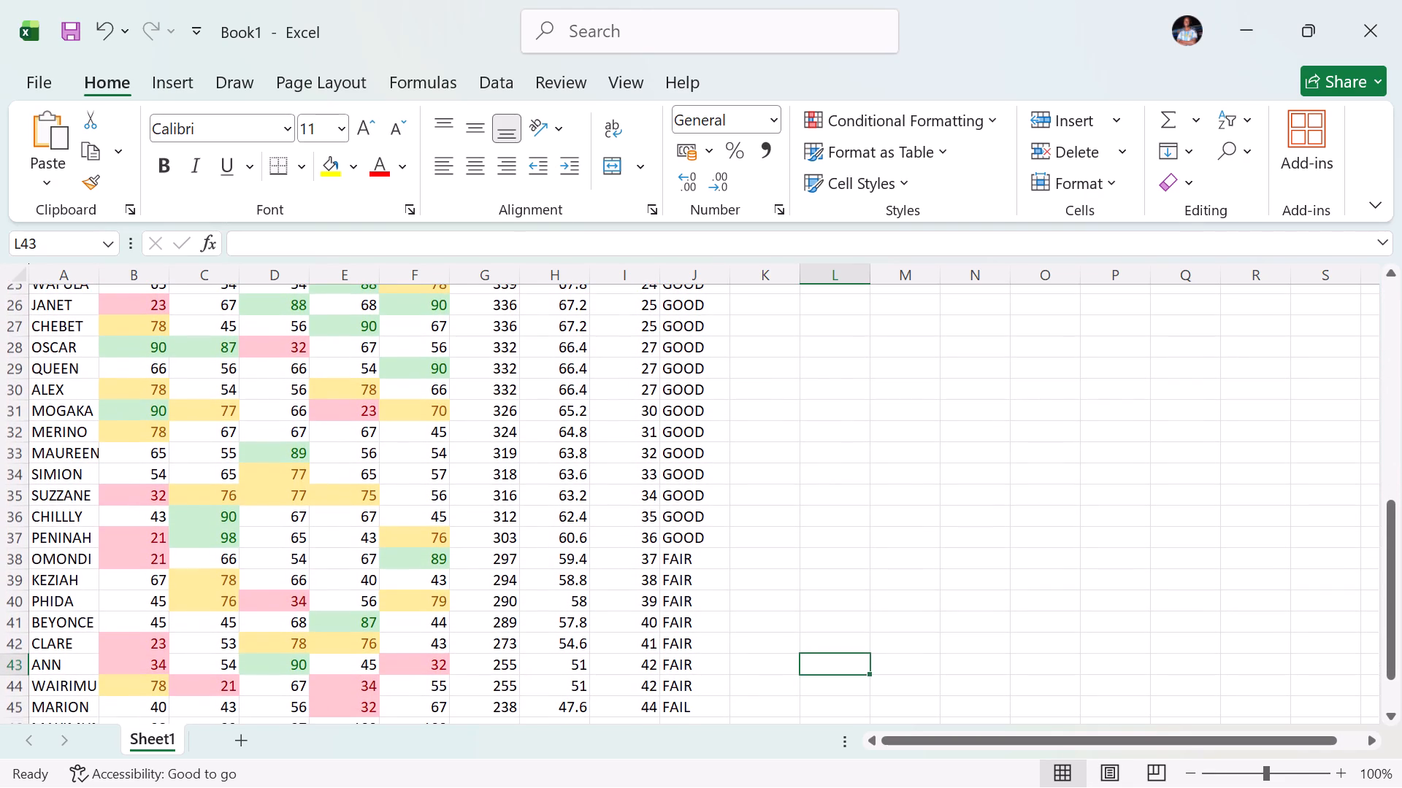
scroll(887, 434, "down", 4)
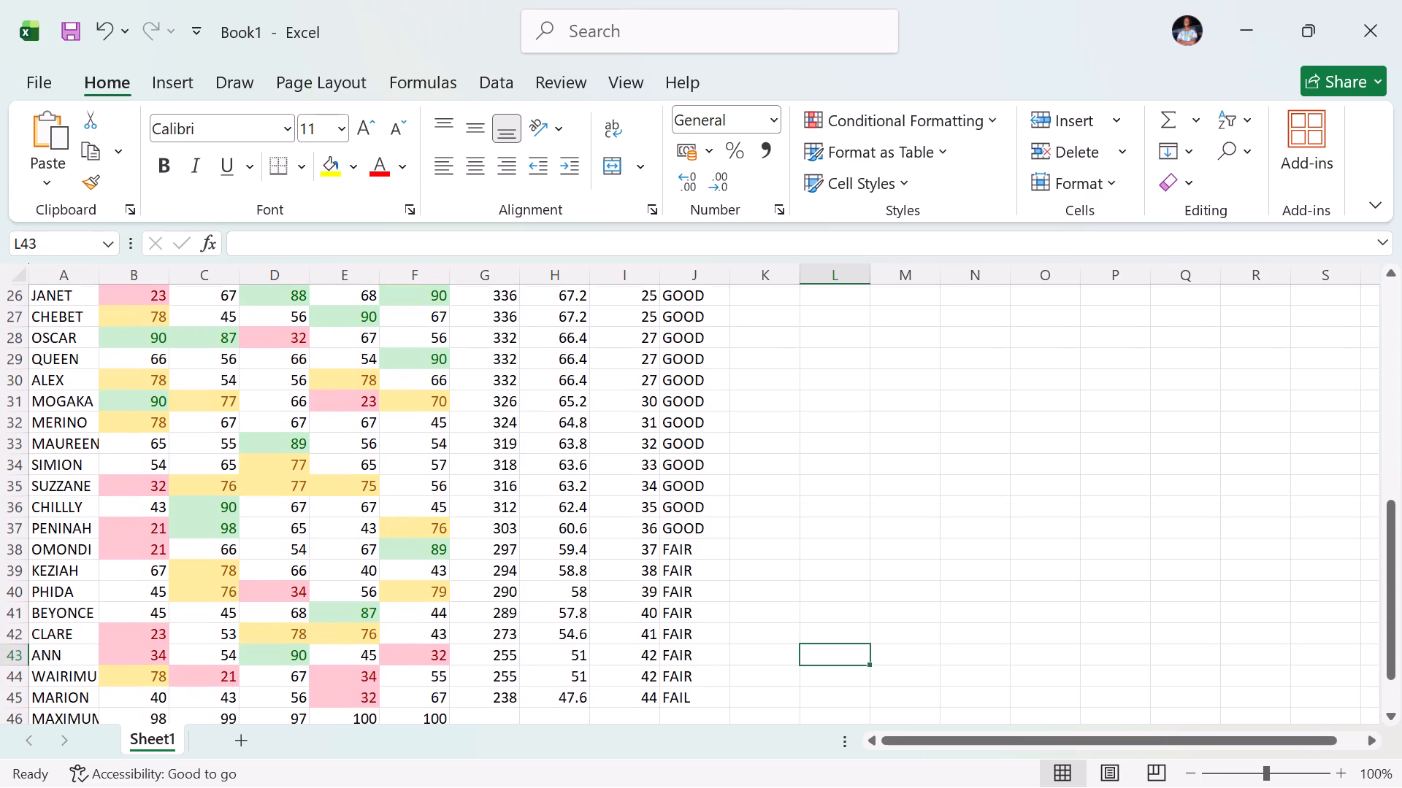
scroll(887, 434, "down", 3)
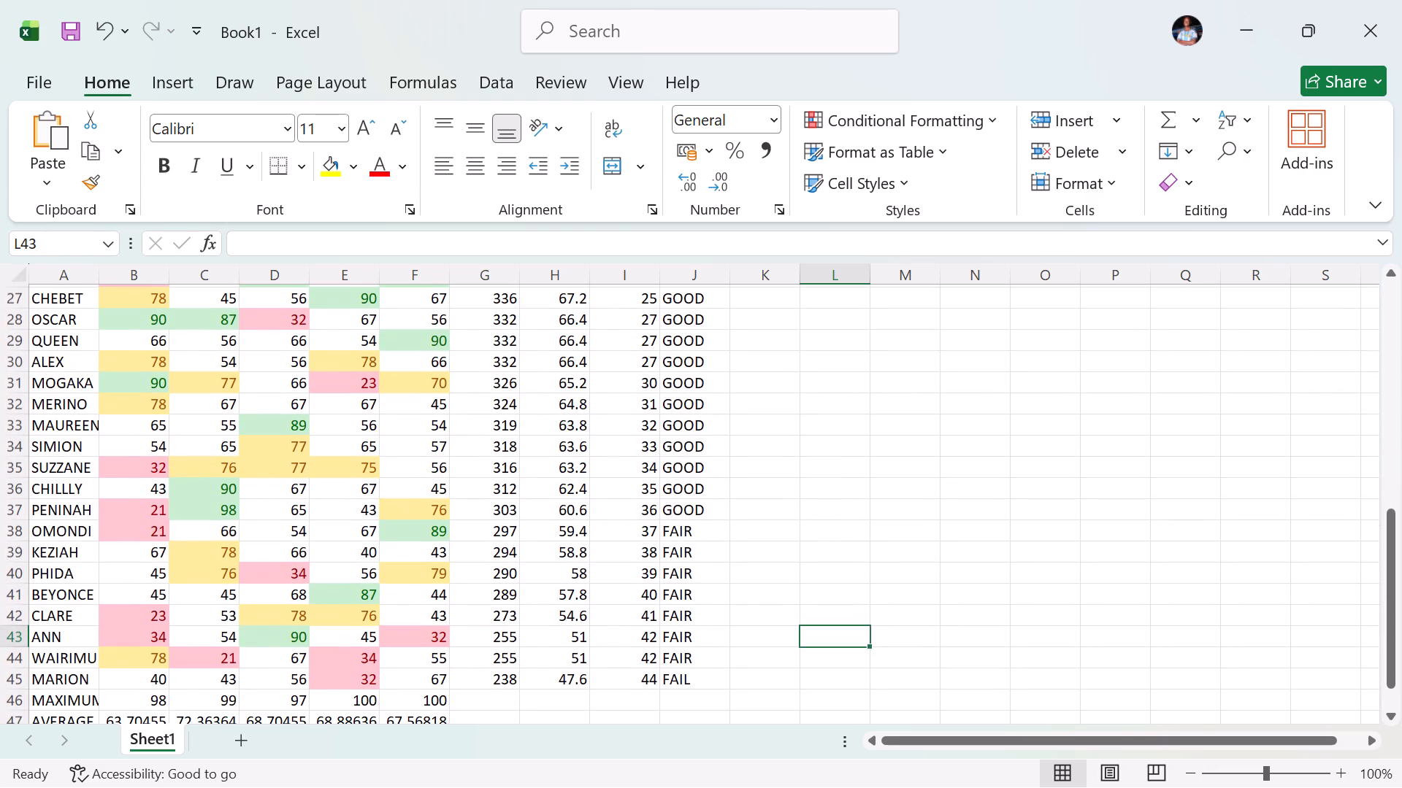
scroll(887, 434, "down", 2)
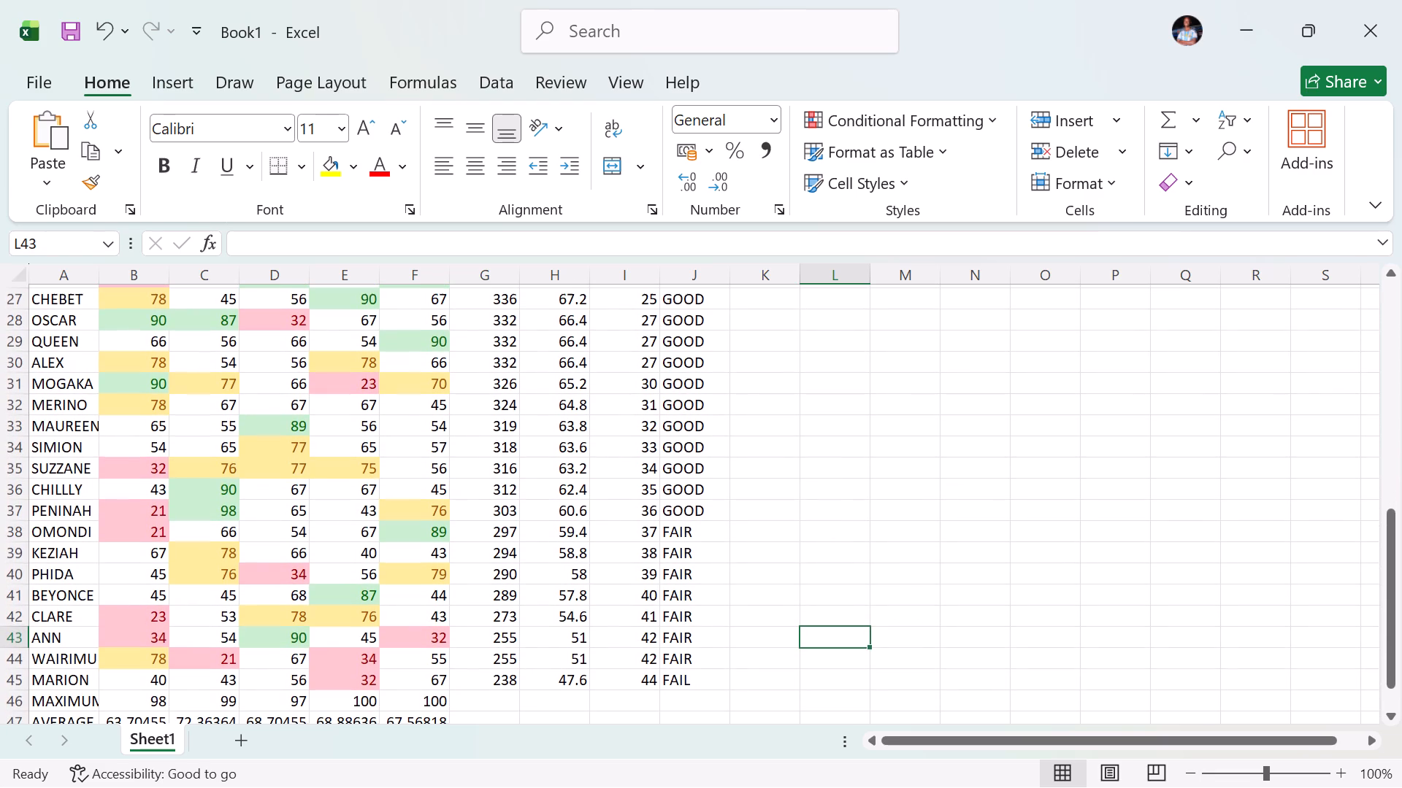
scroll(887, 434, "down", 4)
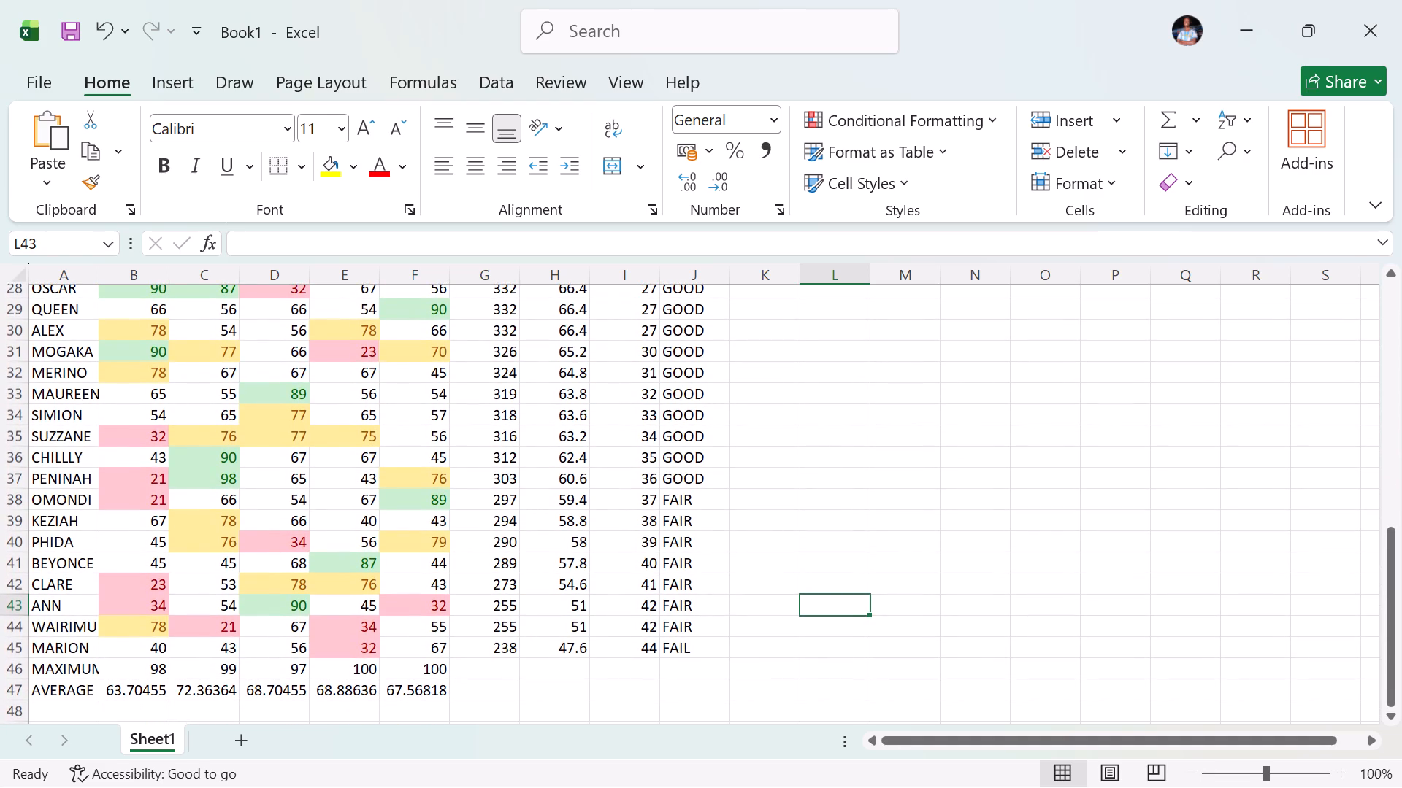
scroll(887, 434, "down", 1)
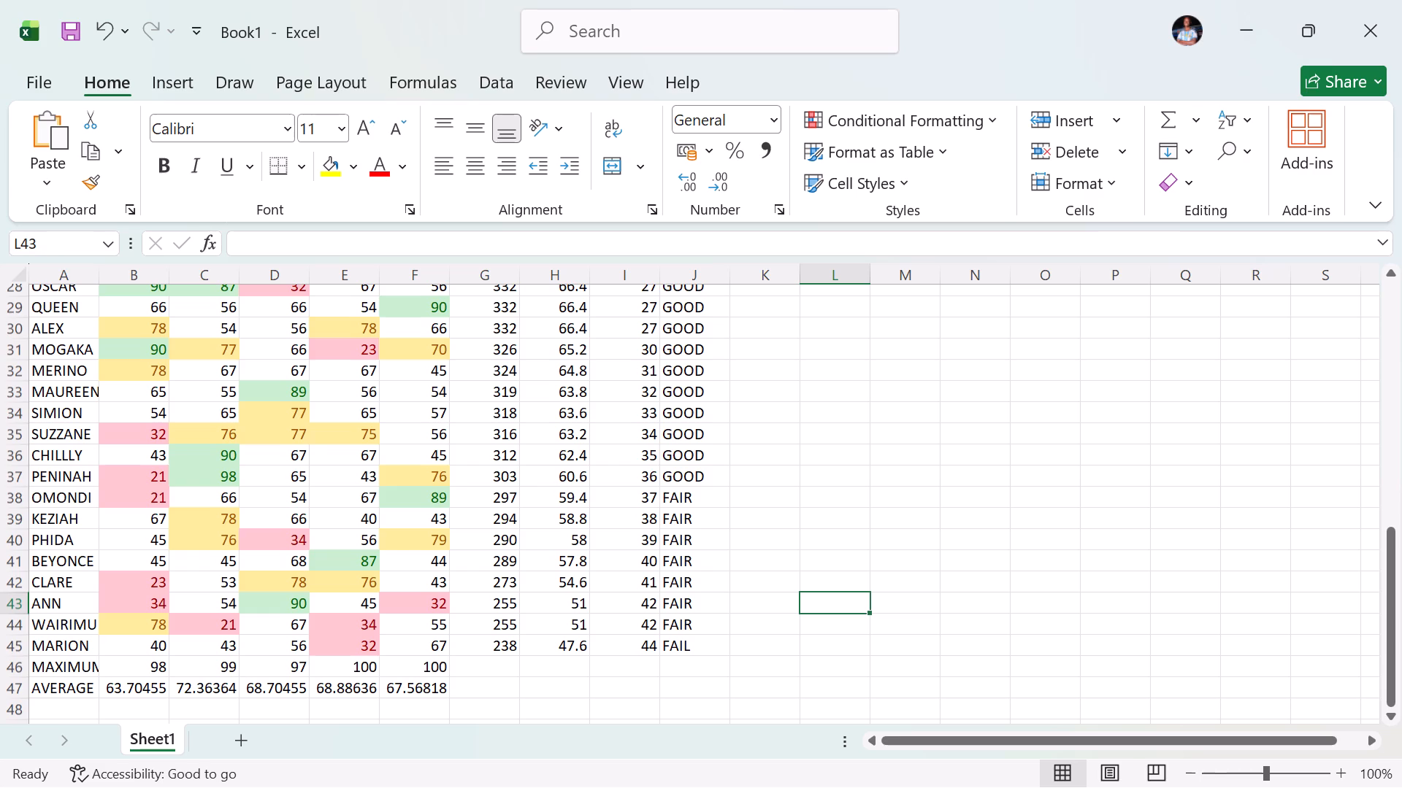
scroll(887, 434, "down", 2)
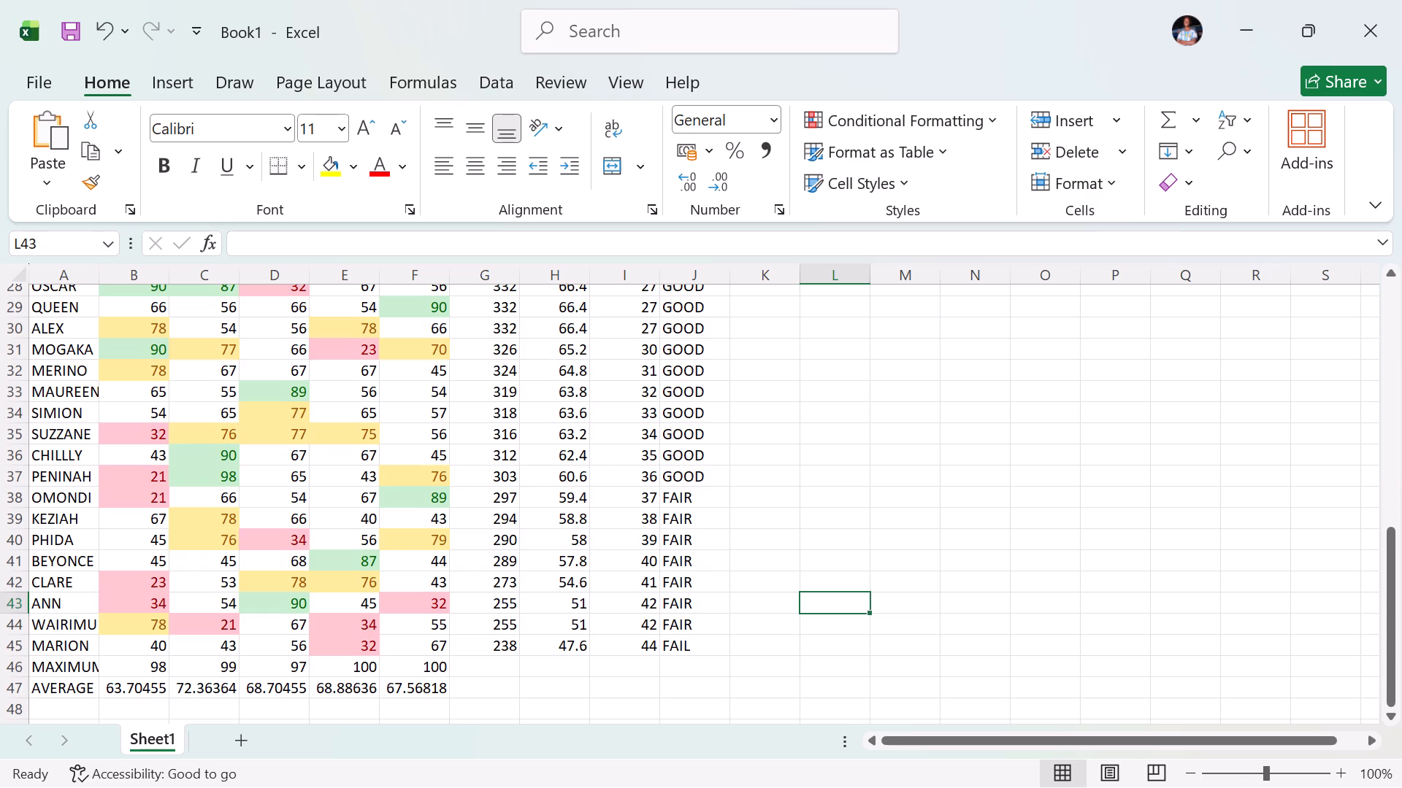
scroll(887, 434, "down", 2)
scroll(887, 434, "up", 1)
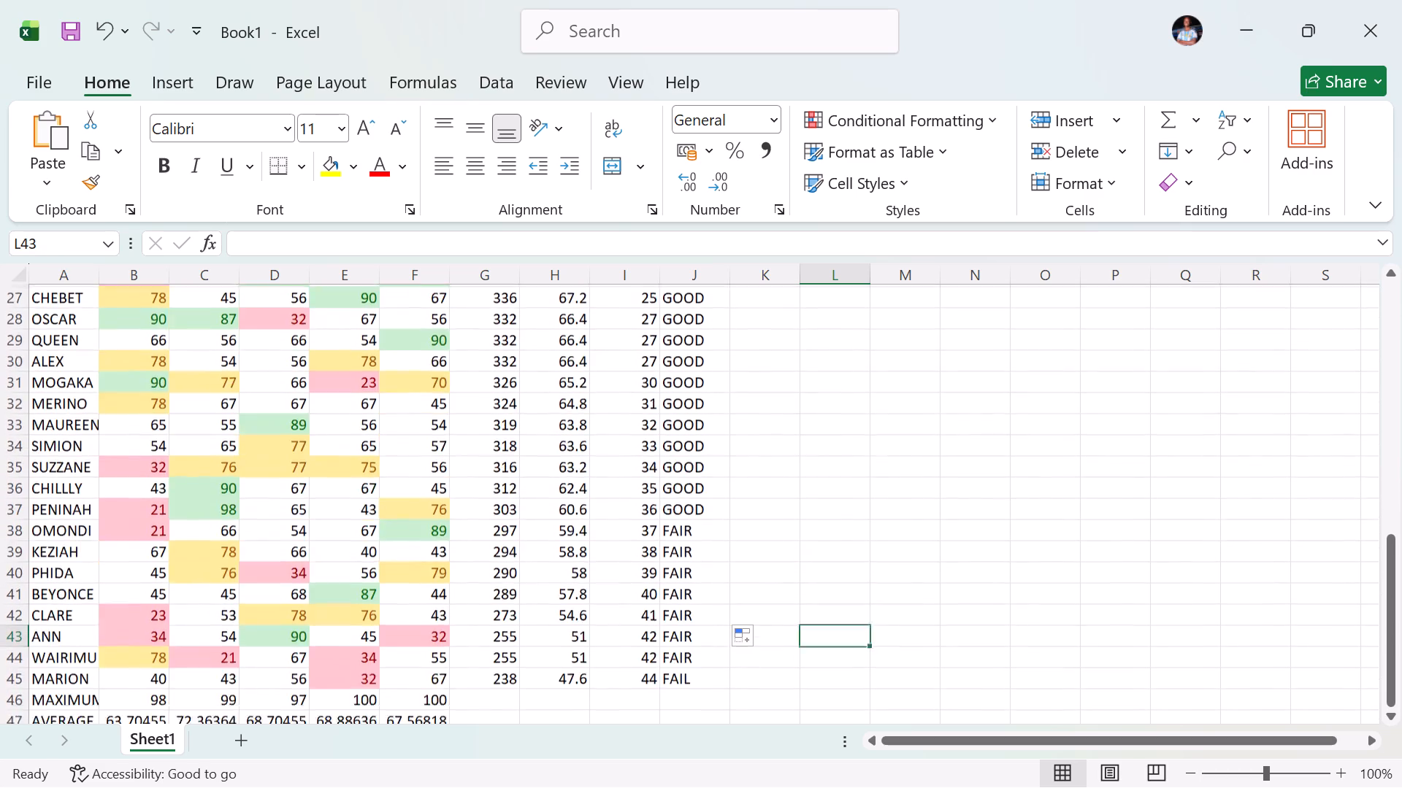
scroll(887, 434, "up", 2)
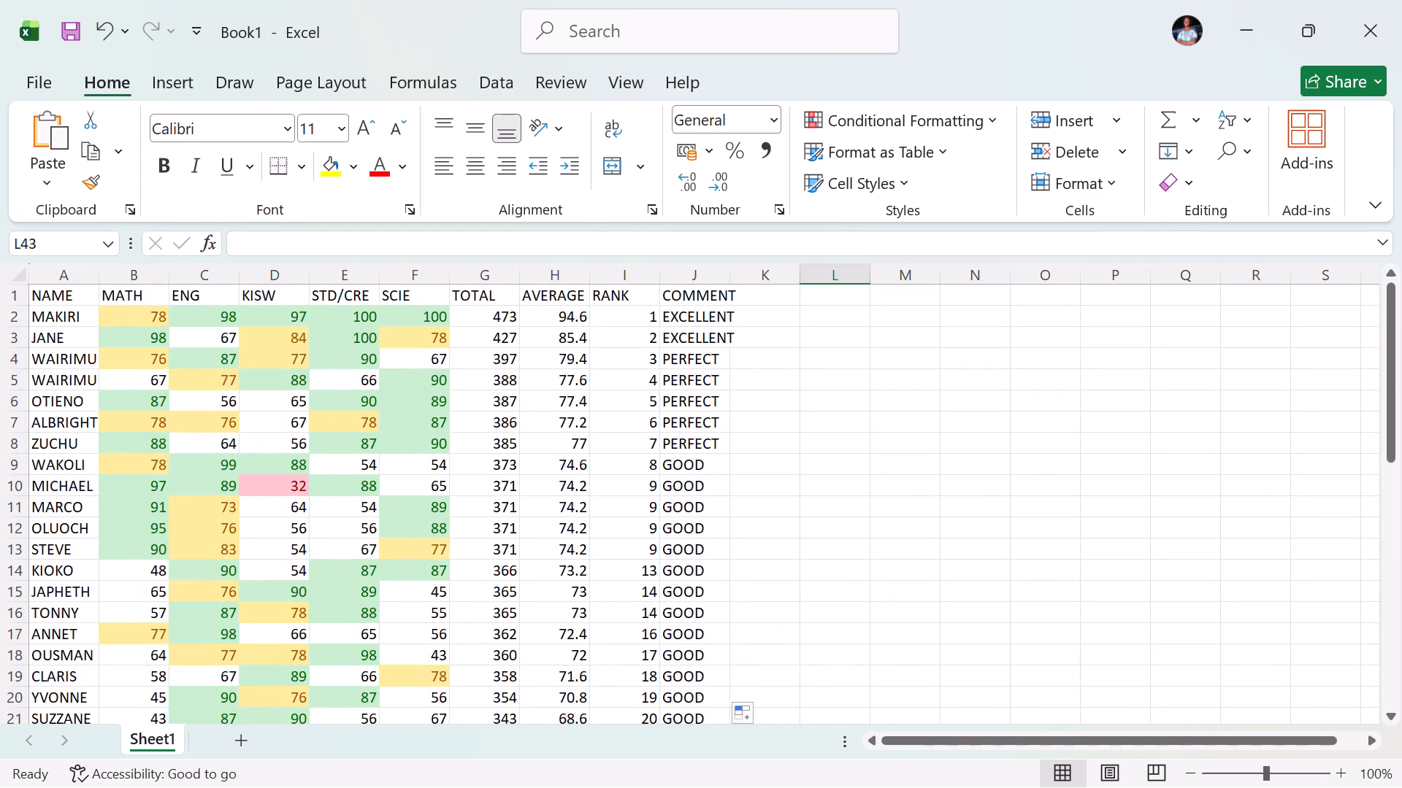
scroll(887, 434, "down", 1)
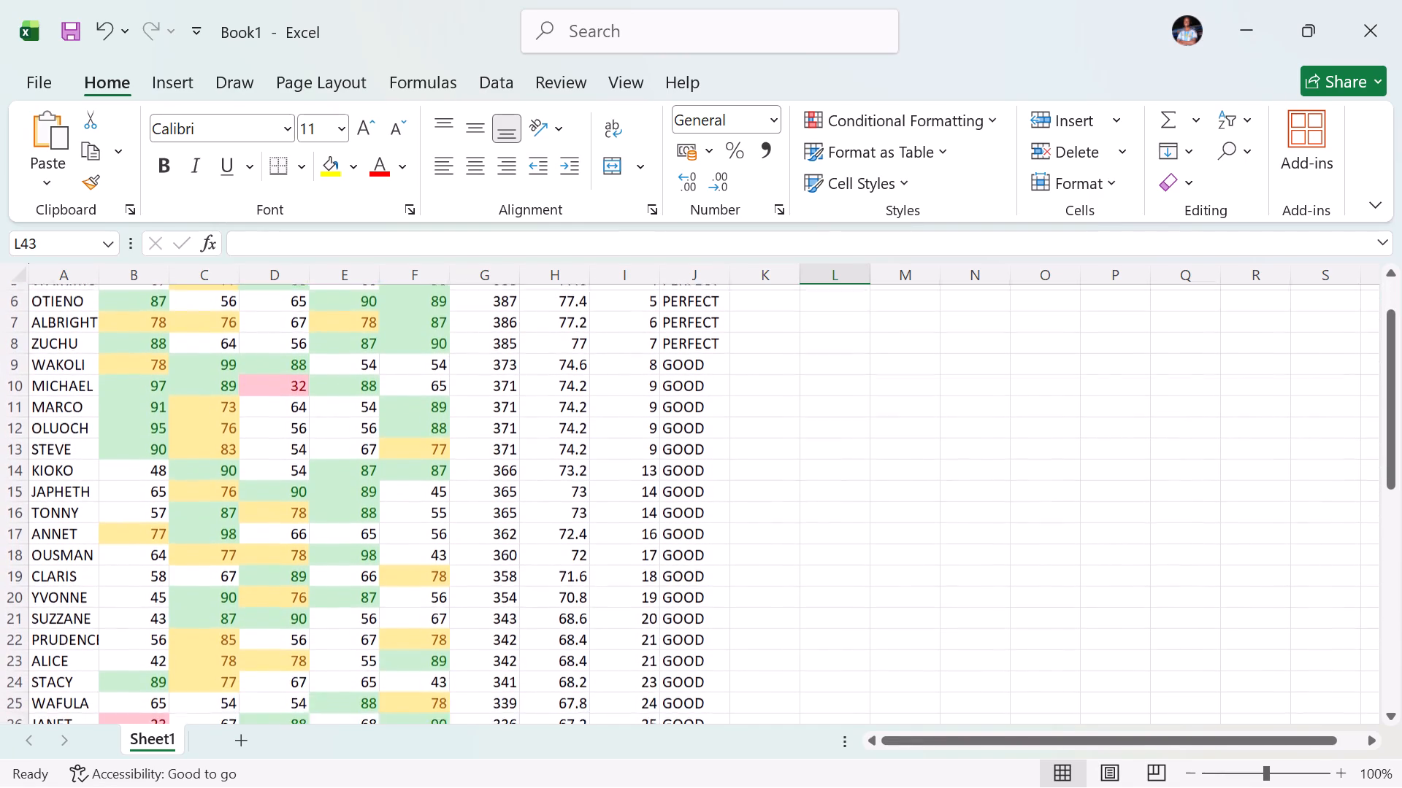
scroll(887, 434, "down", 3)
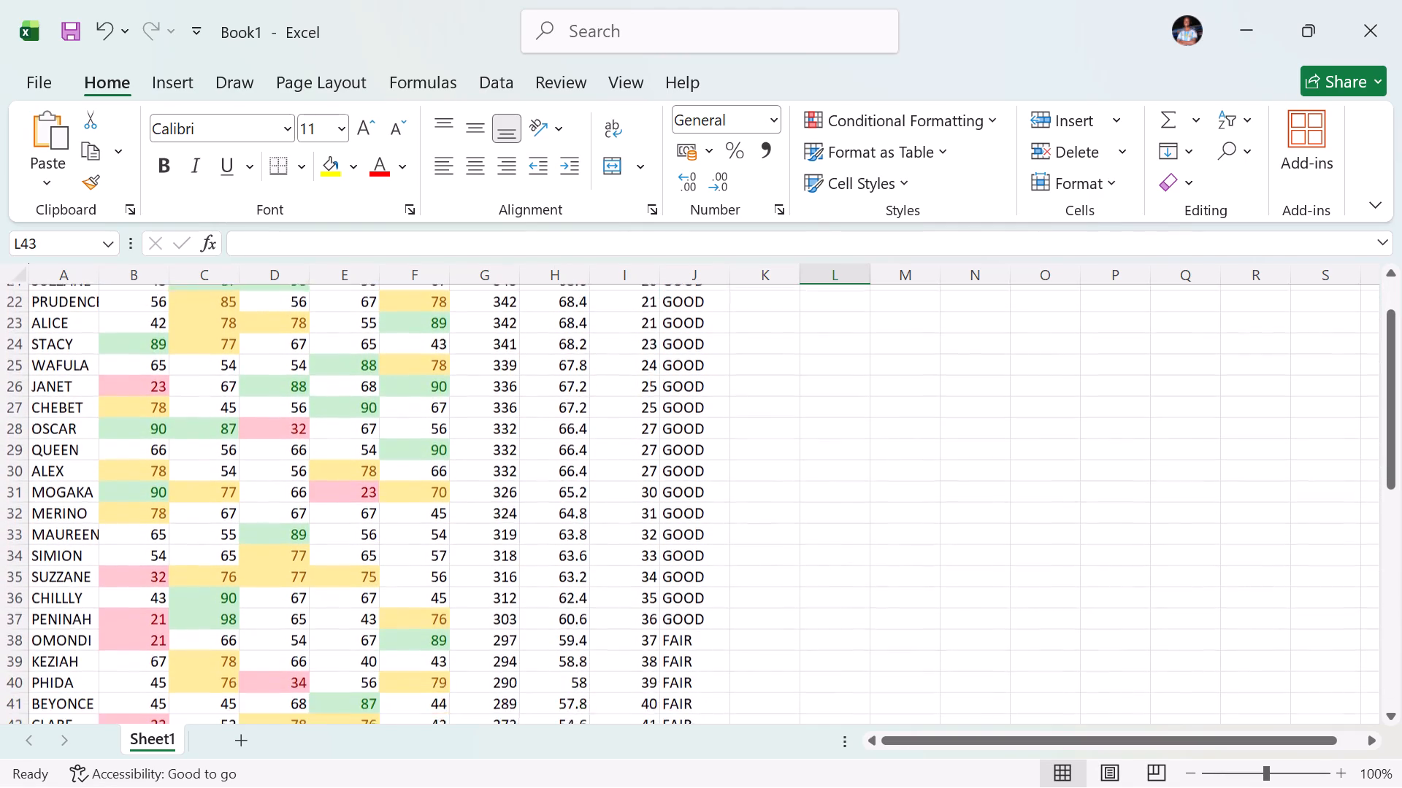
scroll(887, 434, "down", 2)
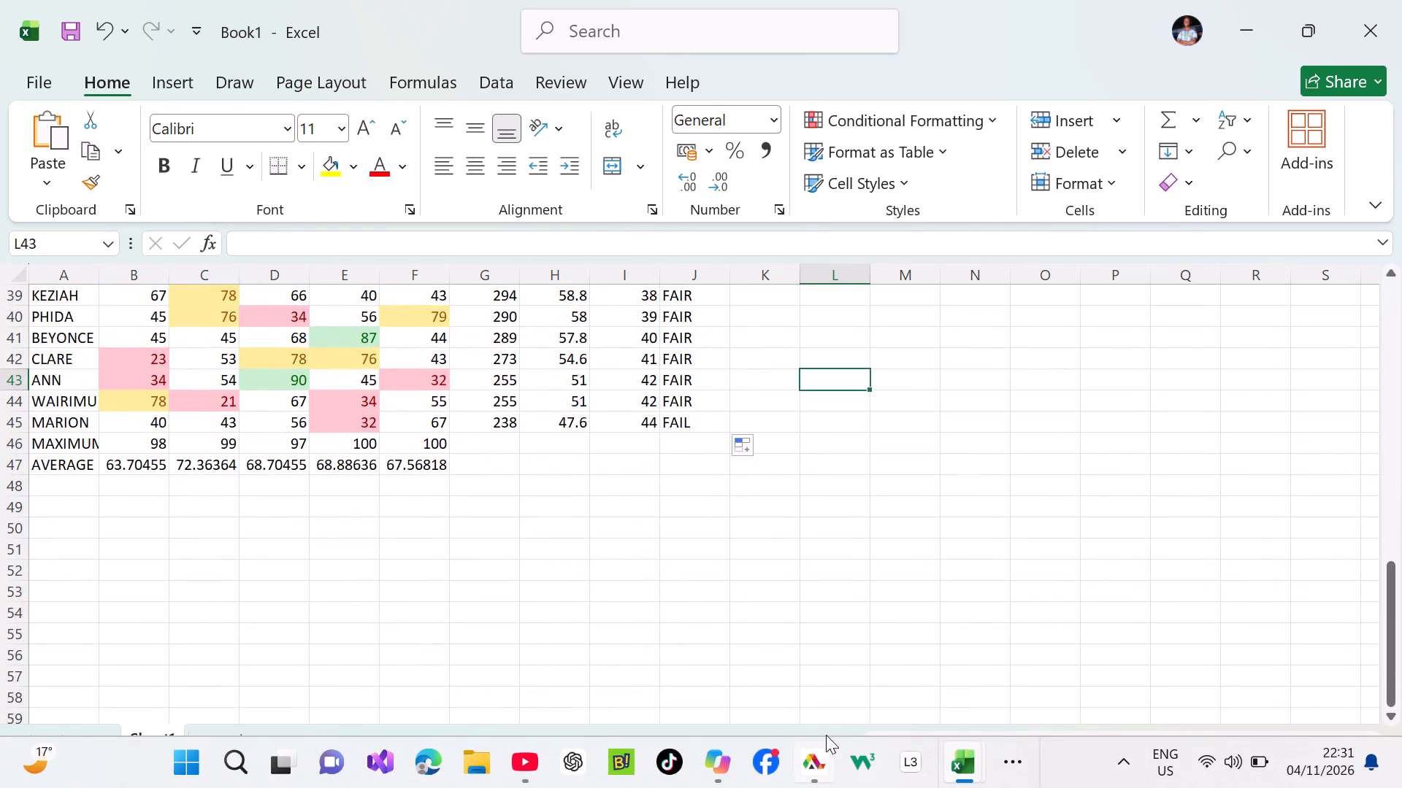
scroll(931, 616, "up", 1)
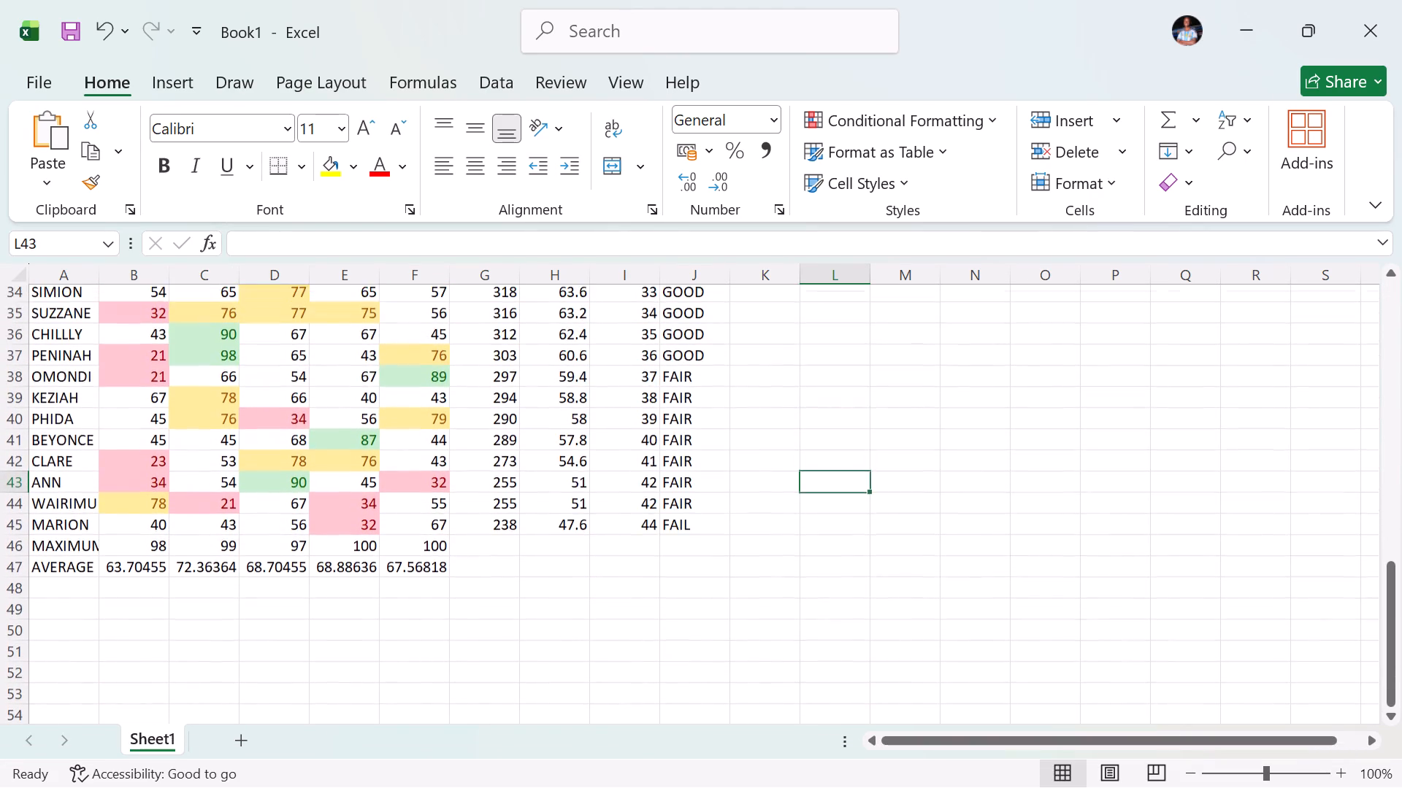
scroll(931, 616, "up", 3)
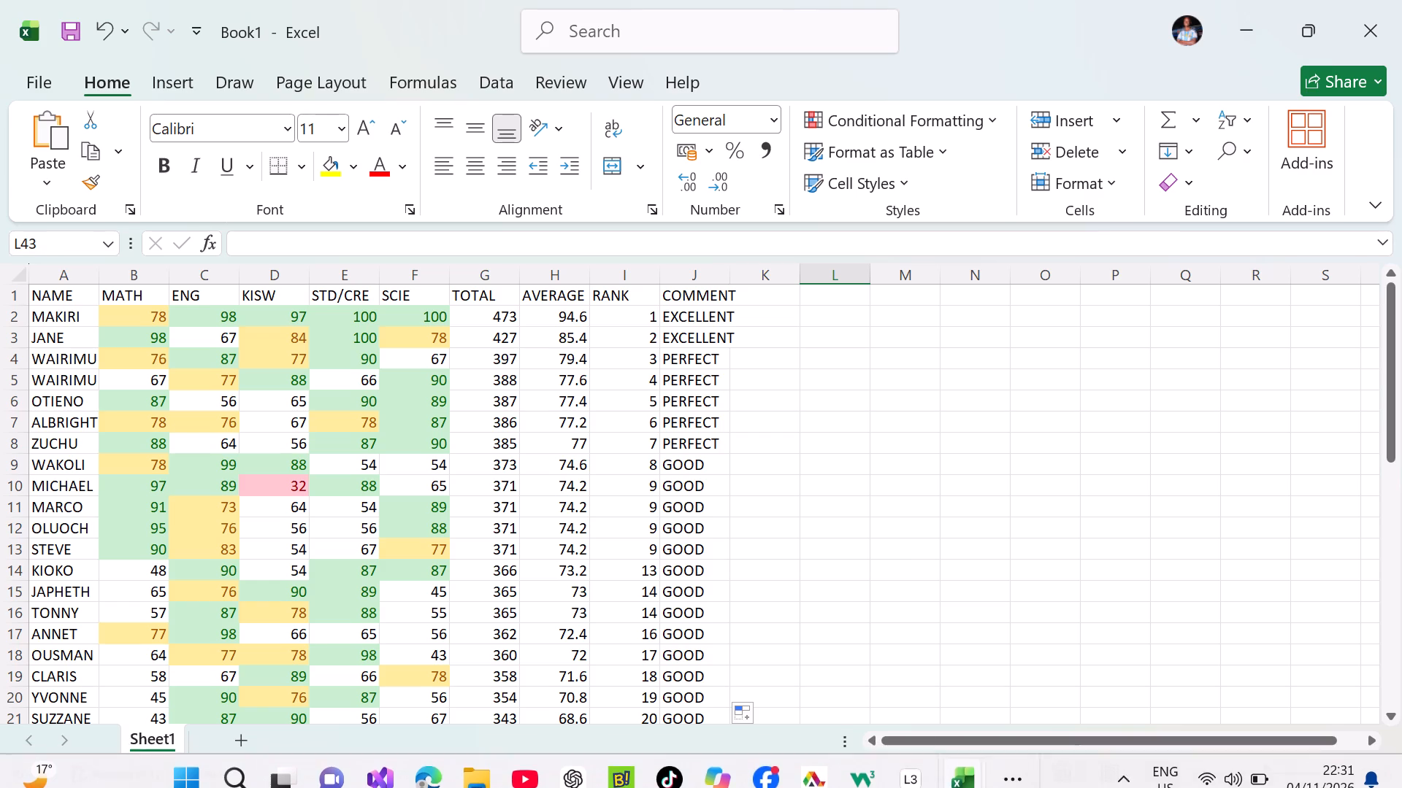
scroll(876, 538, "down", 2)
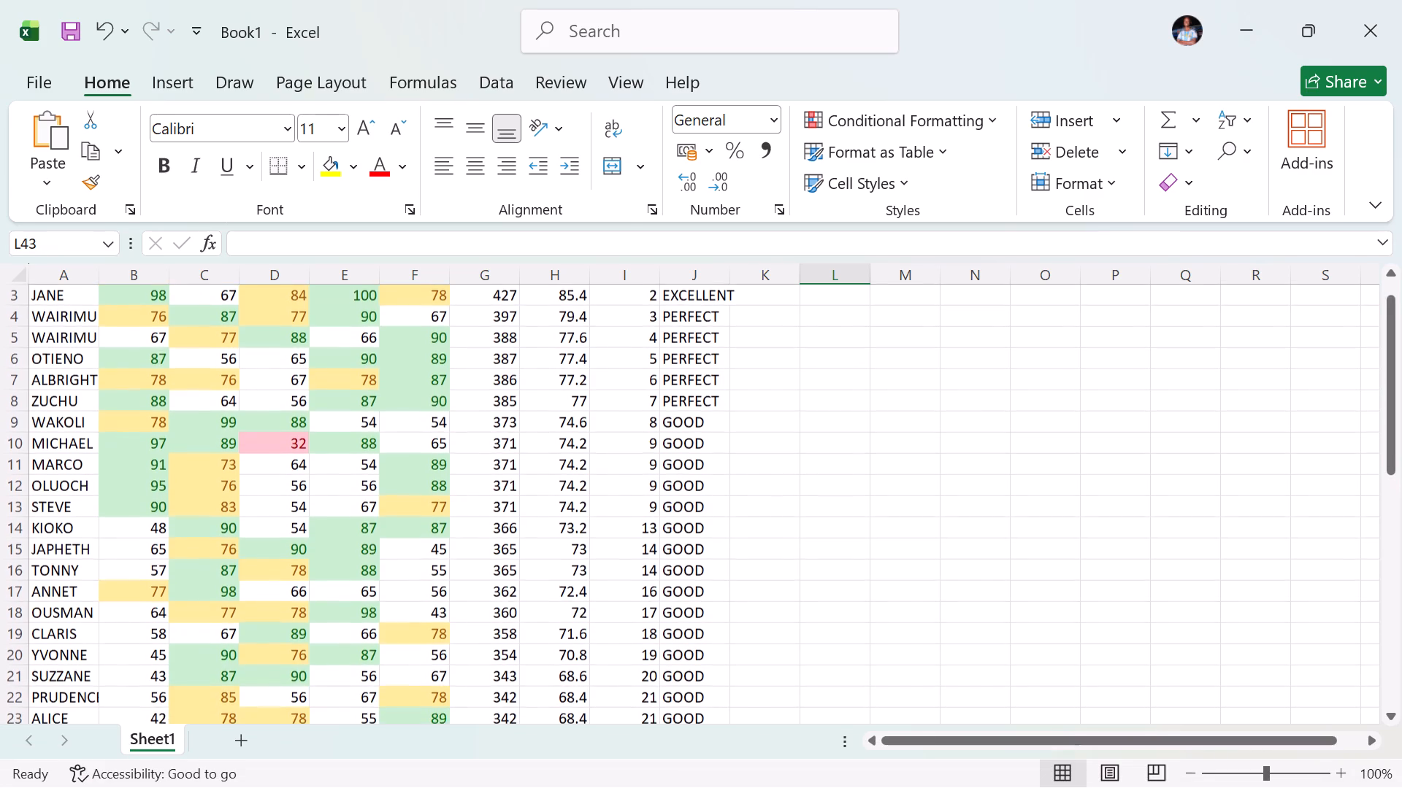
scroll(876, 538, "down", 4)
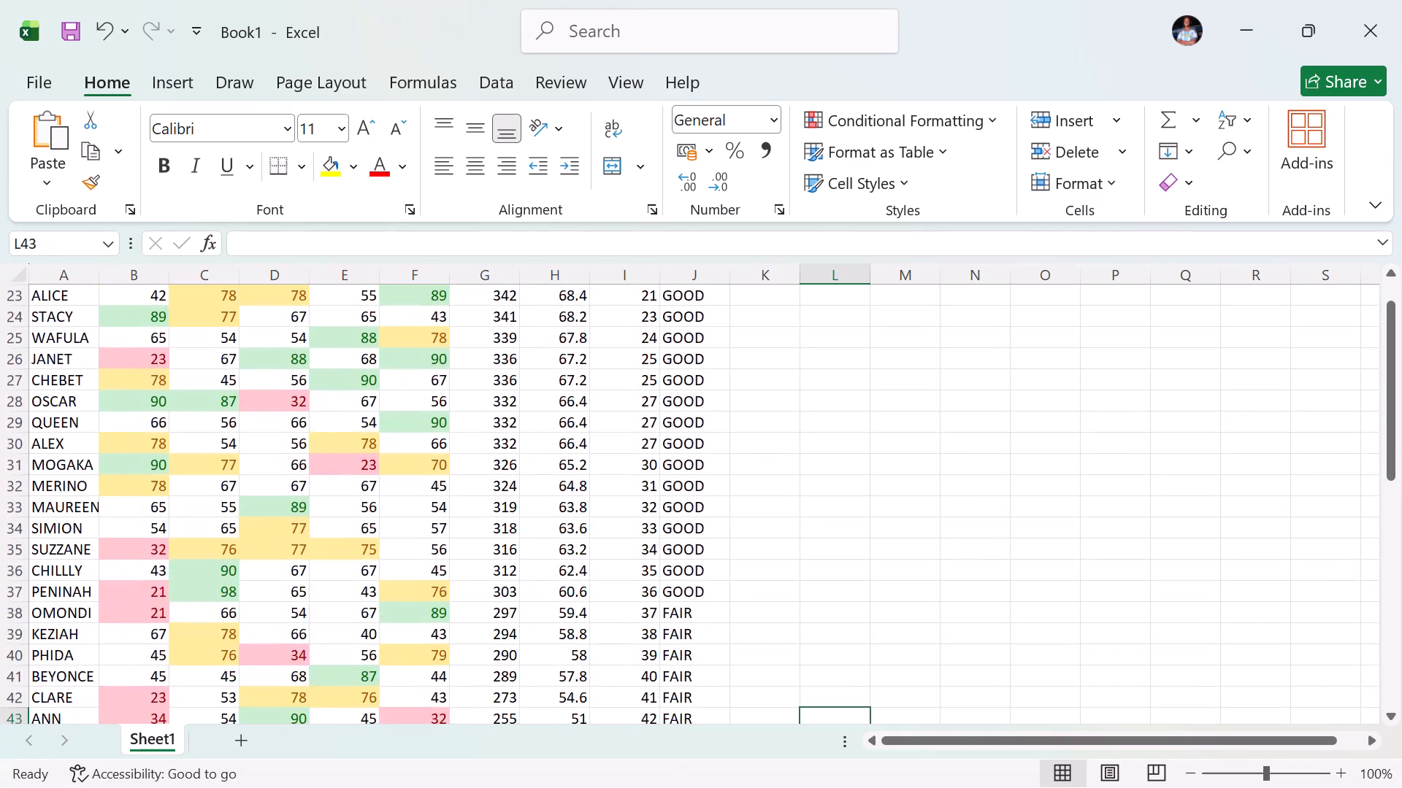
Select the student names in A1:A45 together with the totals in G1:G45, excluding the MAXIMUM and AVERAGE rows.
scroll(876, 538, "down", 2)
scroll(876, 538, "up", 2)
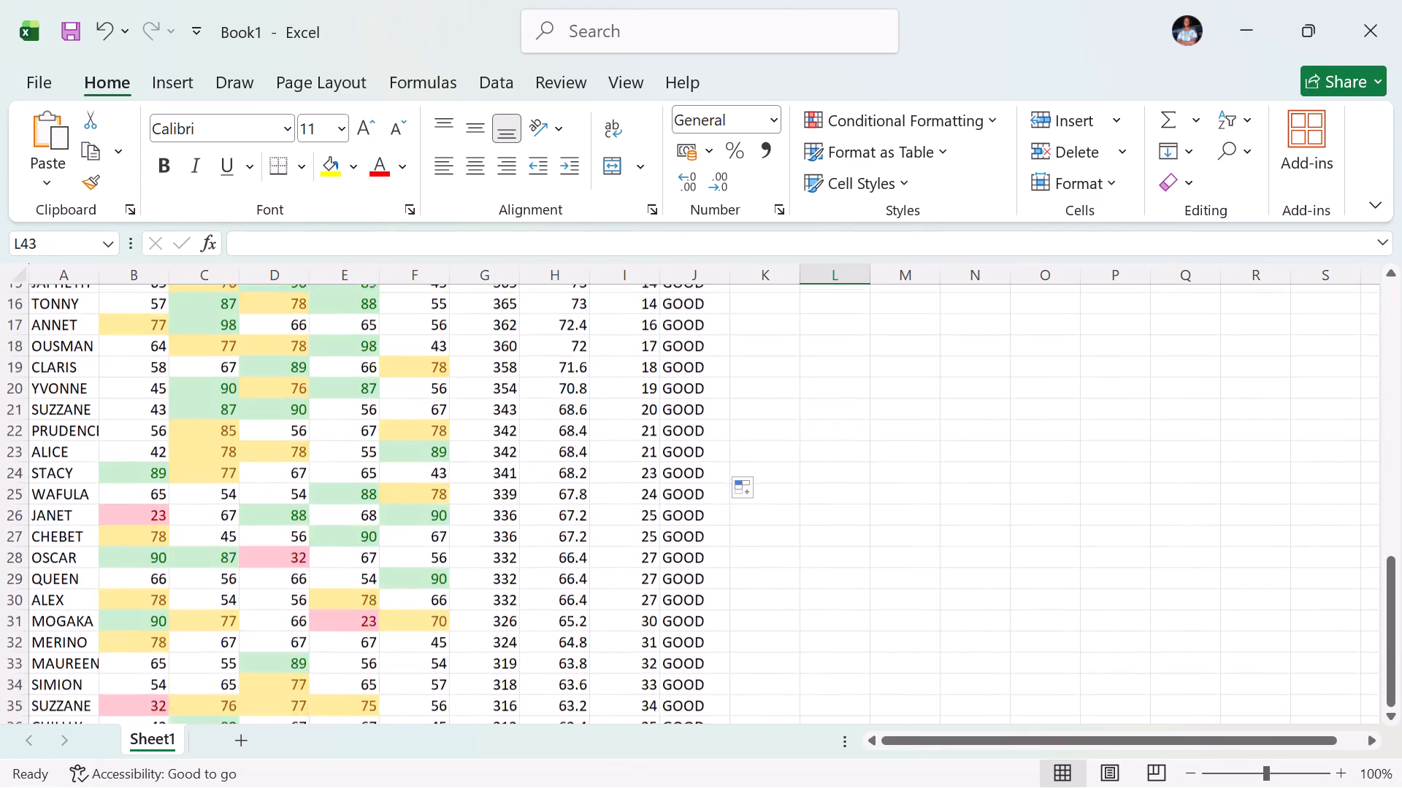
scroll(876, 538, "up", 2)
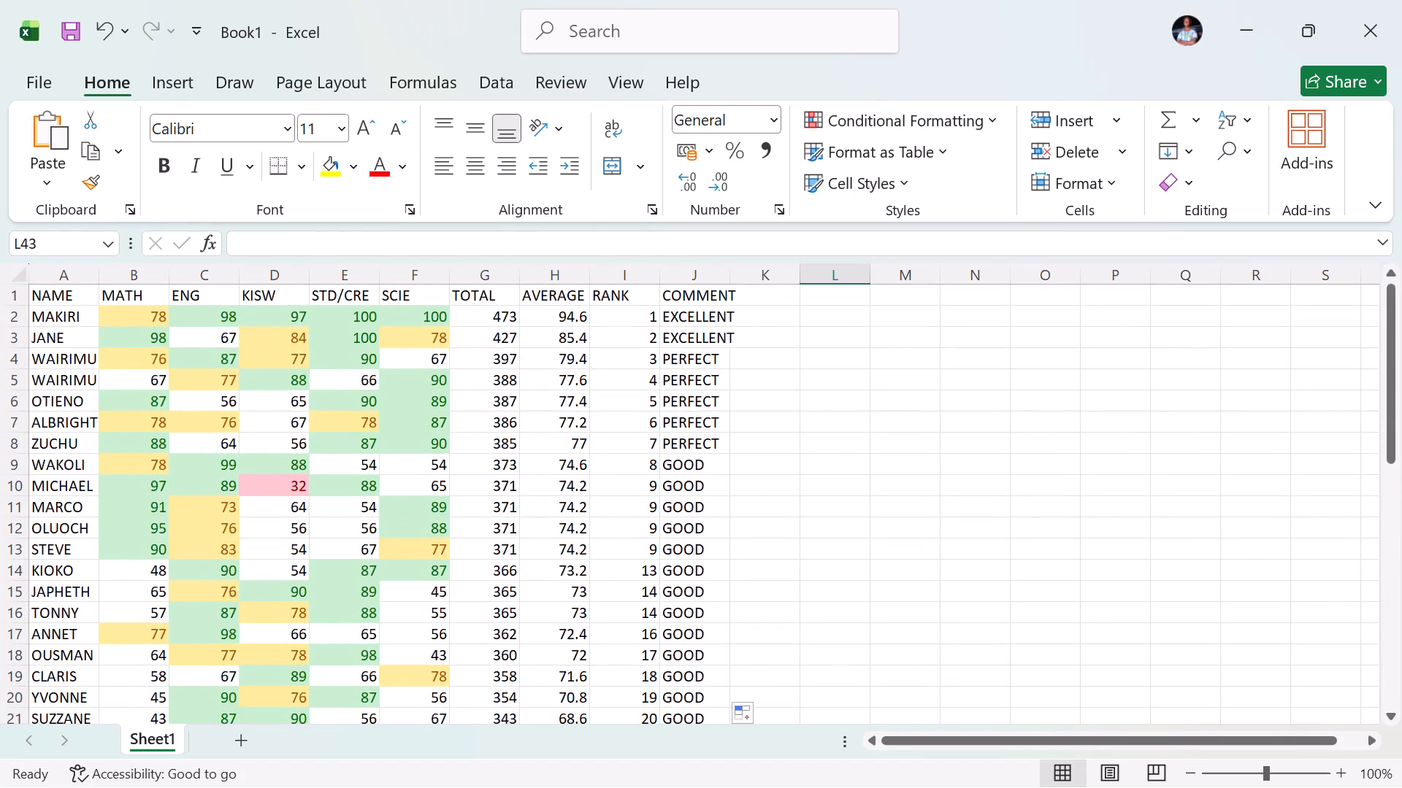
scroll(473, 468, "up", 1)
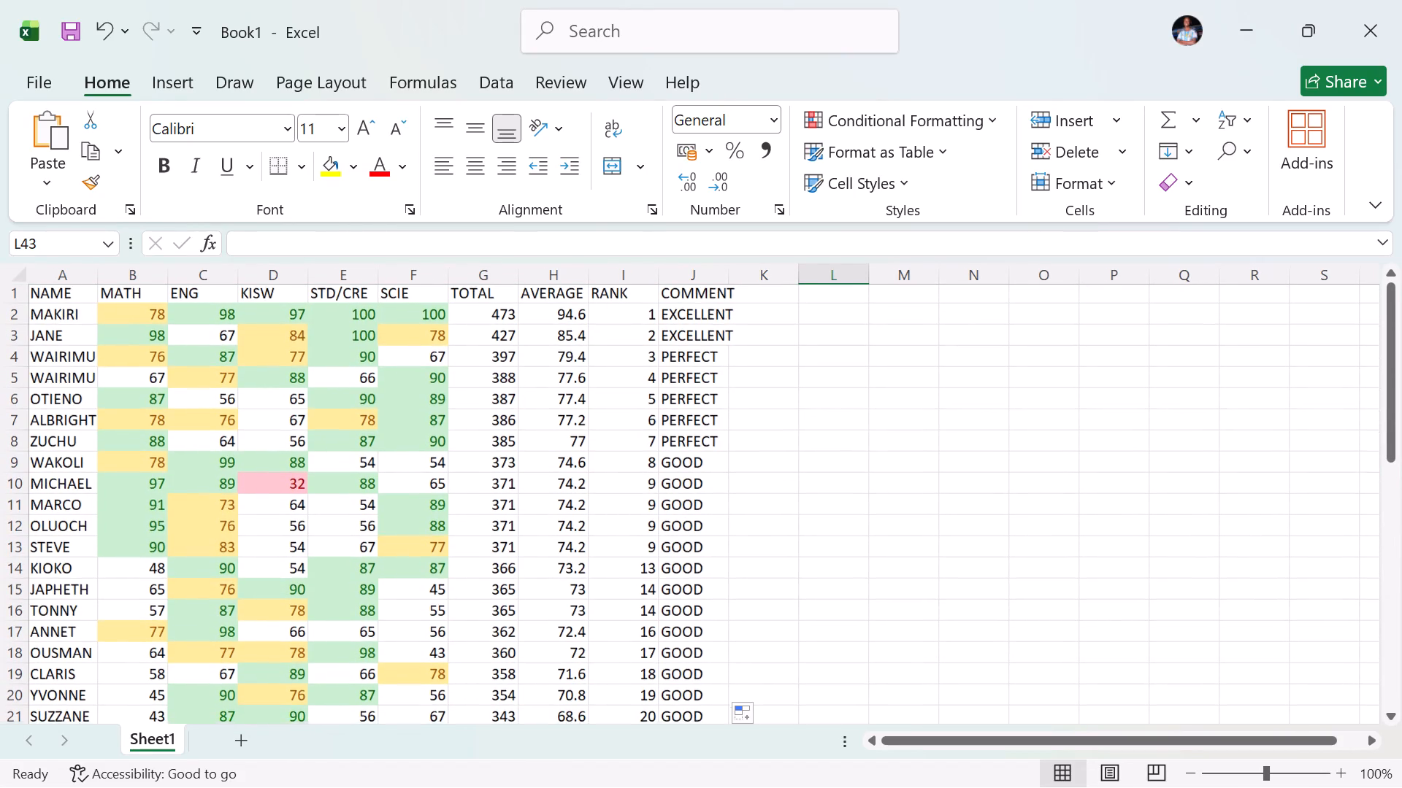
scroll(473, 468, "up", 1)
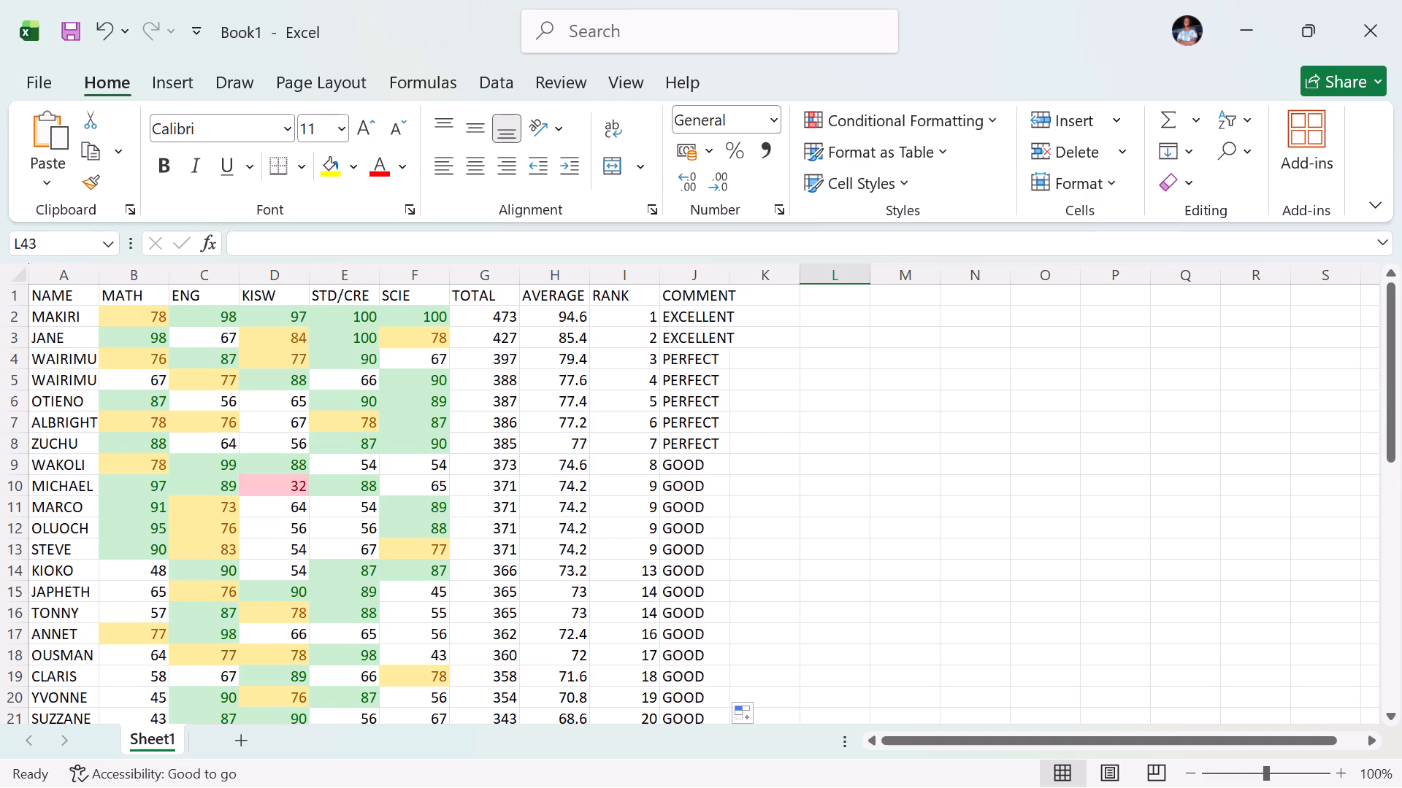
left_click(64, 293)
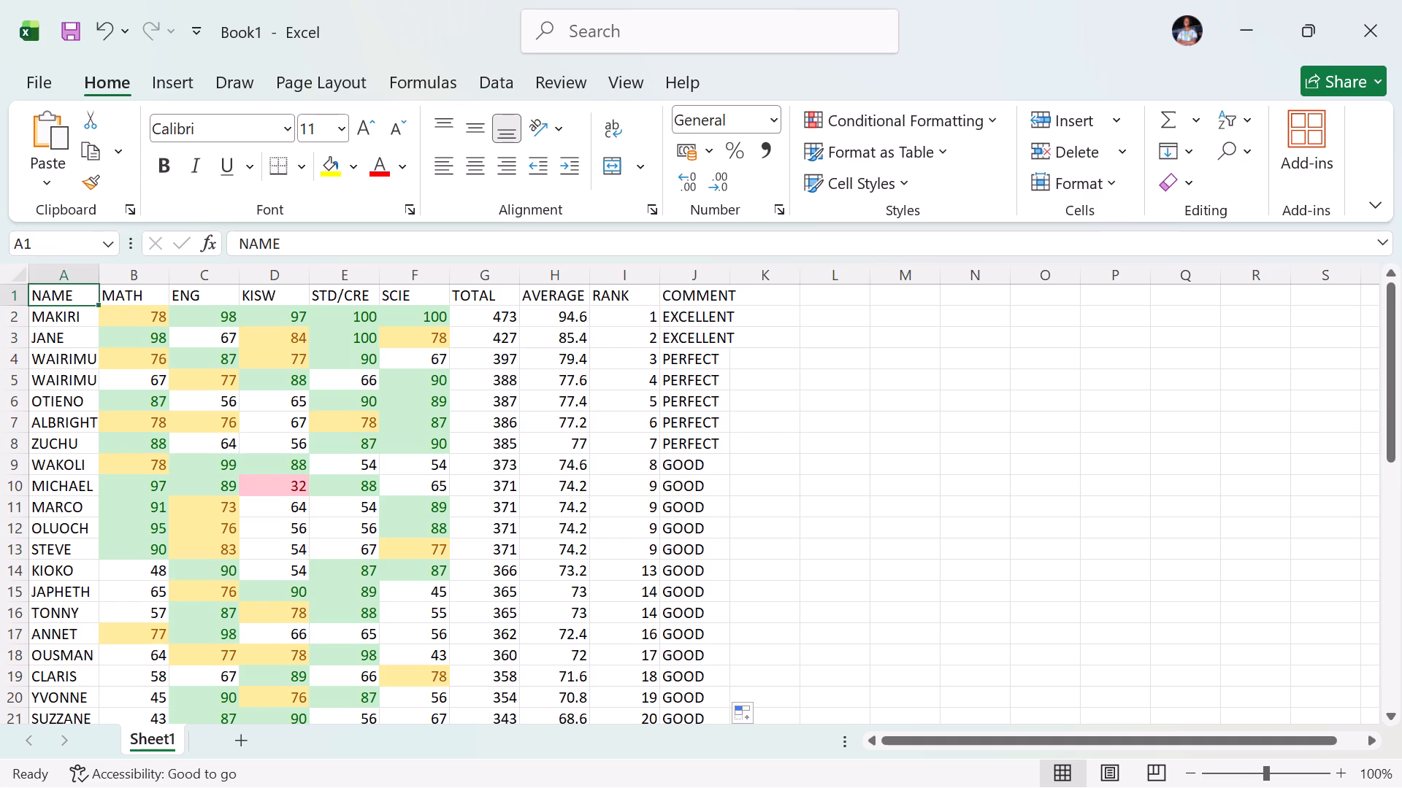
left_click_drag(64, 293, 56, 404)
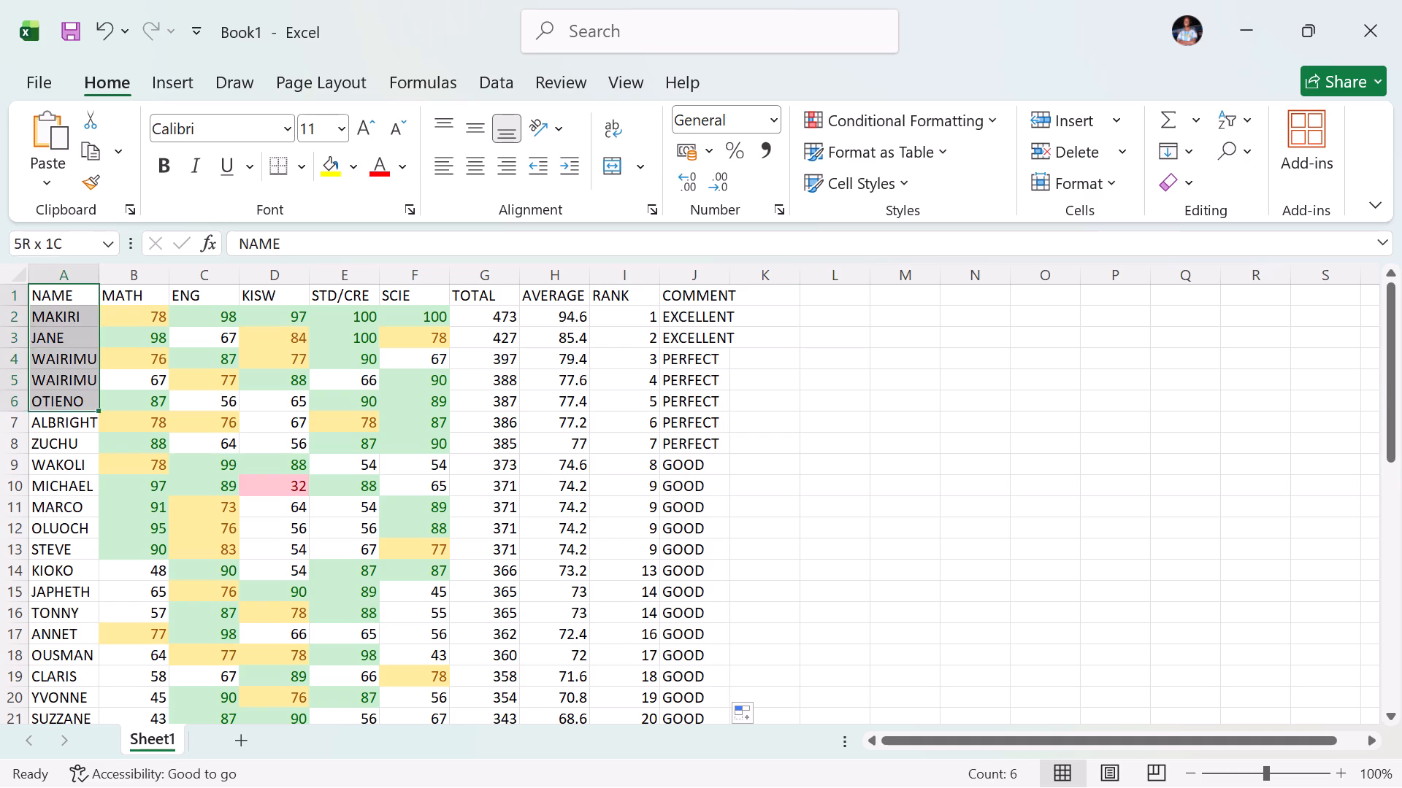
left_click_drag(56, 404, 66, 725)
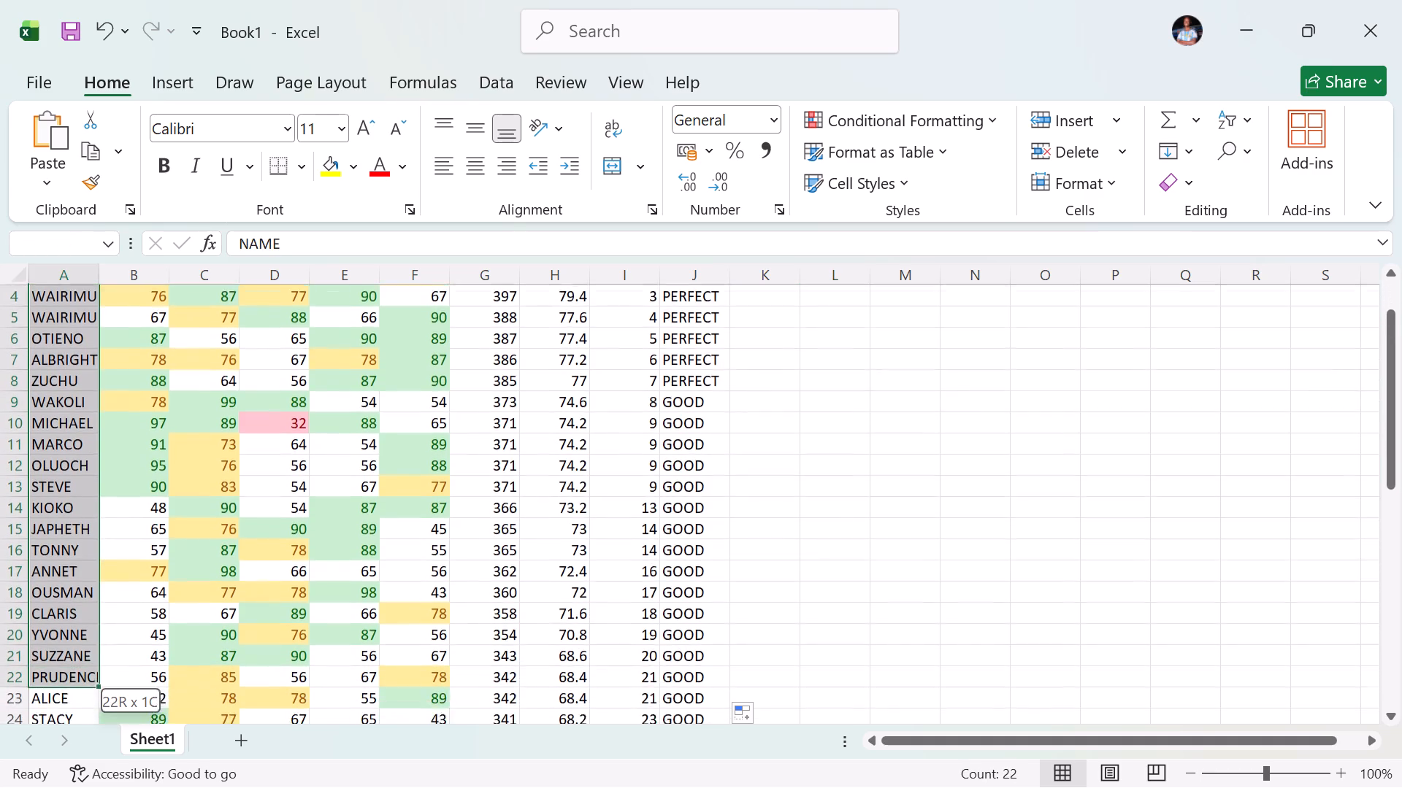
left_click_drag(66, 725, 65, 770)
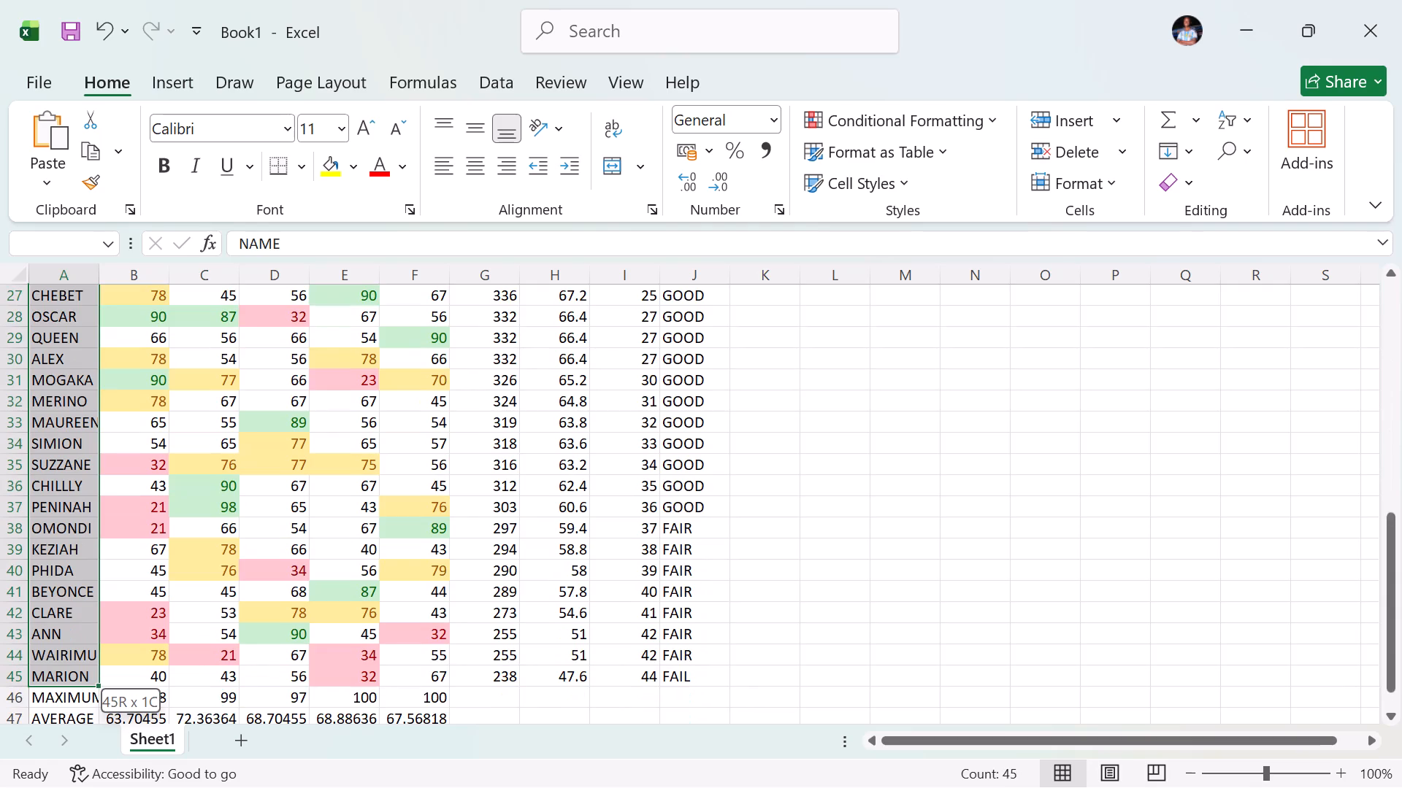
left_click_drag(65, 770, 68, 498)
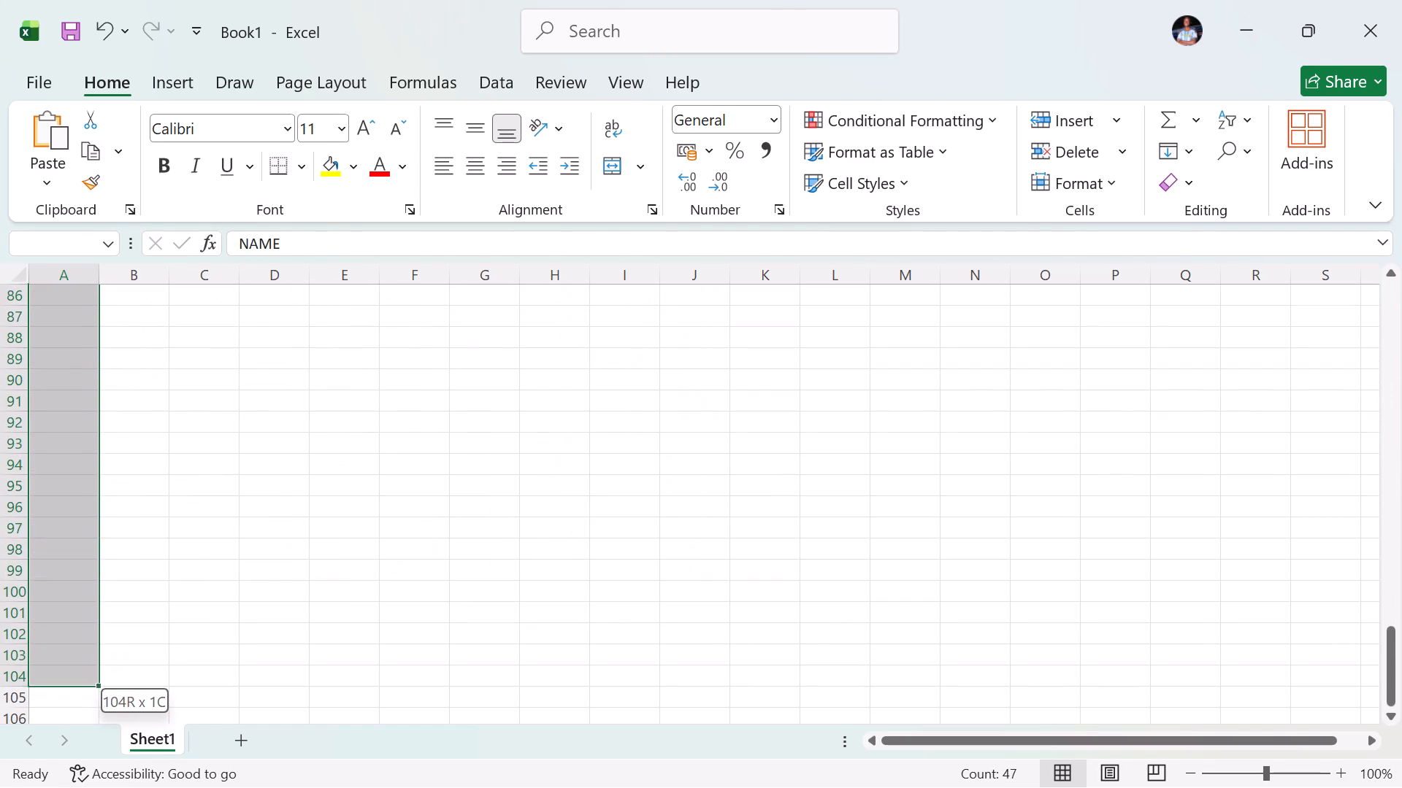
left_click_drag(68, 498, 88, 260)
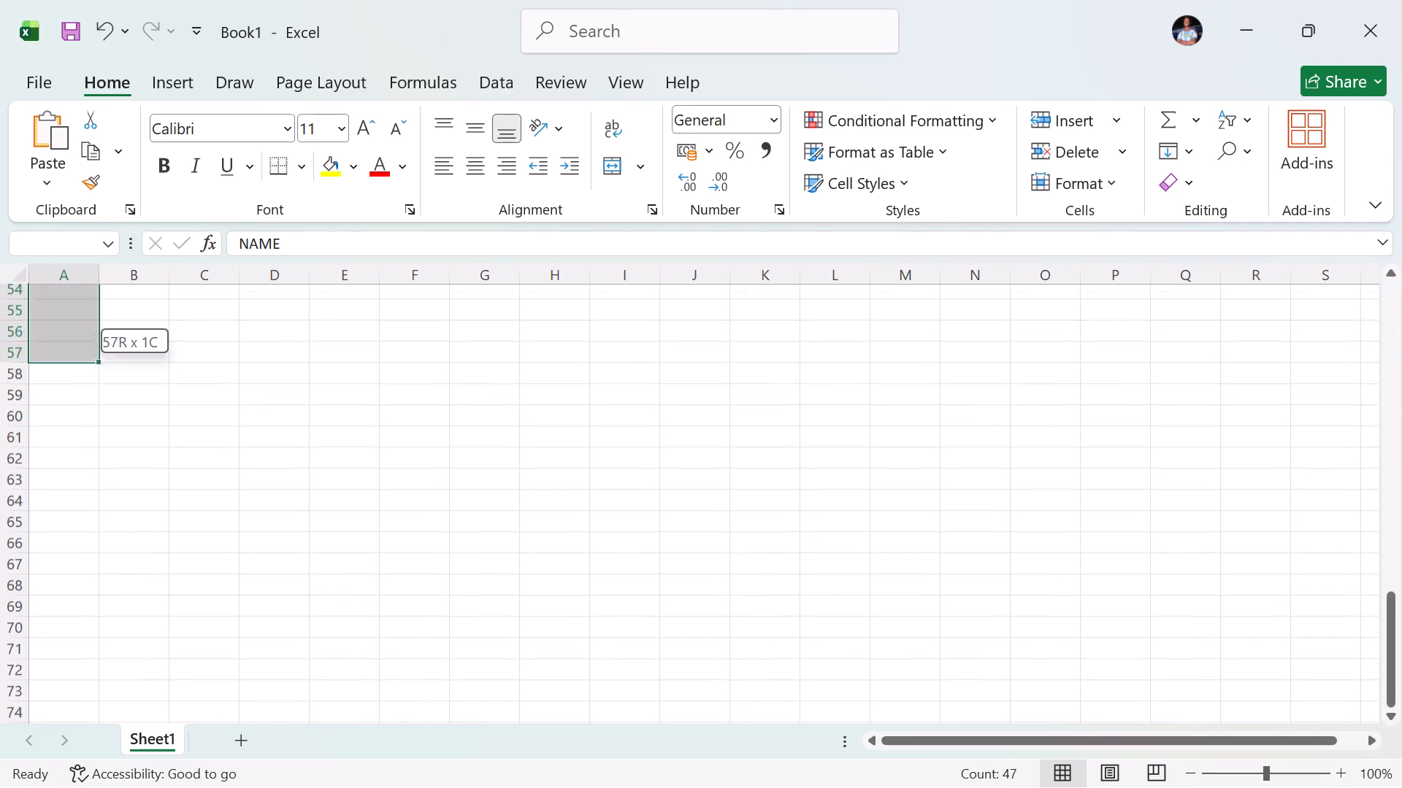
left_click_drag(88, 260, 89, 322)
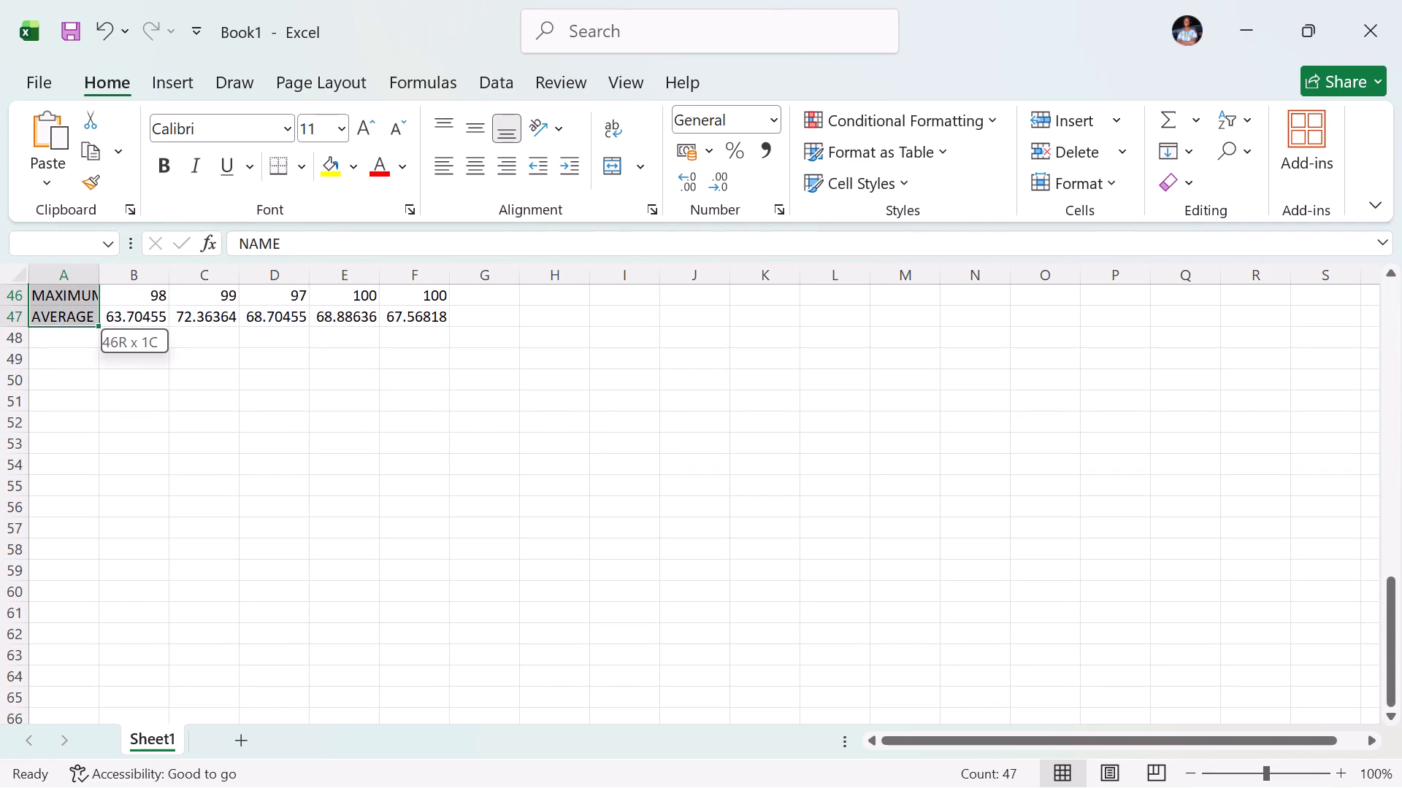
left_click_drag(89, 322, 88, 334)
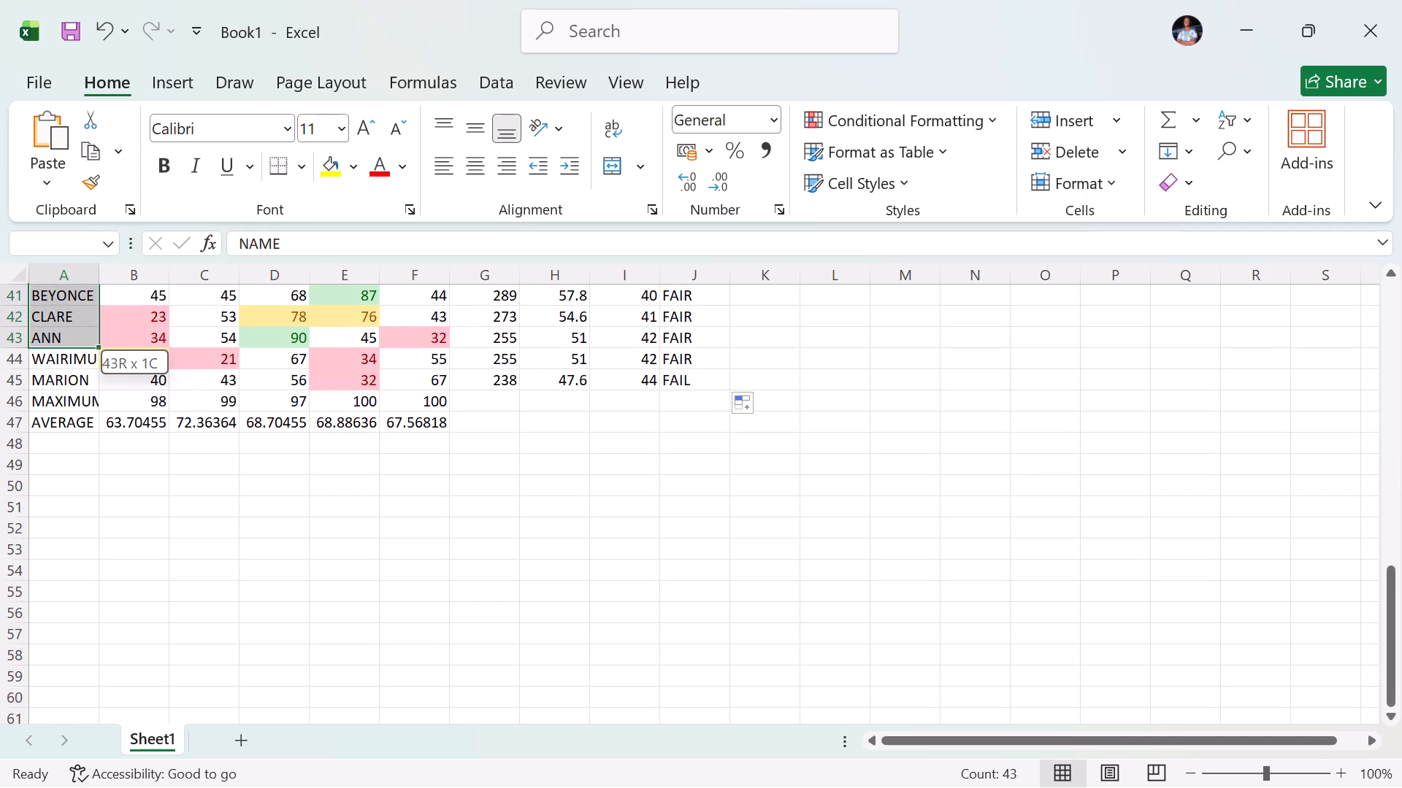
left_click_drag(88, 334, 88, 357)
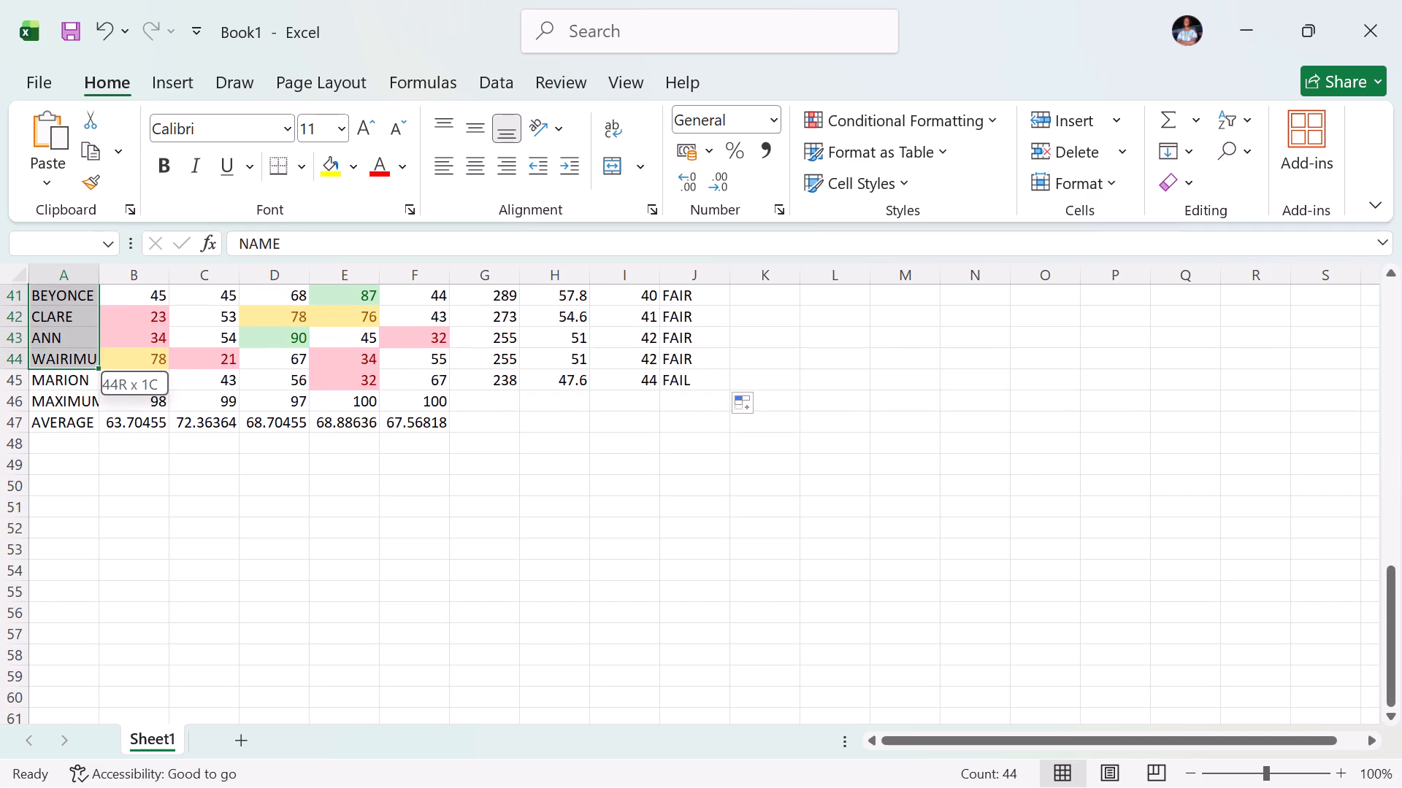
left_click_drag(88, 357, 88, 382)
scroll(88, 382, "up", 10)
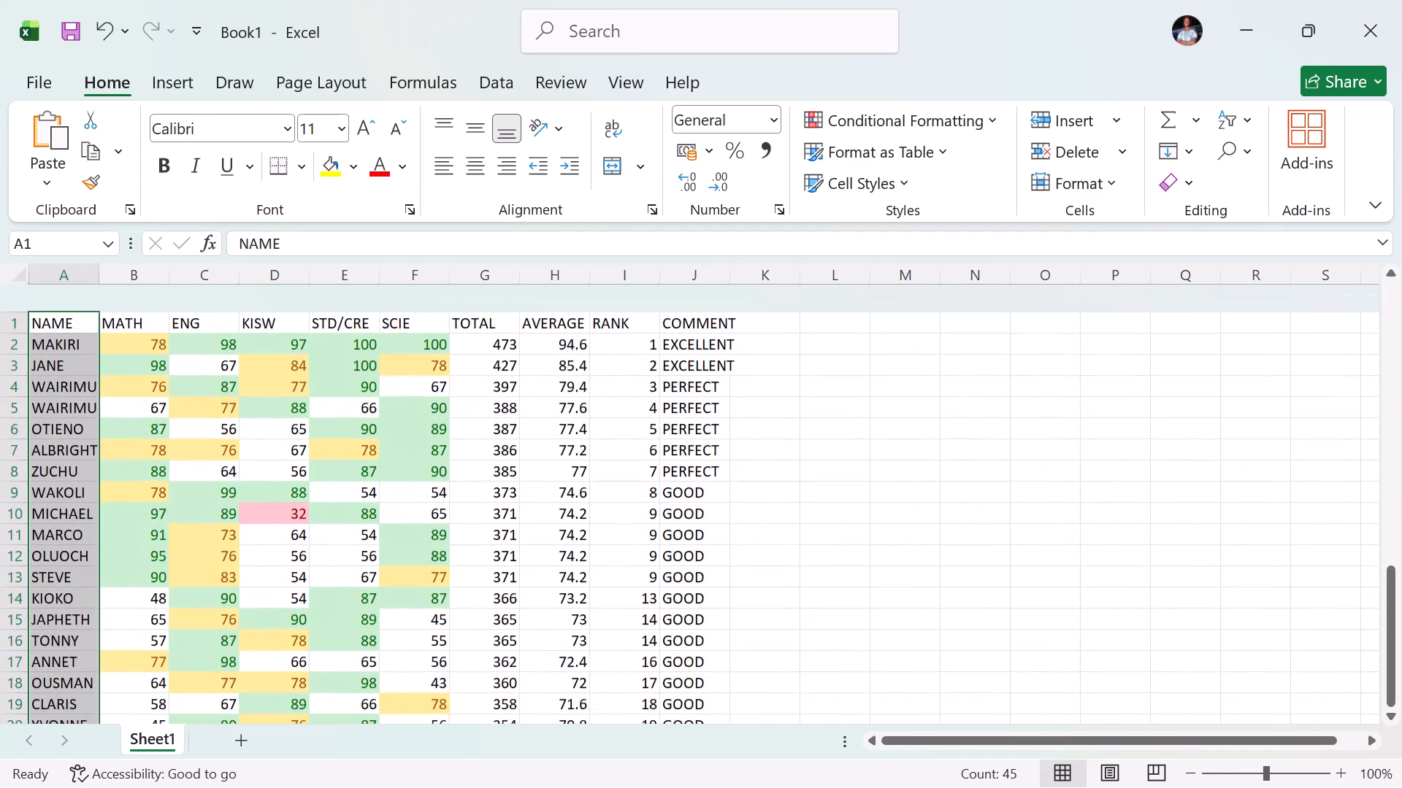
scroll(88, 382, "up", 1)
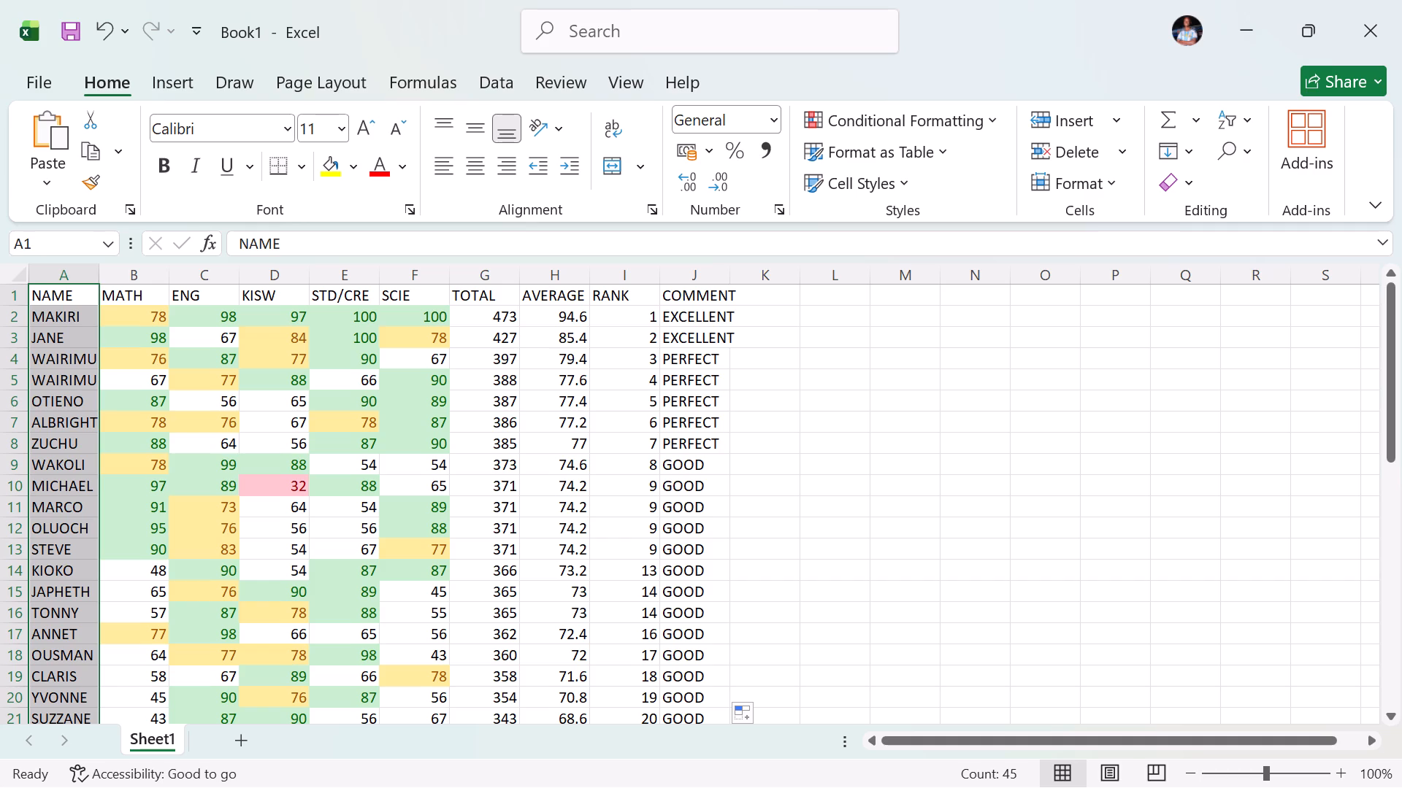
left_click(478, 297, "ctrl")
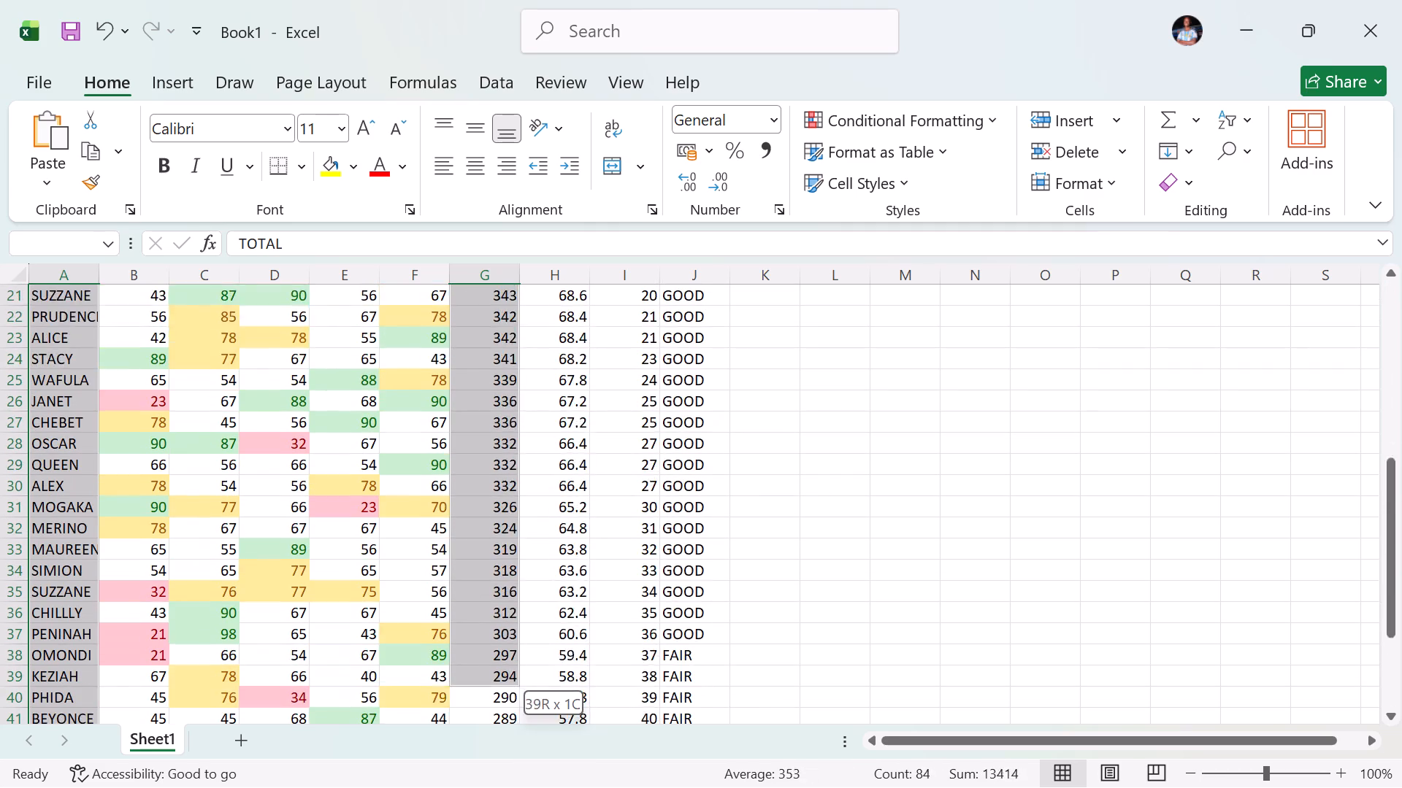
left_click_drag(512, 787, 510, 627, "ctrl")
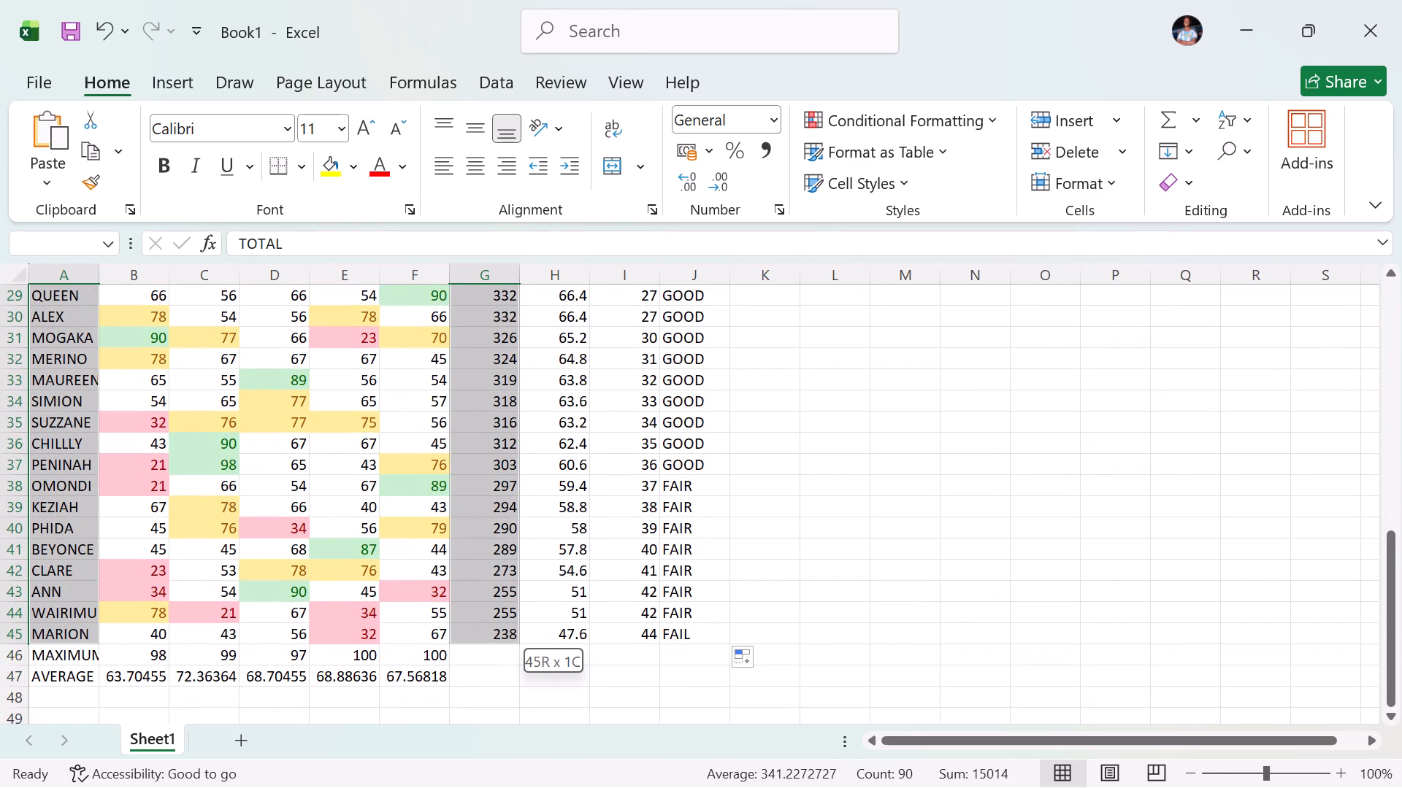
left_click_drag(510, 627, 509, 631, "ctrl")
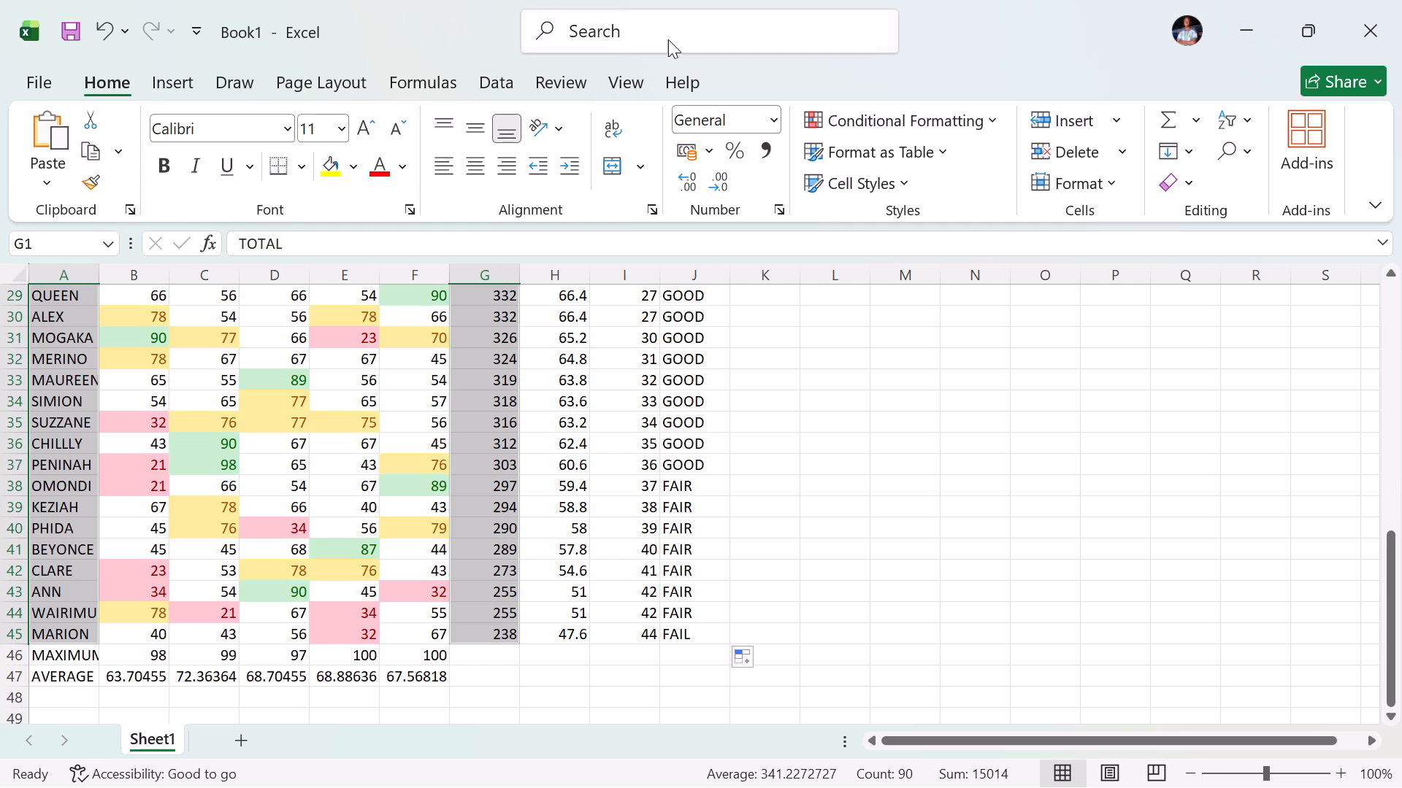
Search the commands for CHA and insert a 2-D clustered column chart of the TOTAL marks by student name.
left_click(186, 72)
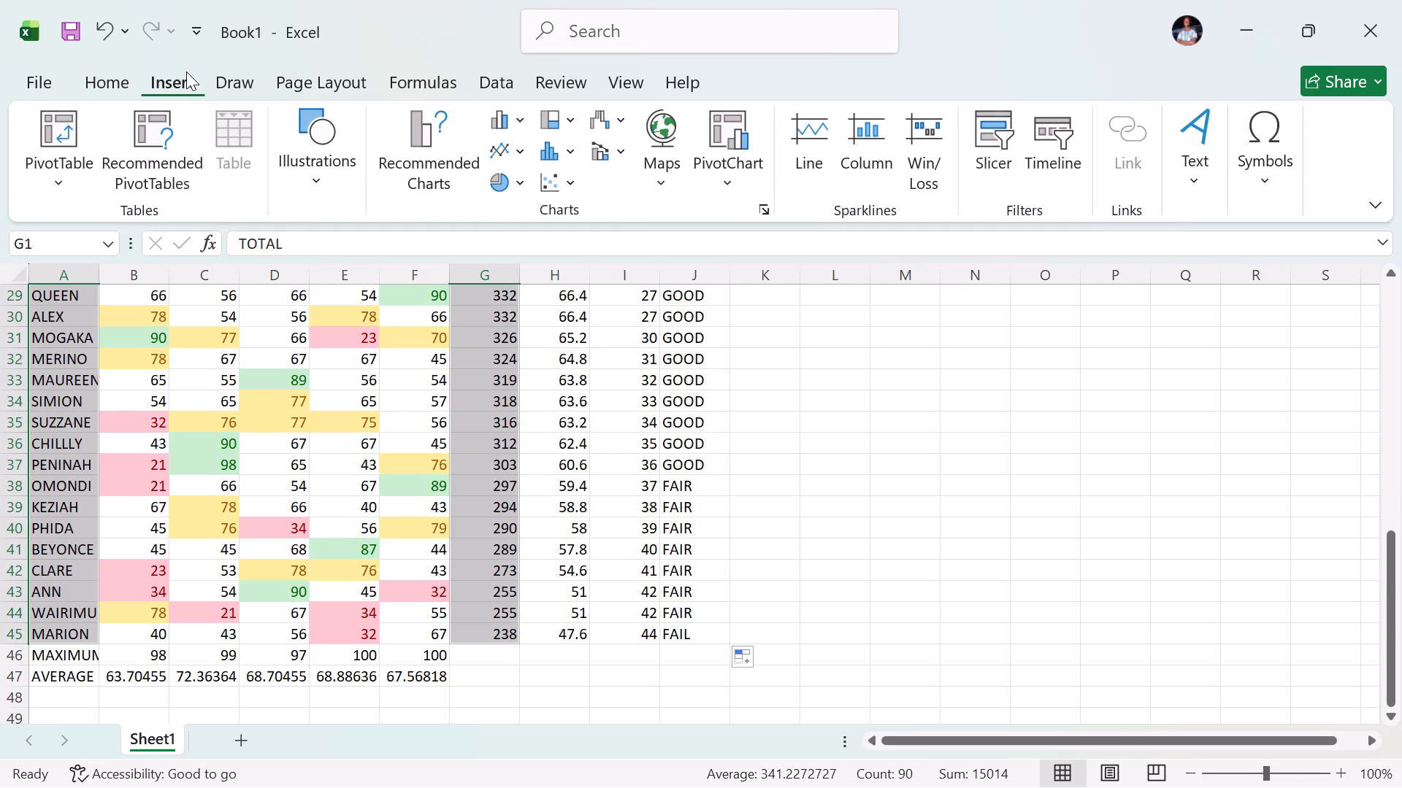
left_click(637, 18)
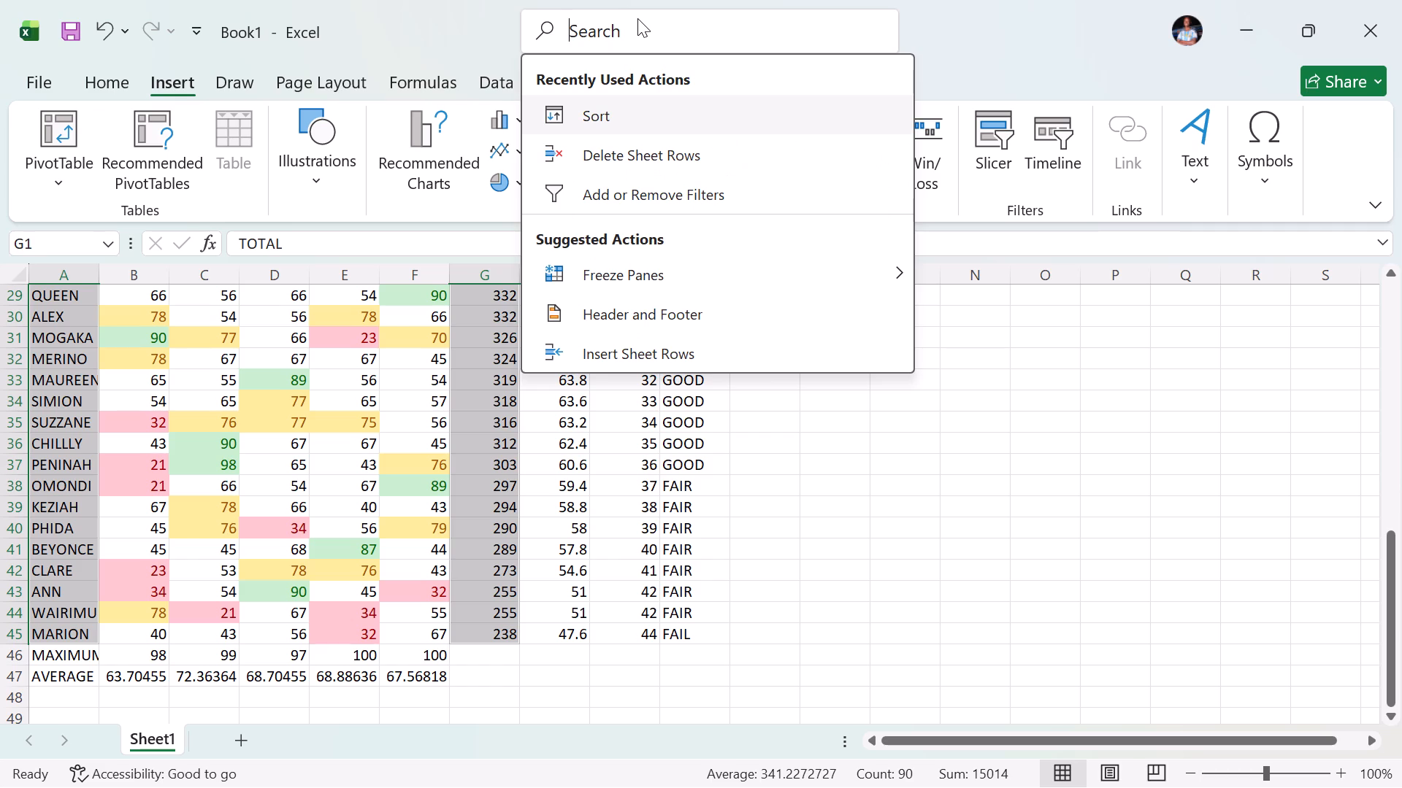
key("c")
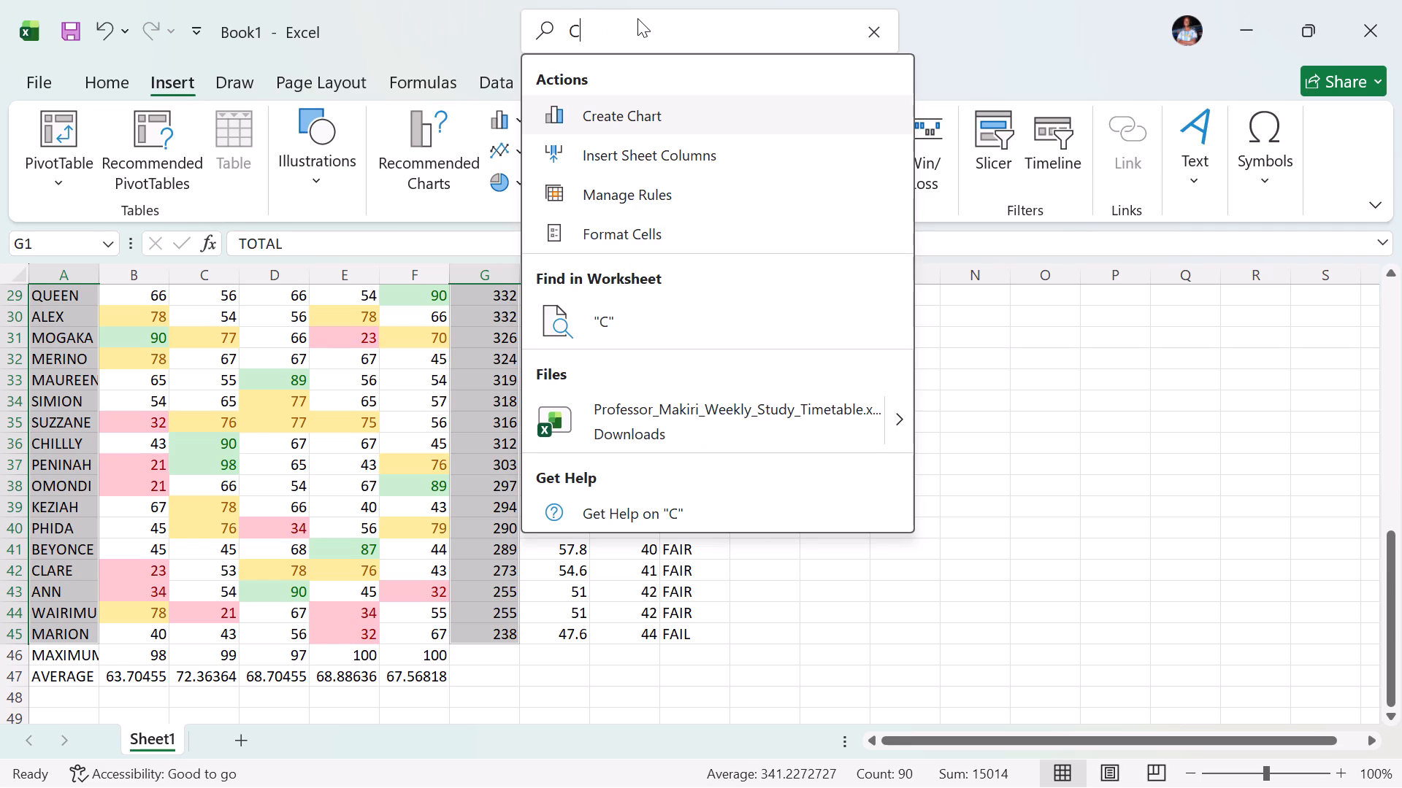
key("BackSpace")
key("g")
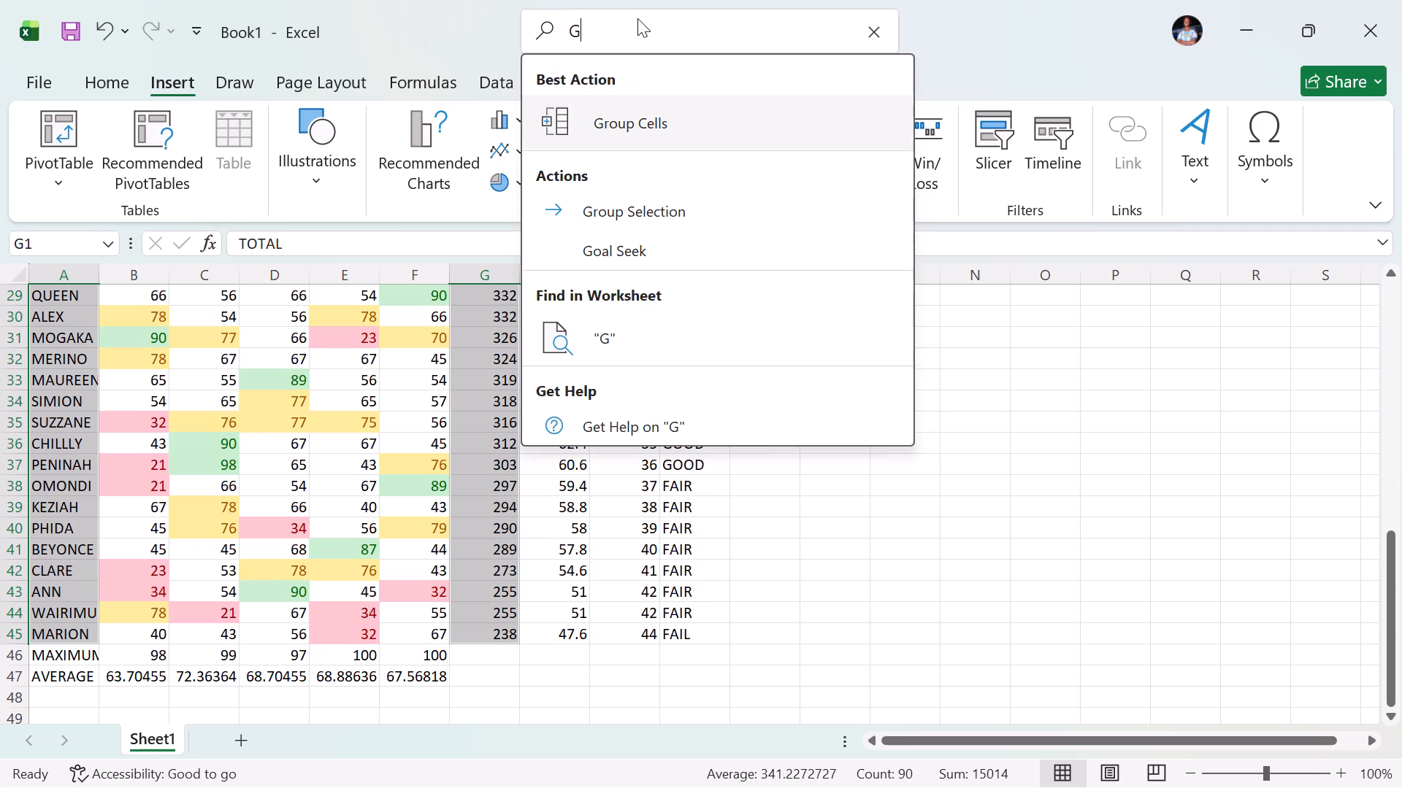
key("r")
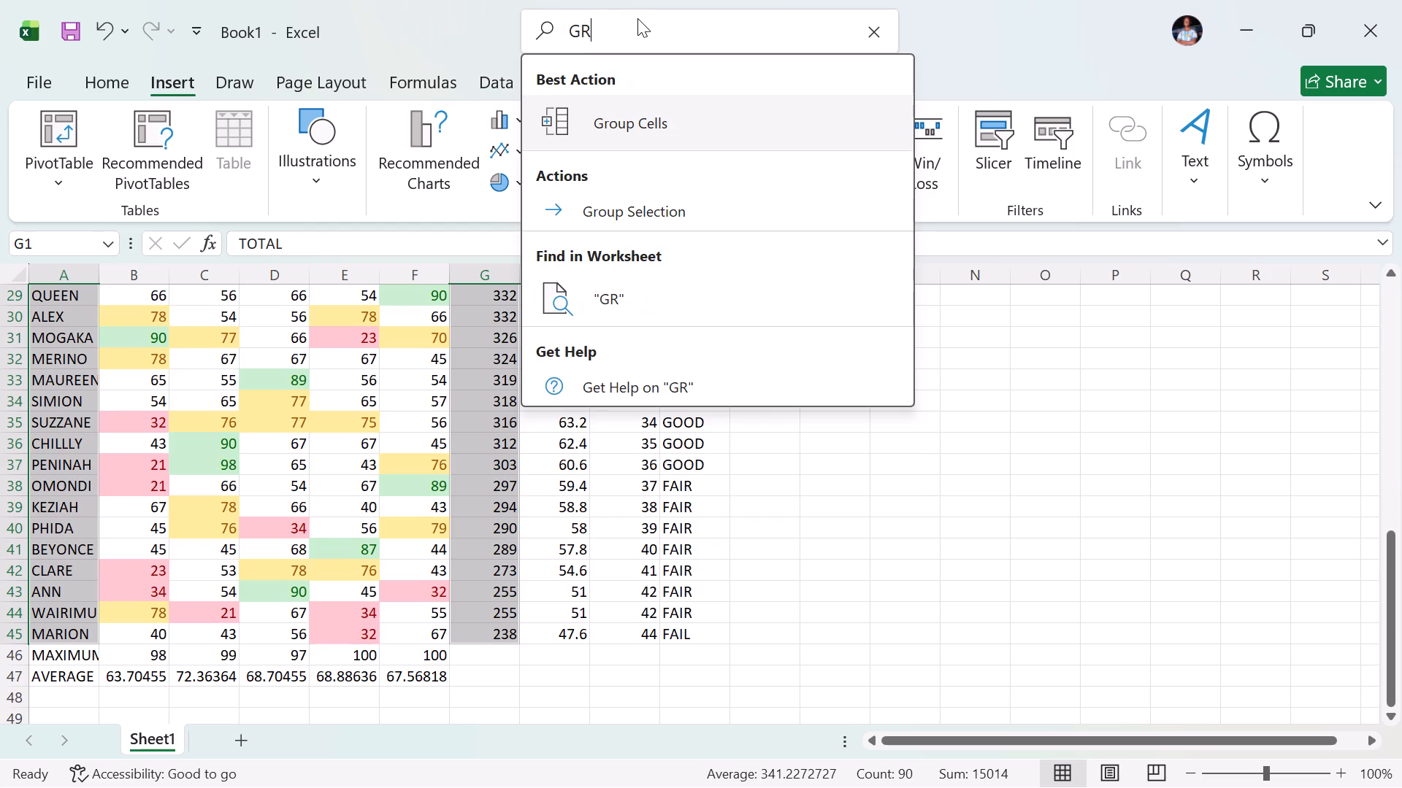
key("a")
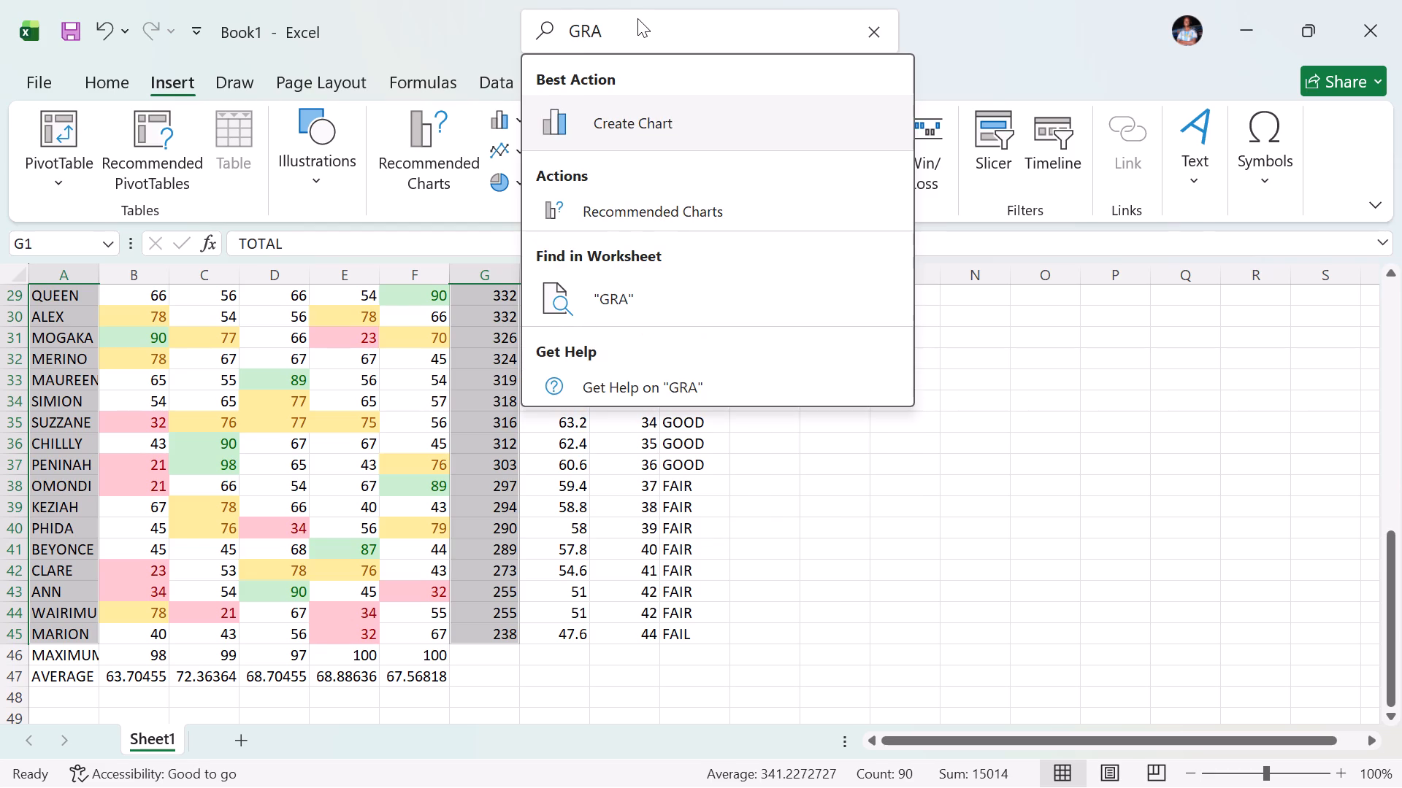
key("BackSpace")
key("BackSpace")
key("BackSpace")
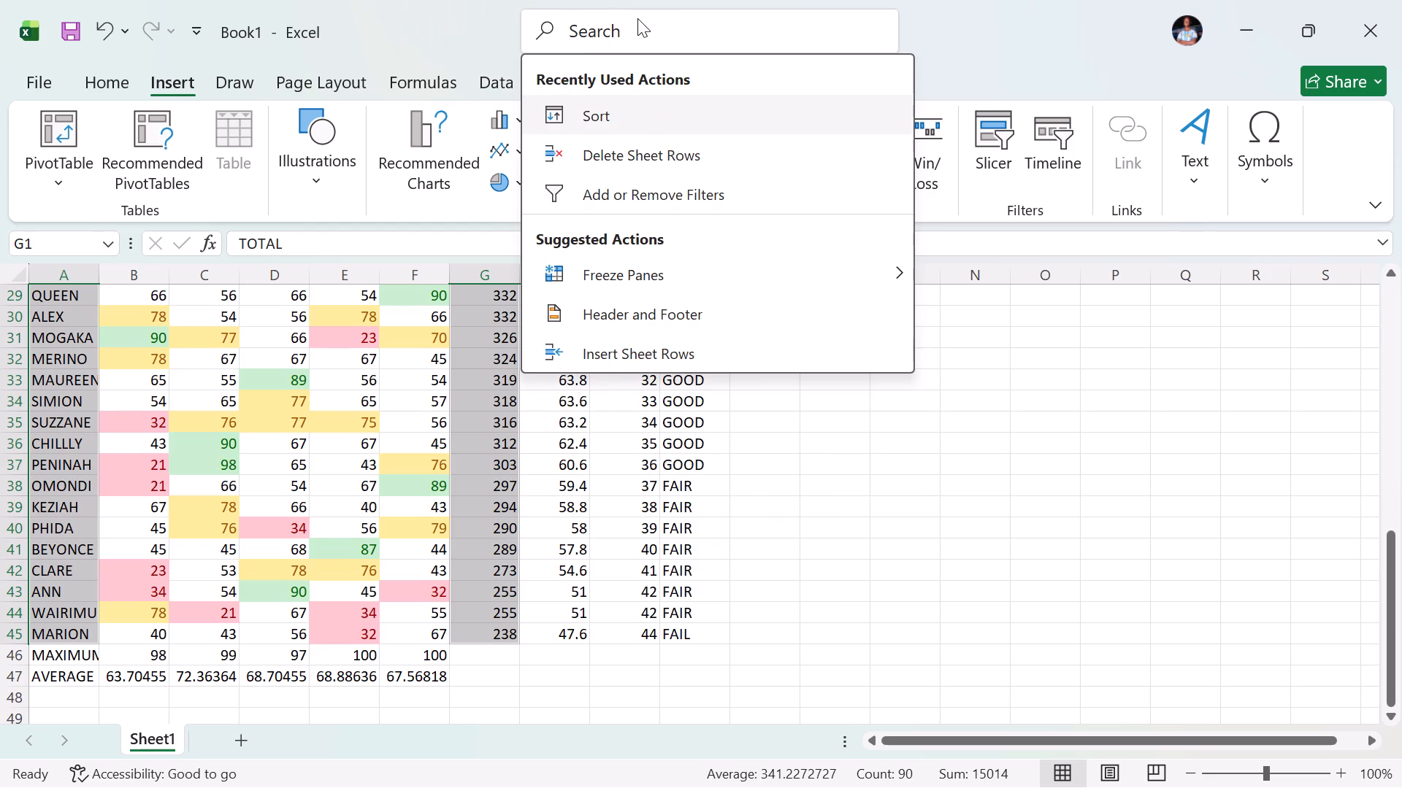
type("CHA")
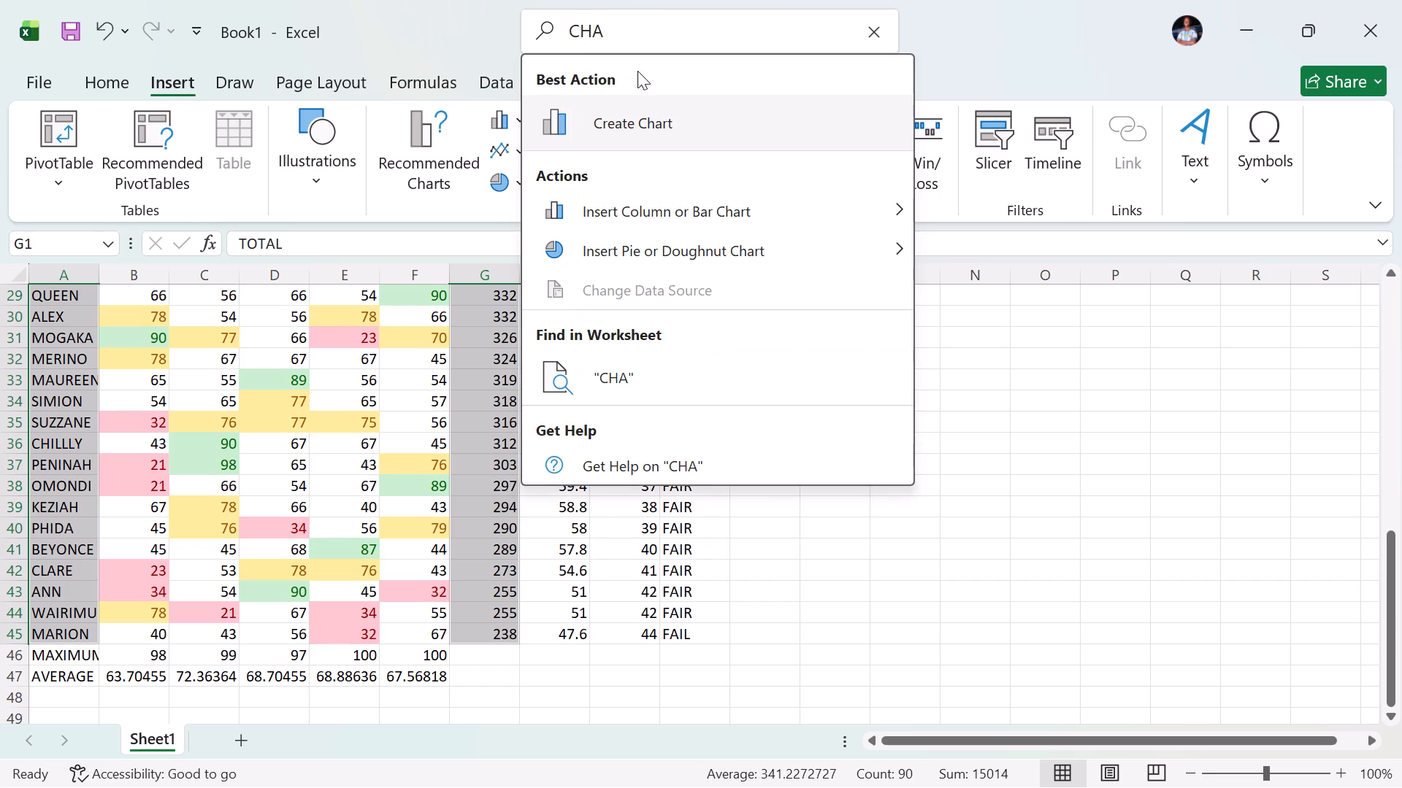
left_click(664, 205)
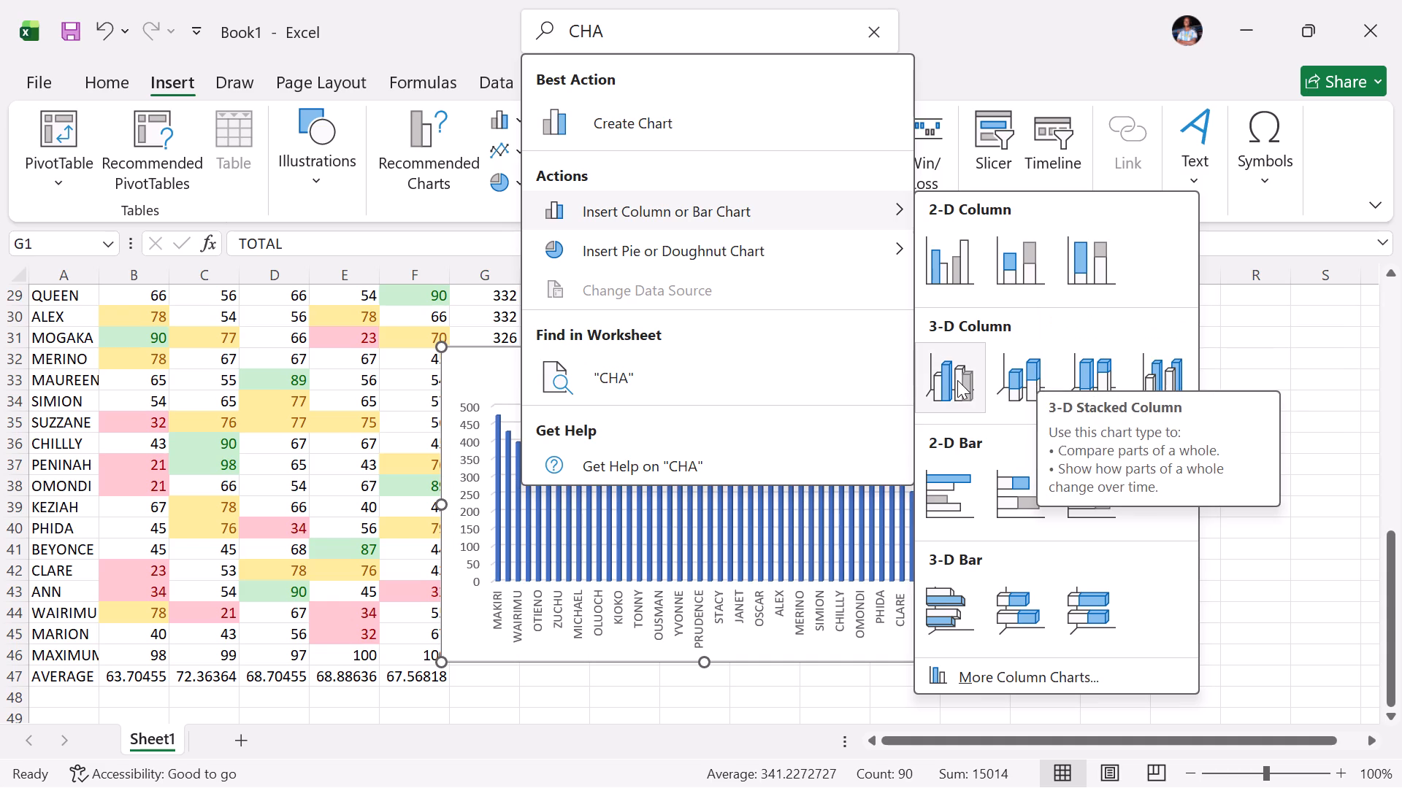
left_click(956, 271)
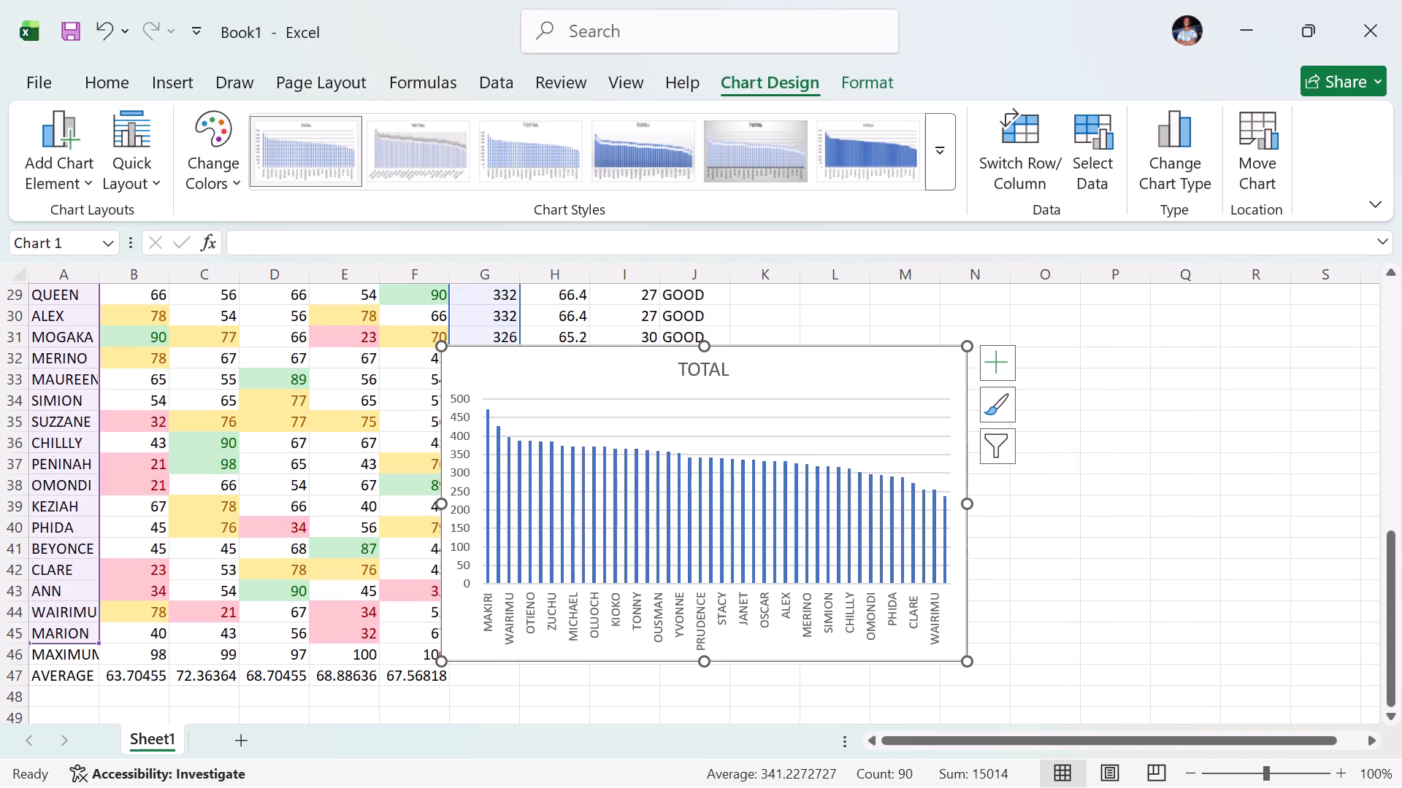
Move the chart title TOTAL down and to the left, near the upper edge of the plot area.
scroll(248, 476, "down", 1)
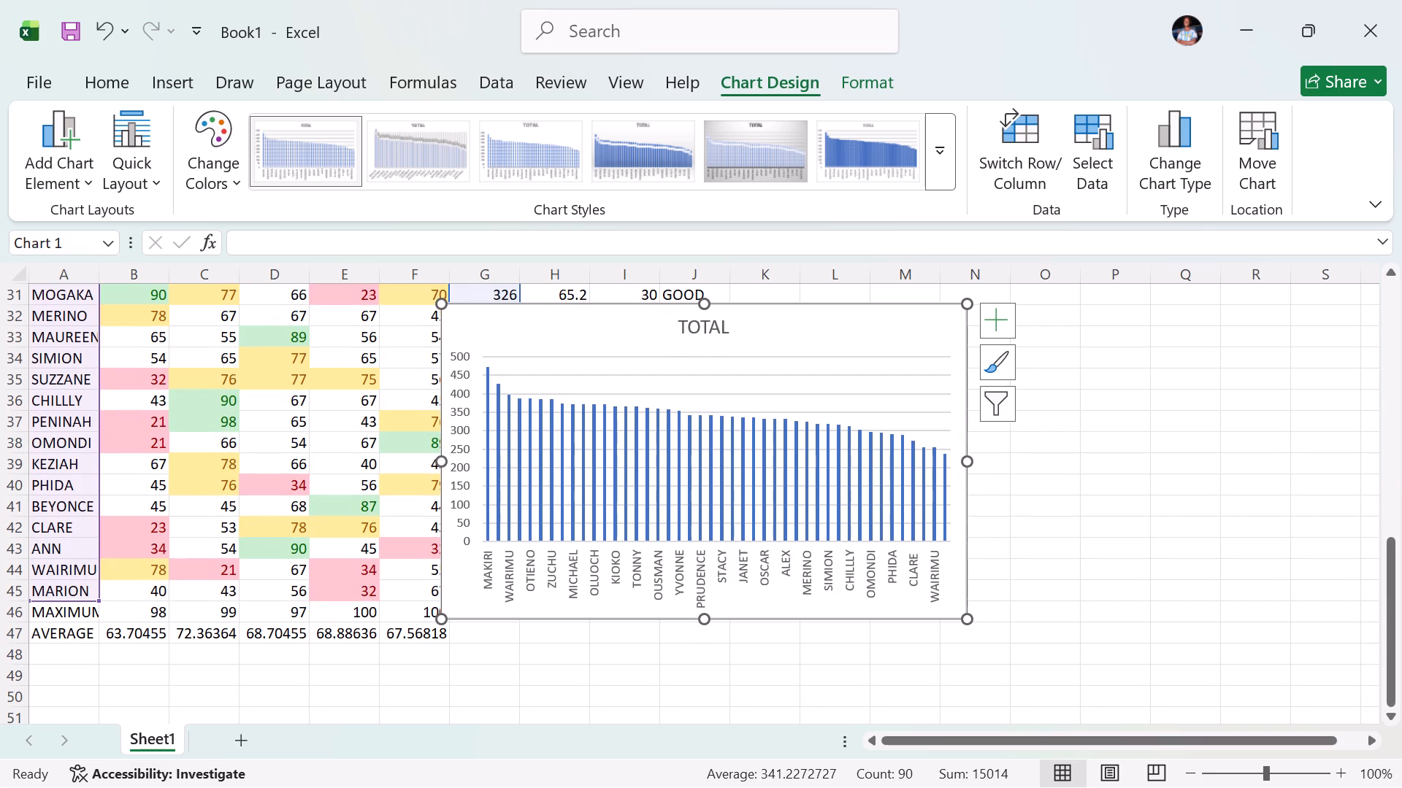
left_click_drag(677, 322, 631, 351)
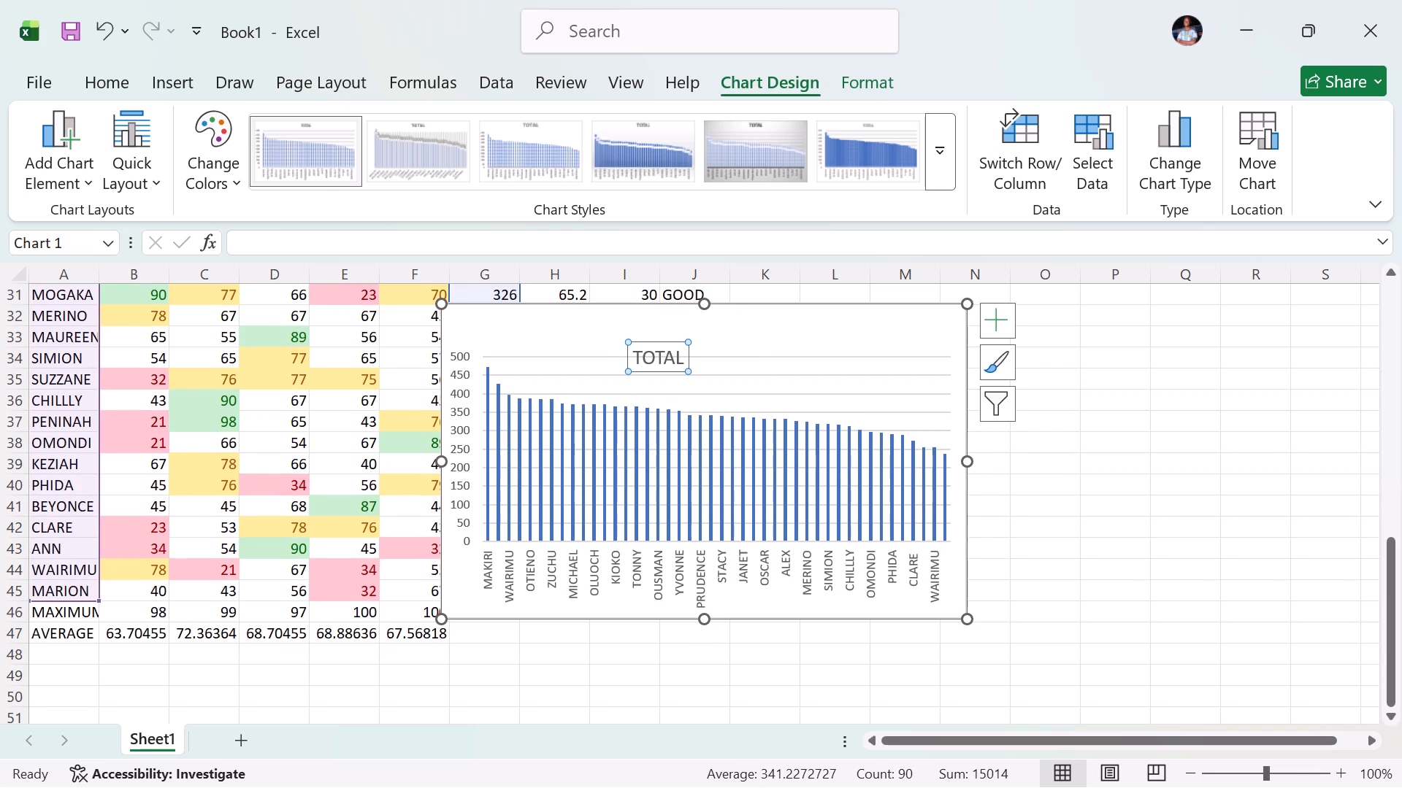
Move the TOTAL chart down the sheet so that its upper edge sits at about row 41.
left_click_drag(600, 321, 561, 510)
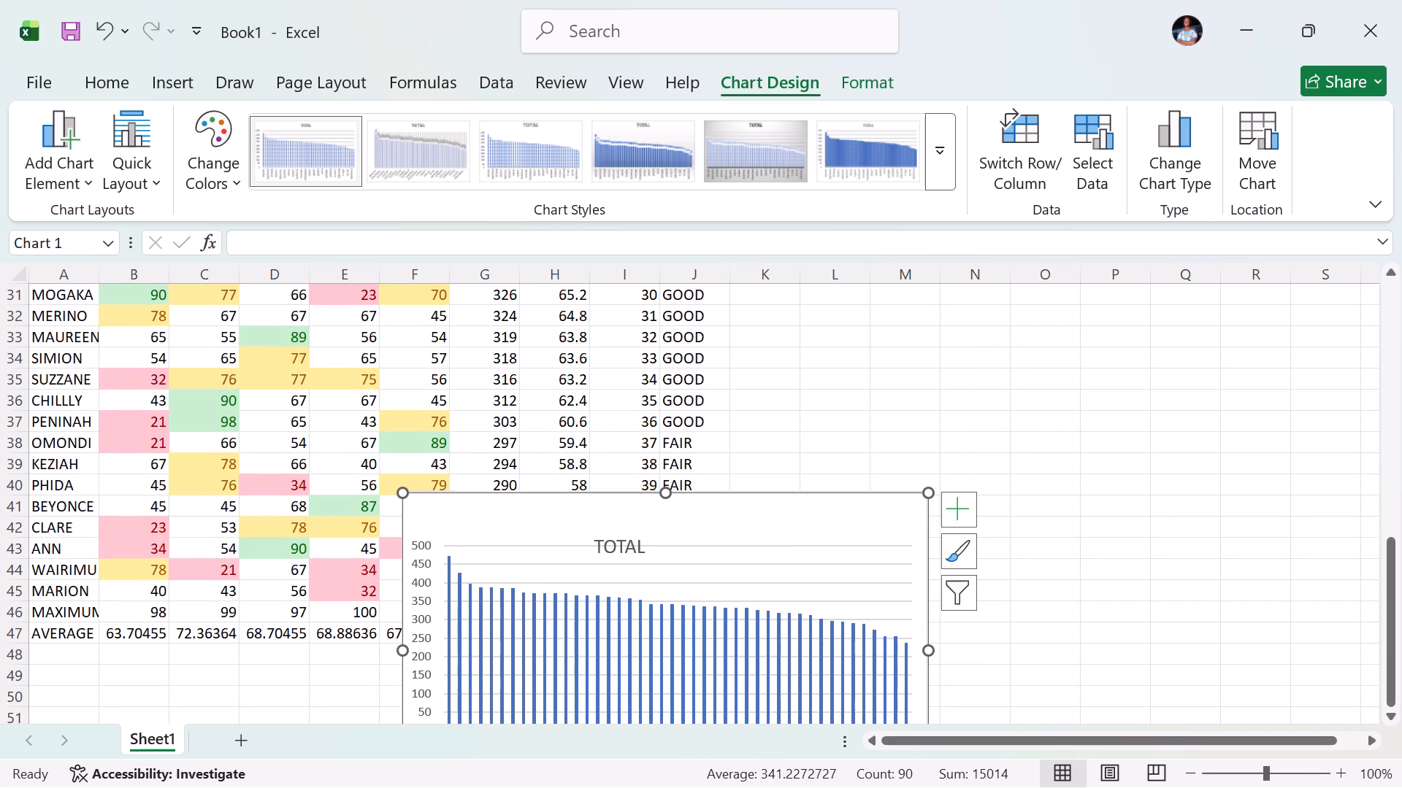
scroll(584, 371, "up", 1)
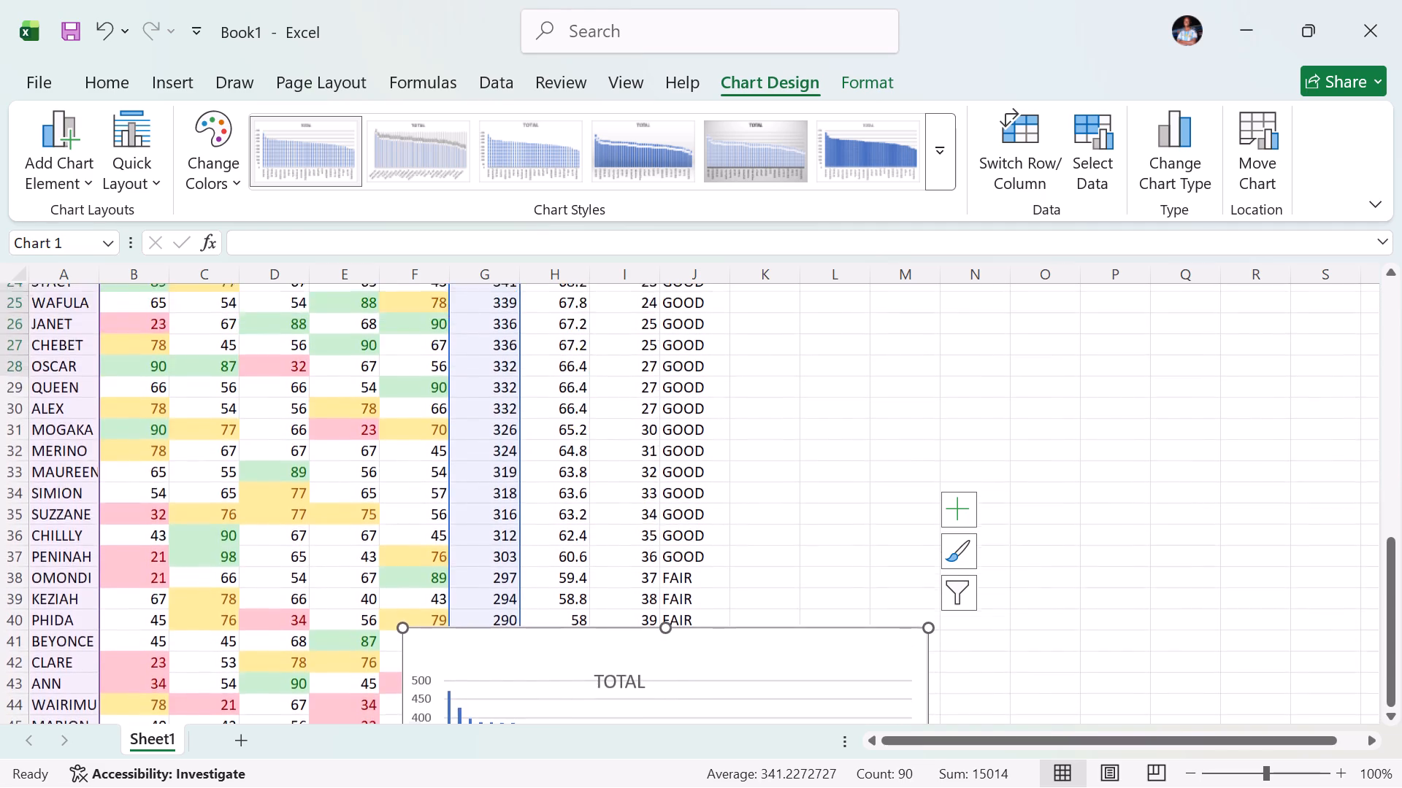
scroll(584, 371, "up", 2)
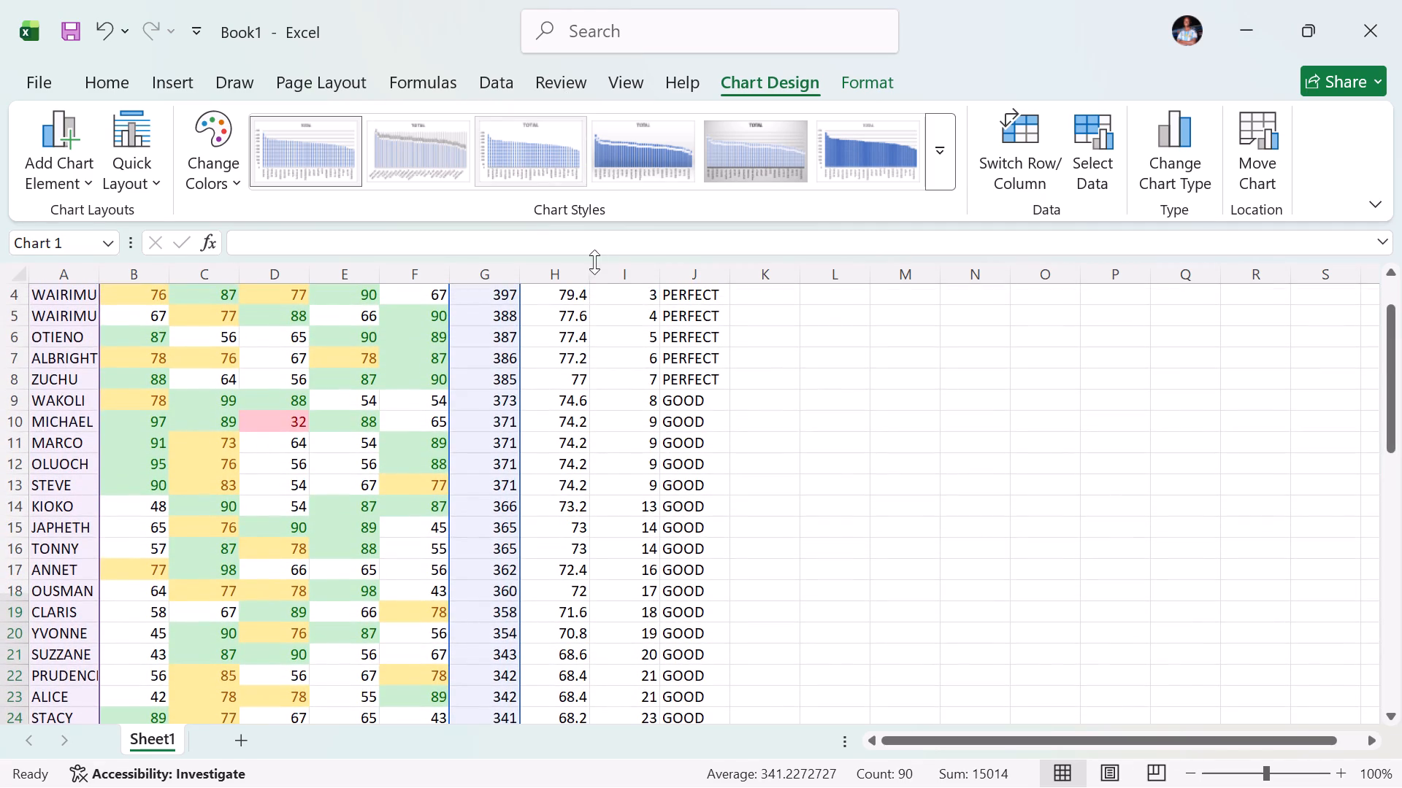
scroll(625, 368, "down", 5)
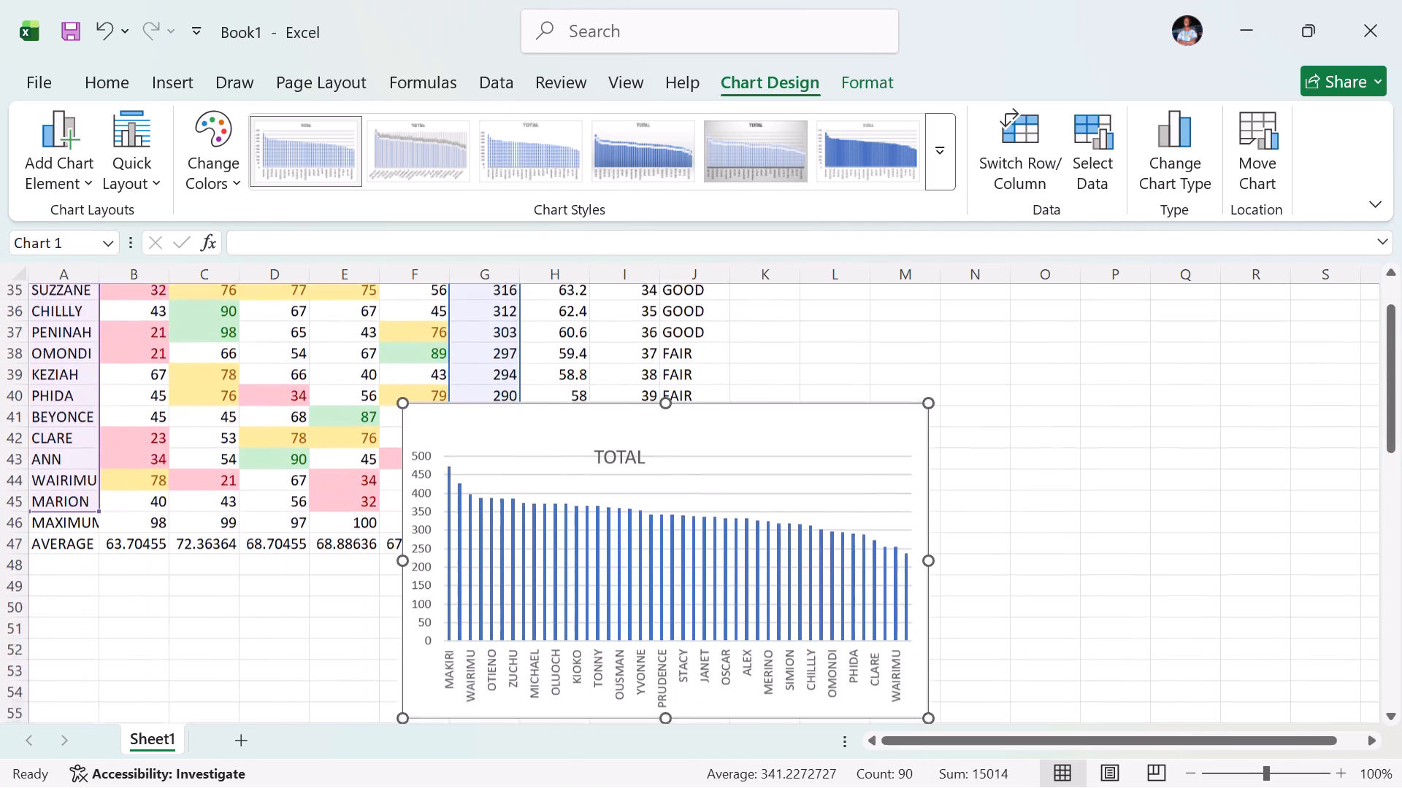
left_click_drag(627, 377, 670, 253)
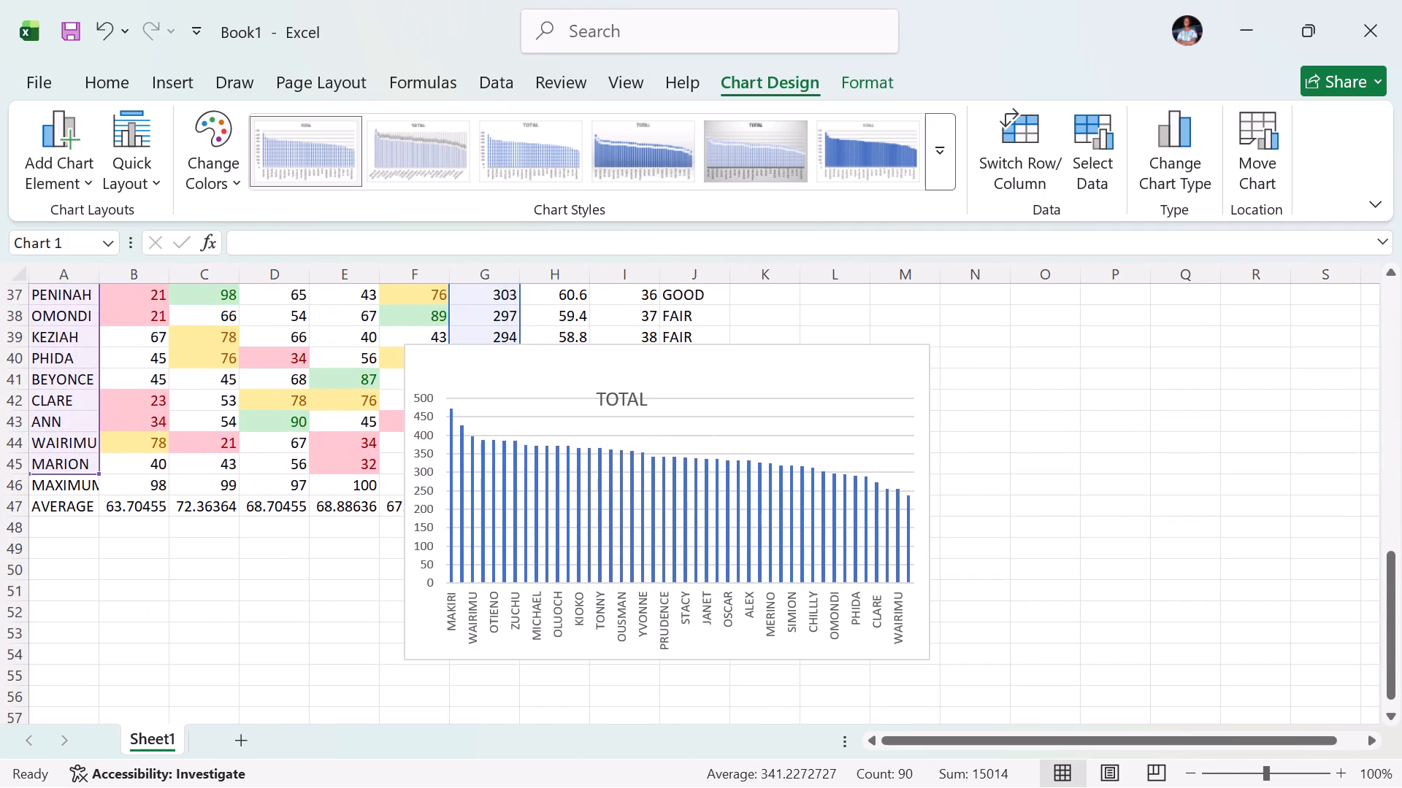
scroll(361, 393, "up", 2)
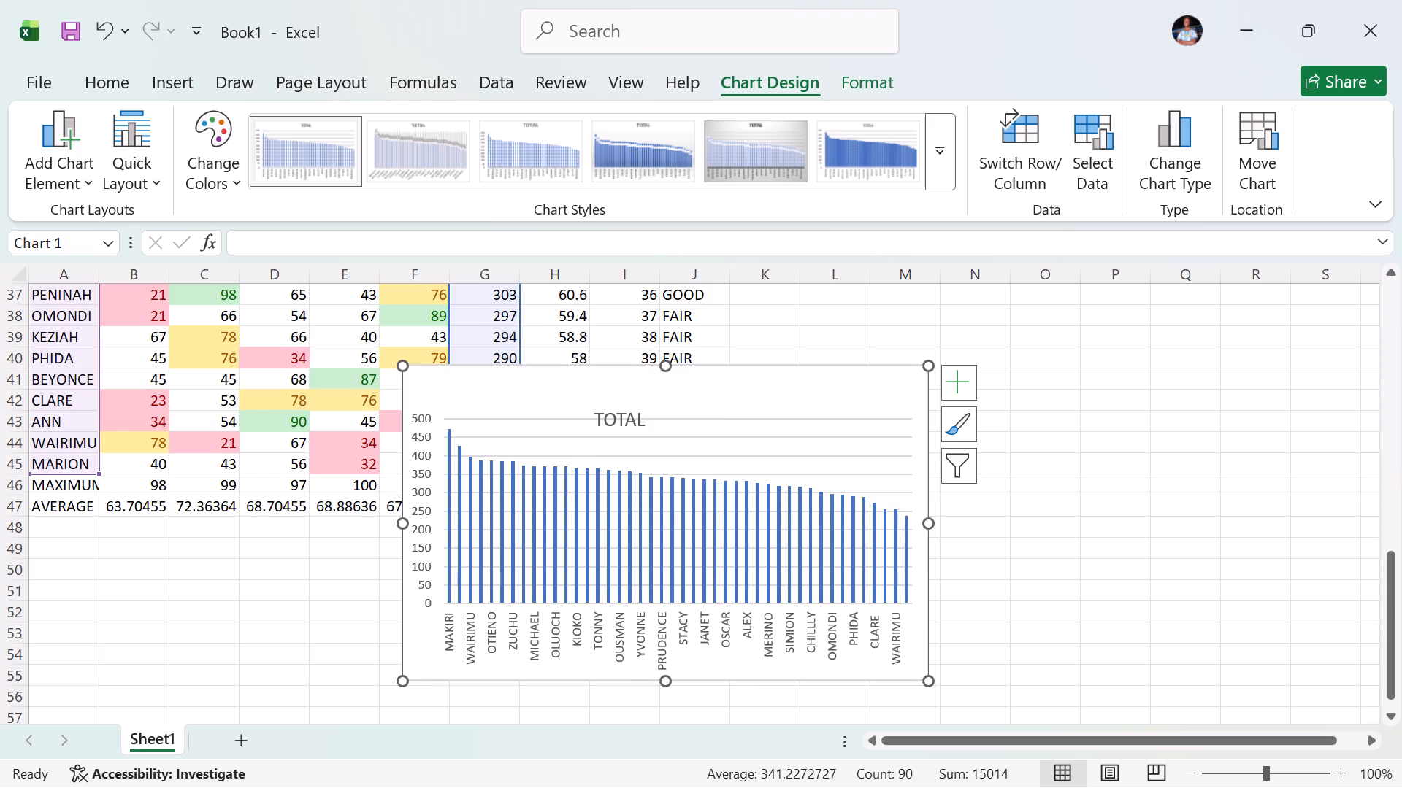
Shift the plot area inside the chart up and to the right, against the chart's upper and right edges.
left_click_drag(685, 668, 892, 482)
left_click_drag(659, 633, 899, 457)
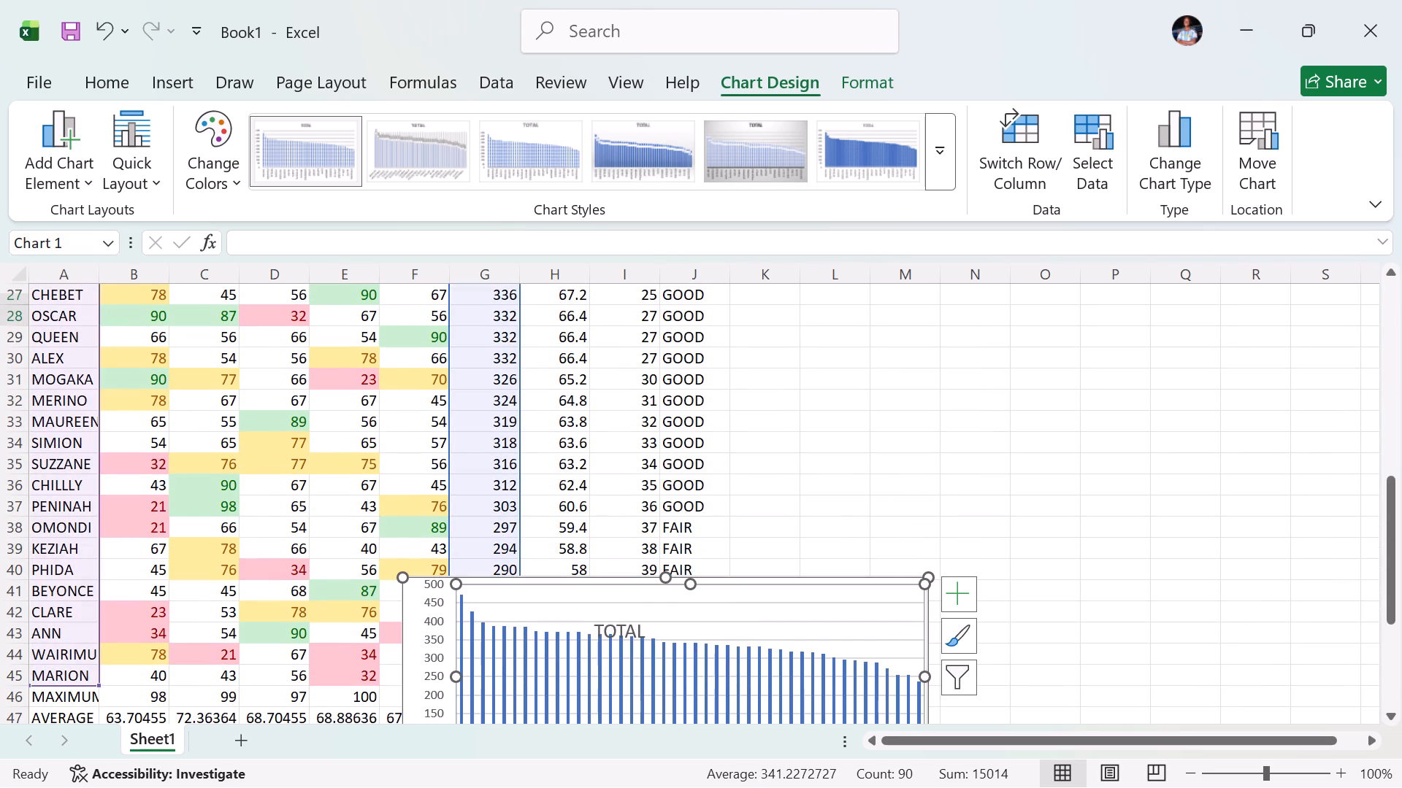
left_click_drag(654, 603, 813, 459)
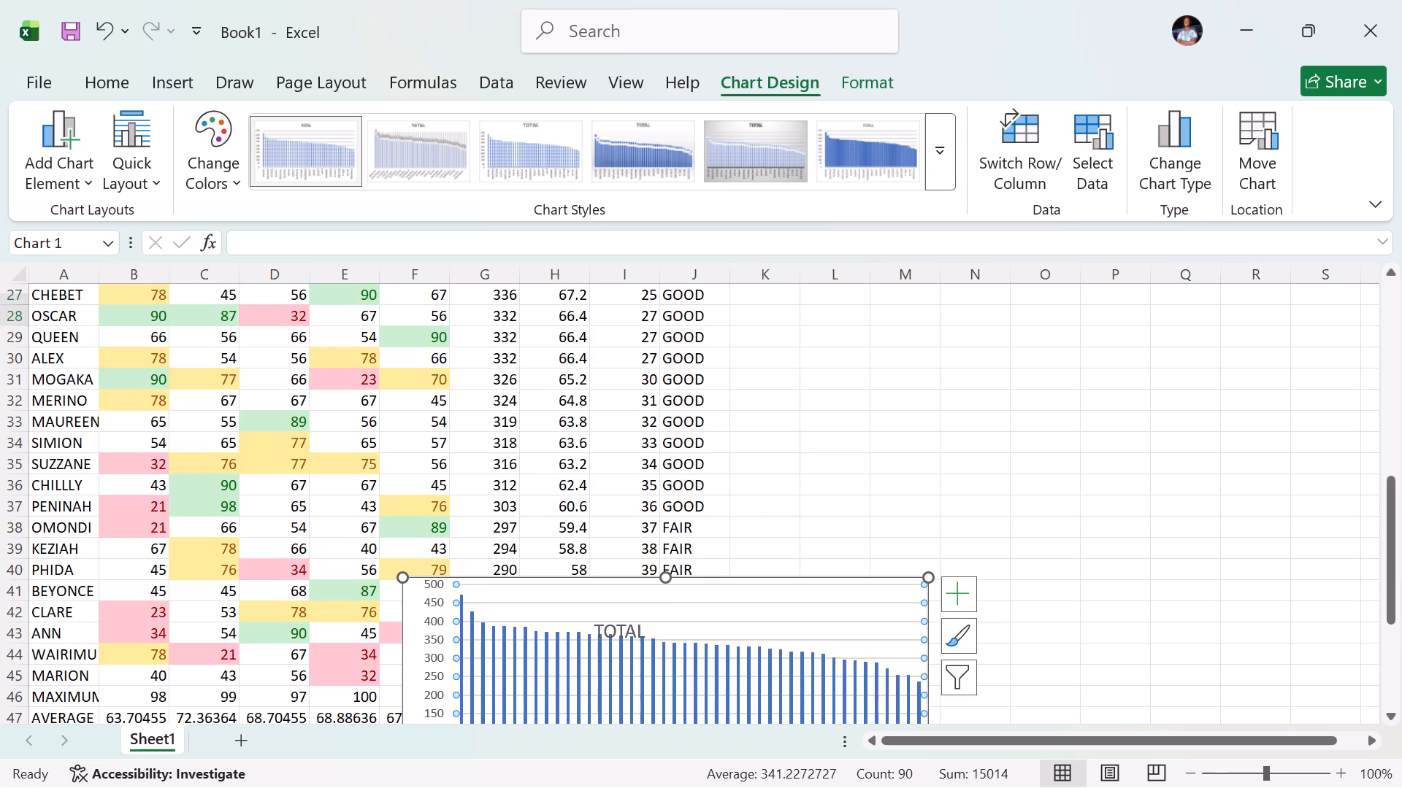
scroll(813, 459, "down", 2)
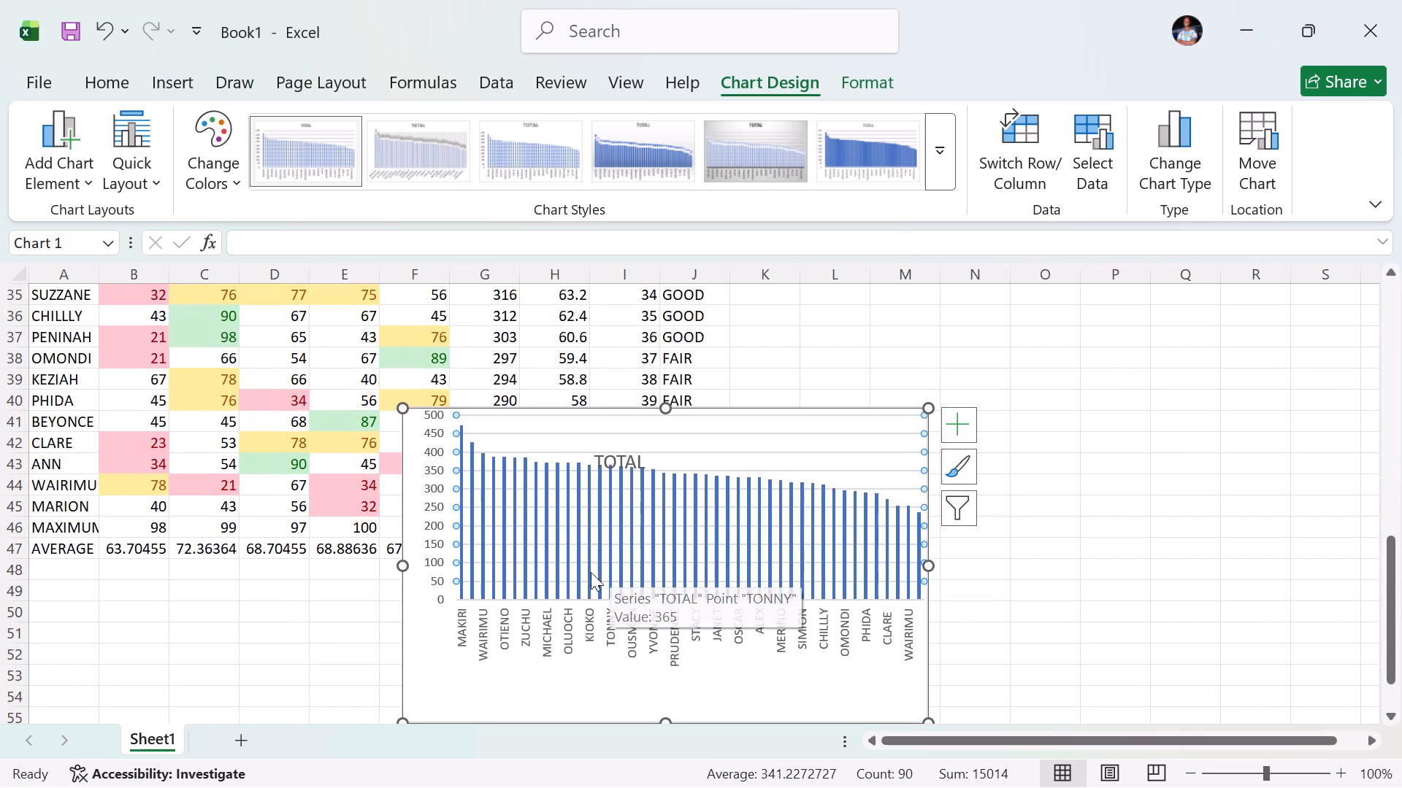
left_click_drag(595, 511, 632, 493)
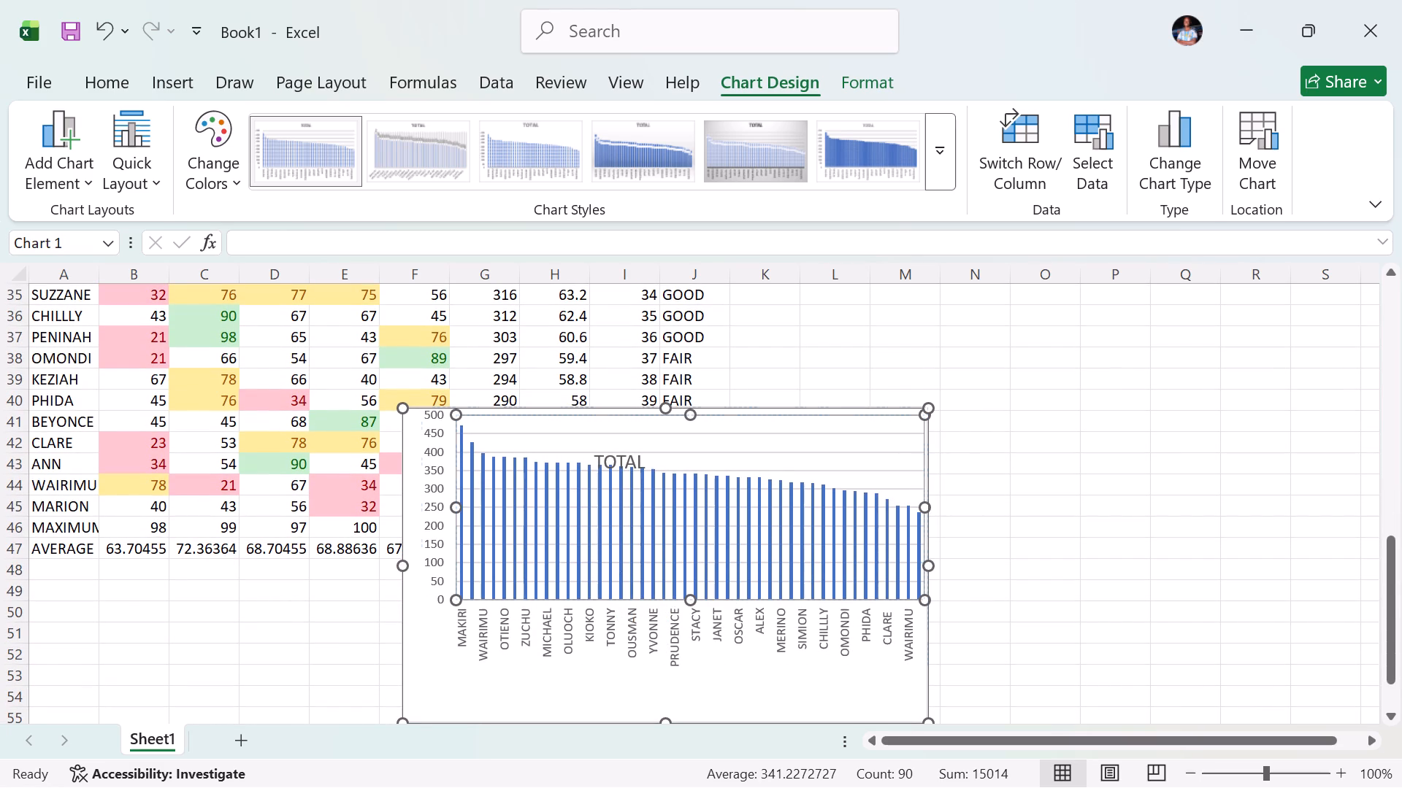
left_click_drag(632, 493, 827, 377)
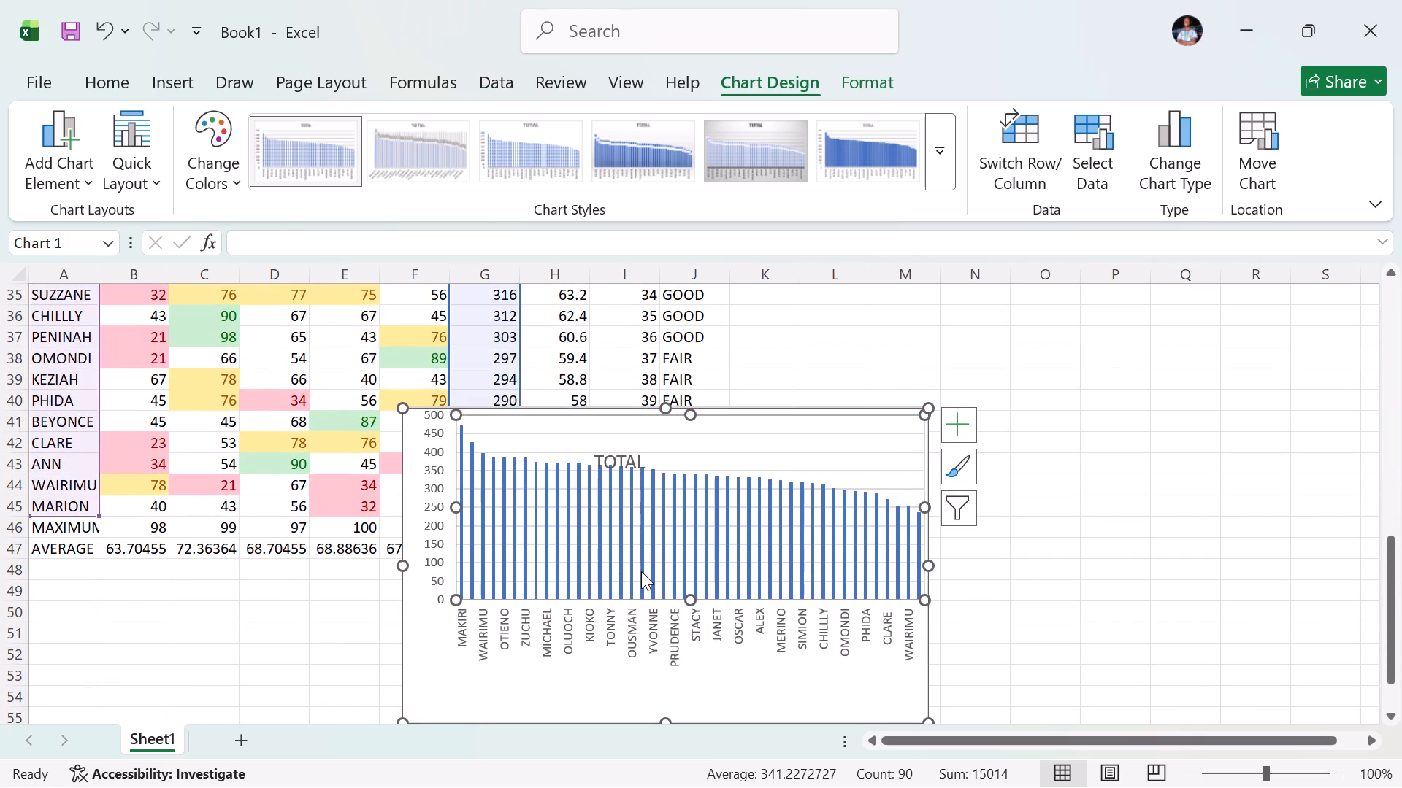
Make the chart taller by extending its upper edge up to about row 37.
scroll(641, 571, "up", 1)
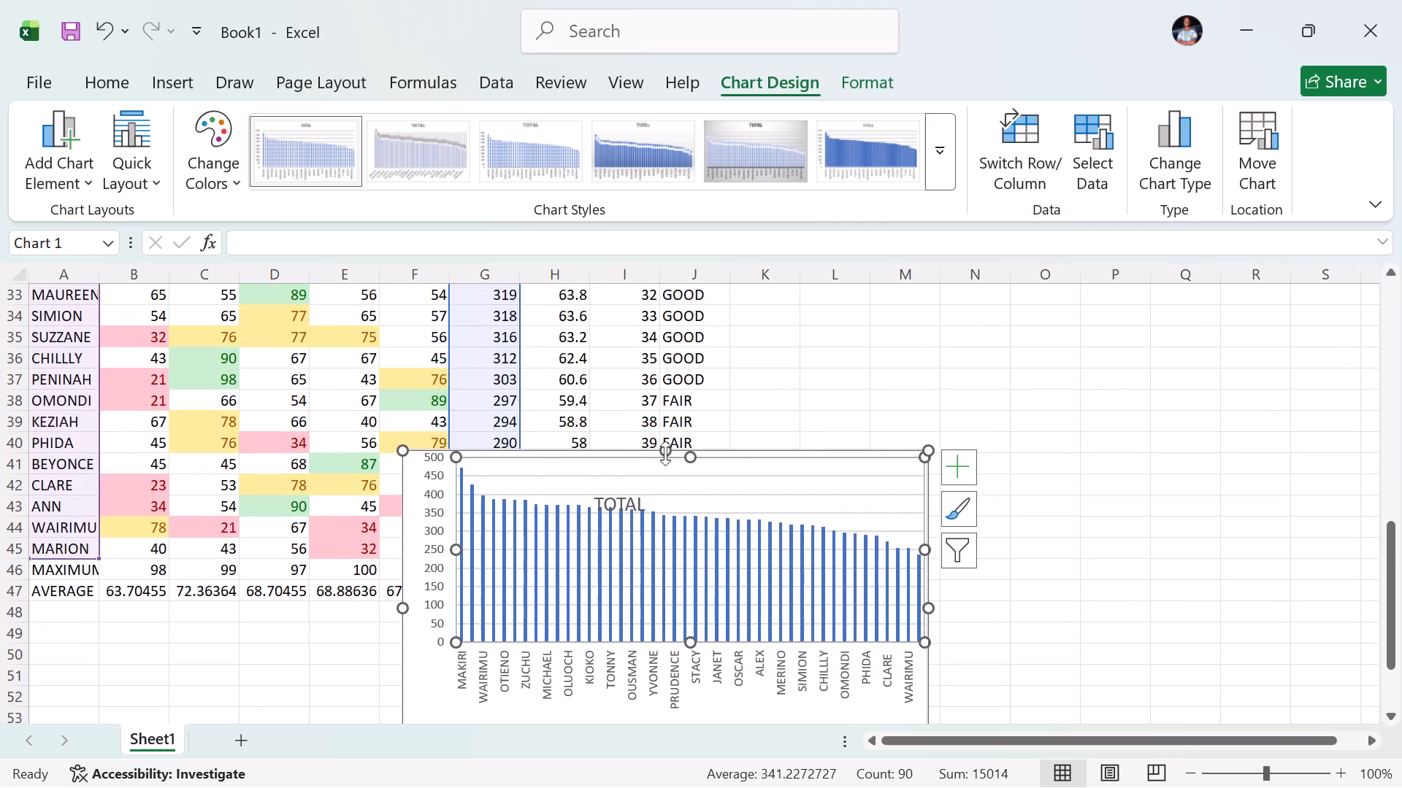
left_click_drag(665, 453, 695, 382)
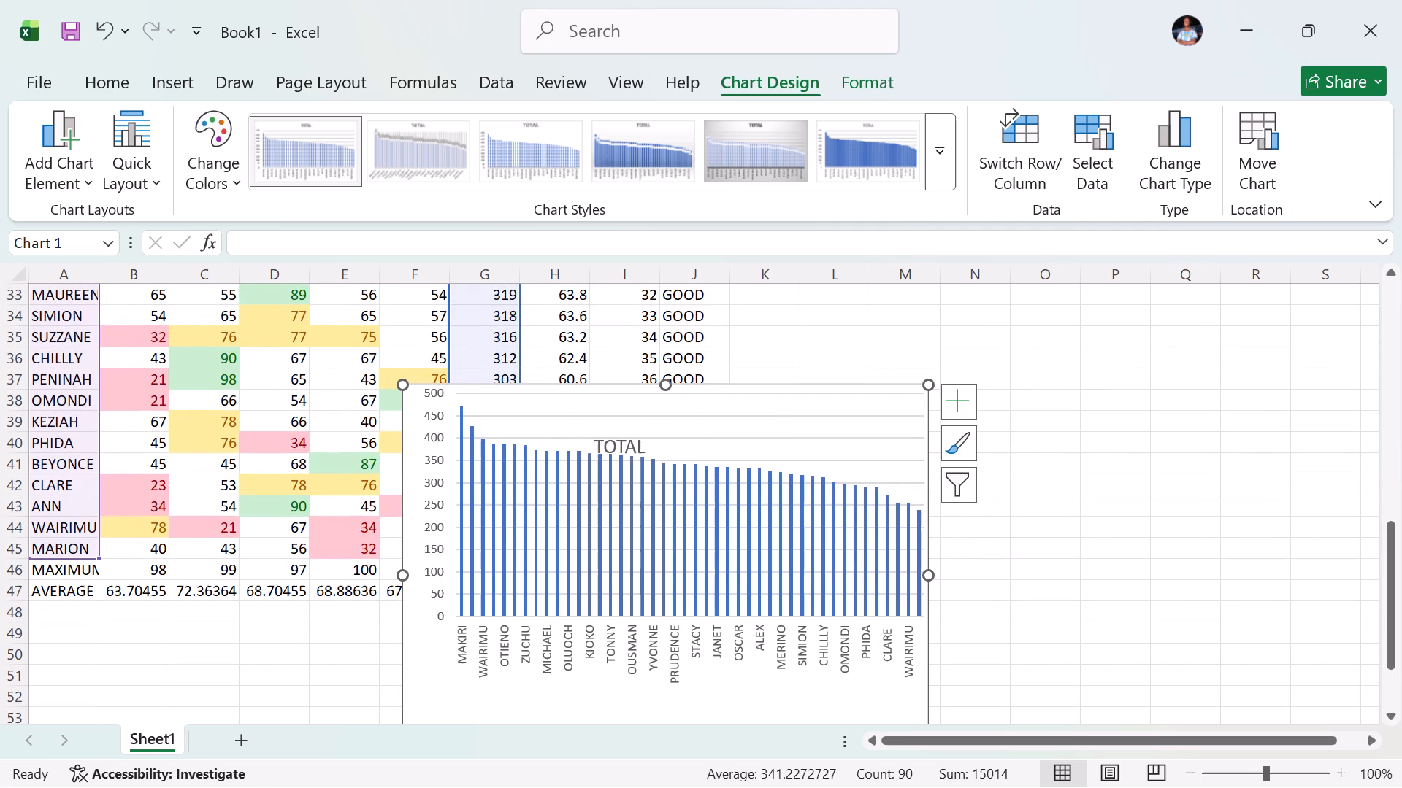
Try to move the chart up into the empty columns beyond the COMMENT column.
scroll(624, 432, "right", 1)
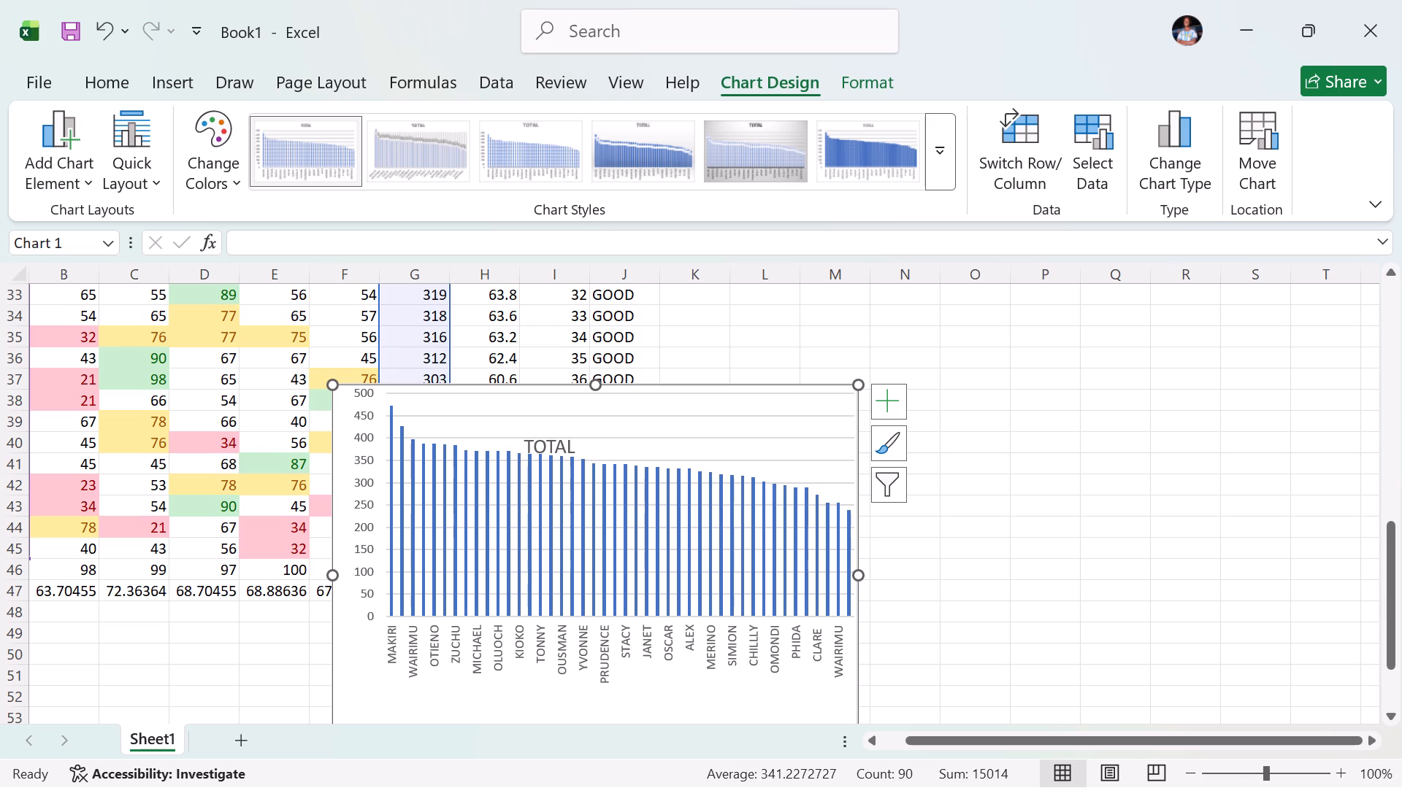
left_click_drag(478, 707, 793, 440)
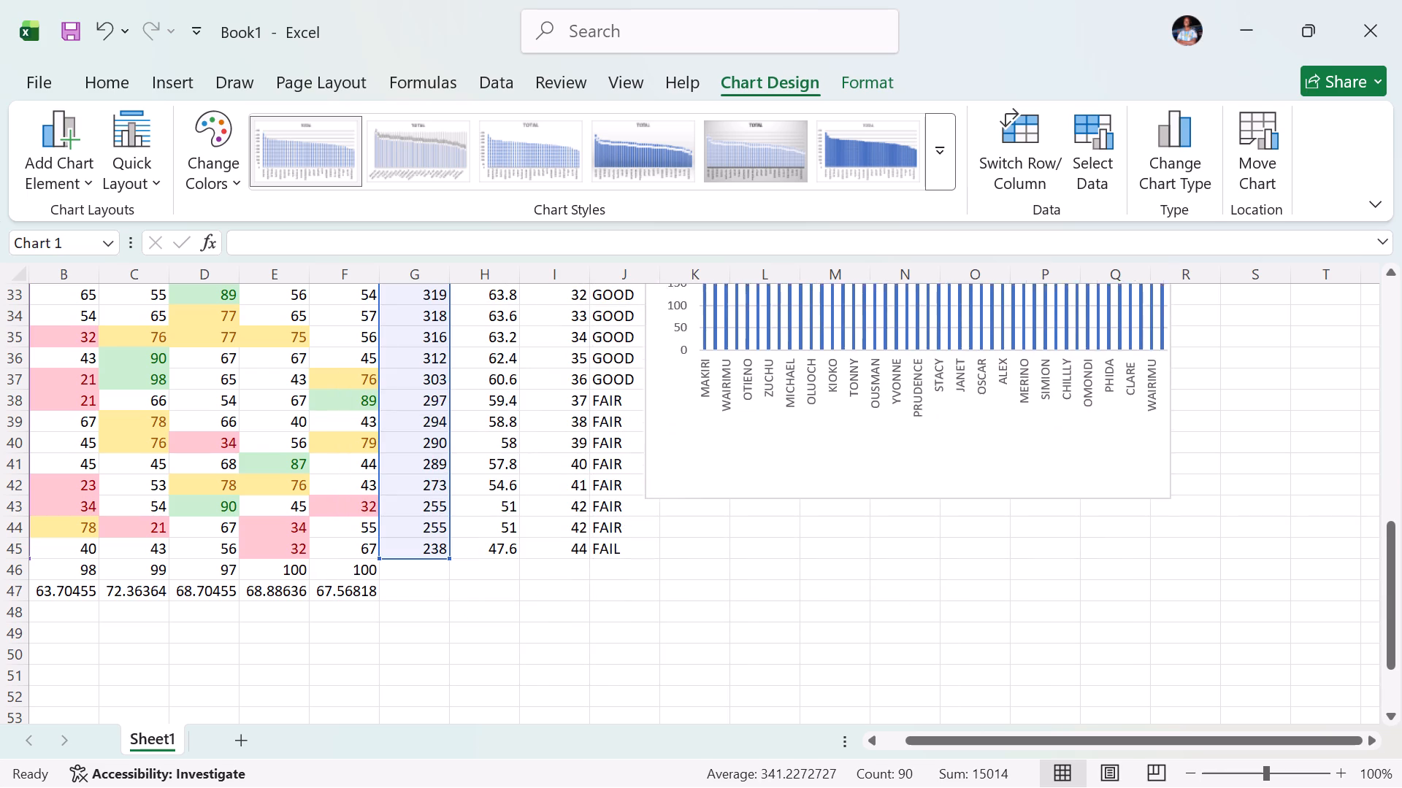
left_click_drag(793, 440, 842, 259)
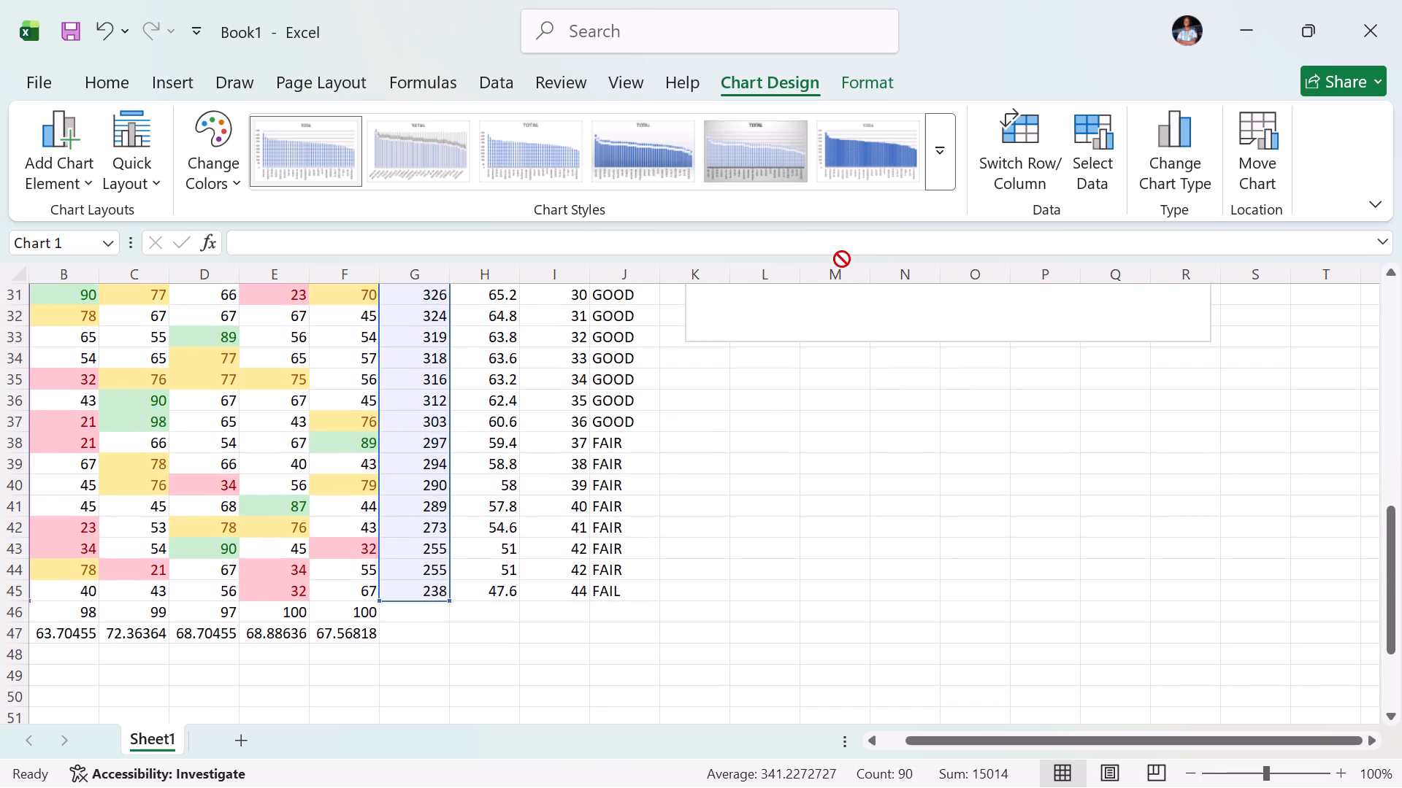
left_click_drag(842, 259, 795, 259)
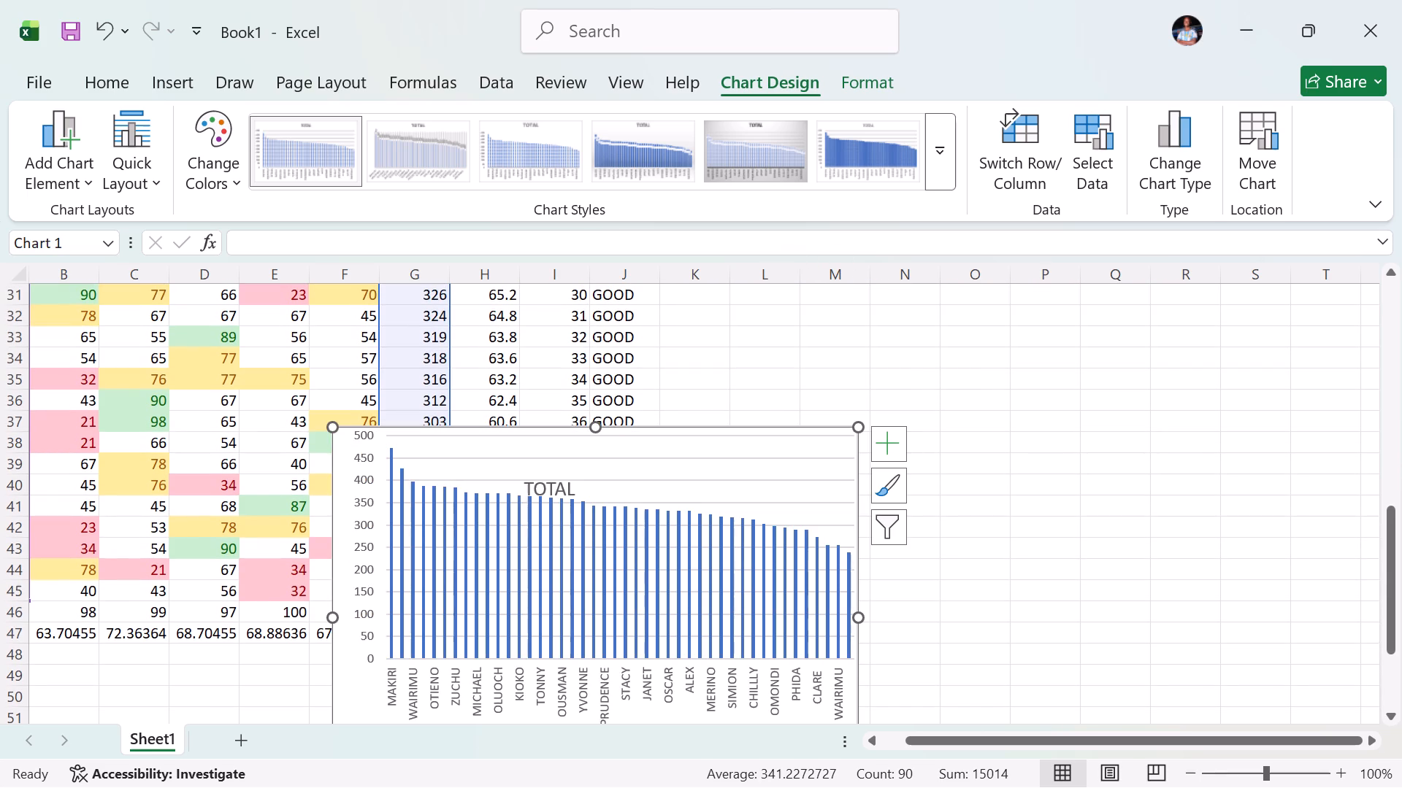
Move the chart off the marks table into the empty columns K to R beside the COMMENT column.
scroll(205, 404, "up", 1)
scroll(205, 404, "down", 1)
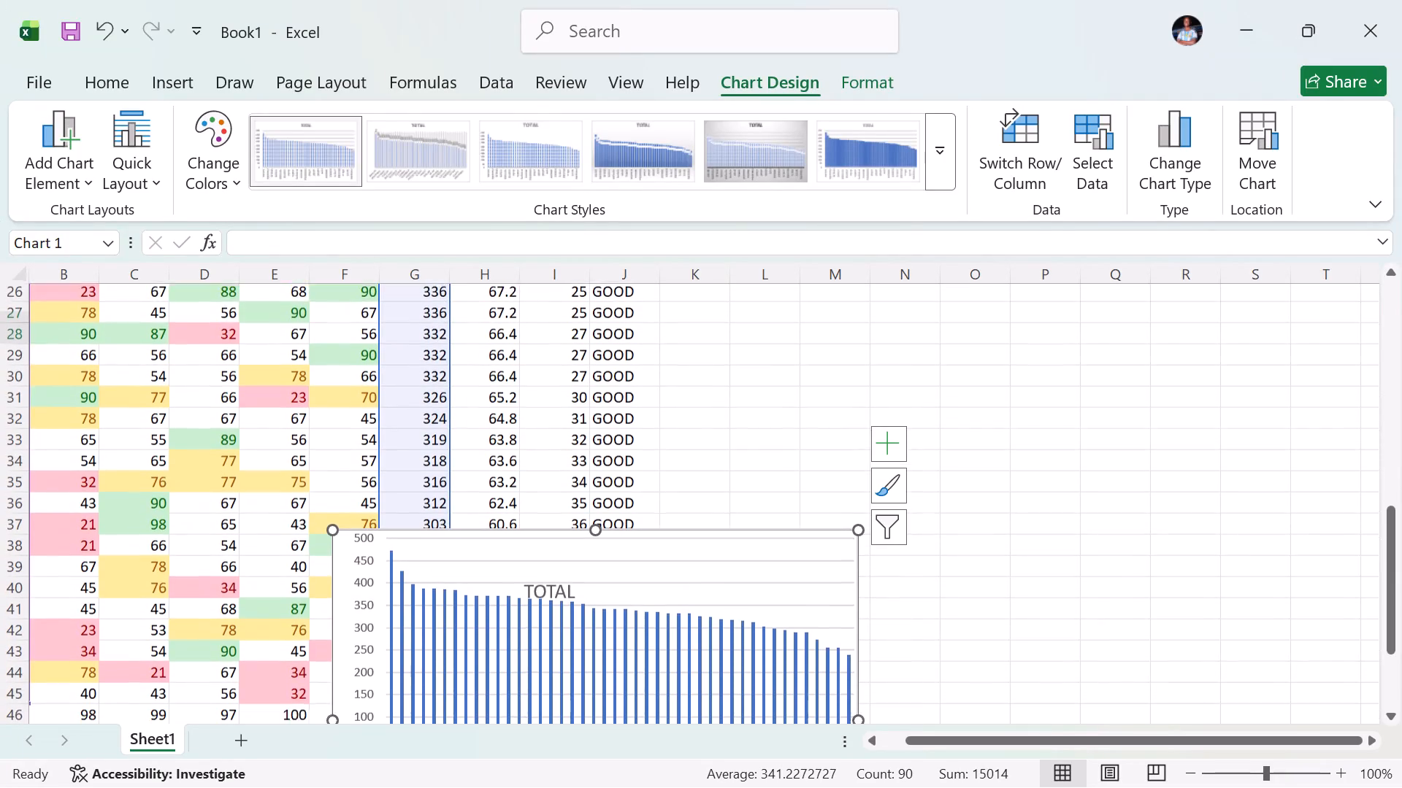
scroll(205, 404, "down", 1)
scroll(221, 487, "down", 2)
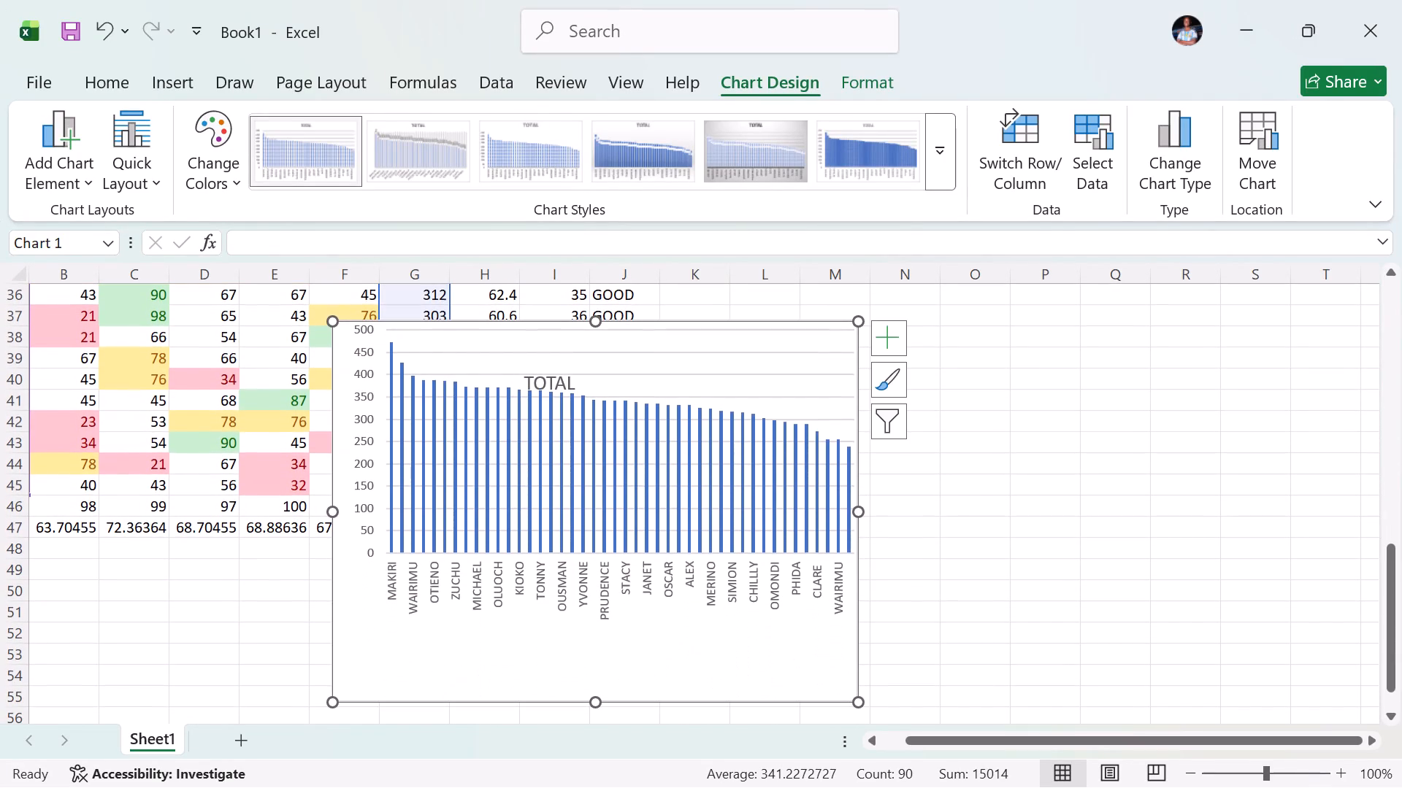
left_click_drag(541, 629, 738, 515)
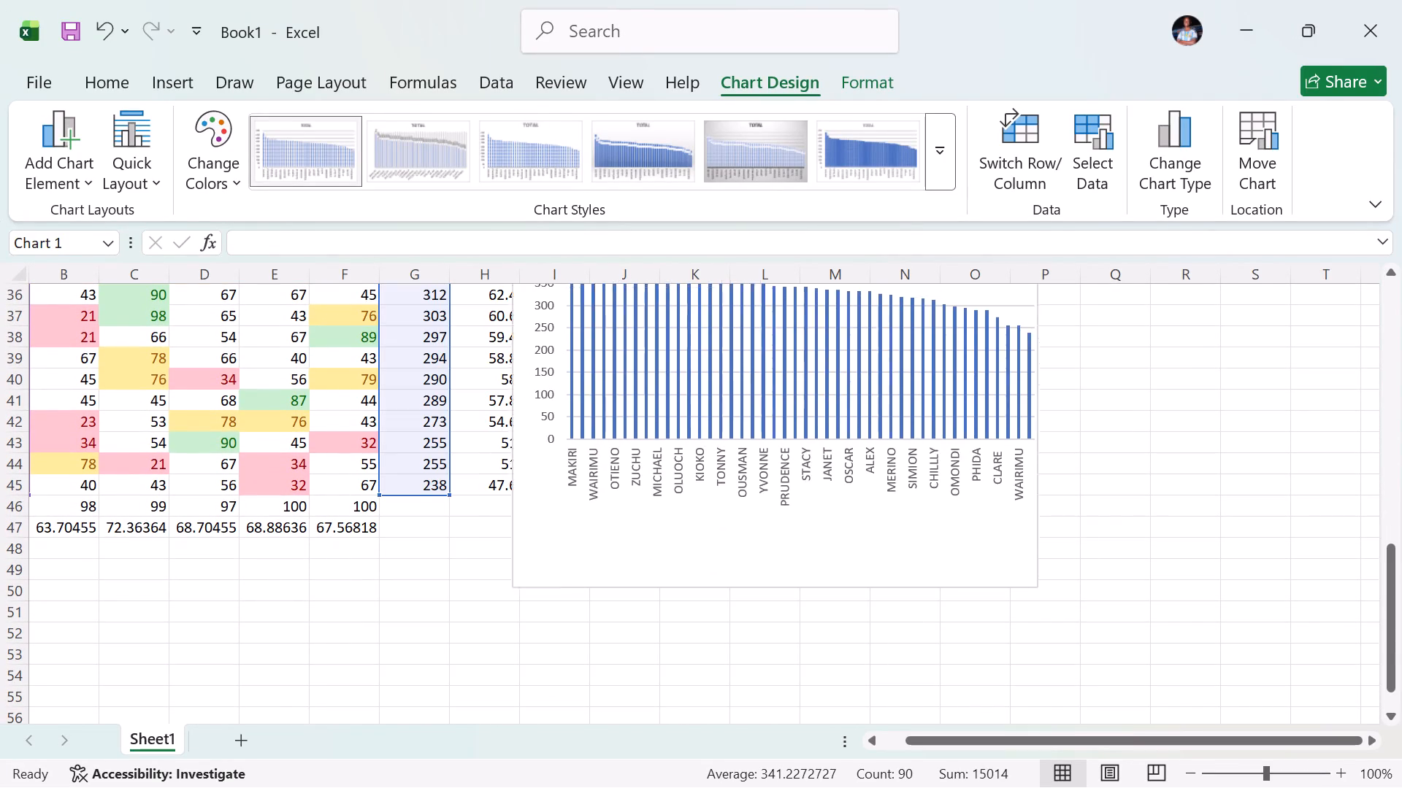
left_click_drag(738, 515, 897, 530)
Move the chart up within columns K to R so that its upper edge sits near row 22.
scroll(386, 393, "up", 1)
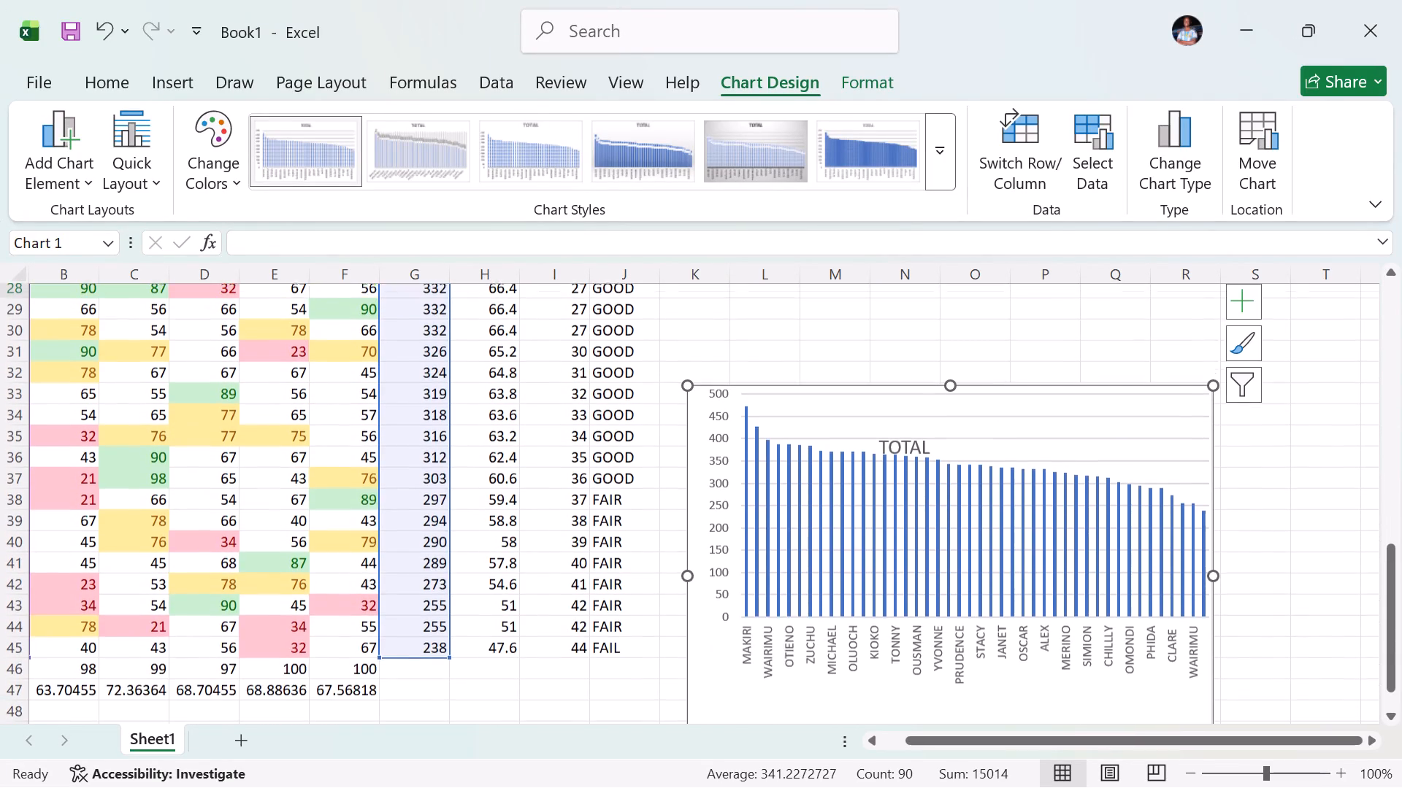
scroll(386, 393, "up", 1)
scroll(568, 511, "down", 1)
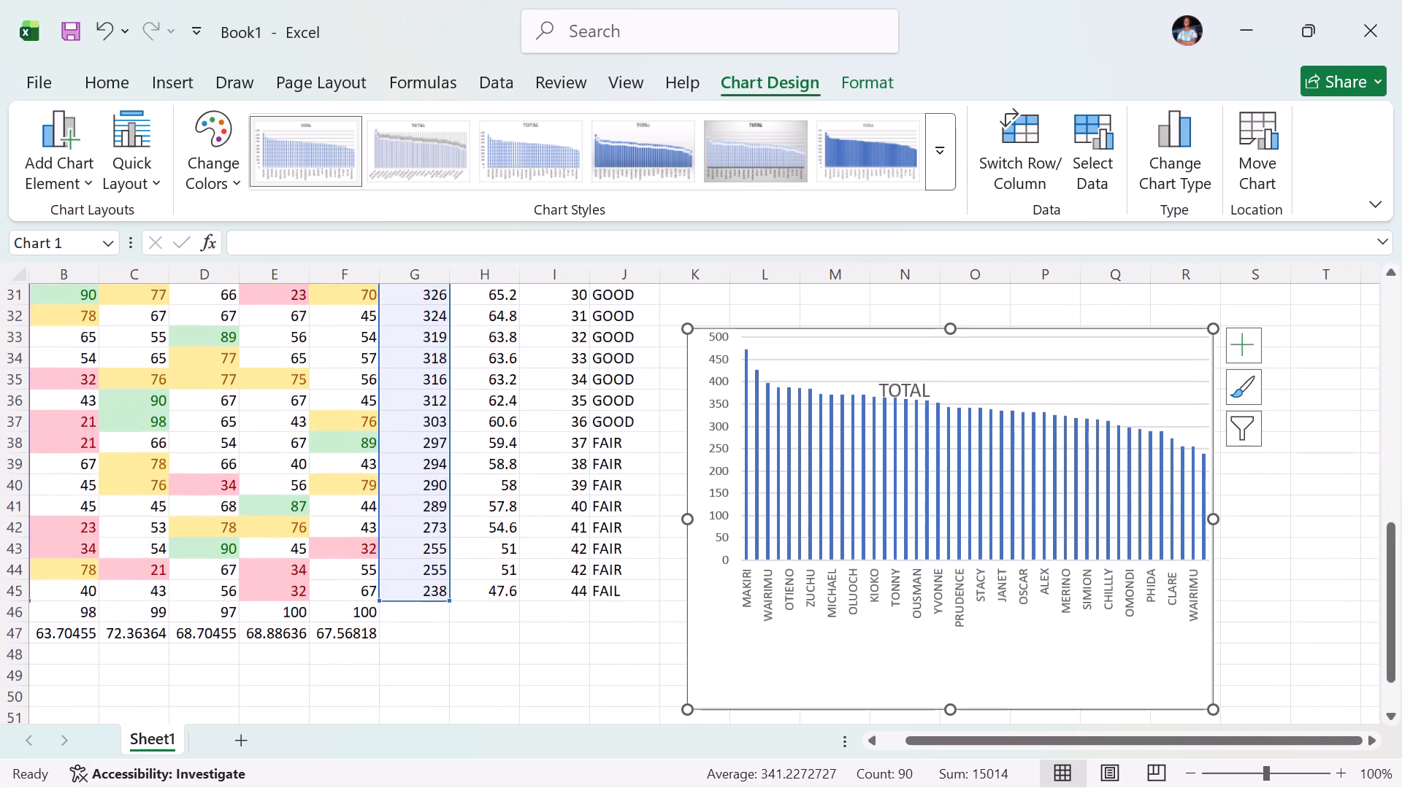
left_click_drag(848, 614, 855, 522)
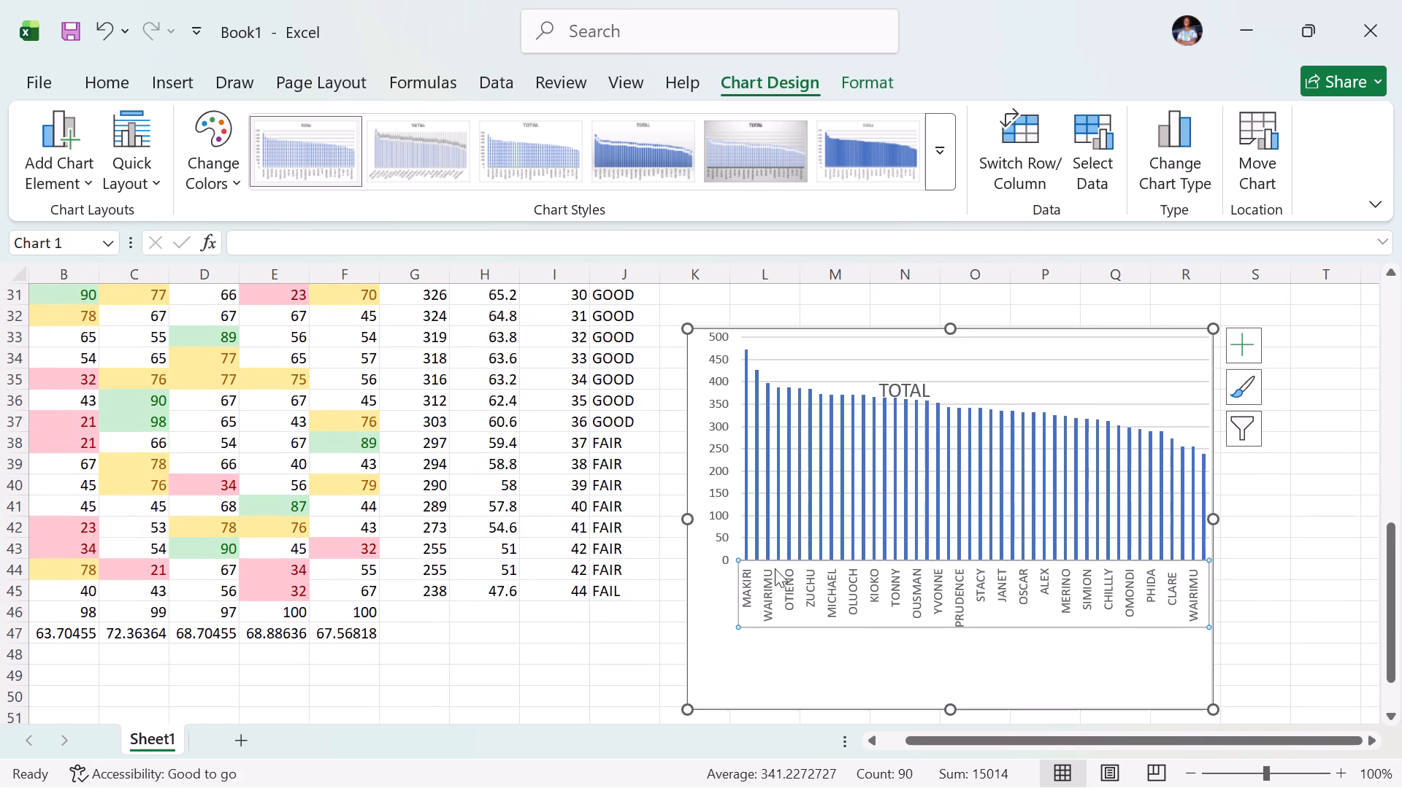
left_click(873, 649)
left_click_drag(873, 649, 874, 541)
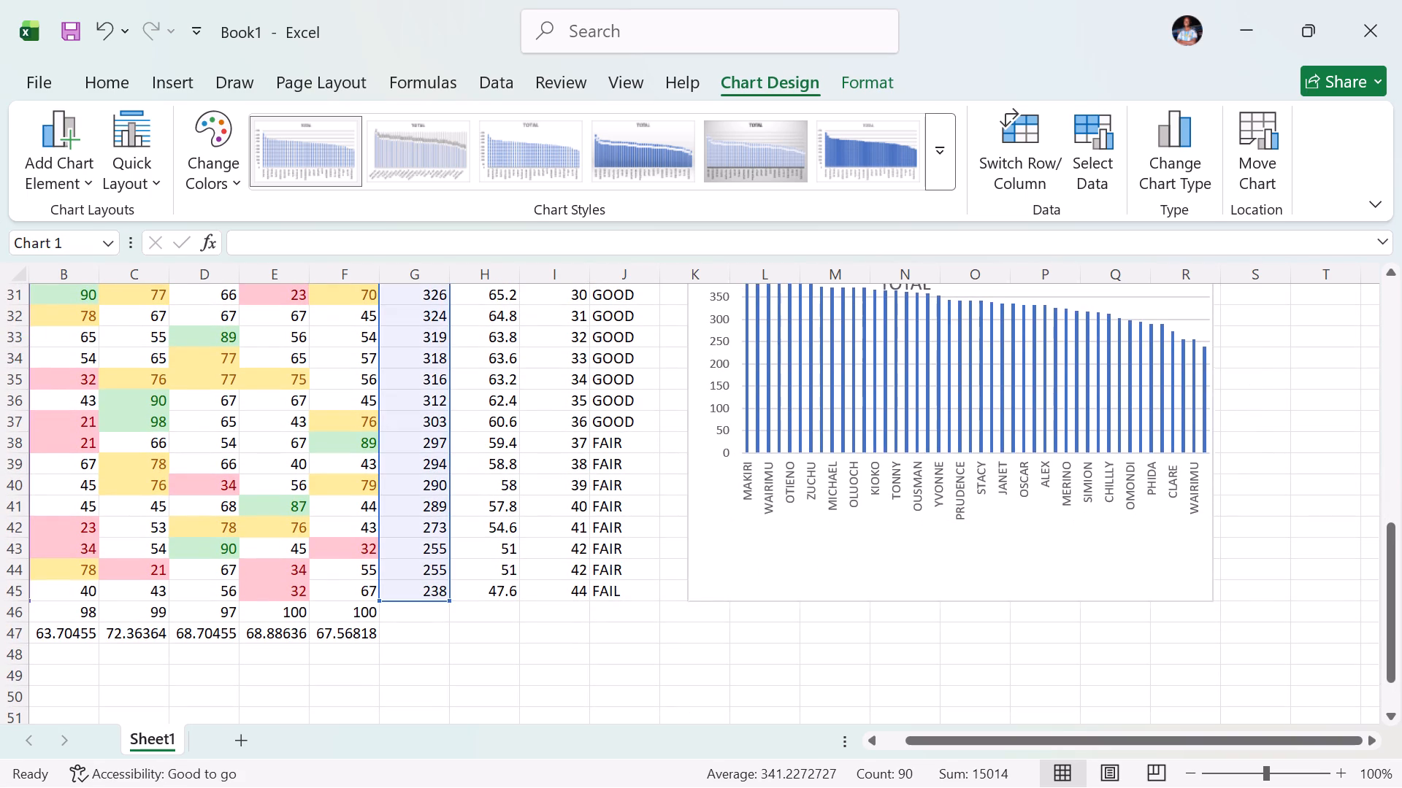
left_click_drag(874, 541, 873, 414)
scroll(664, 573, "up", 1)
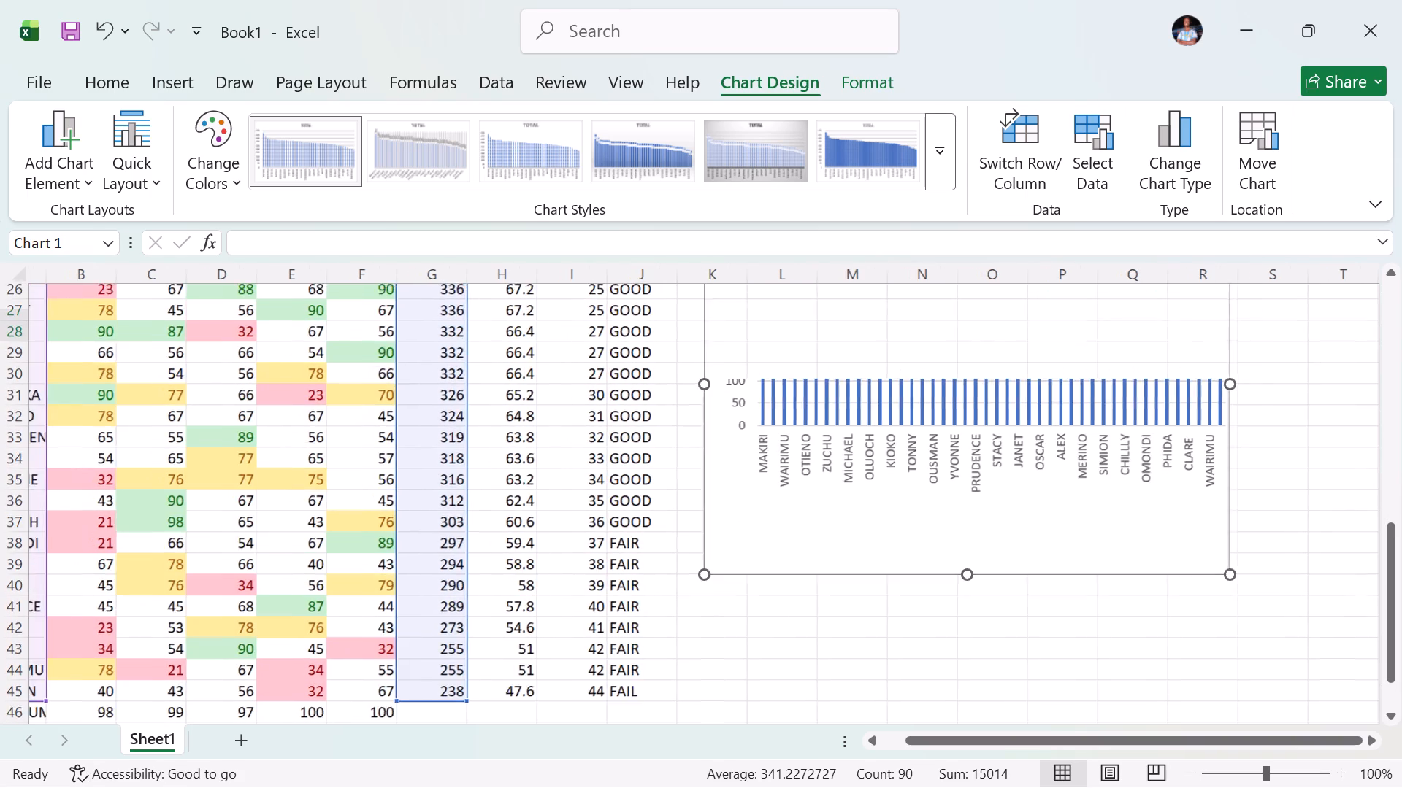
scroll(664, 573, "up", 2)
scroll(664, 573, "down", 1)
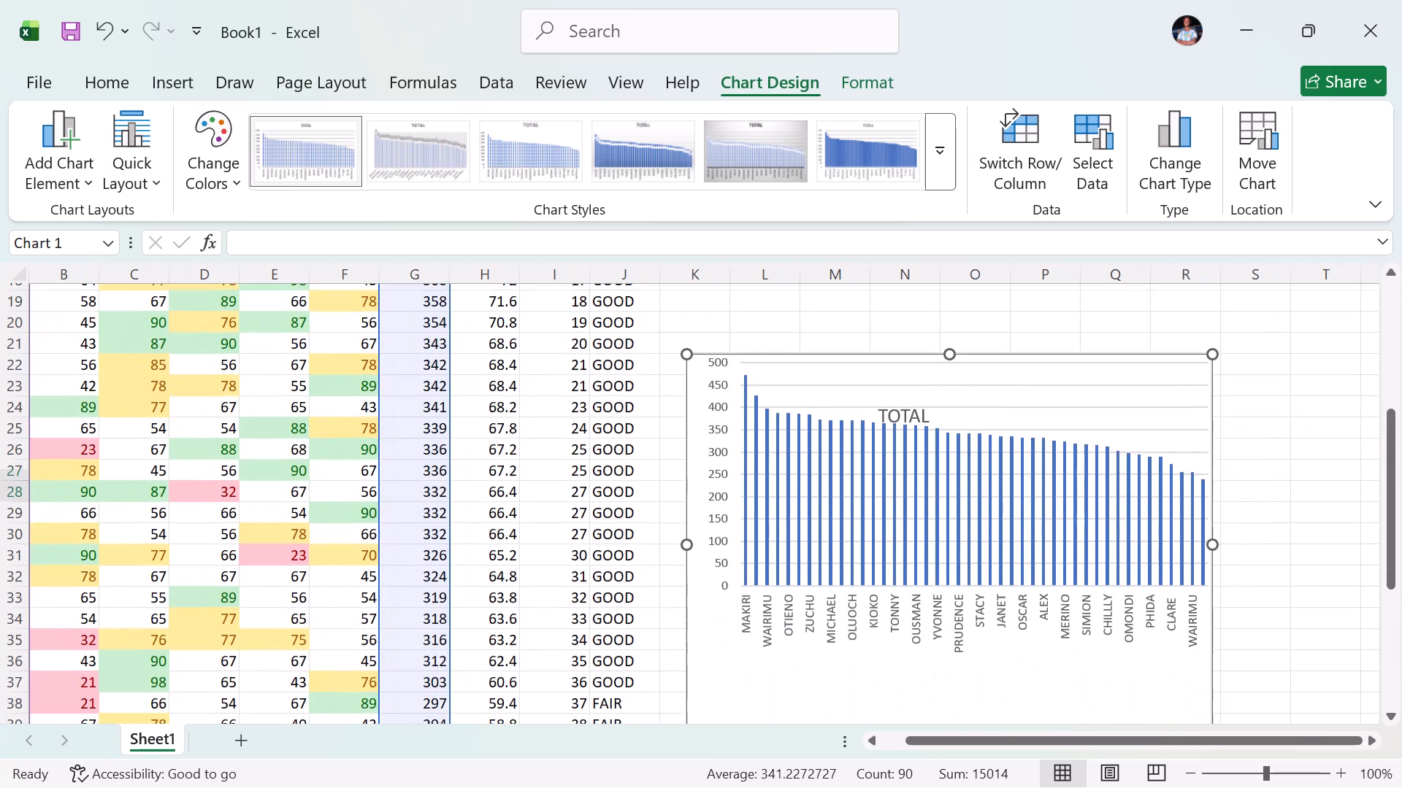
Move the chart up to the top of the sheet beside the COMMENT column, spanning columns L to S.
left_click_drag(898, 668, 863, 321)
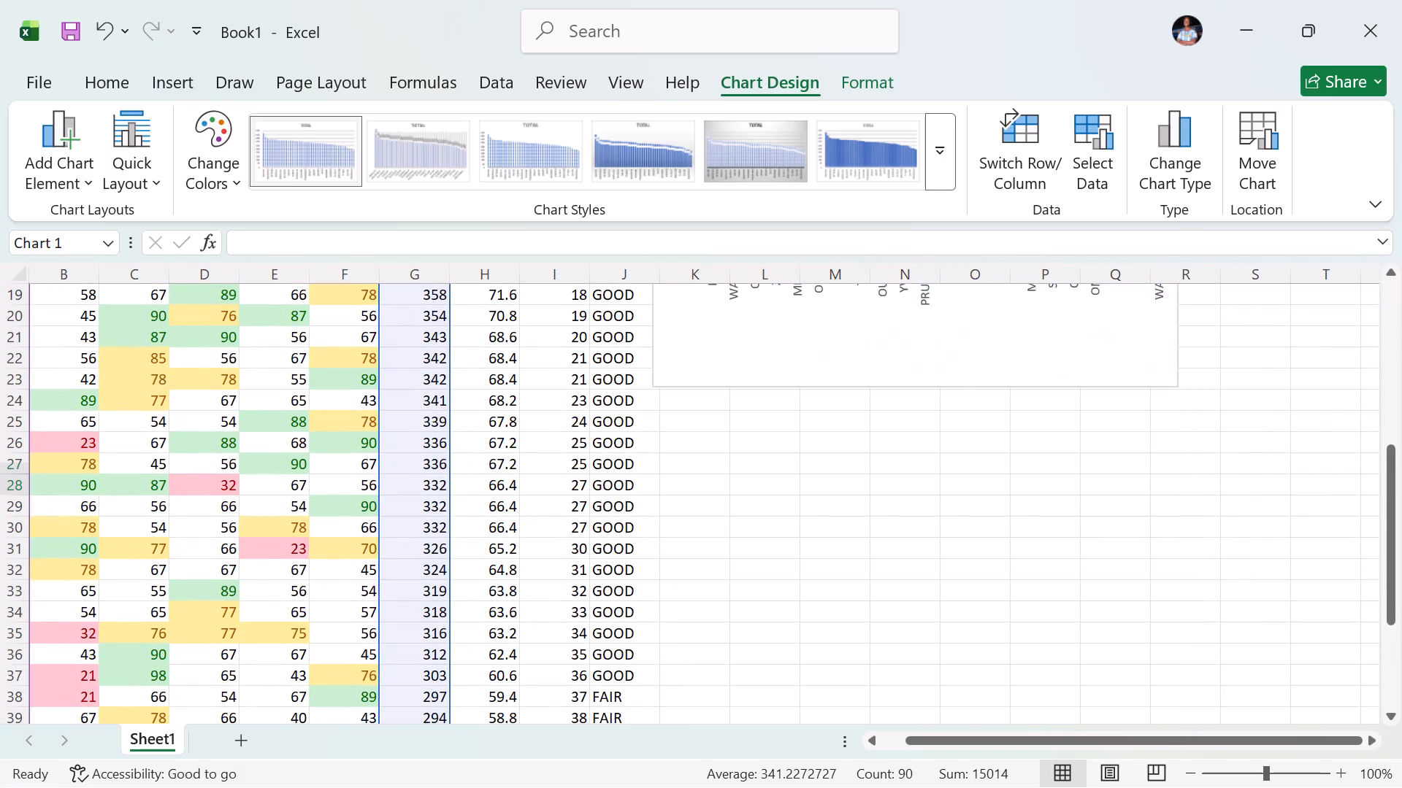
left_click_drag(863, 321, 879, 322)
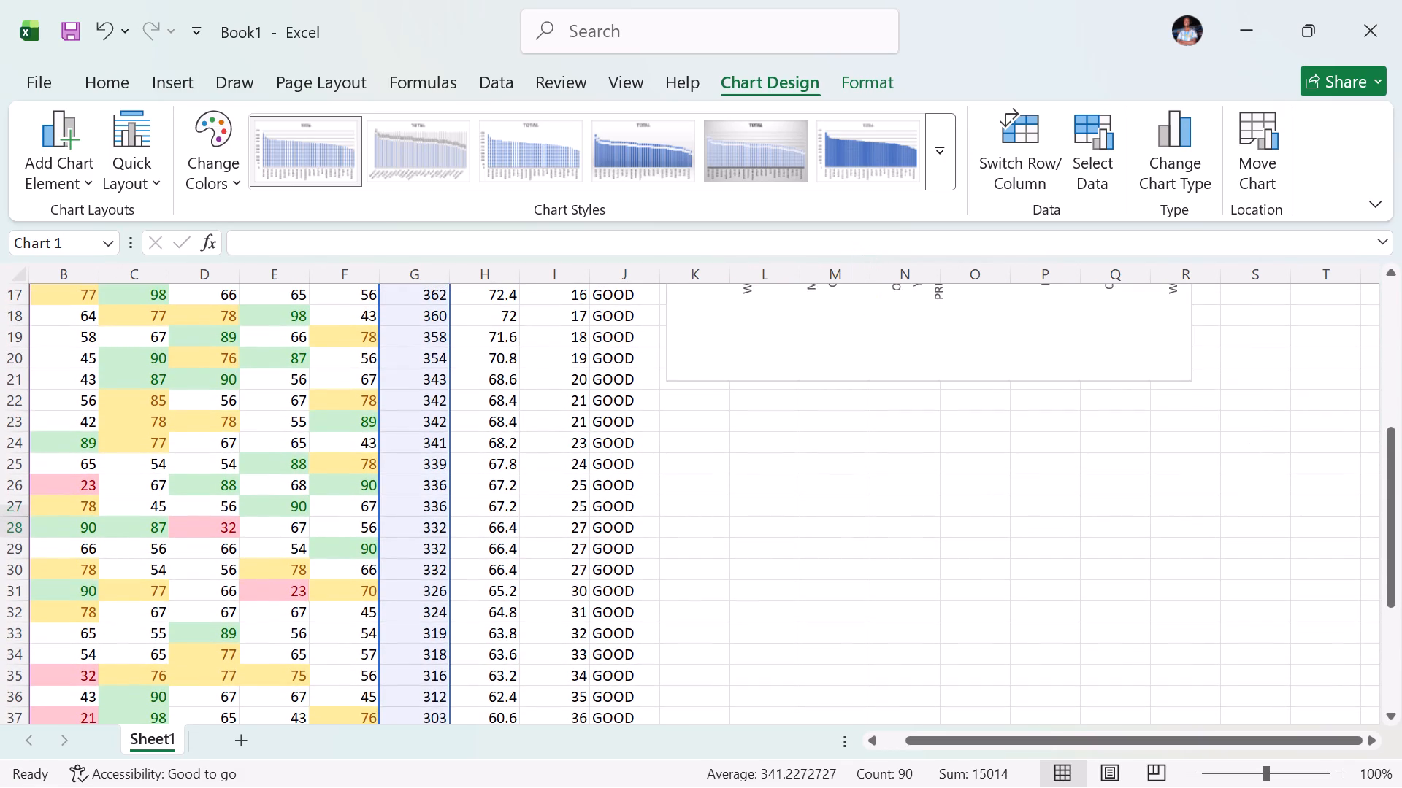
left_click_drag(879, 322, 884, 248)
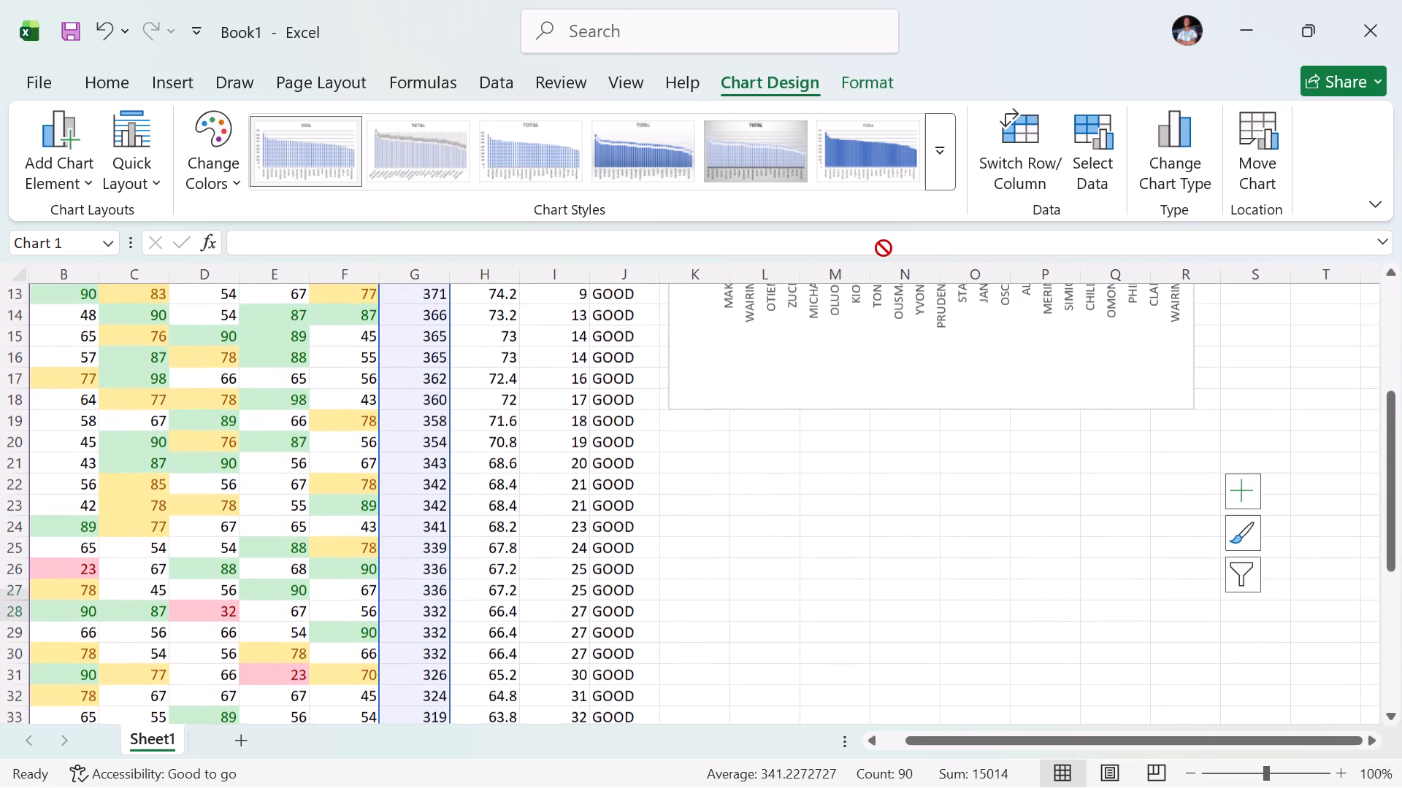
left_click_drag(884, 248, 837, 291)
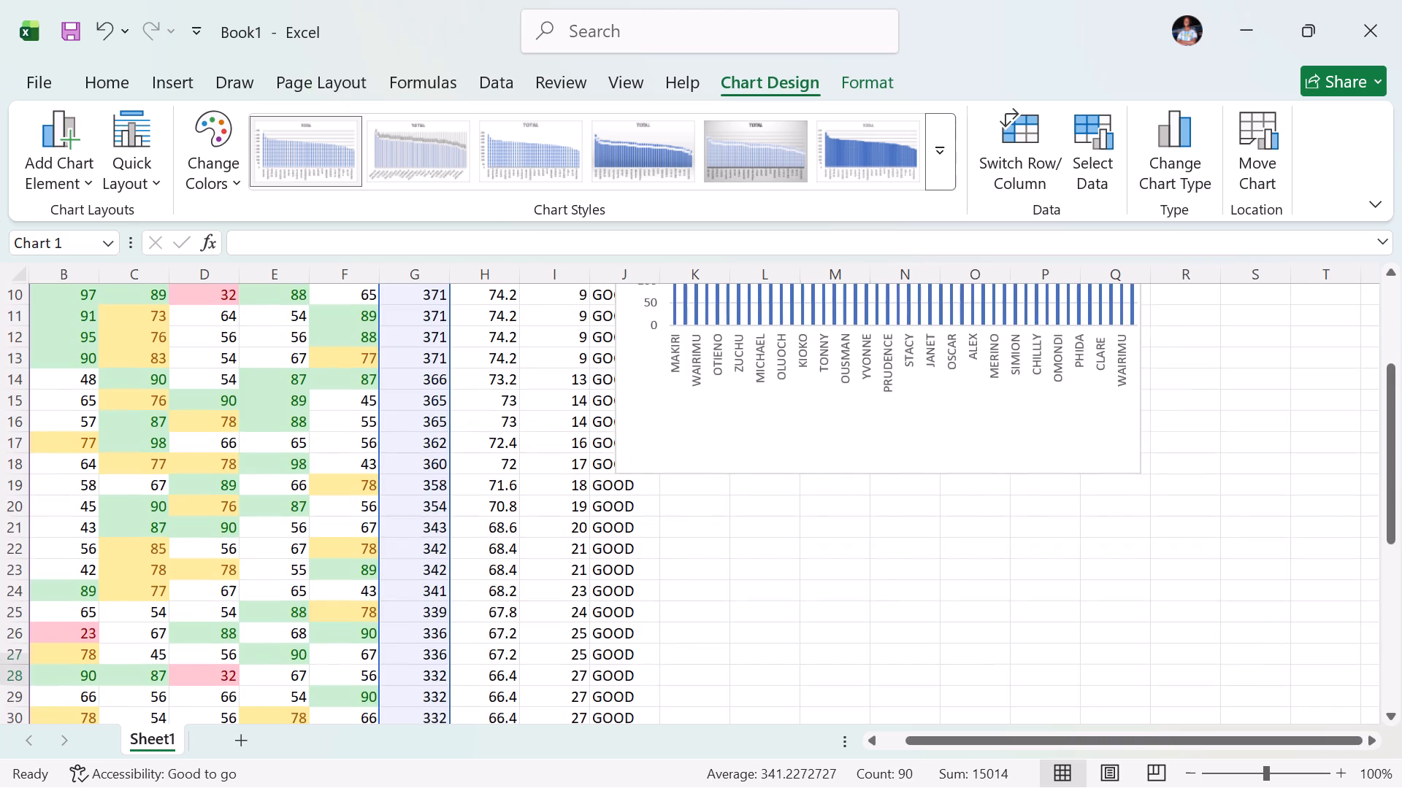
left_click_drag(837, 291, 972, 271)
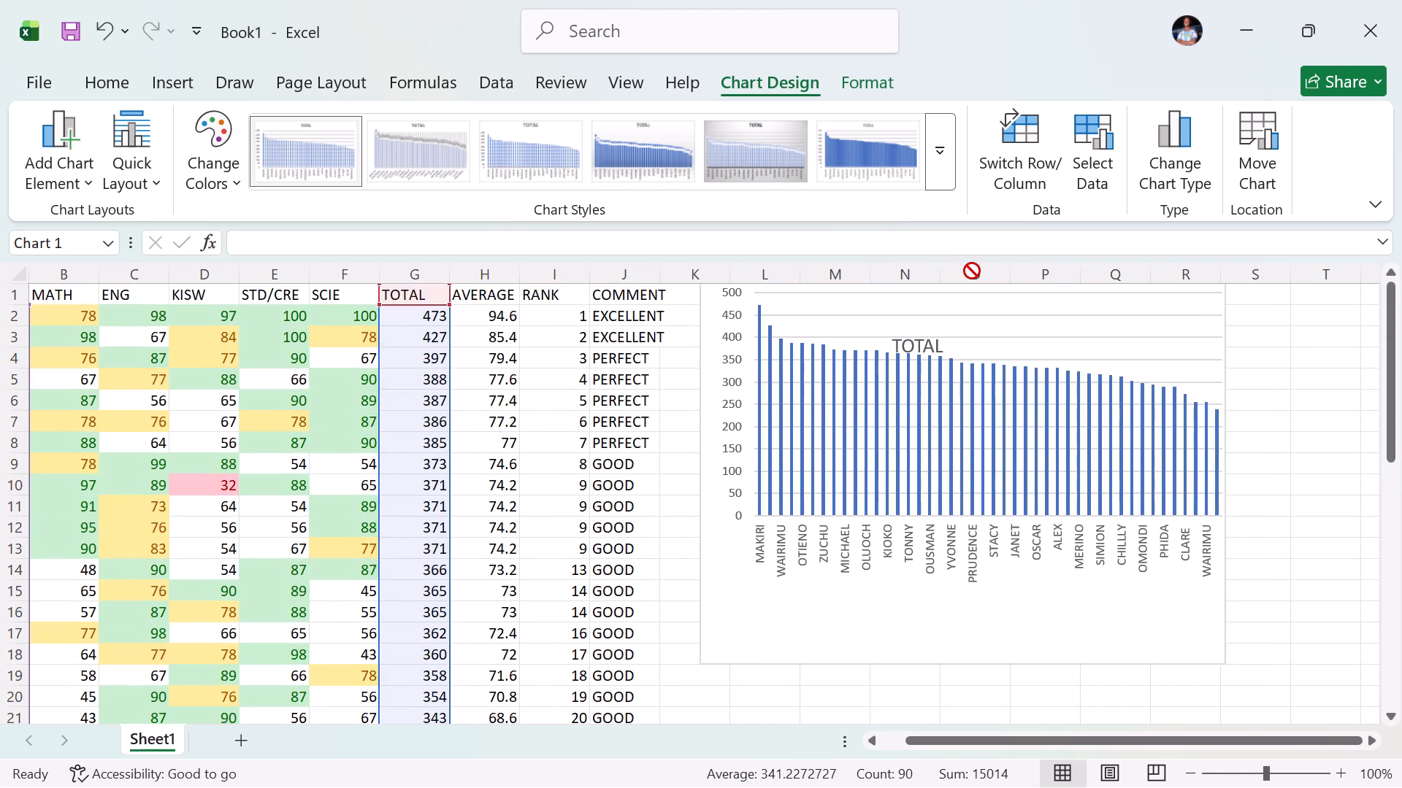
left_click_drag(972, 271, 985, 372)
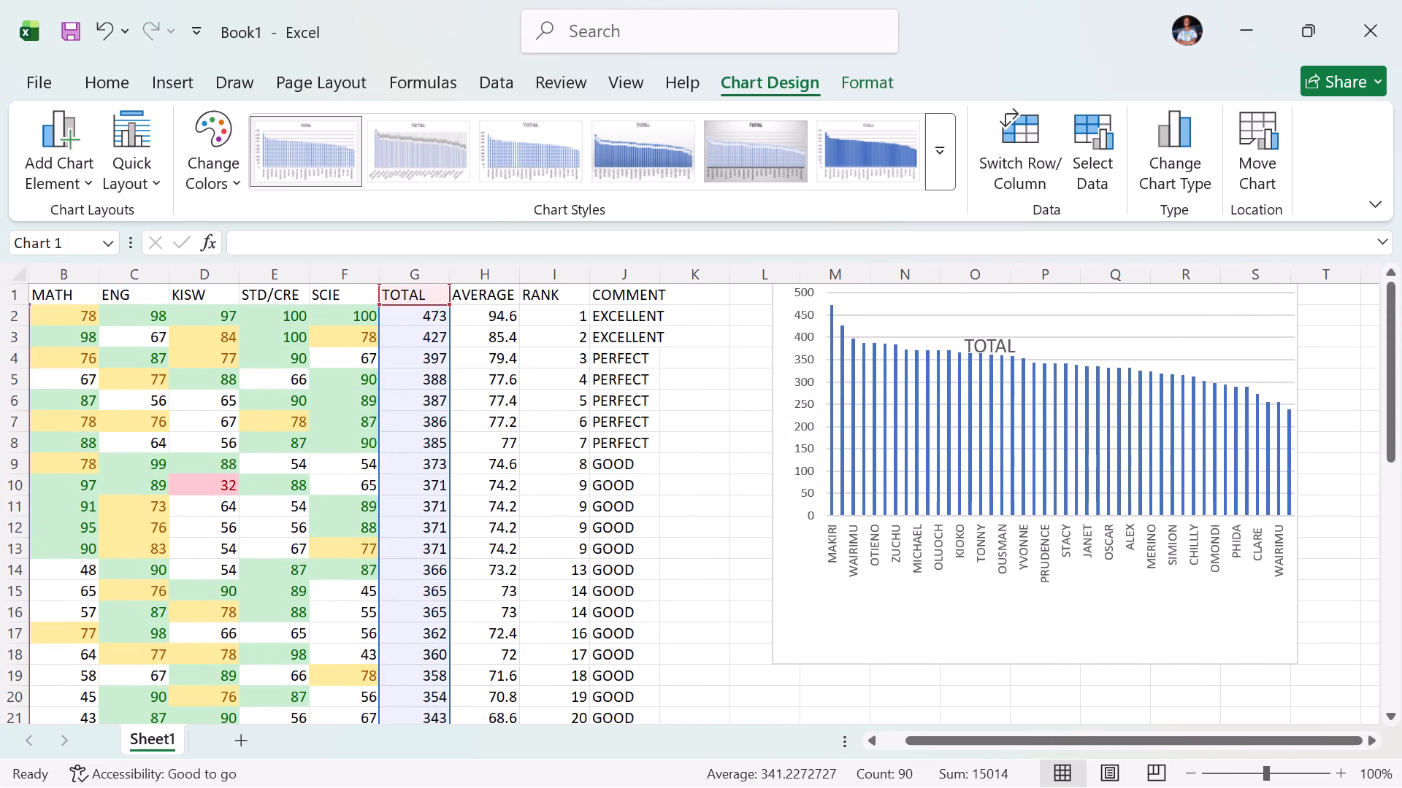
left_click_drag(985, 372, 950, 522)
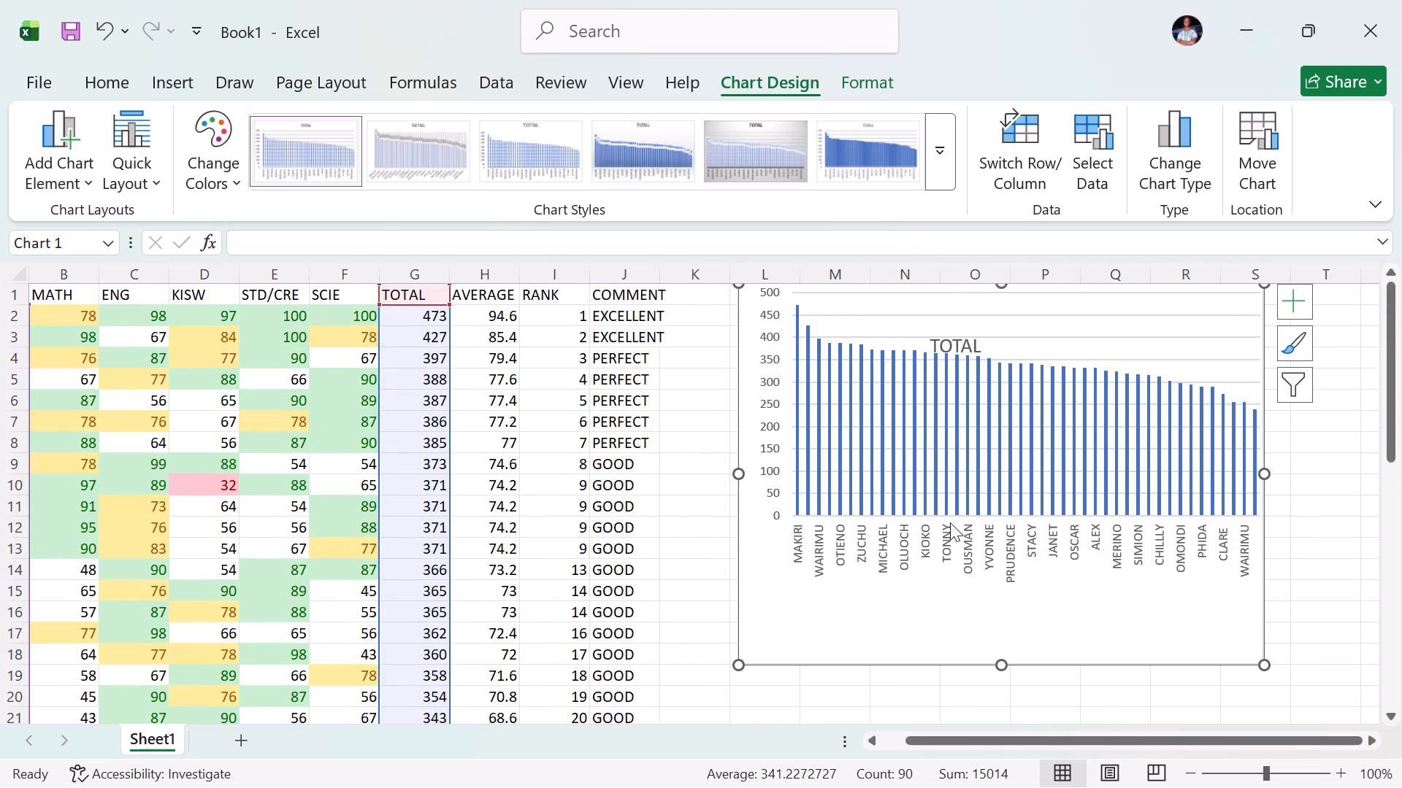
Move the chart down about three rows within columns L to S so its upper edge sits near row 4.
scroll(723, 532, "down", 1)
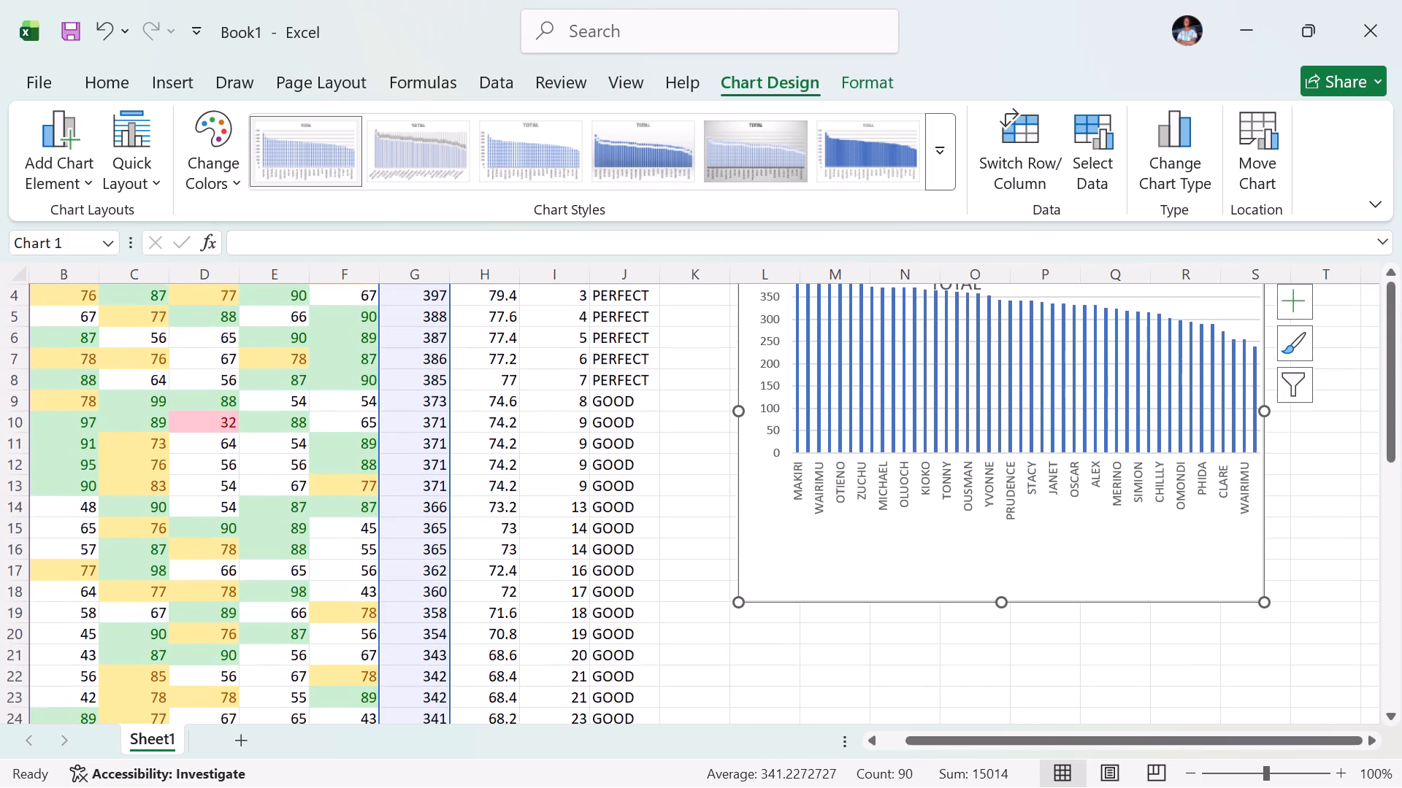
left_click_drag(927, 533, 928, 606)
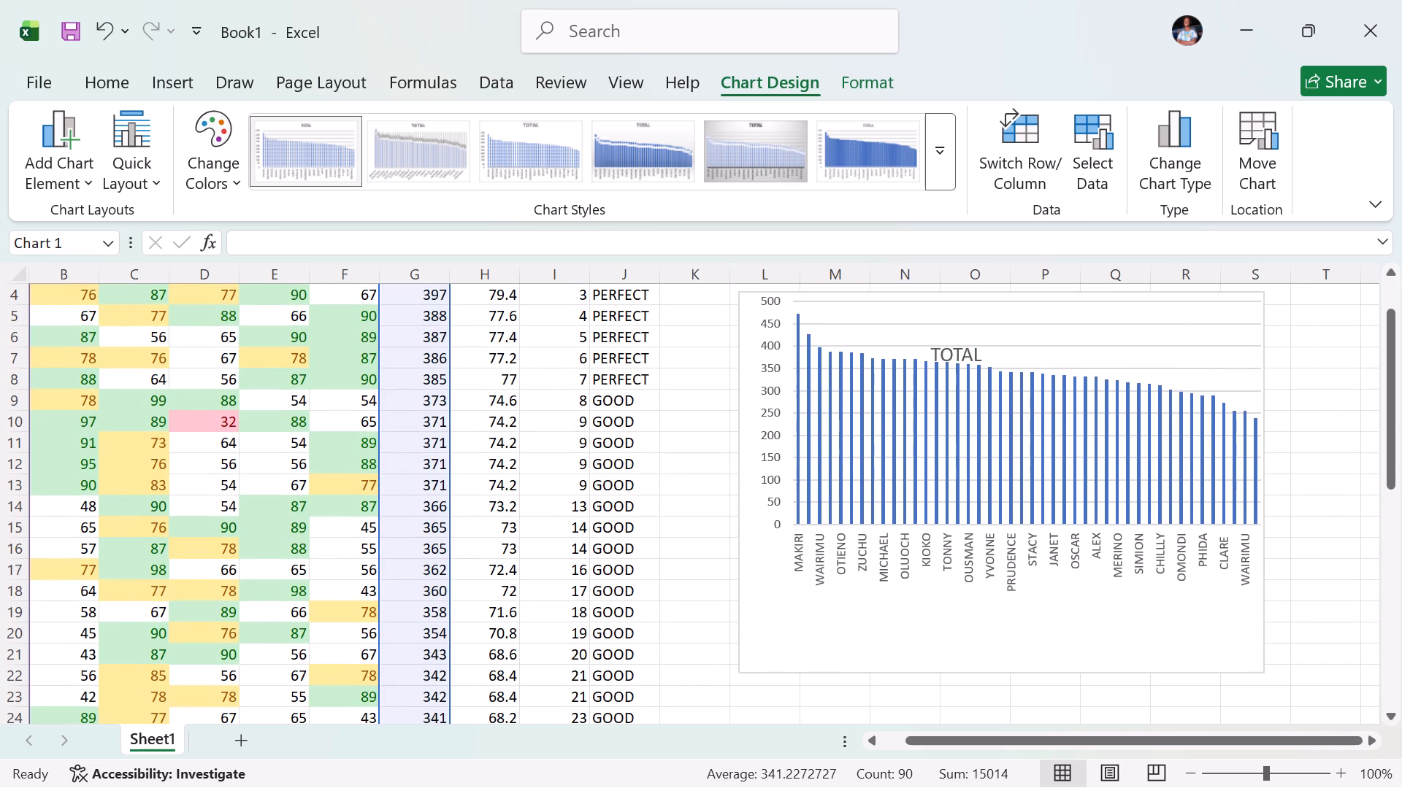
left_click_drag(928, 606, 928, 609)
scroll(628, 633, "up", 1)
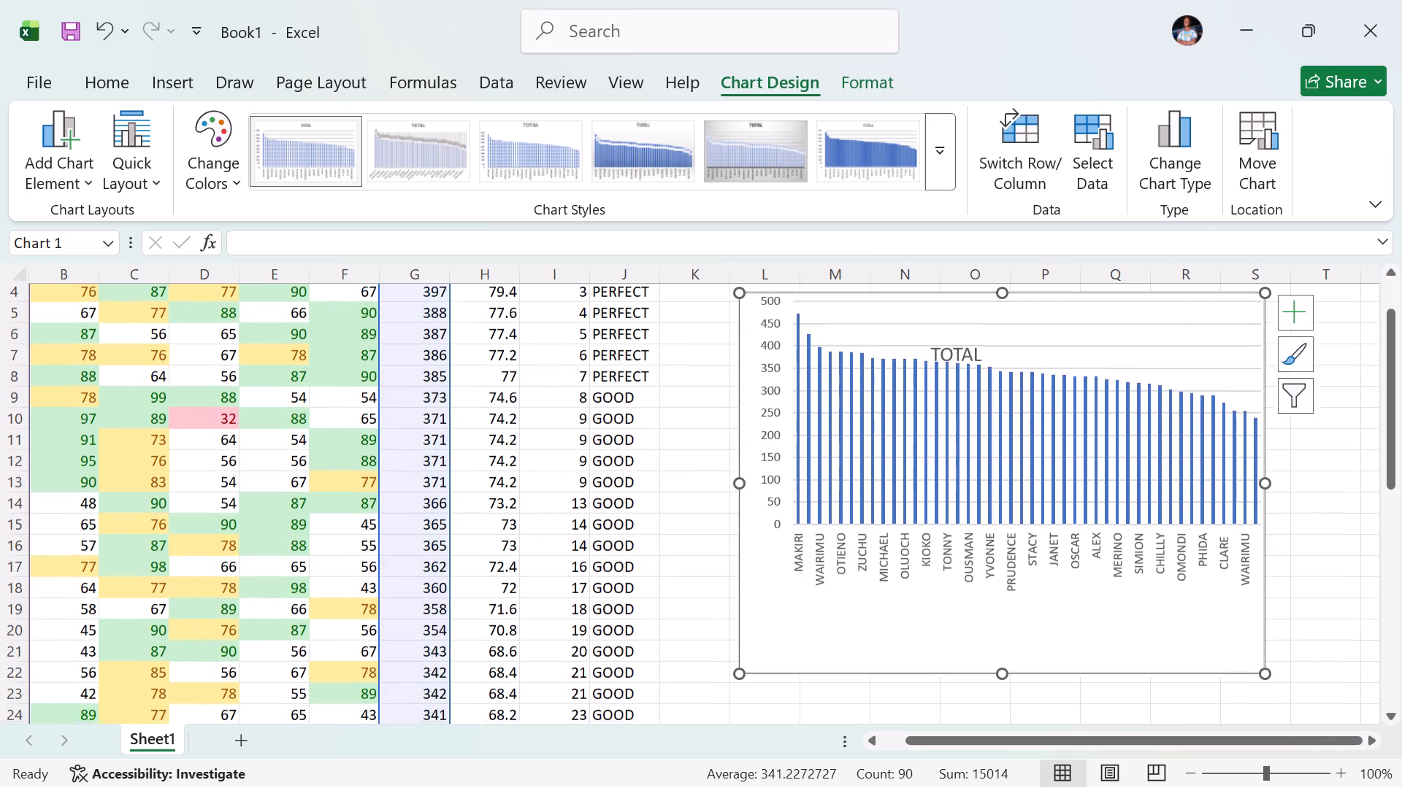
scroll(628, 633, "up", 1)
scroll(628, 633, "down", 1)
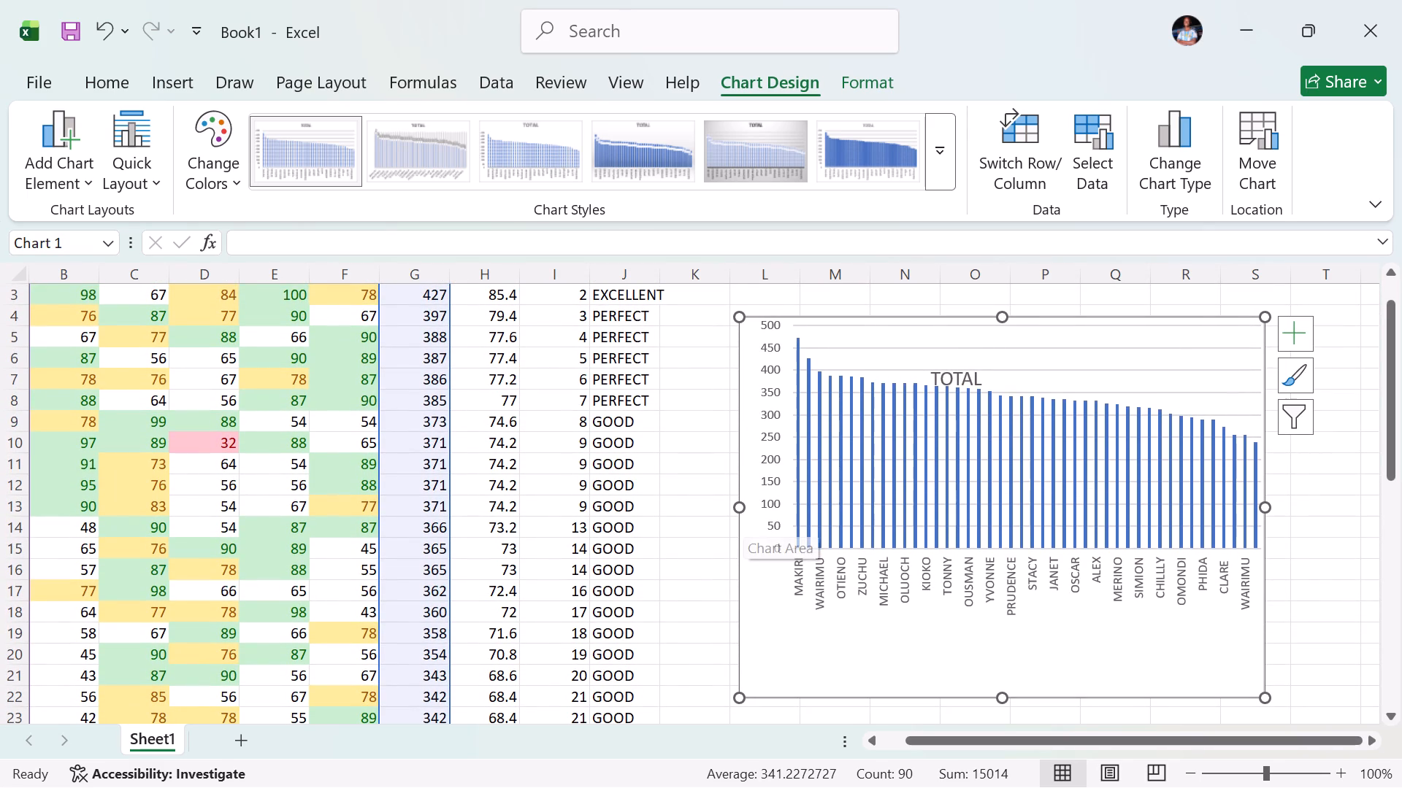
Widen the chart so that it spans from column K to just past column U.
left_click_drag(740, 514, 685, 520)
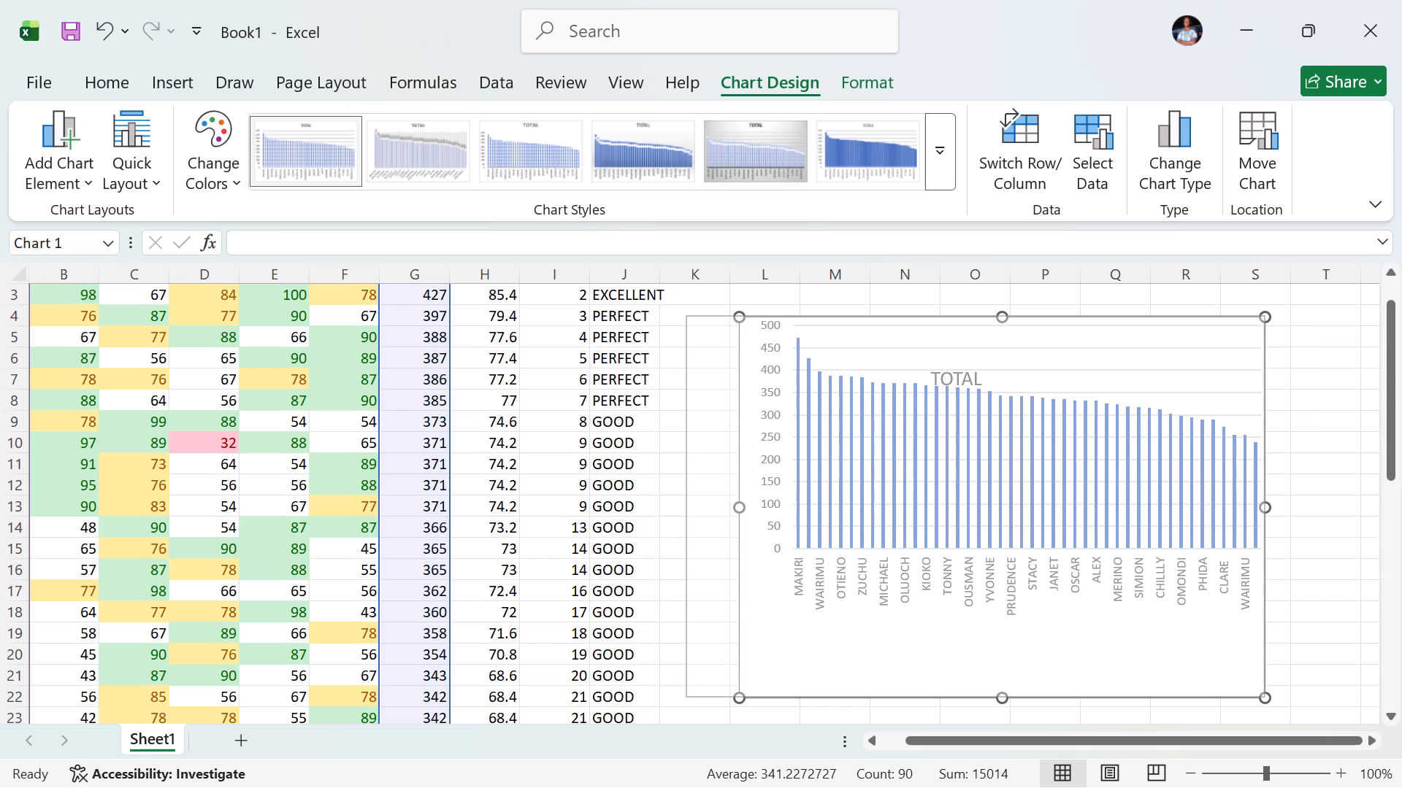
left_click_drag(685, 520, 668, 526)
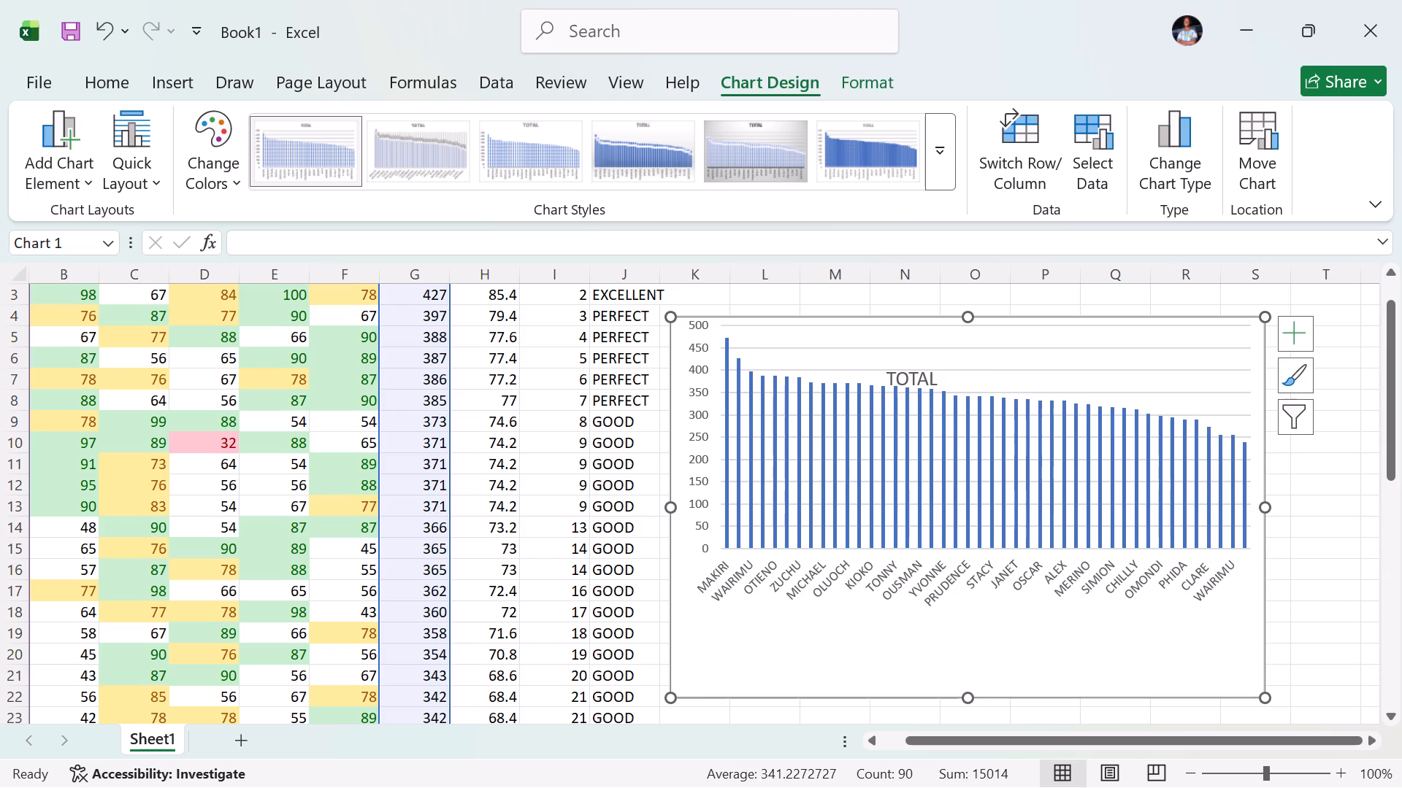
left_click_drag(1265, 508, 1393, 479)
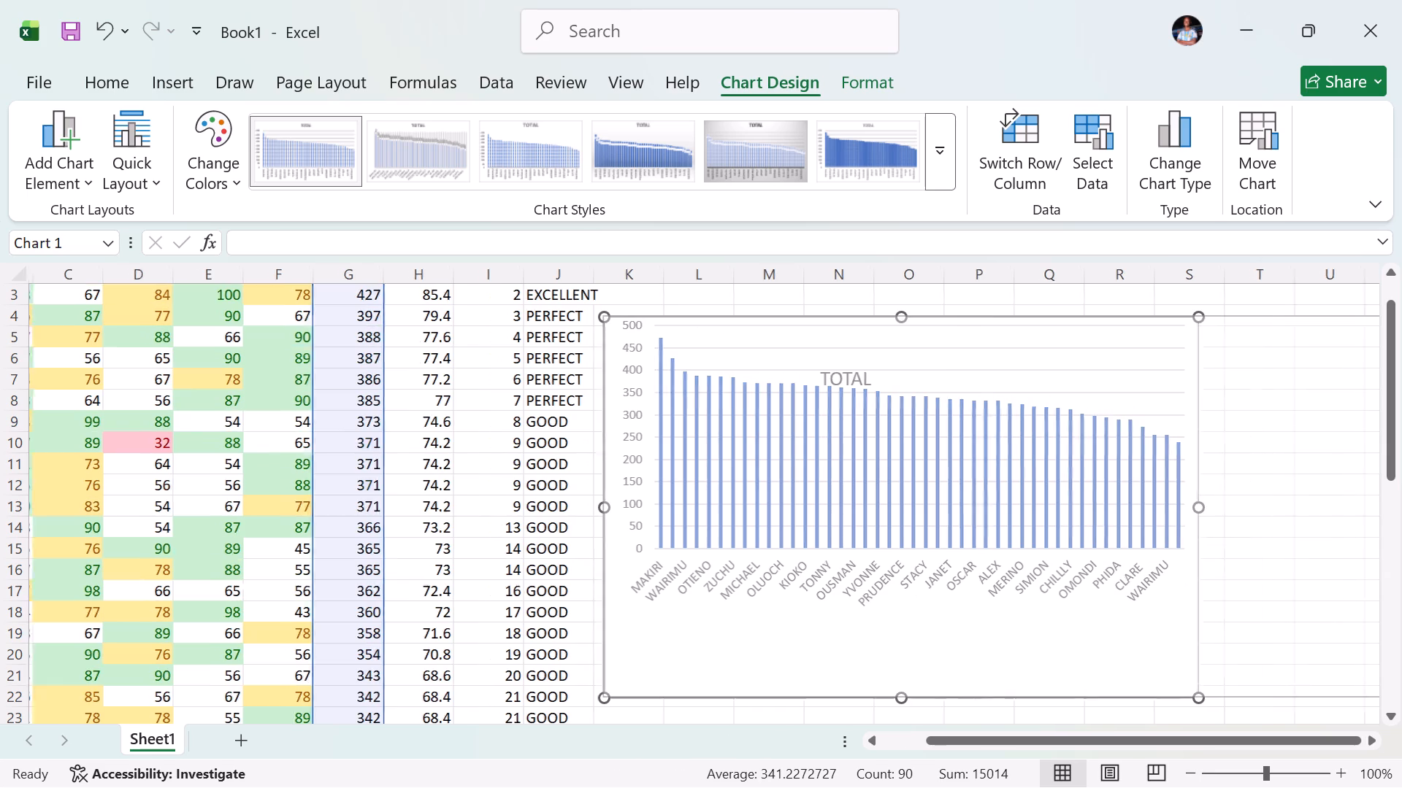
left_click_drag(1393, 479, 1395, 479)
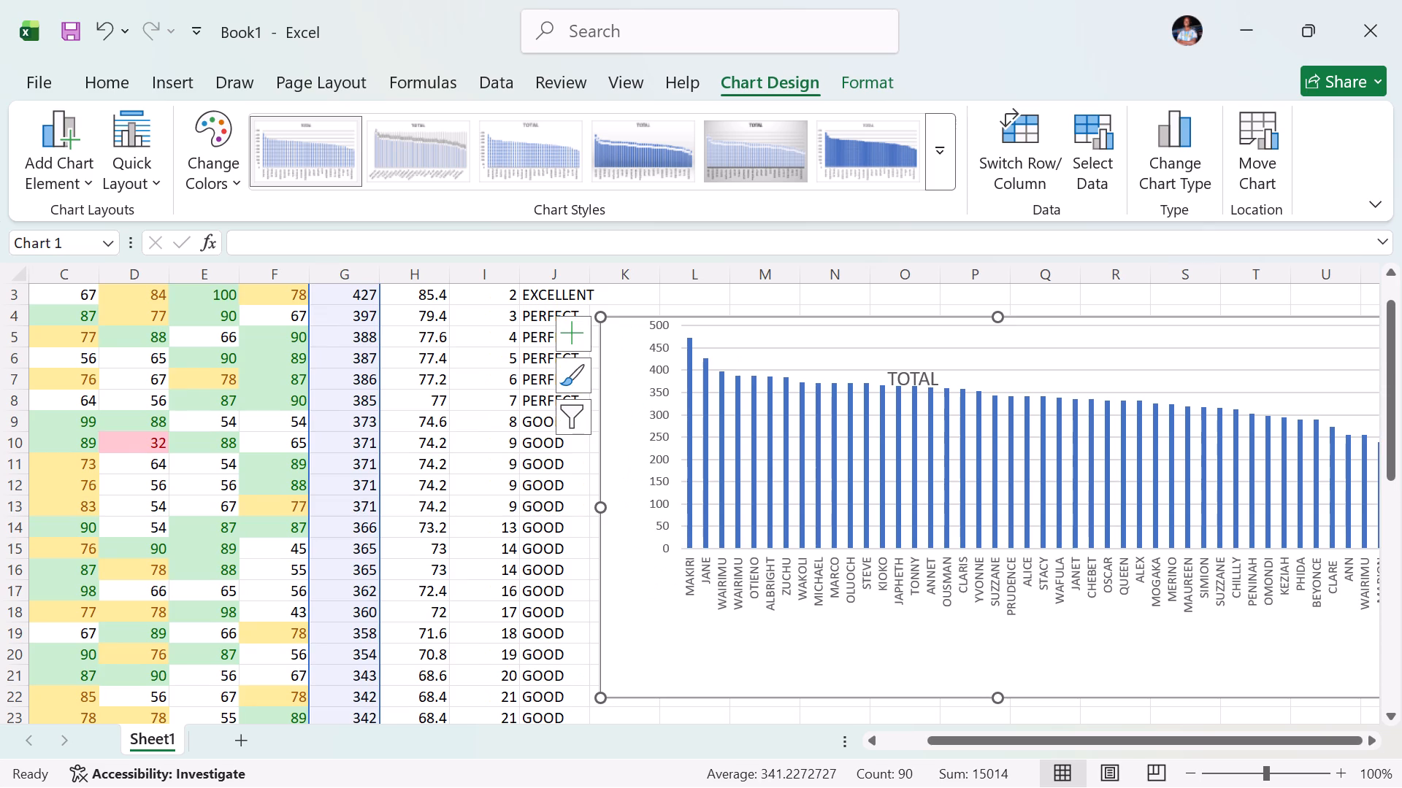
Make the chart taller by extending its lower edge down about two rows to row 24.
left_click_drag(998, 701, 1005, 787)
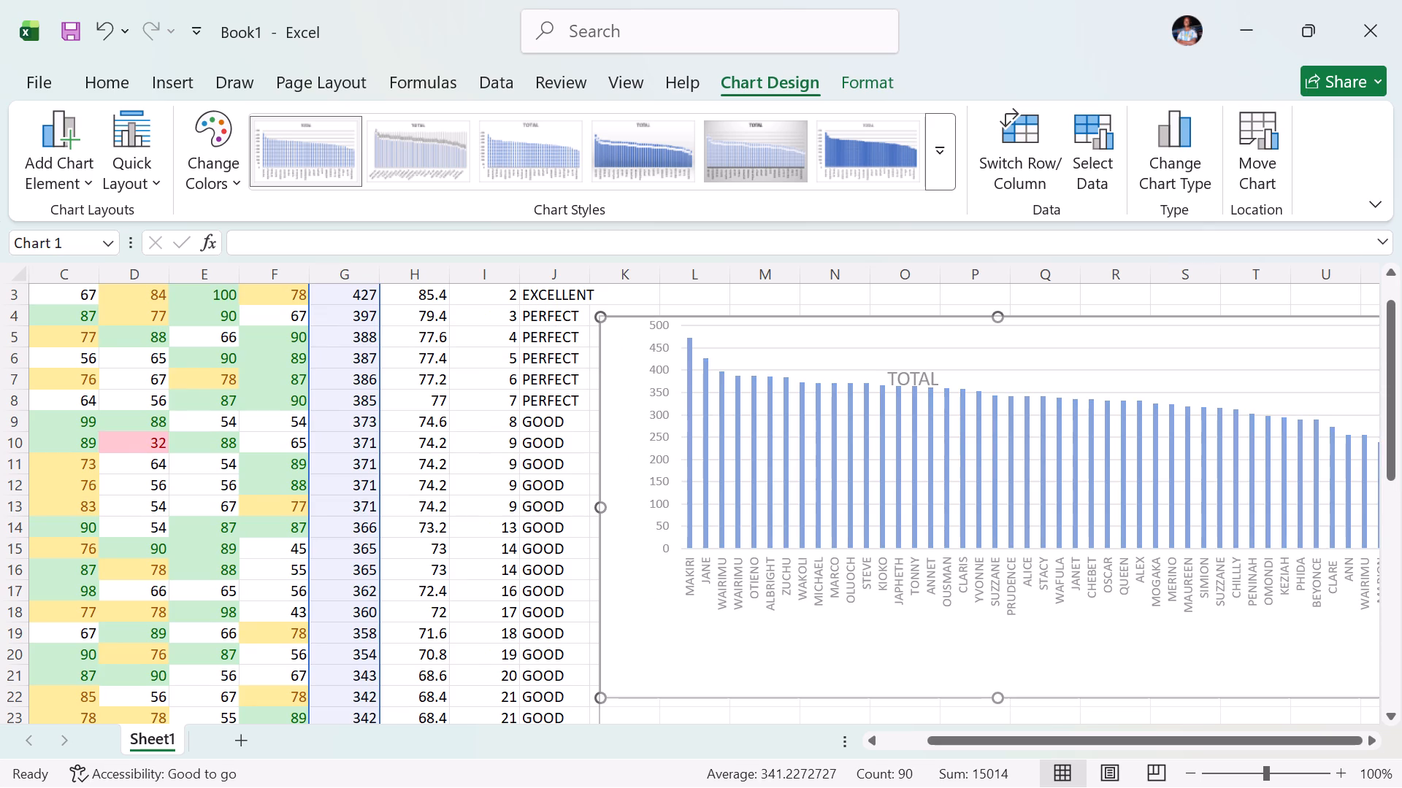
left_click_drag(1005, 787, 1000, 738)
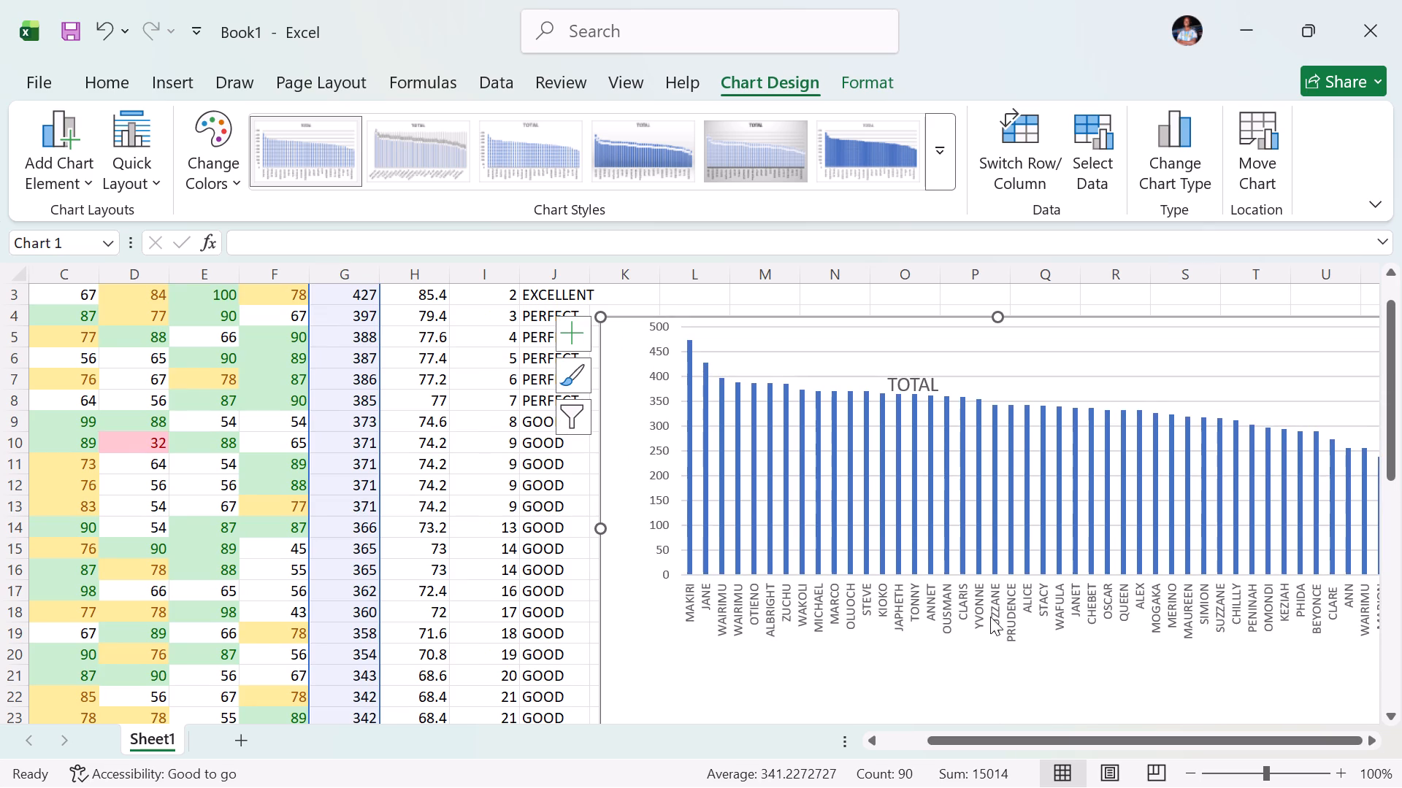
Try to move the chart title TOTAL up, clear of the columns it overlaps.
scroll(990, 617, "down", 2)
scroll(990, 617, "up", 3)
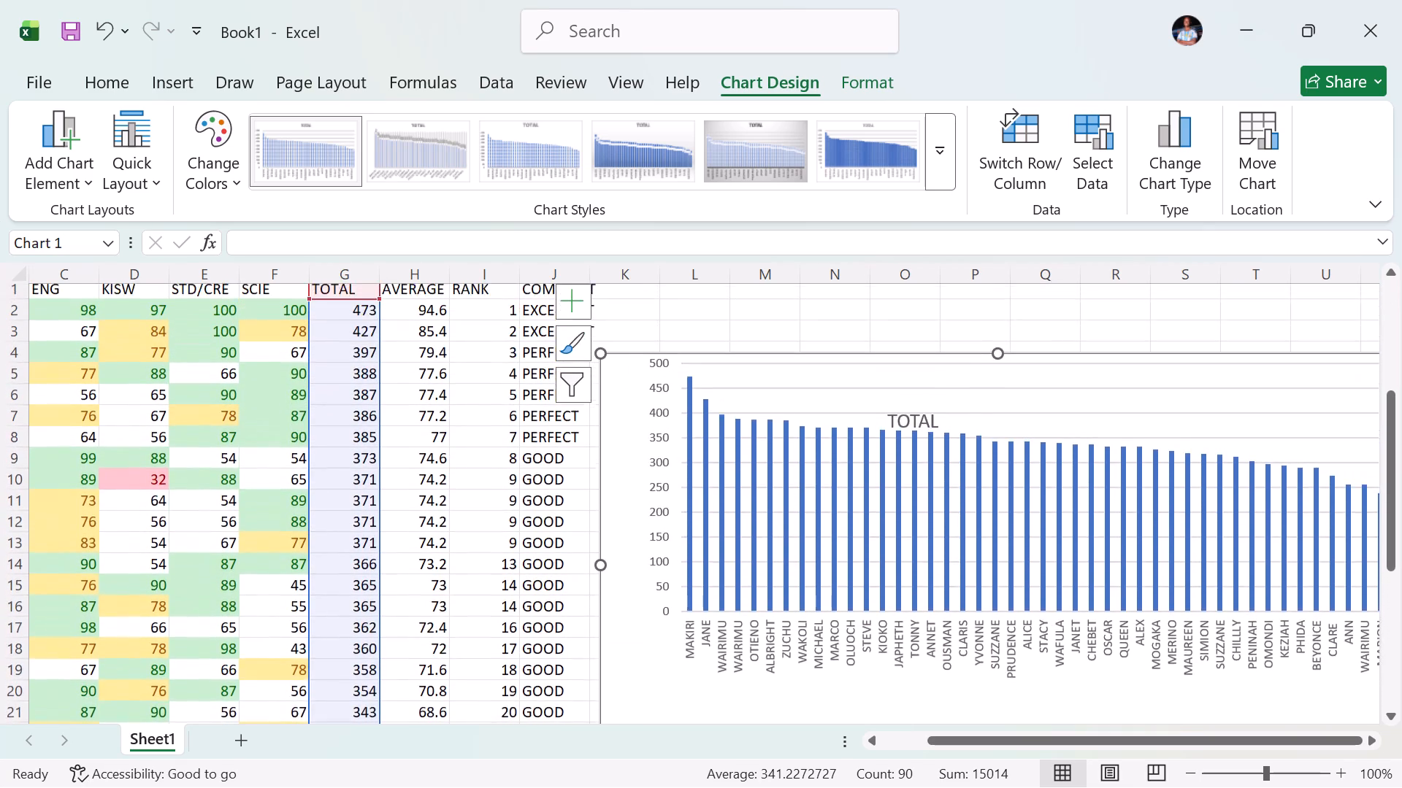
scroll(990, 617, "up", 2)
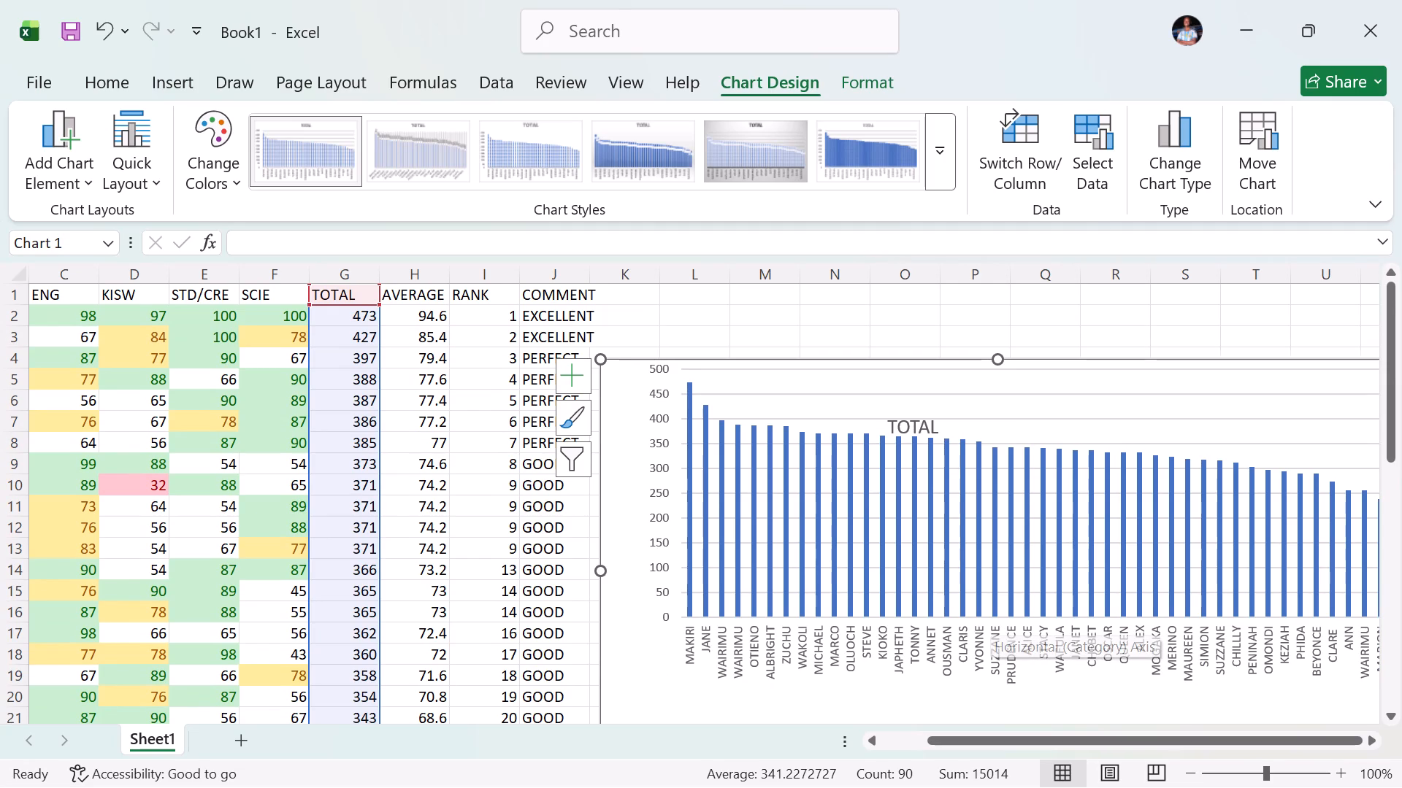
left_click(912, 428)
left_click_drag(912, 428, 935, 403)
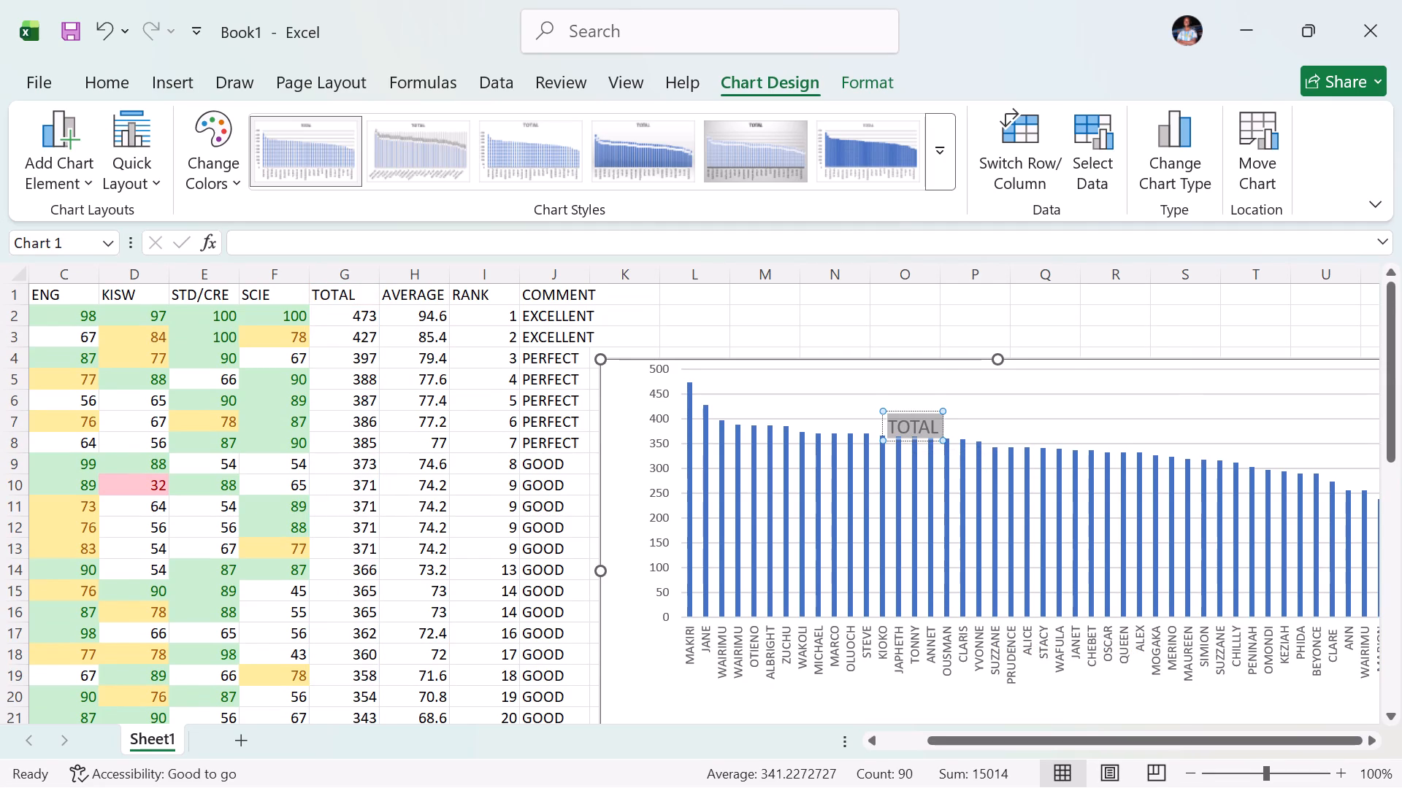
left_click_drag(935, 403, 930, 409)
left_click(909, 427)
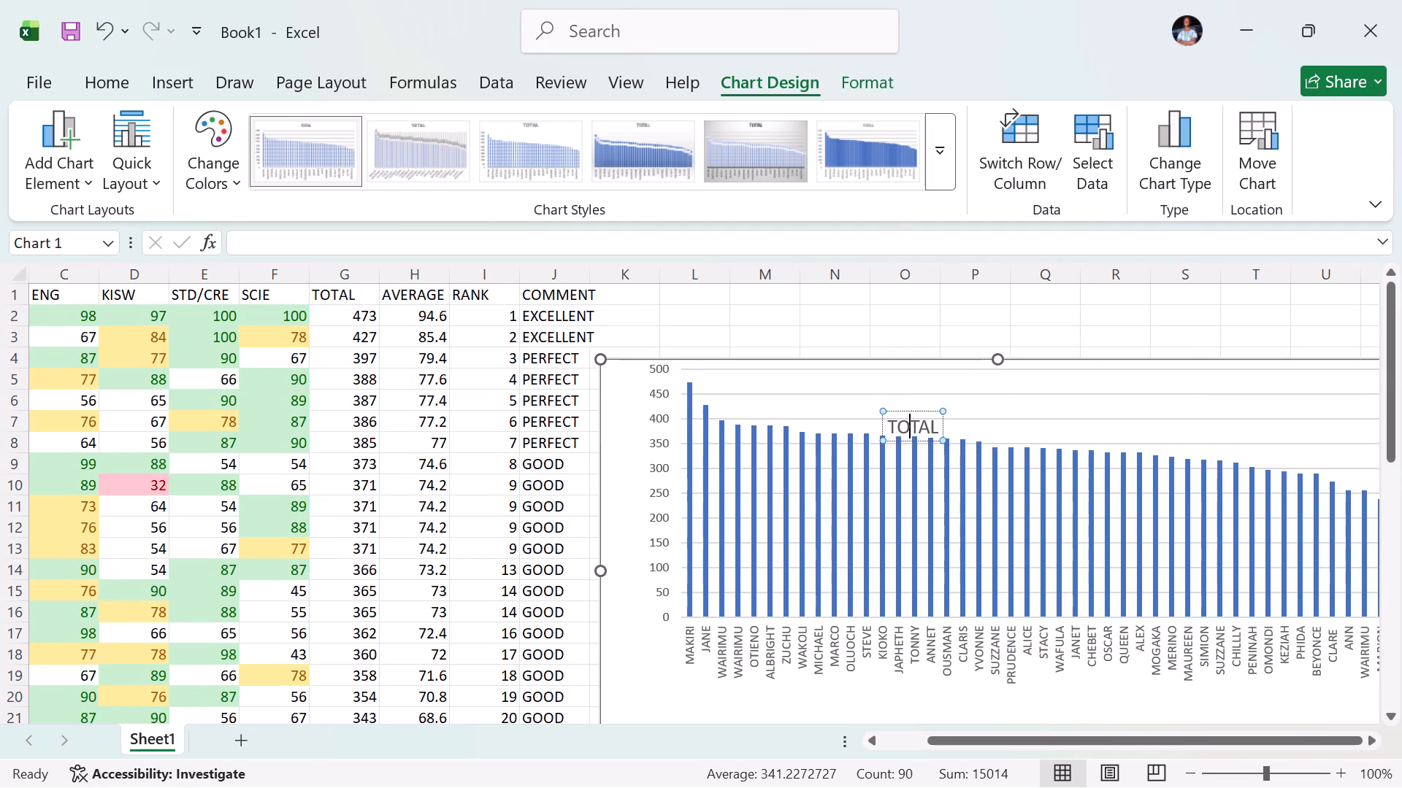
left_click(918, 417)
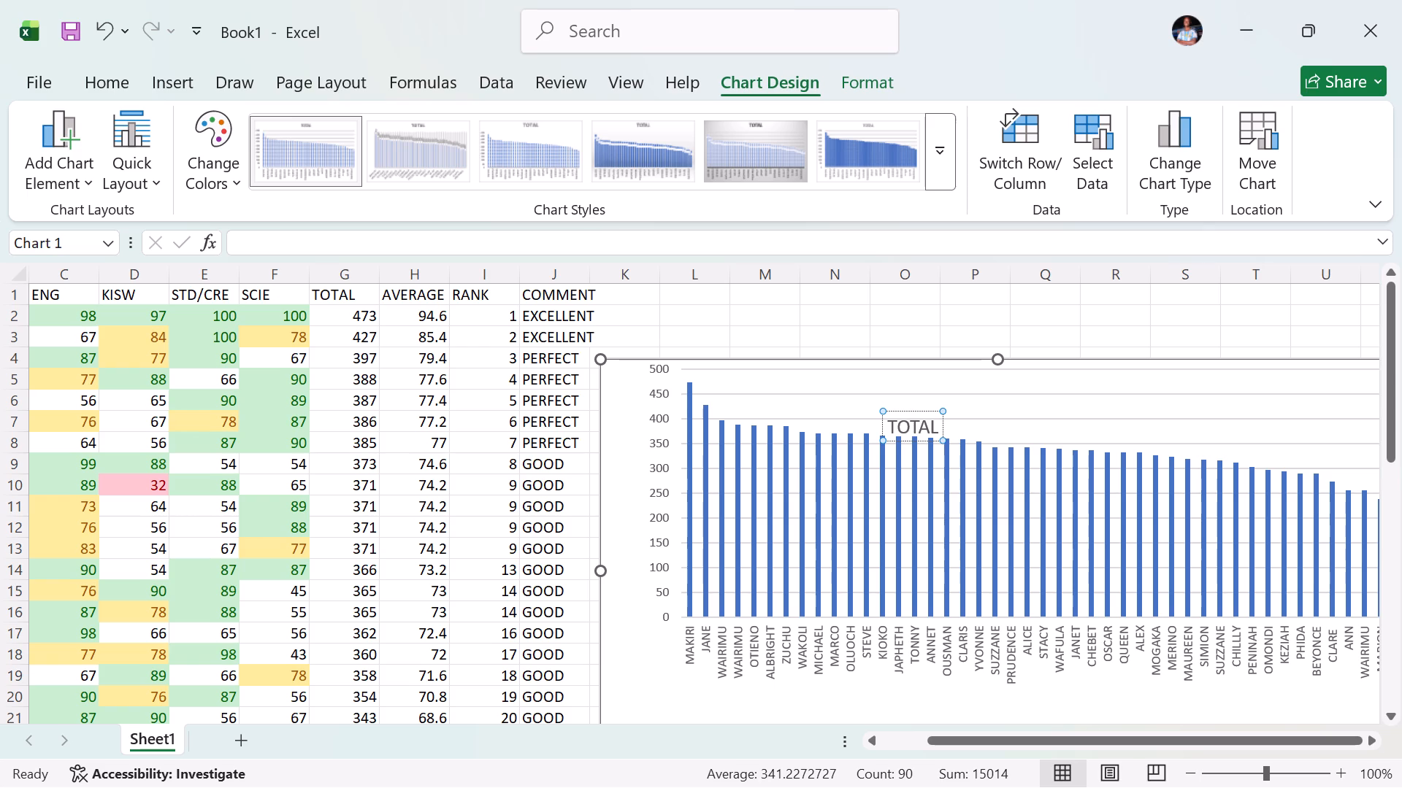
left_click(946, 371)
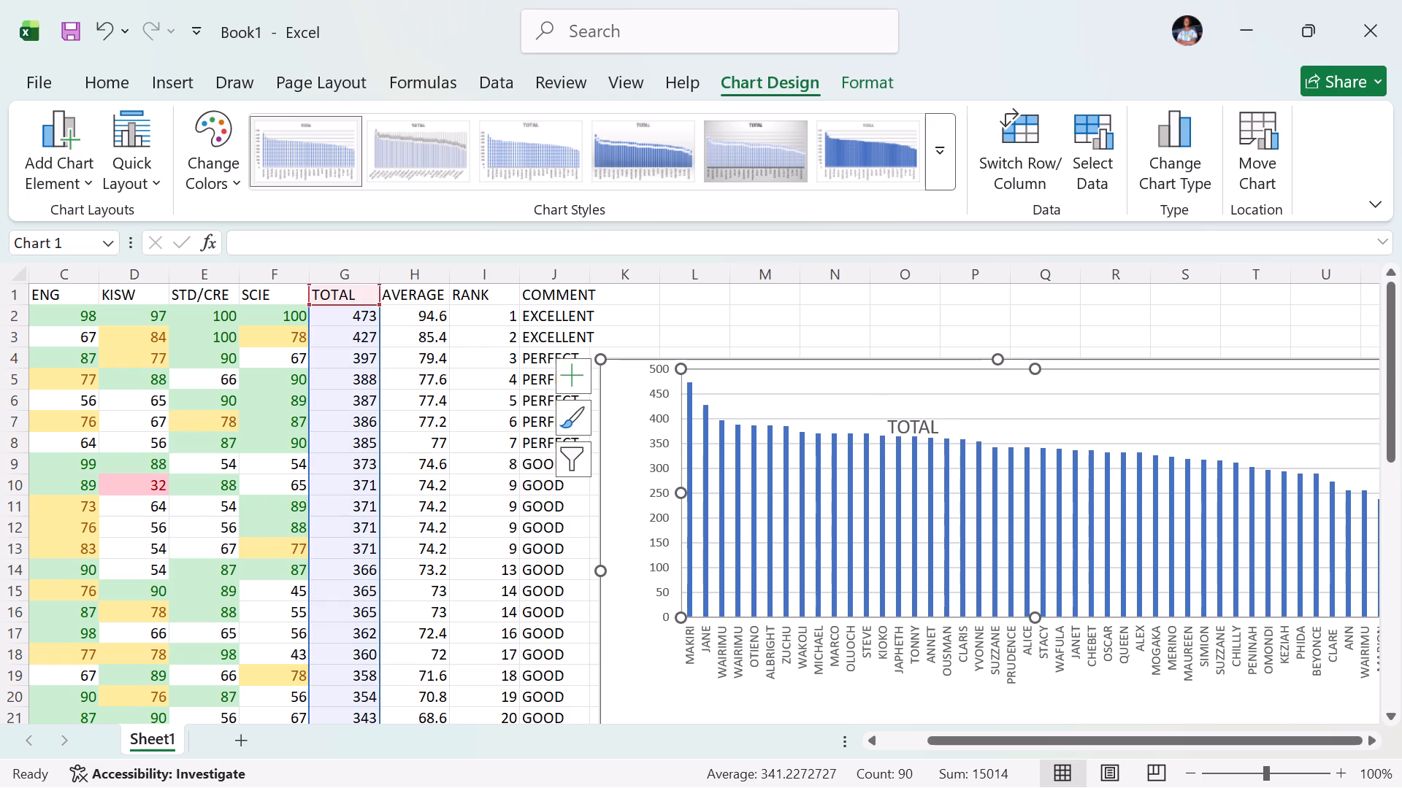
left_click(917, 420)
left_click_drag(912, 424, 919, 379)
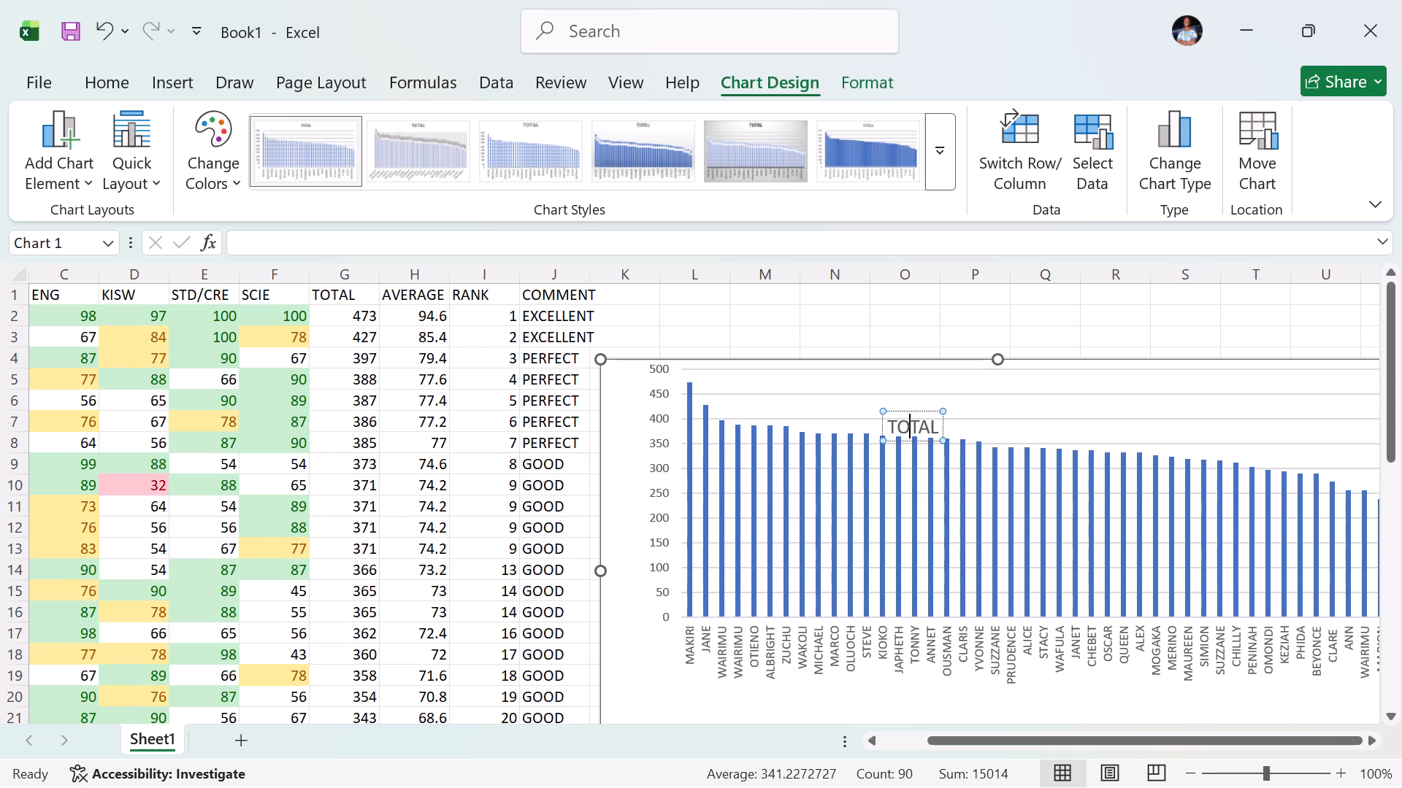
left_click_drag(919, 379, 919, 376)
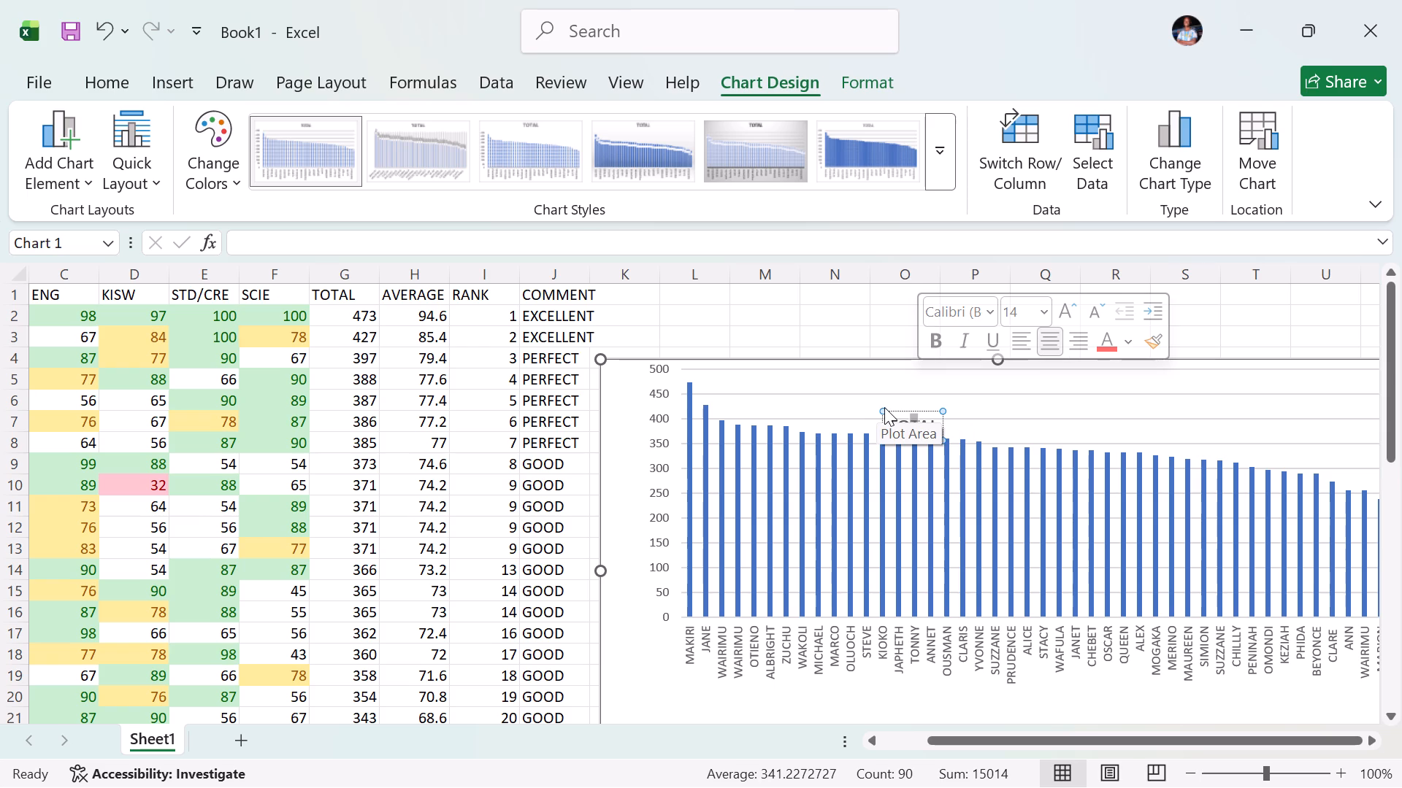
Move the chart title TOTAL up to the chart's upper edge, just above the columns.
left_click_drag(878, 405, 901, 392)
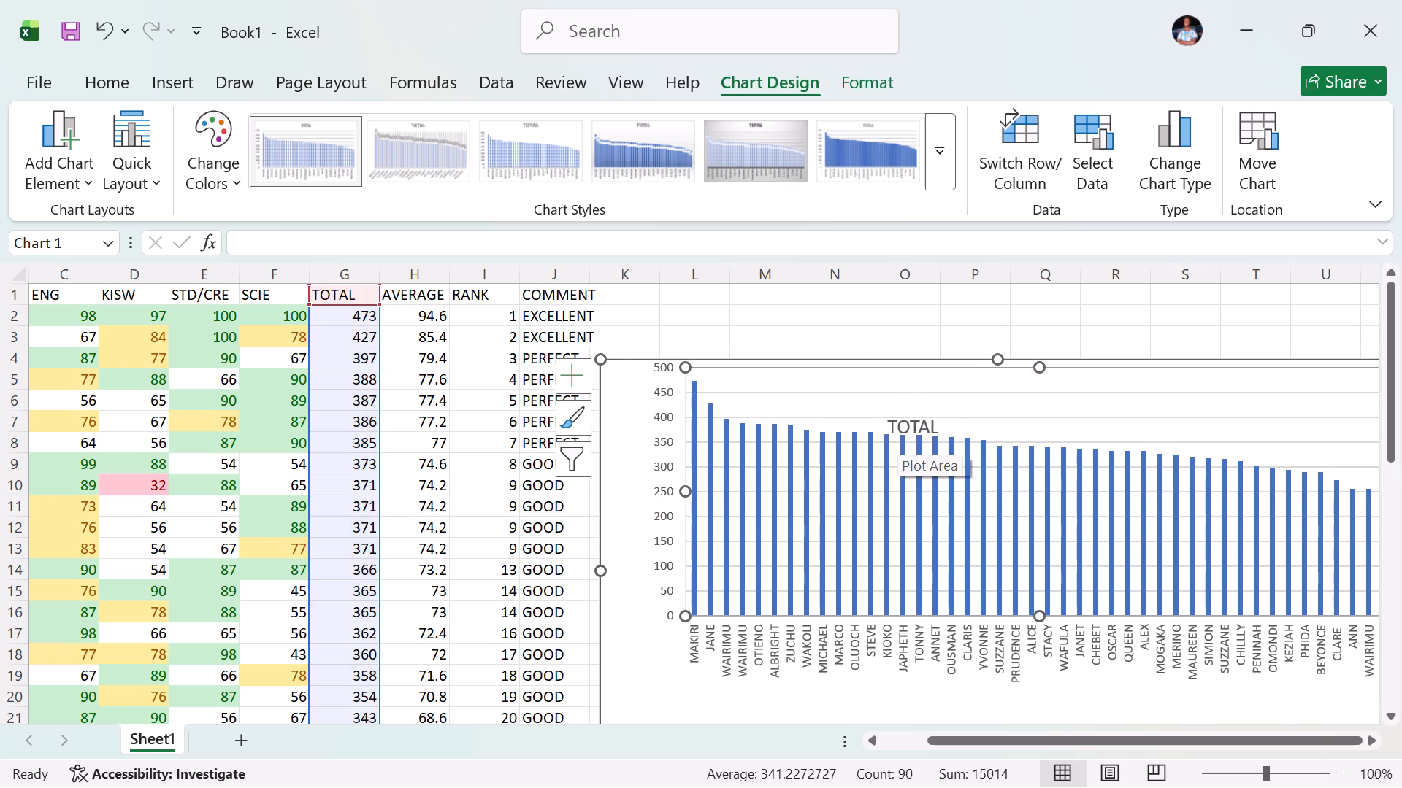
left_click_drag(887, 414, 914, 378)
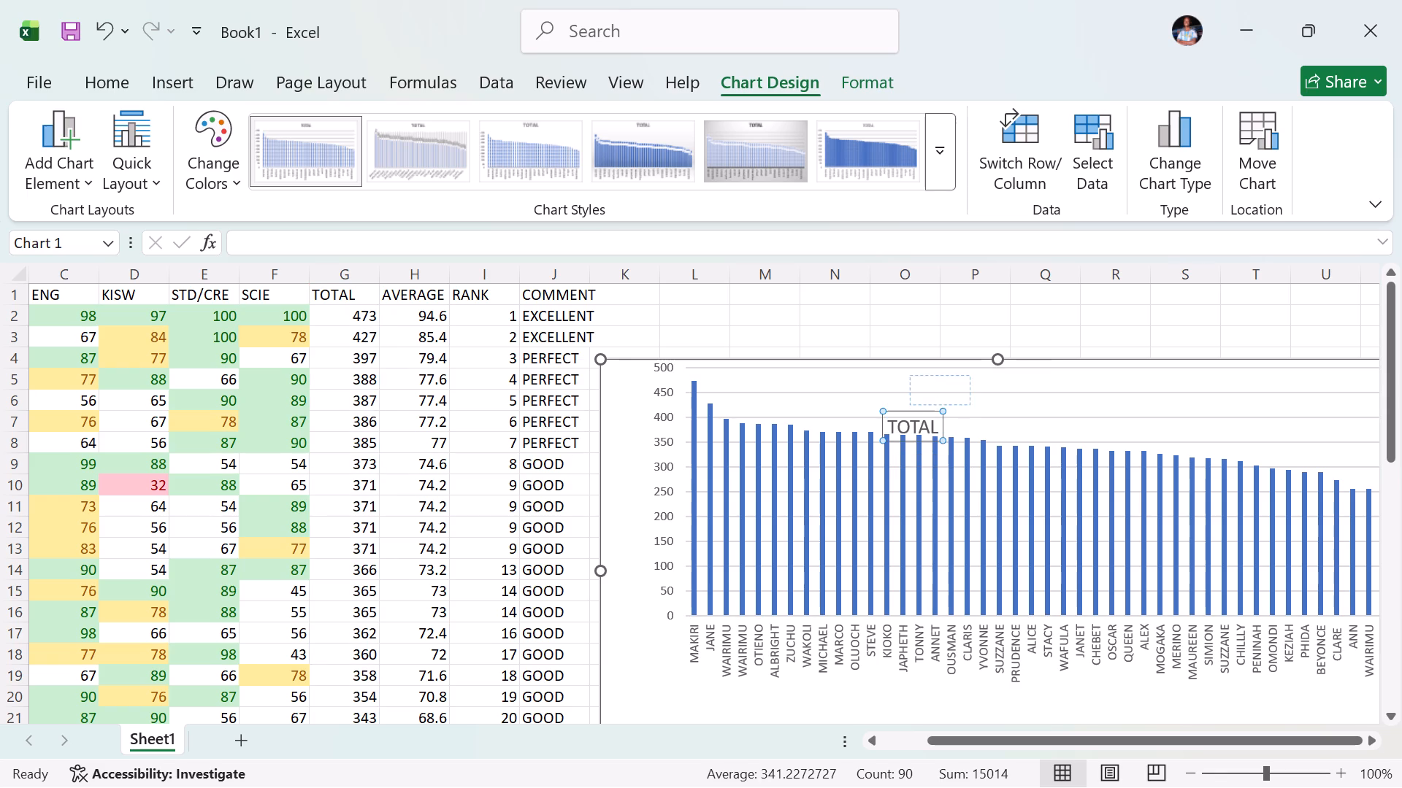
left_click_drag(914, 378, 921, 368)
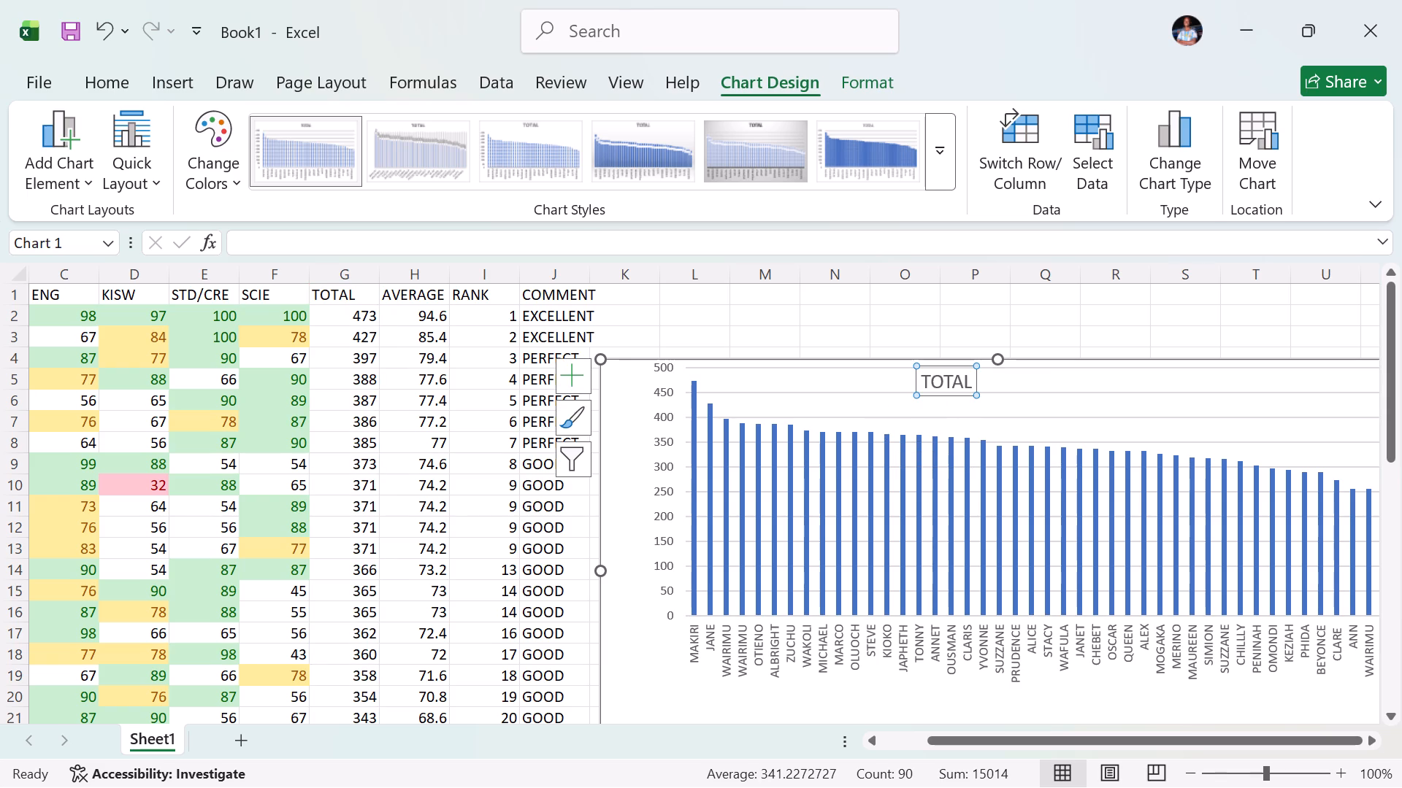
Make the chart taller by extending its upper edge up to about the bottom of row 1.
scroll(941, 442, "up", 1)
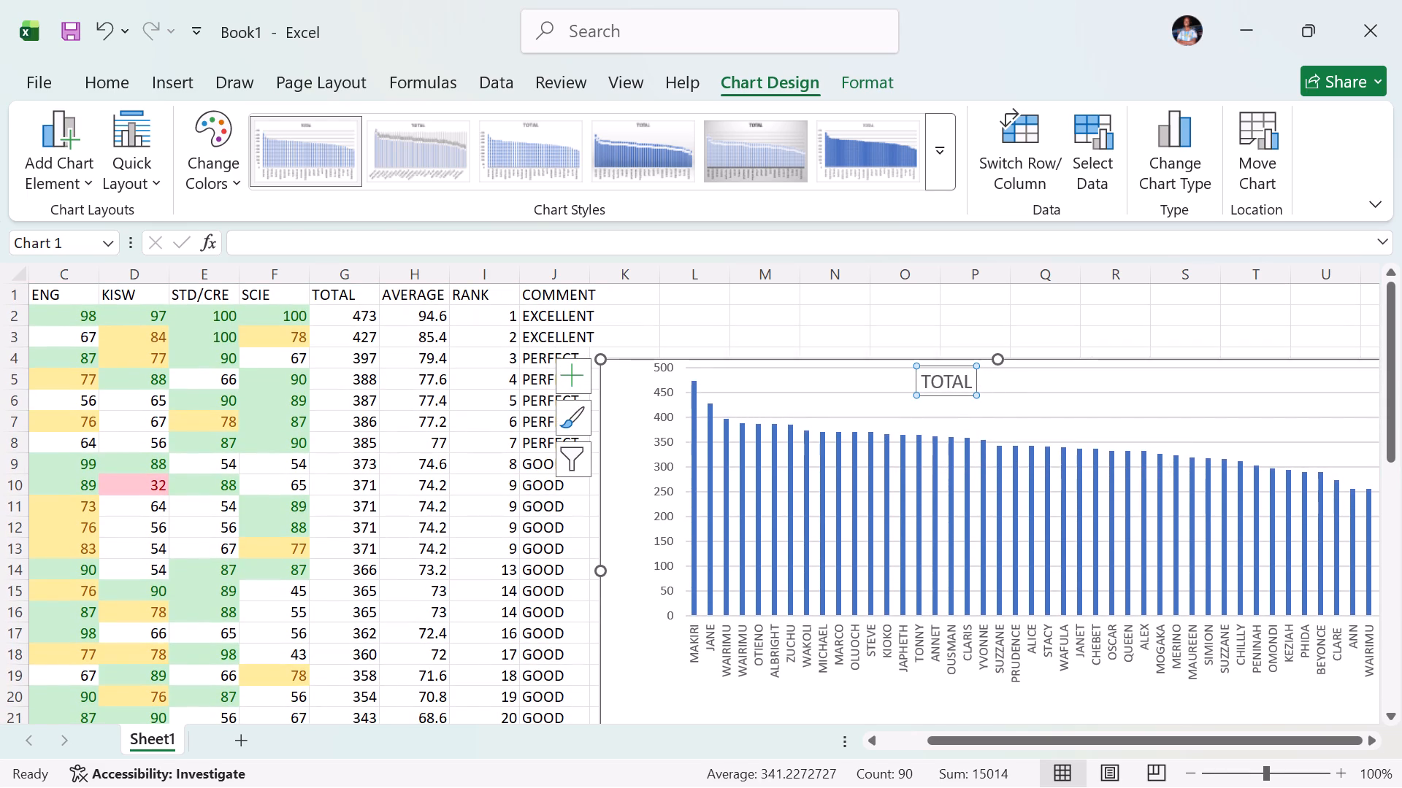
left_click_drag(992, 354, 993, 317)
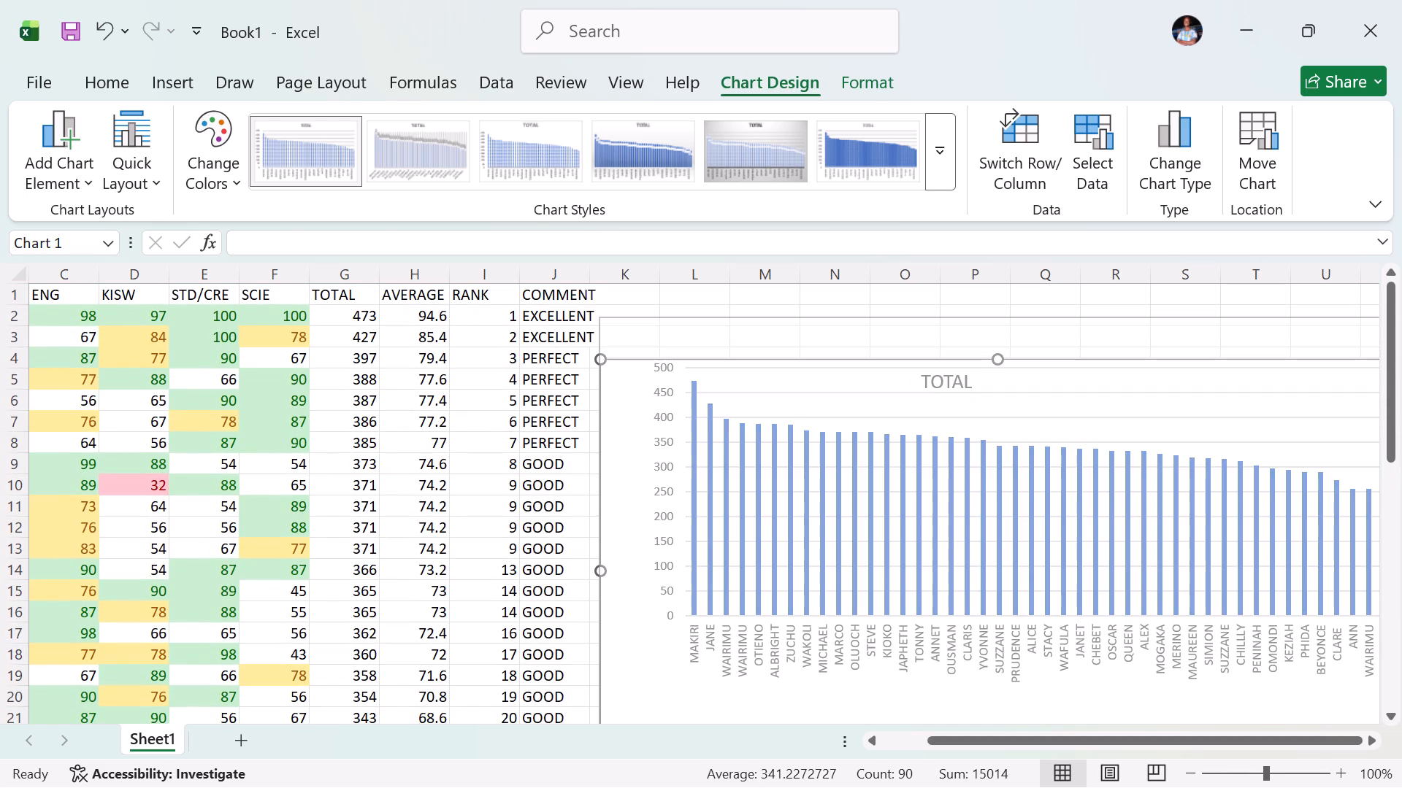
left_click_drag(993, 317, 993, 304)
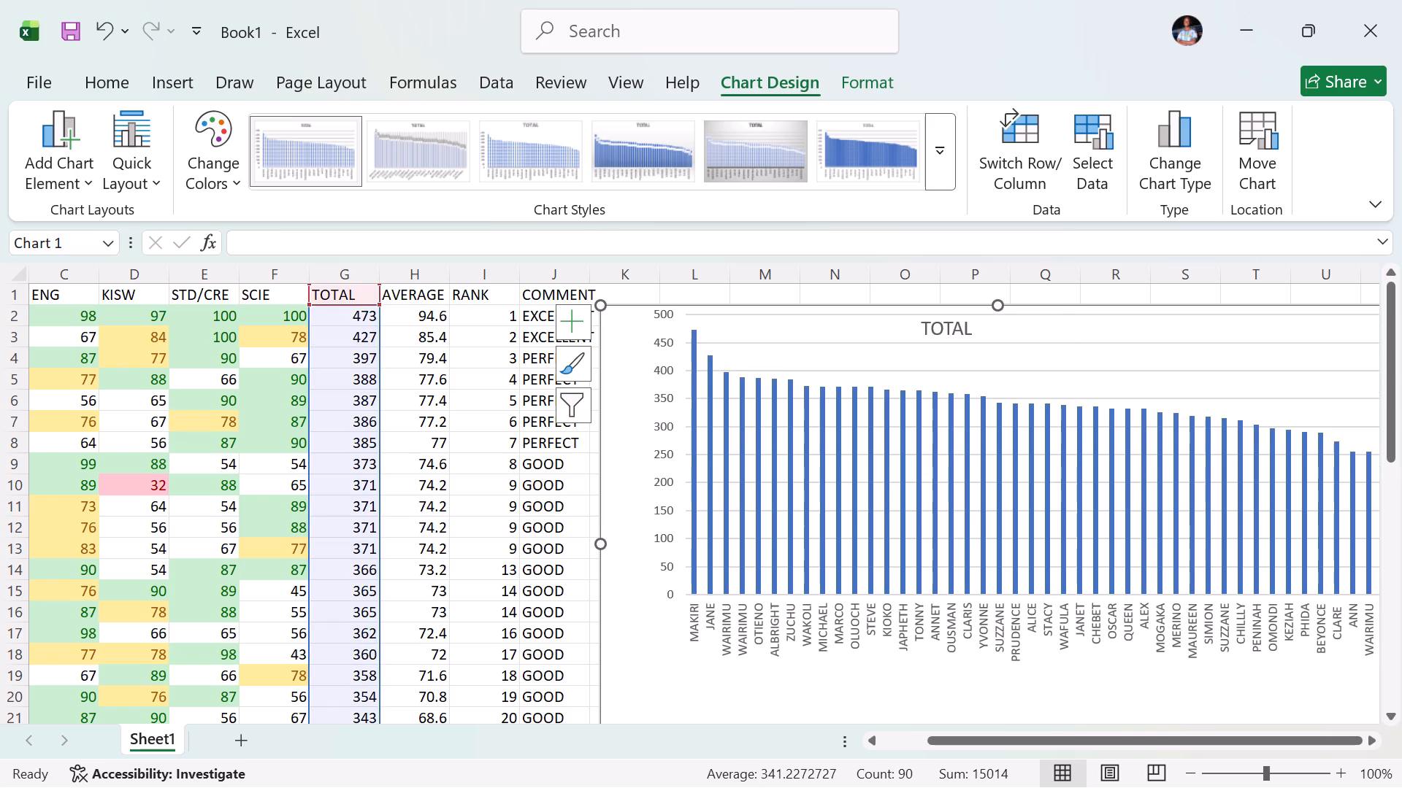
Replace the chart title TOTAL with STUDENTS' RESULTS ANALYSIS.
scroll(987, 367, "up", 1)
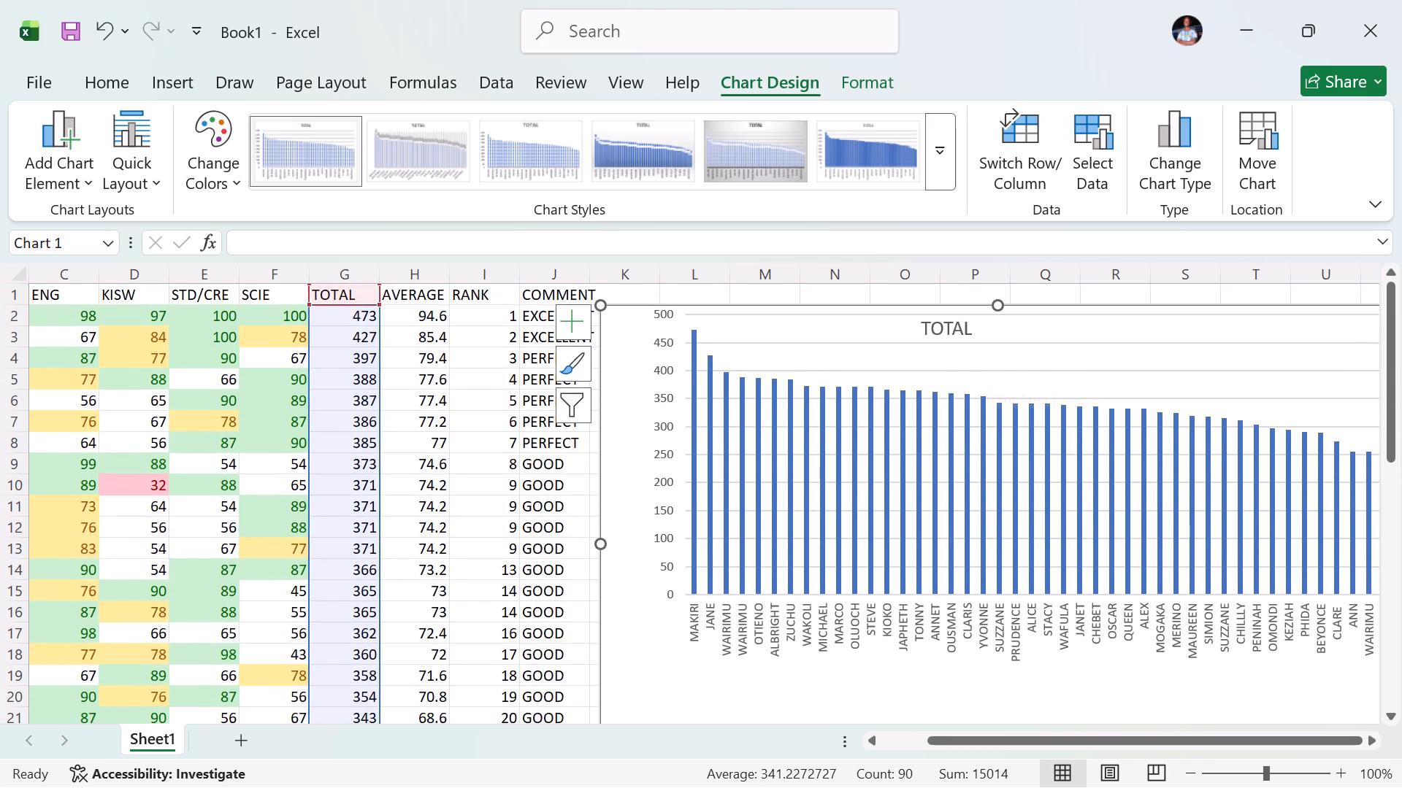
left_click(949, 328)
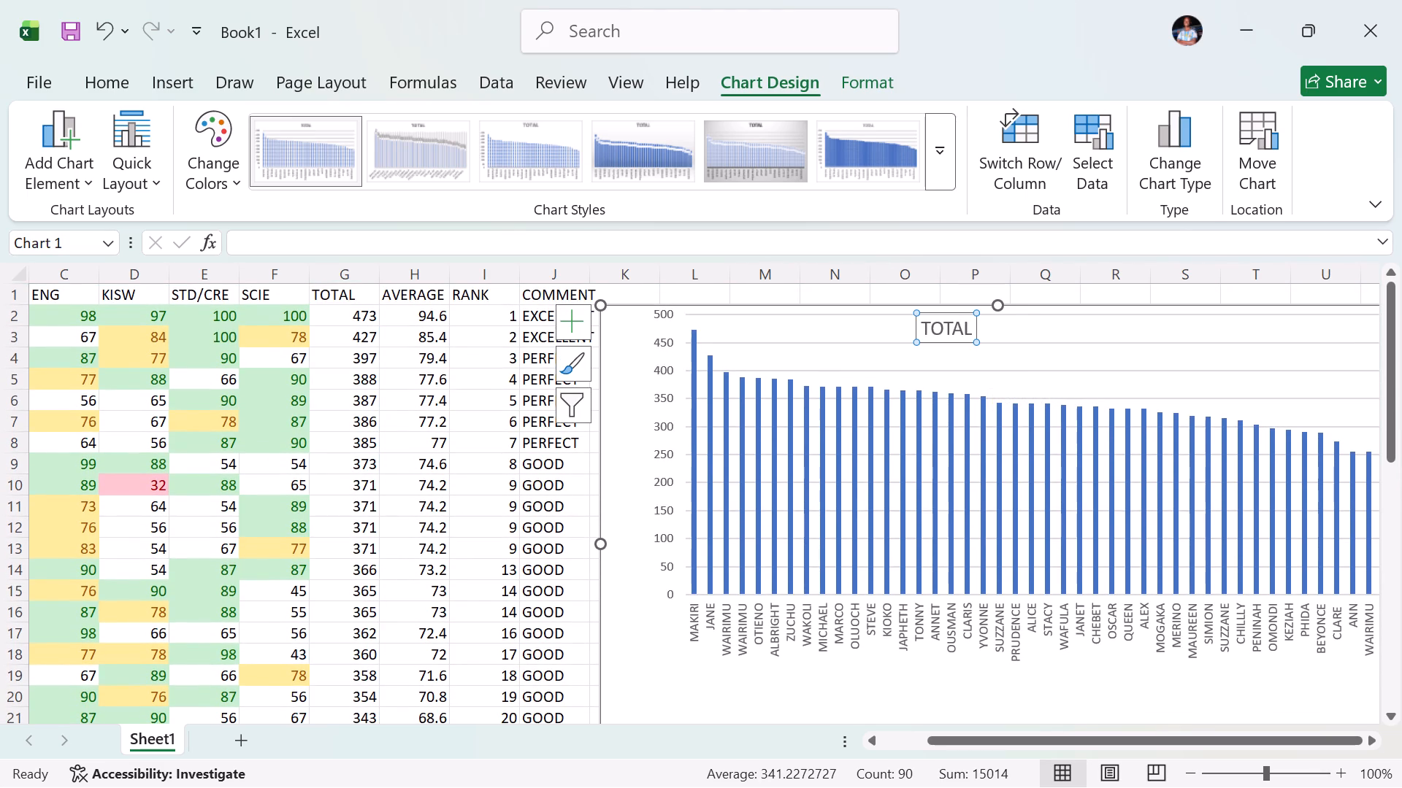
left_click(965, 327)
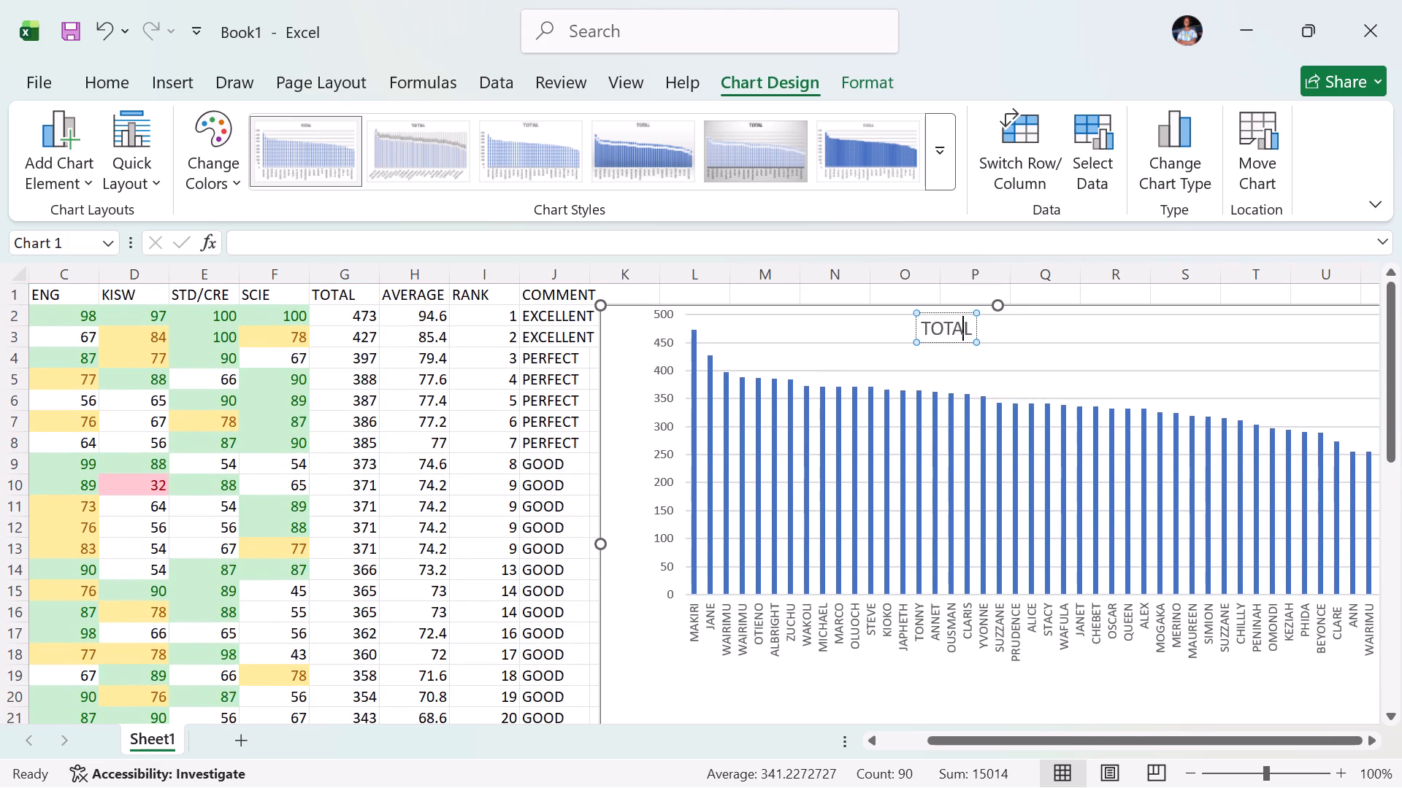
left_click(968, 327)
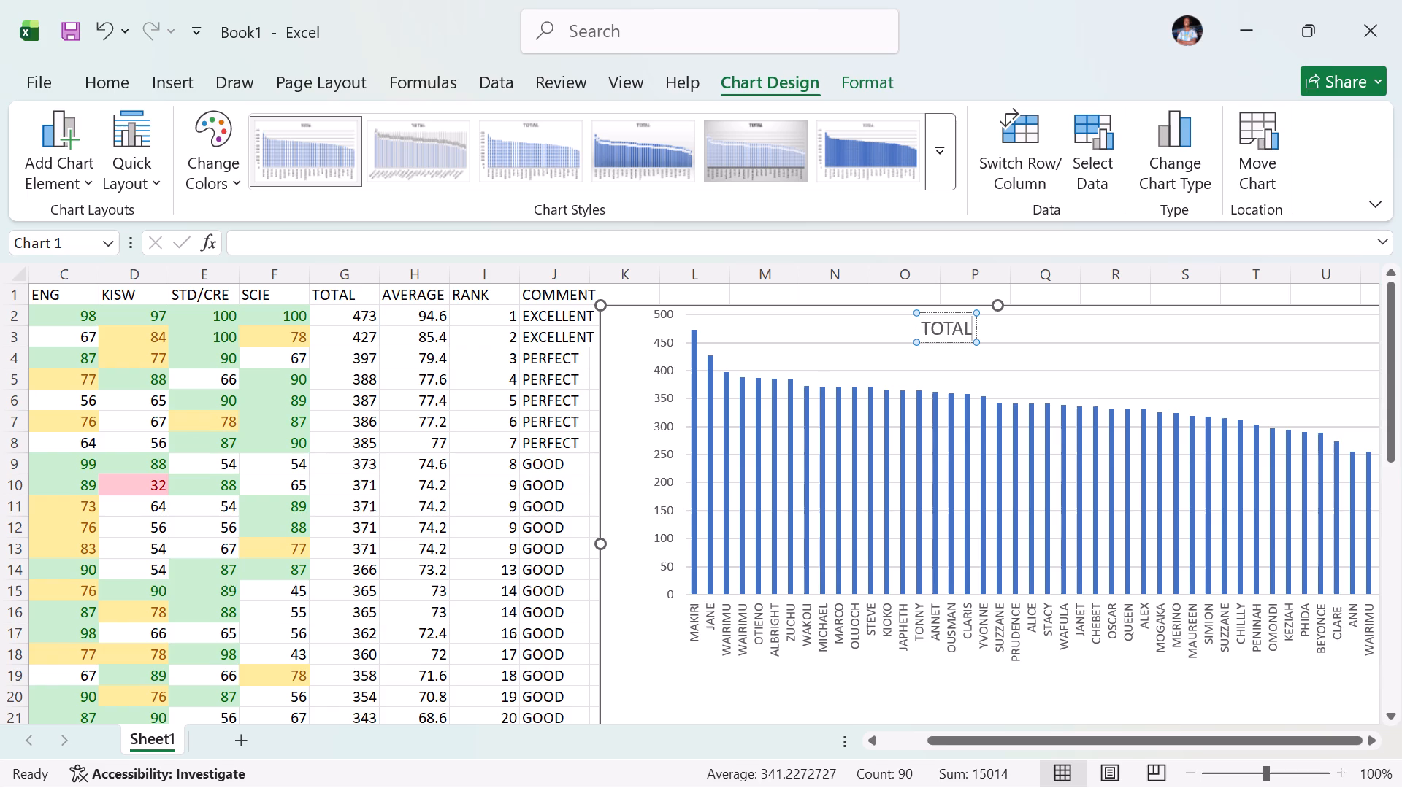
key("BackSpace")
key("BackSpace")
key("BackSpace")
key("BackSpace")
key("BackSpace")
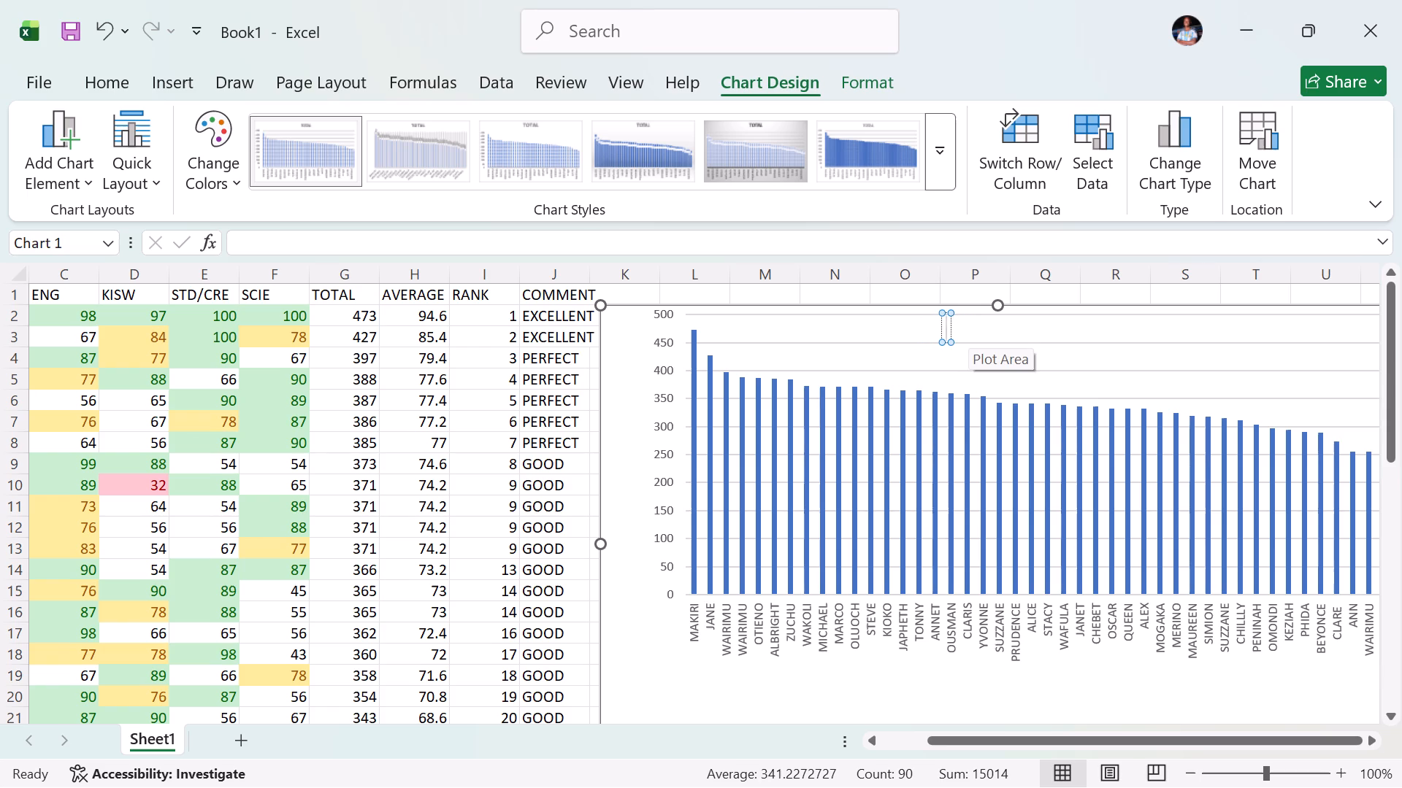
type("STUDENT")
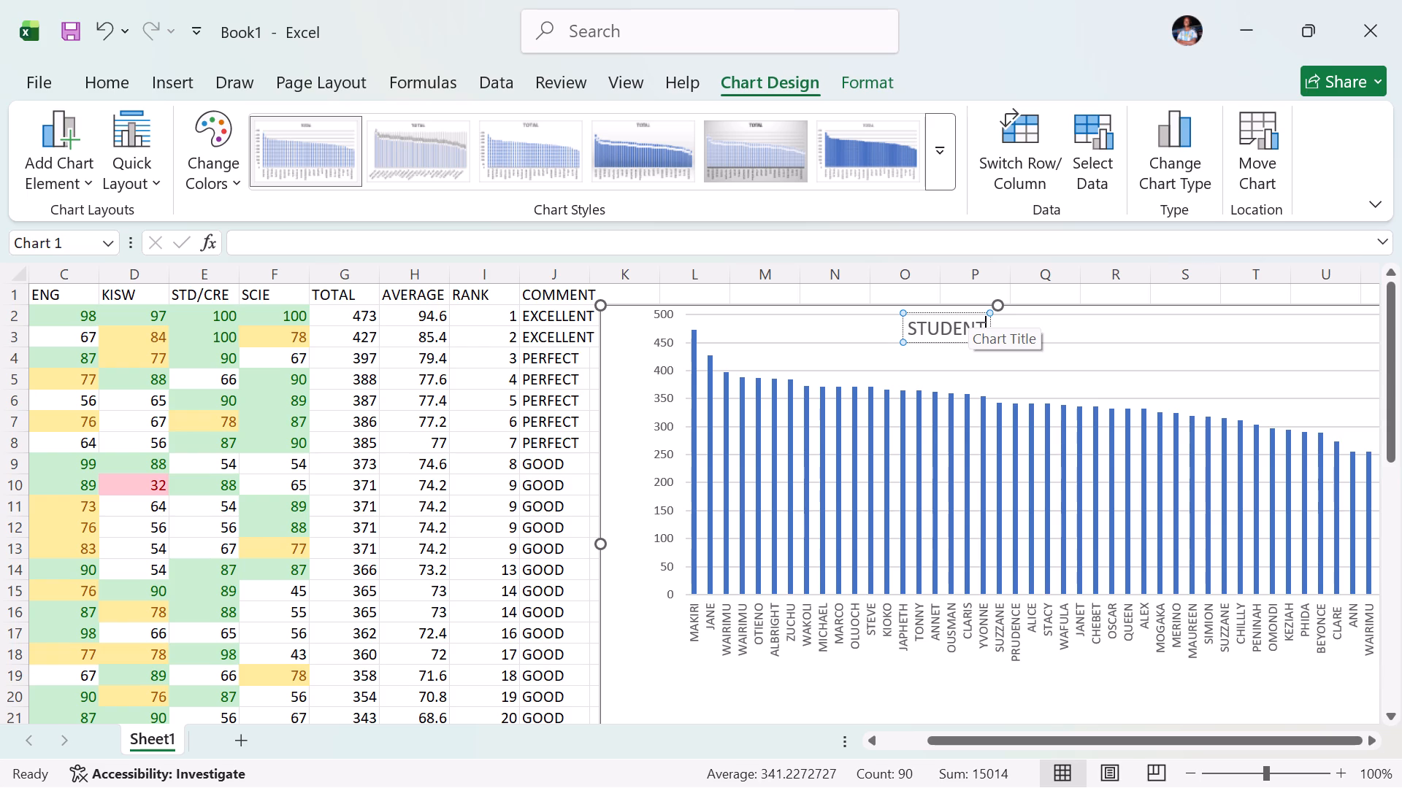
key("s")
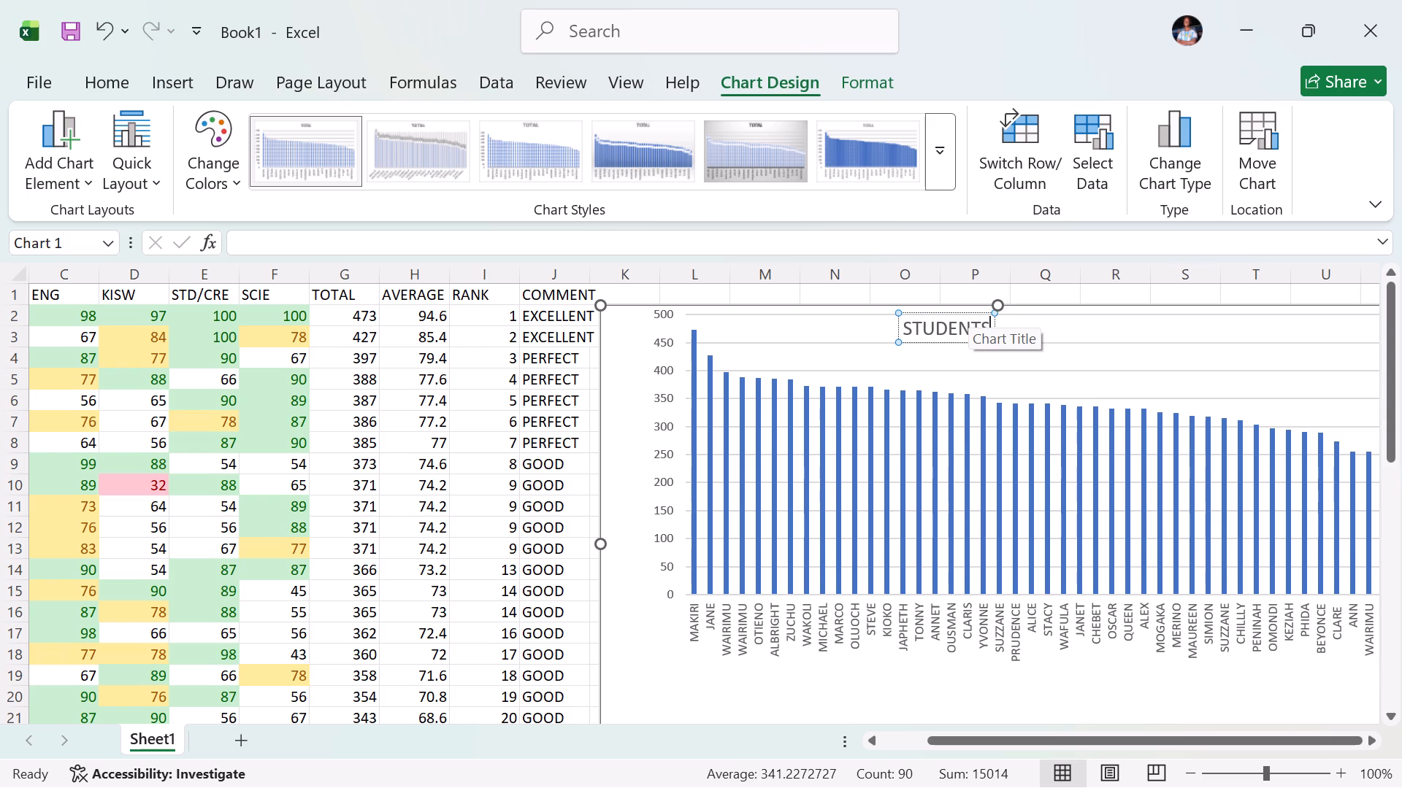
key("apostrophe")
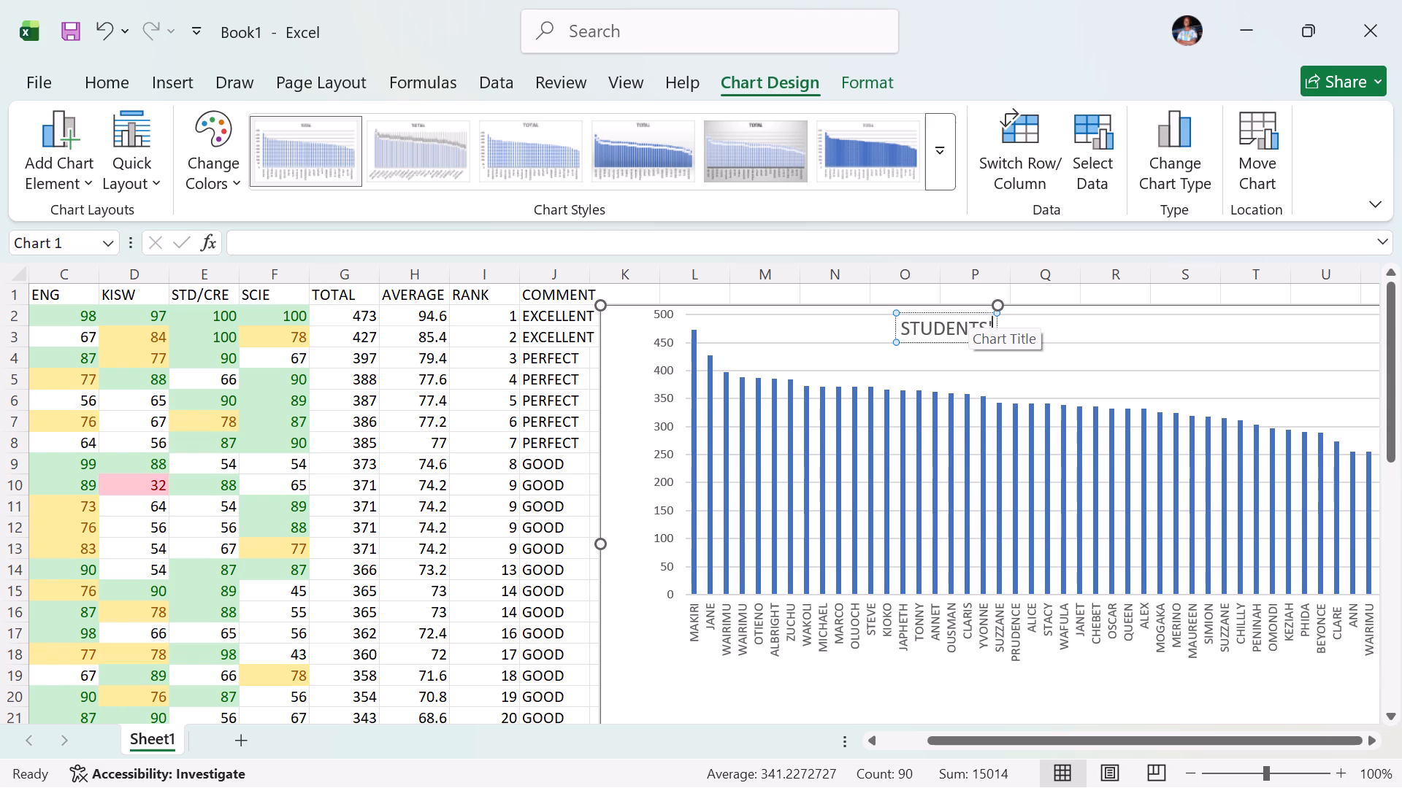
key("space")
type("RESUL")
key("t")
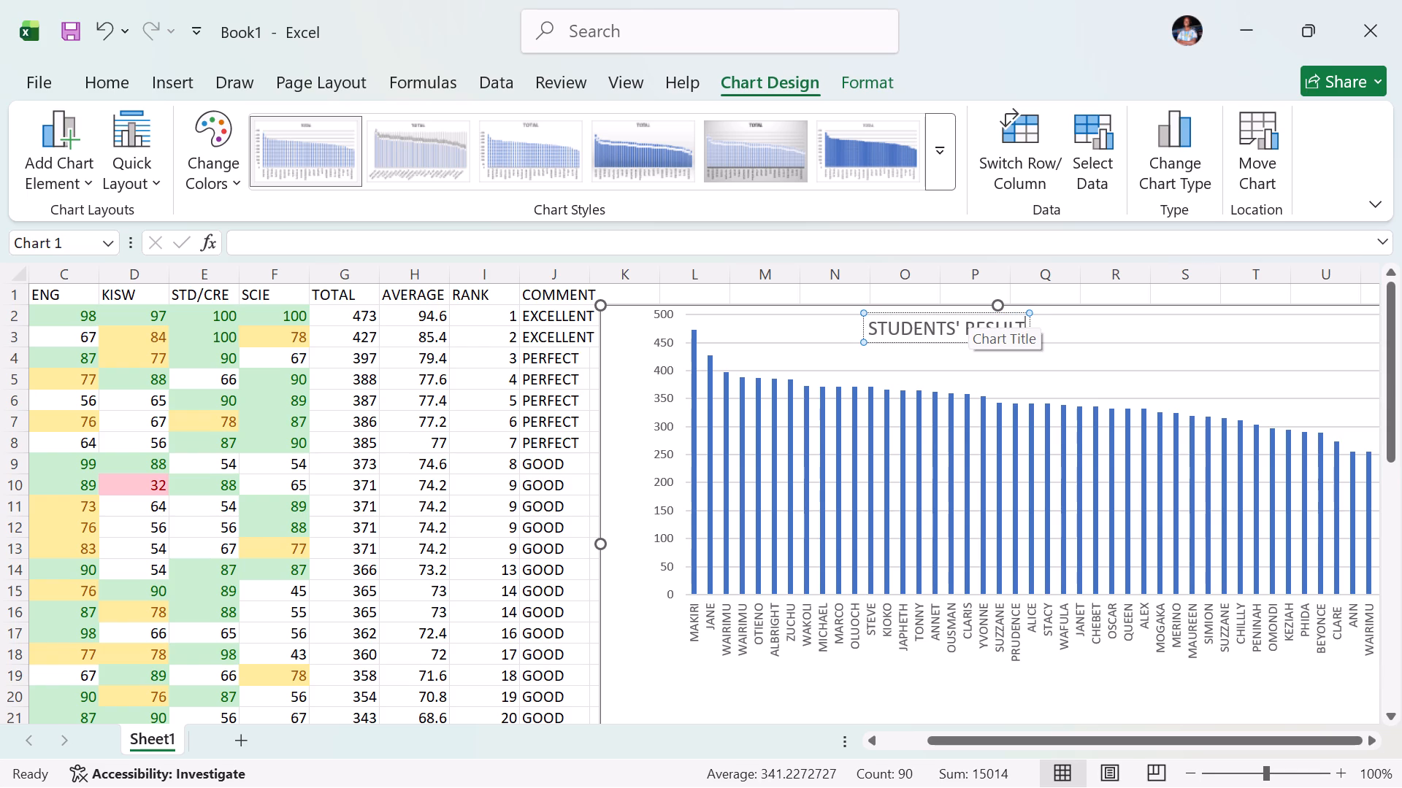
type("S ANA")
type("LYSIS")
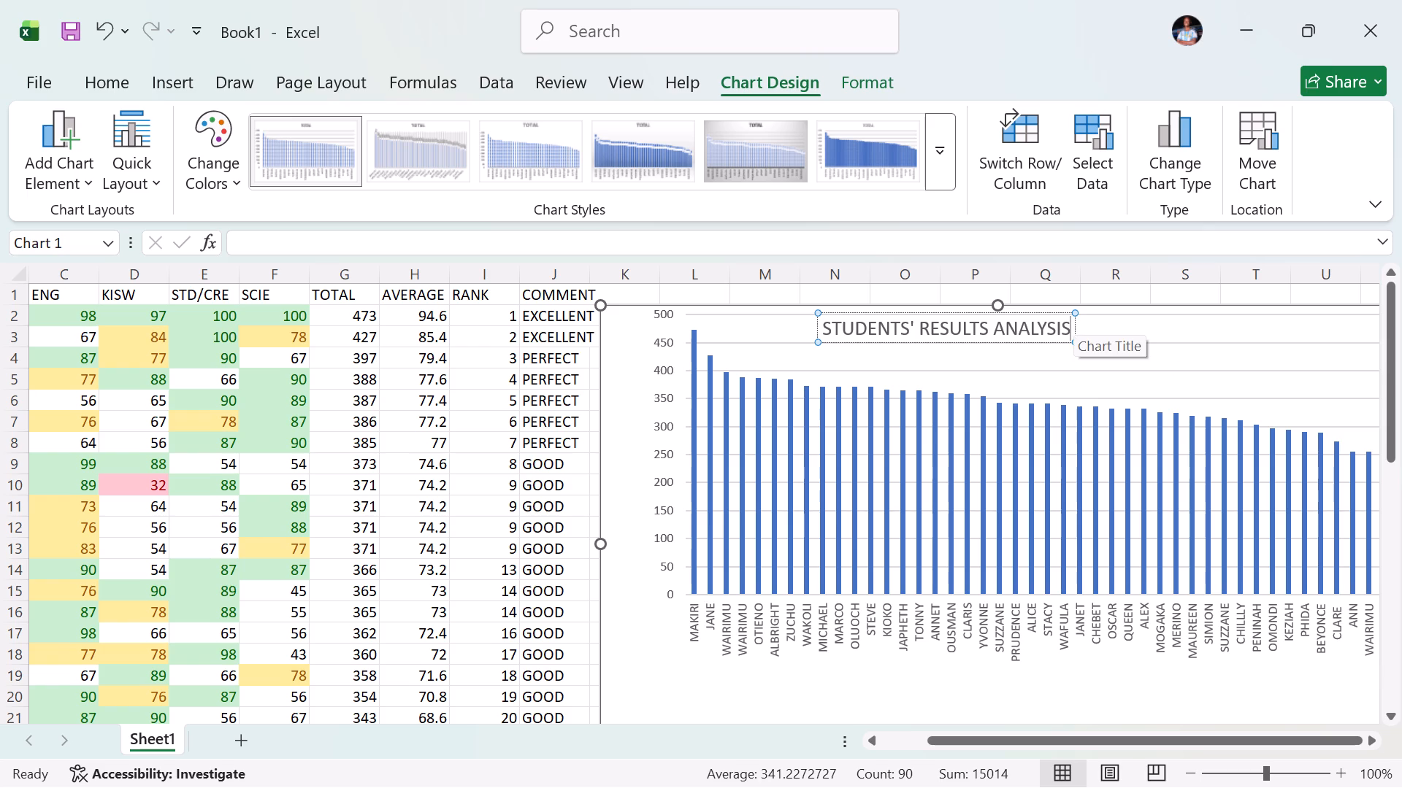
Format the whole chart title STUDENTS' RESULTS ANALYSIS as bold with font size 24.
left_click_drag(1067, 325, 850, 333)
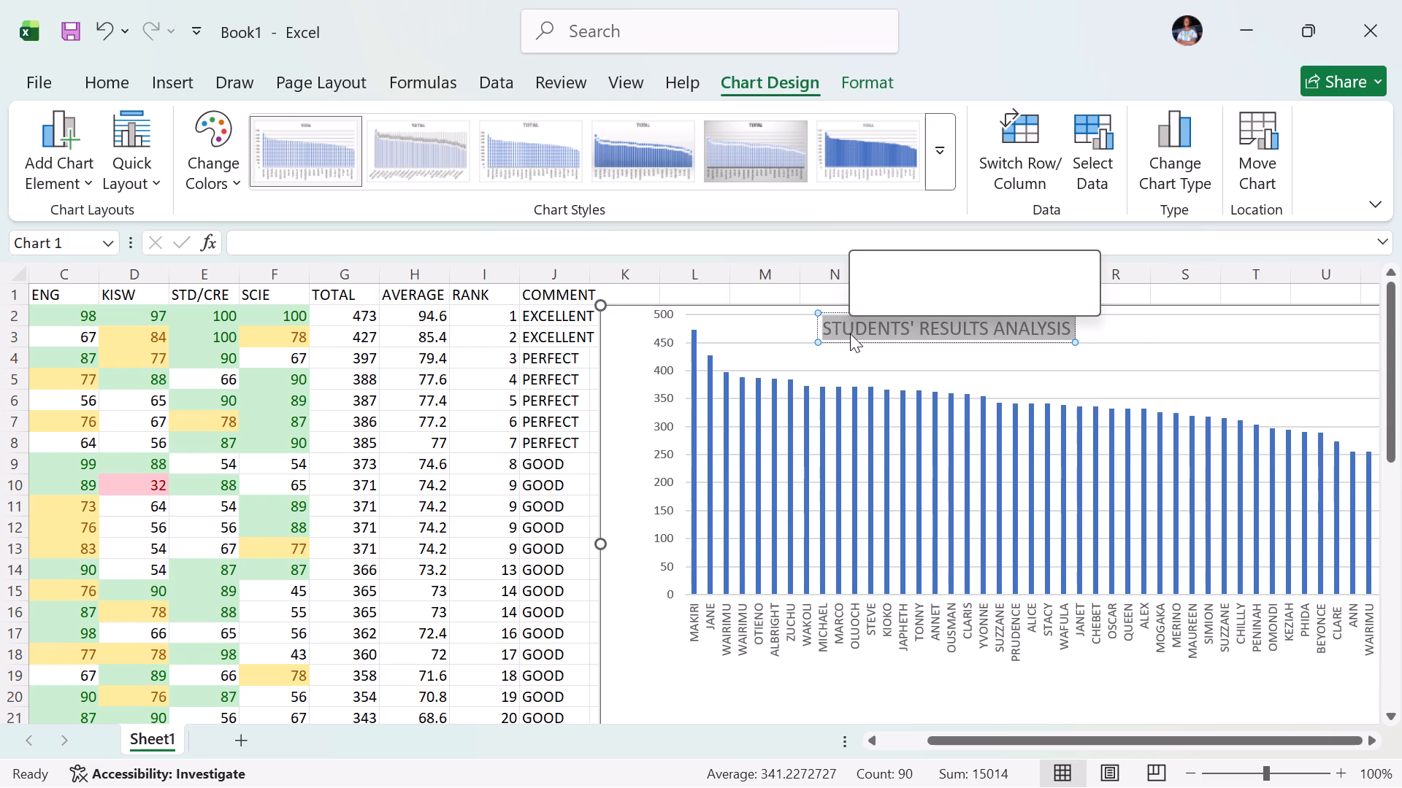
left_click(860, 302)
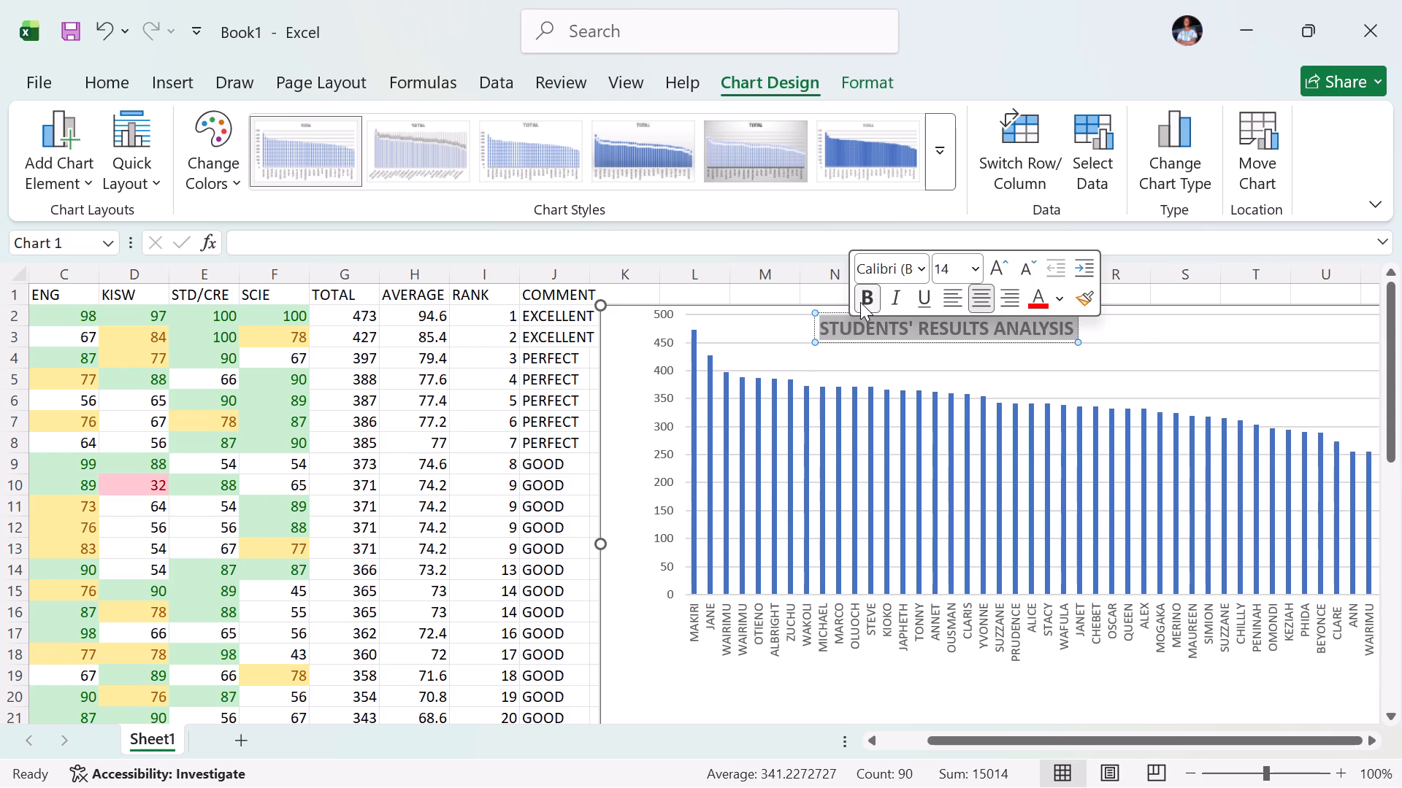
left_click(974, 269)
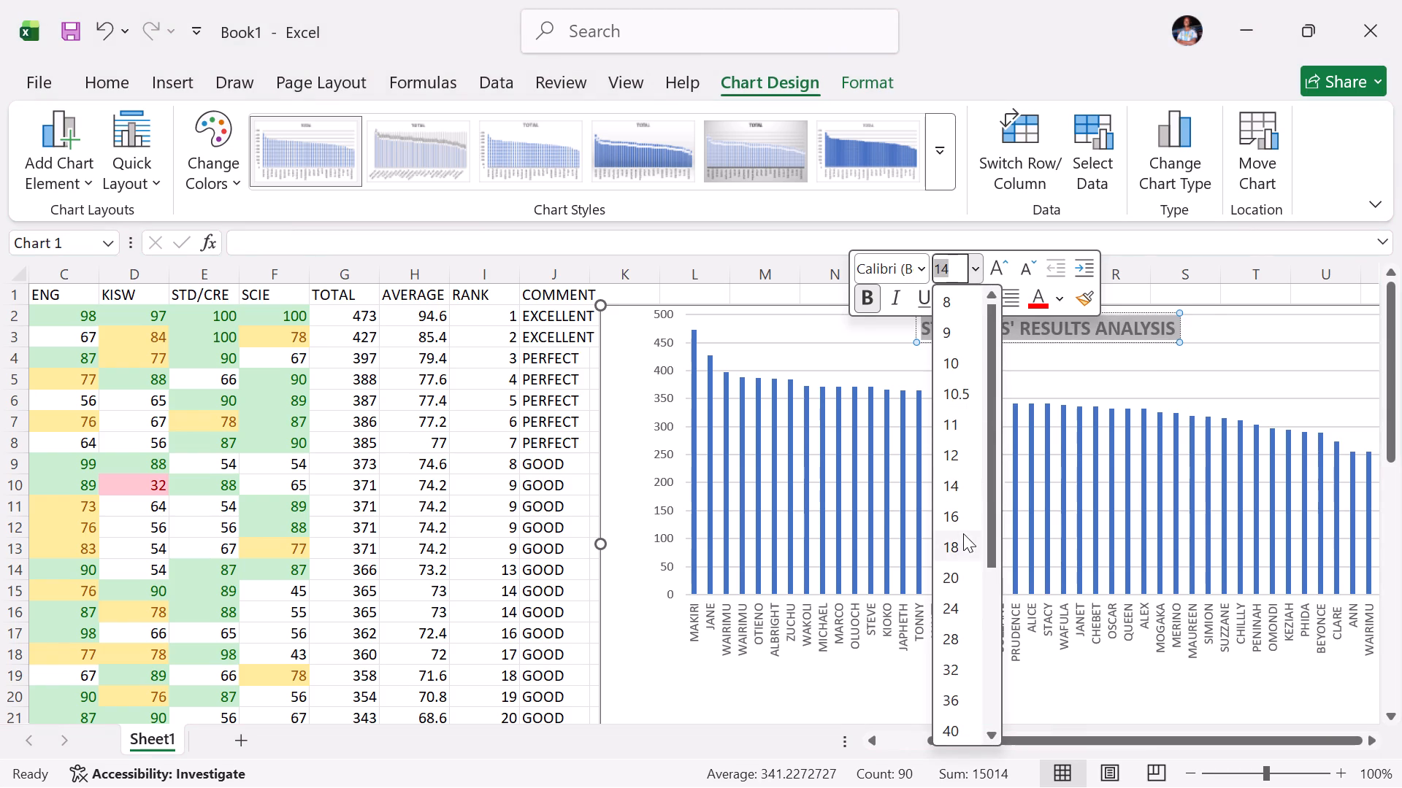
left_click(964, 593)
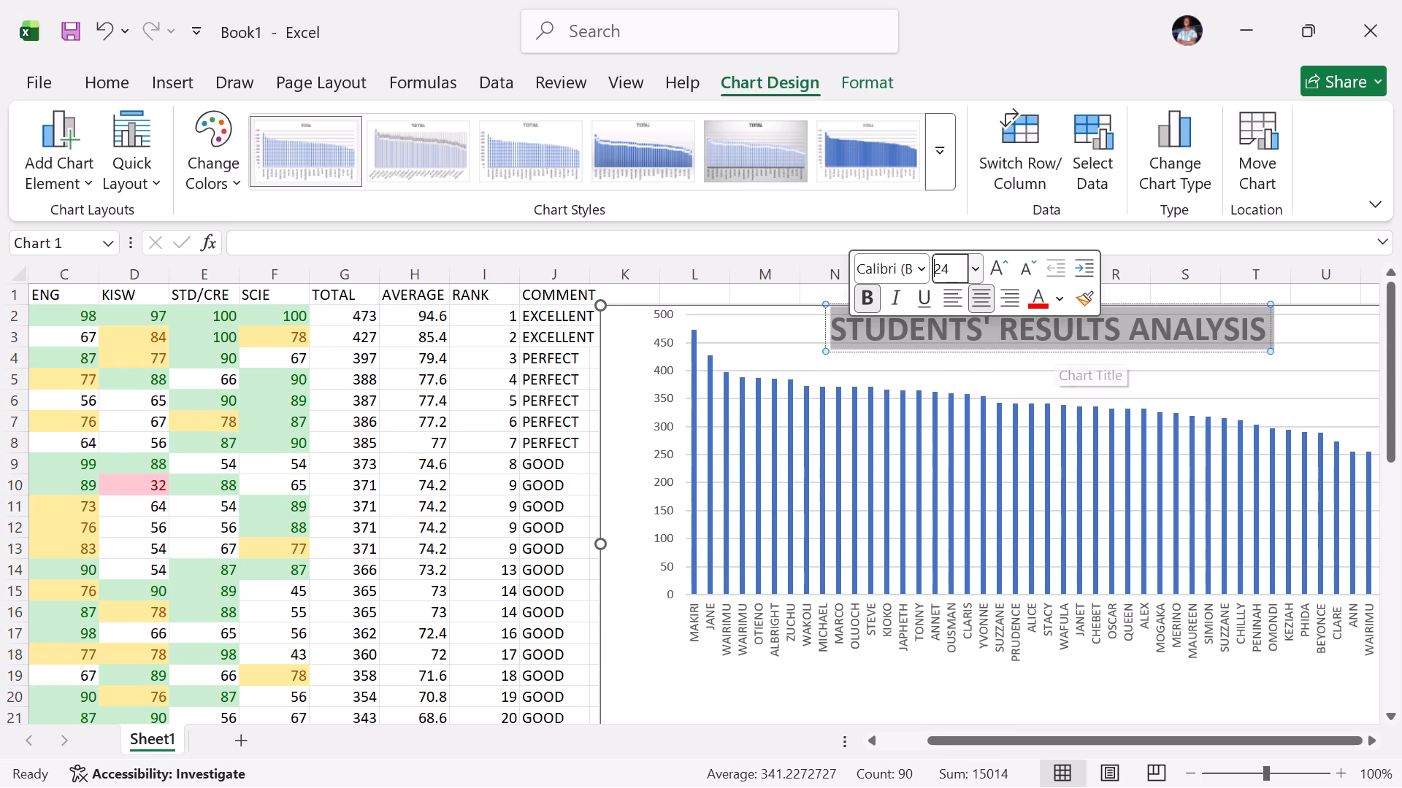
left_click(1101, 373)
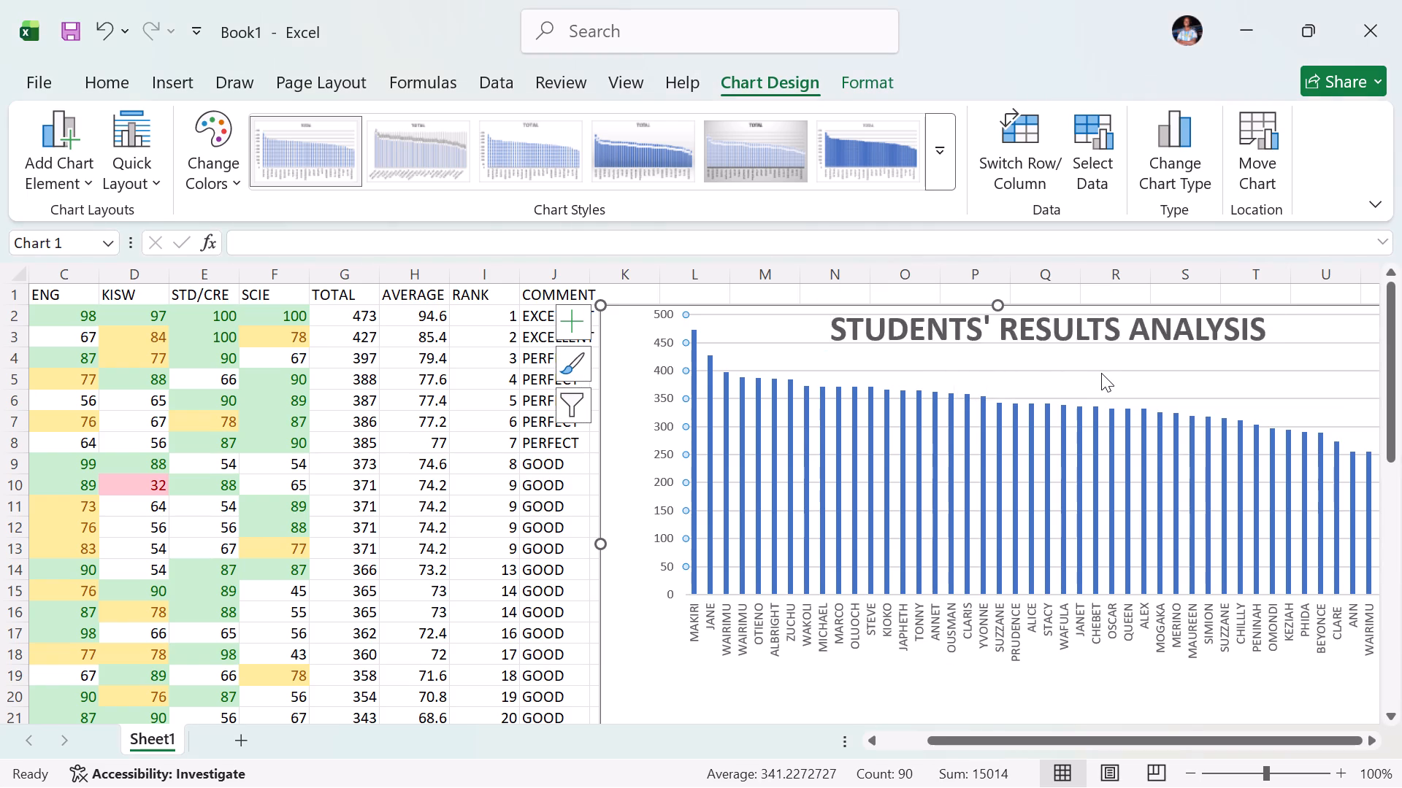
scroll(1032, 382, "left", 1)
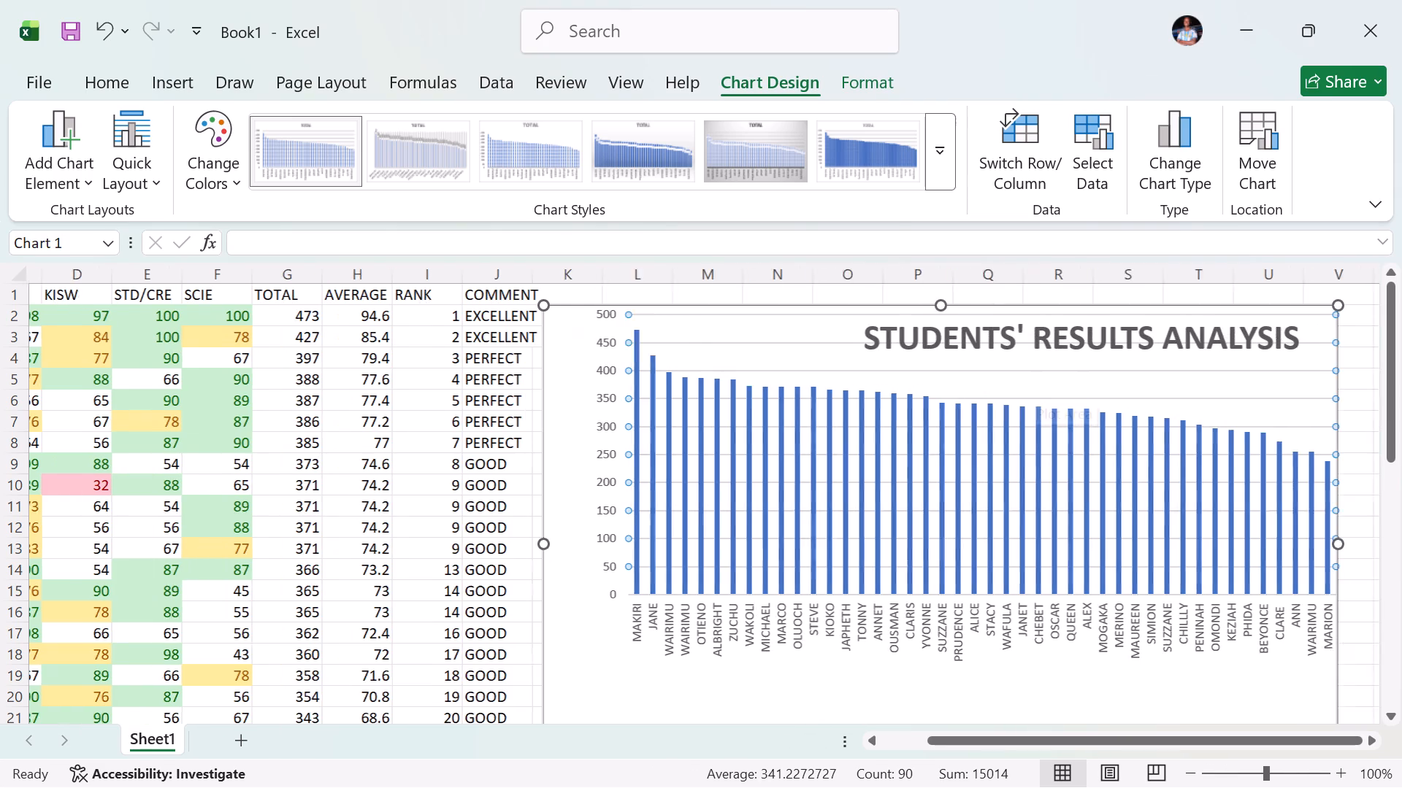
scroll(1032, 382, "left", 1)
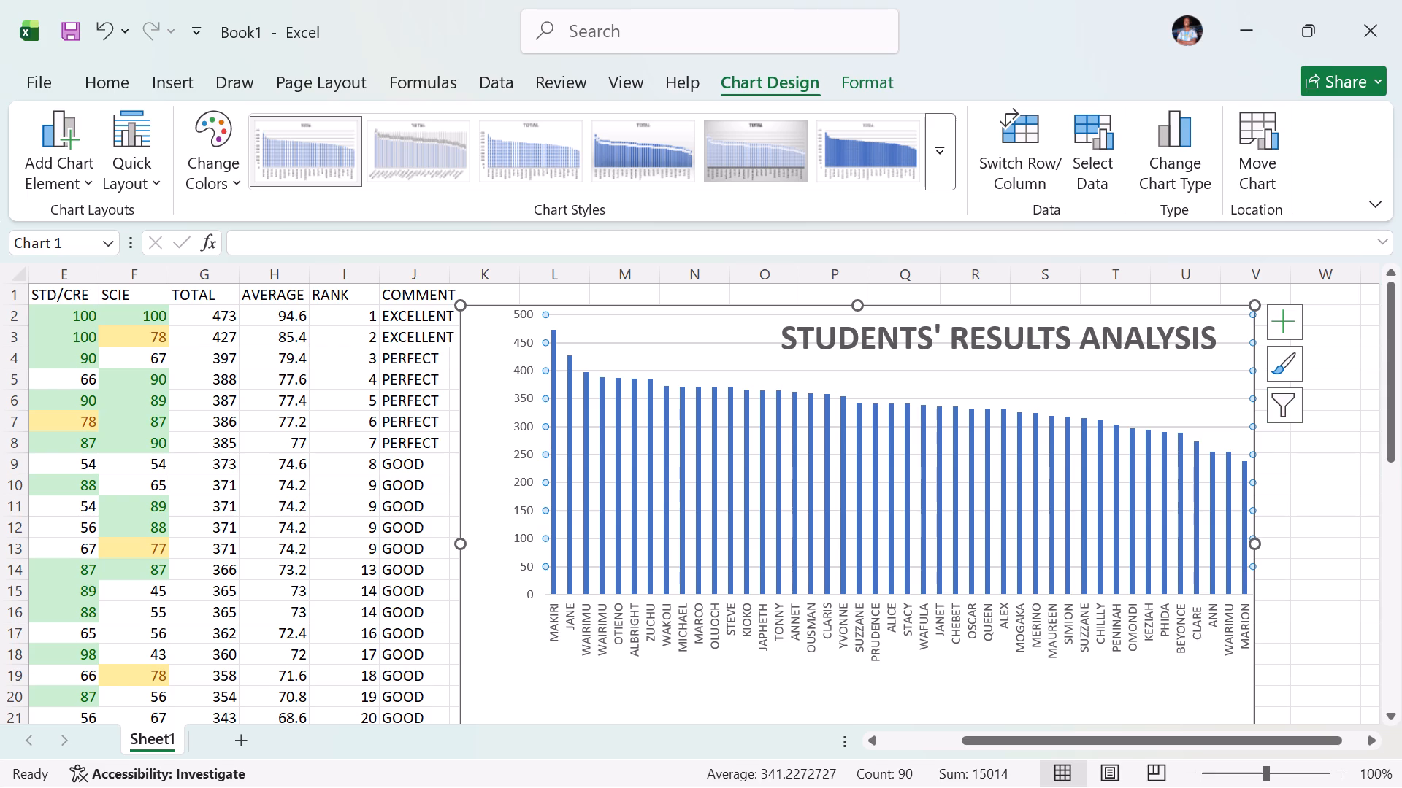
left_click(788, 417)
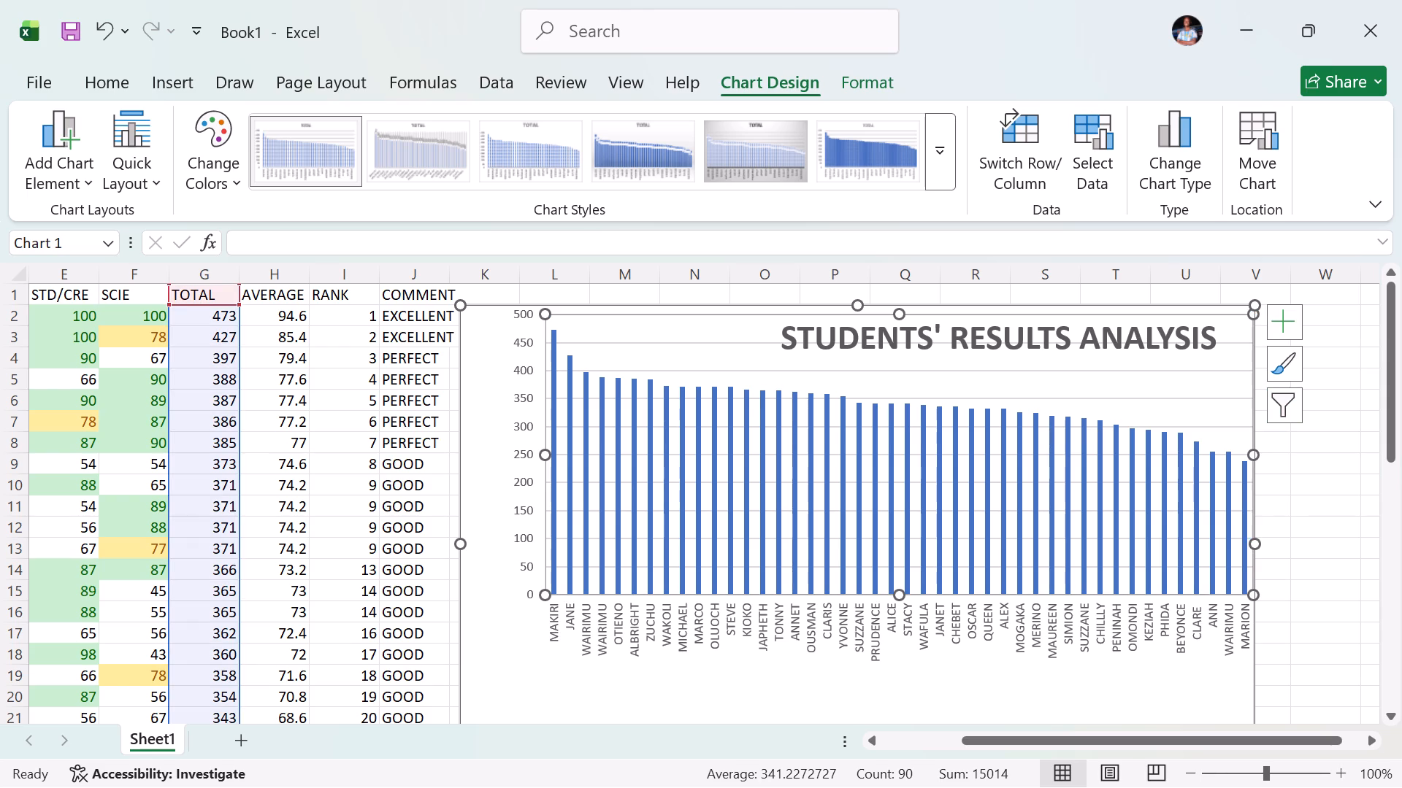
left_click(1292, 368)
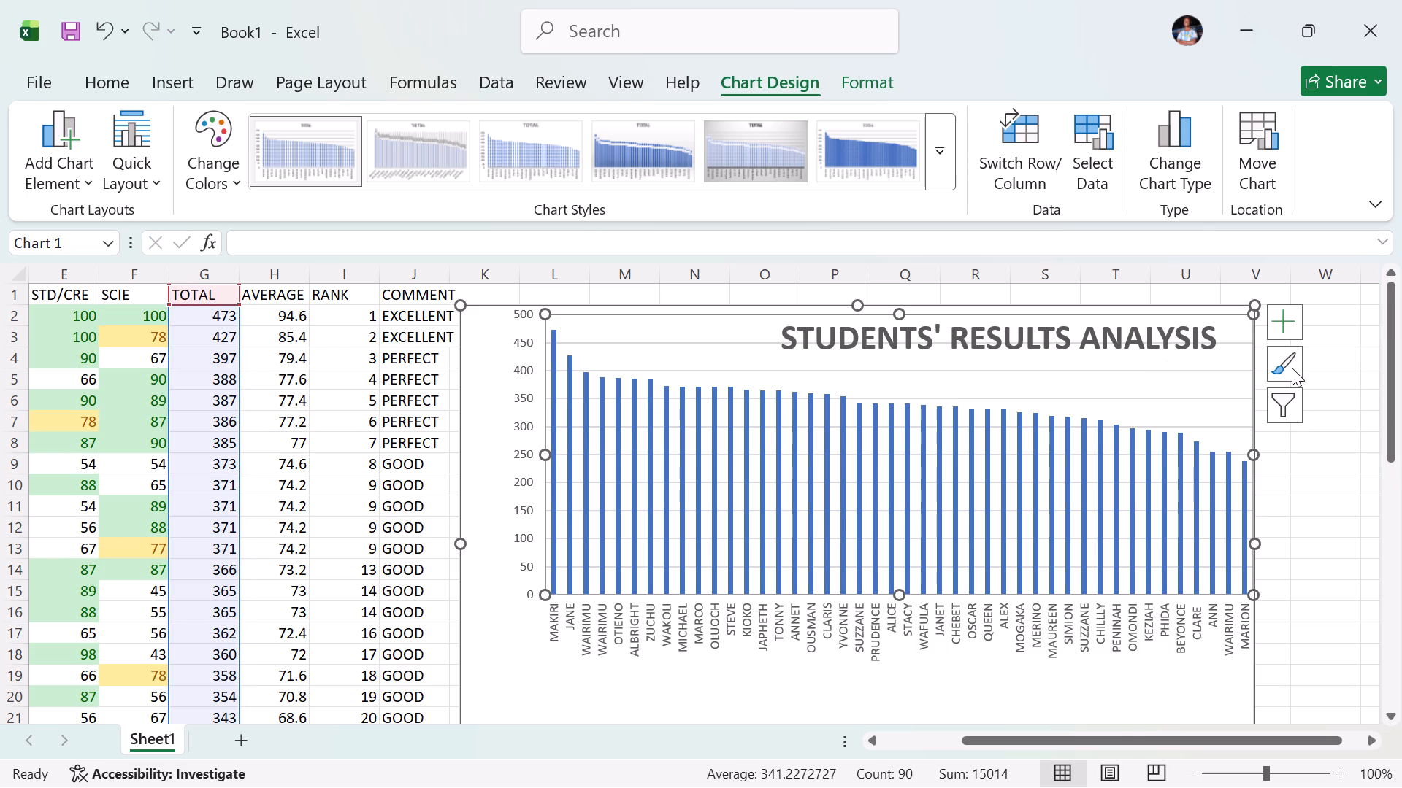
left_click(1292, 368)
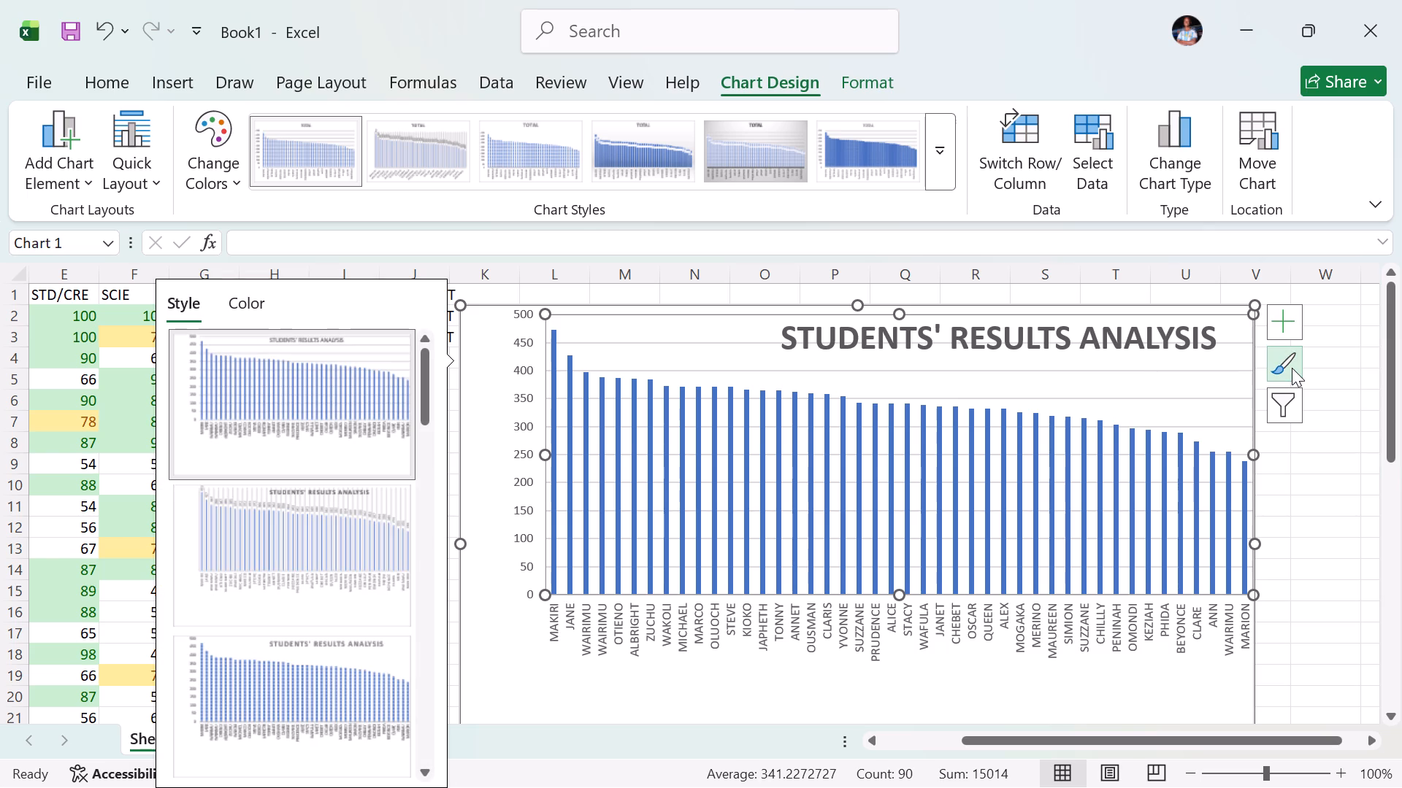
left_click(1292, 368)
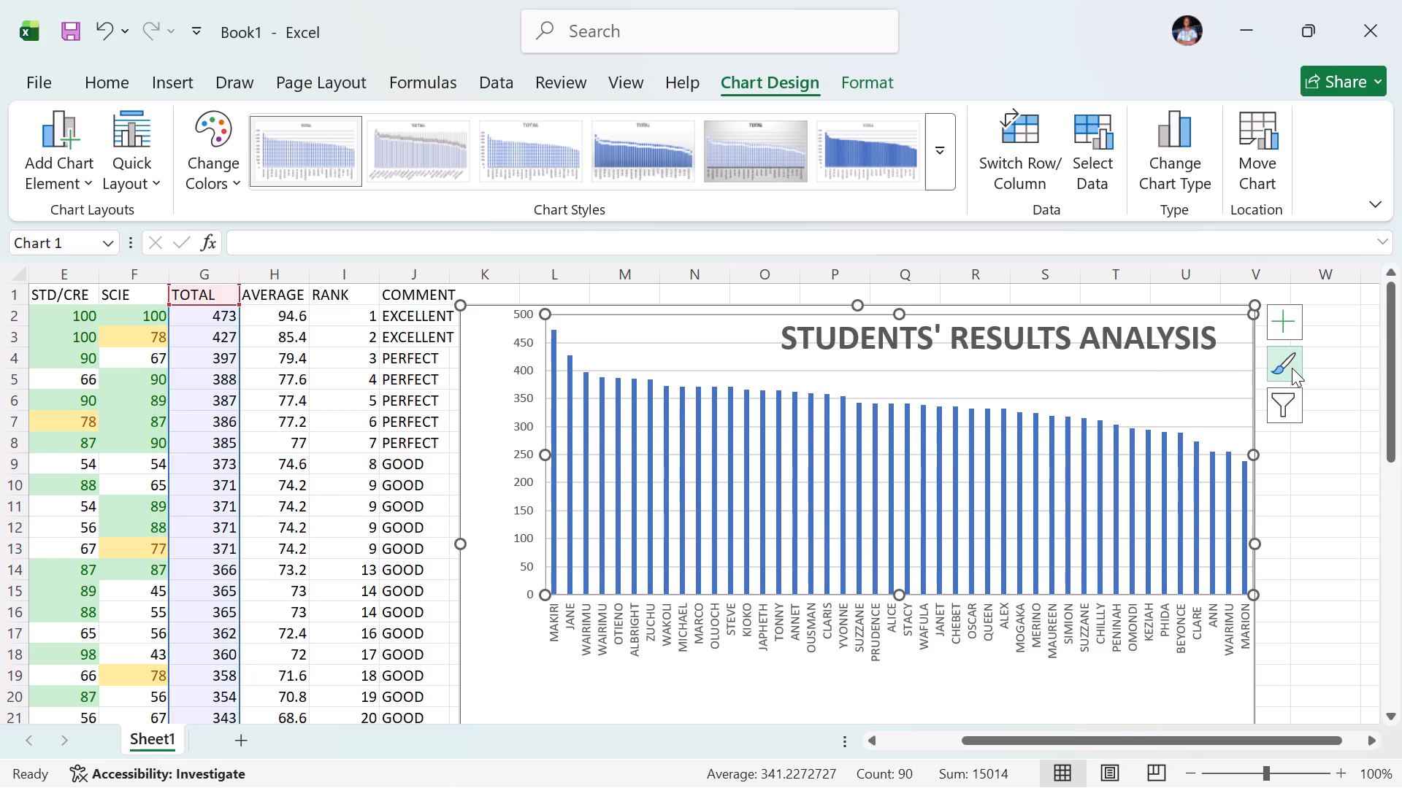
Add data labels to the chart so each column shows its student's total.
left_click(1279, 328)
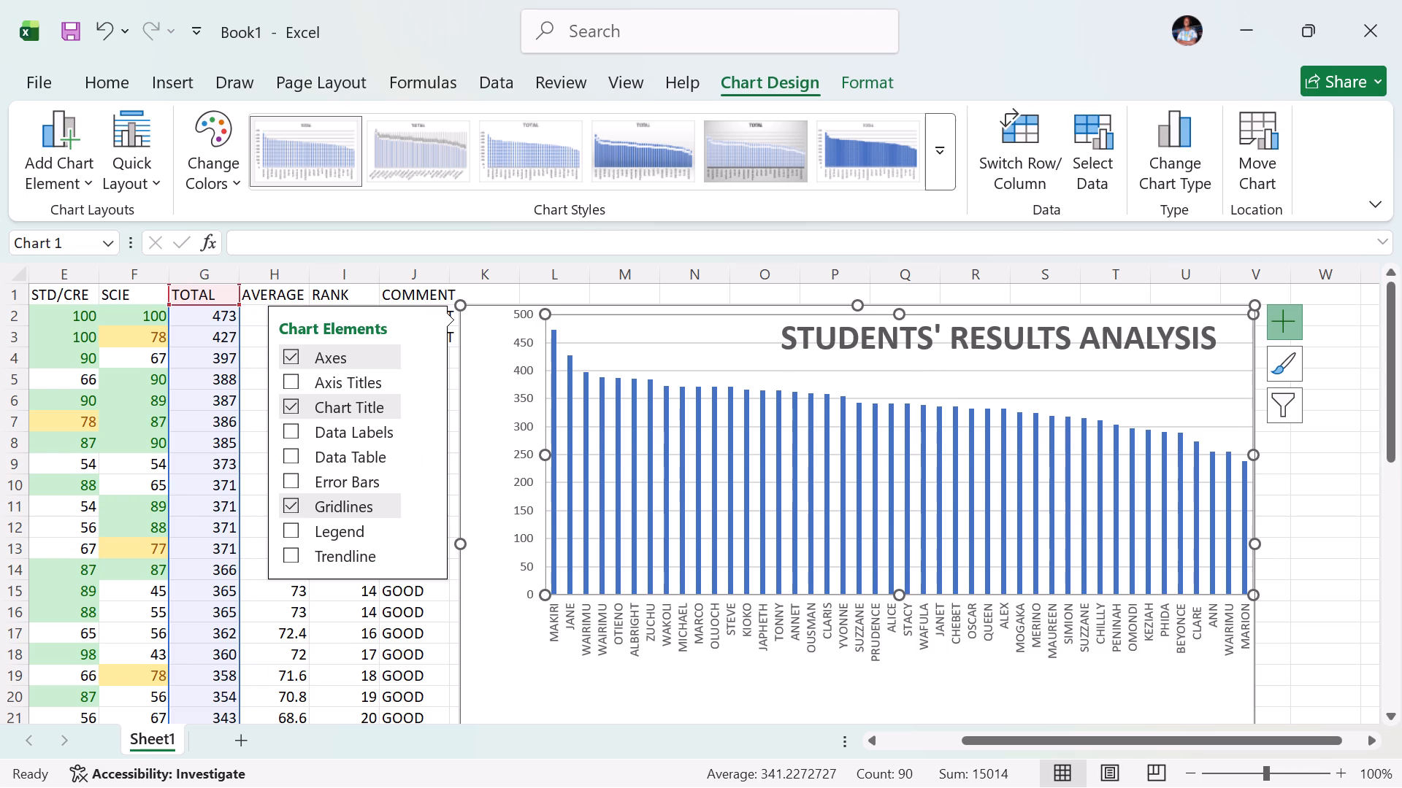
left_click(294, 436)
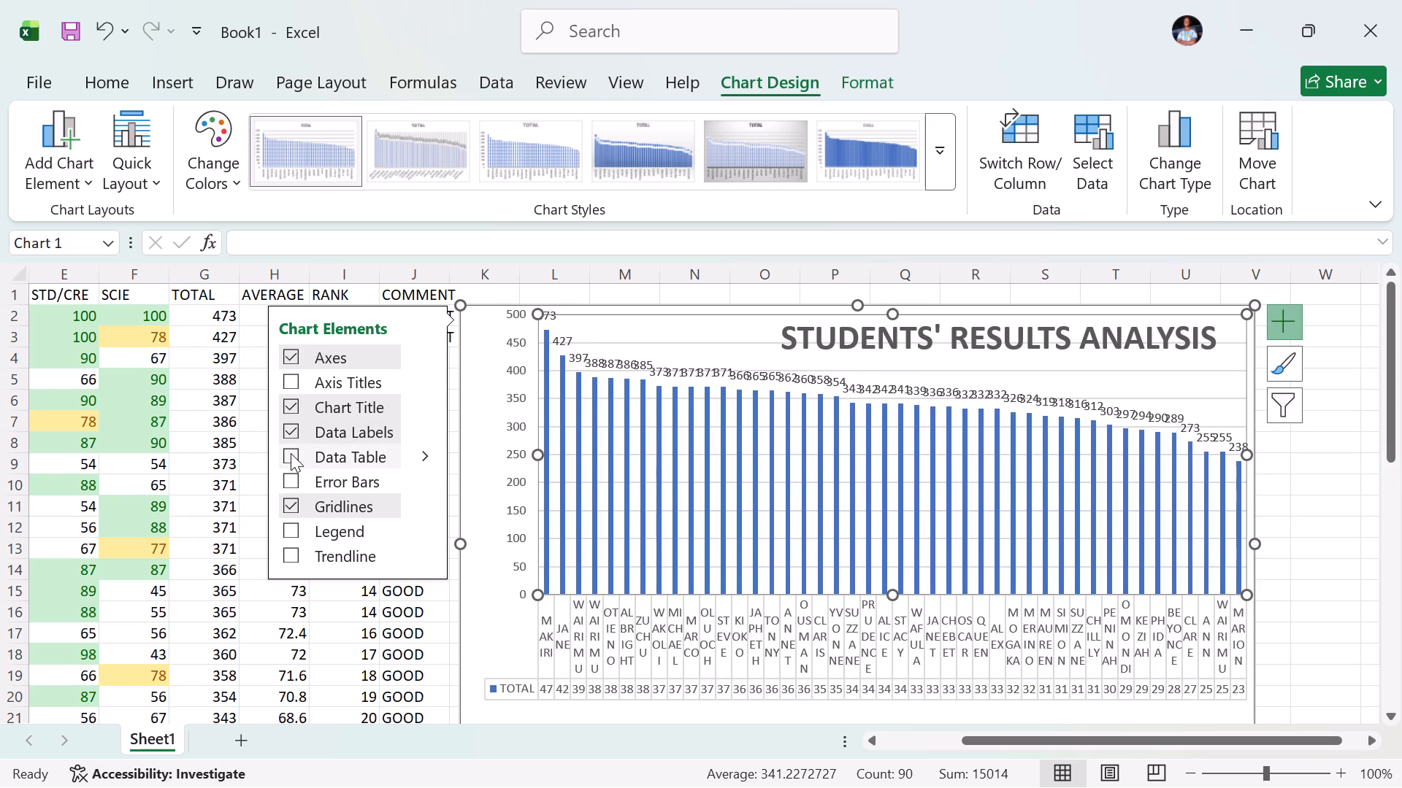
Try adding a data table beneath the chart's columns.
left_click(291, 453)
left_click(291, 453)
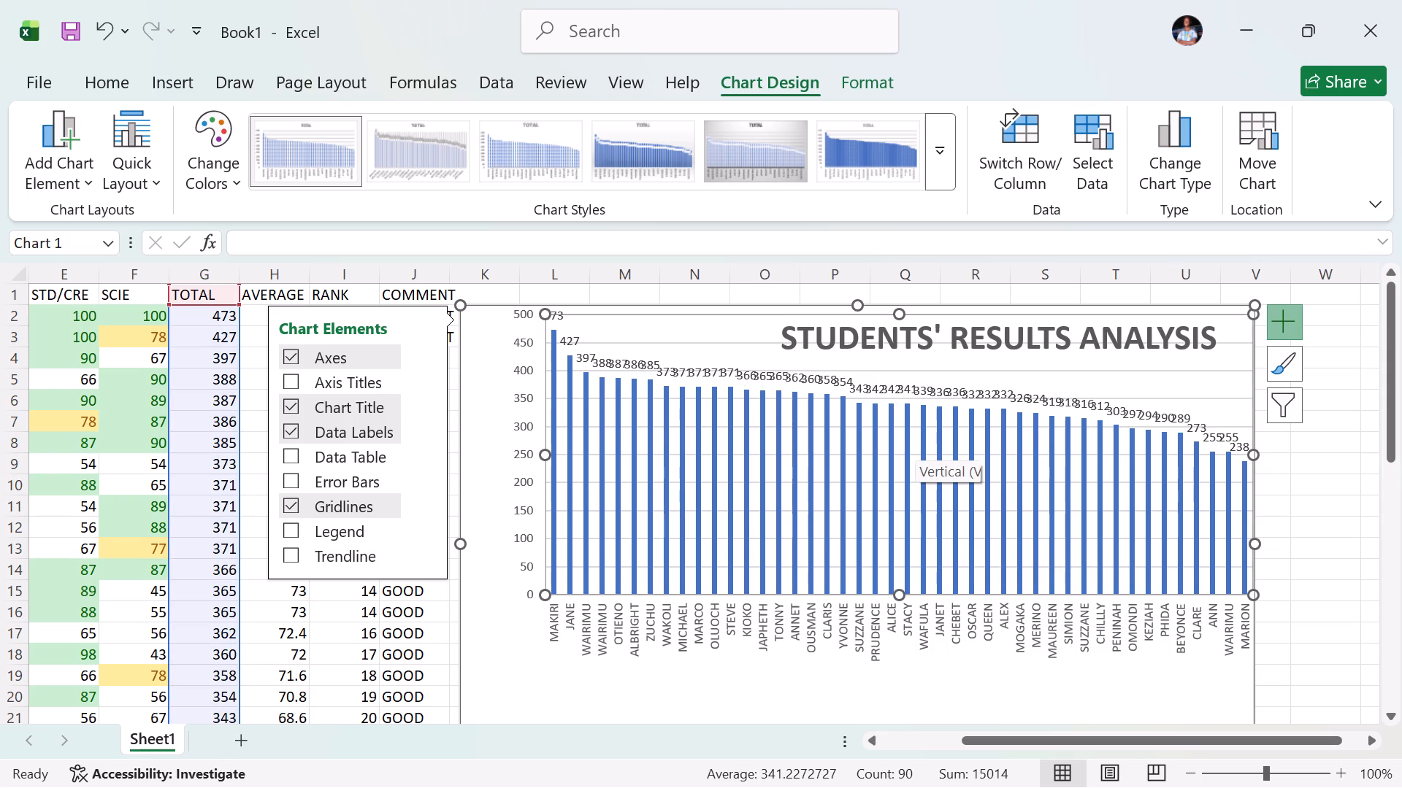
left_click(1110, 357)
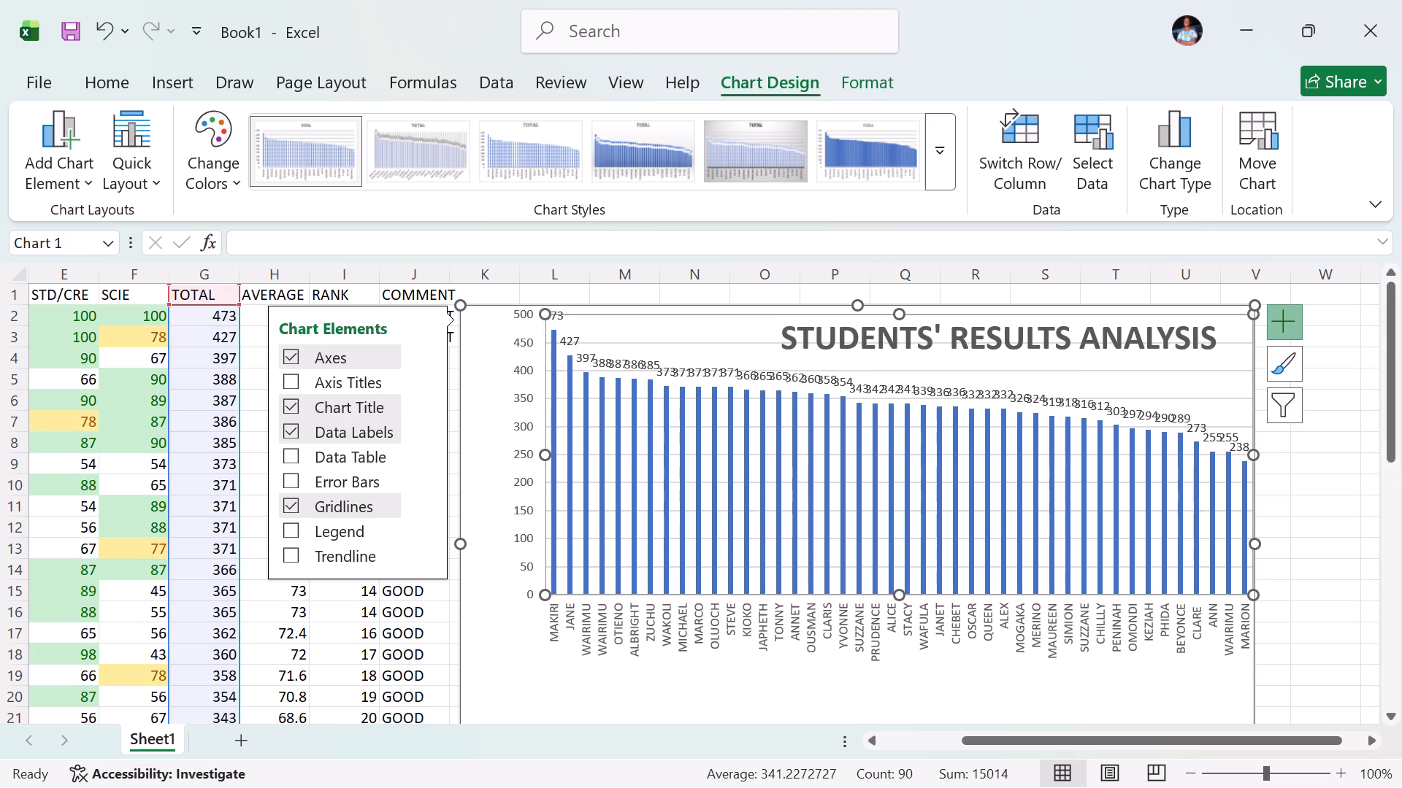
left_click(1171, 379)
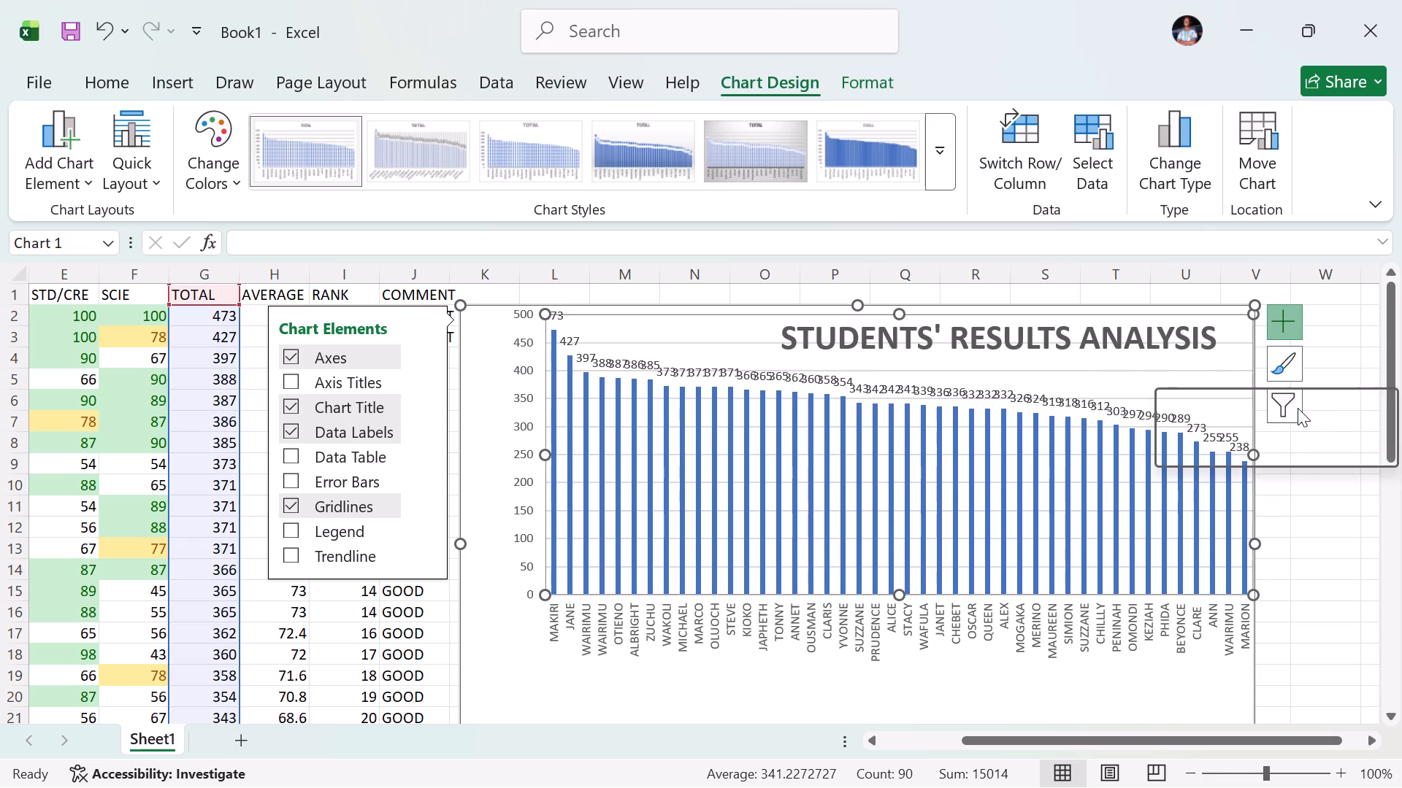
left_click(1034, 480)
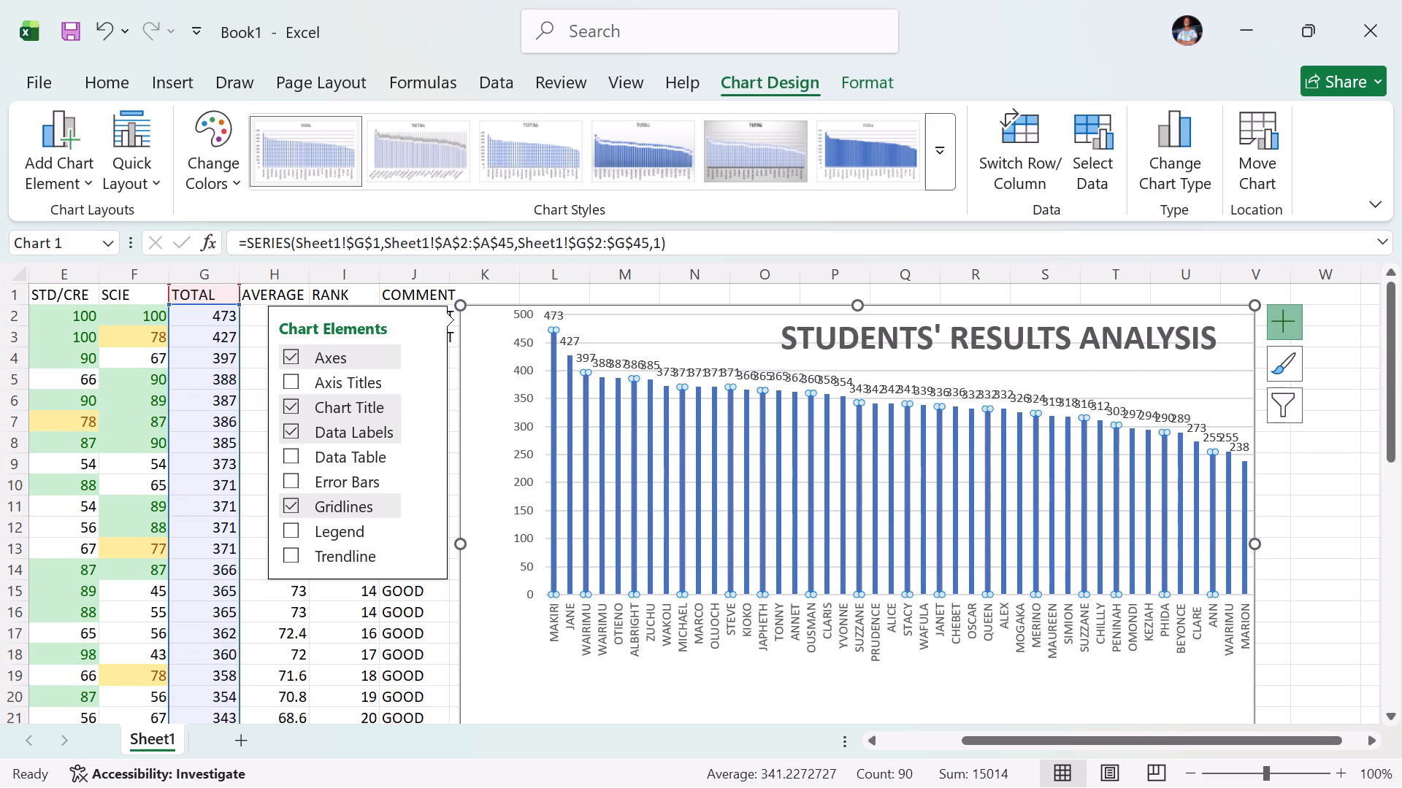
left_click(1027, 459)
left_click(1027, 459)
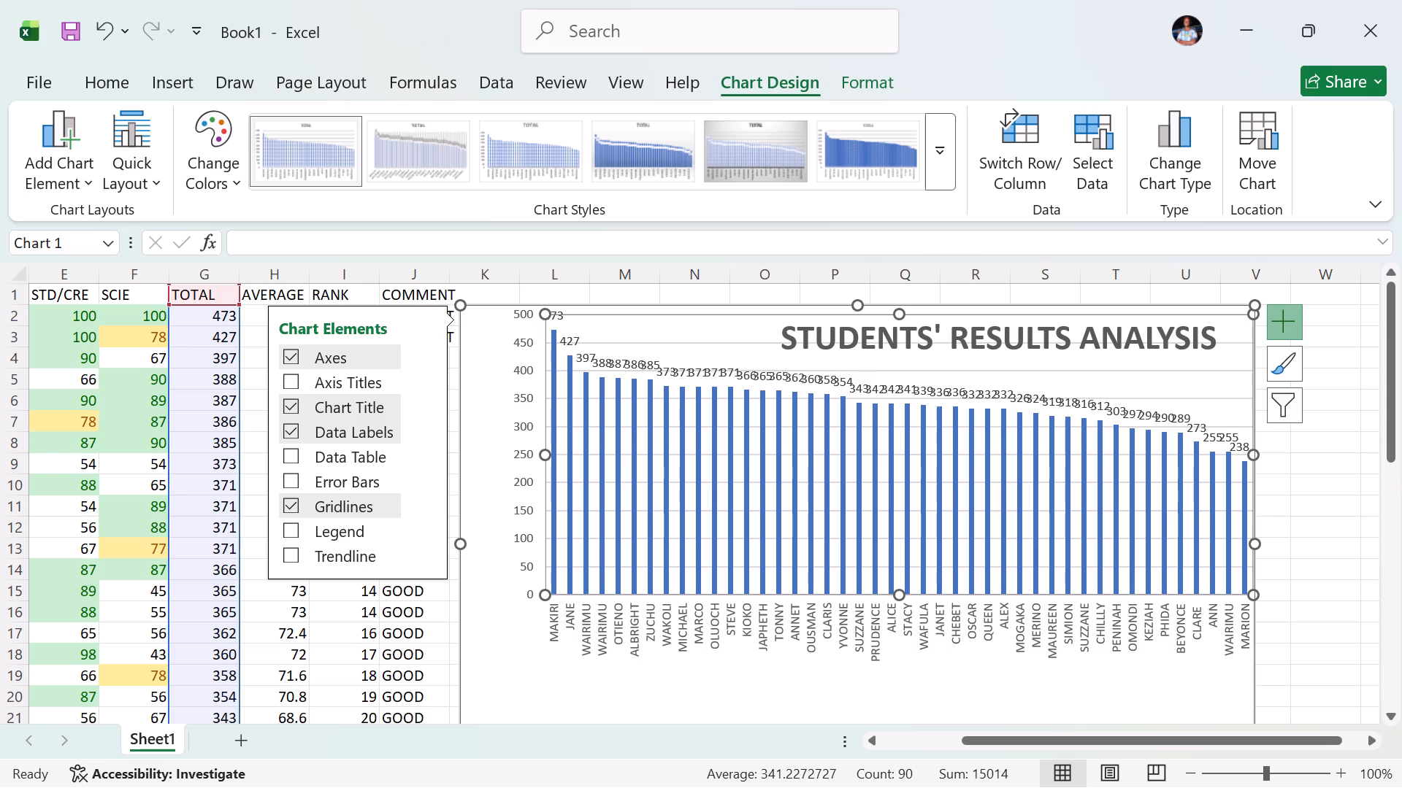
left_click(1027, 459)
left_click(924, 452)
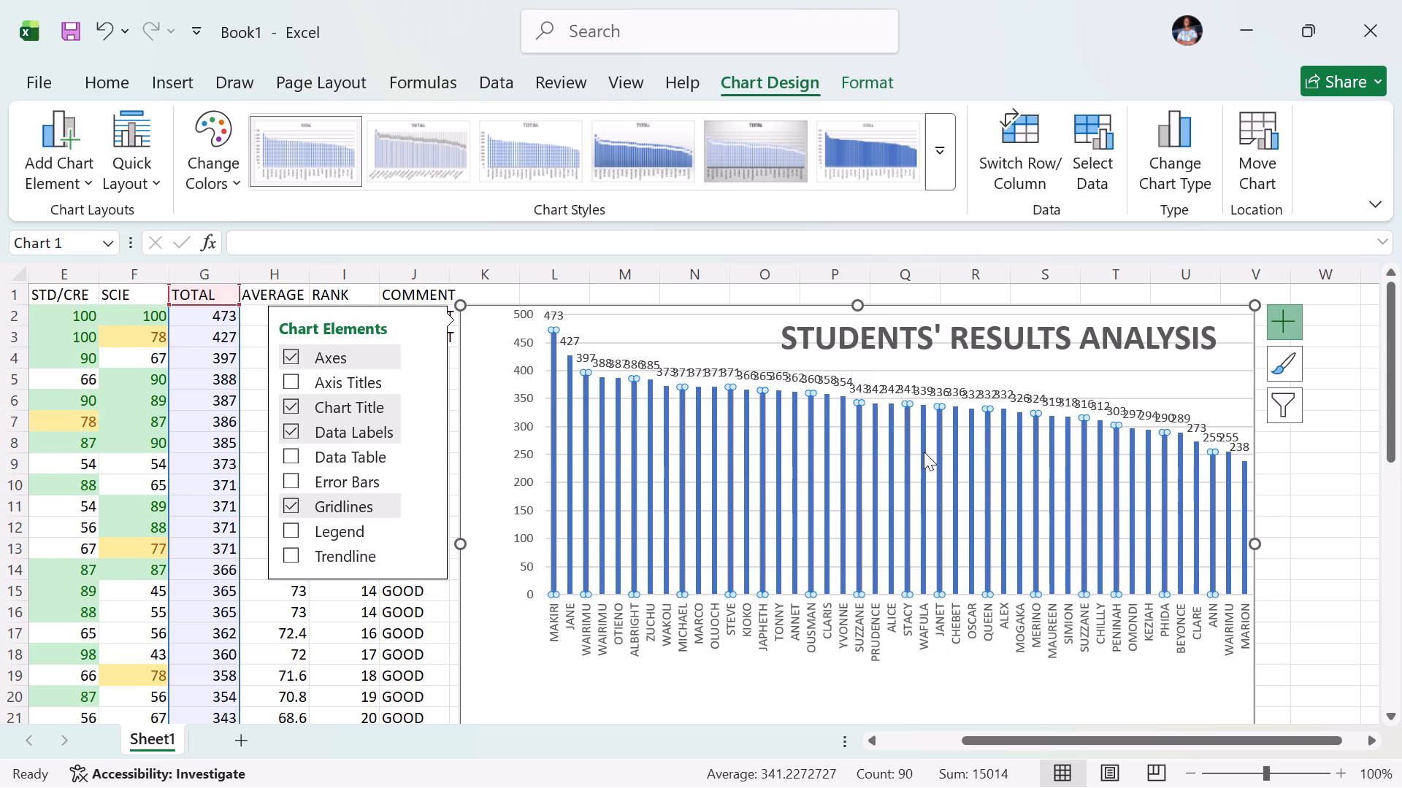
Examine the chart filter's values, looking through the listed series and student categories.
left_click(1276, 403)
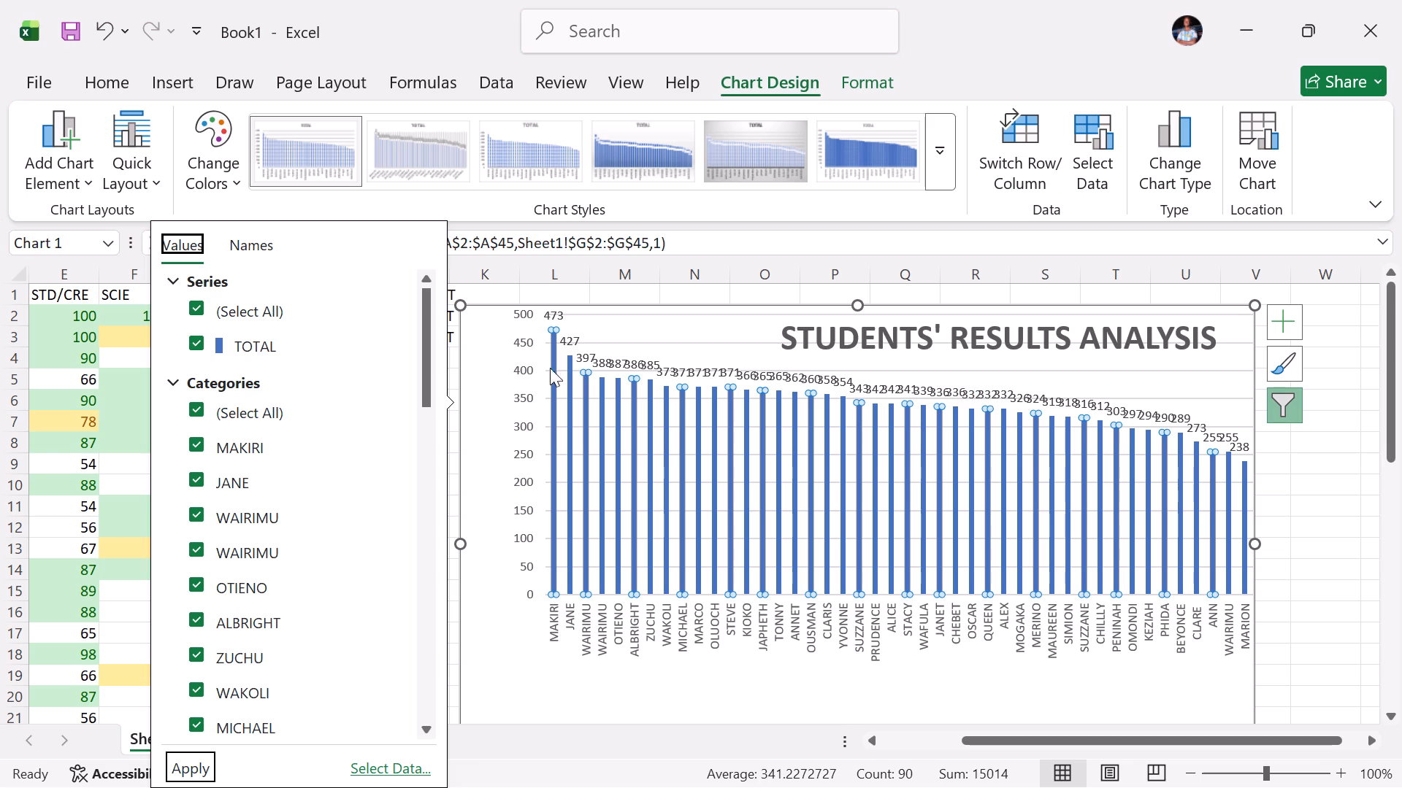
scroll(374, 492, "down", 1)
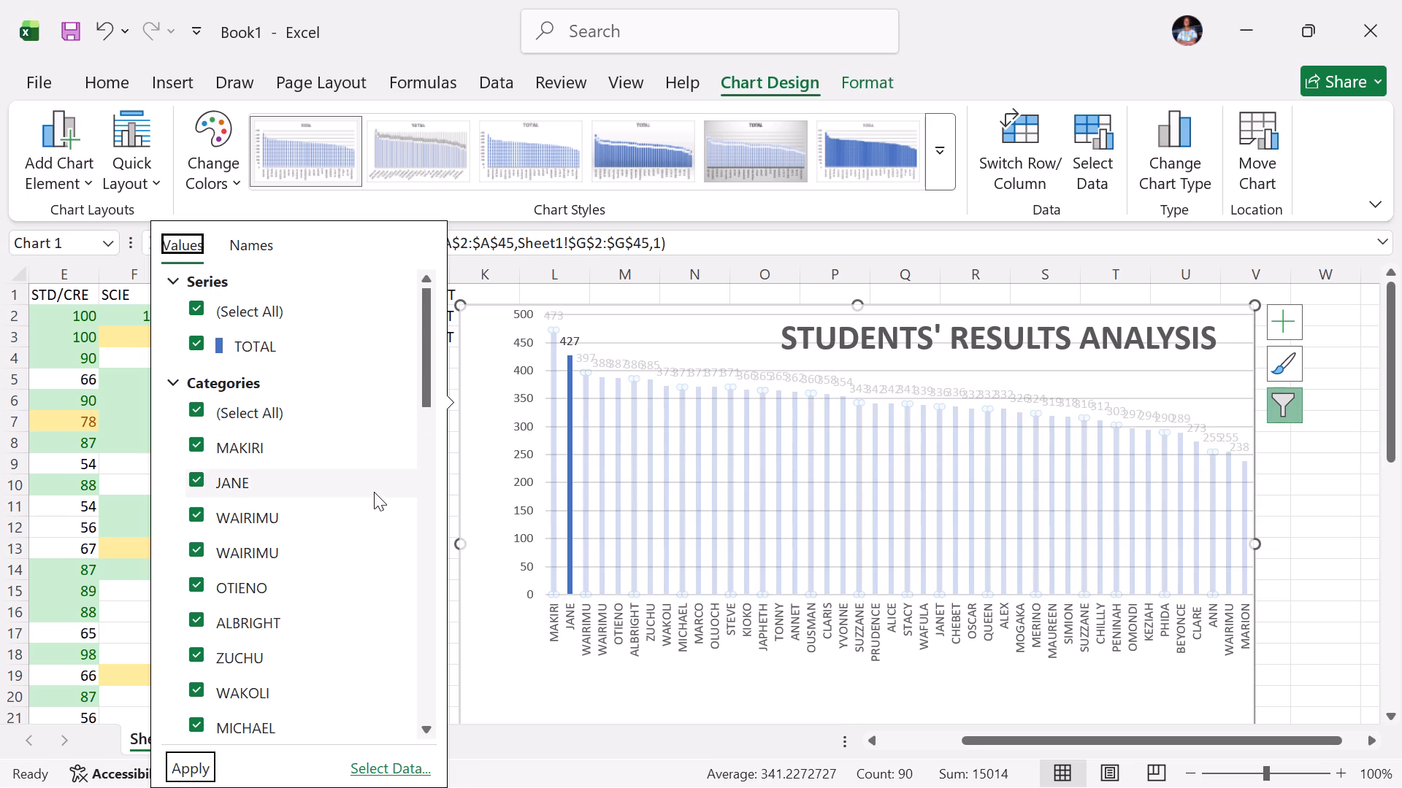
scroll(374, 492, "down", 1)
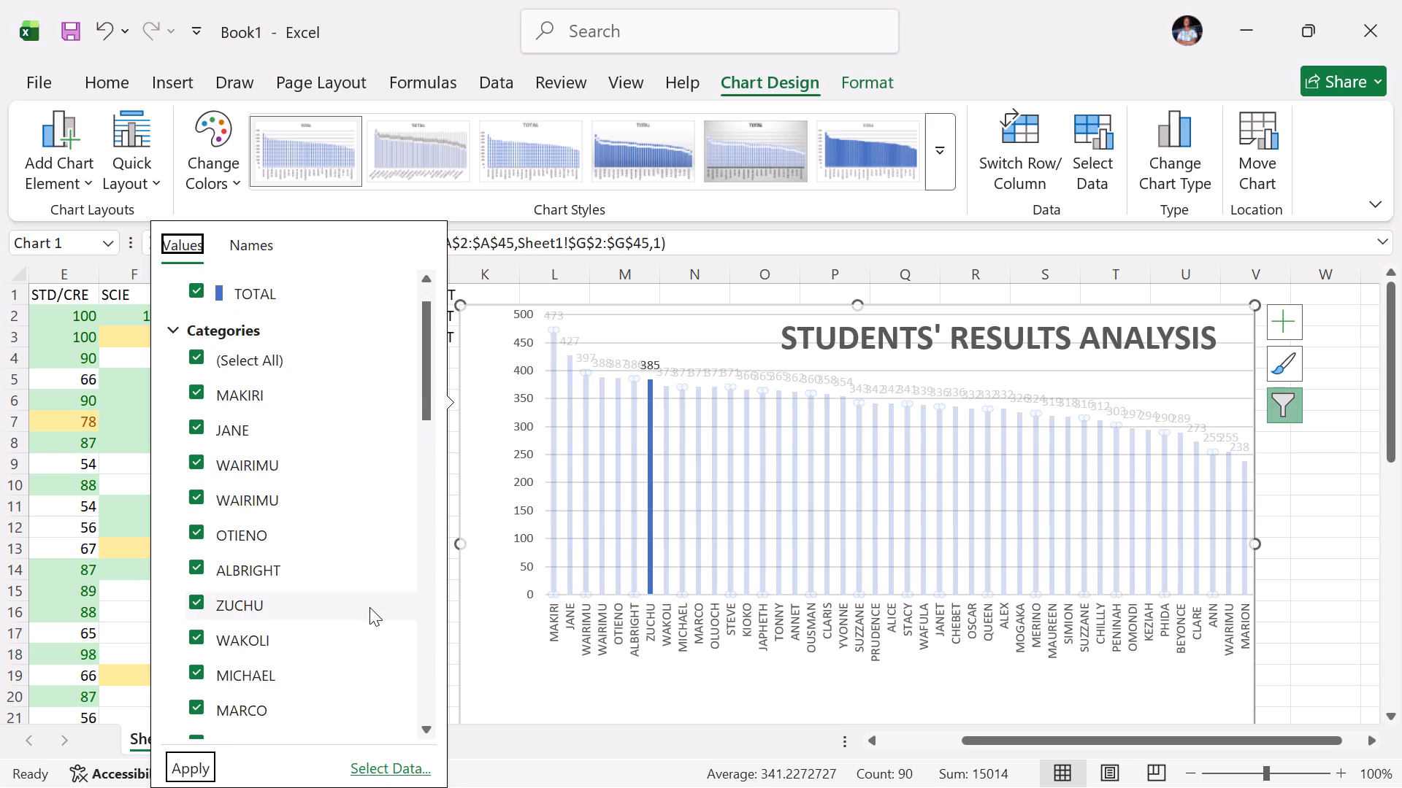
scroll(361, 452, "down", 1)
scroll(361, 452, "up", 1)
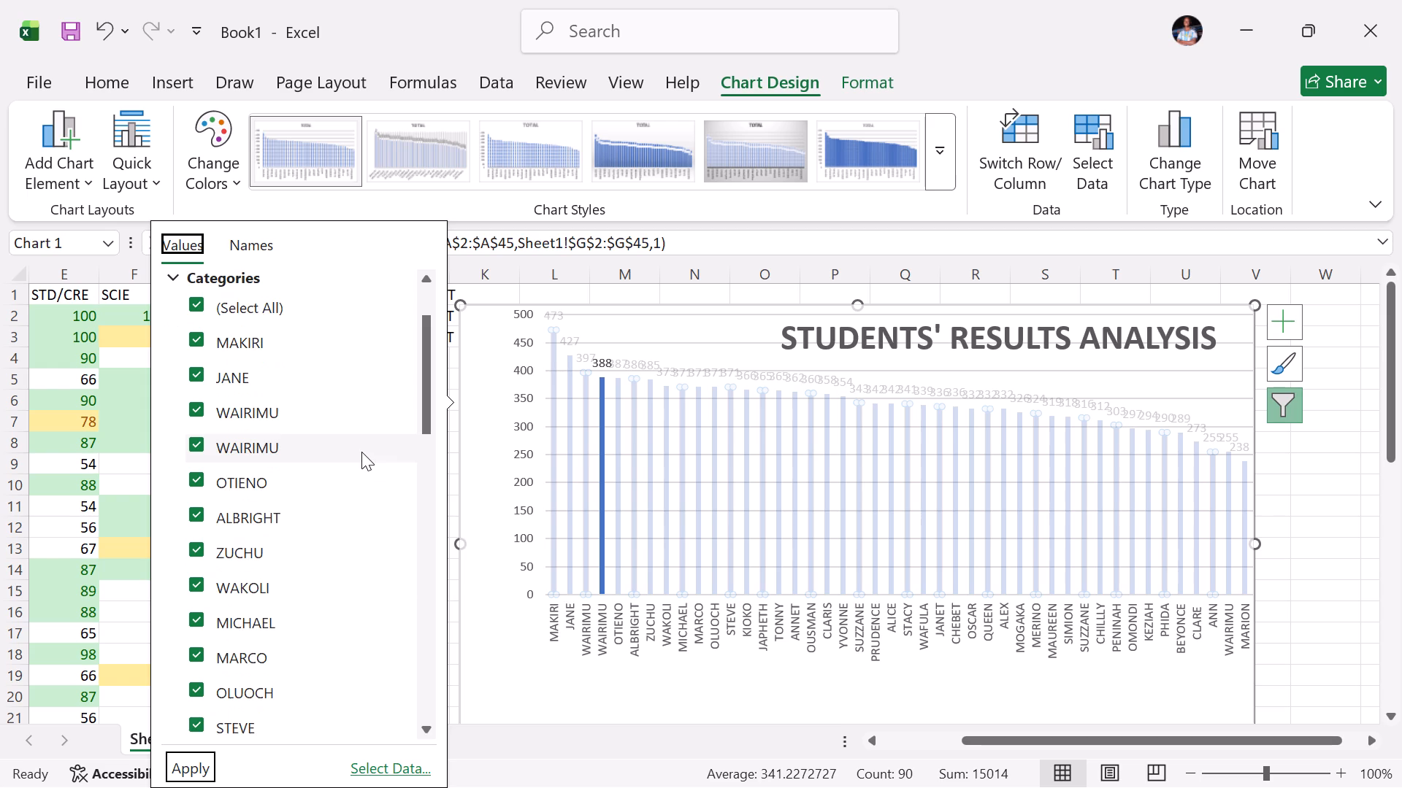
scroll(361, 452, "up", 3)
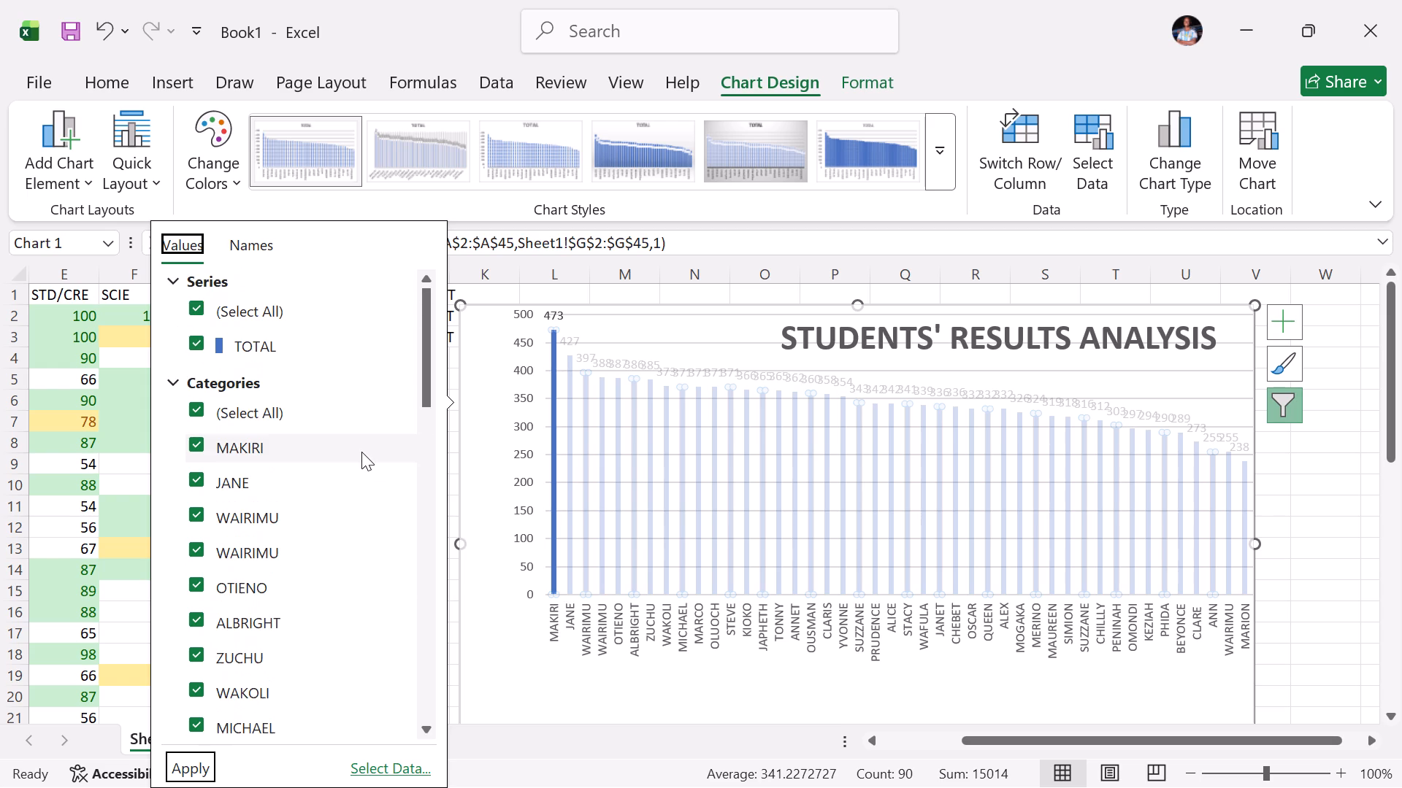
scroll(361, 452, "up", 2)
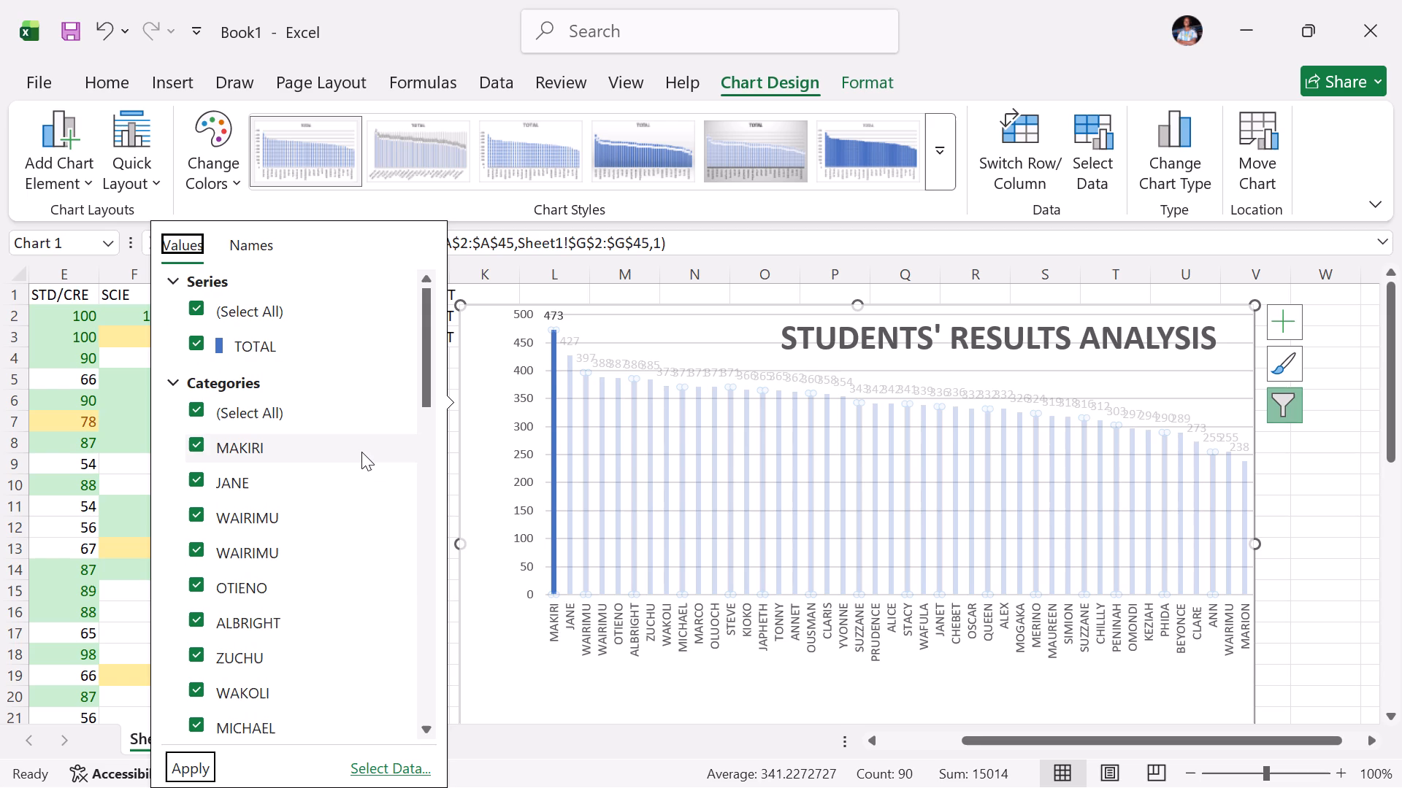
Examine the full list of student categories in the chart filter, from MAKIRI to MARION.
left_click(188, 312)
left_click(202, 309)
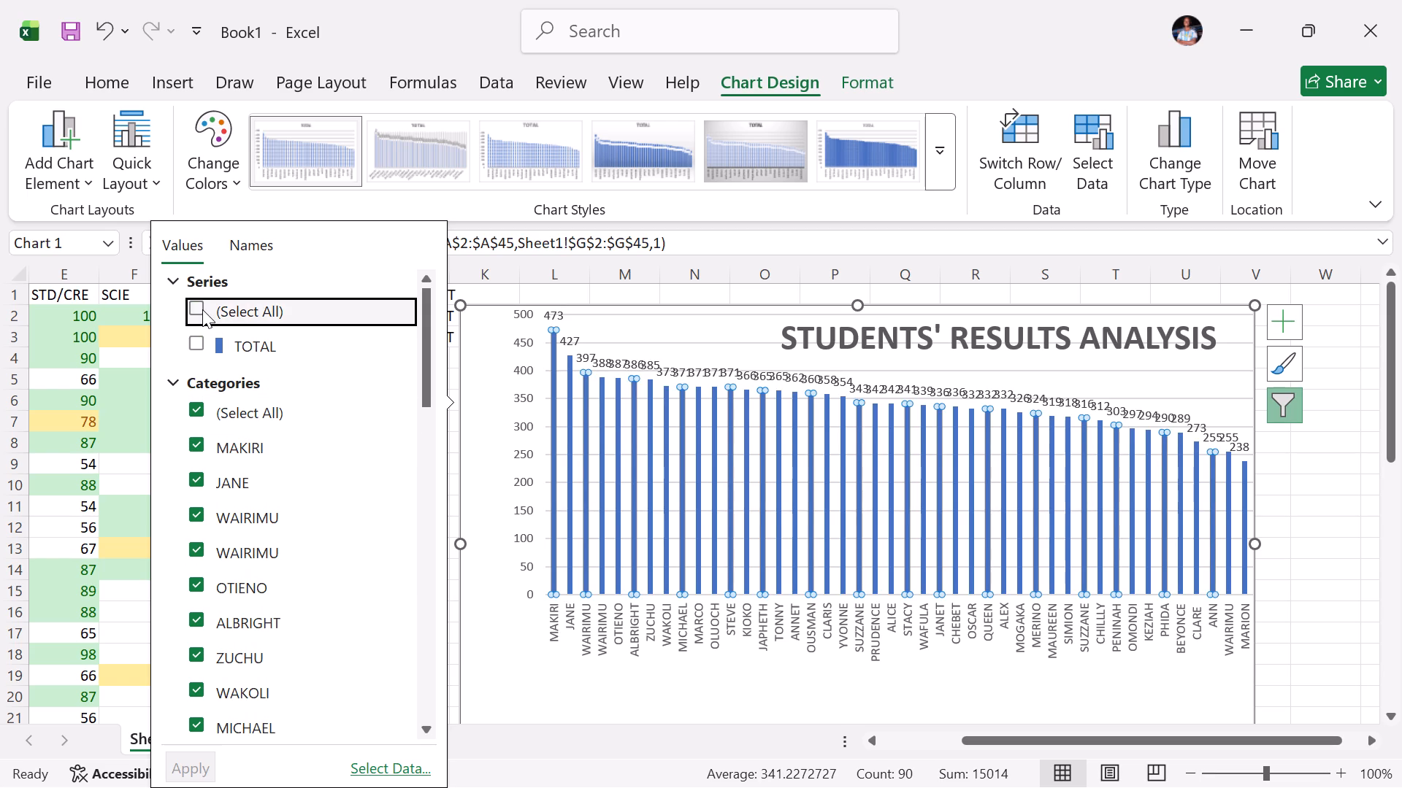
scroll(323, 477, "down", 8)
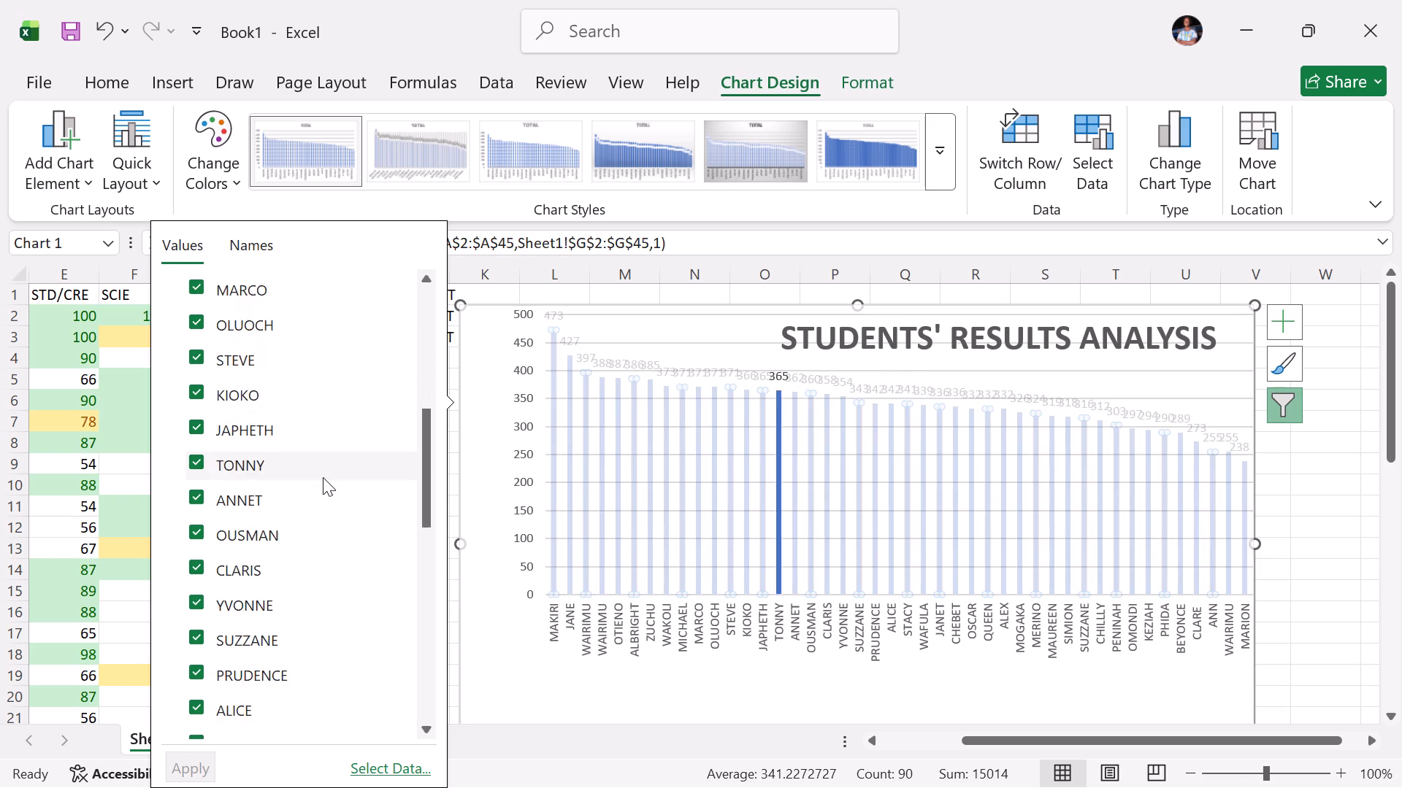
scroll(323, 477, "down", 13)
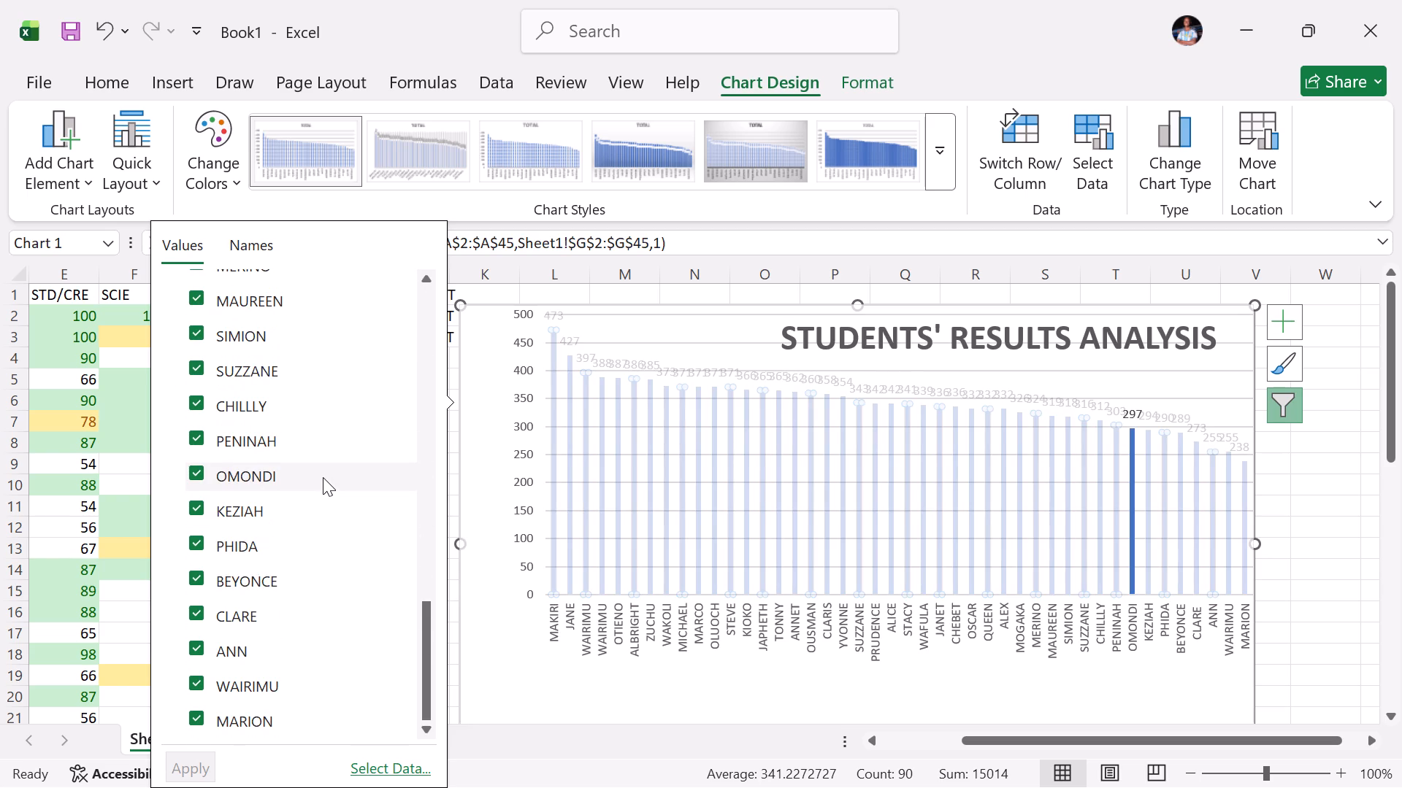
scroll(323, 477, "up", 12)
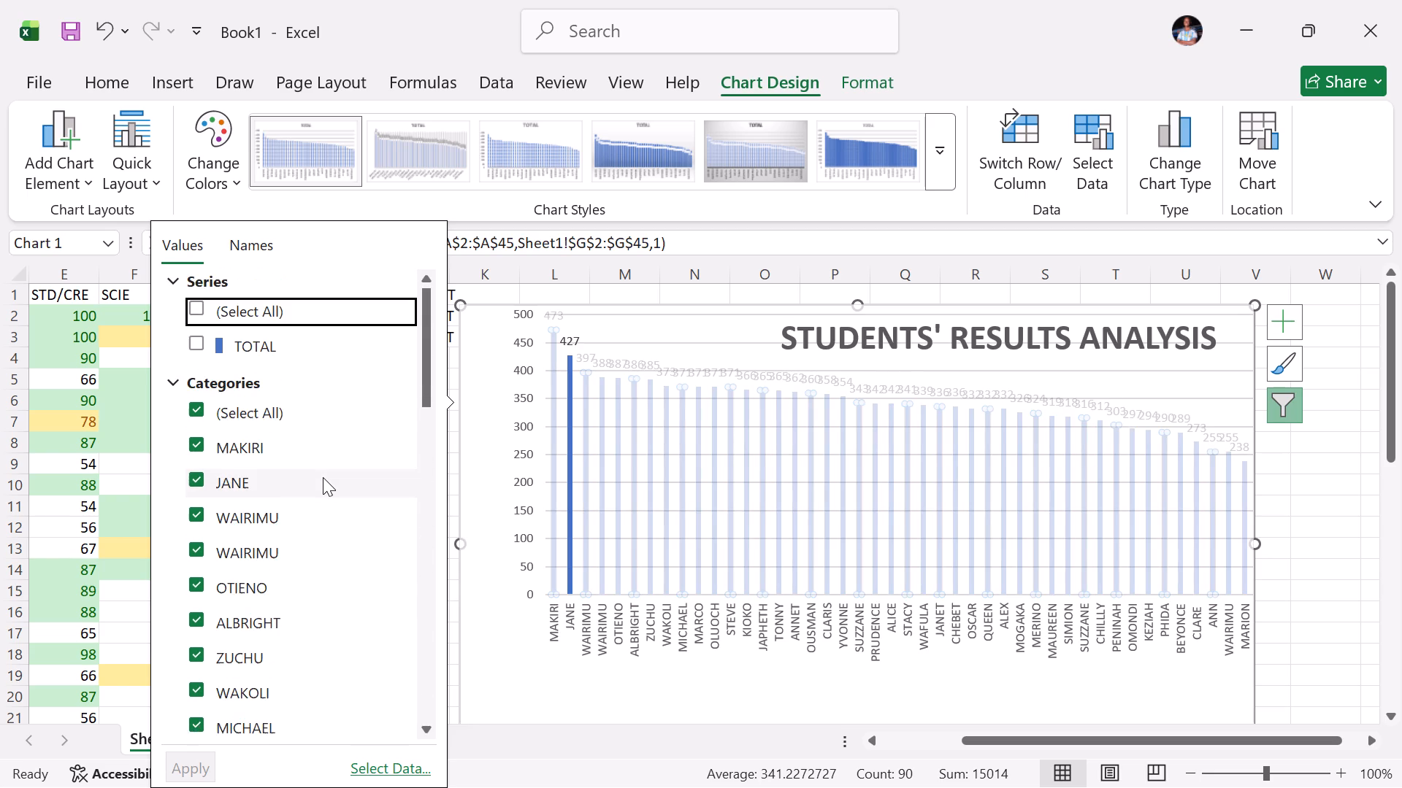
scroll(323, 477, "up", 4)
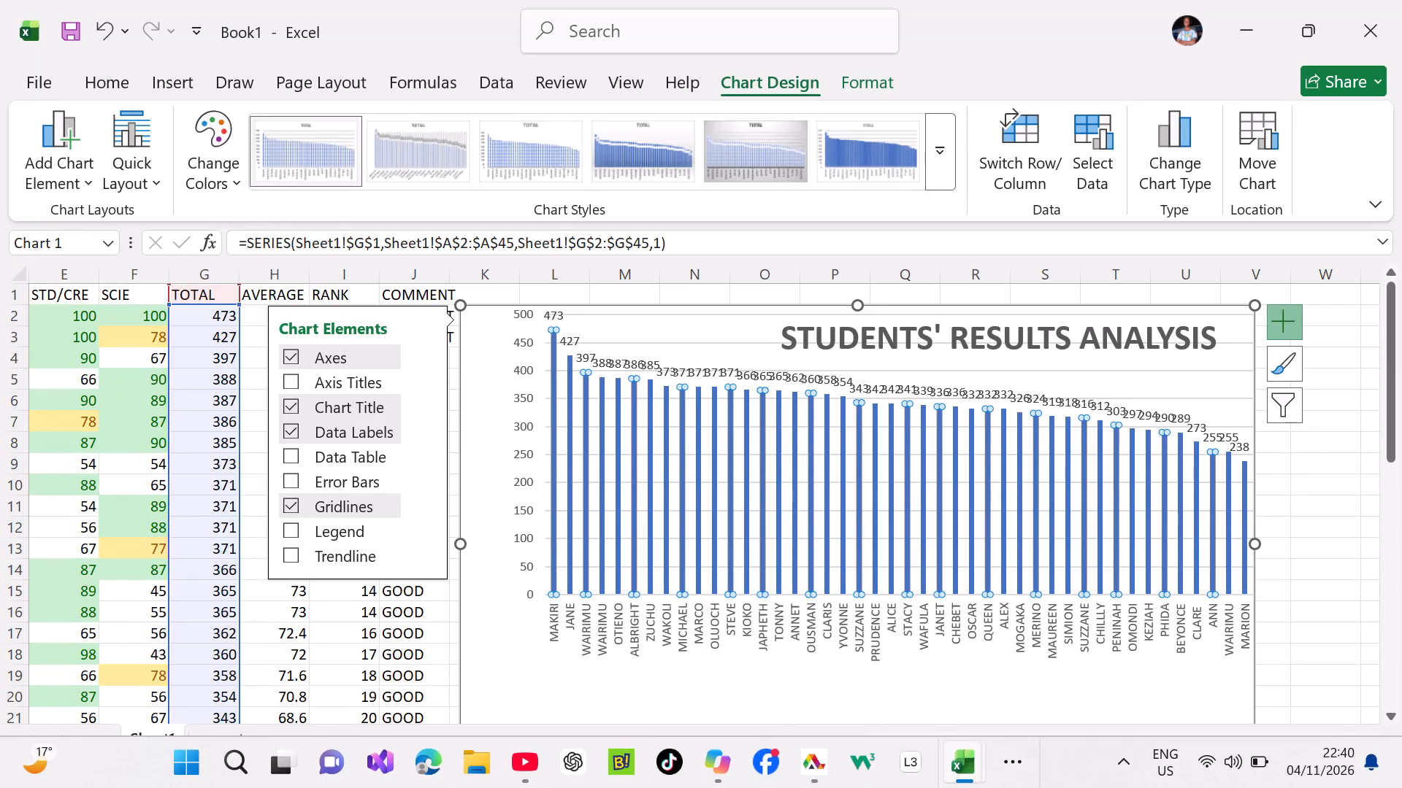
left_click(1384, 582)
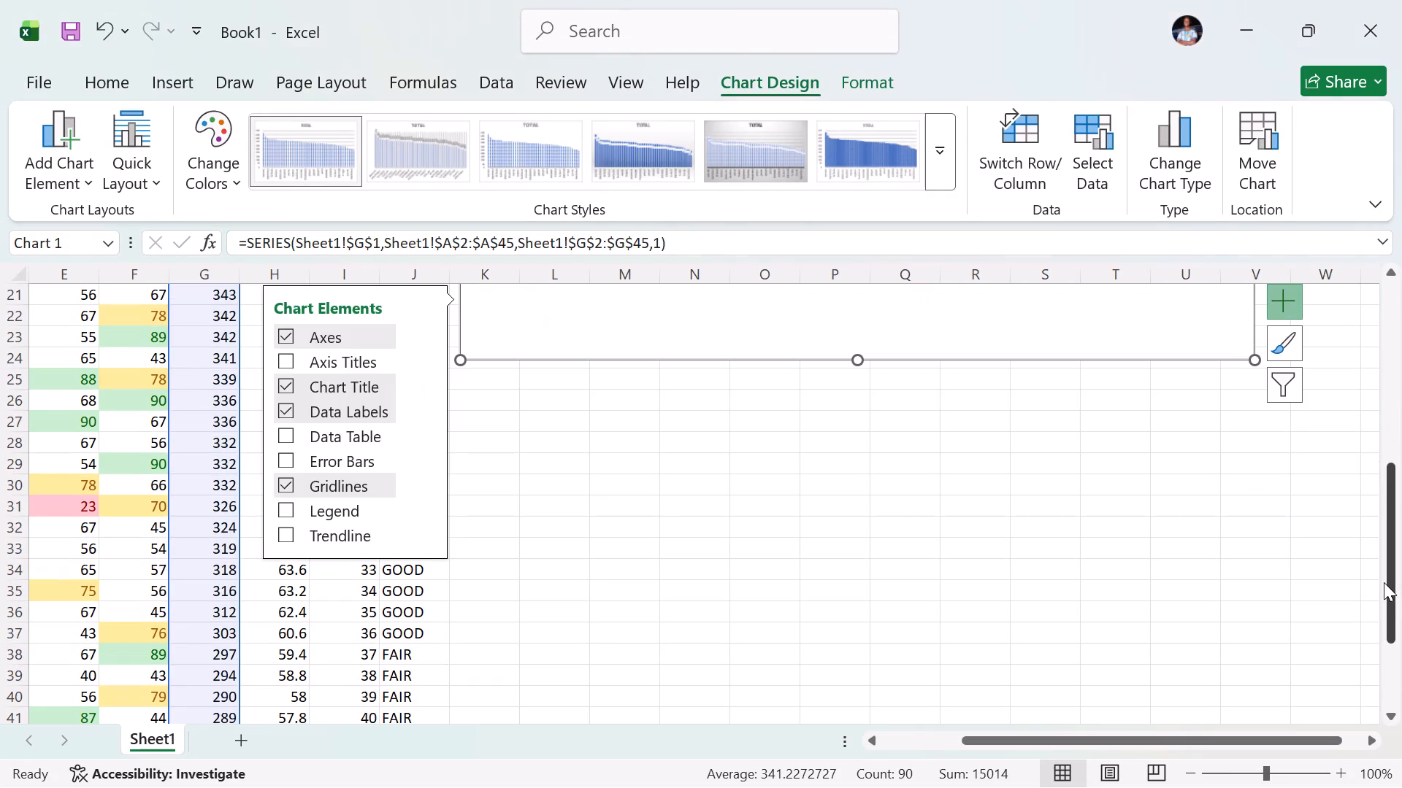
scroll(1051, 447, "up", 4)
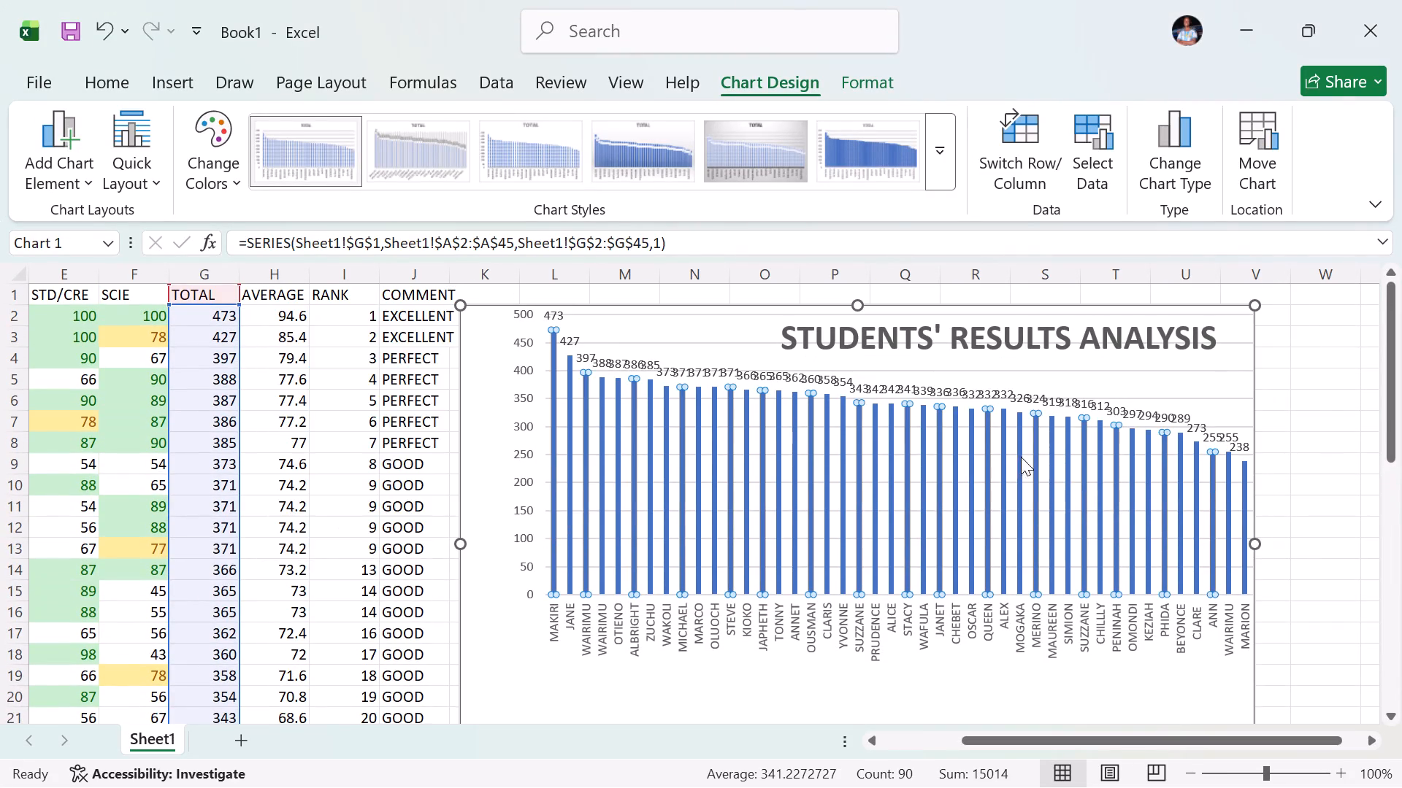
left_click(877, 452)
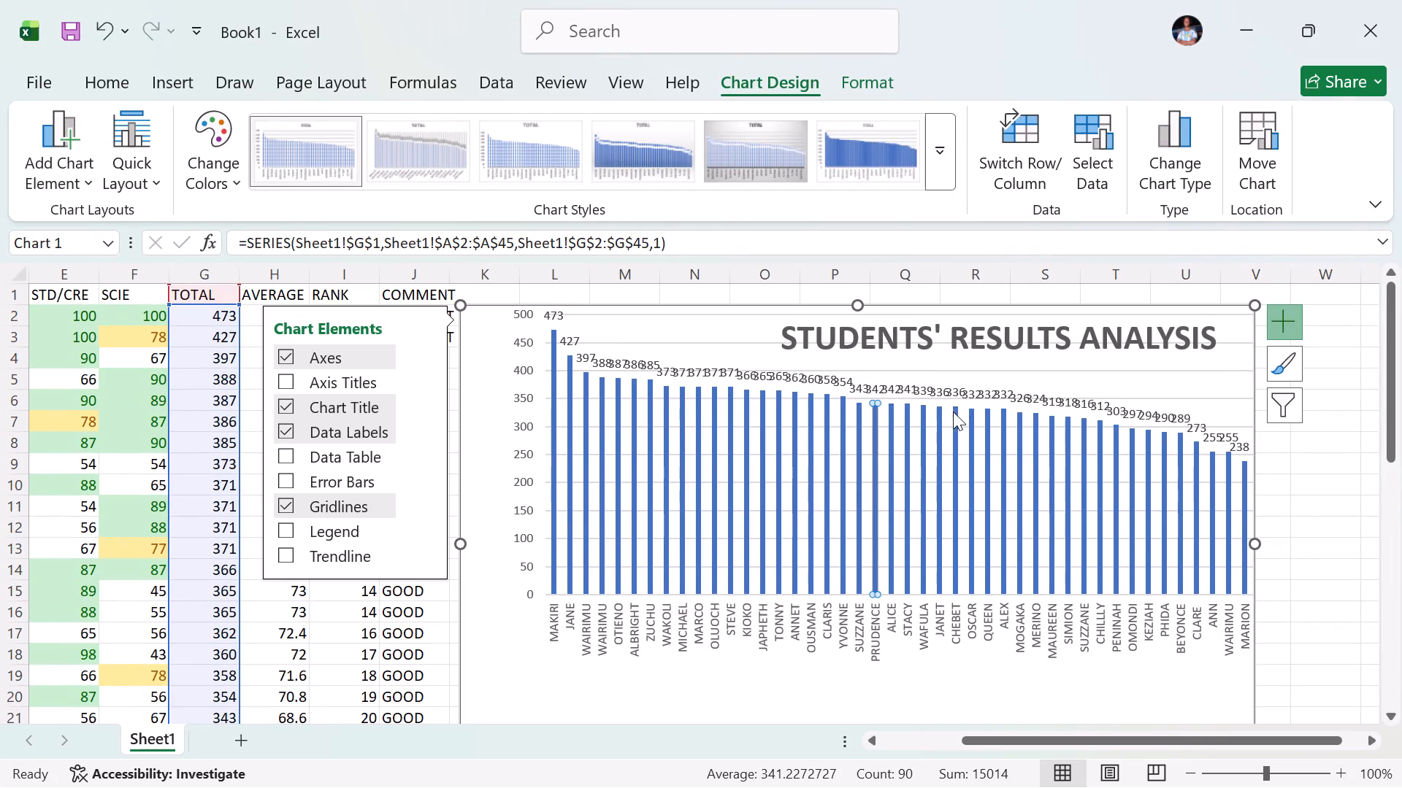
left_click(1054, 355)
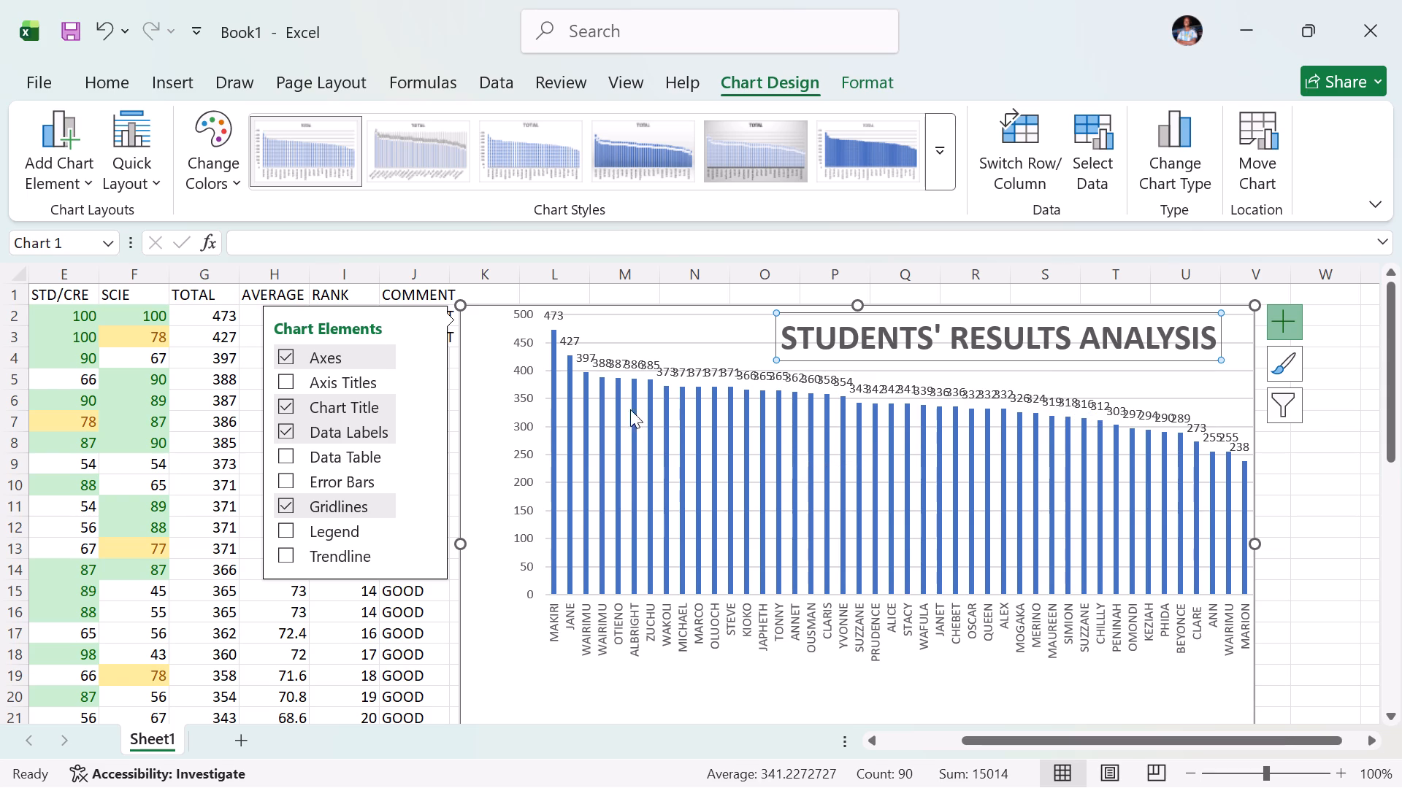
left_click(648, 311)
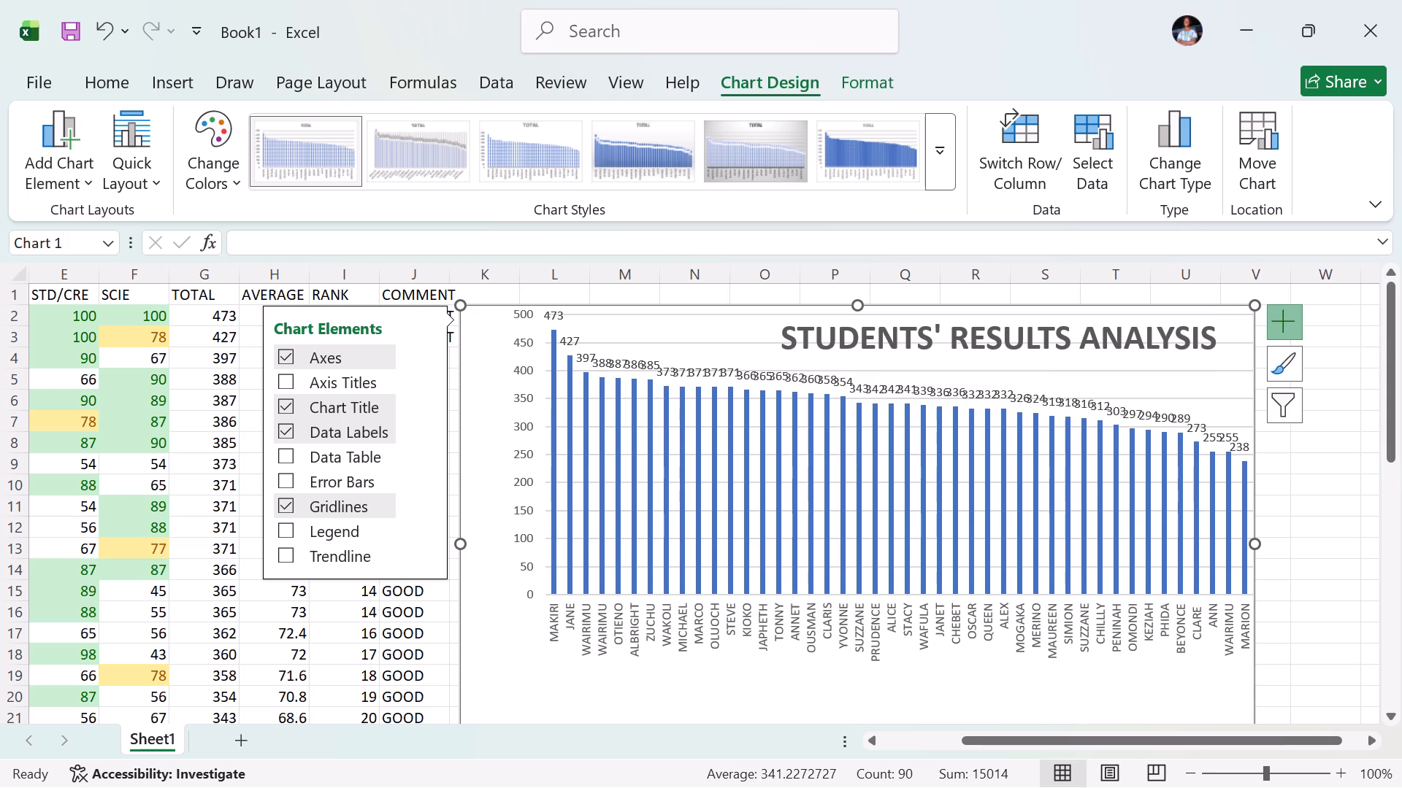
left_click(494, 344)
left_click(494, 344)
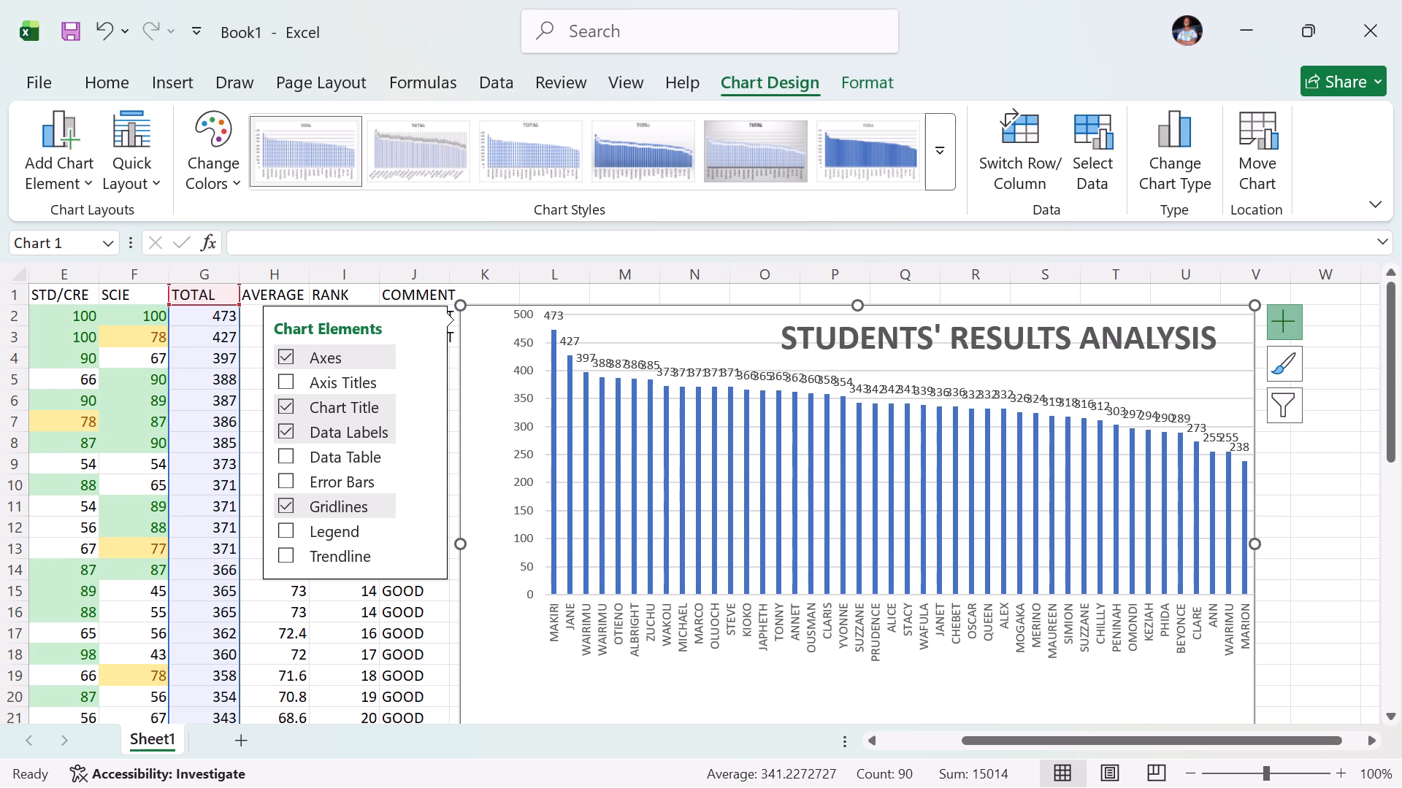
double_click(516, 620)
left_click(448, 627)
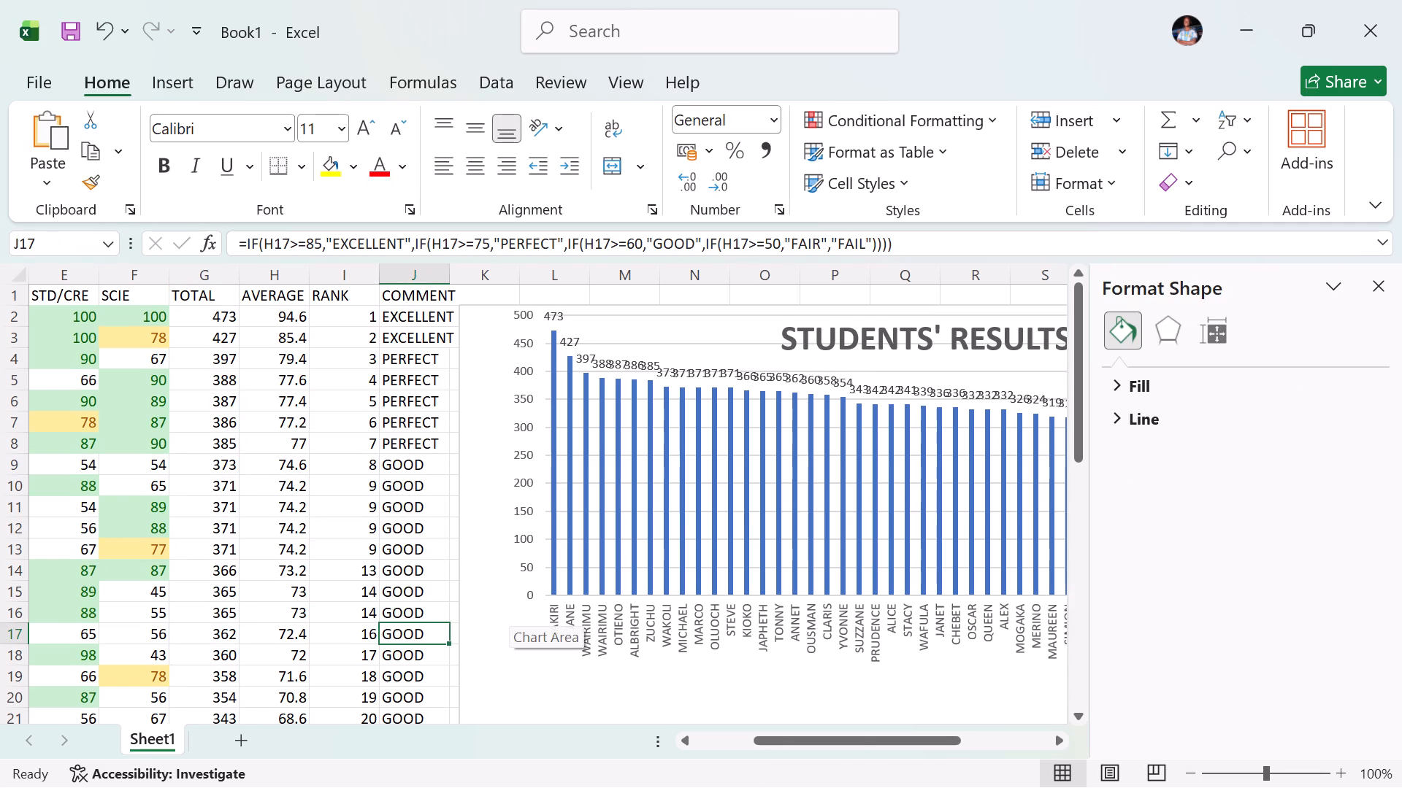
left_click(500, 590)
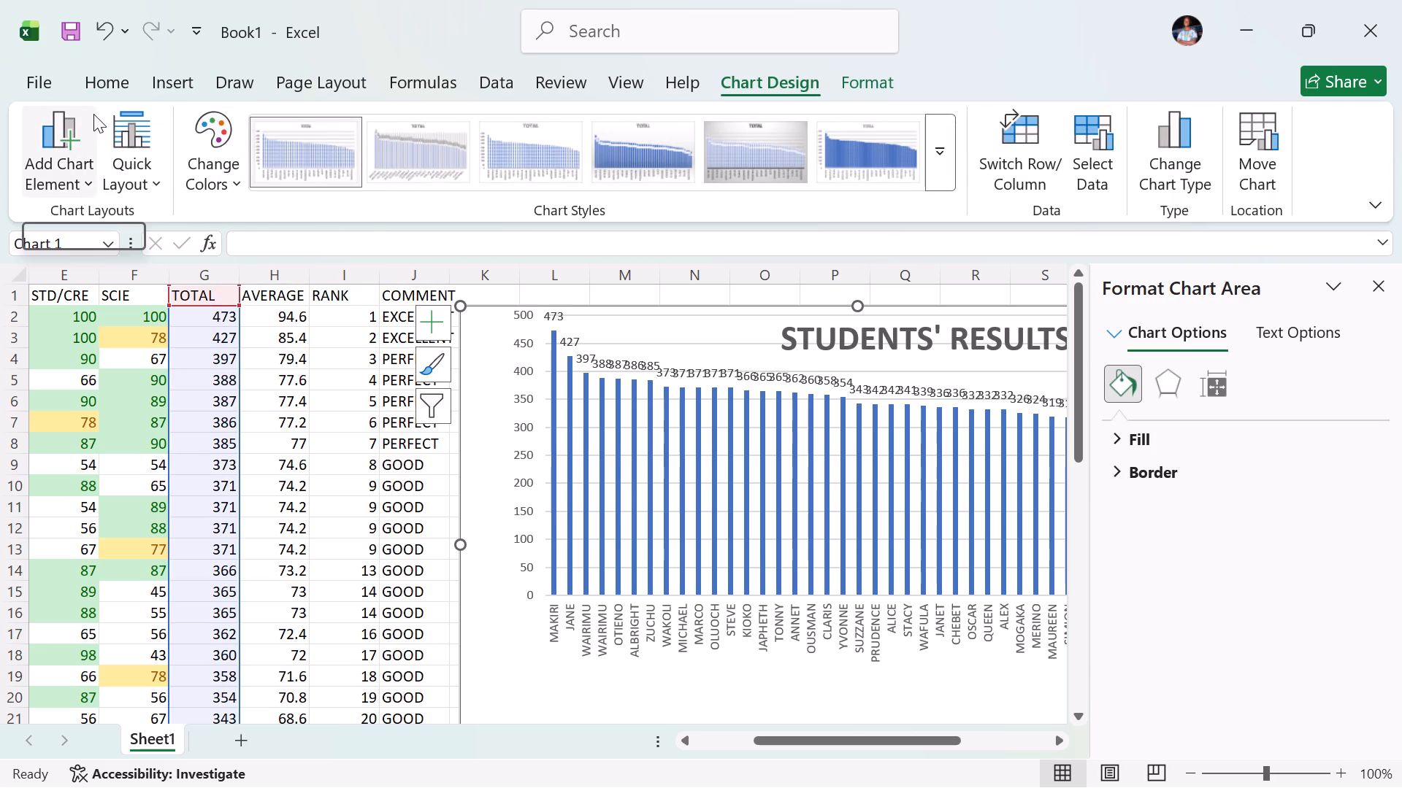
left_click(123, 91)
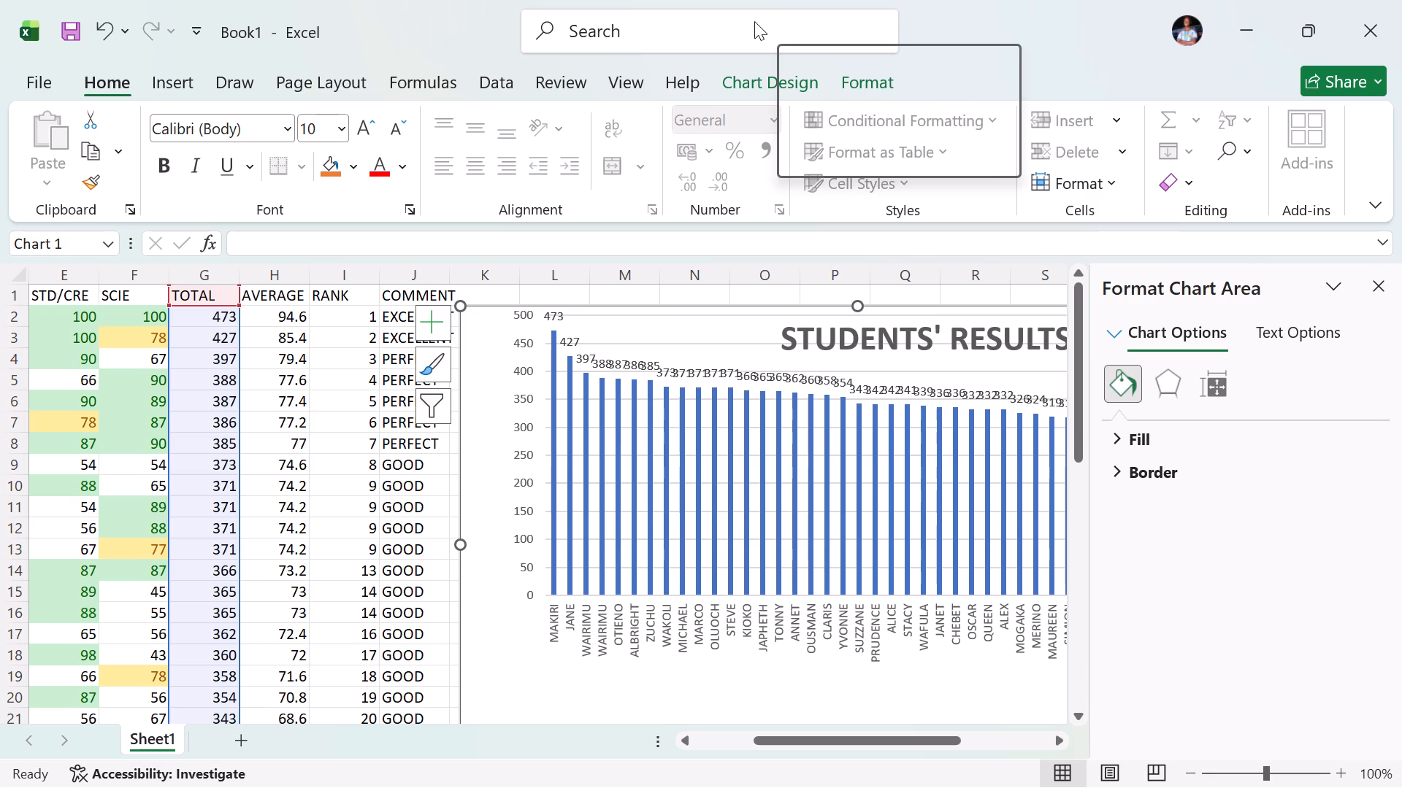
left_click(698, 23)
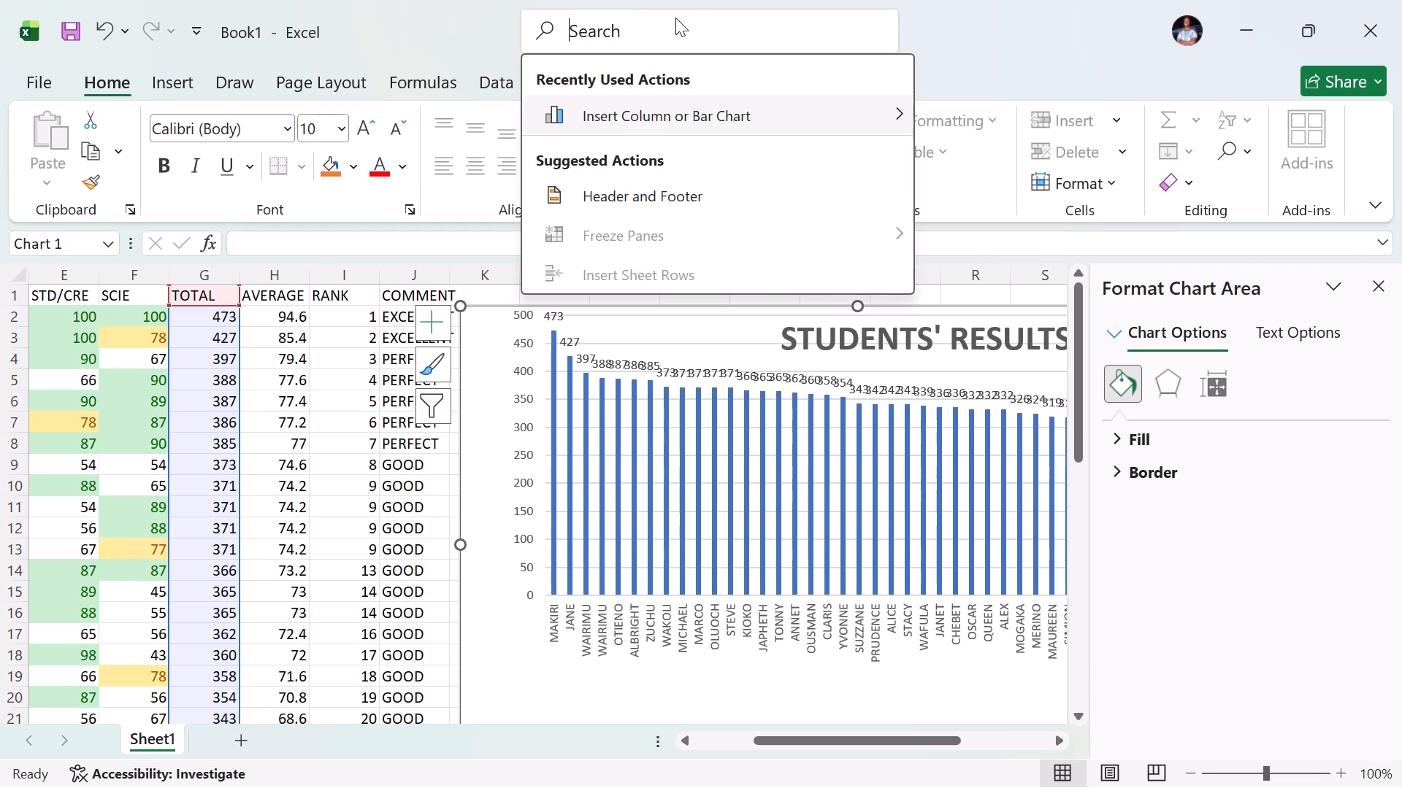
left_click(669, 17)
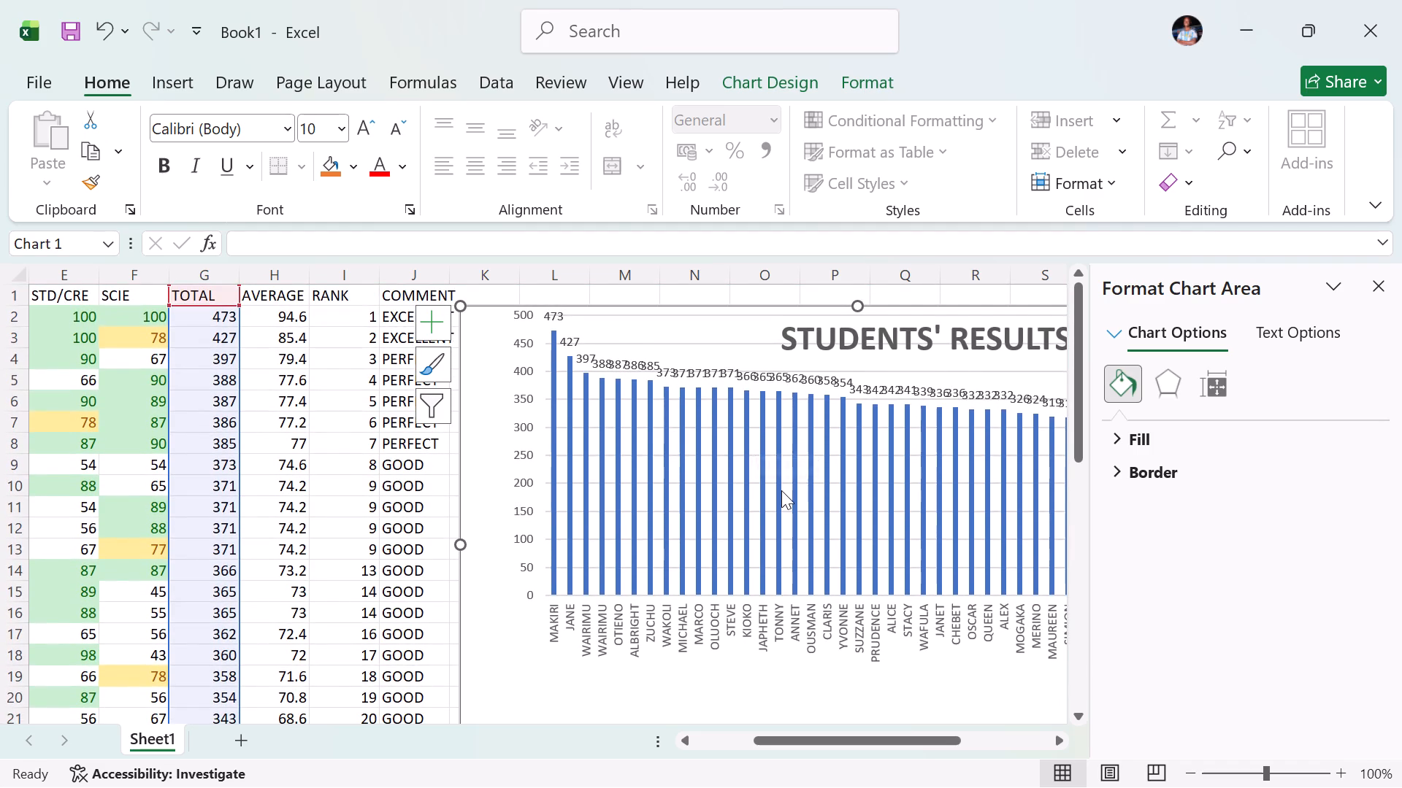
Move the students' results chart down the sheet to start over column I and end at about row 40.
scroll(781, 490, "down", 2)
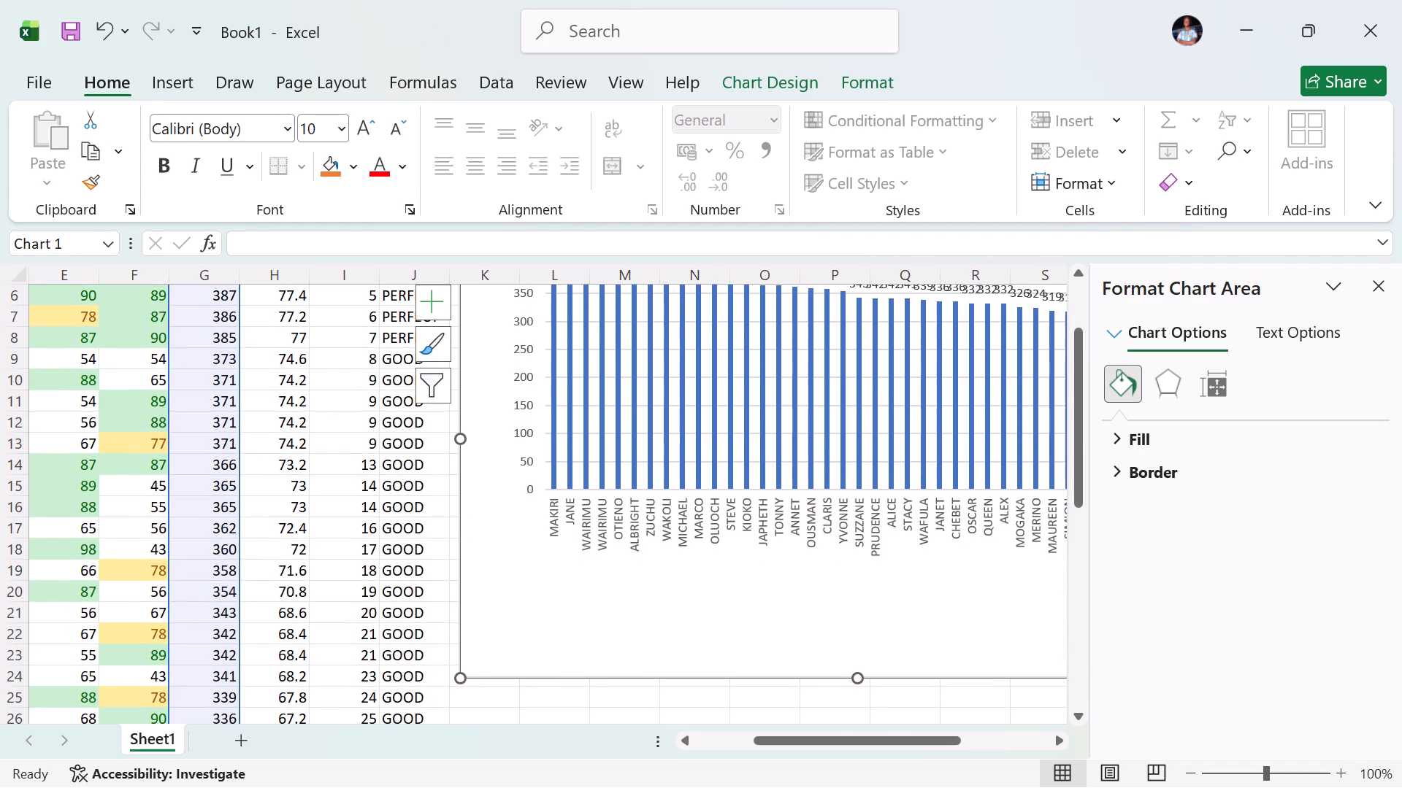
left_click(739, 599)
left_click_drag(739, 599, 750, 755)
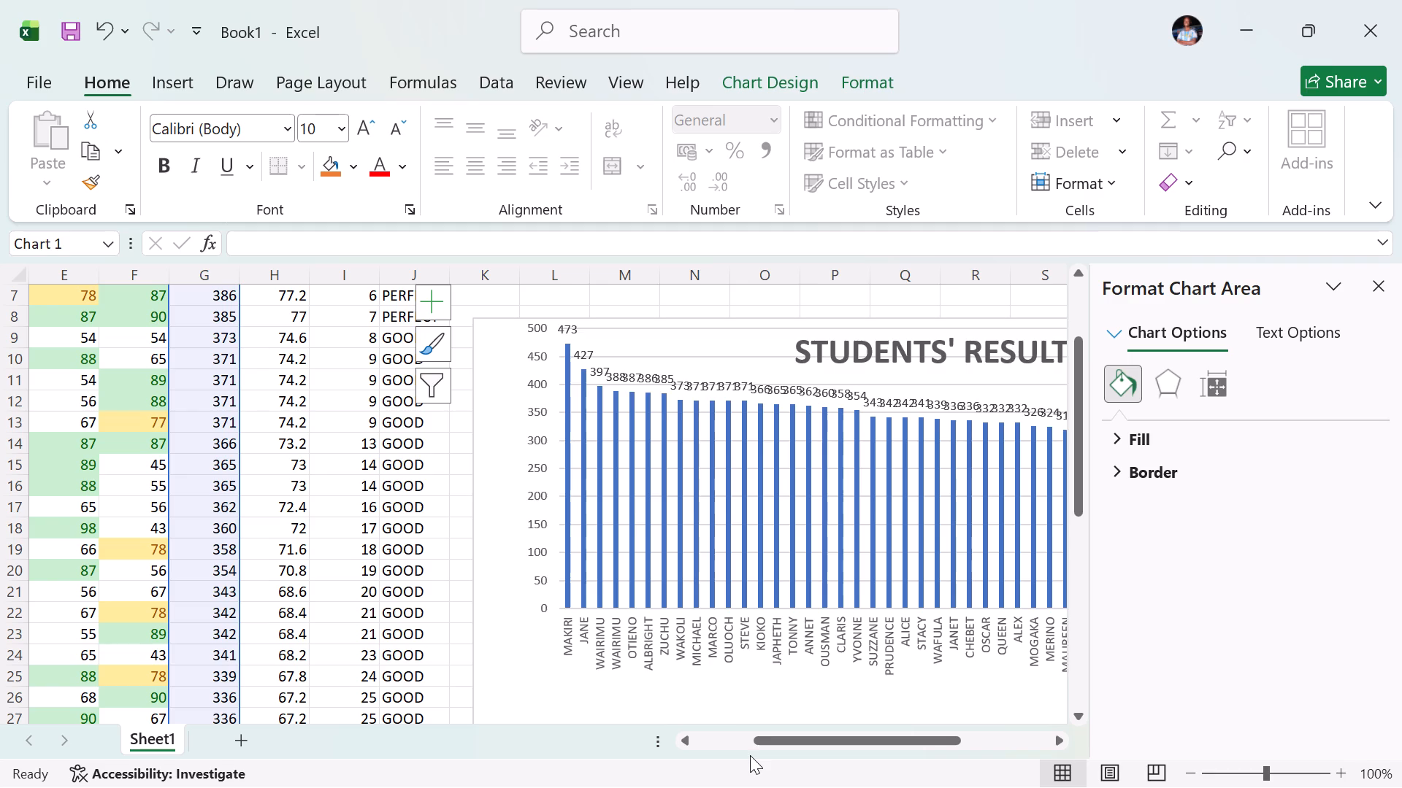
scroll(697, 646, "down", 3)
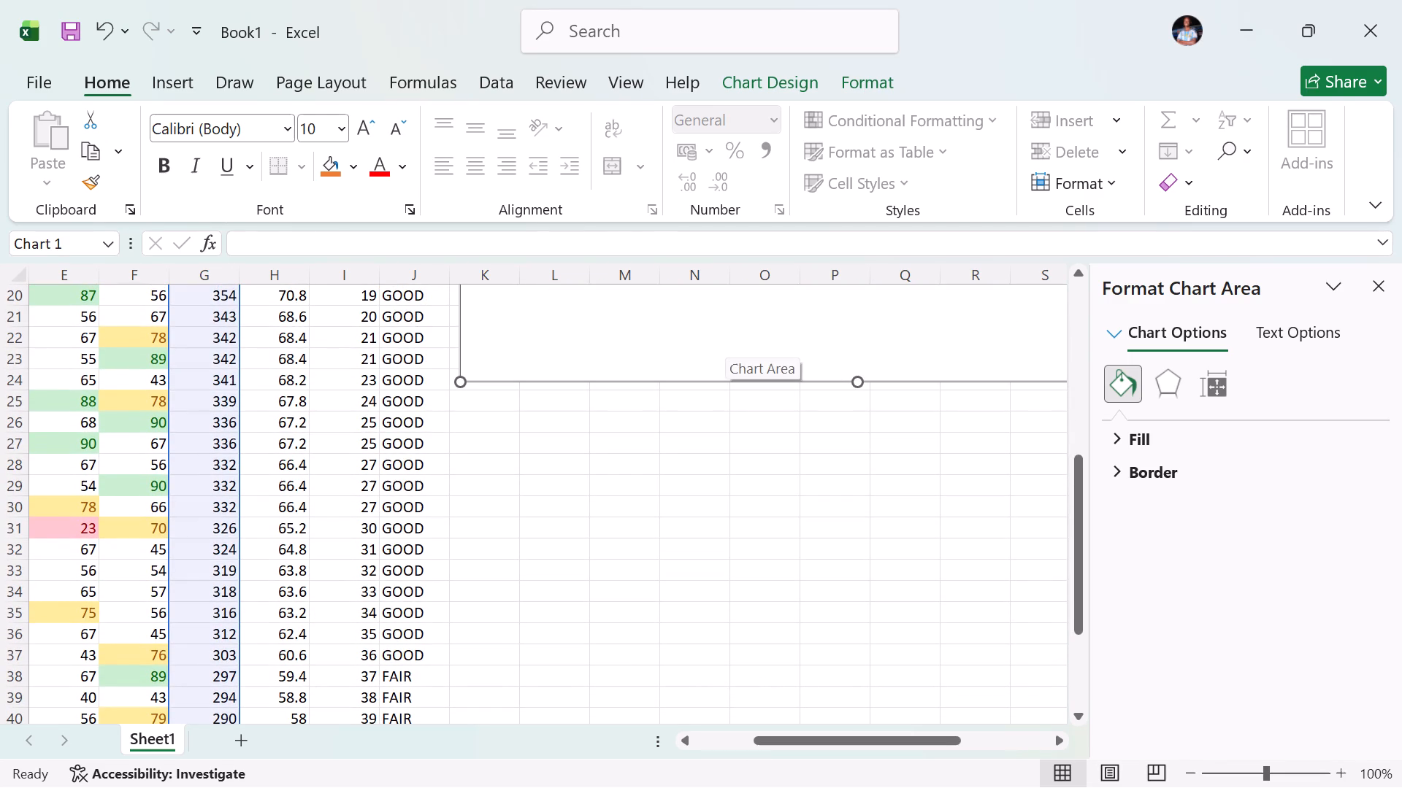
left_click_drag(725, 336, 733, 735)
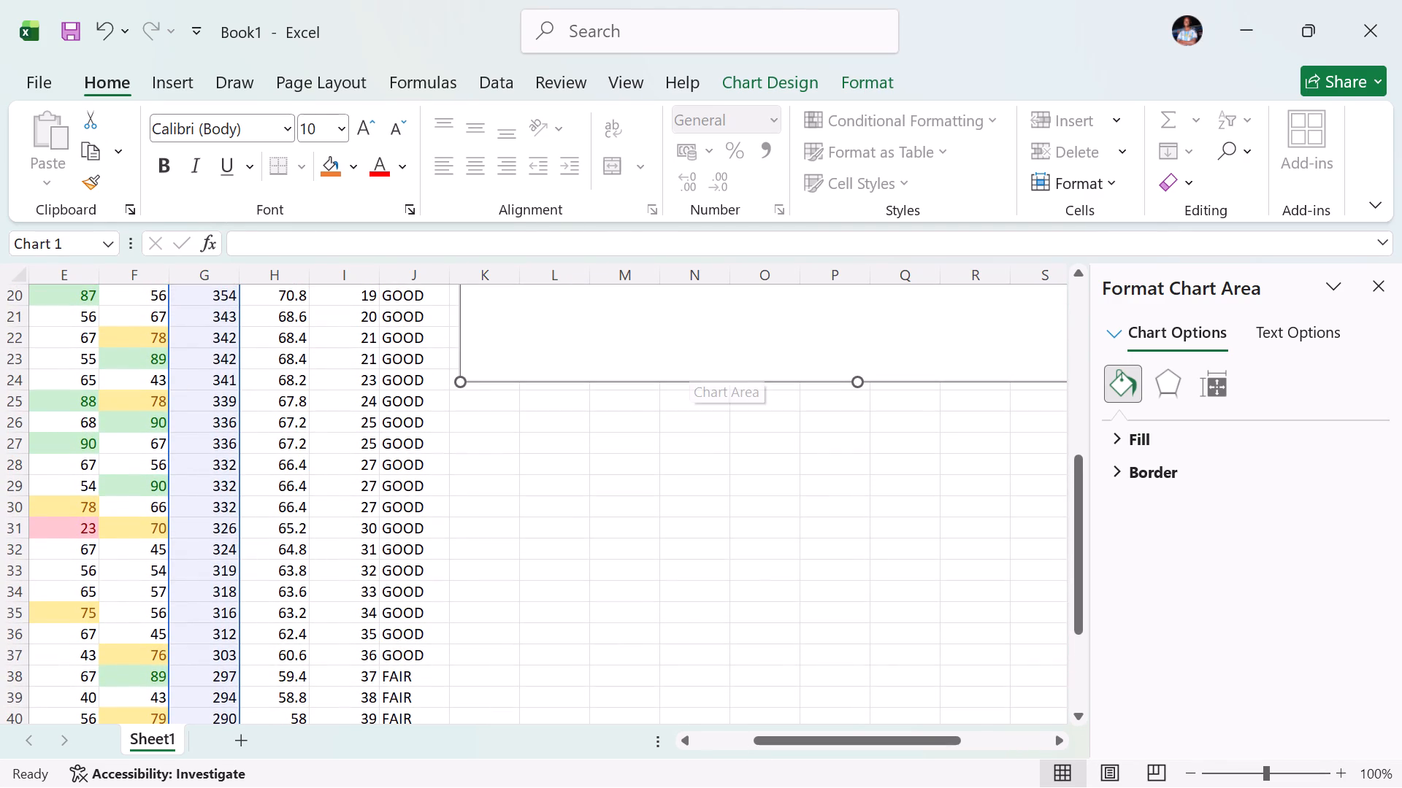
left_click_drag(690, 350, 655, 696)
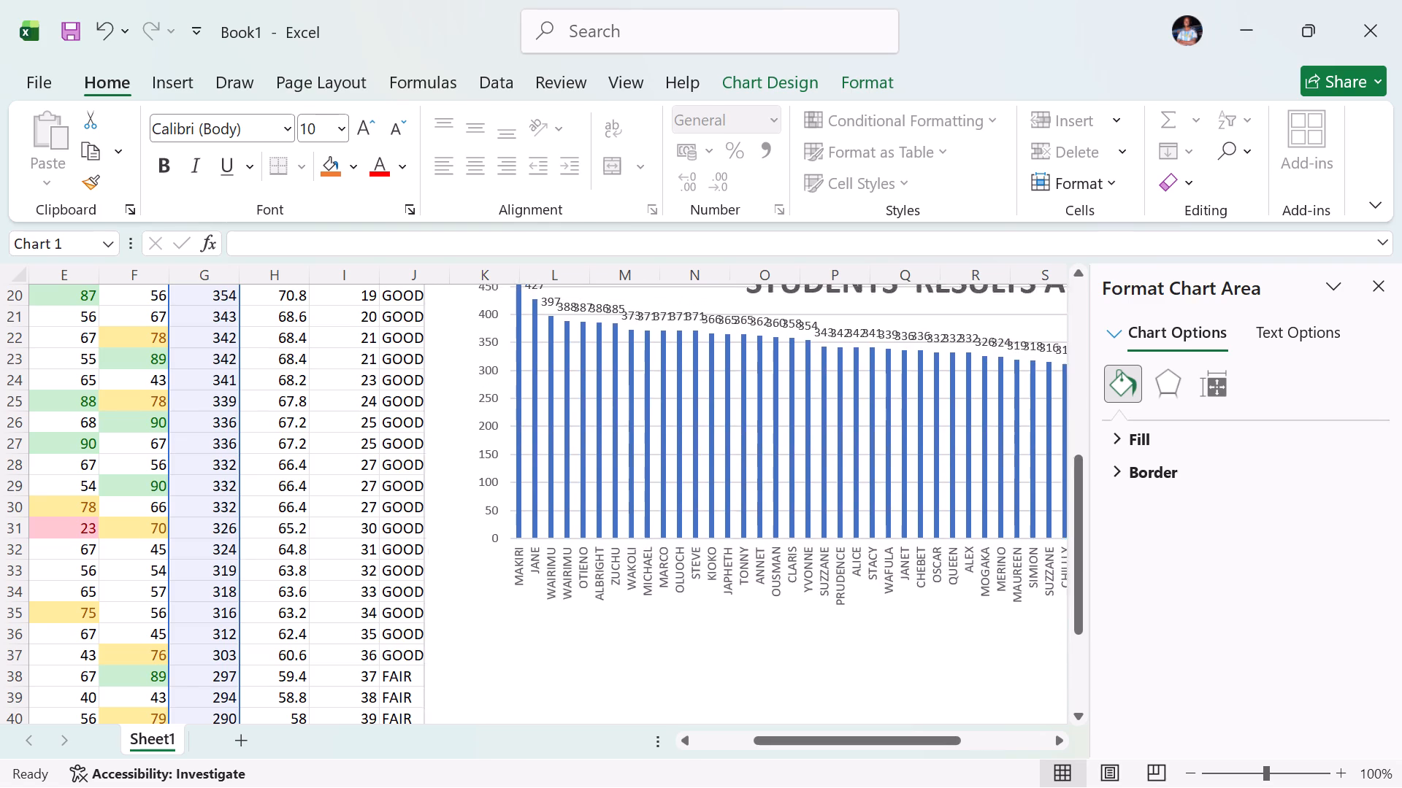
left_click_drag(655, 696, 548, 700)
Move the chart below the marks table, spanning columns F to Q and ending at about row 70.
scroll(576, 660, "down", 1)
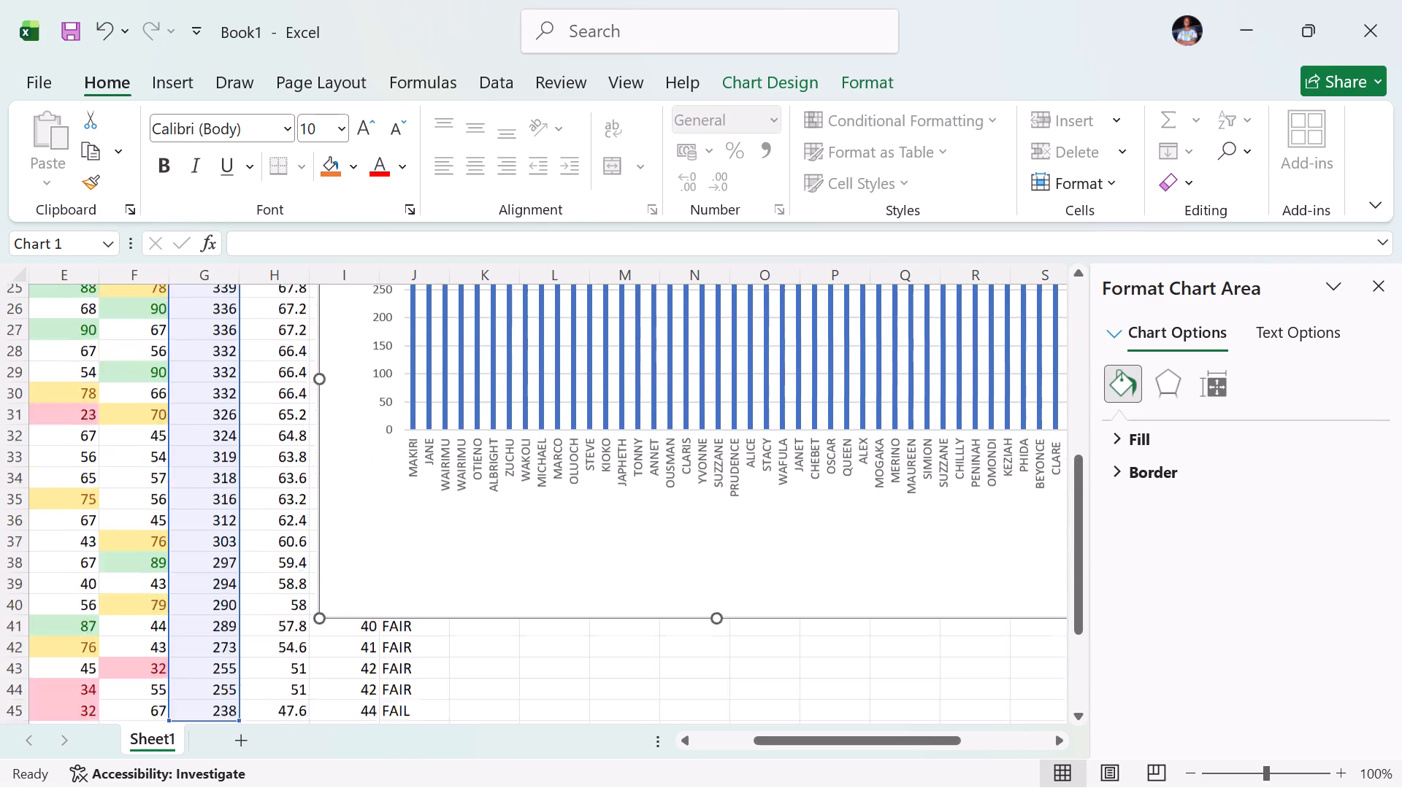
scroll(576, 660, "down", 3)
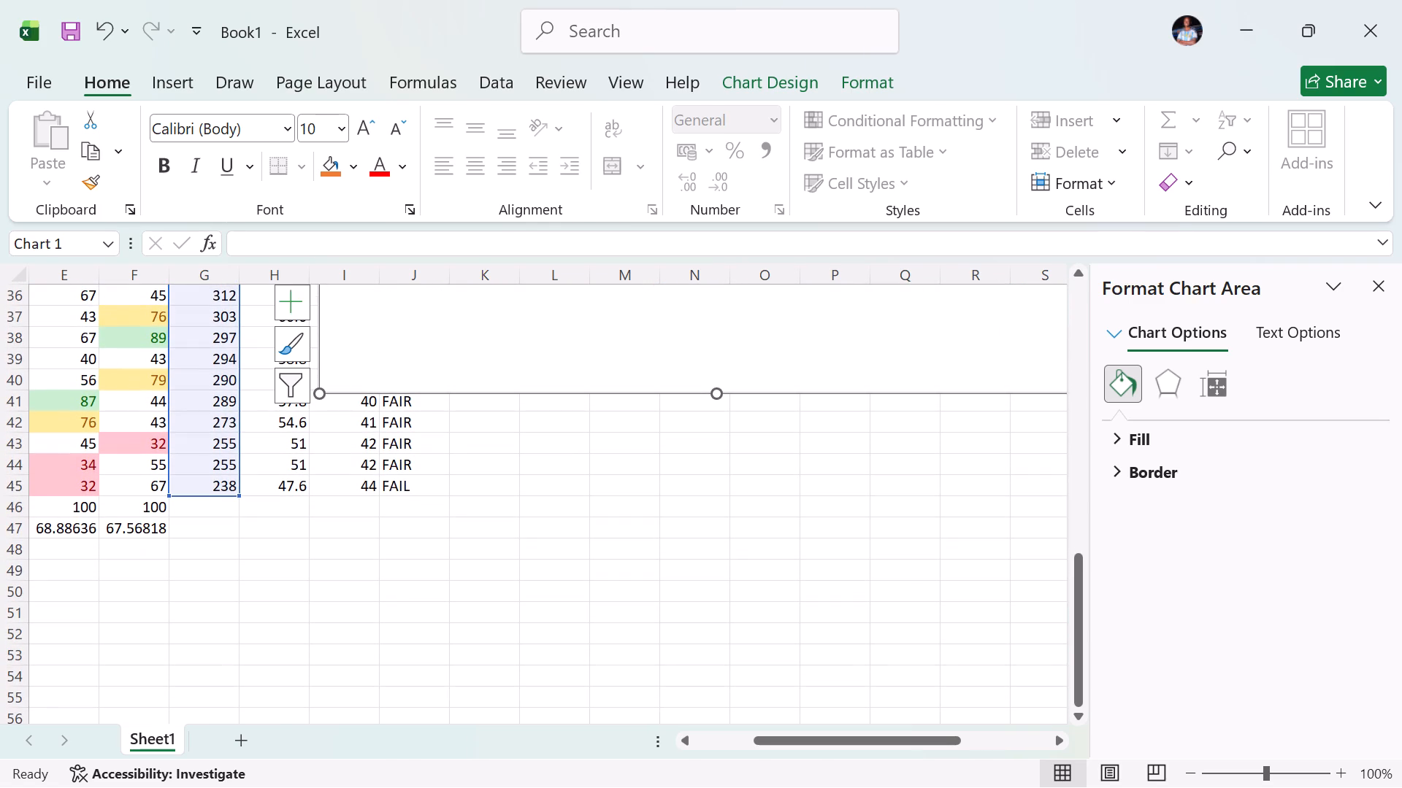
left_click_drag(525, 348, 475, 754)
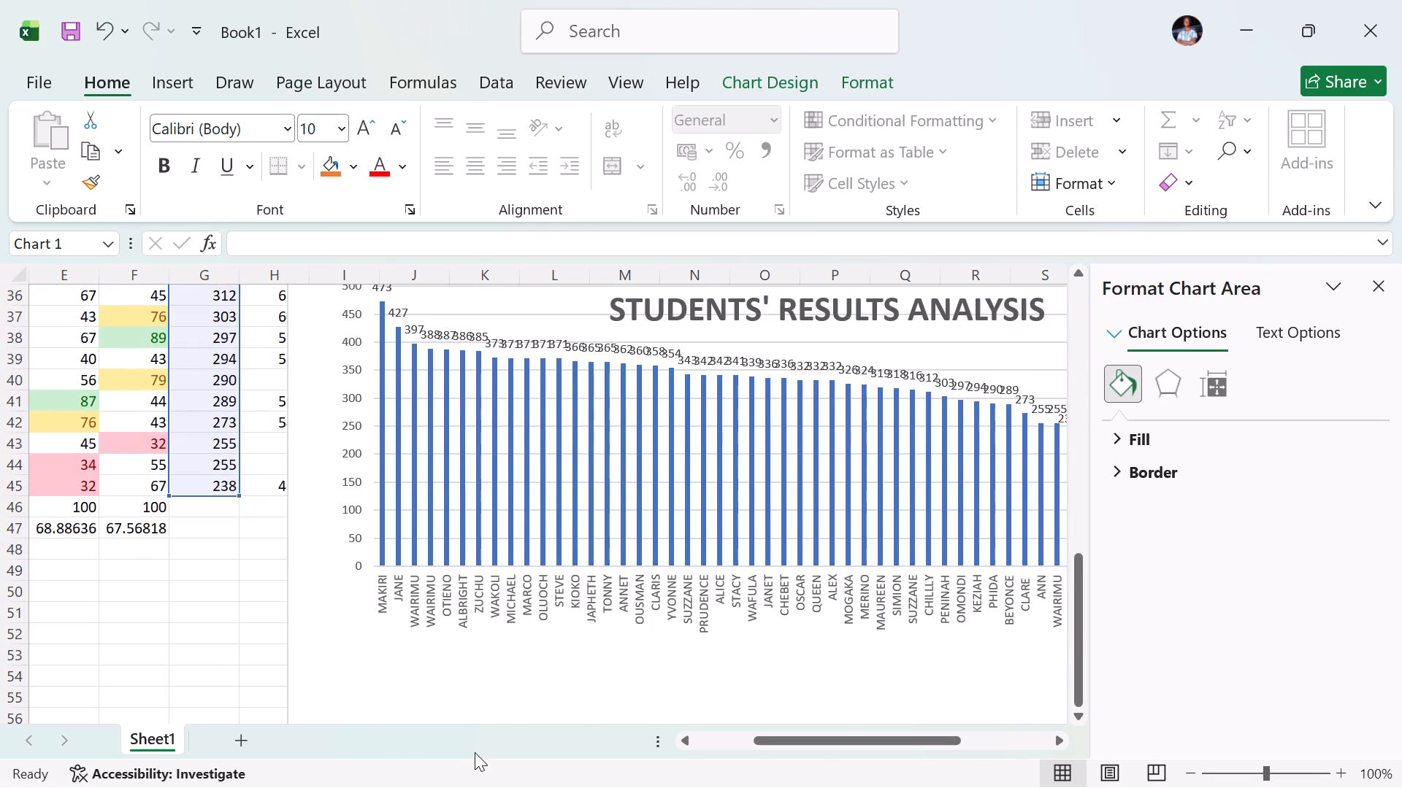
scroll(482, 599, "down", 1)
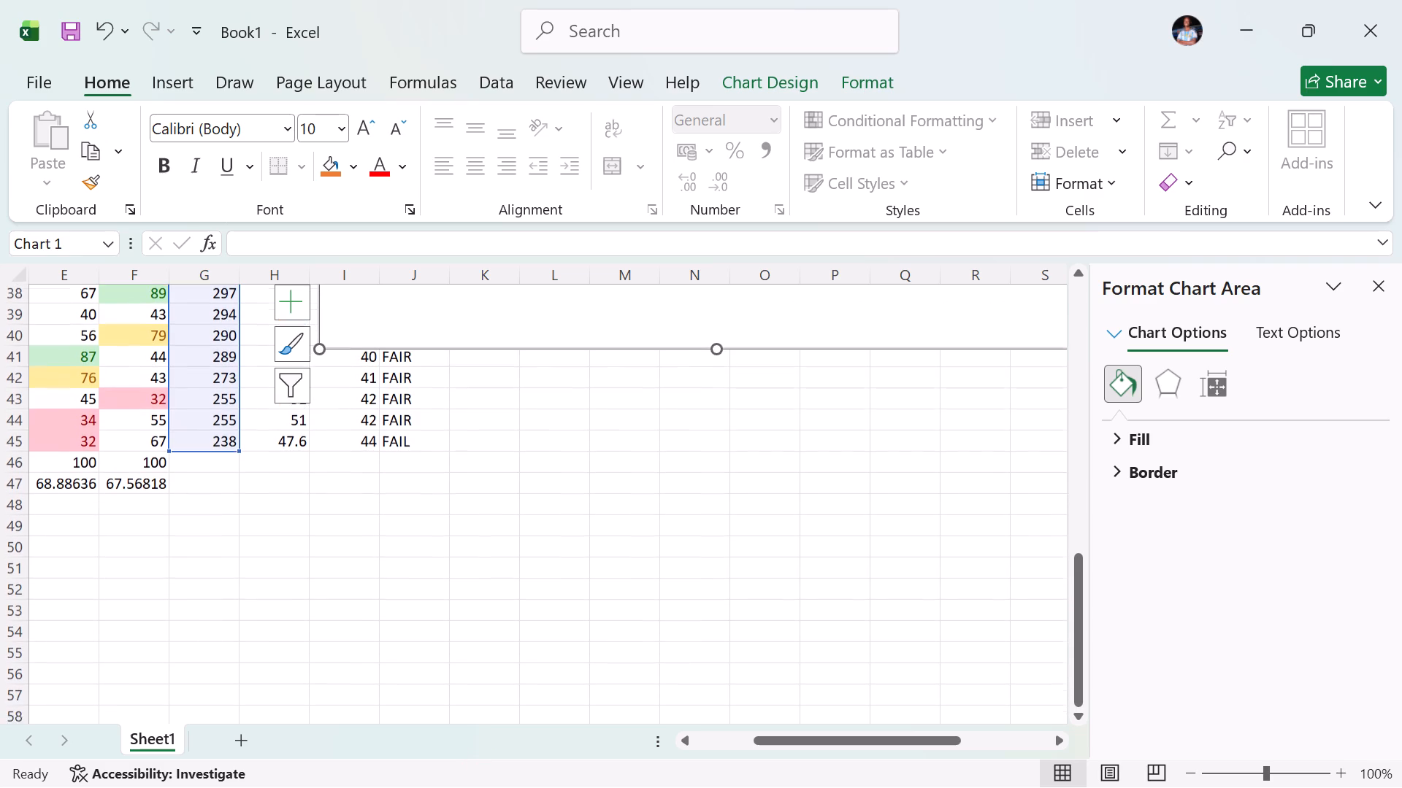
scroll(482, 599, "down", 1)
left_click_drag(479, 323, 298, 745)
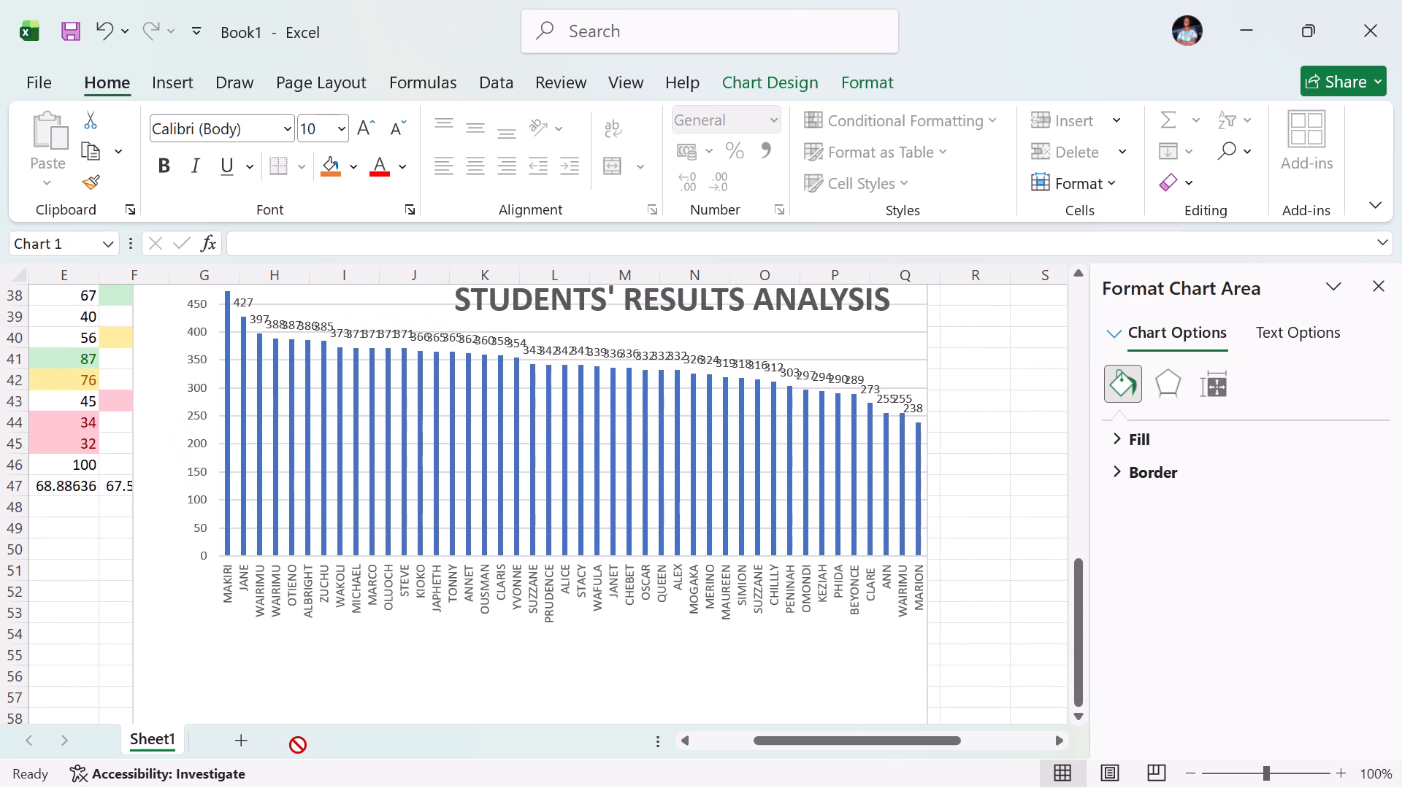
left_click_drag(298, 745, 299, 753)
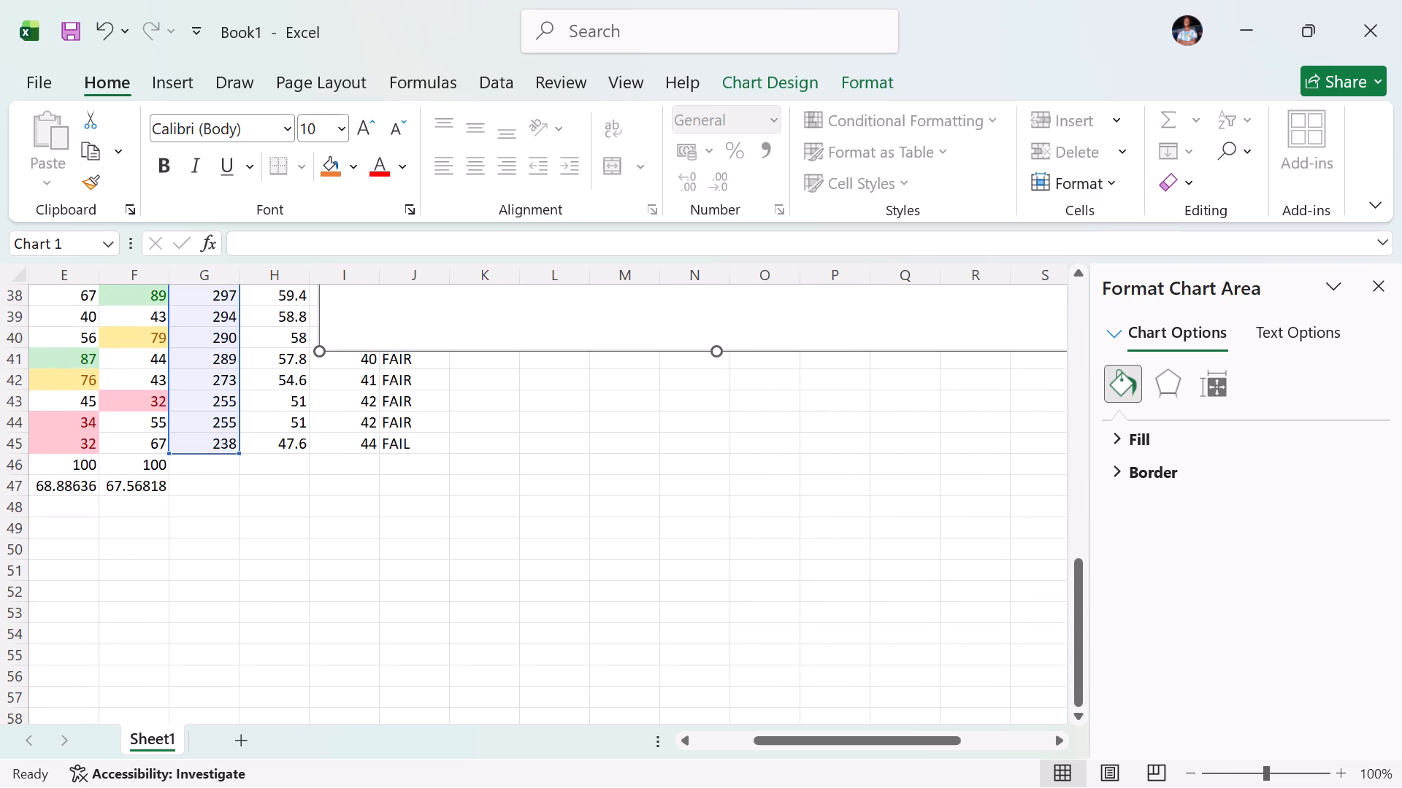
left_click_drag(549, 304, 375, 663)
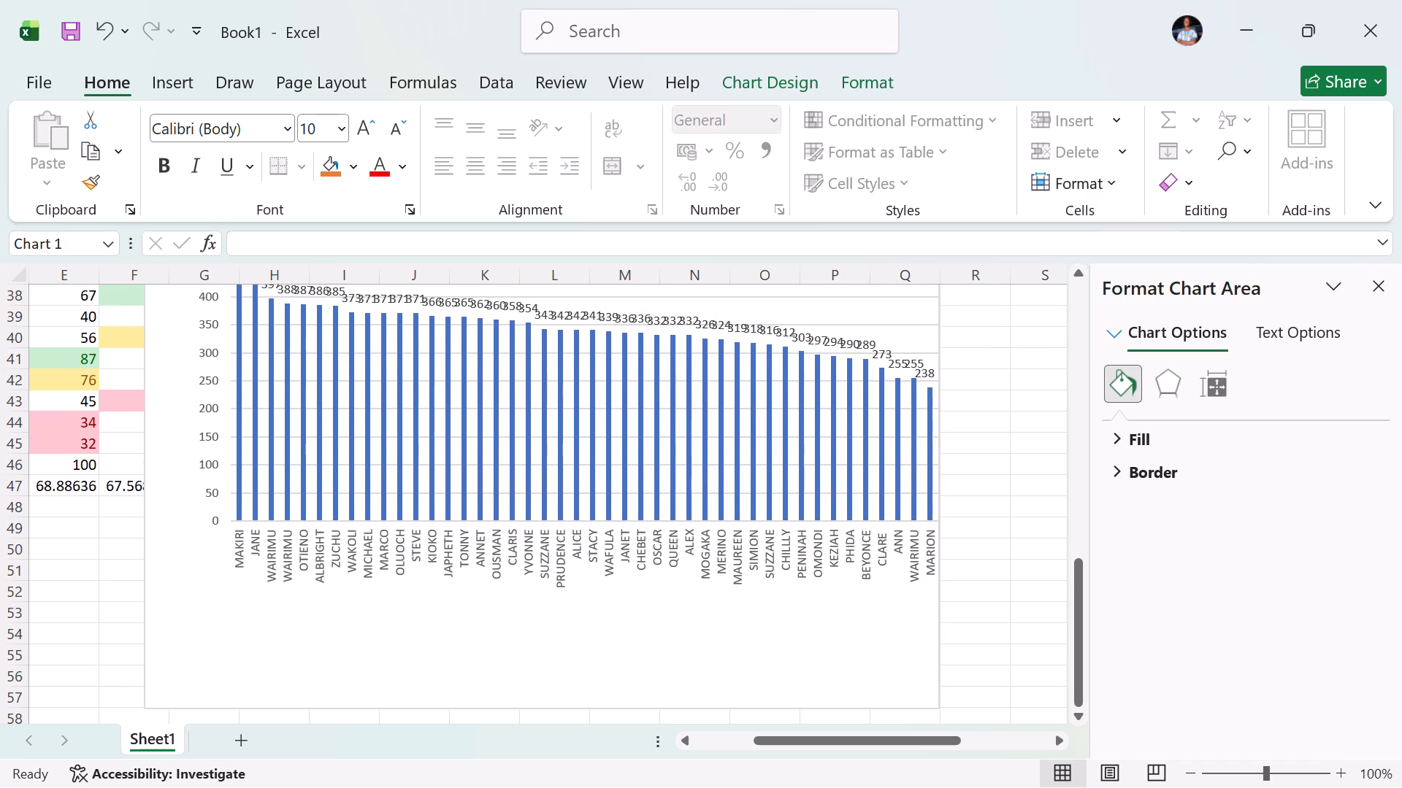
scroll(529, 595, "down", 2)
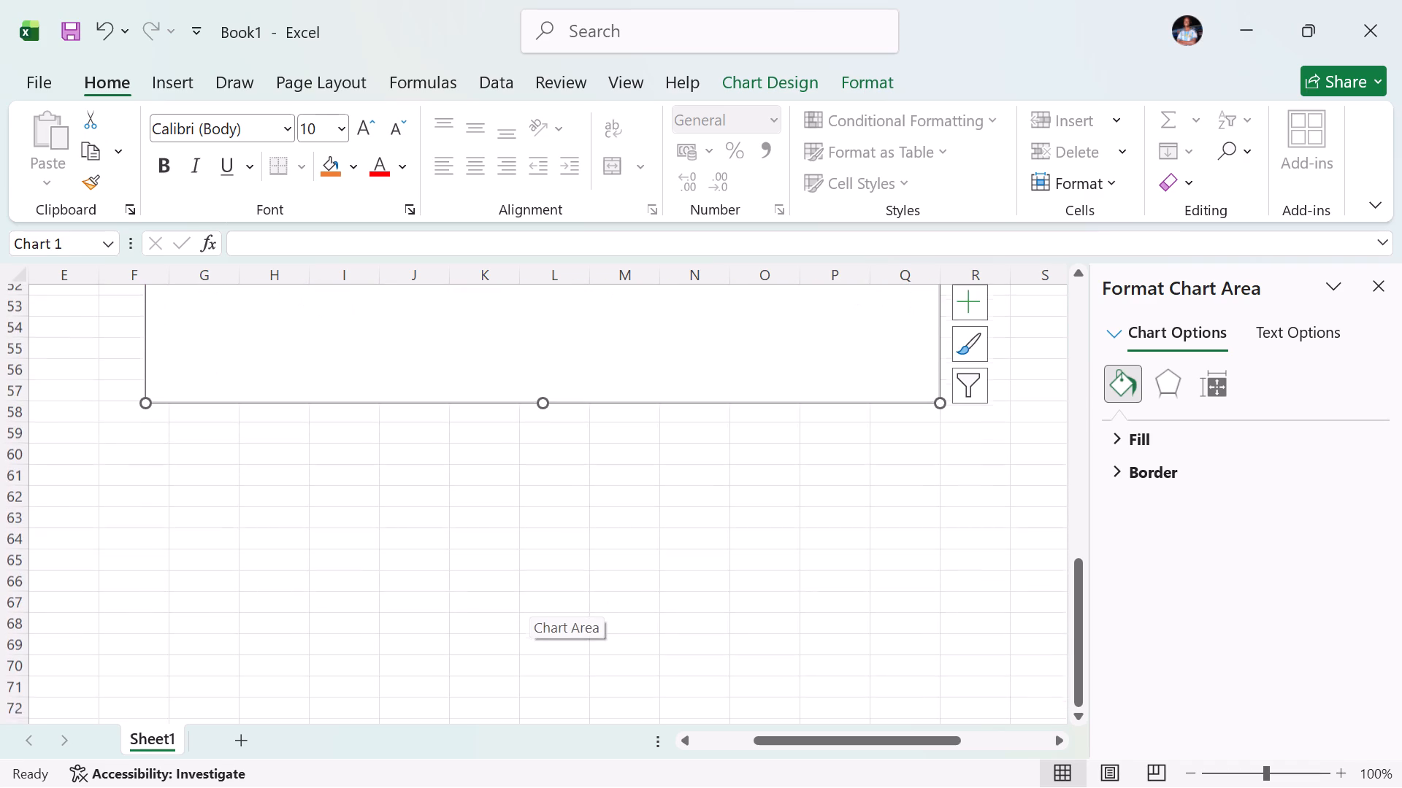
scroll(529, 595, "down", 1)
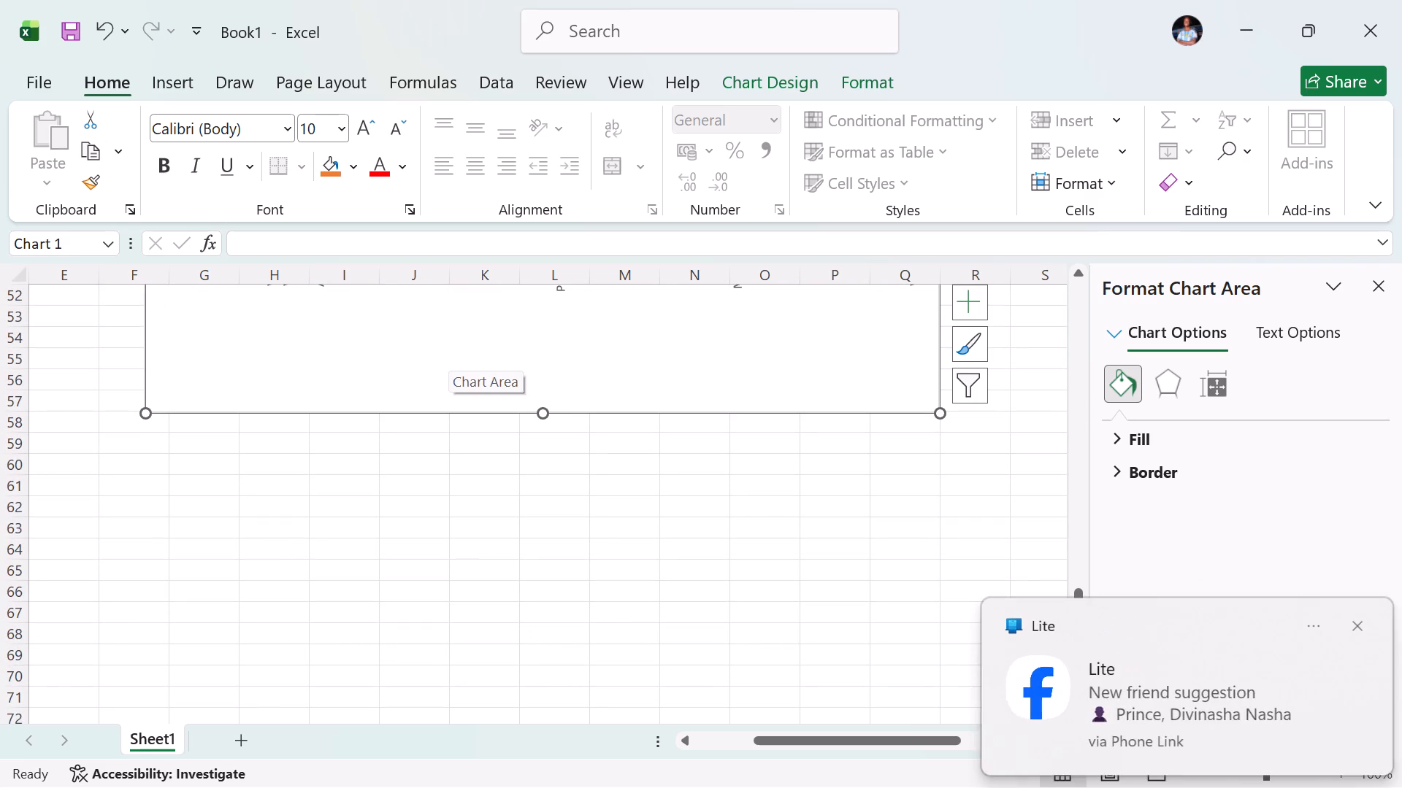
left_click_drag(433, 357, 393, 607)
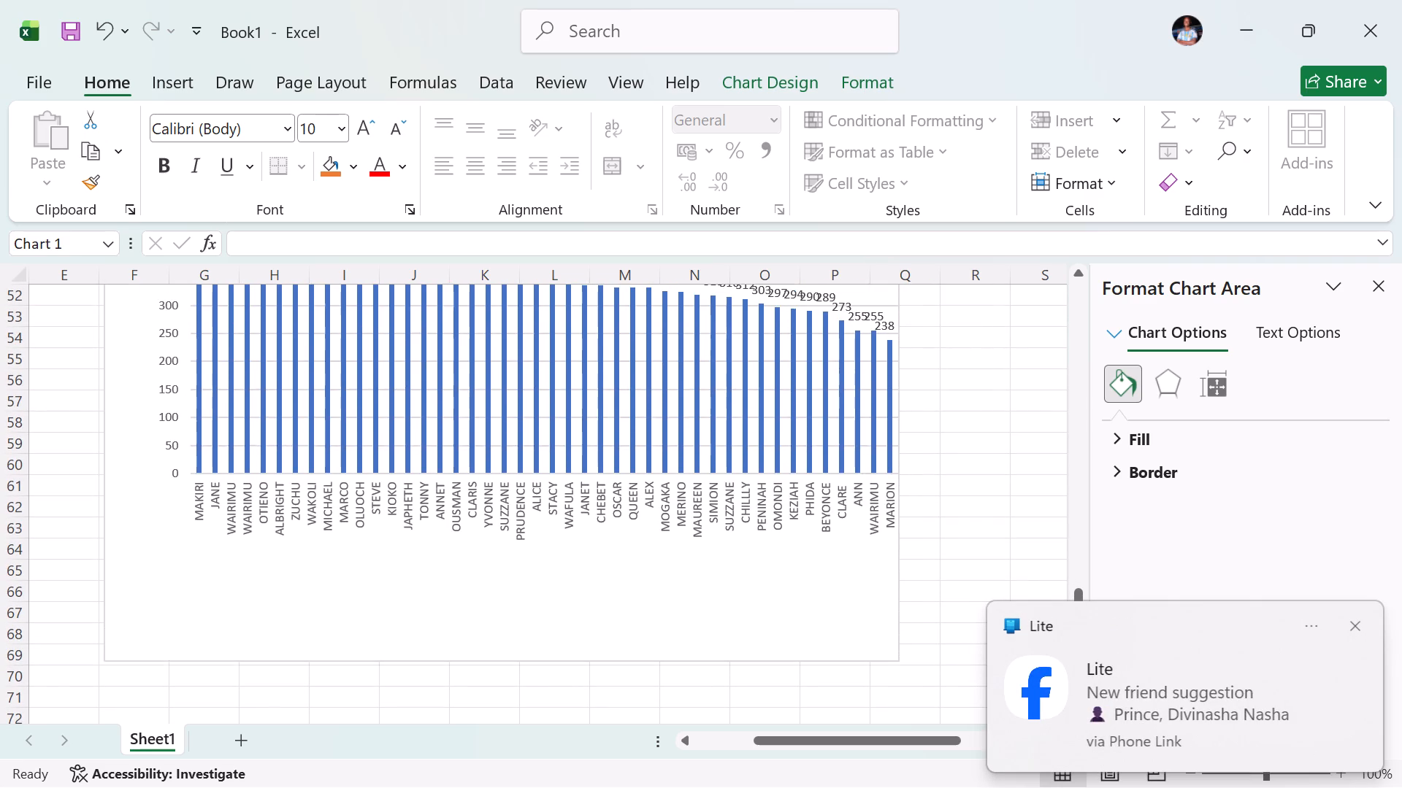
left_click_drag(393, 607, 393, 623)
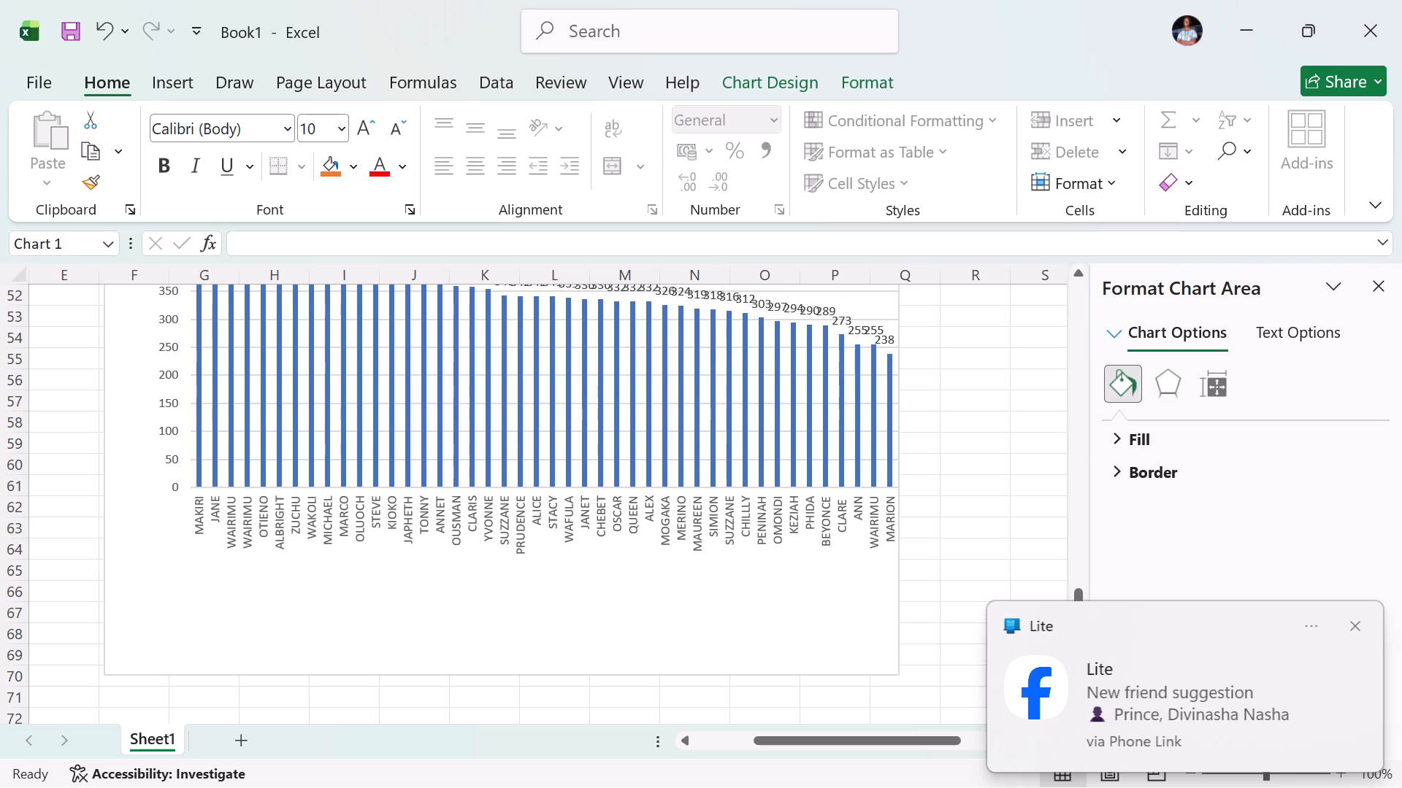
scroll(462, 512, "up", 1)
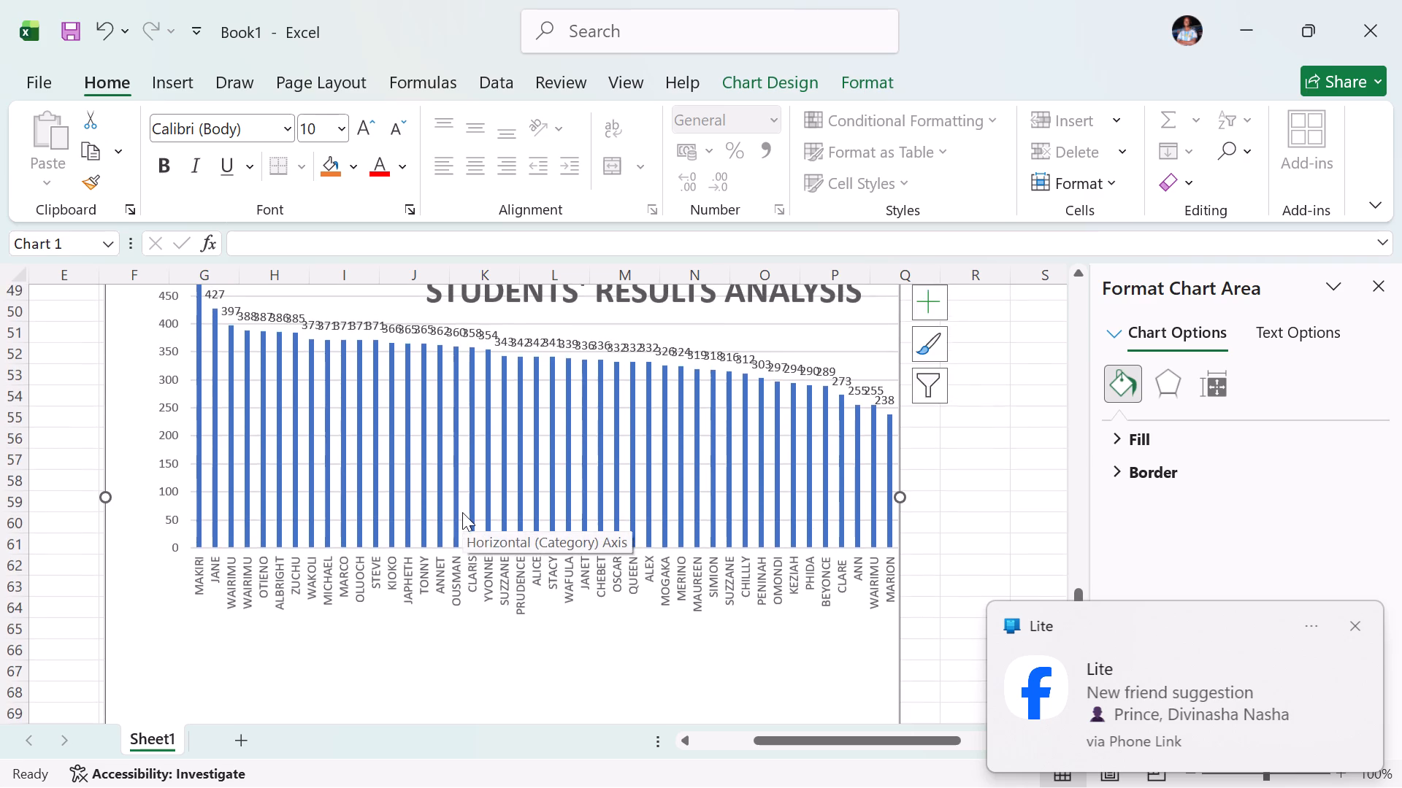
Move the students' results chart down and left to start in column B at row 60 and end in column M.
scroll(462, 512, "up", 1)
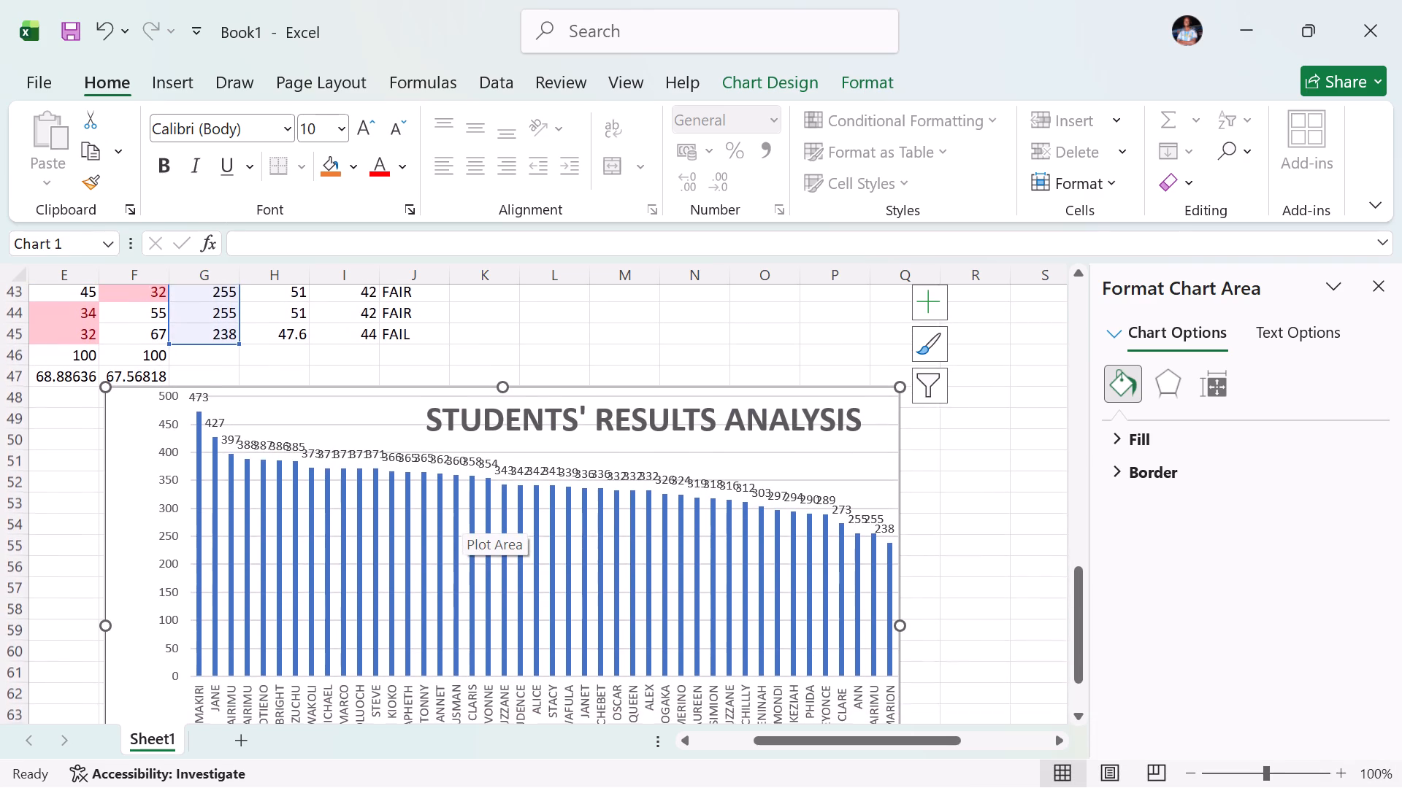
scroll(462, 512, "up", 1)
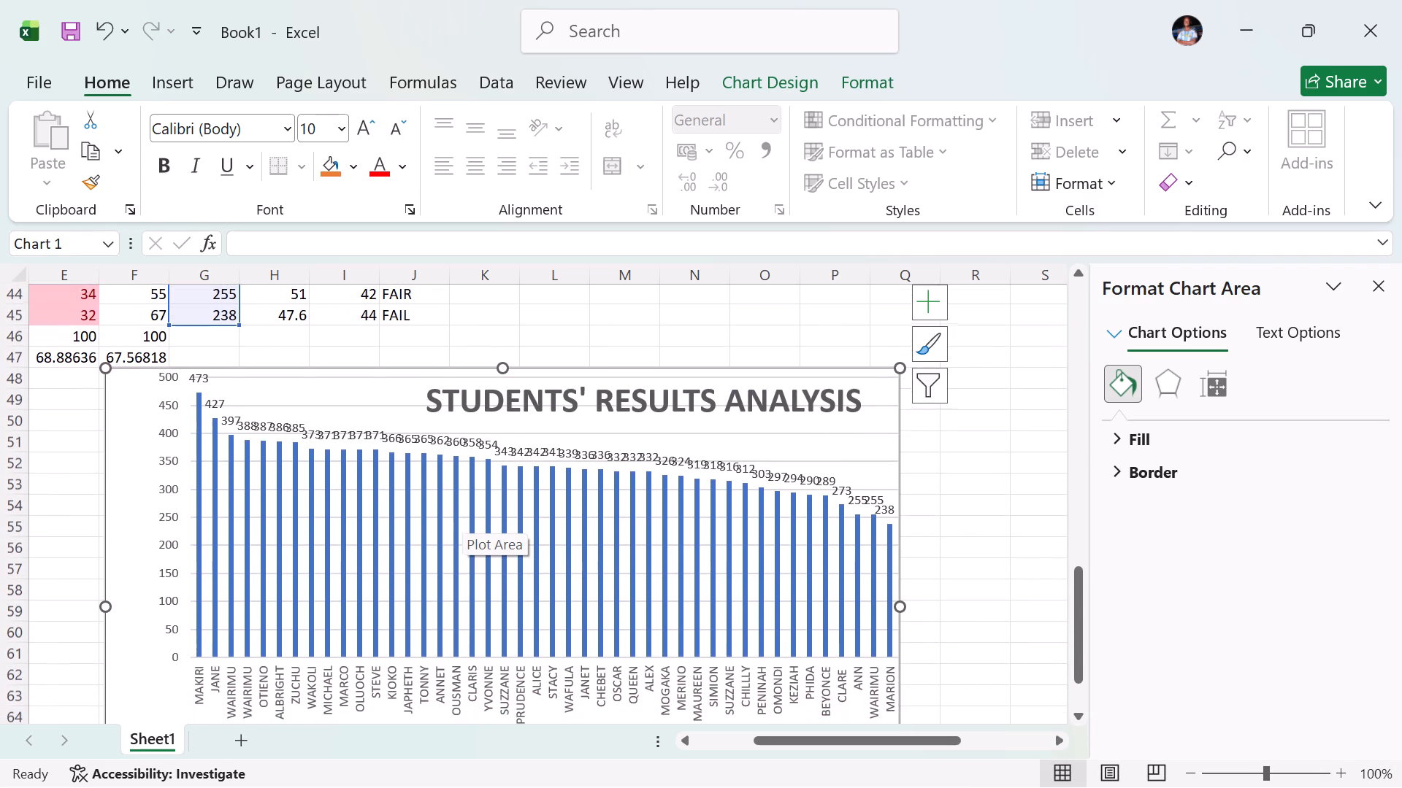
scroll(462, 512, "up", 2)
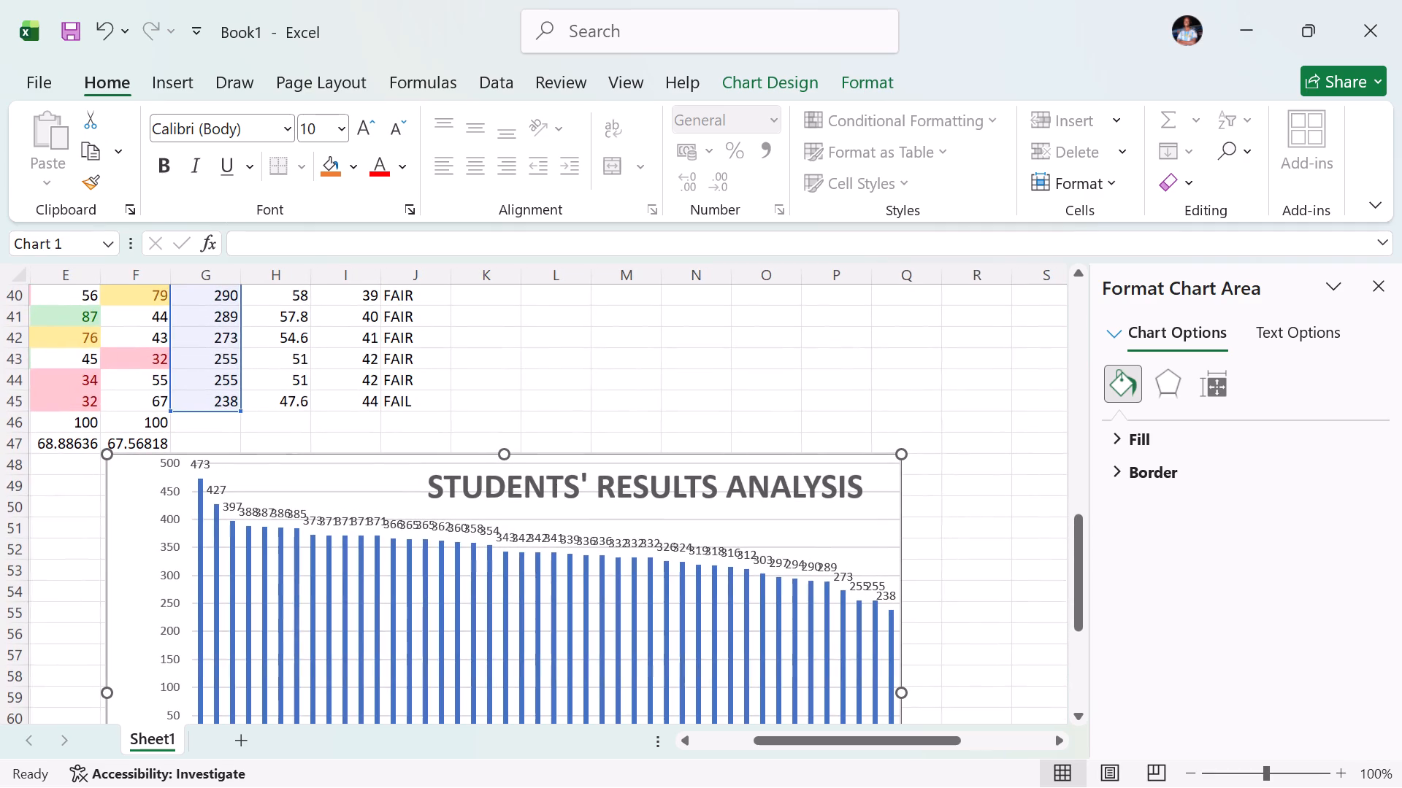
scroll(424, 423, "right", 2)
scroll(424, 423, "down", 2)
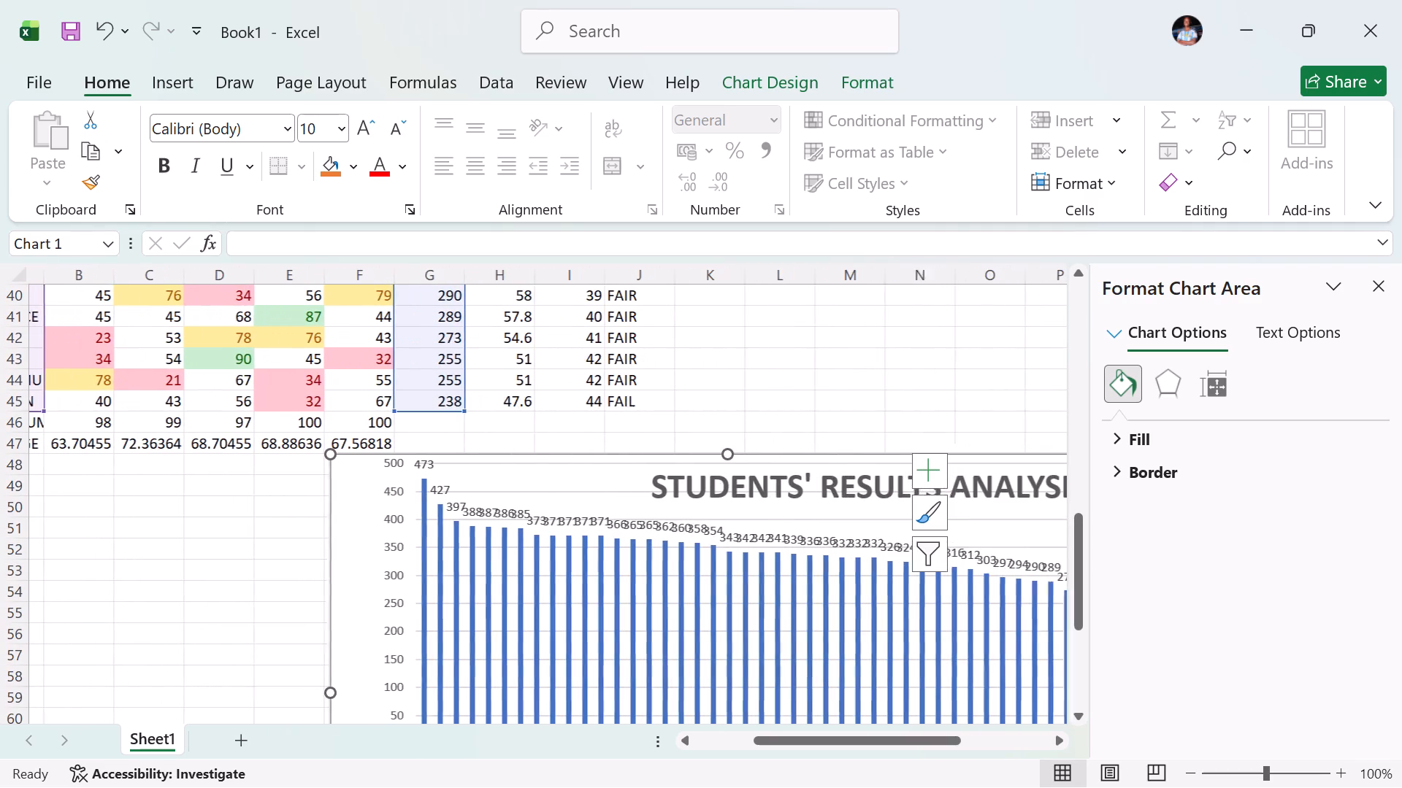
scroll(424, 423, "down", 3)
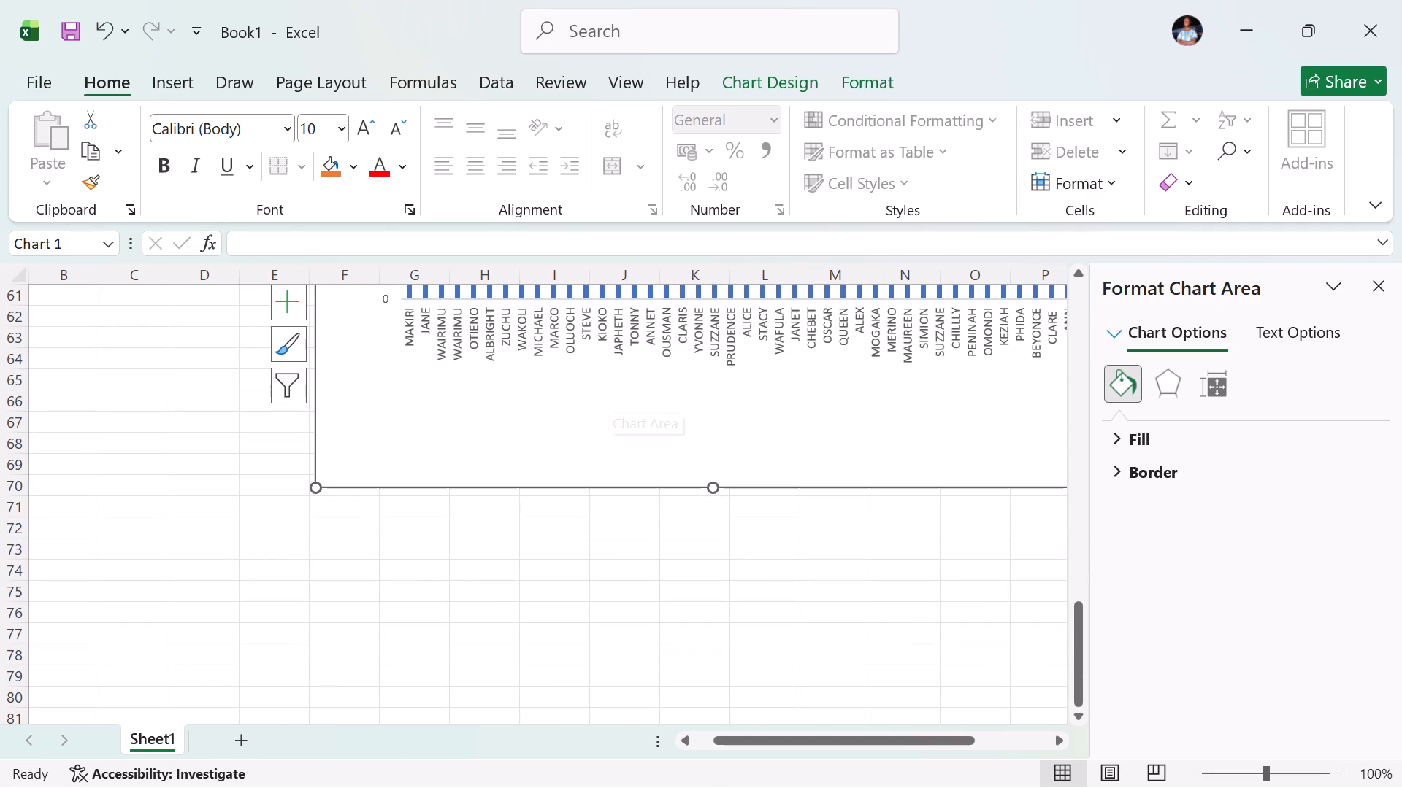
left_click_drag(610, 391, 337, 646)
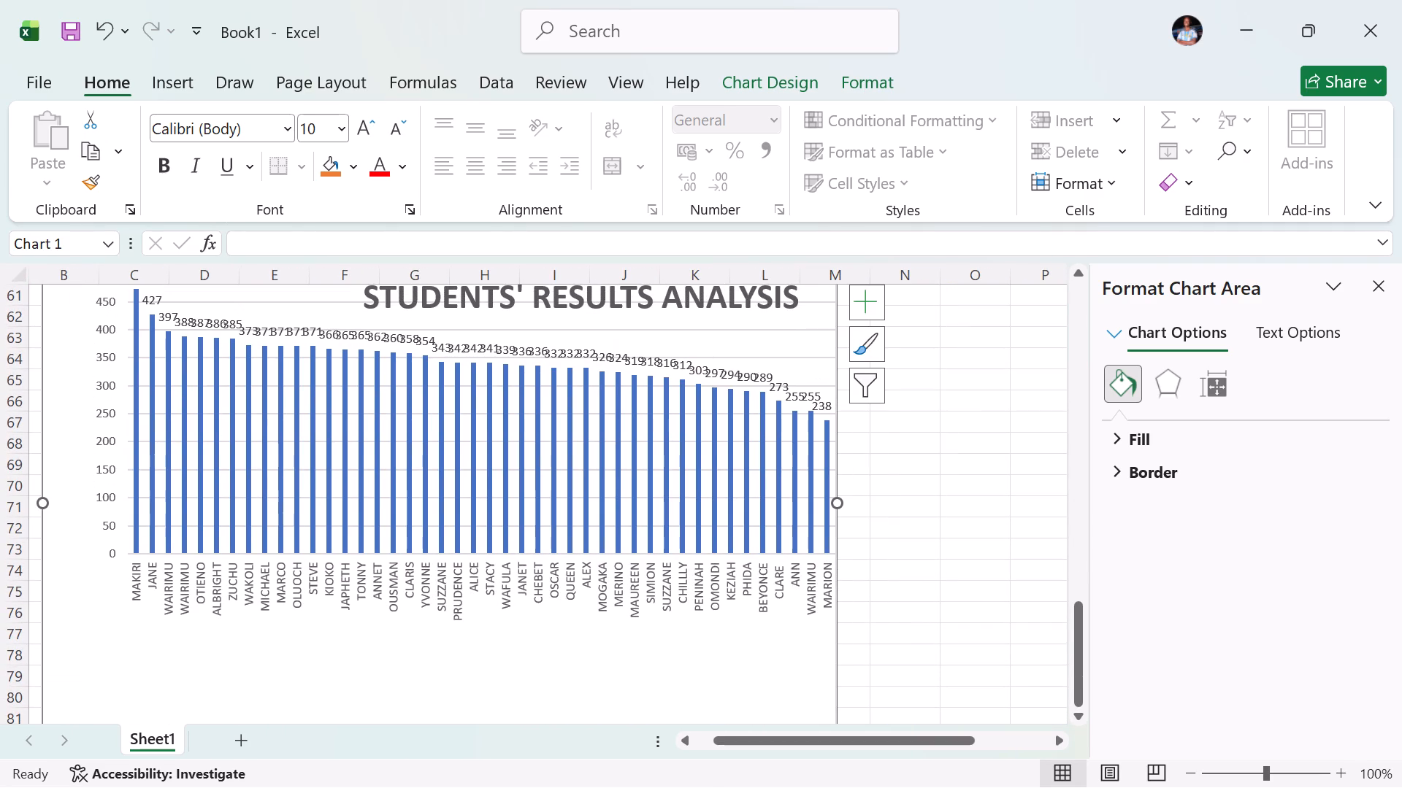
Move the plot area down within the chart until its top sits at about row 65, clear of the title.
scroll(428, 573, "right", 2)
scroll(428, 573, "up", 5)
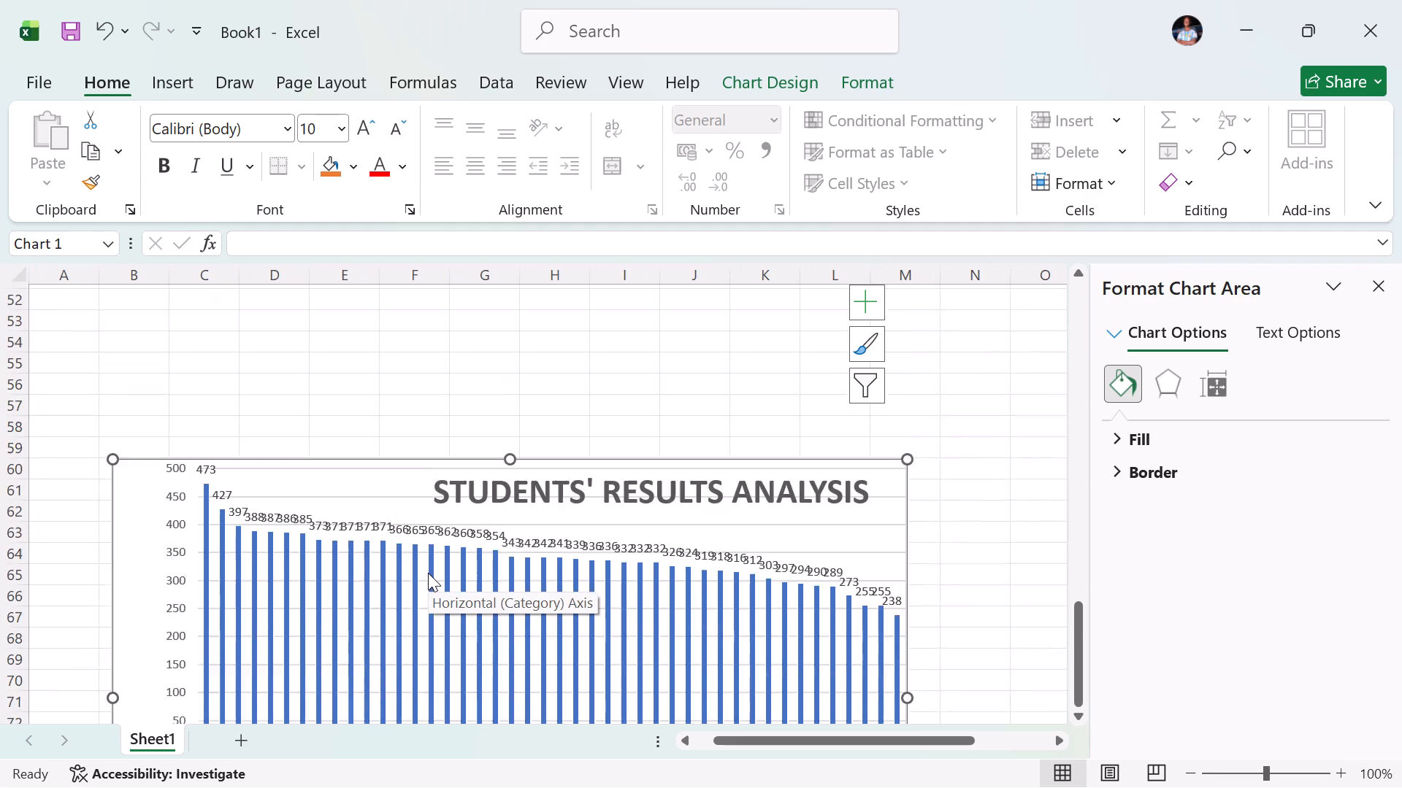
scroll(428, 573, "up", 1)
scroll(428, 573, "right", 1)
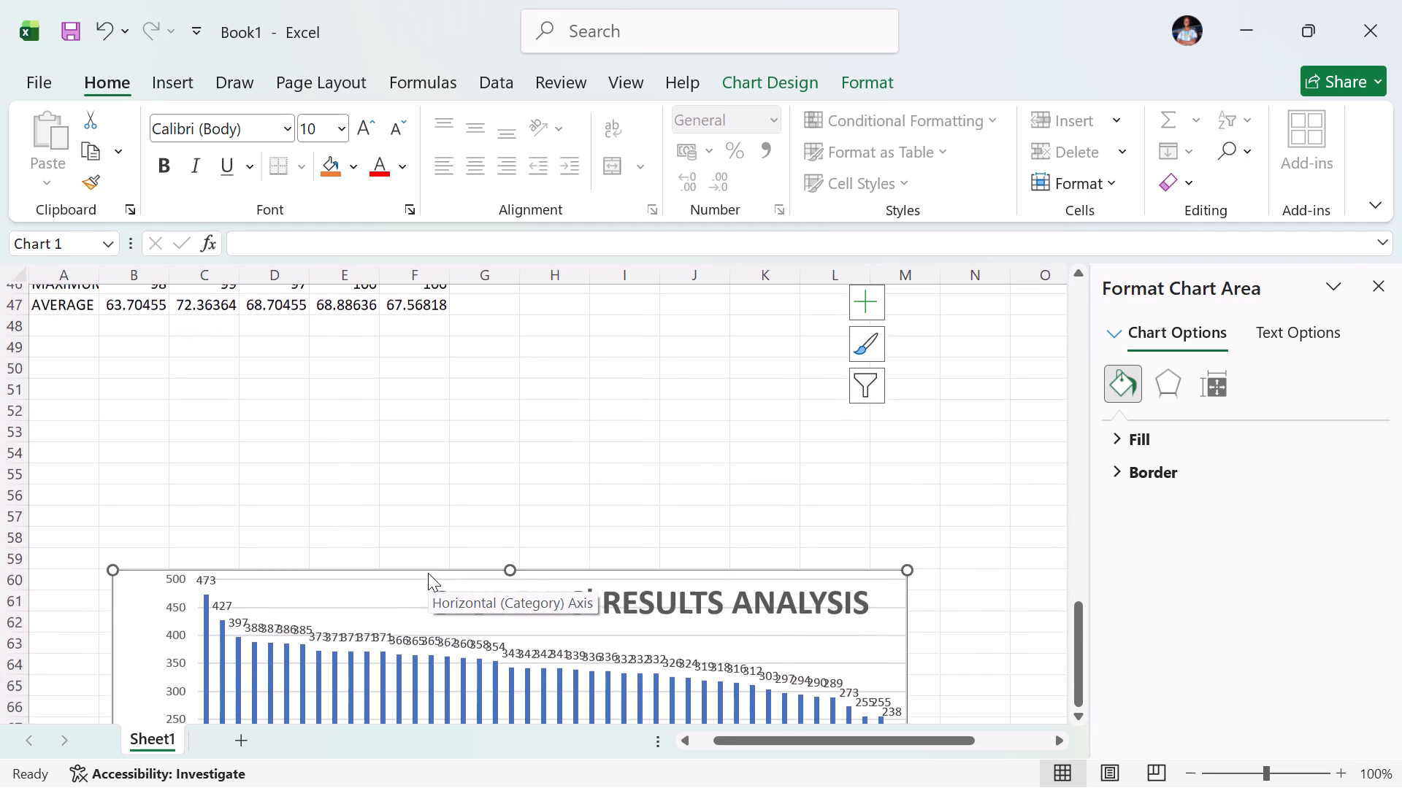
scroll(381, 468, "right", 3)
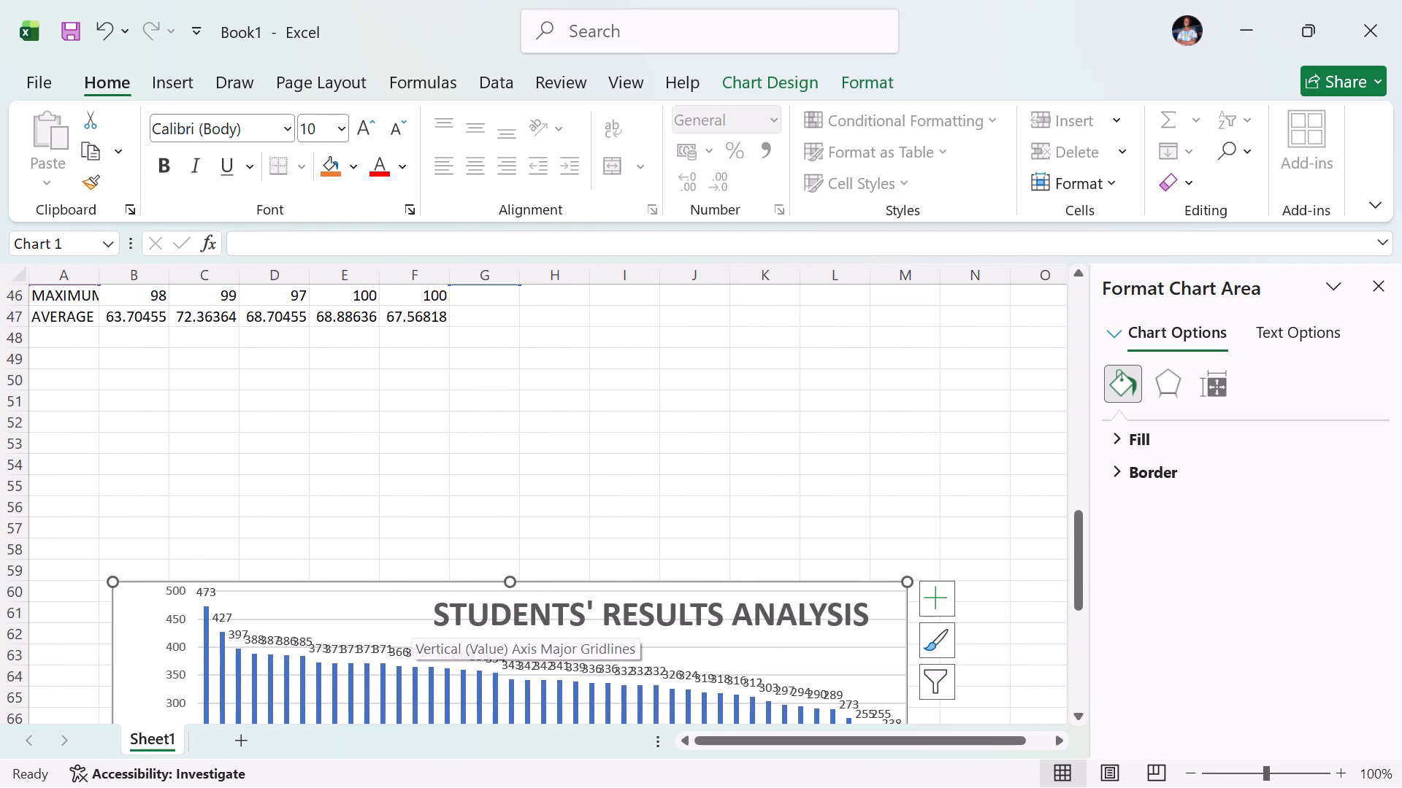
scroll(392, 420, "down", 1)
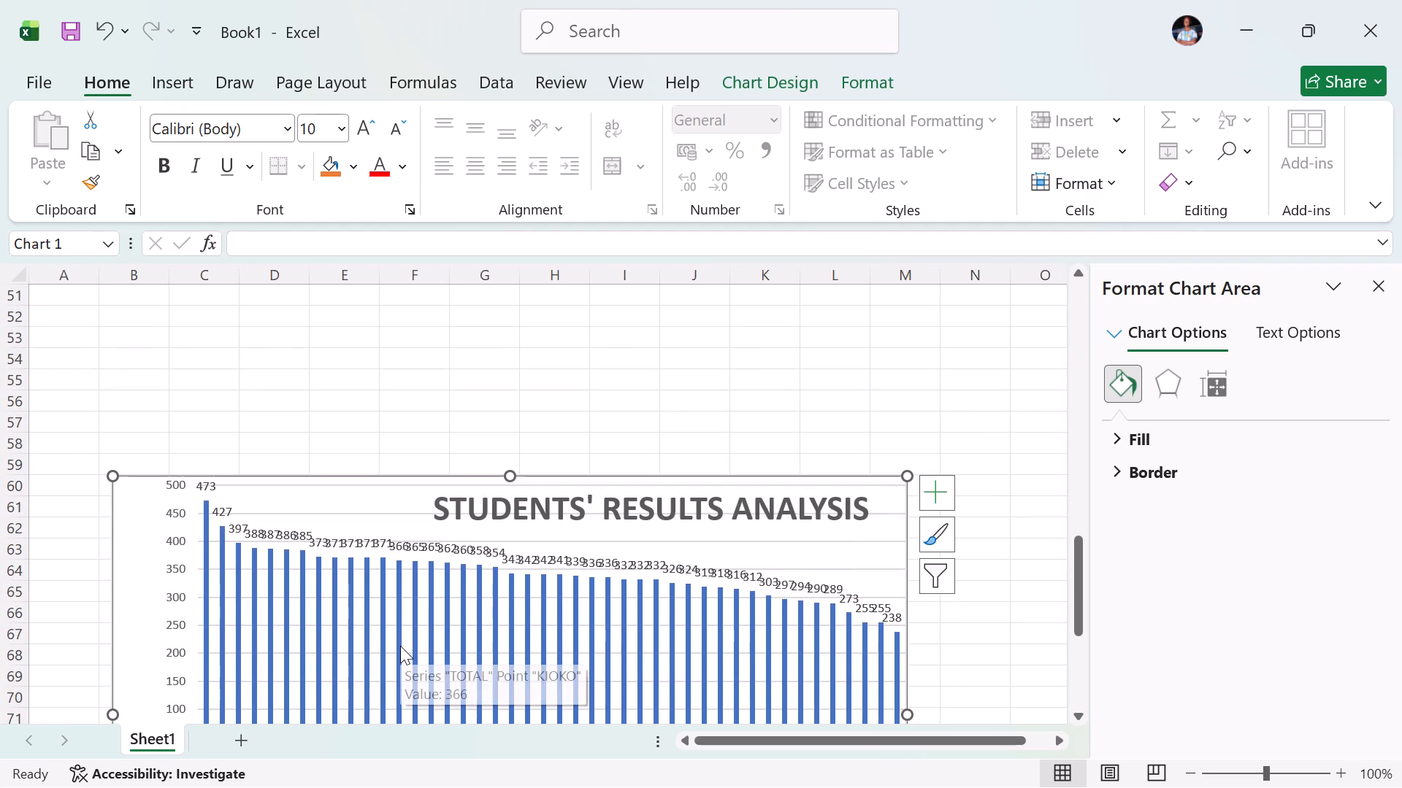
left_click_drag(425, 594, 381, 464)
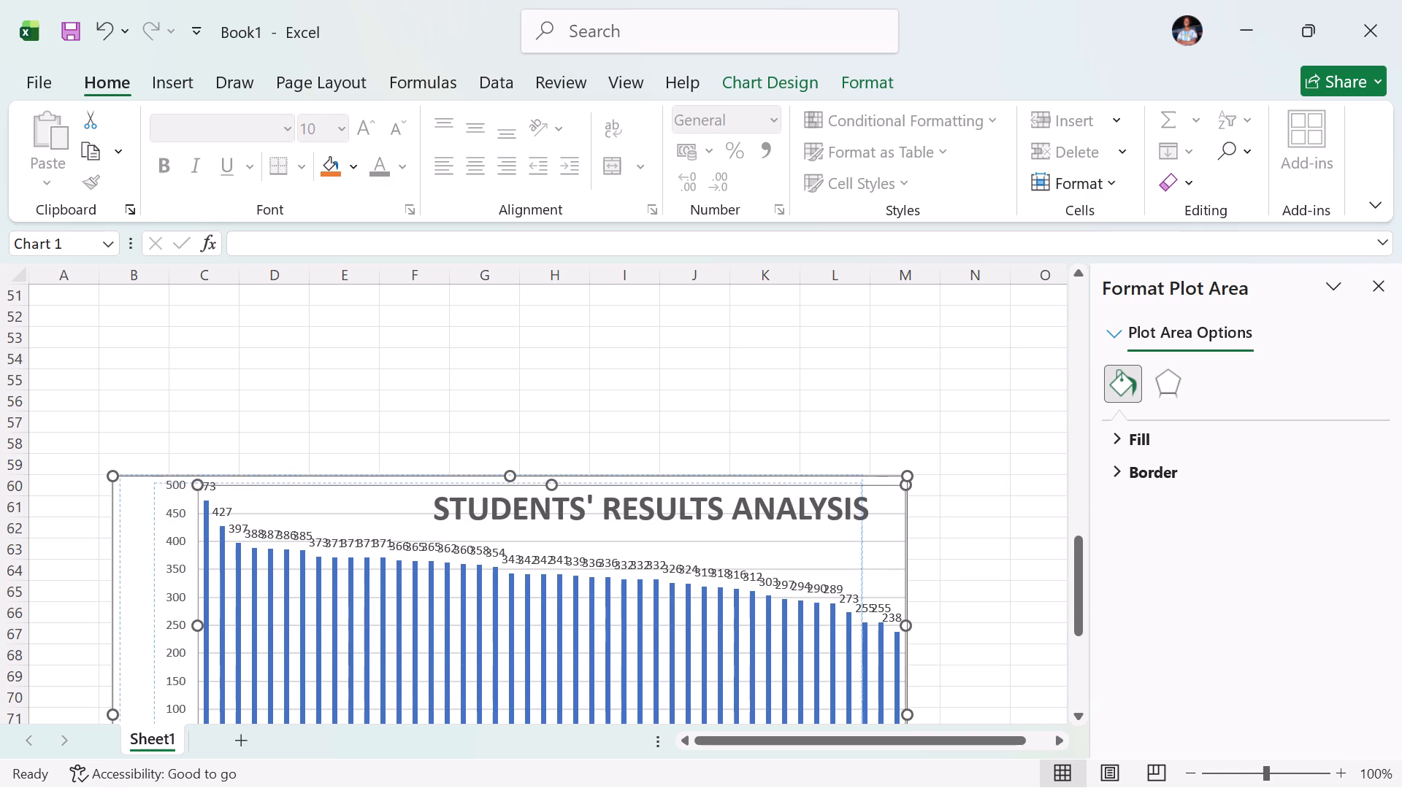
left_click_drag(381, 464, 414, 622)
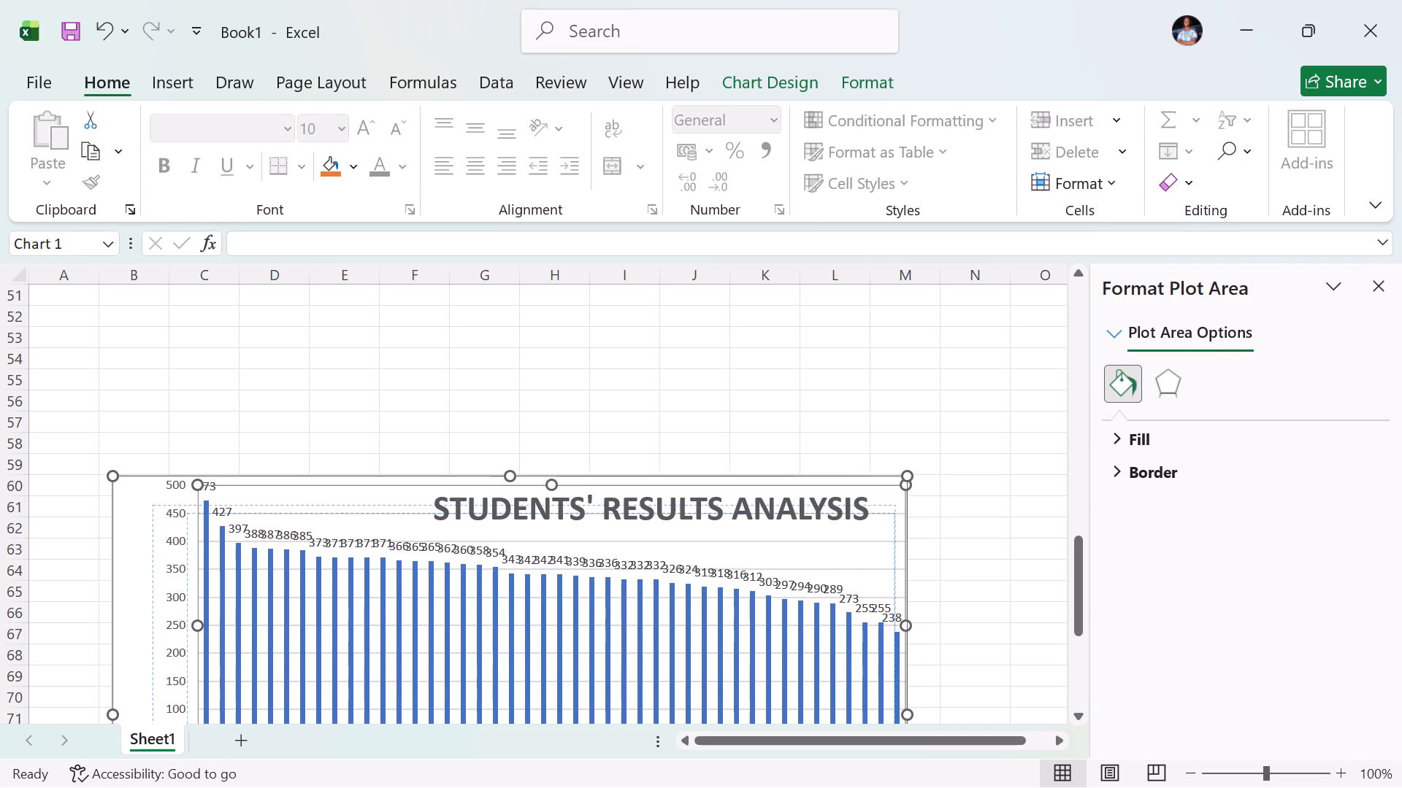
left_click_drag(414, 622, 414, 633)
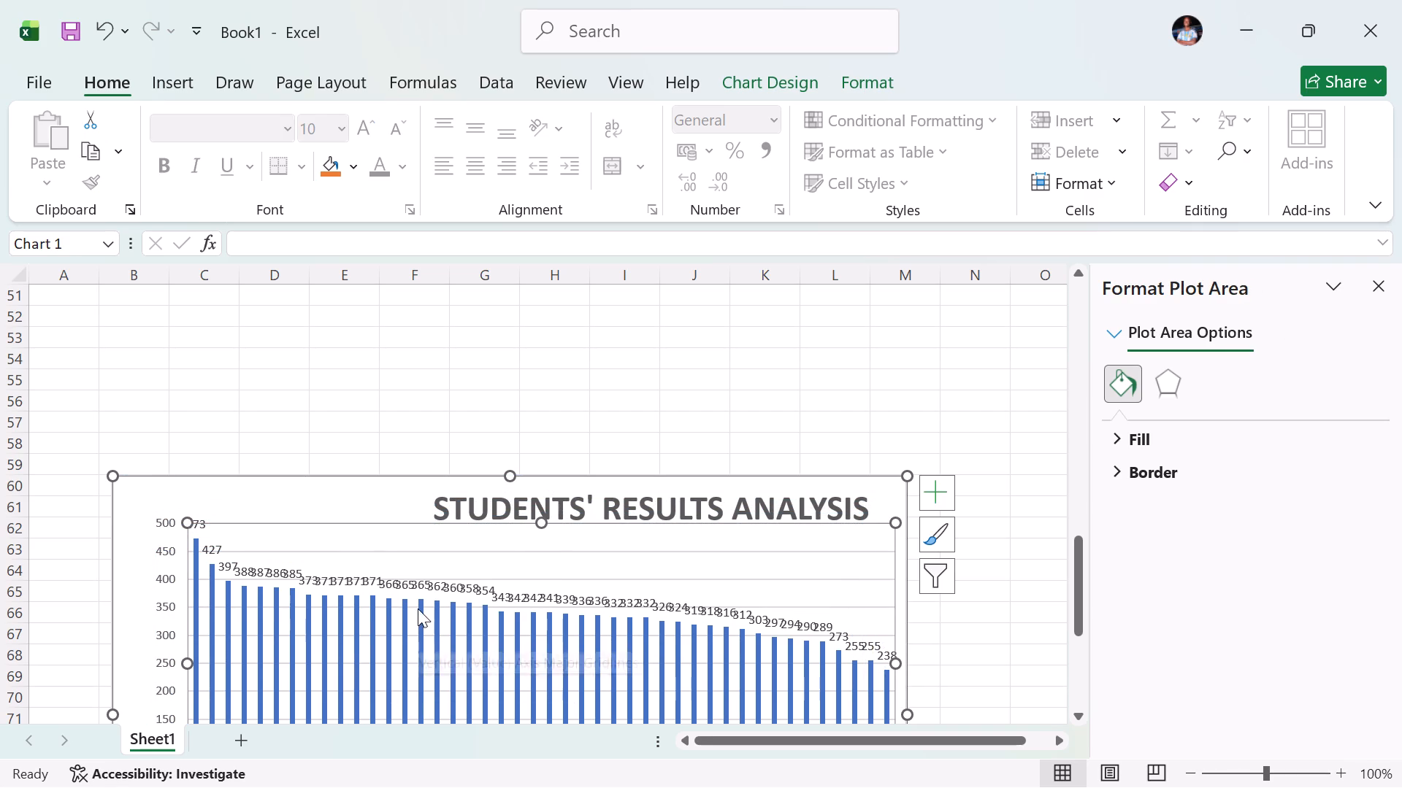
scroll(425, 597, "down", 1)
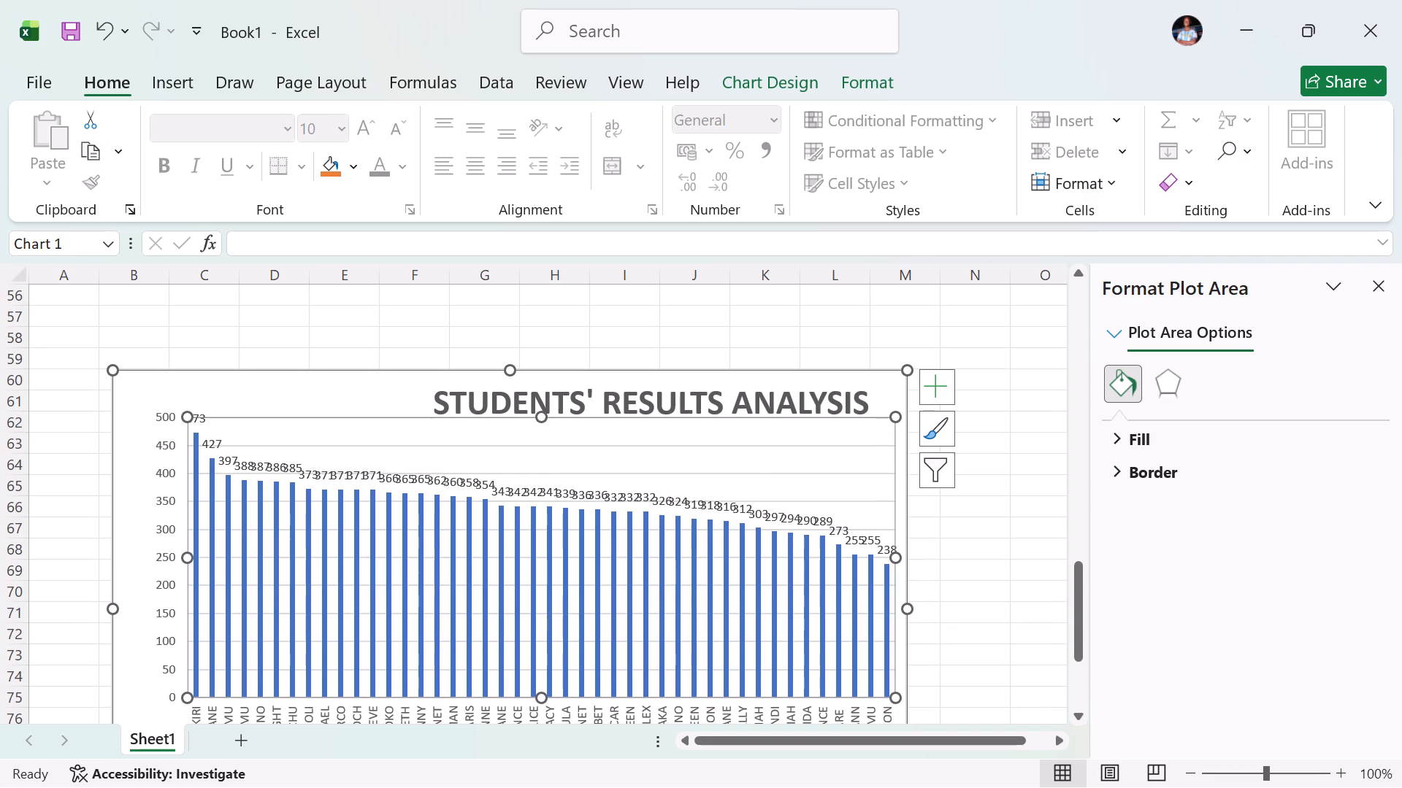
left_click_drag(518, 442, 522, 525)
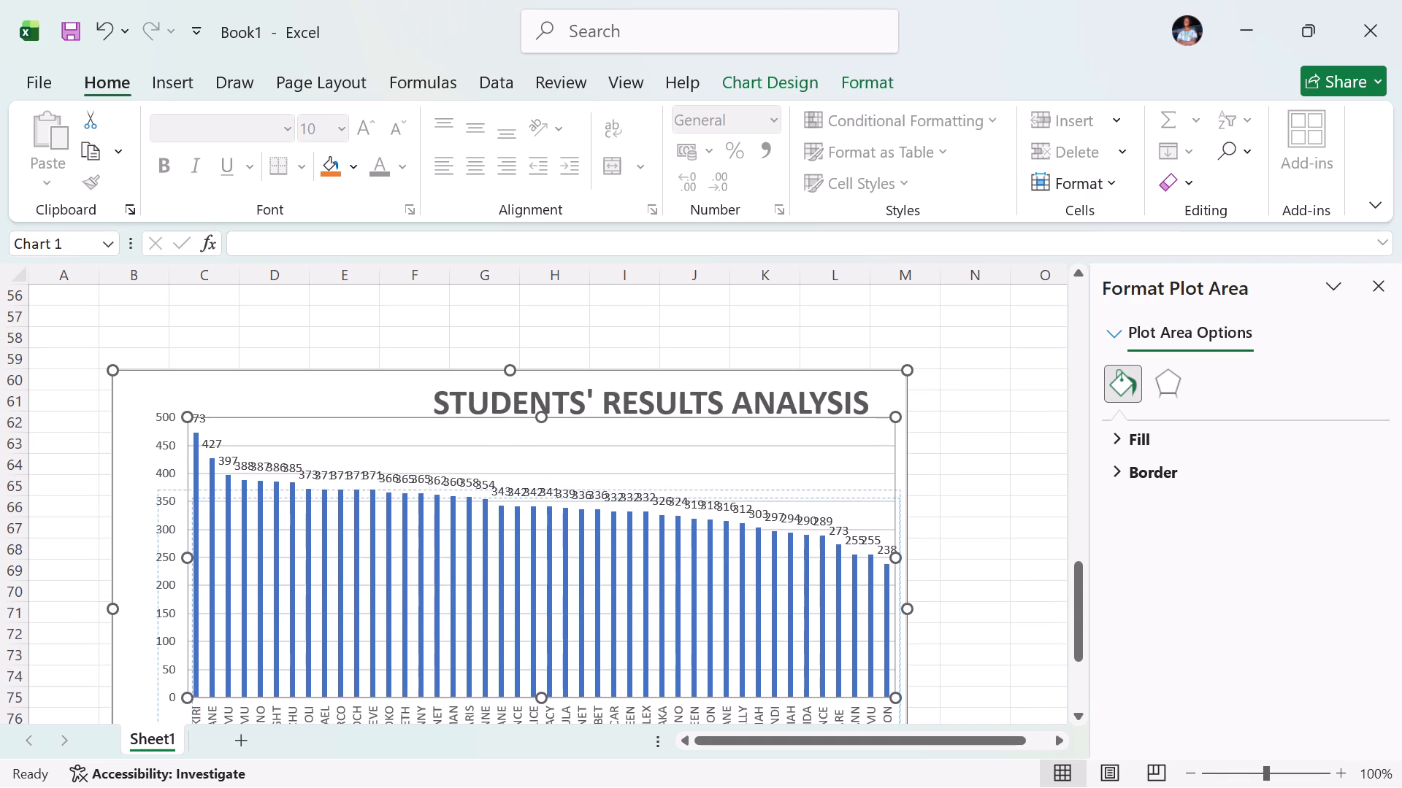
left_click_drag(522, 525, 519, 506)
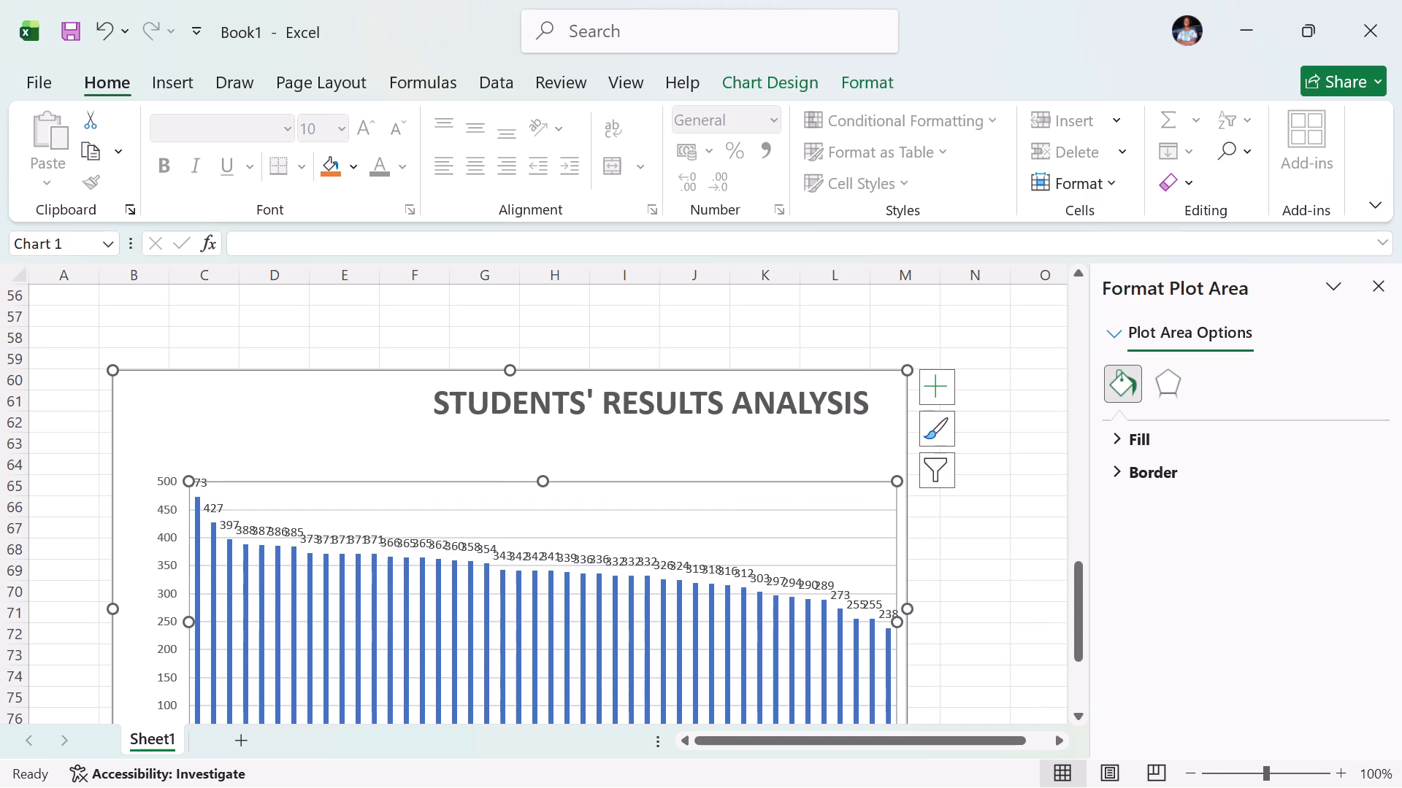
Centre the title STUDENTS' RESULTS ANALYSIS horizontally above the columns, and deselect the chart.
left_click_drag(615, 395, 469, 402)
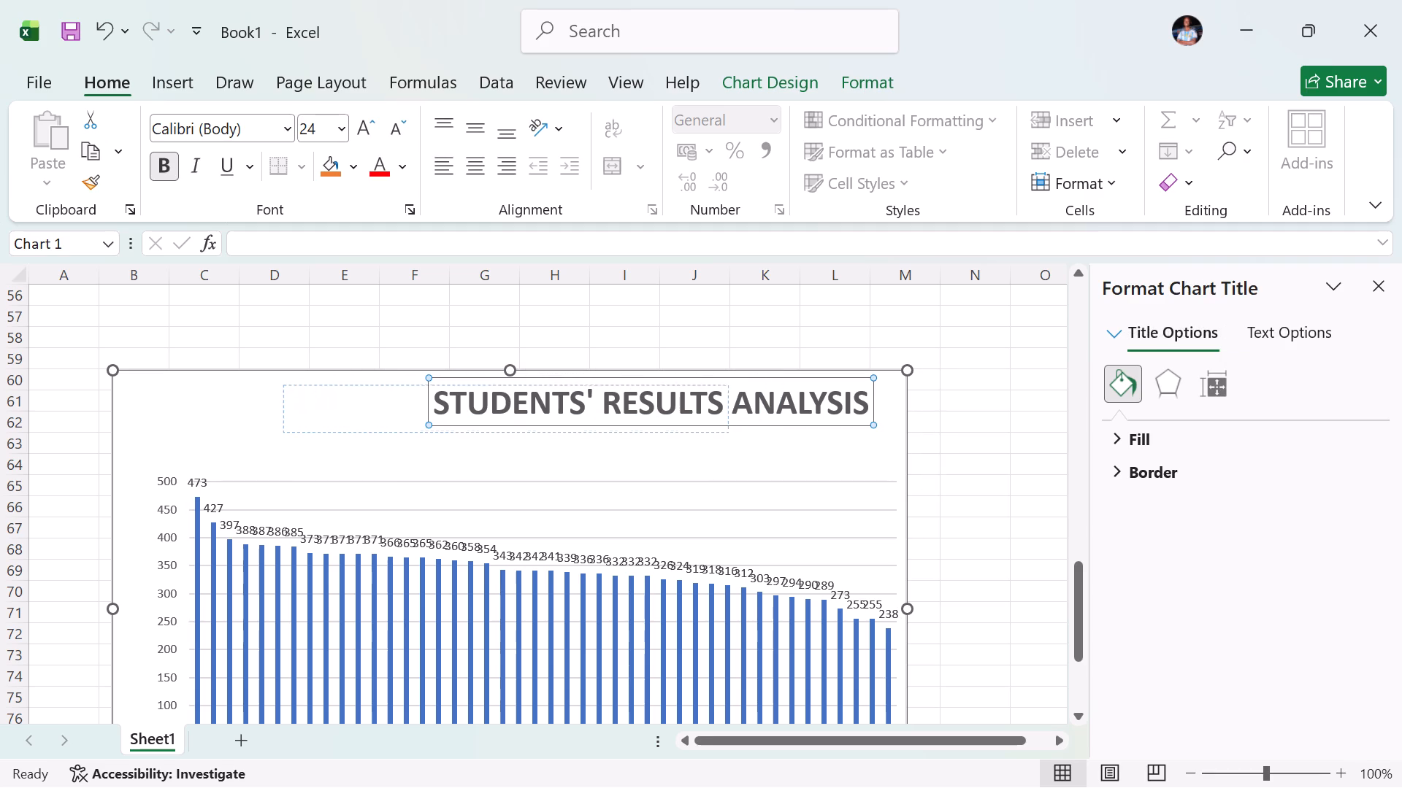
left_click_drag(469, 402, 476, 402)
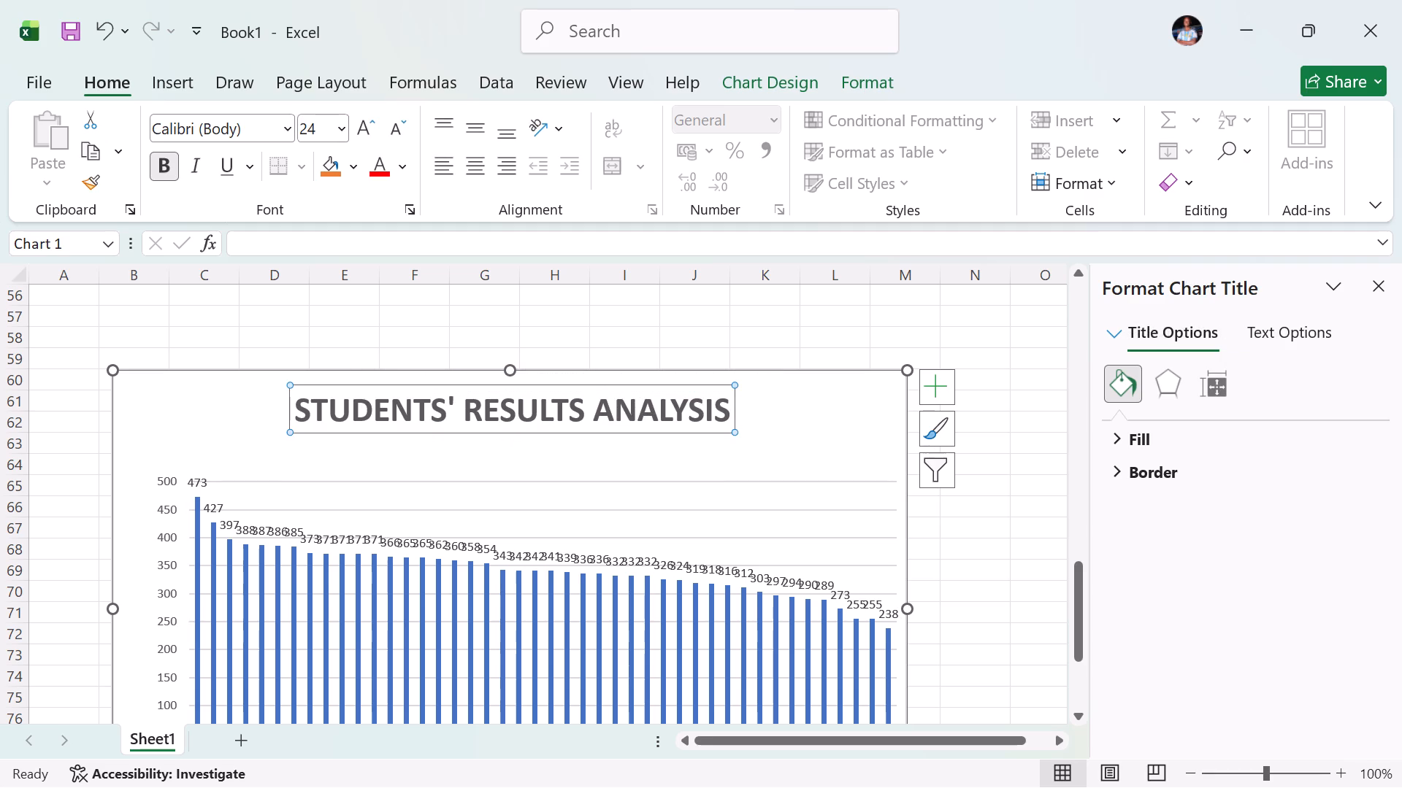
scroll(481, 492, "down", 1)
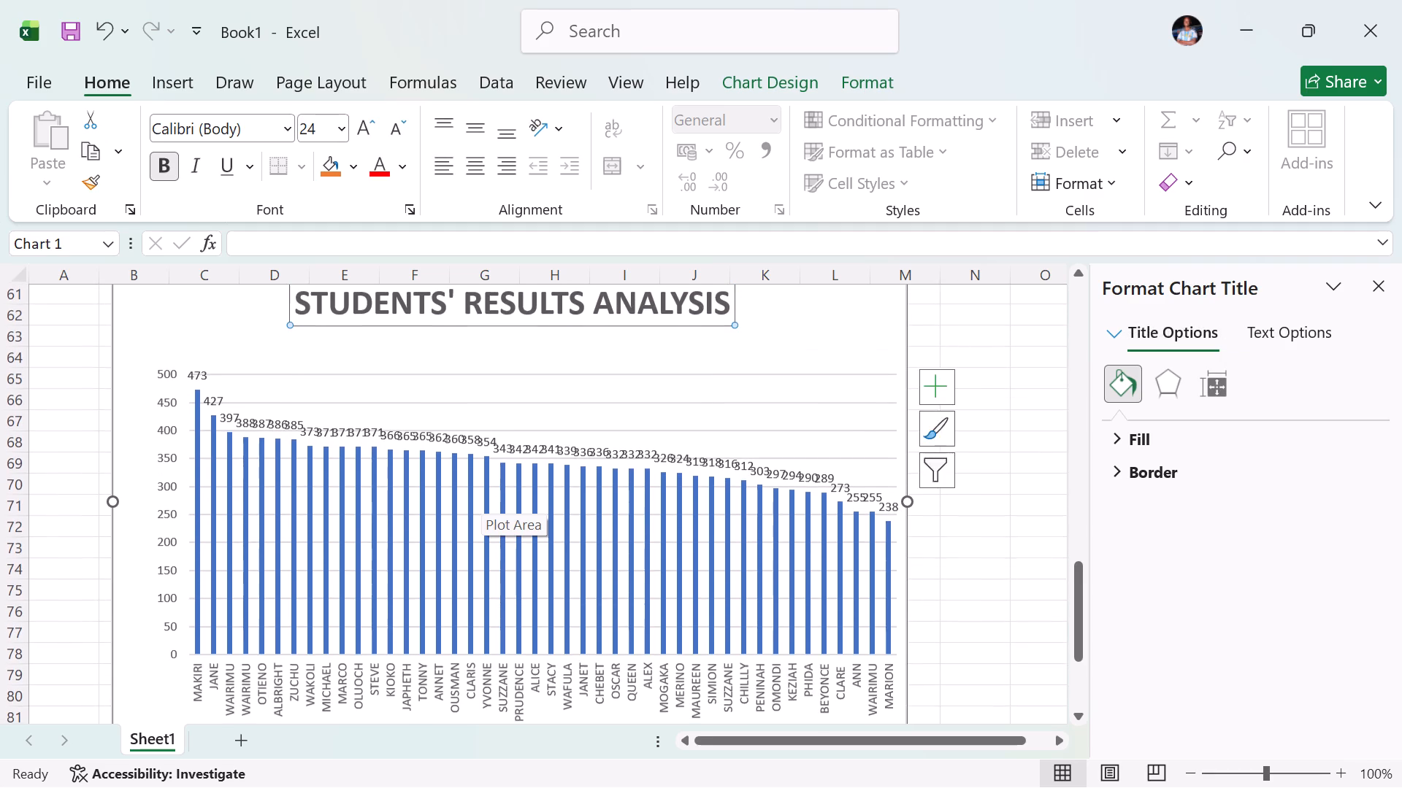
scroll(496, 534, "up", 1)
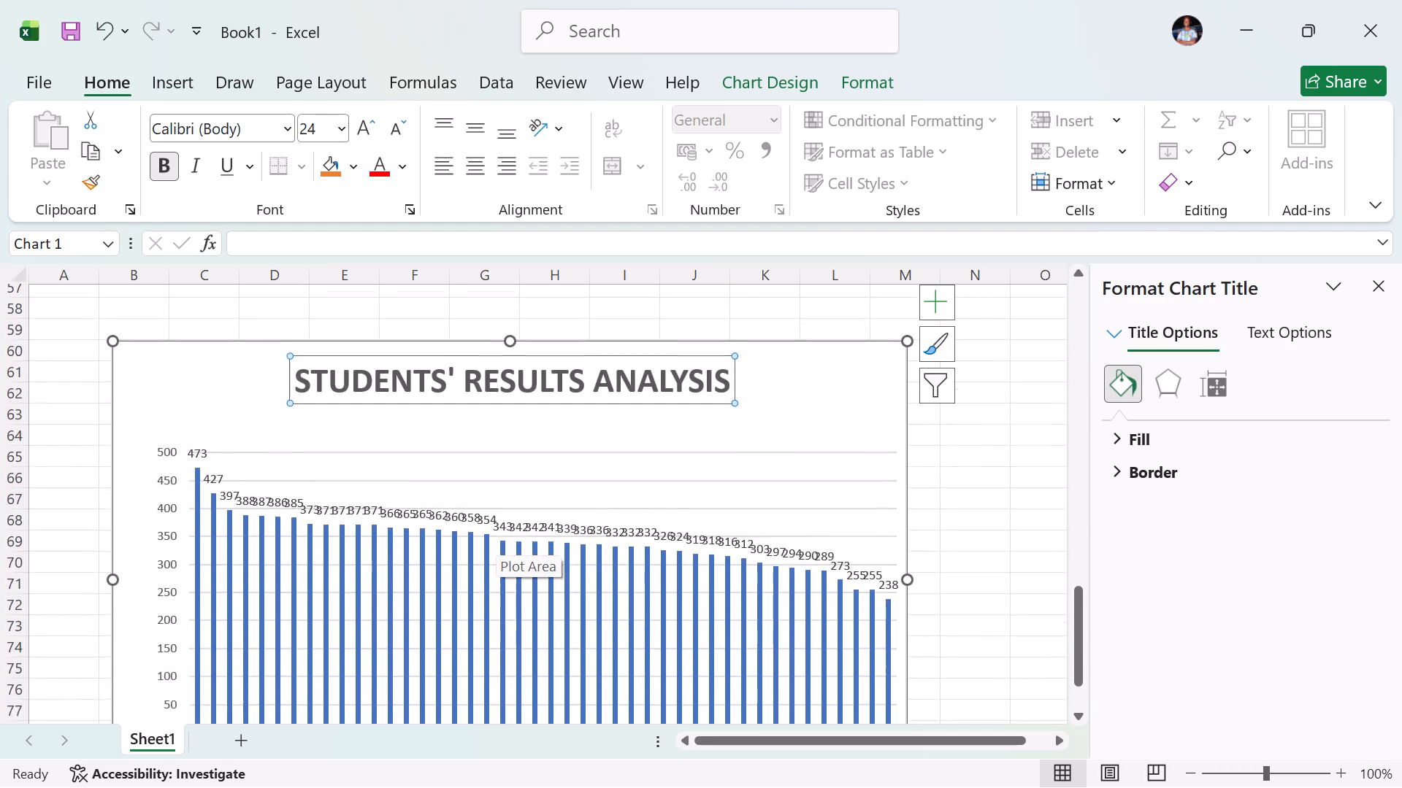
scroll(496, 534, "up", 1)
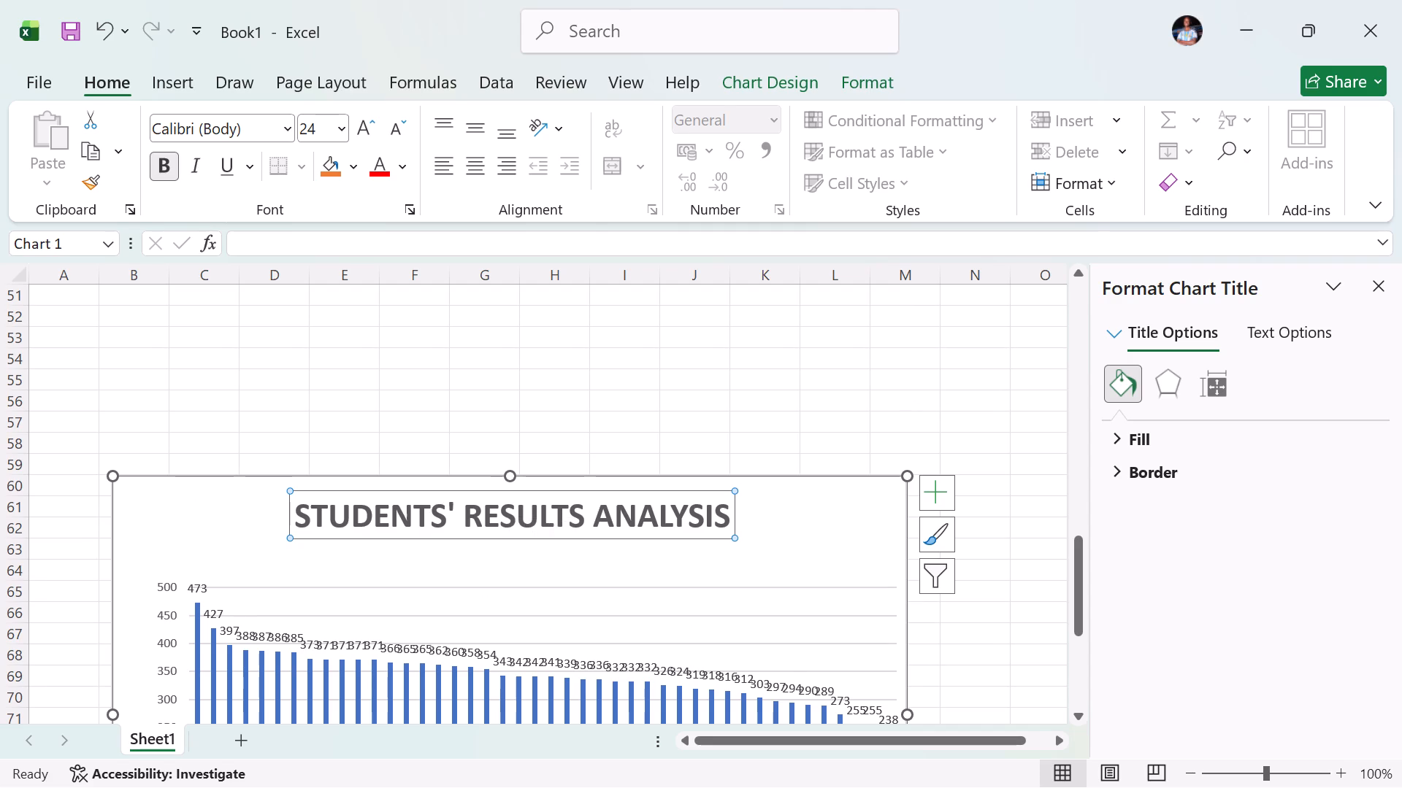
scroll(553, 549, "down", 2)
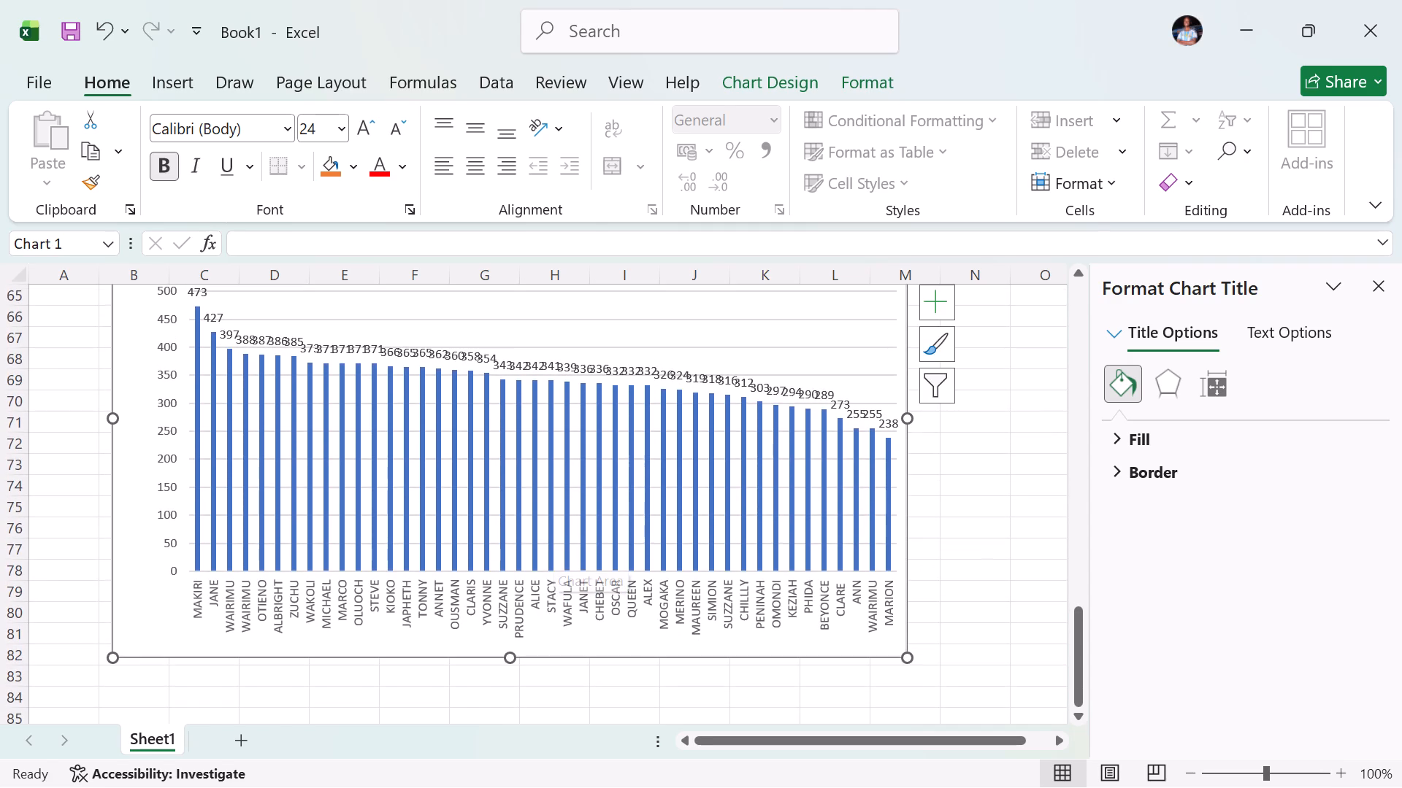
left_click(622, 698)
left_click(622, 698)
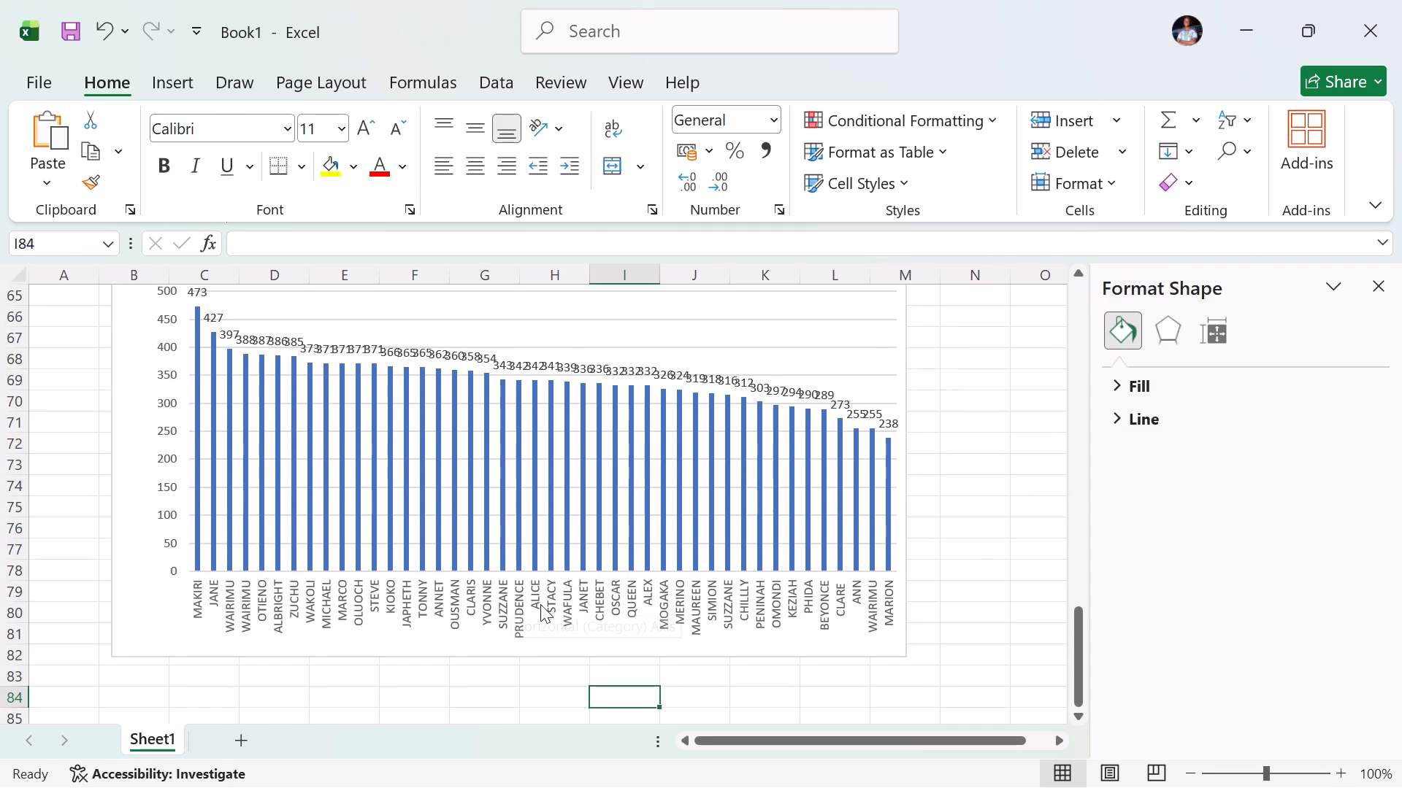
Move the chart directly below the AVERAGE row, with its top-left corner at cell A48 and its right edge in column L.
scroll(512, 563, "up", 1)
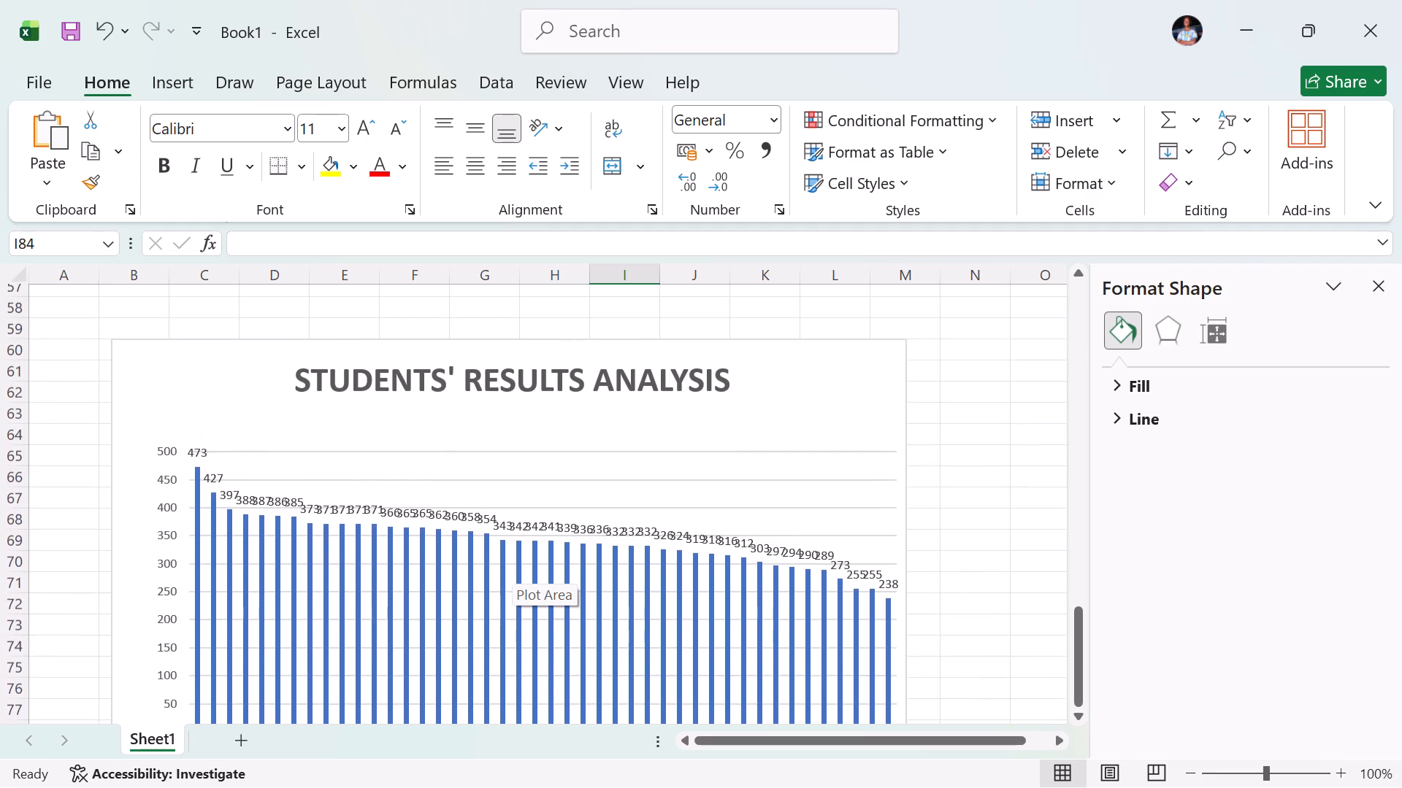
scroll(512, 563, "up", 1)
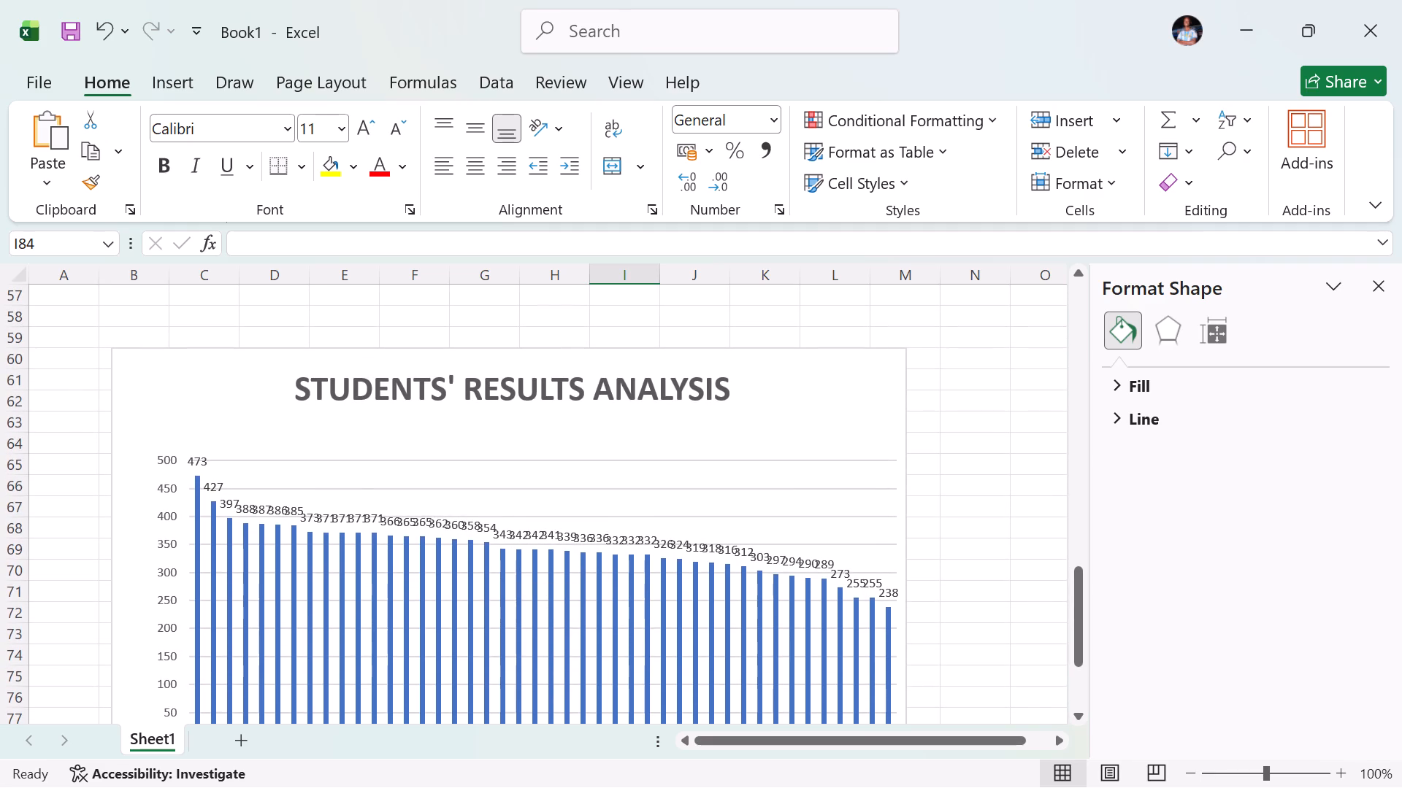
scroll(508, 577, "up", 1)
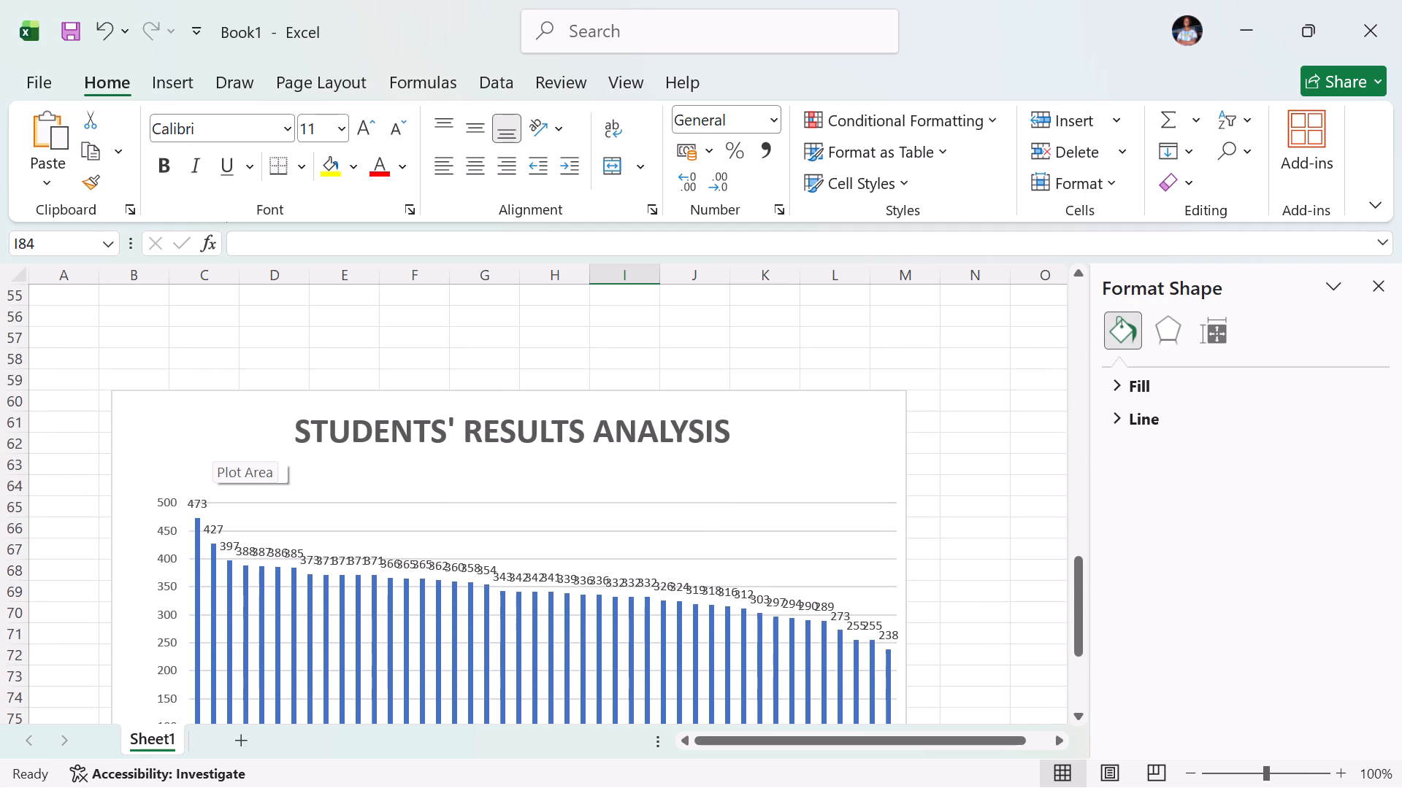
scroll(212, 440, "up", 1)
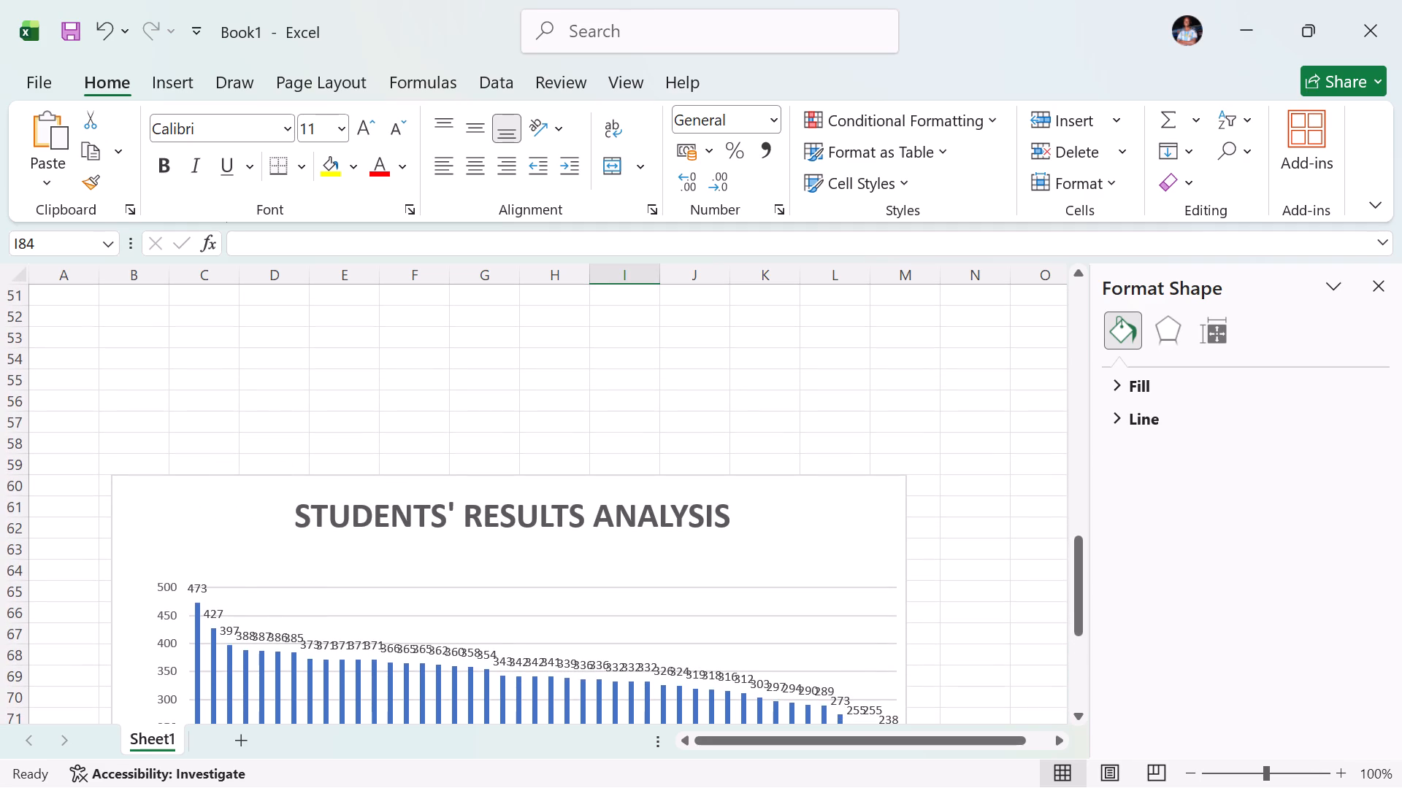
left_click_drag(215, 504, 173, 371)
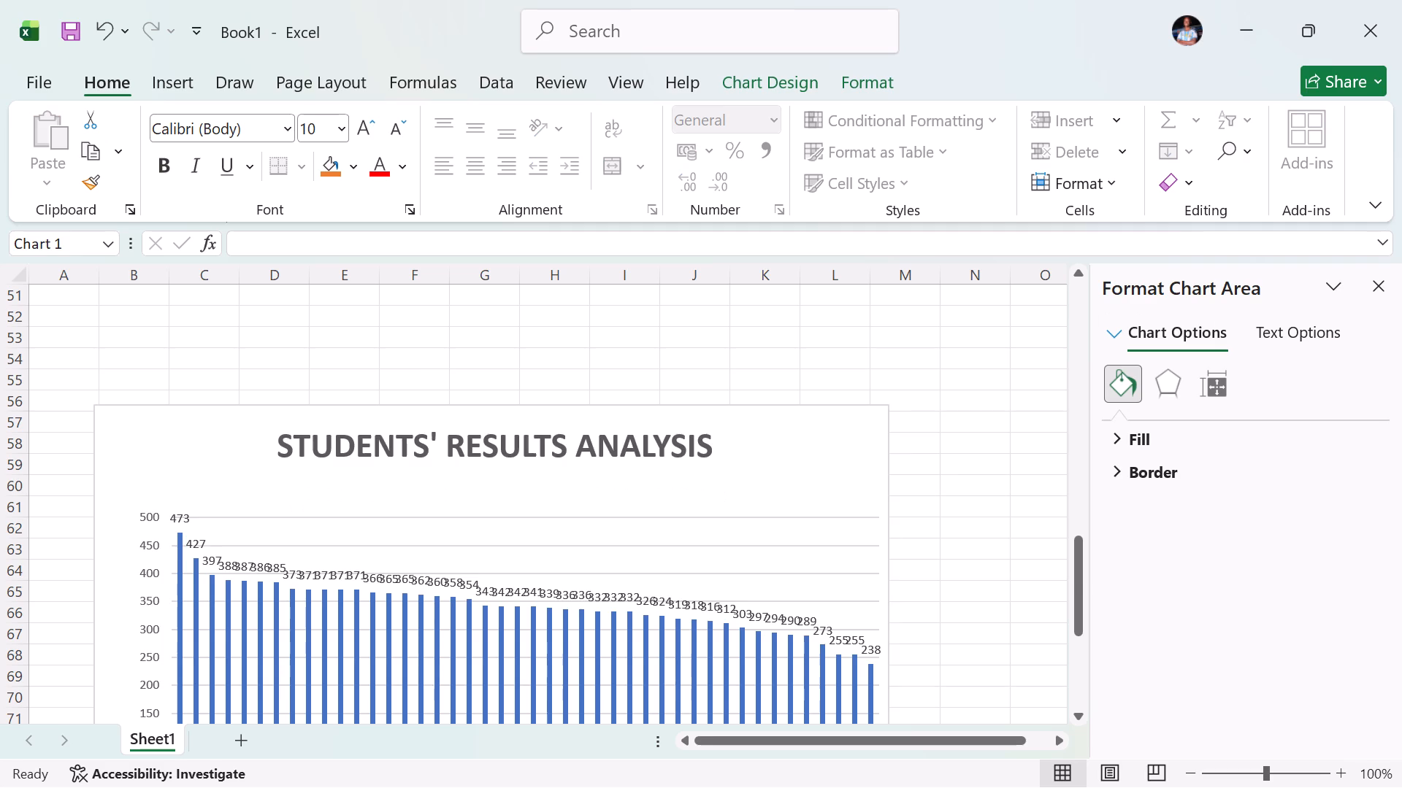
left_click_drag(173, 371, 175, 338)
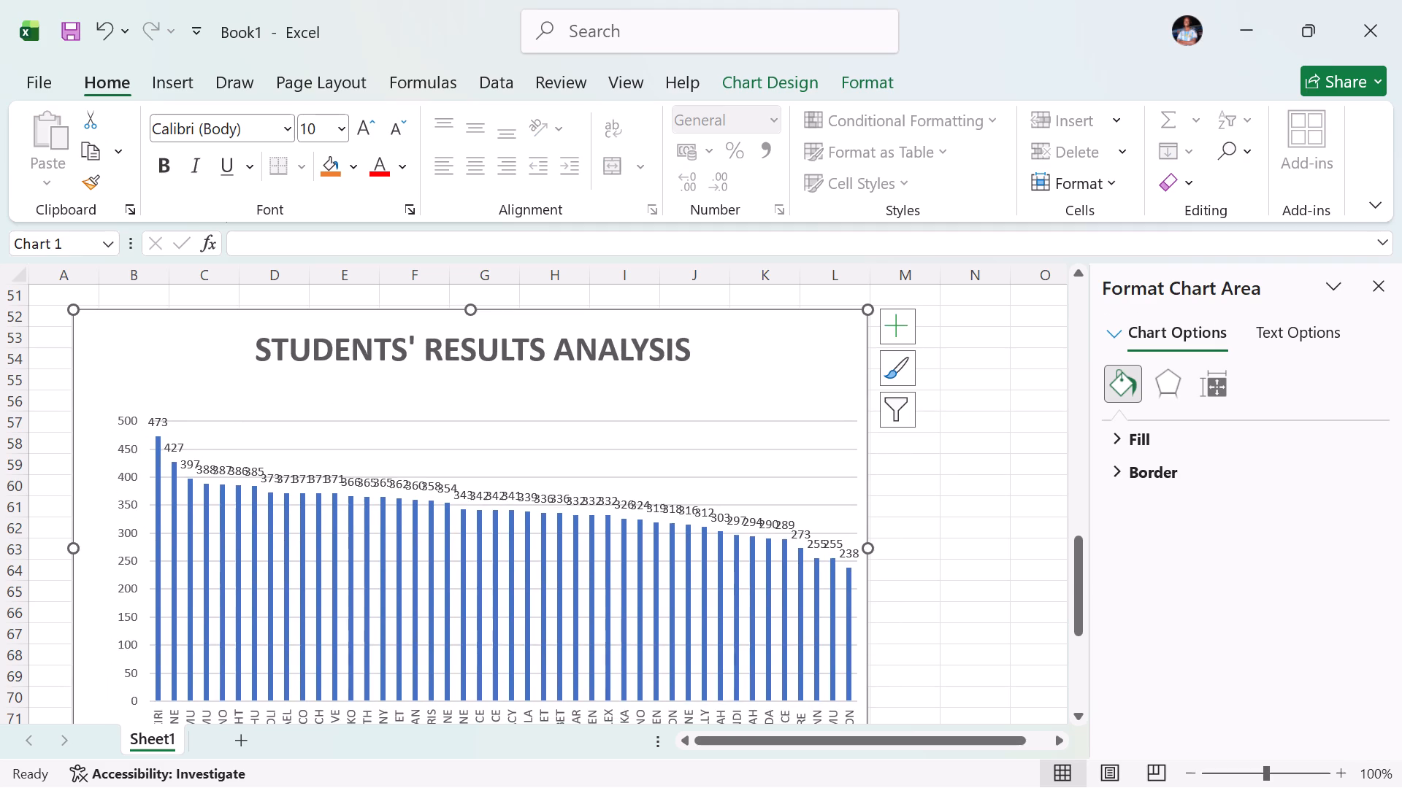
scroll(175, 338, "up", 1)
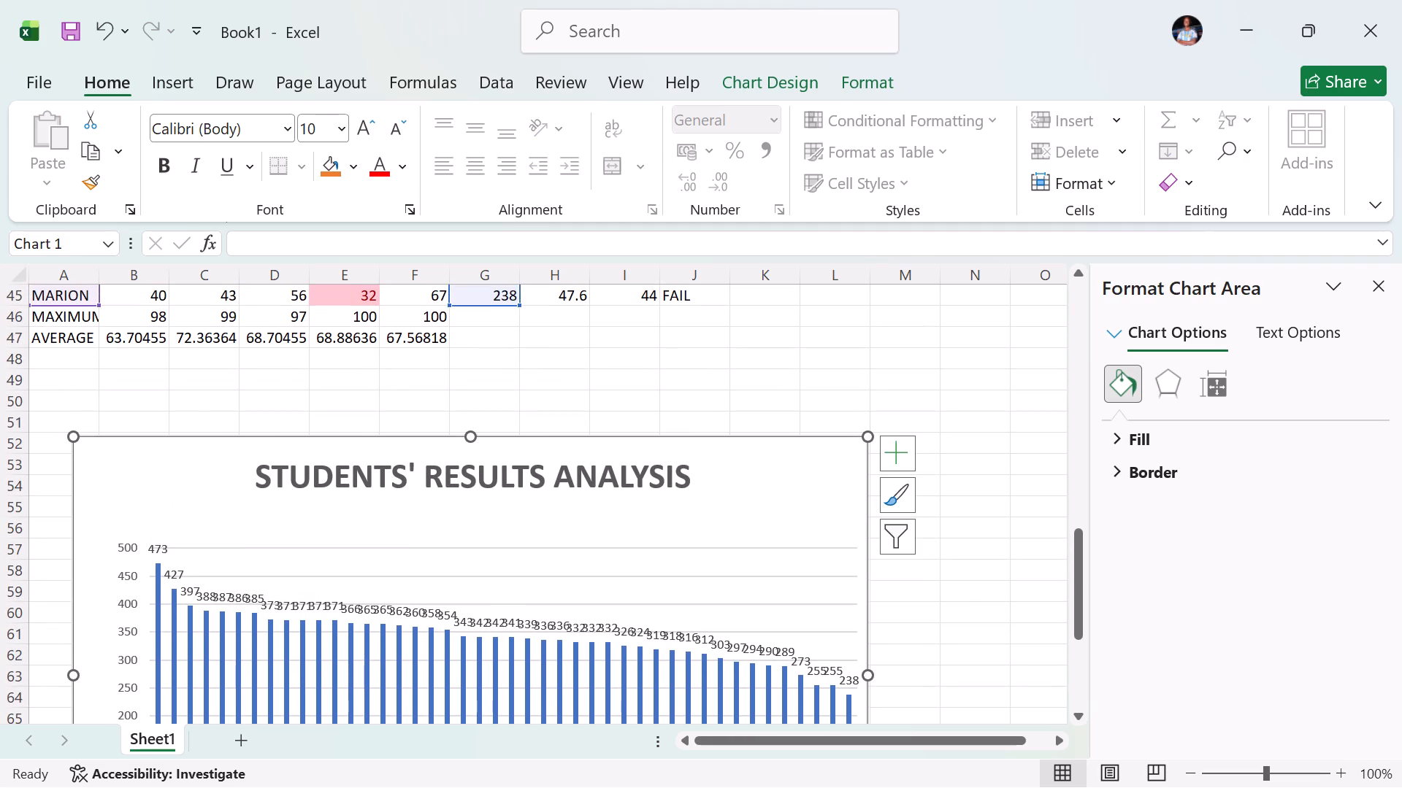
left_click_drag(199, 490, 153, 406)
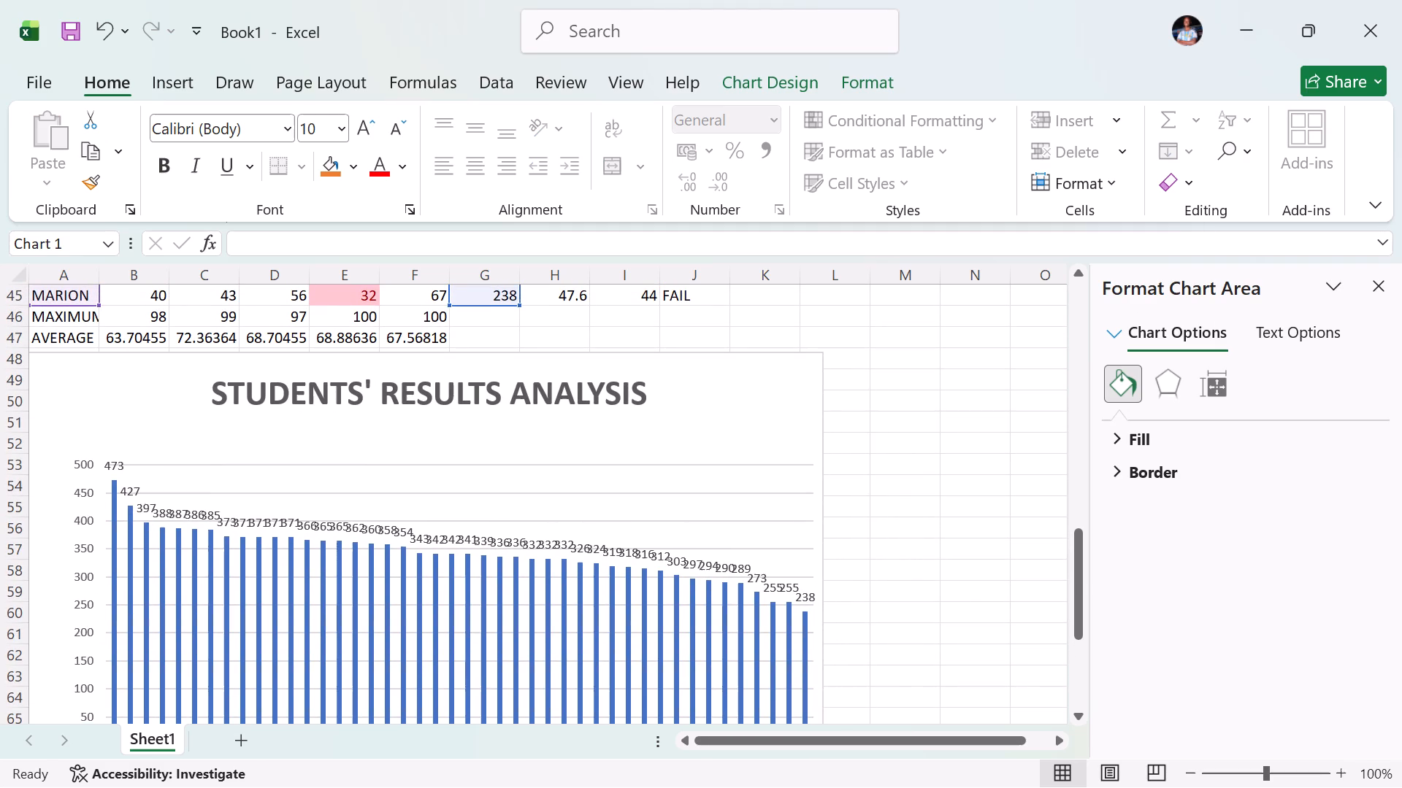
left_click_drag(153, 406, 153, 402)
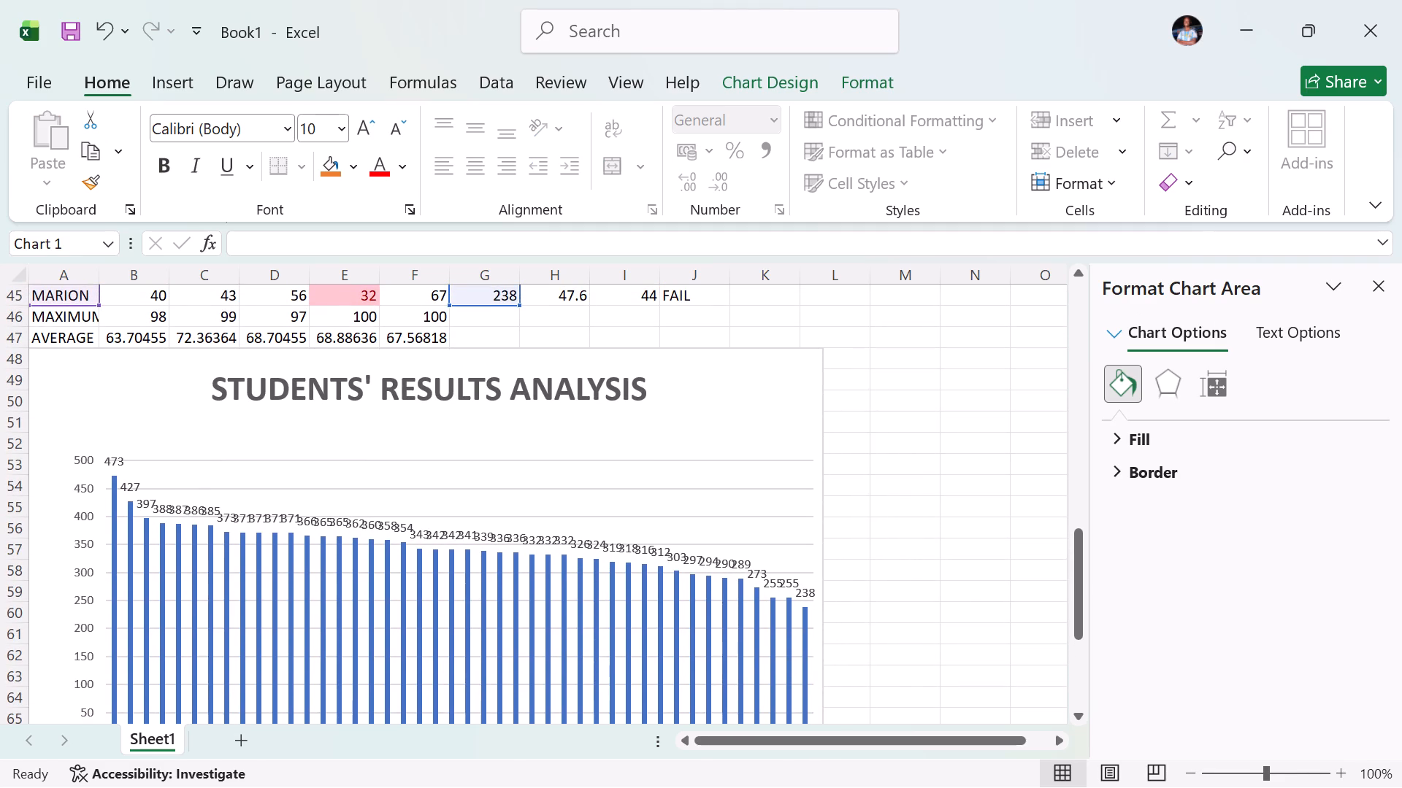
left_click_drag(153, 402, 153, 402)
Widen the chart by extending its right edge to column T.
scroll(308, 457, "down", 1)
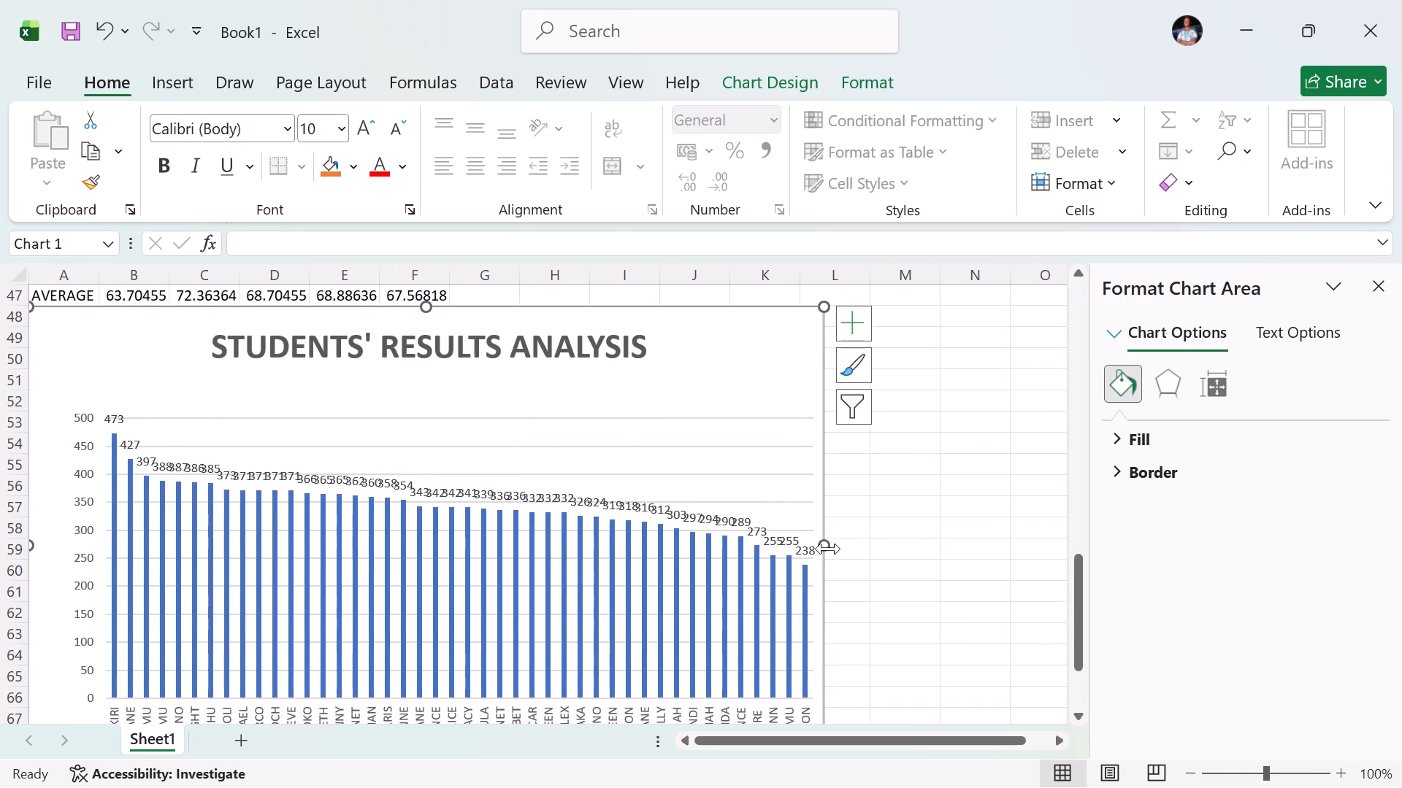
left_click_drag(828, 549, 1065, 525)
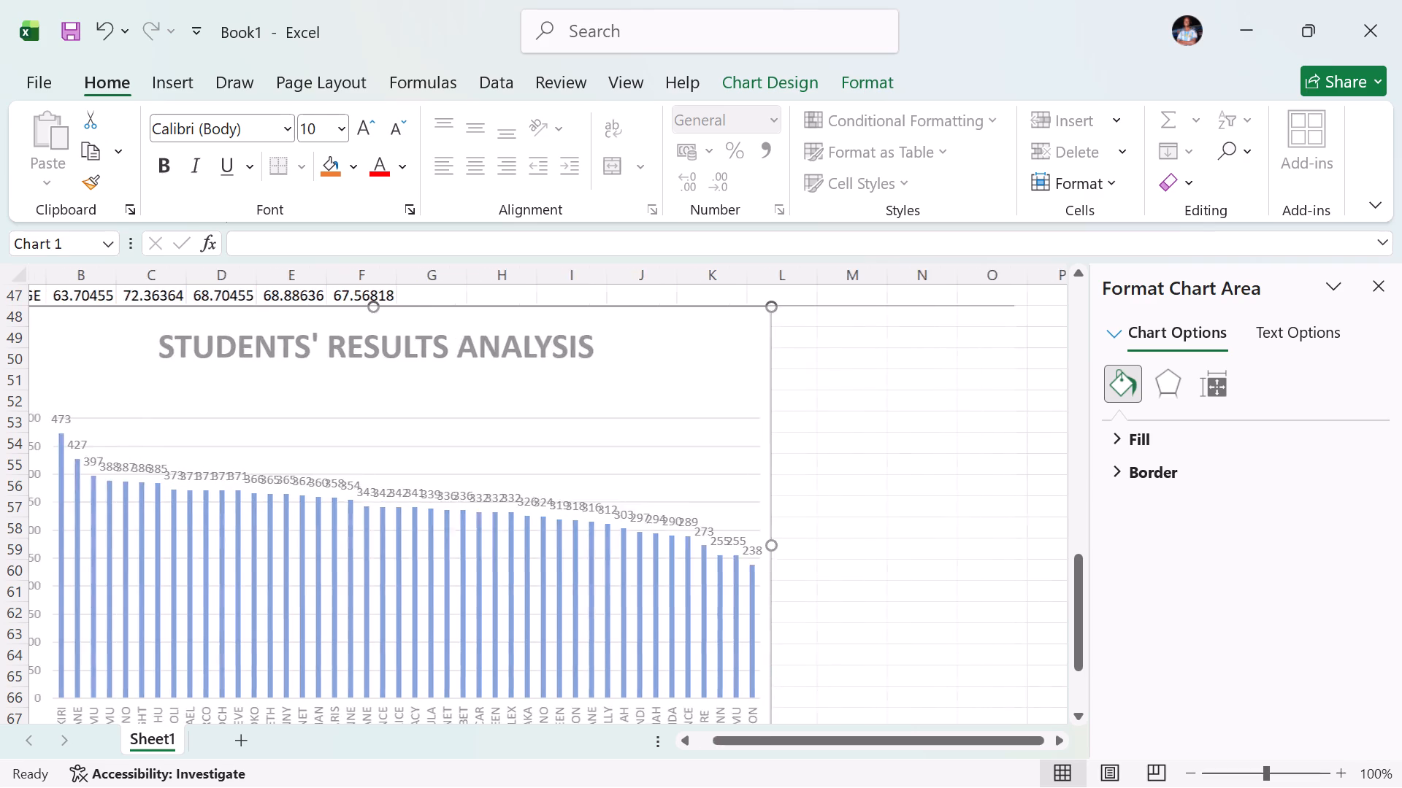
left_click_drag(1065, 525, 1049, 533)
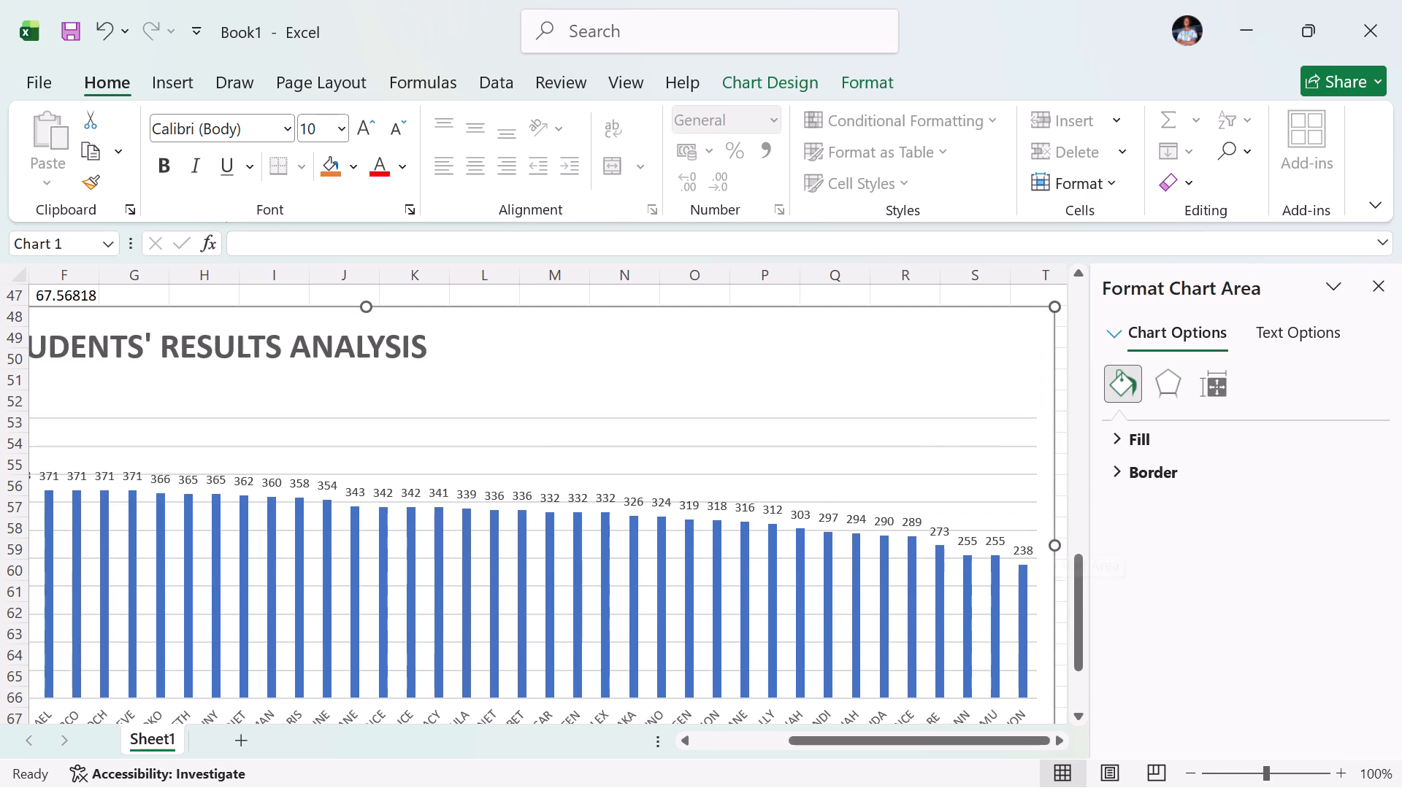
Examine the widened STUDENTS' RESULTS ANALYSIS chart across its full width, from its title down to the student names on the axis.
scroll(908, 425, "right", 2)
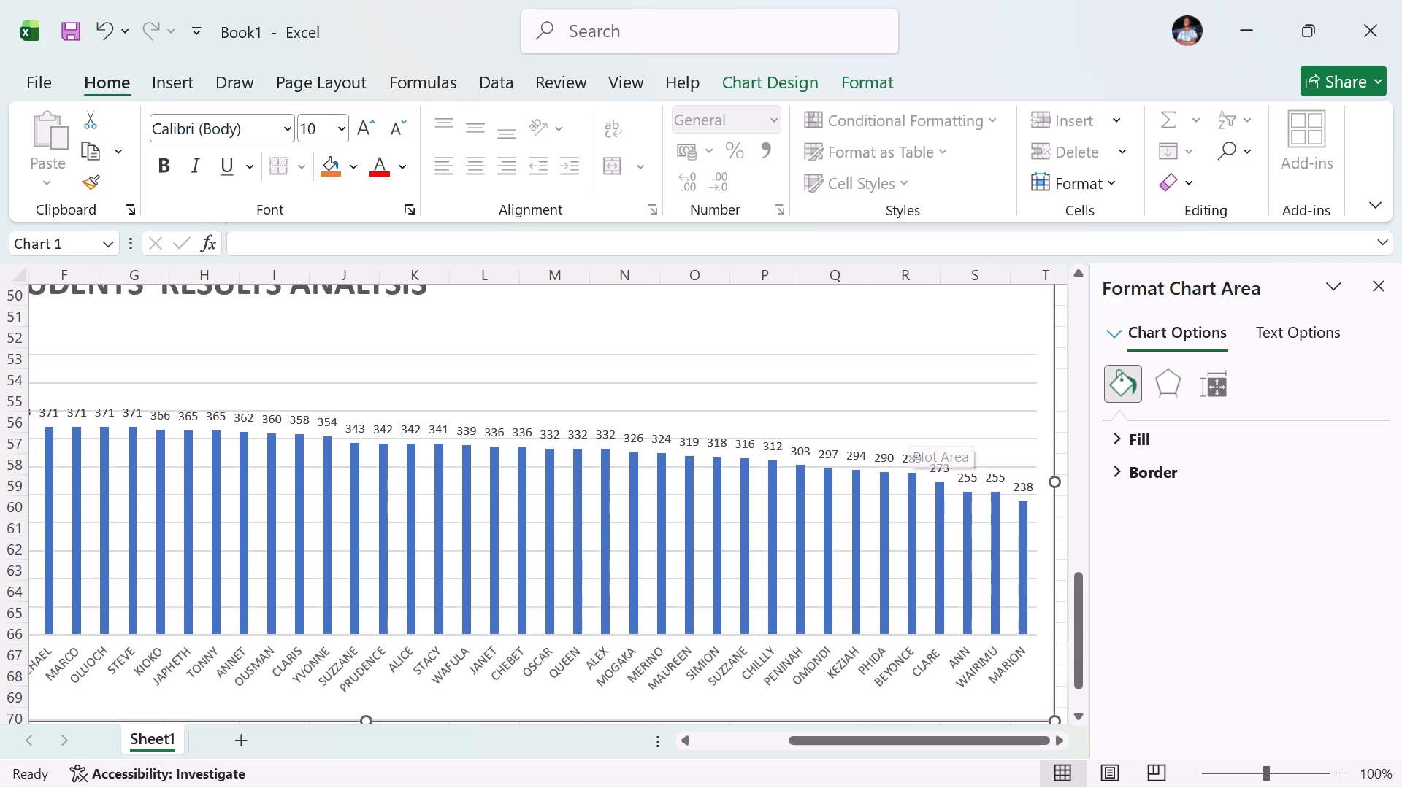
scroll(671, 561, "right", 5)
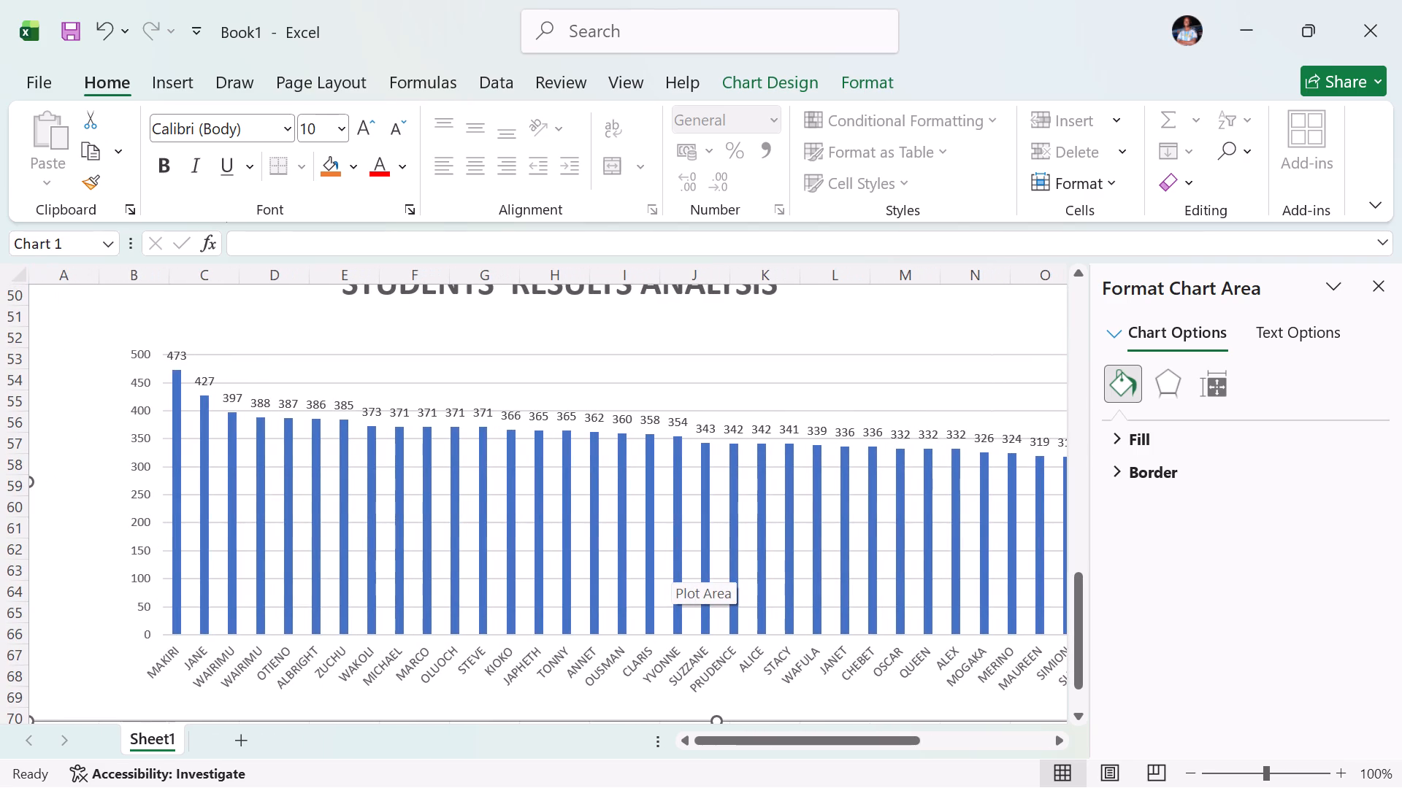
scroll(671, 561, "left", 4)
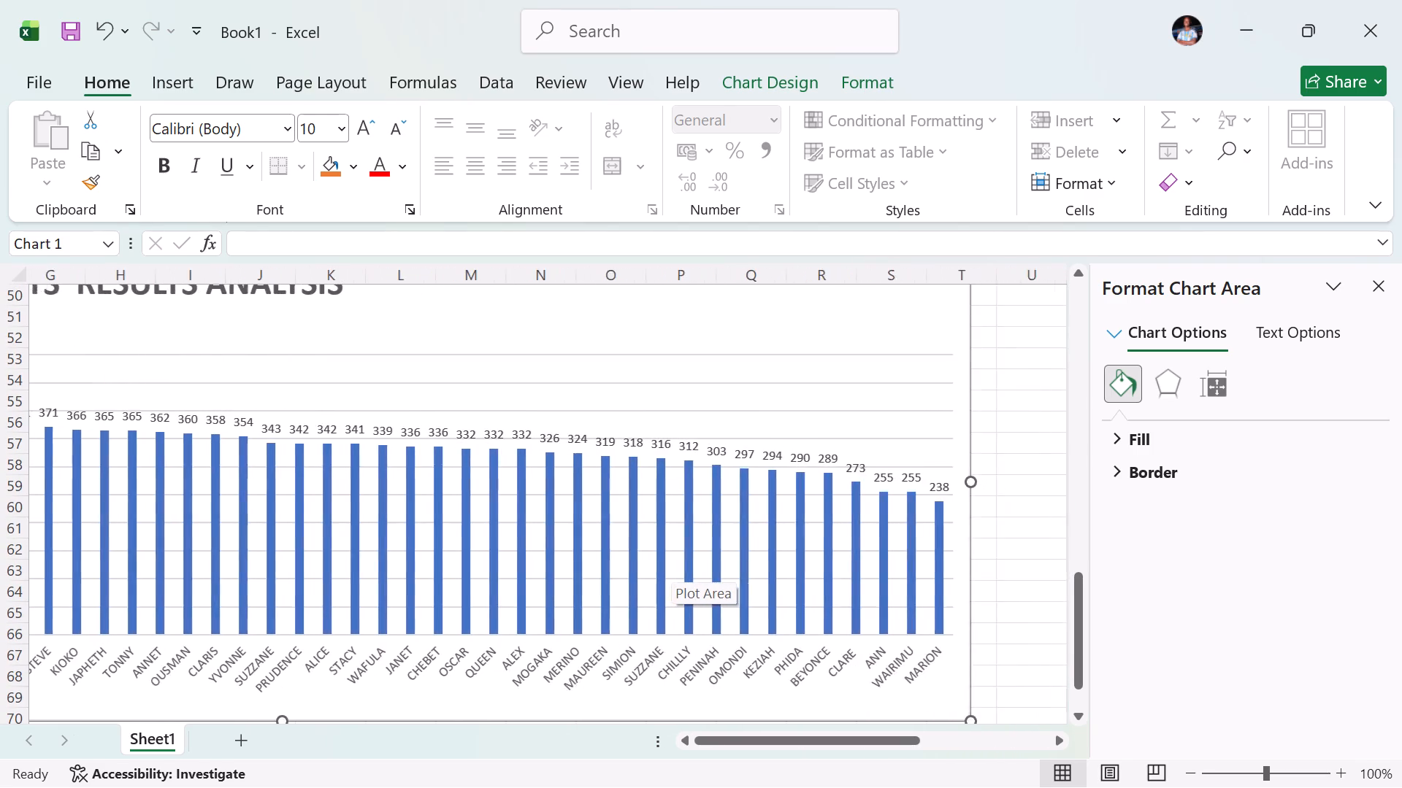
scroll(671, 561, "left", 1)
scroll(671, 561, "right", 2)
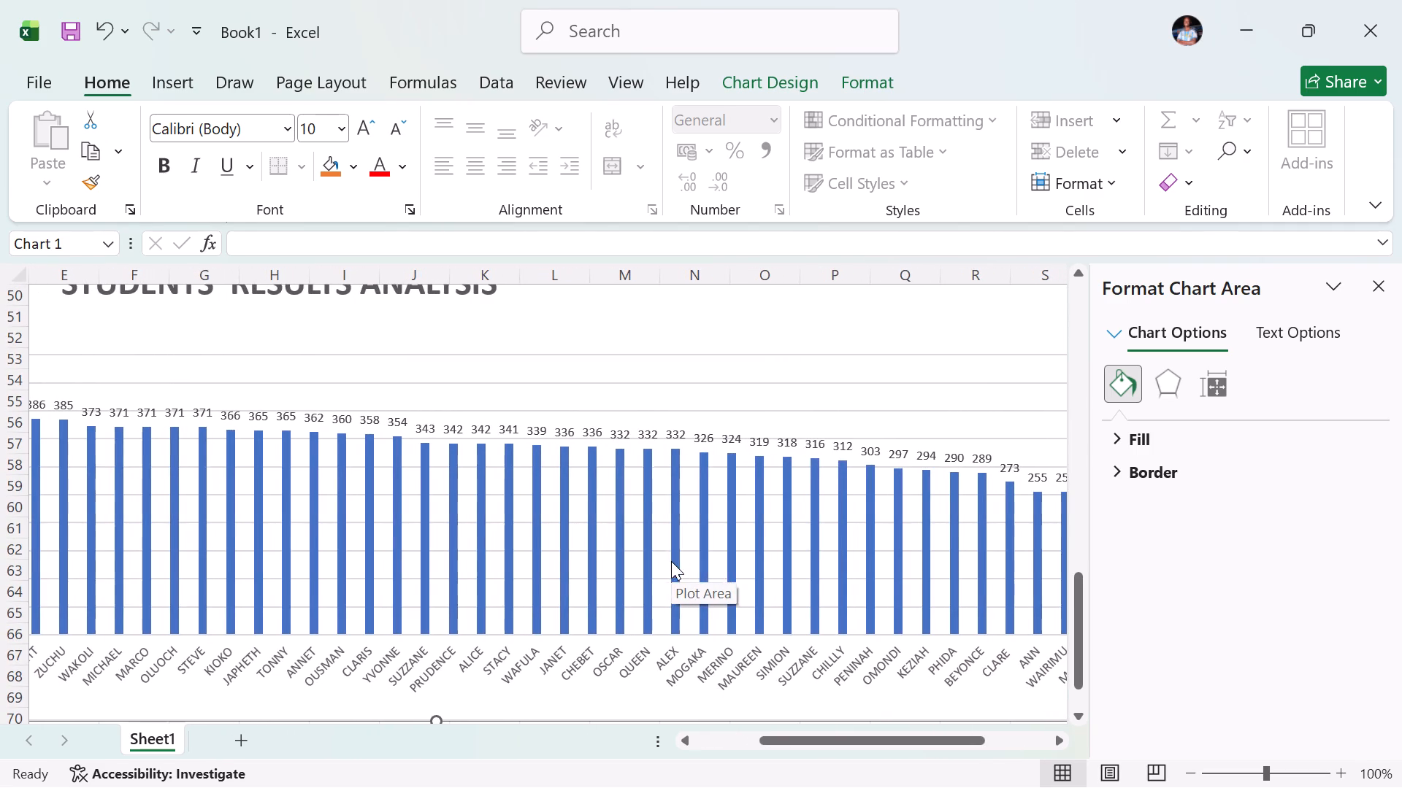
scroll(638, 460, "up", 1)
scroll(638, 460, "down", 1)
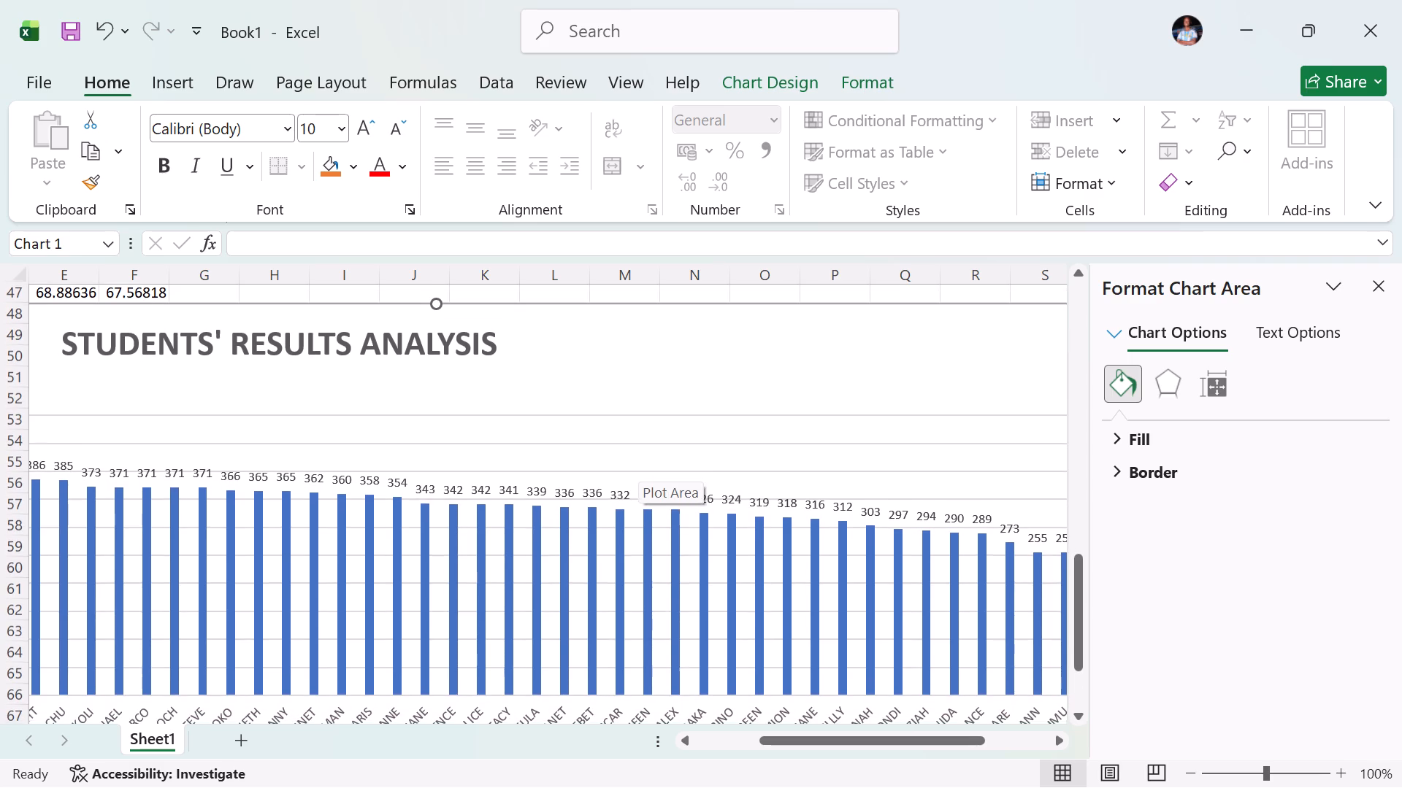
scroll(638, 460, "down", 1)
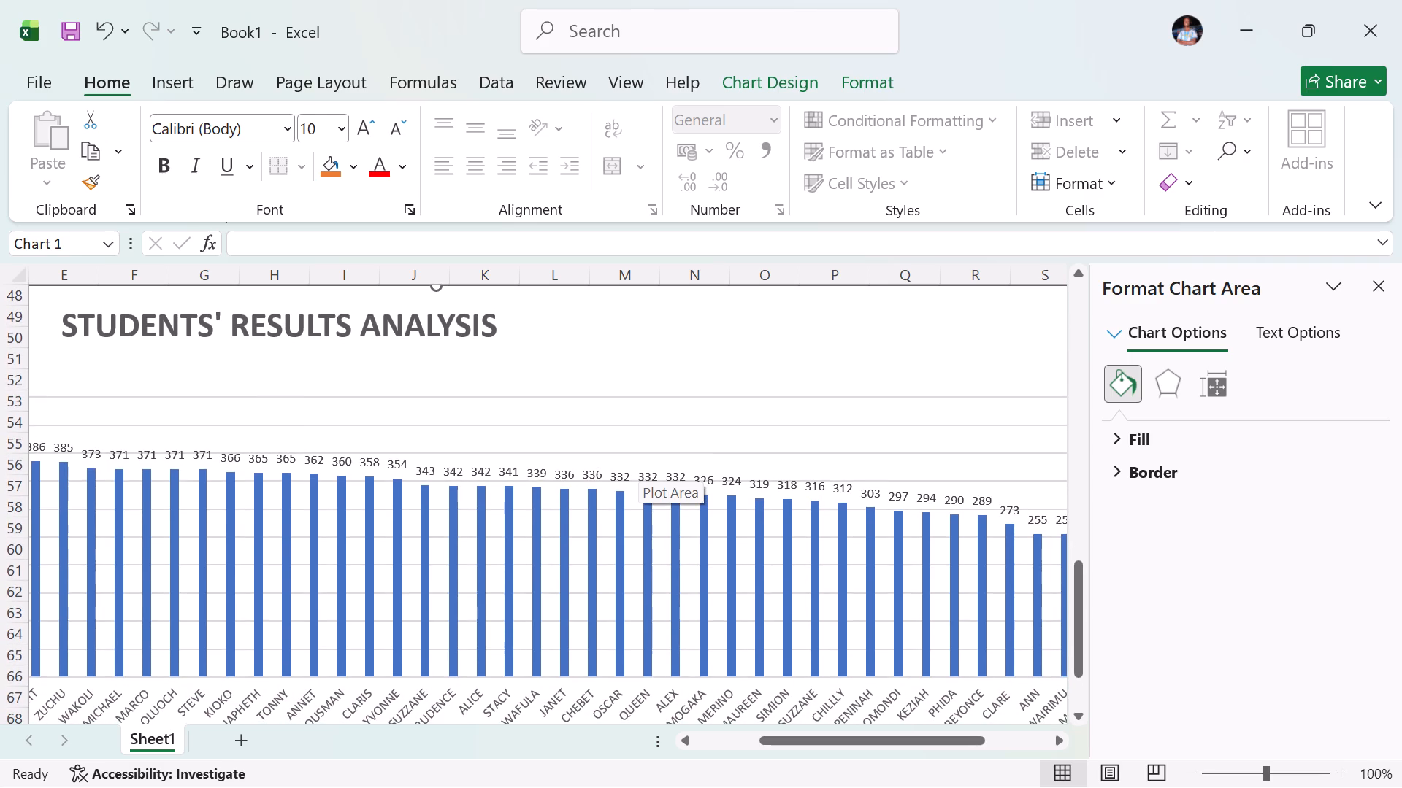
scroll(638, 460, "right", 3)
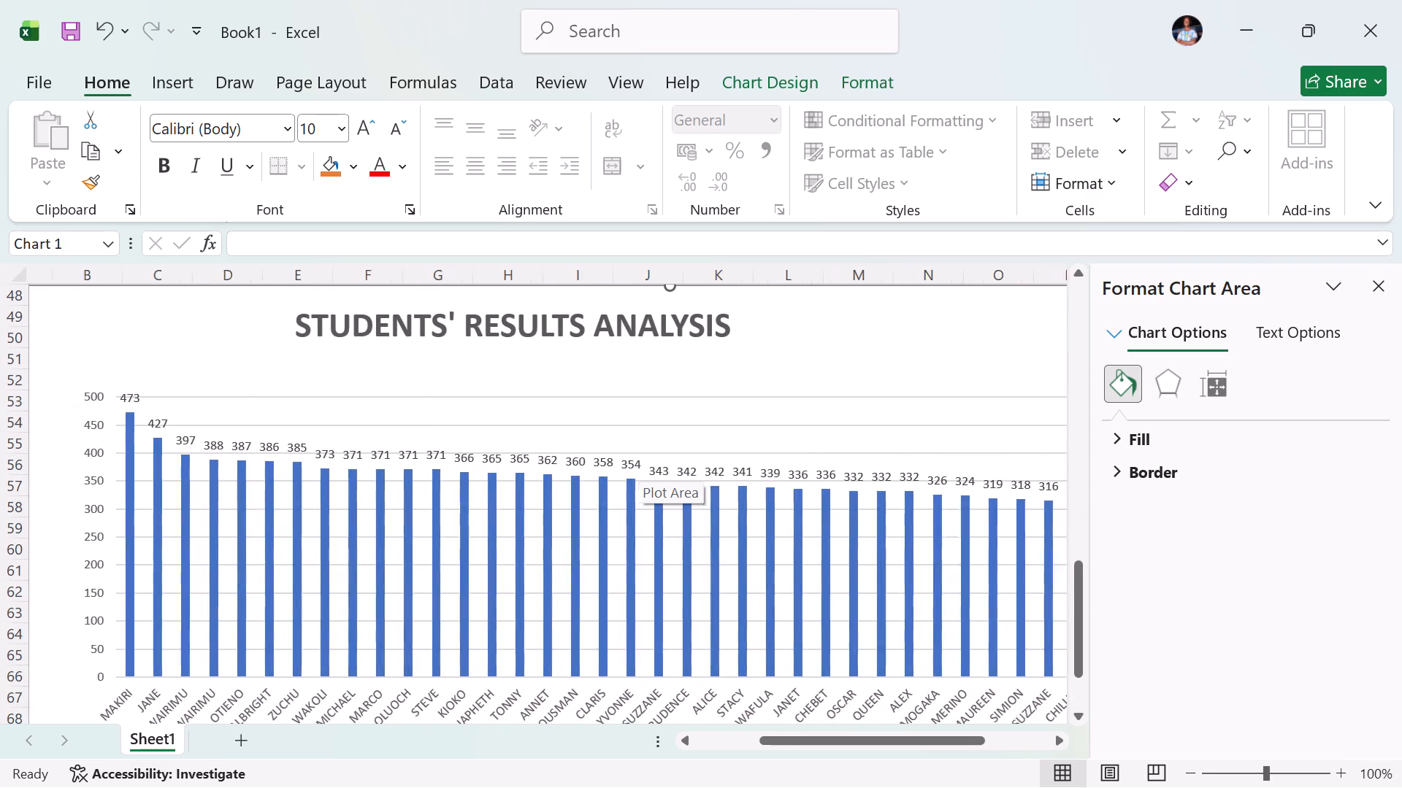
scroll(638, 460, "right", 1)
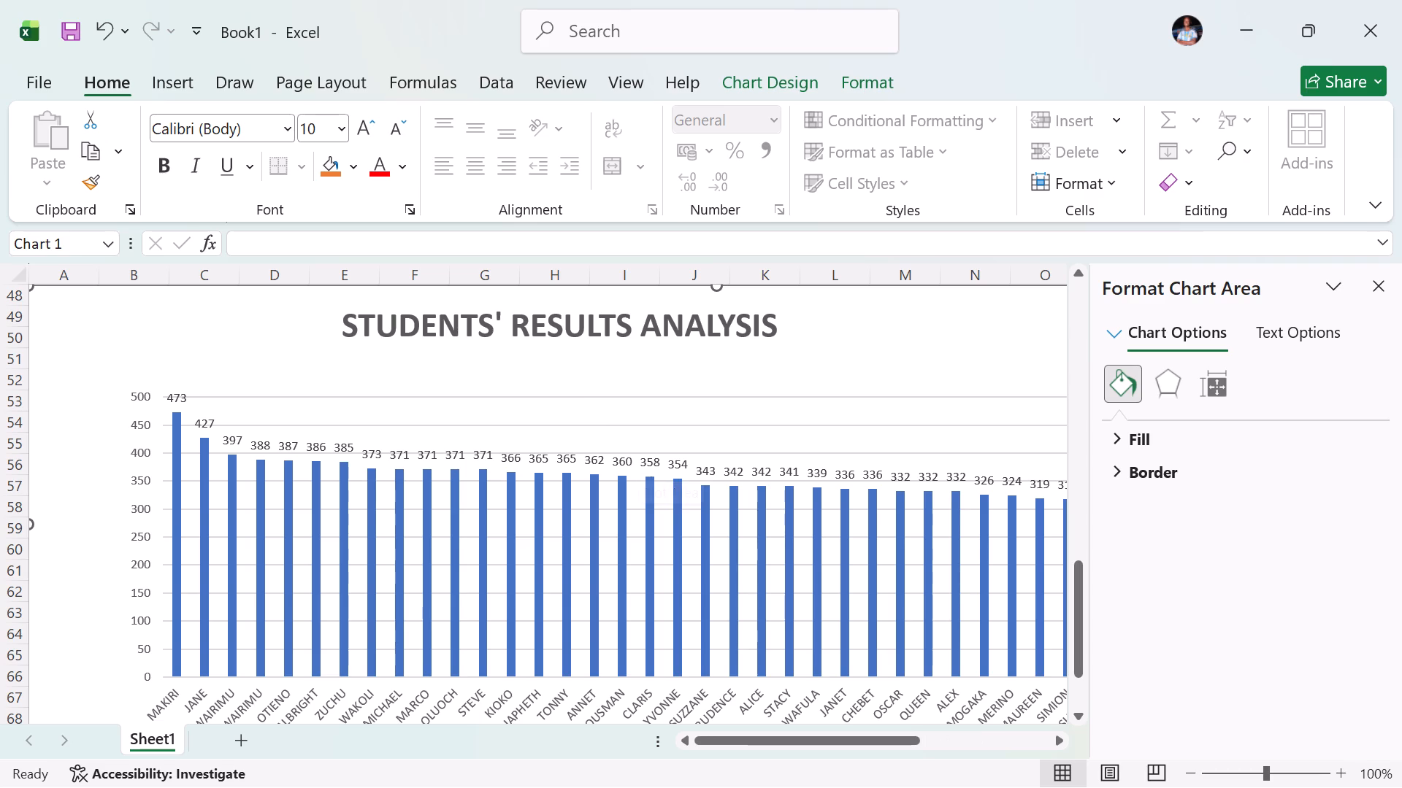
scroll(568, 401, "down", 1)
scroll(568, 401, "up", 1)
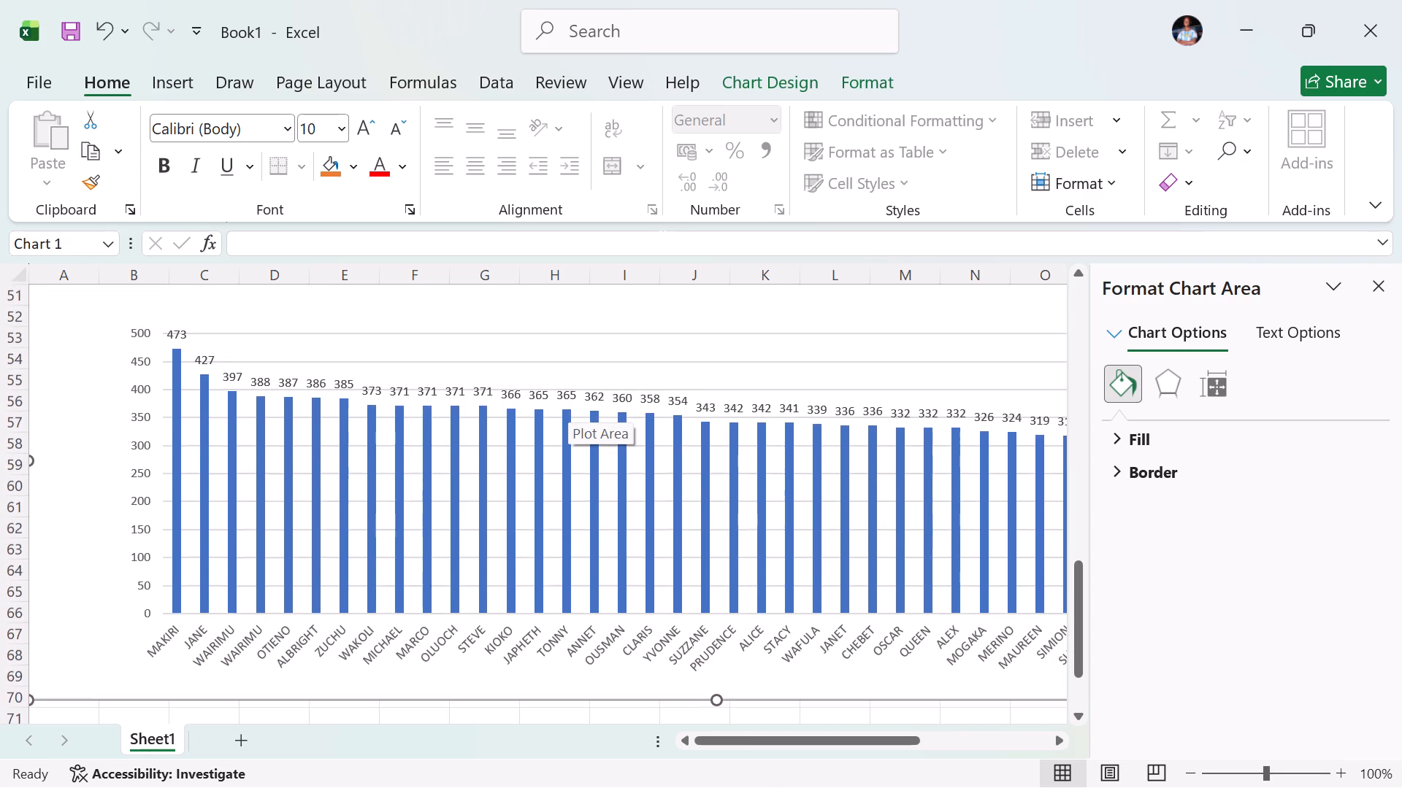
scroll(568, 401, "up", 1)
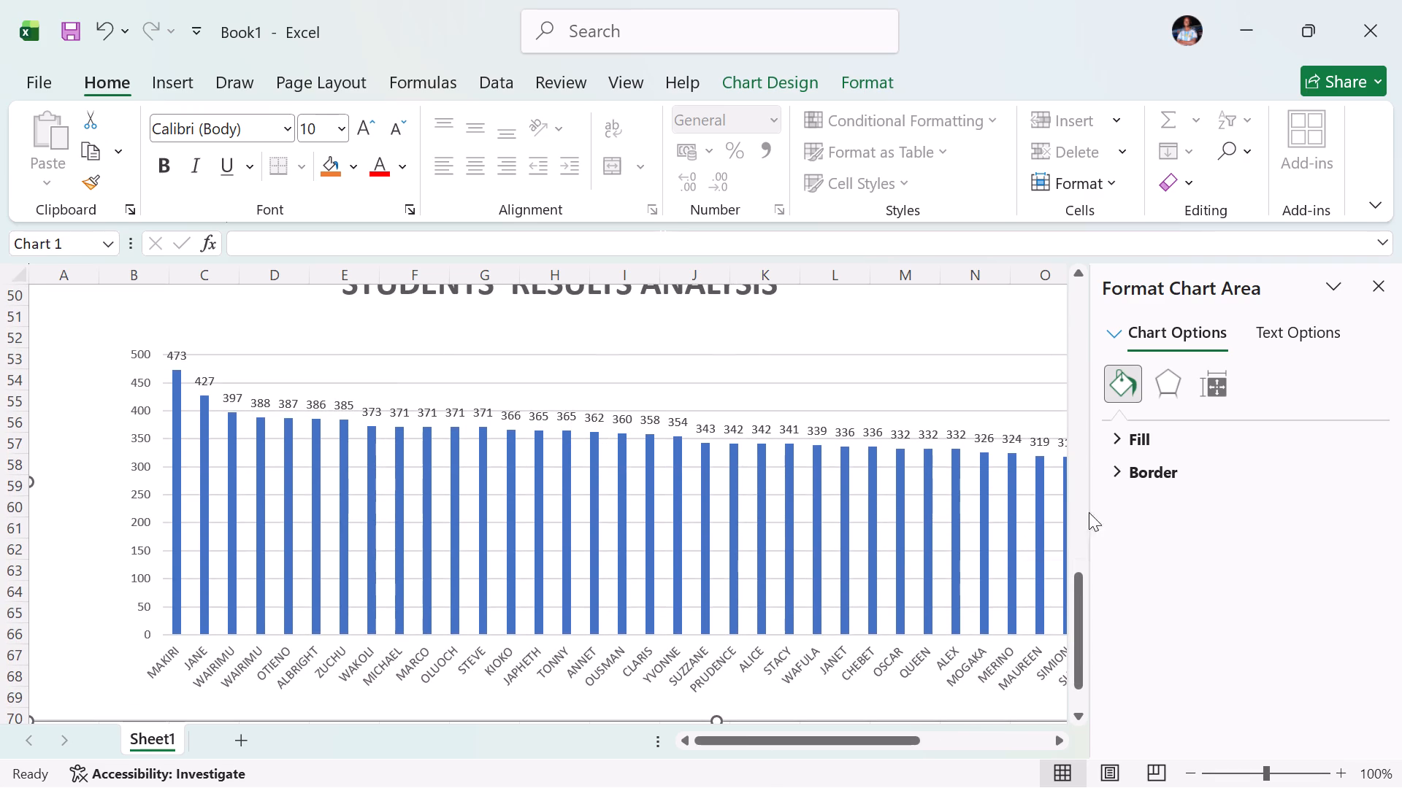
Look through the chart area's effects and fill options, and close the chart formatting options without changing anything.
left_click(1170, 386)
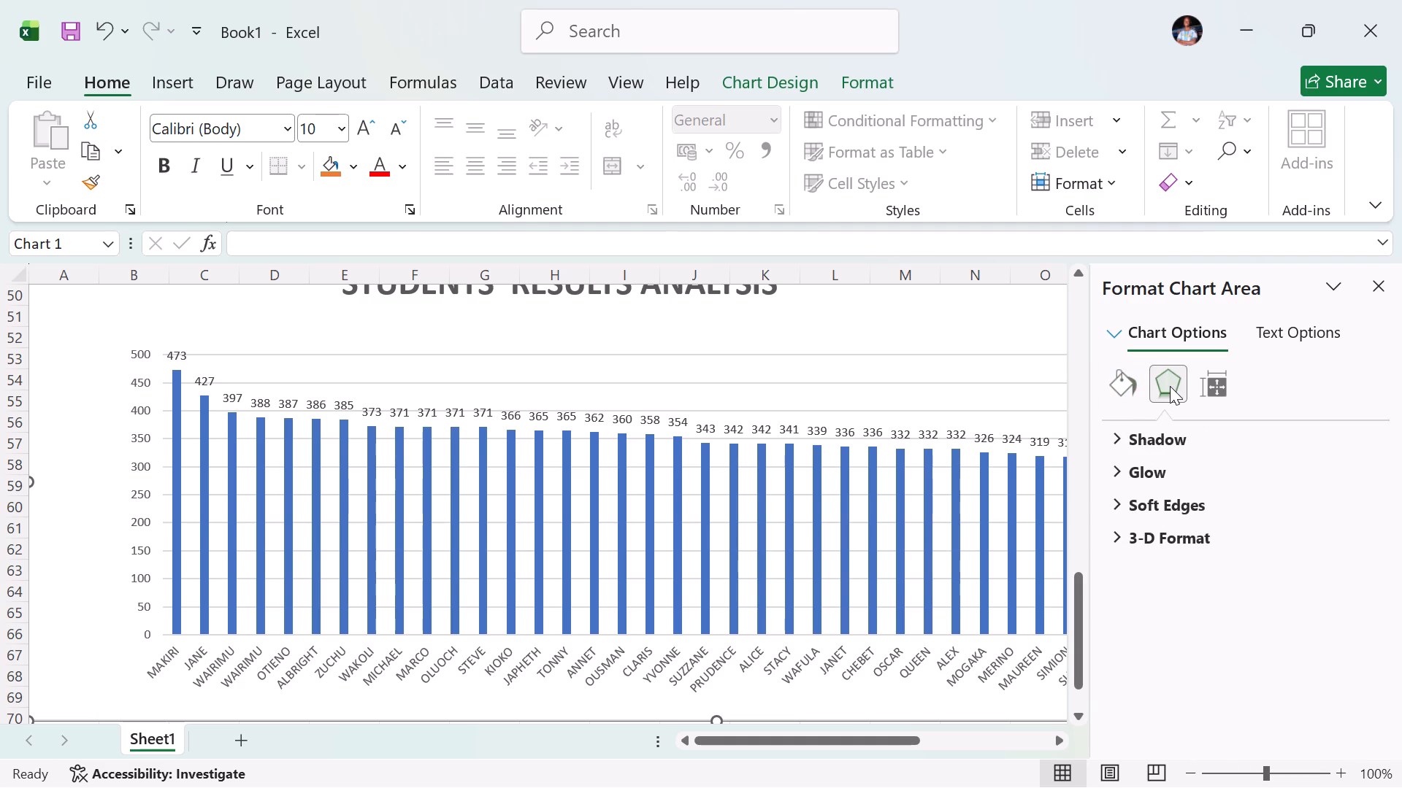
left_click(1127, 391)
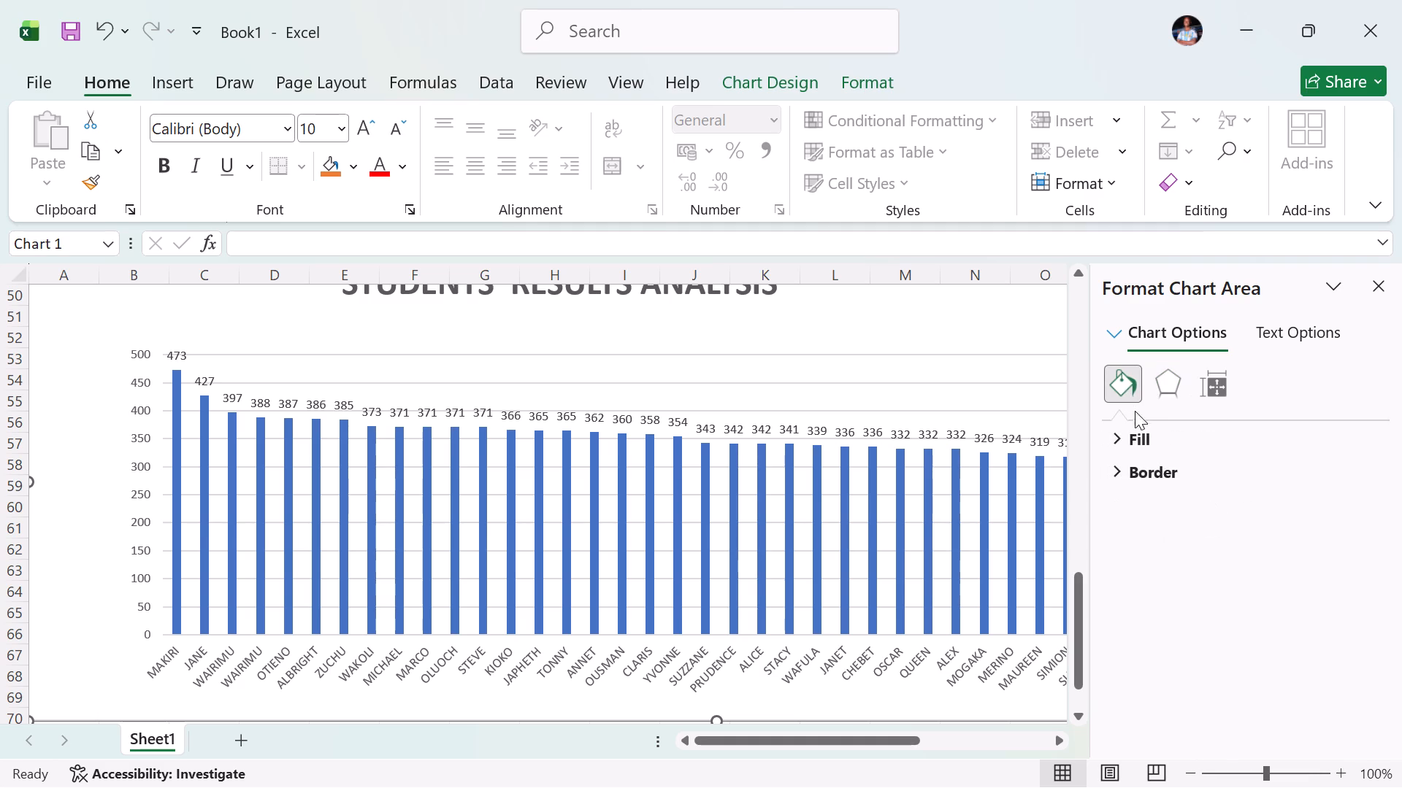
left_click(1116, 338)
left_click(1116, 338)
left_click(1371, 284)
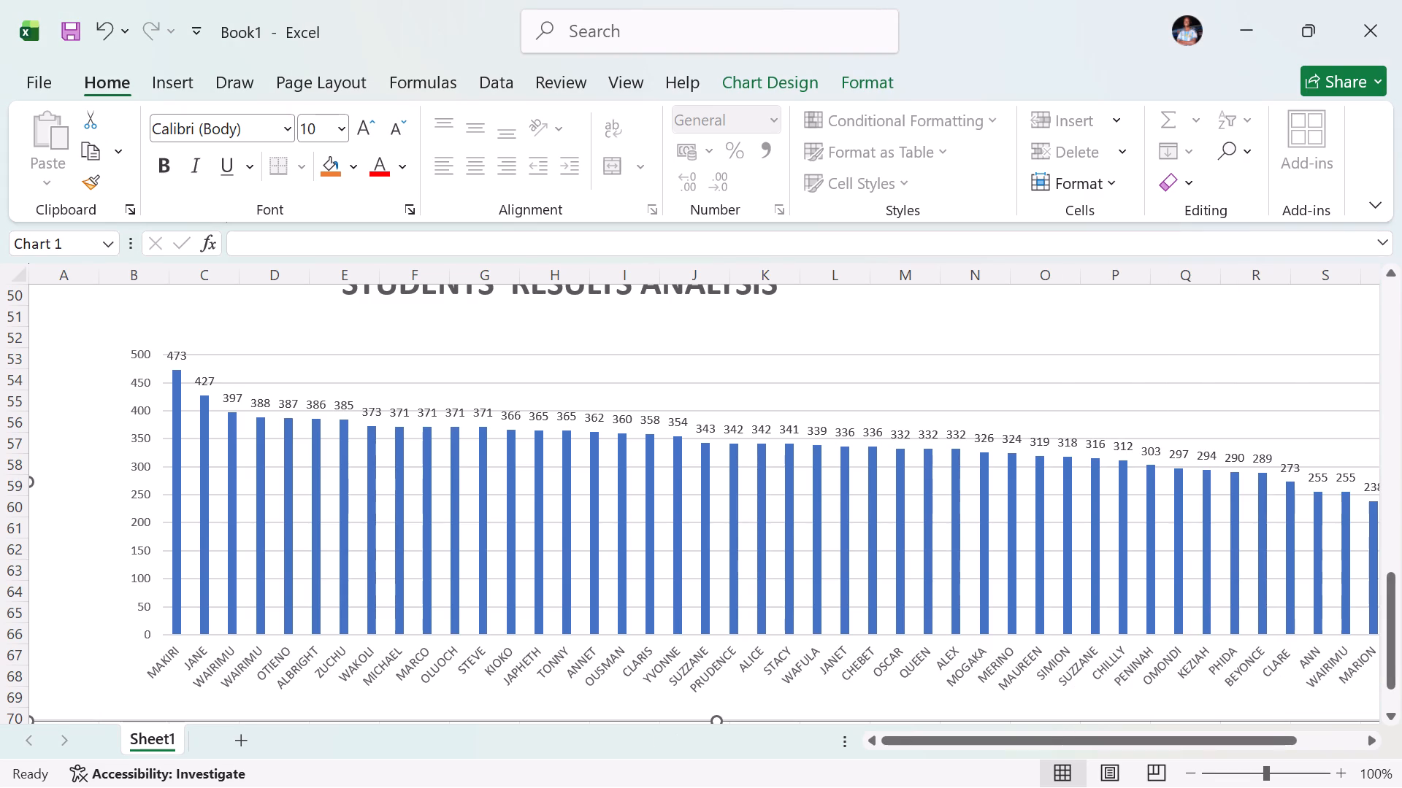
Review the whole chart and its placement below the AVERAGE row, including its title, data labels and right edge.
scroll(1287, 349, "left", 3)
scroll(1287, 349, "down", 1)
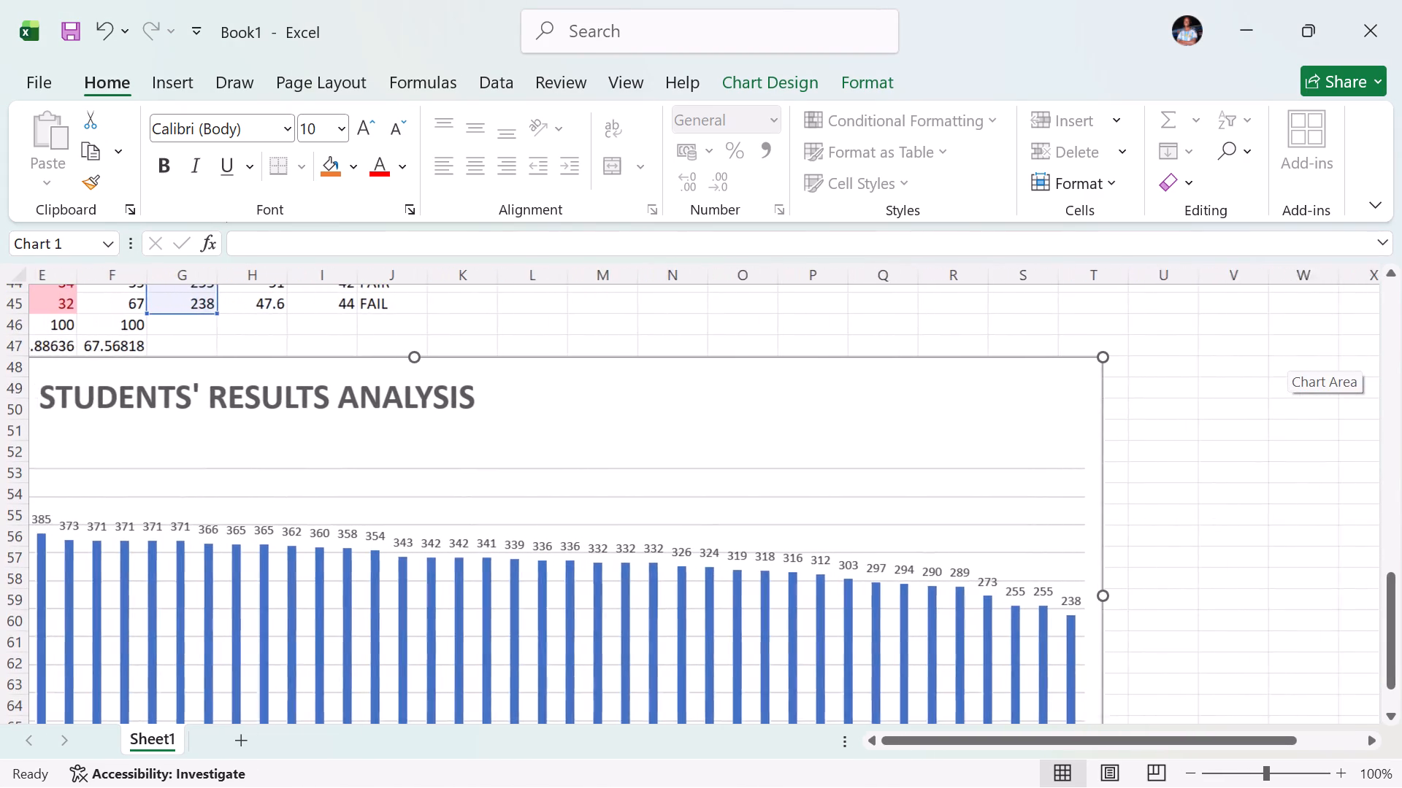
scroll(1287, 349, "down", 2)
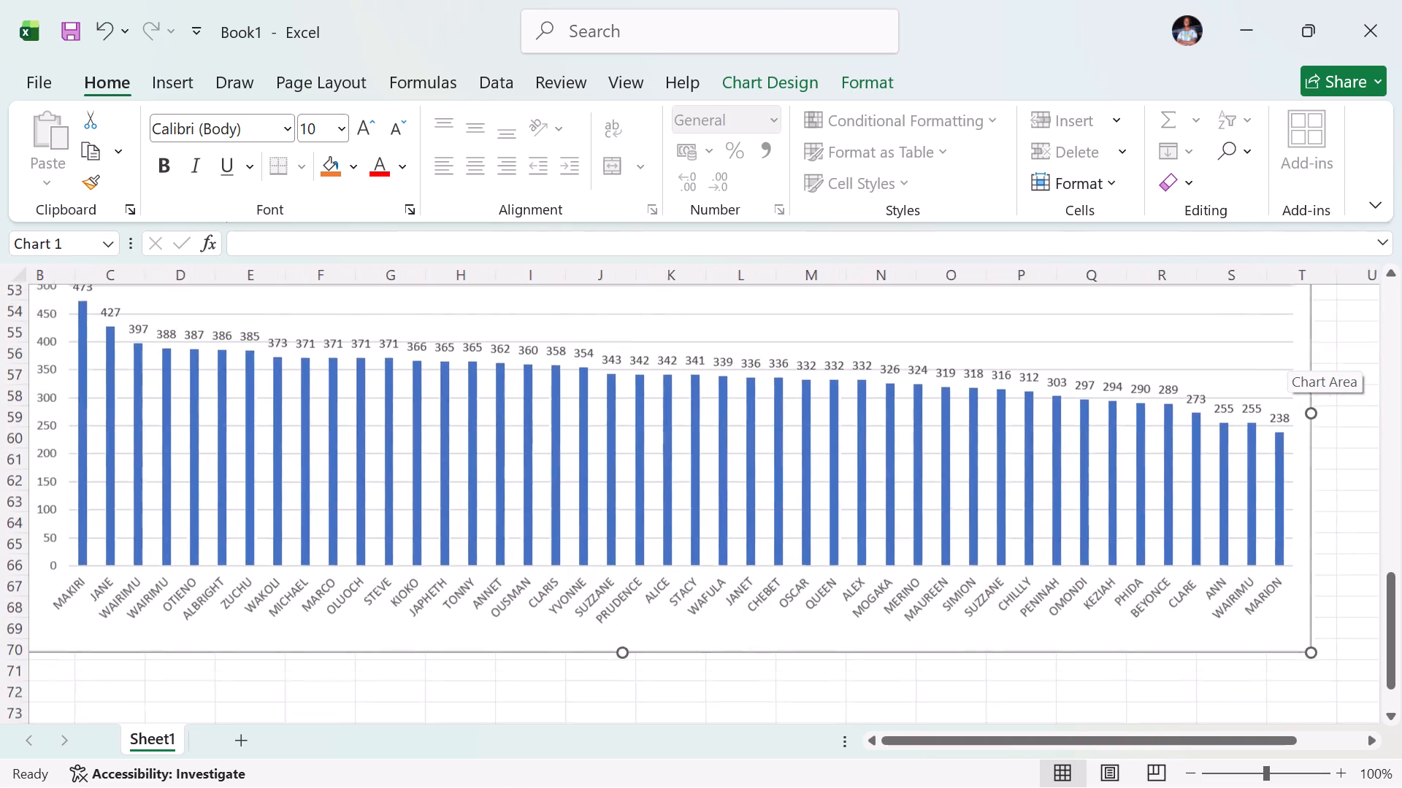
scroll(1287, 349, "down", 1)
scroll(1287, 349, "right", 3)
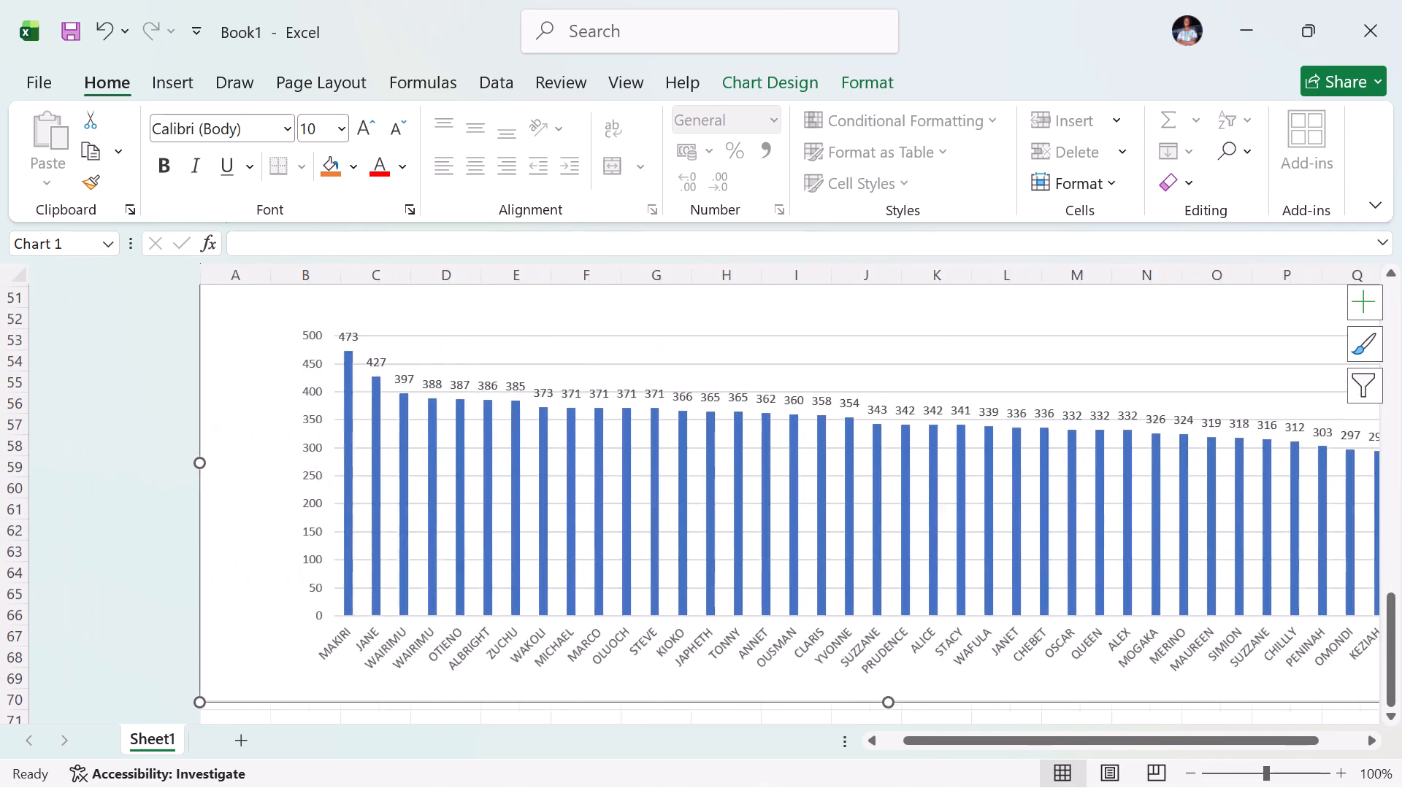
scroll(1287, 349, "left", 3)
scroll(967, 411, "left", 1)
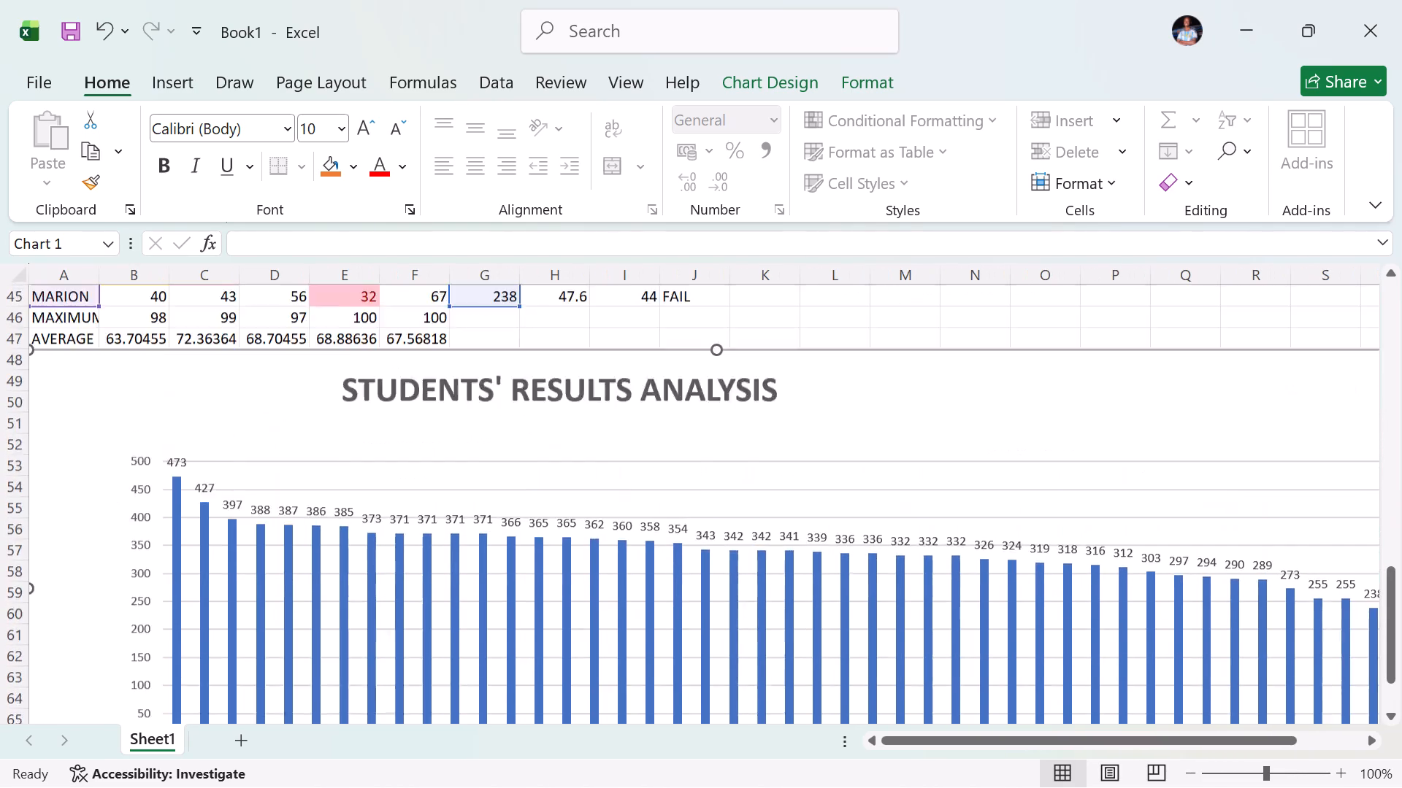
scroll(967, 411, "left", 1)
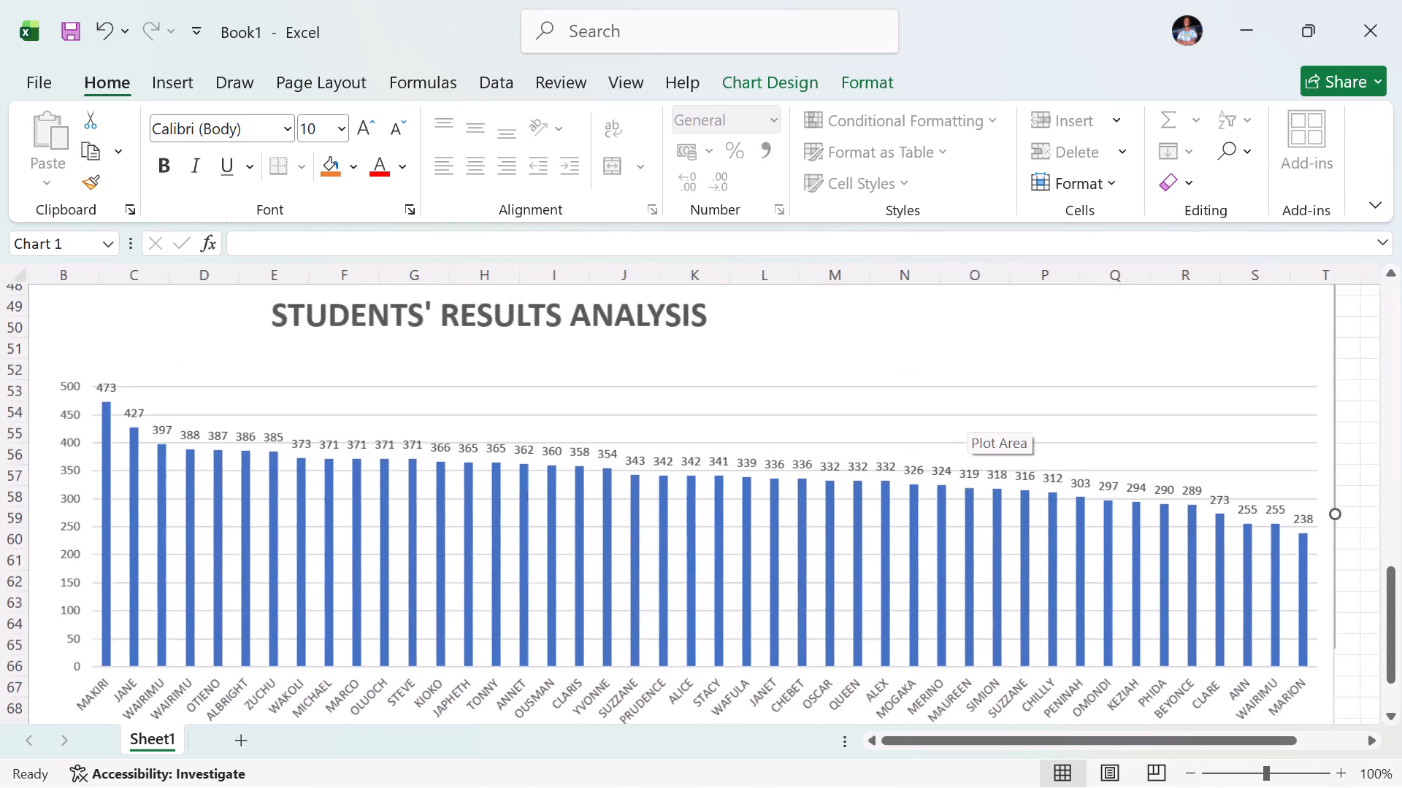
scroll(967, 411, "left", 1)
scroll(967, 411, "up", 2)
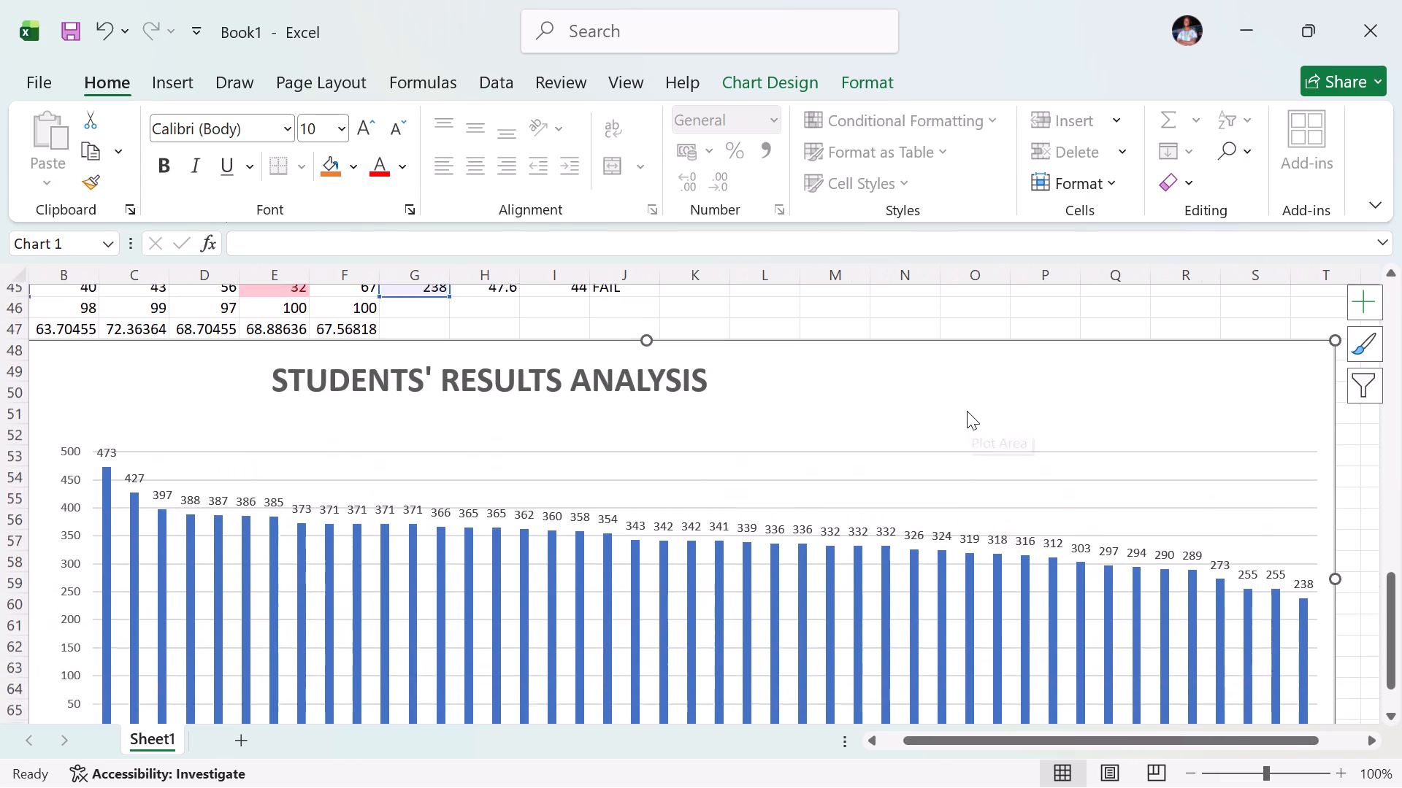
scroll(967, 411, "up", 1)
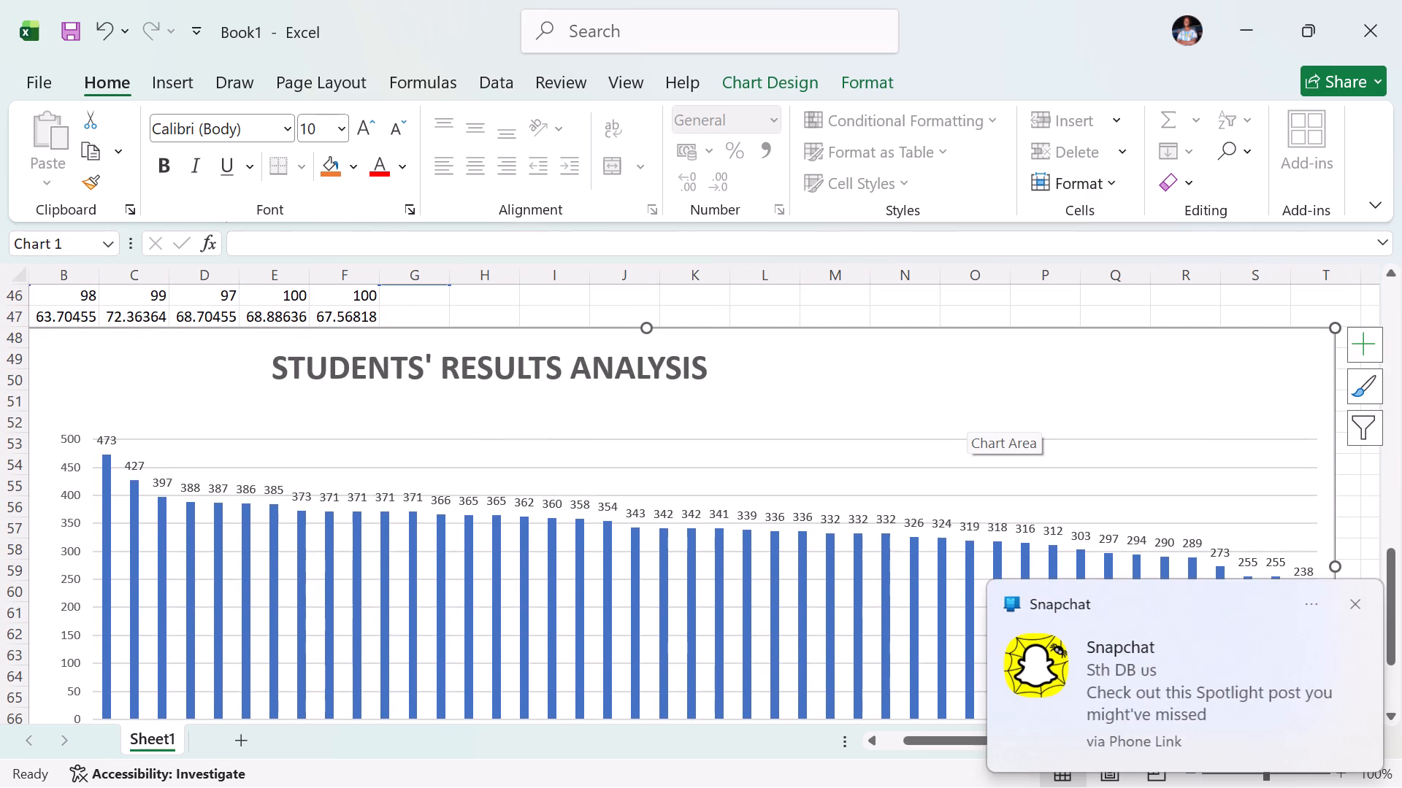
Dismiss the Snapchat notification covering the chart.
left_click(1358, 600)
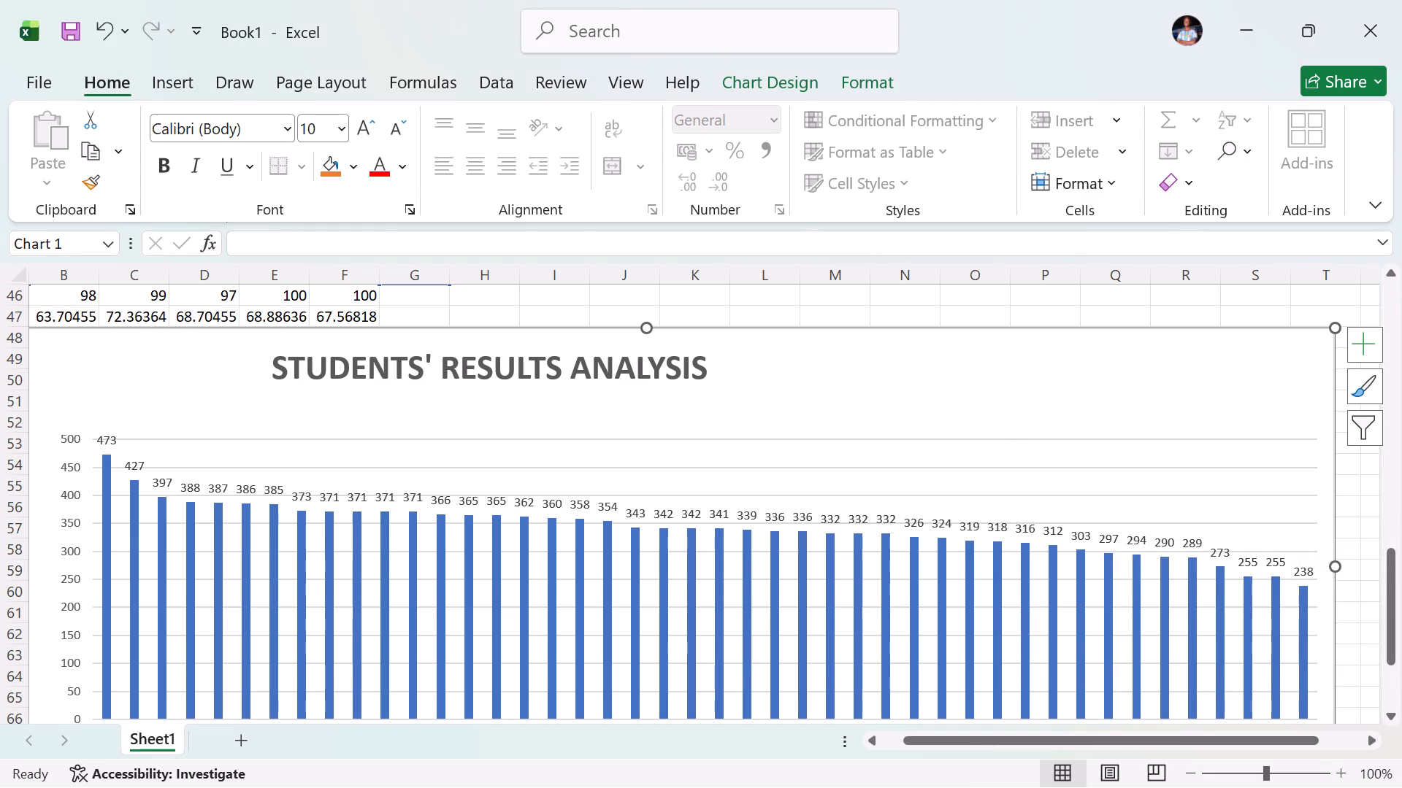
key("shift+super+s")
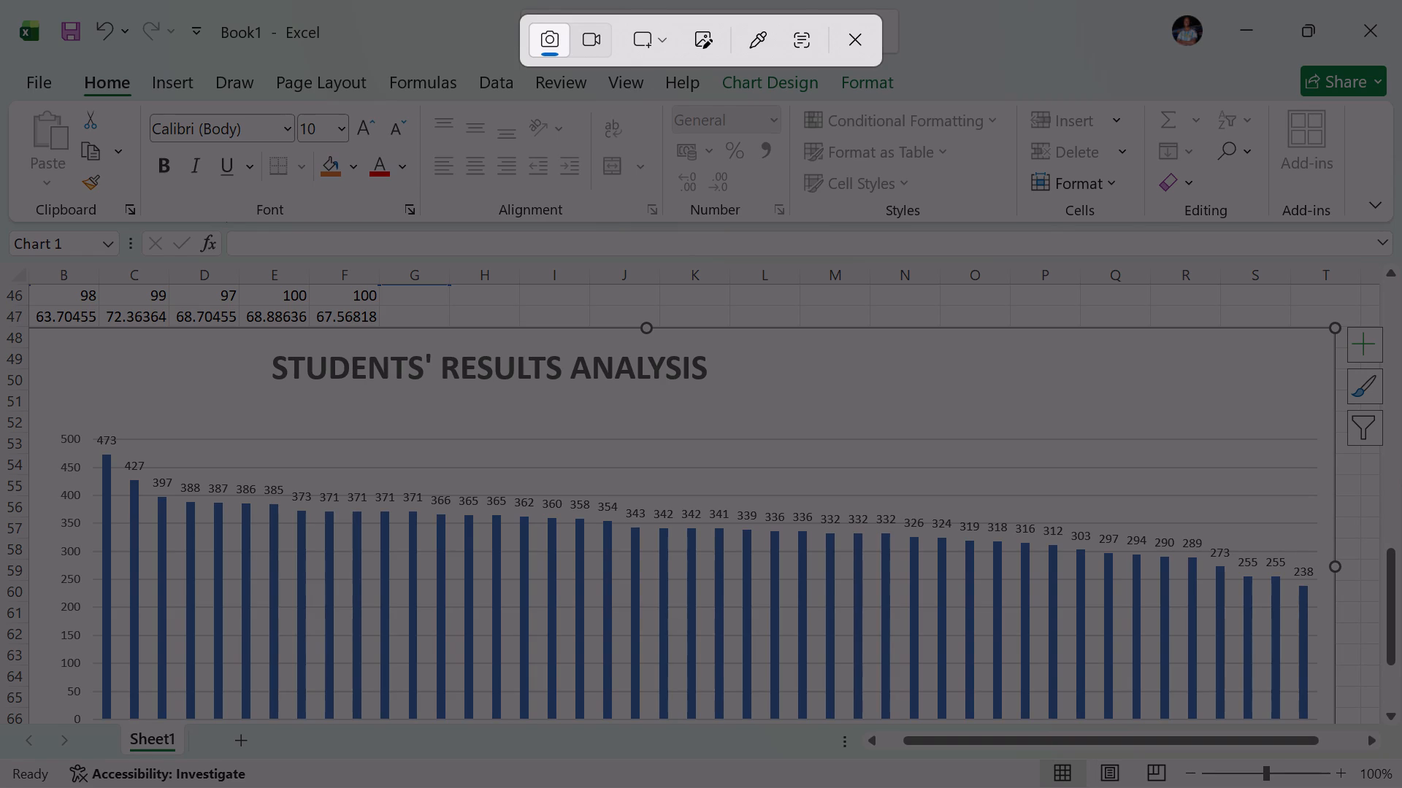
left_click_drag(14, 271, 269, 734)
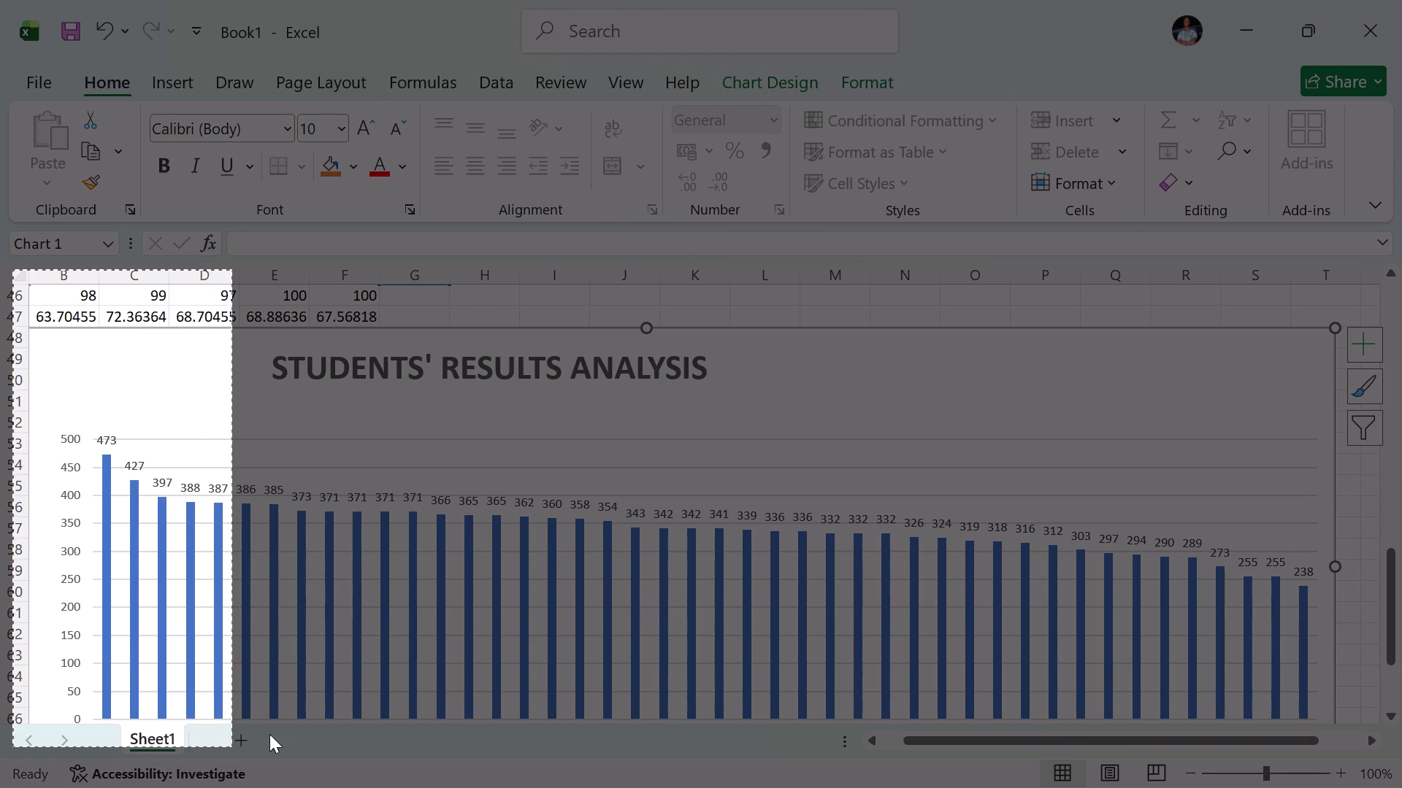
left_click_drag(269, 734, 1273, 733)
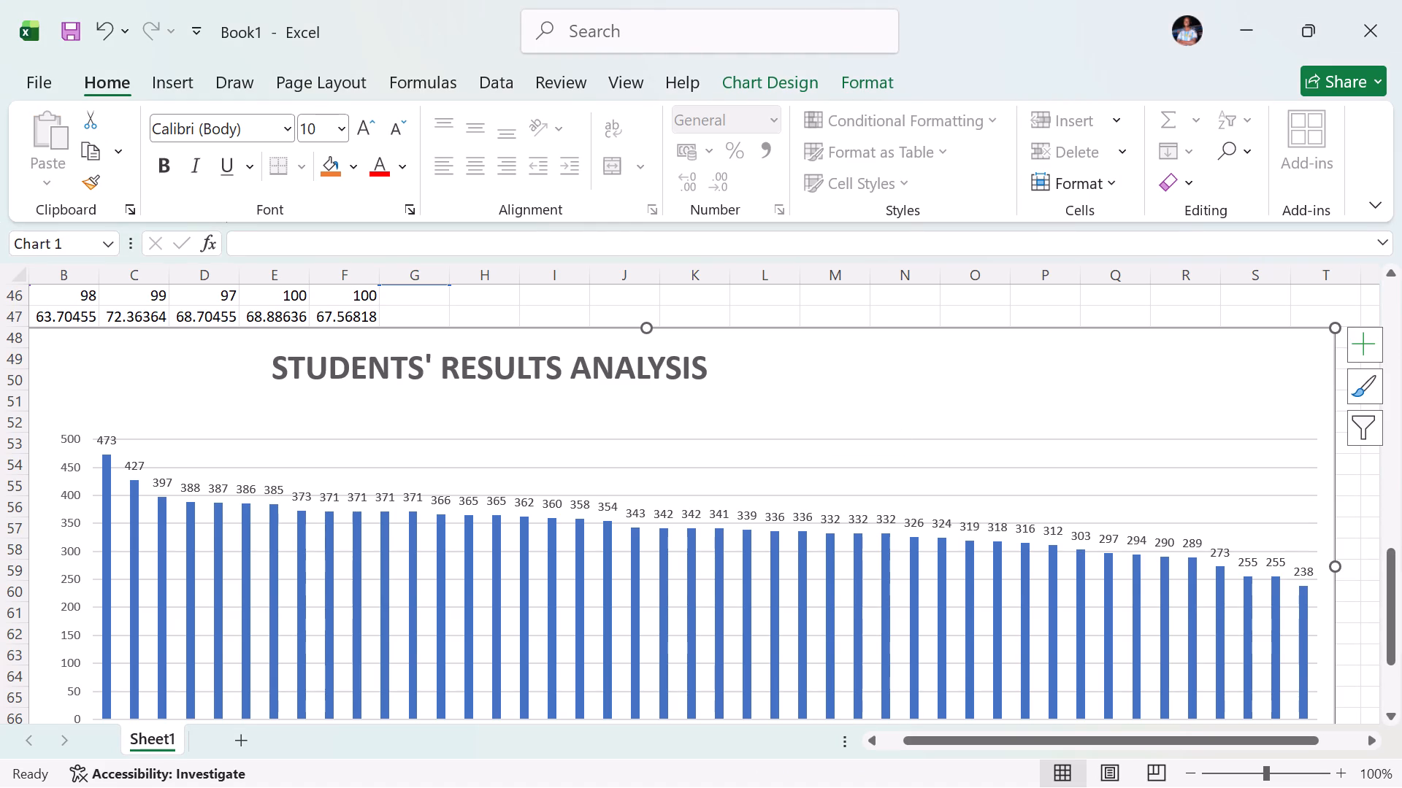
left_click(801, 385)
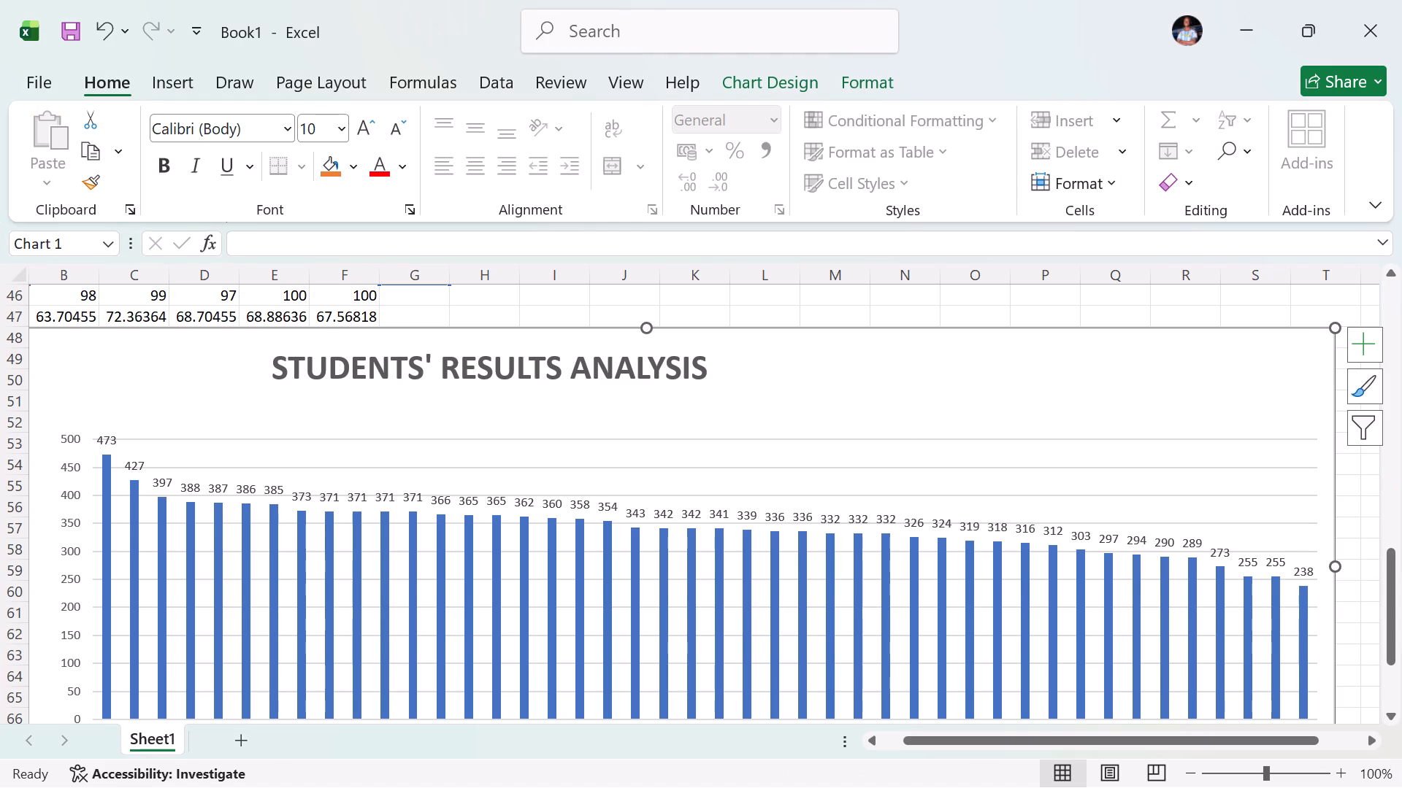
left_click(801, 385)
left_click(633, 26)
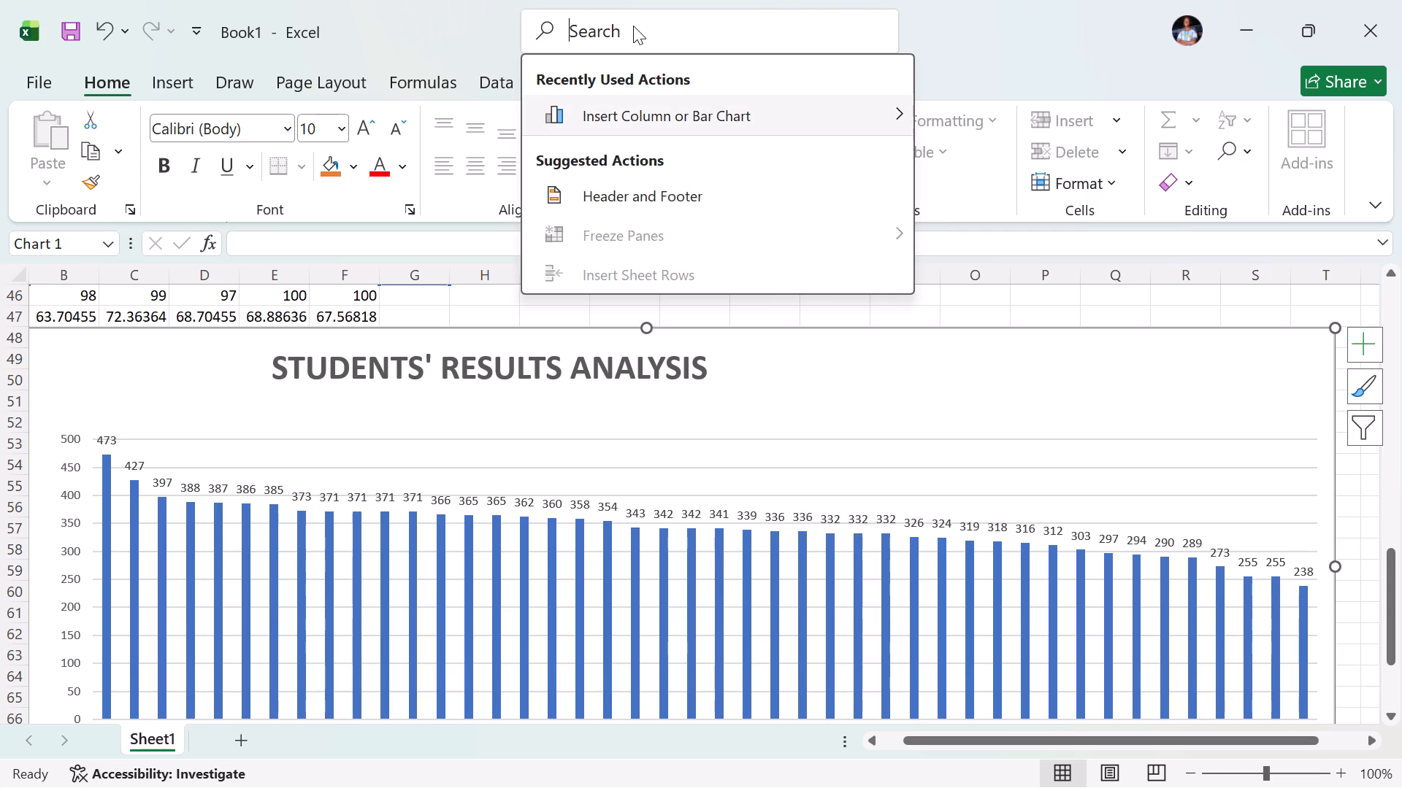
type("CH")
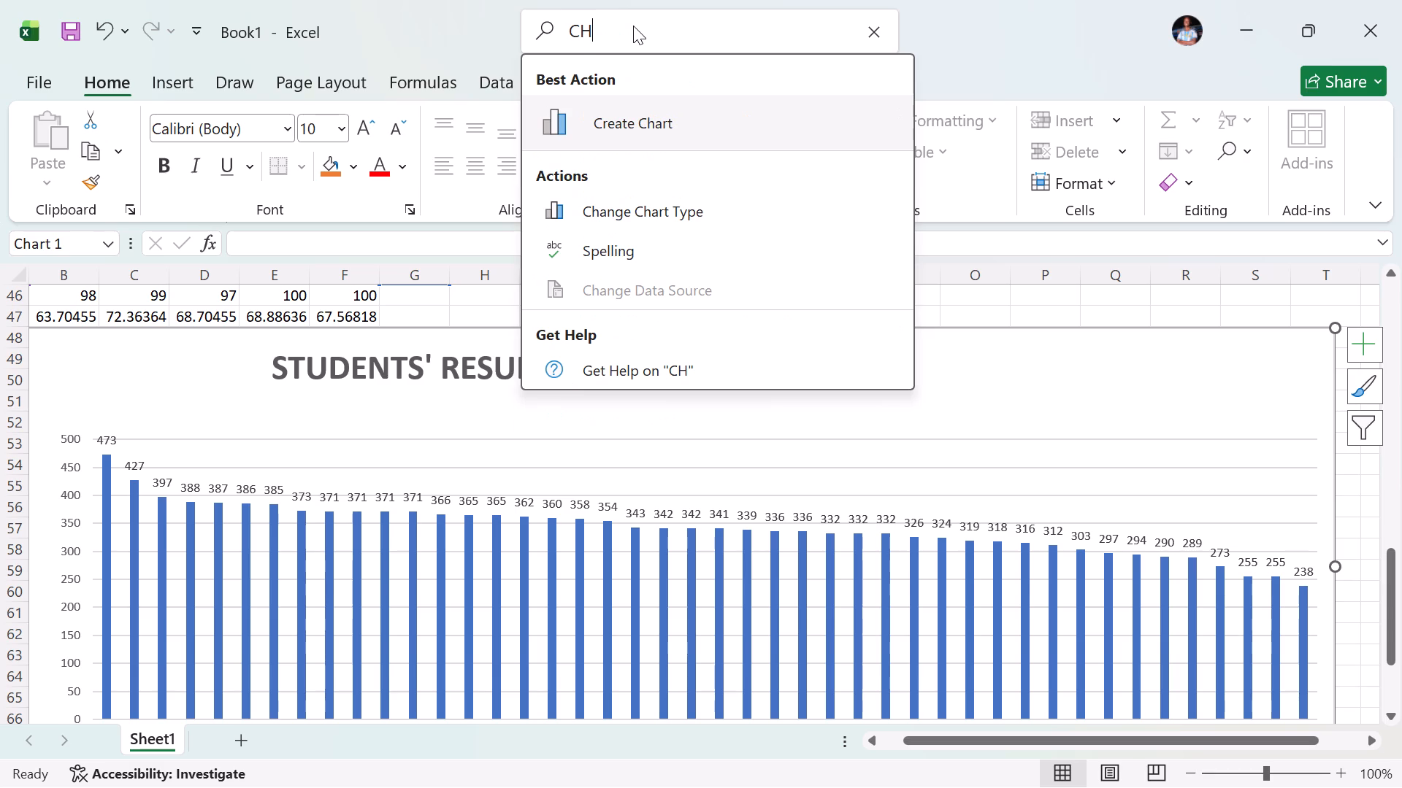
left_click(621, 204)
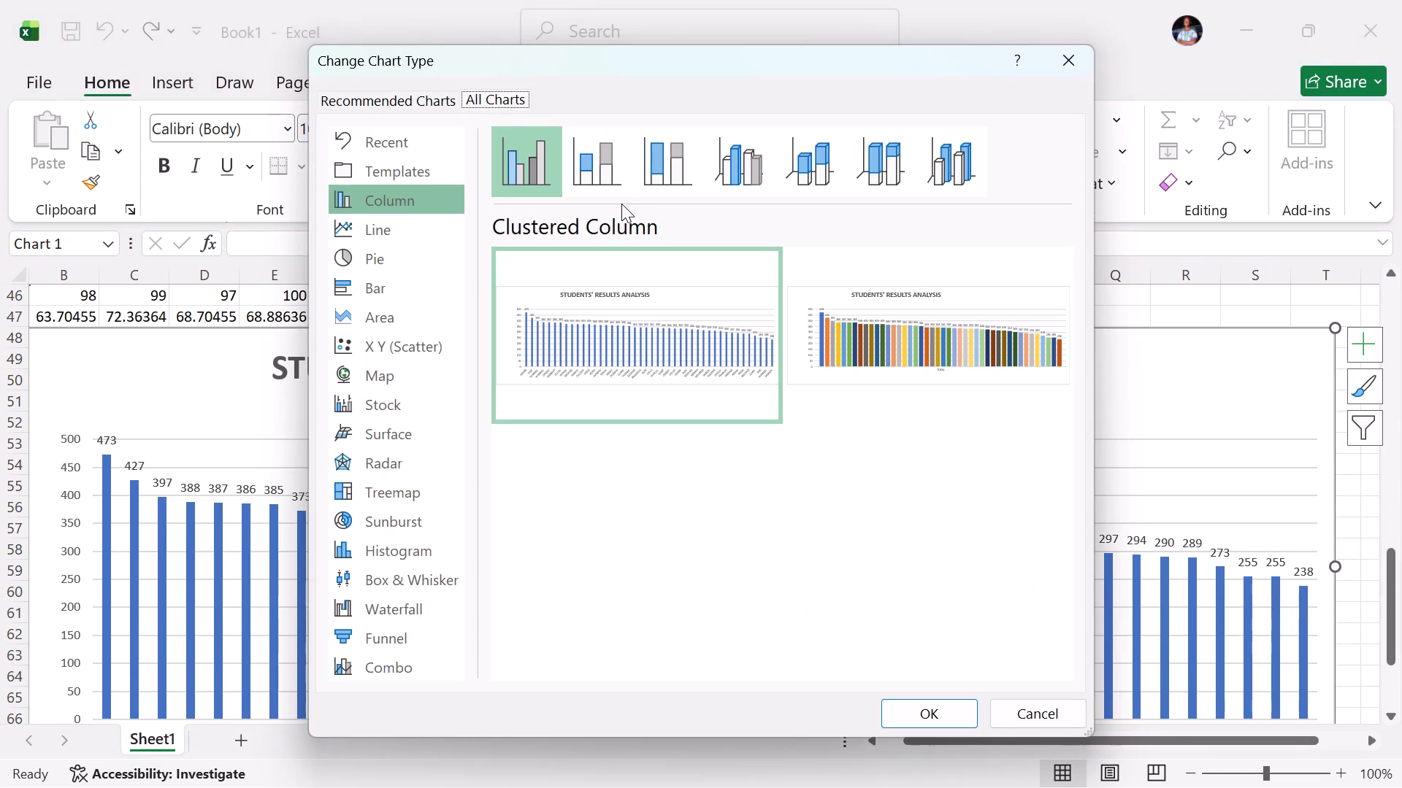
left_click(598, 169)
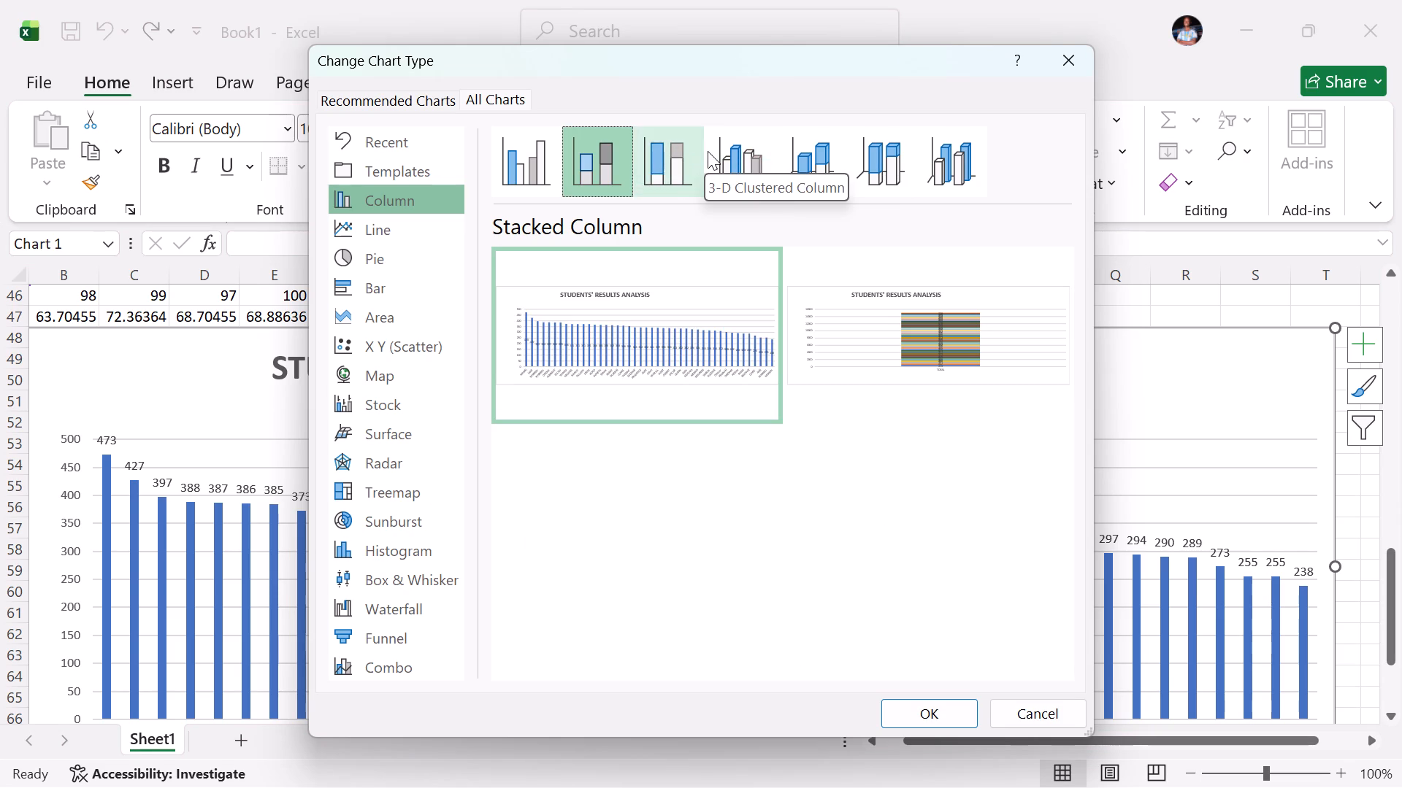
left_click(529, 158)
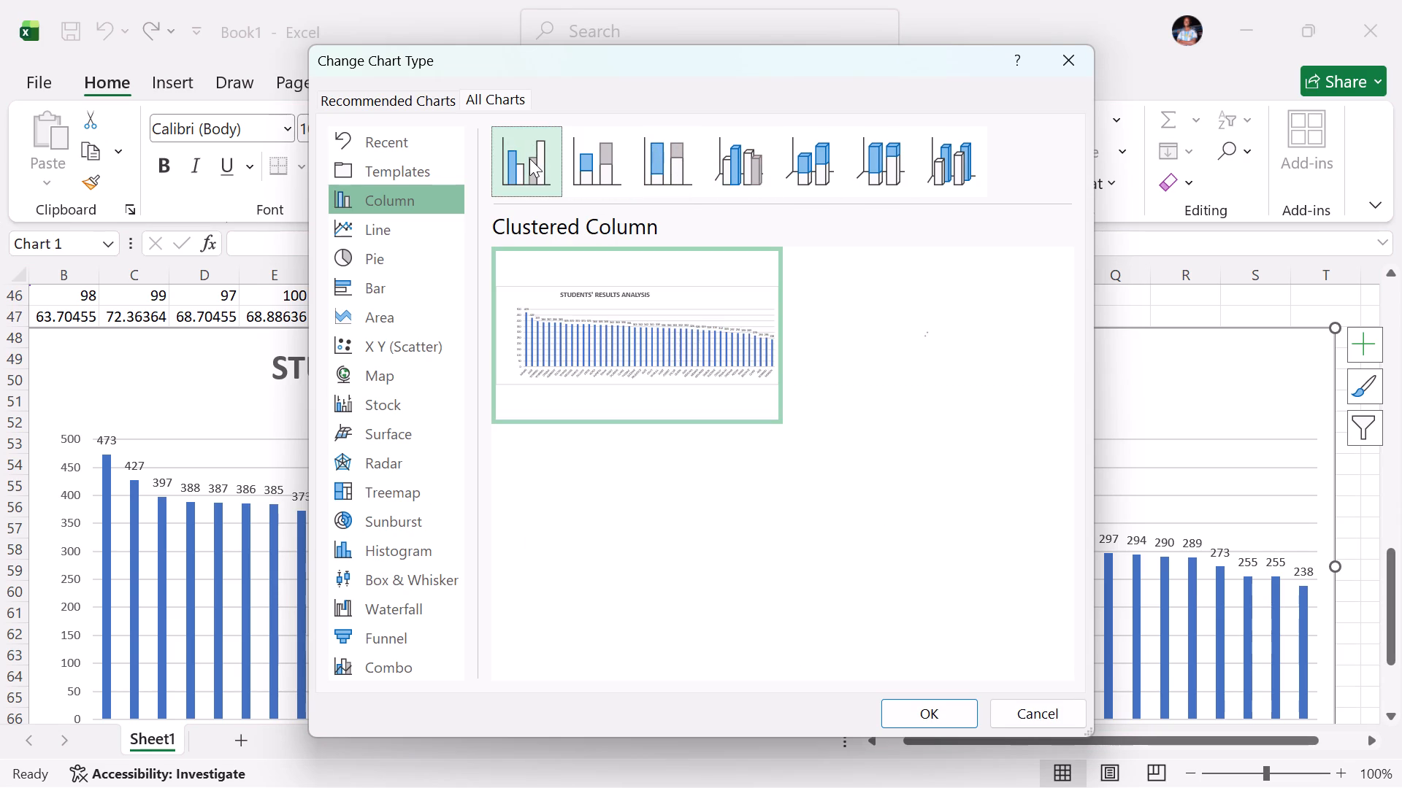
left_click(695, 155)
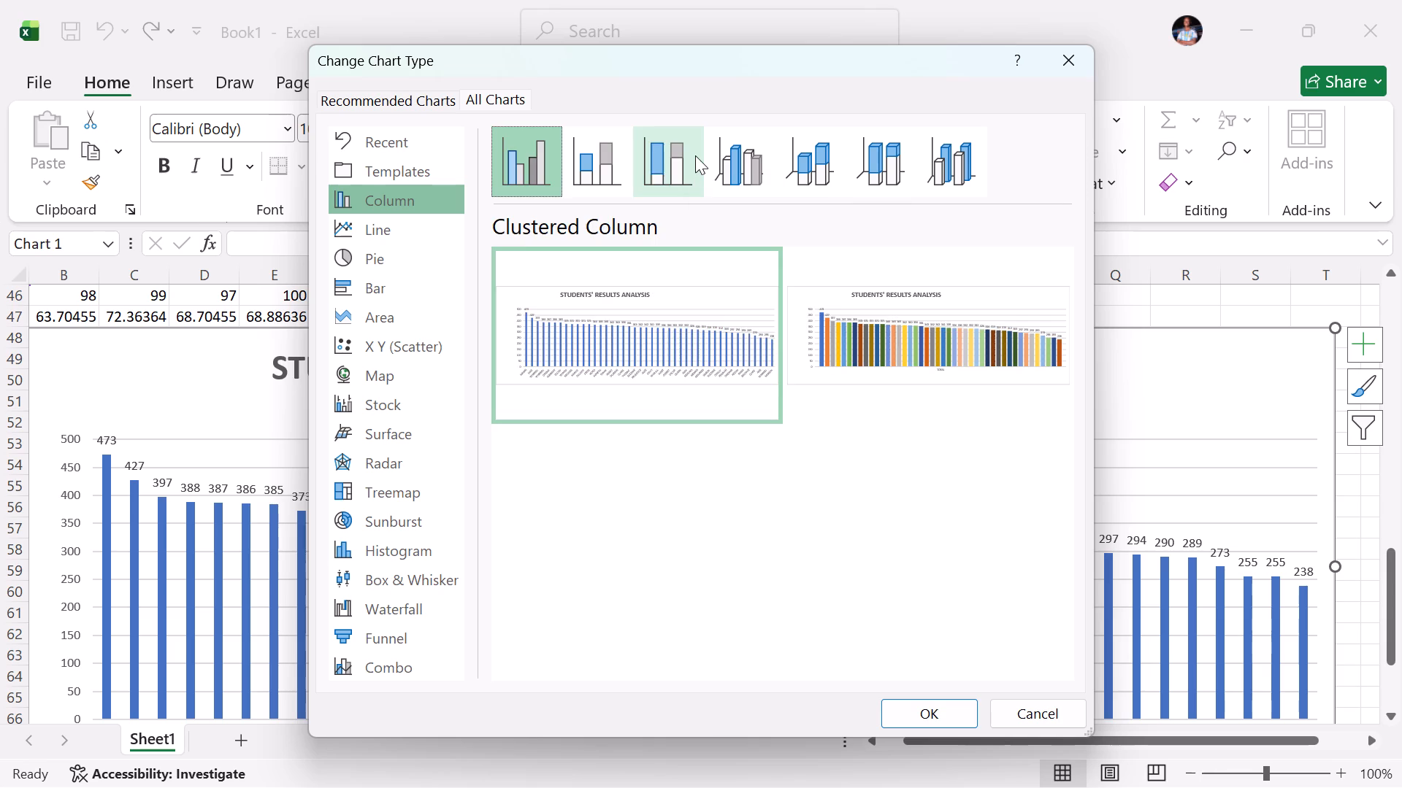
left_click(740, 157)
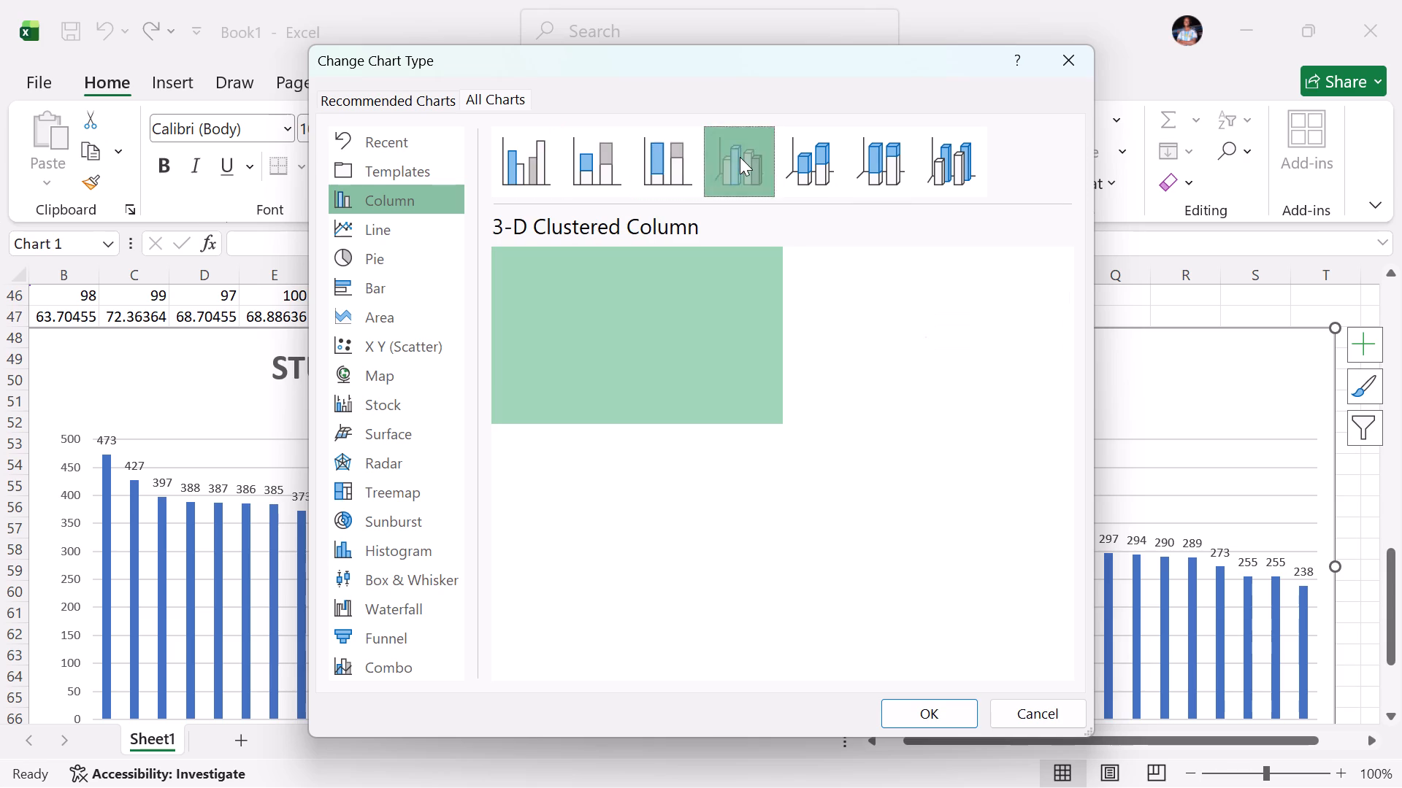
left_click(807, 168)
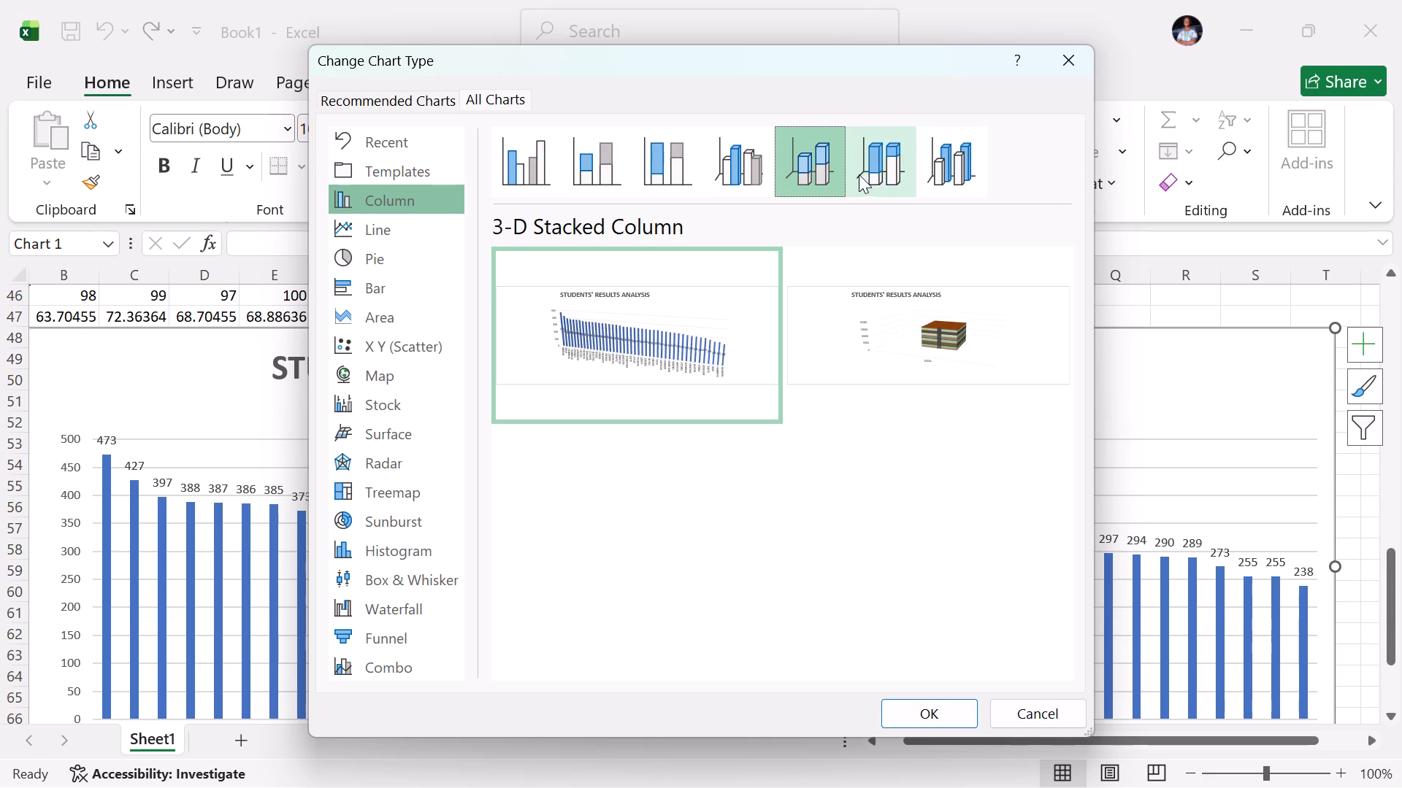
left_click(884, 175)
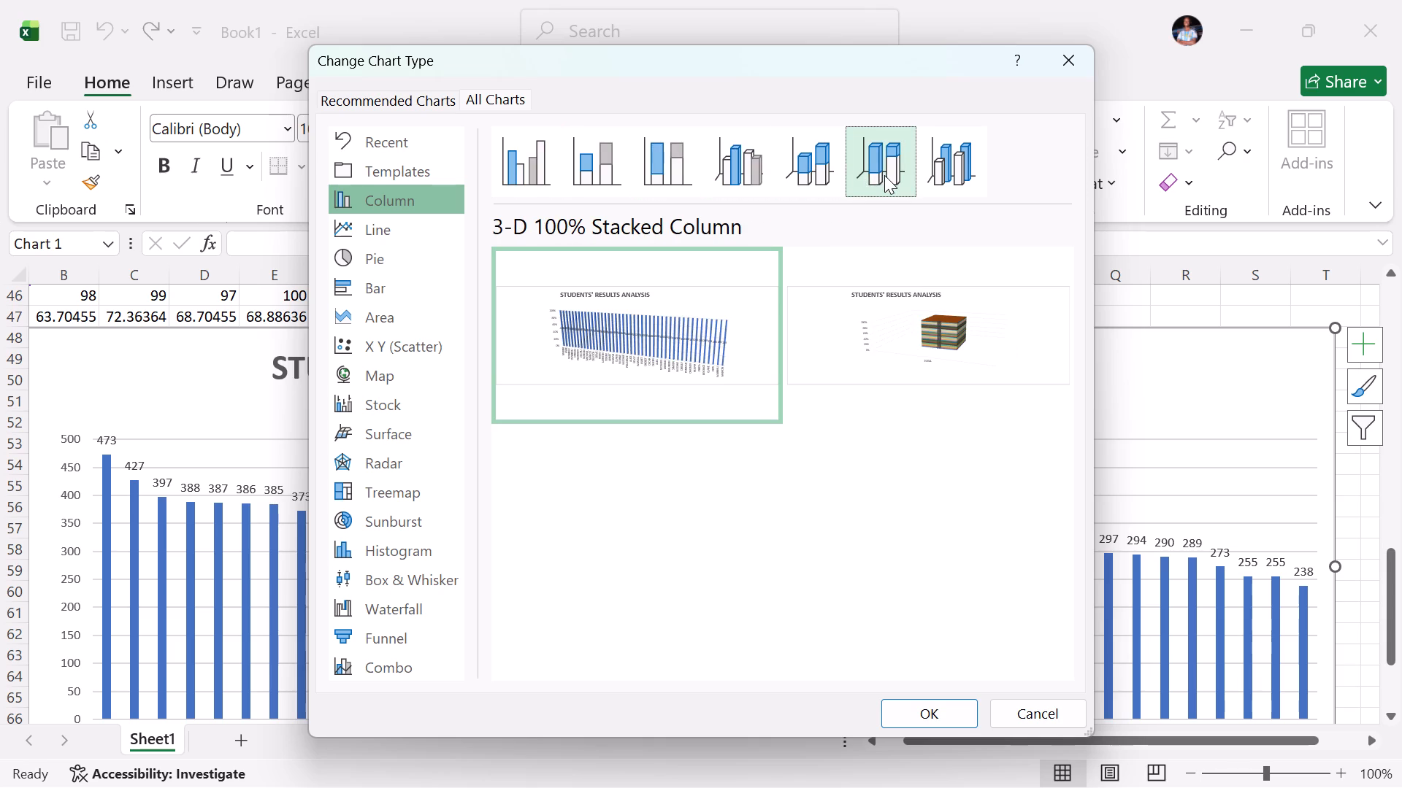
left_click(939, 182)
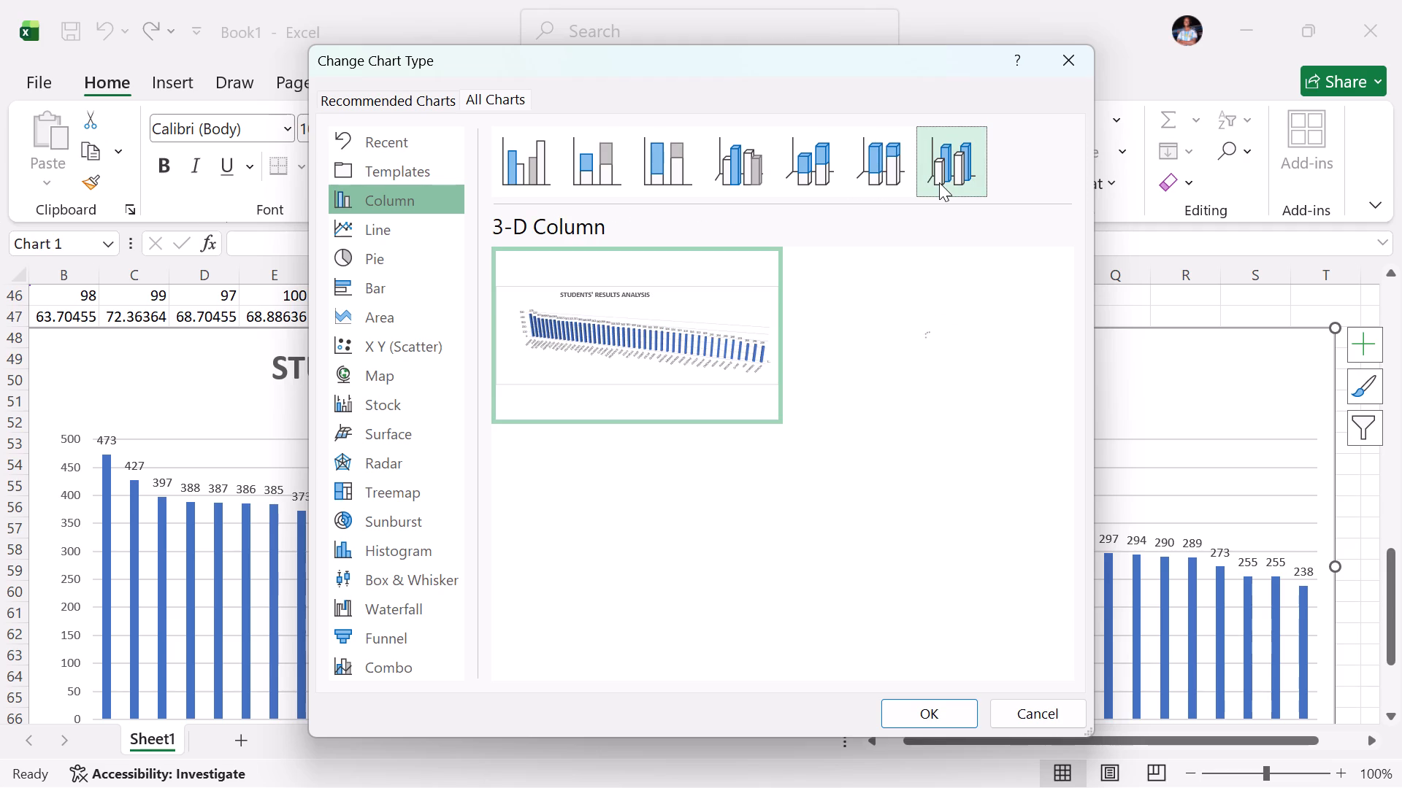
scroll(944, 166, "left", 1)
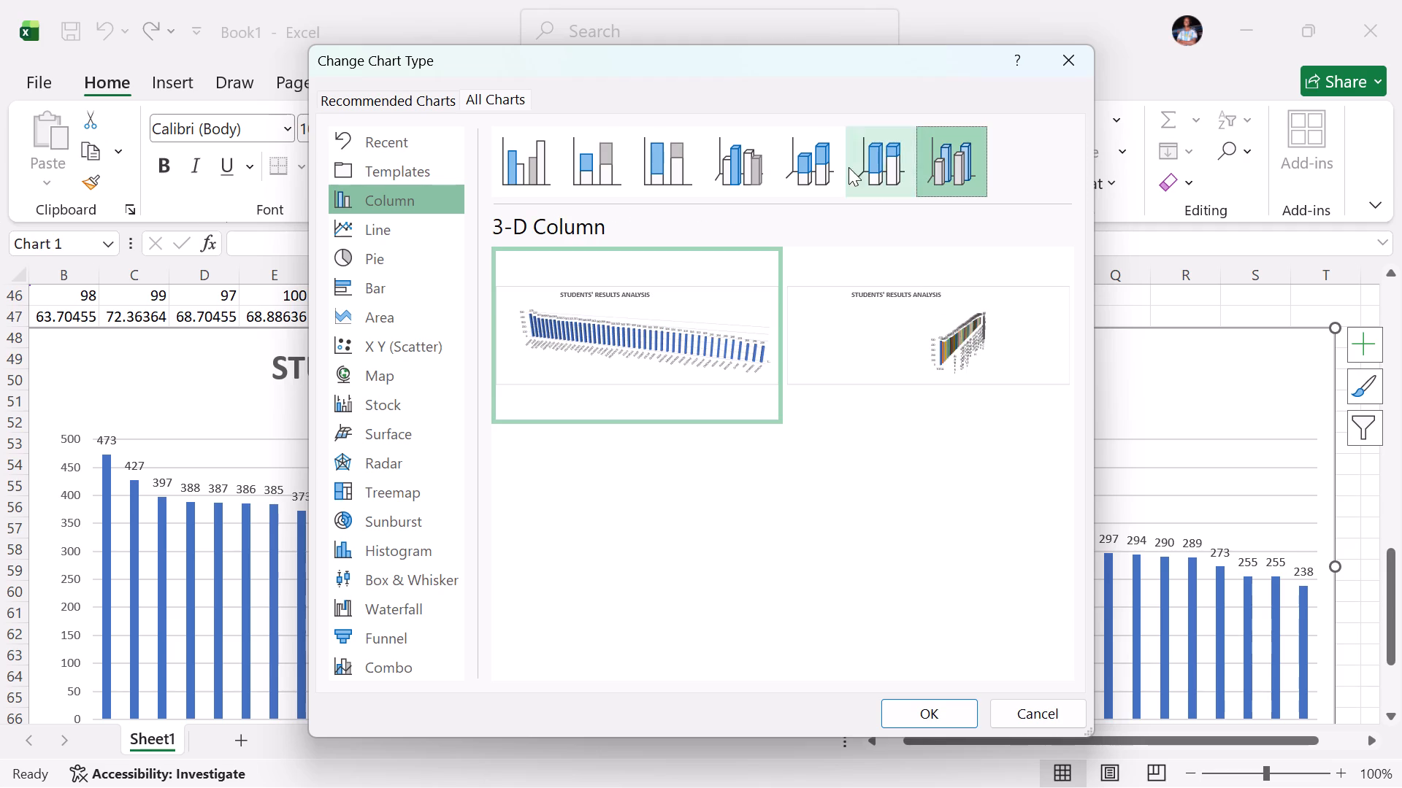
scroll(839, 166, "right", 1)
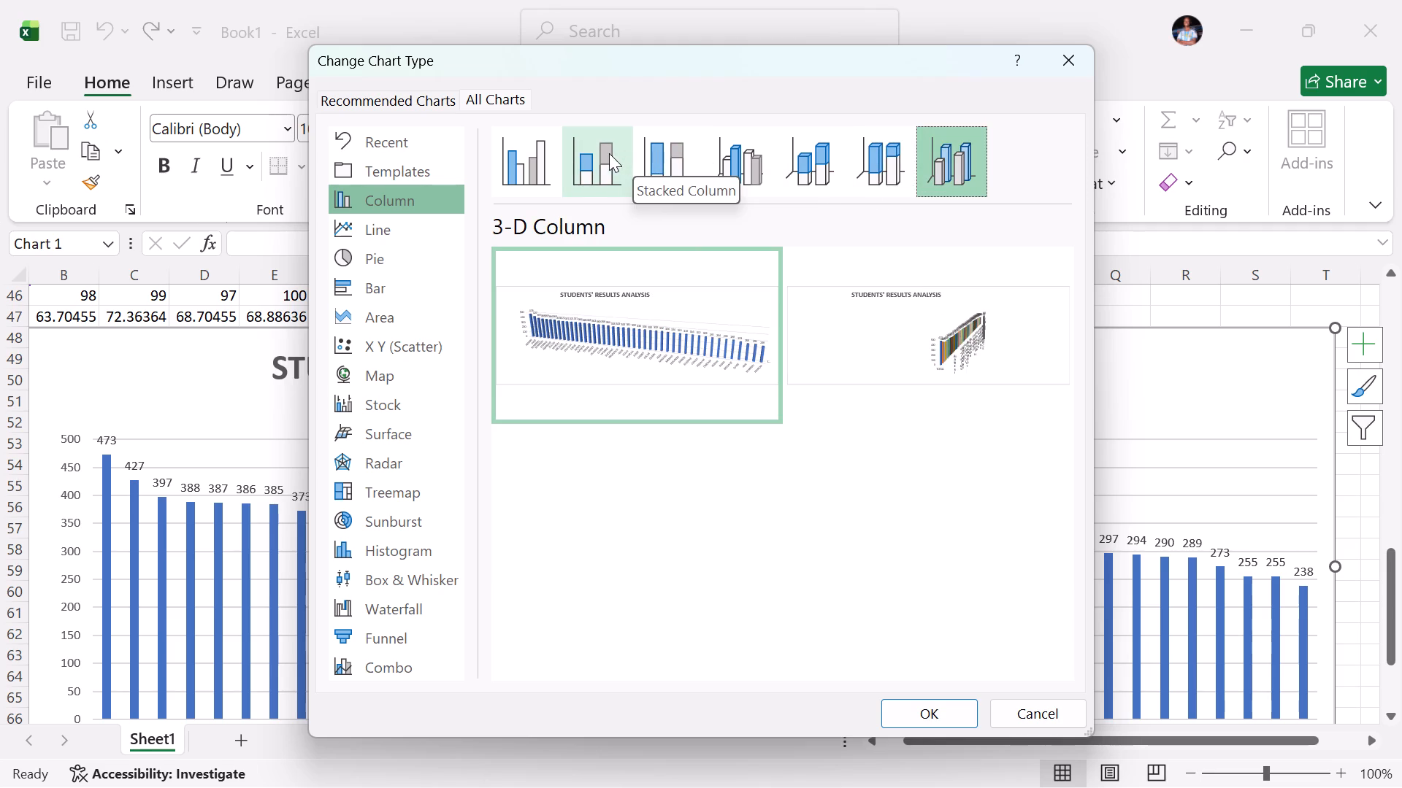
Check the chart templates and compare the recent Stacked Bar, Clustered Column and 3-D Clustered Column types, leaving without applying any.
left_click(421, 170)
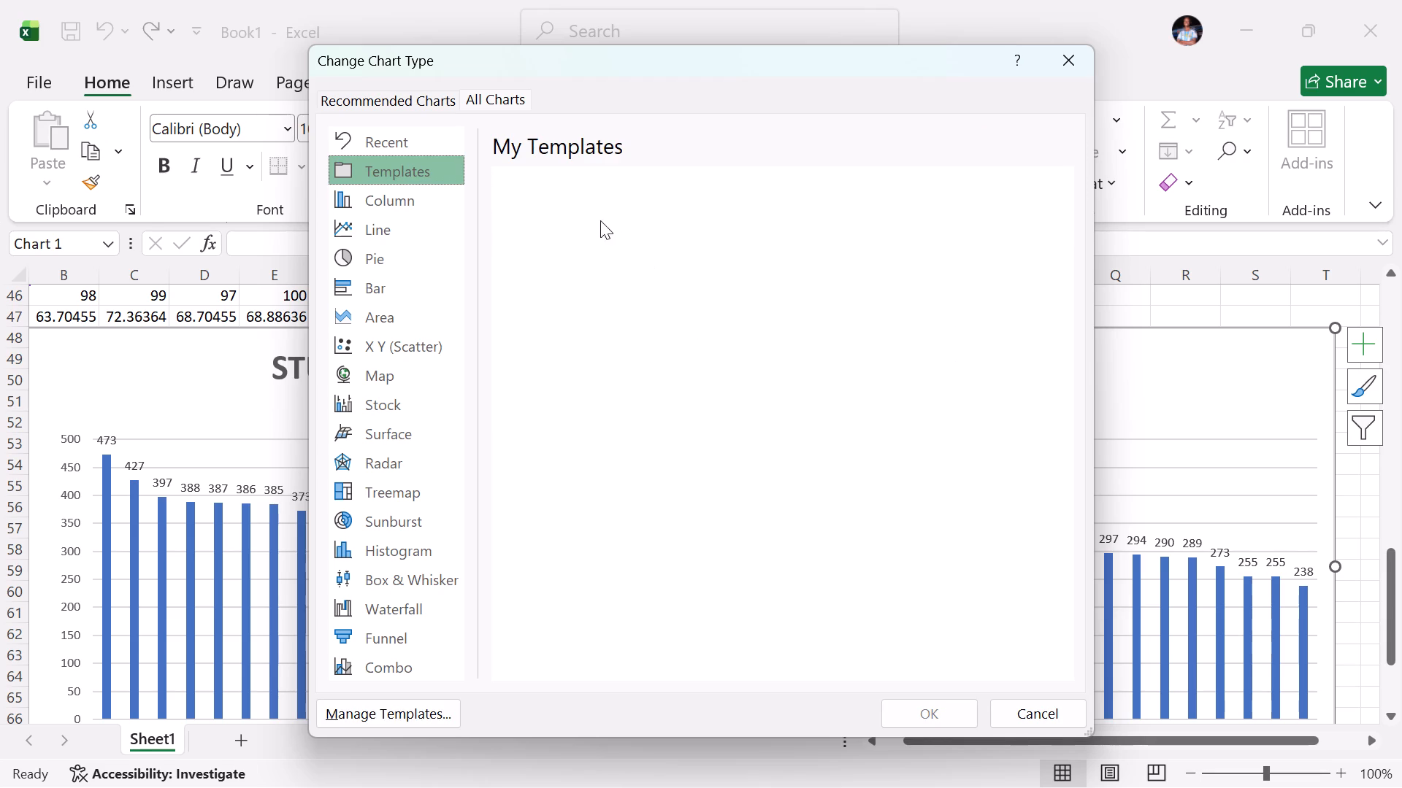
left_click(427, 154)
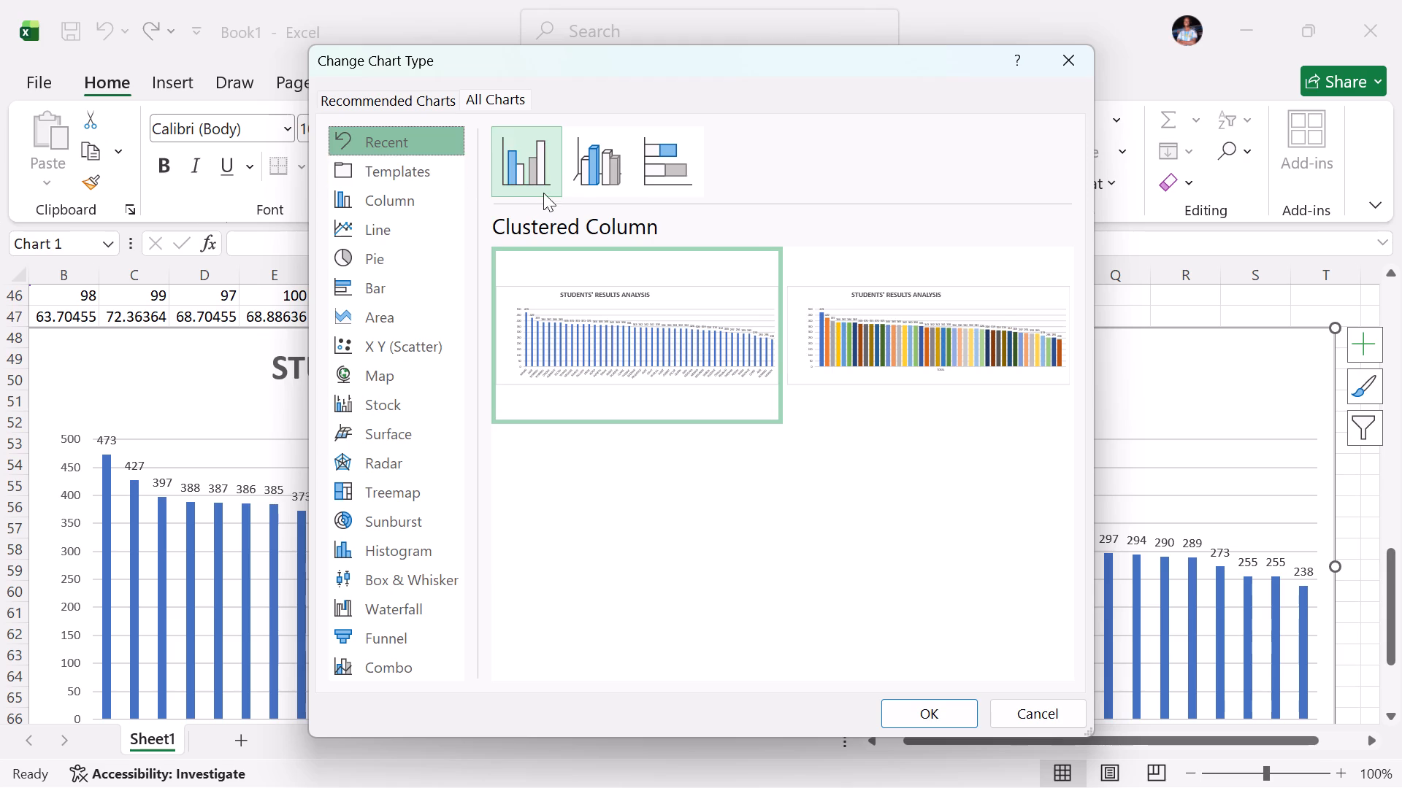
left_click(654, 163)
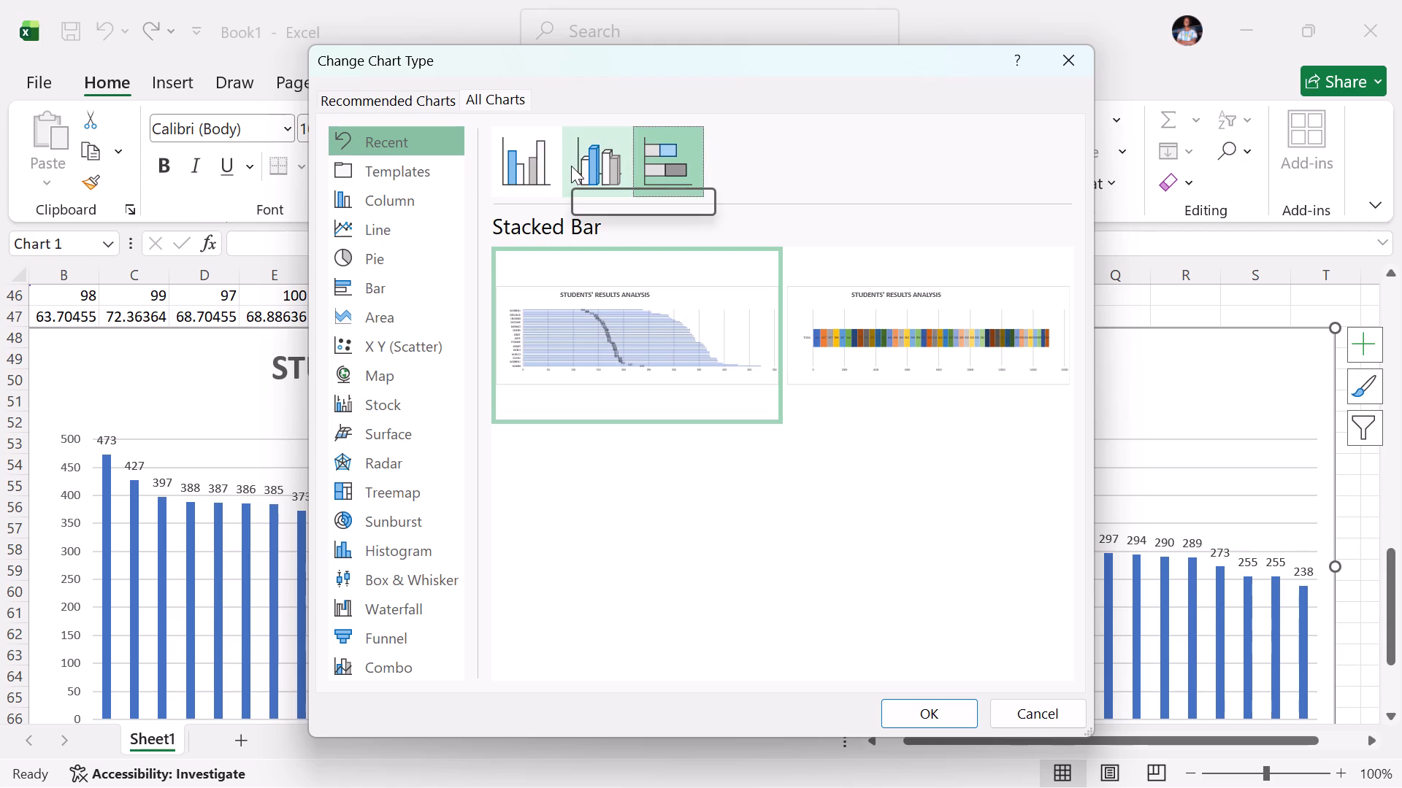
left_click(547, 166)
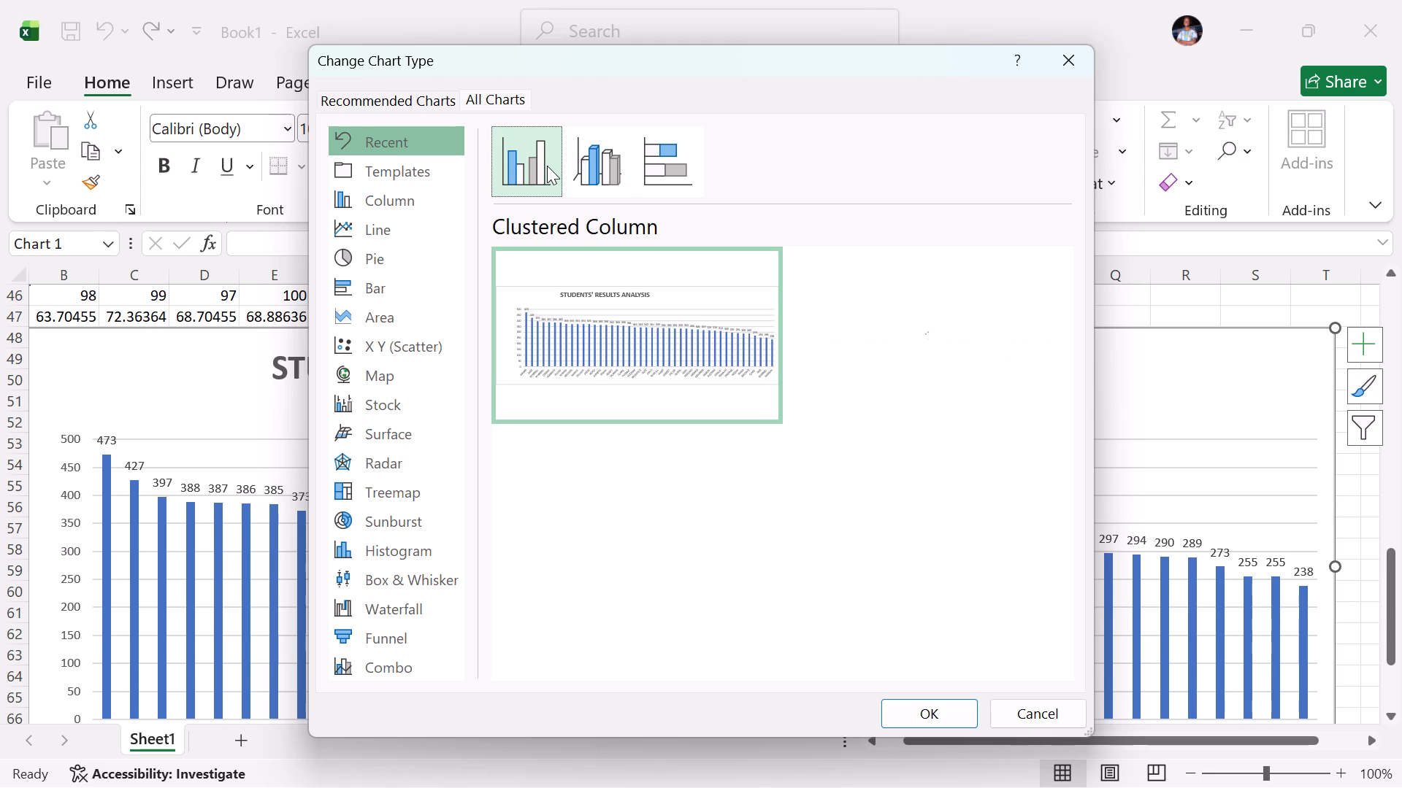
left_click(582, 178)
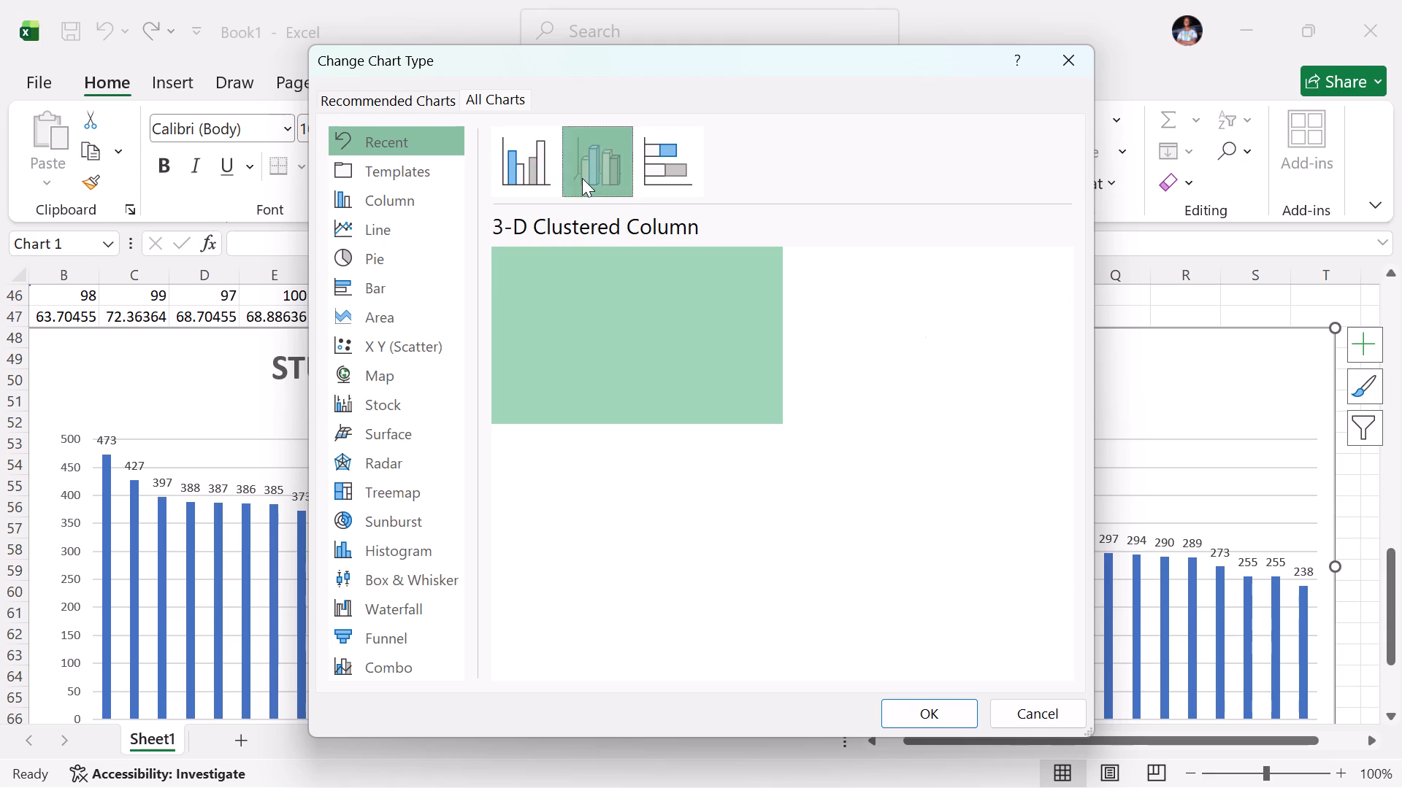
left_click(540, 179)
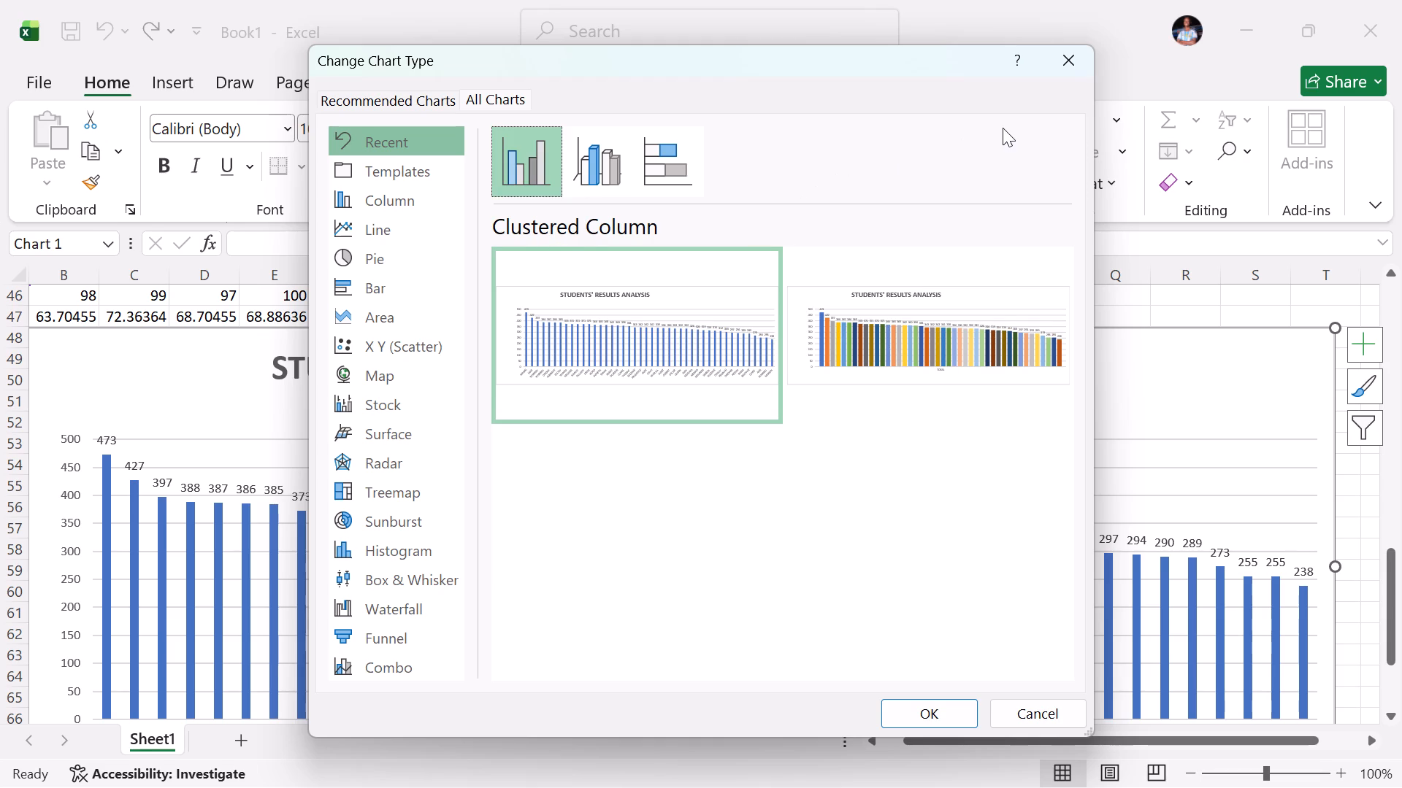
left_click(1061, 62)
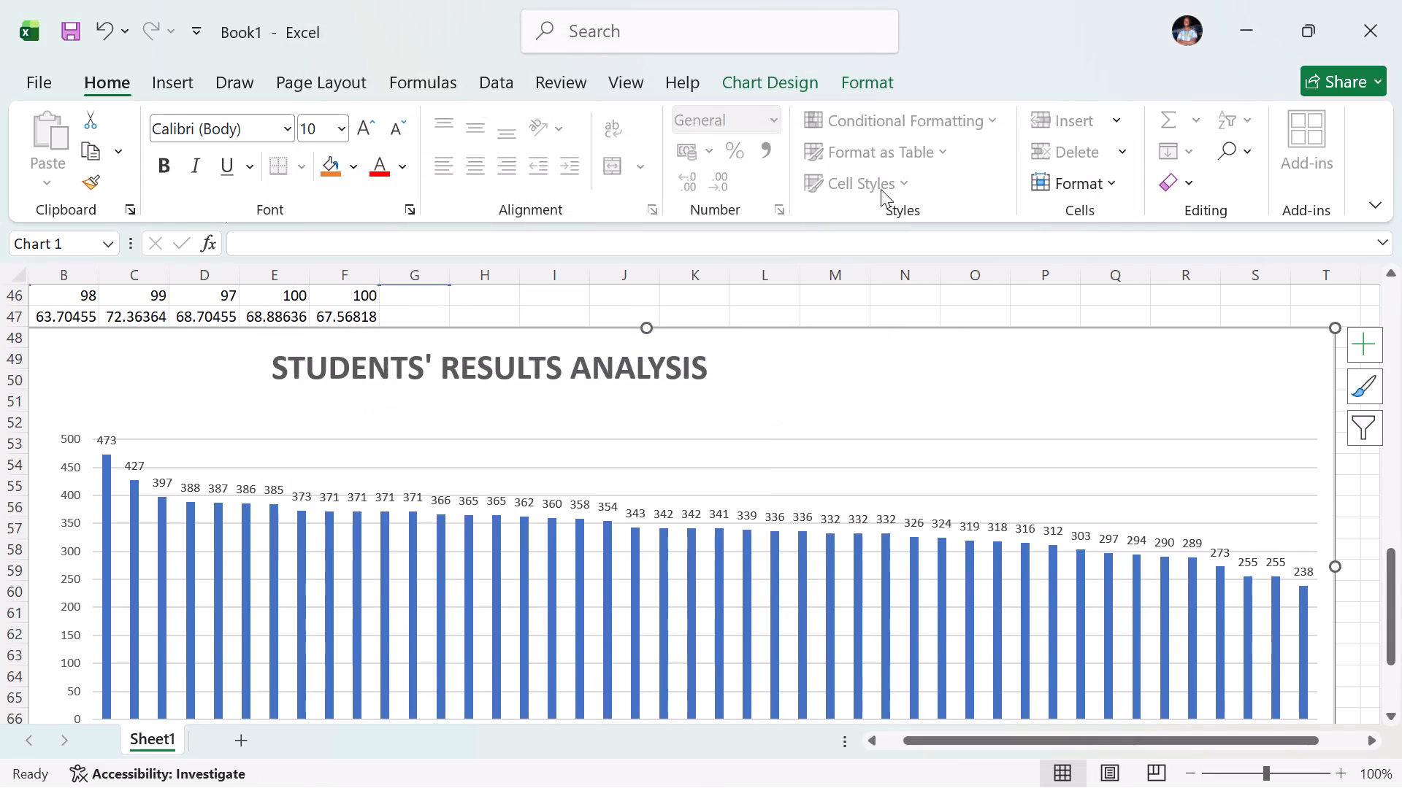
Reopen Change Chart Type for the results chart and preview every Column subtype from Clustered Column to 3-D Column, without applying any.
left_click(765, 74)
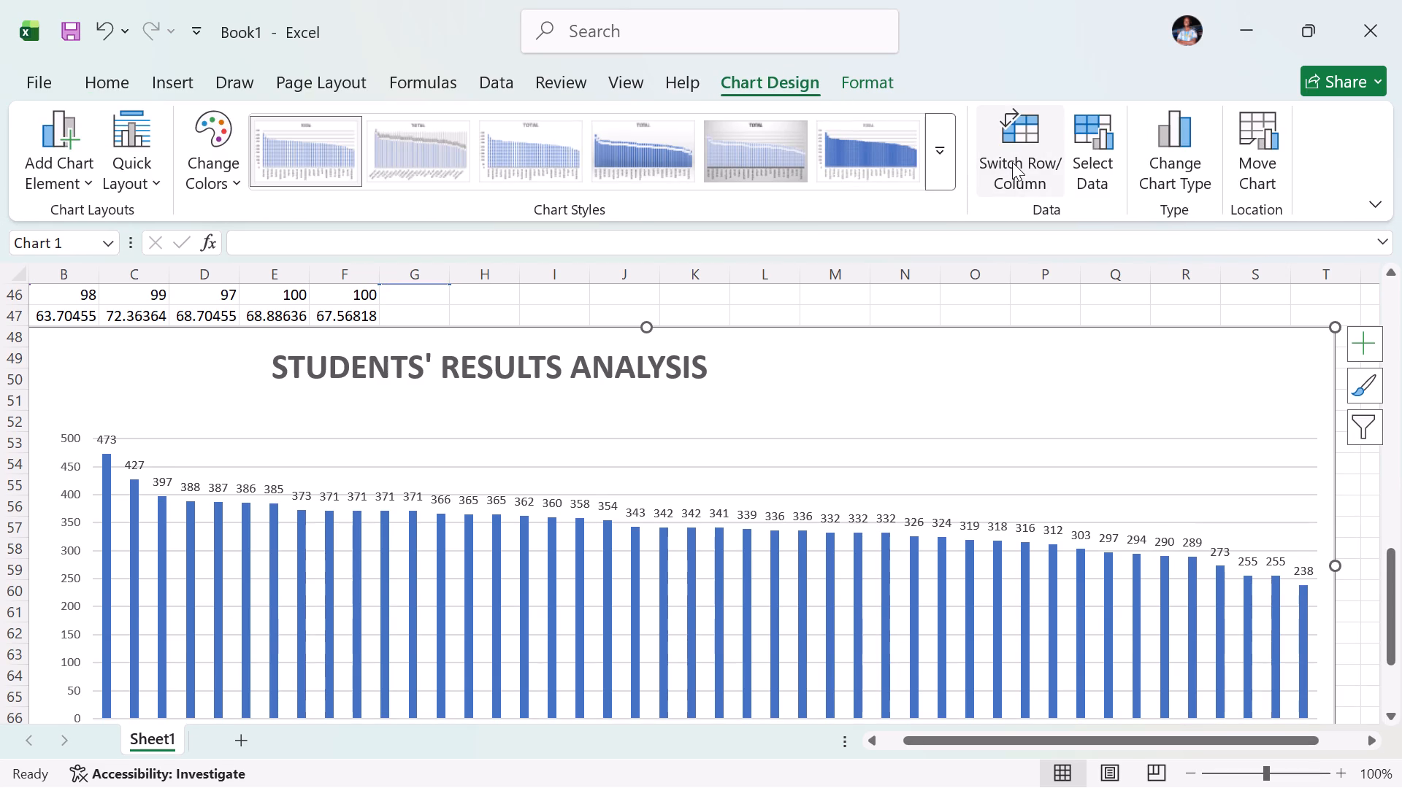
left_click(1163, 161)
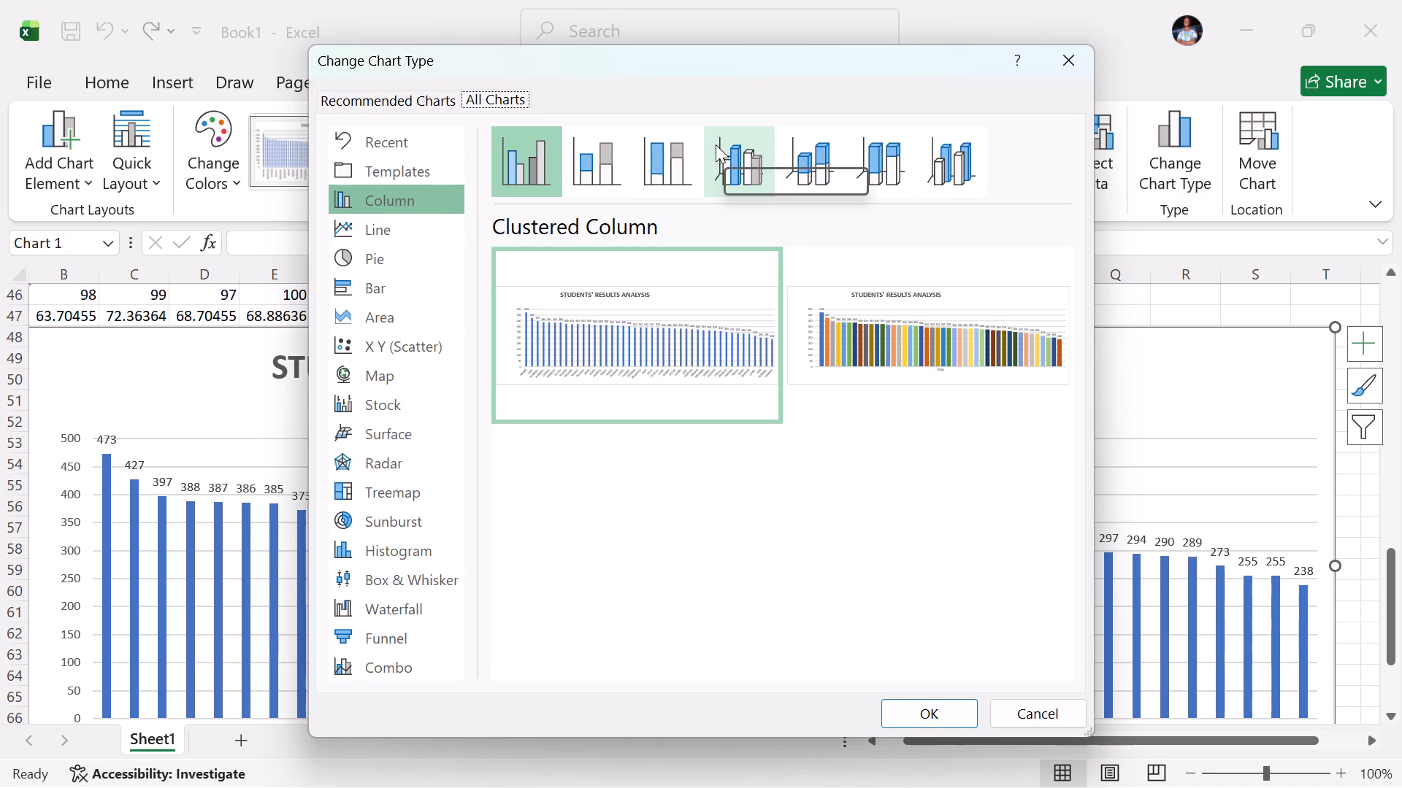
left_click(613, 154)
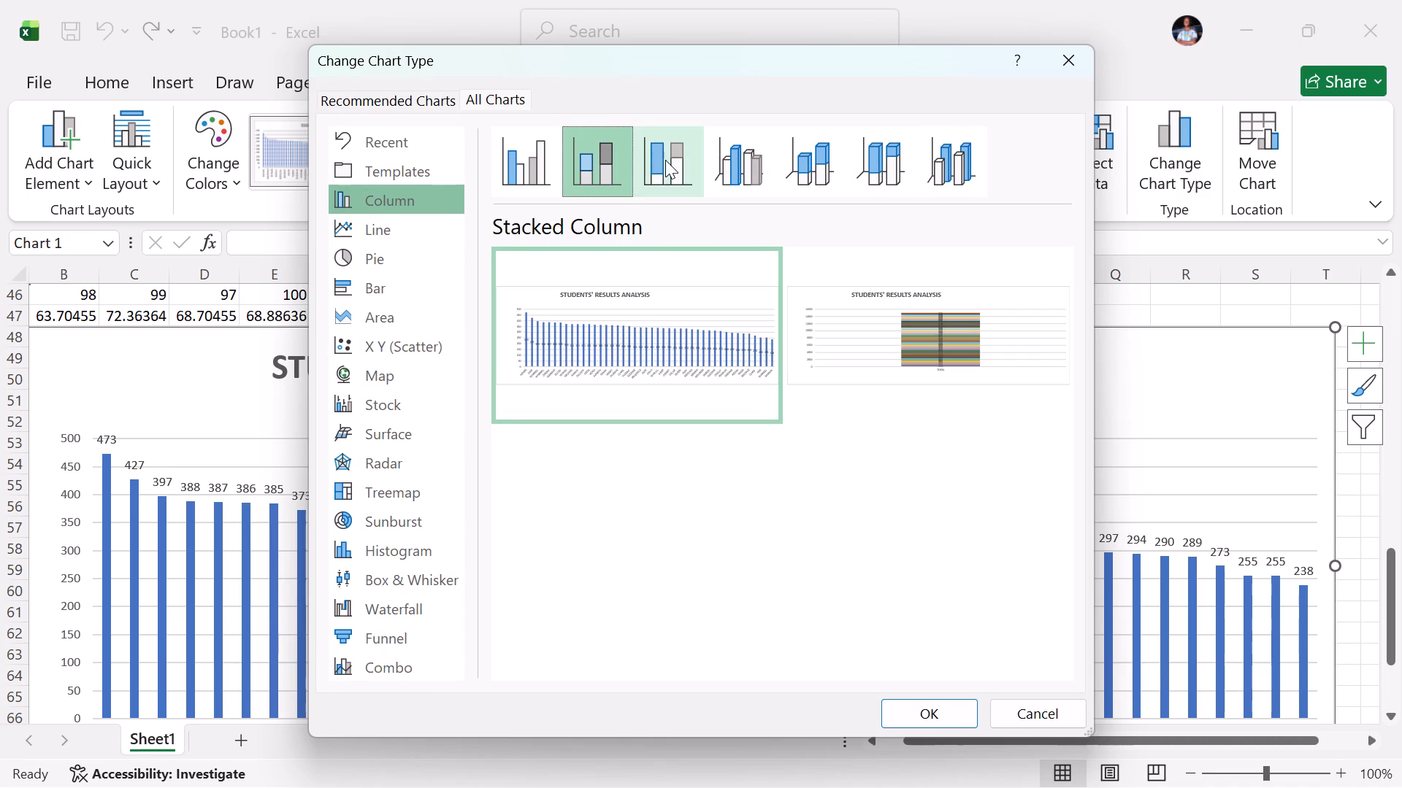
left_click(665, 160)
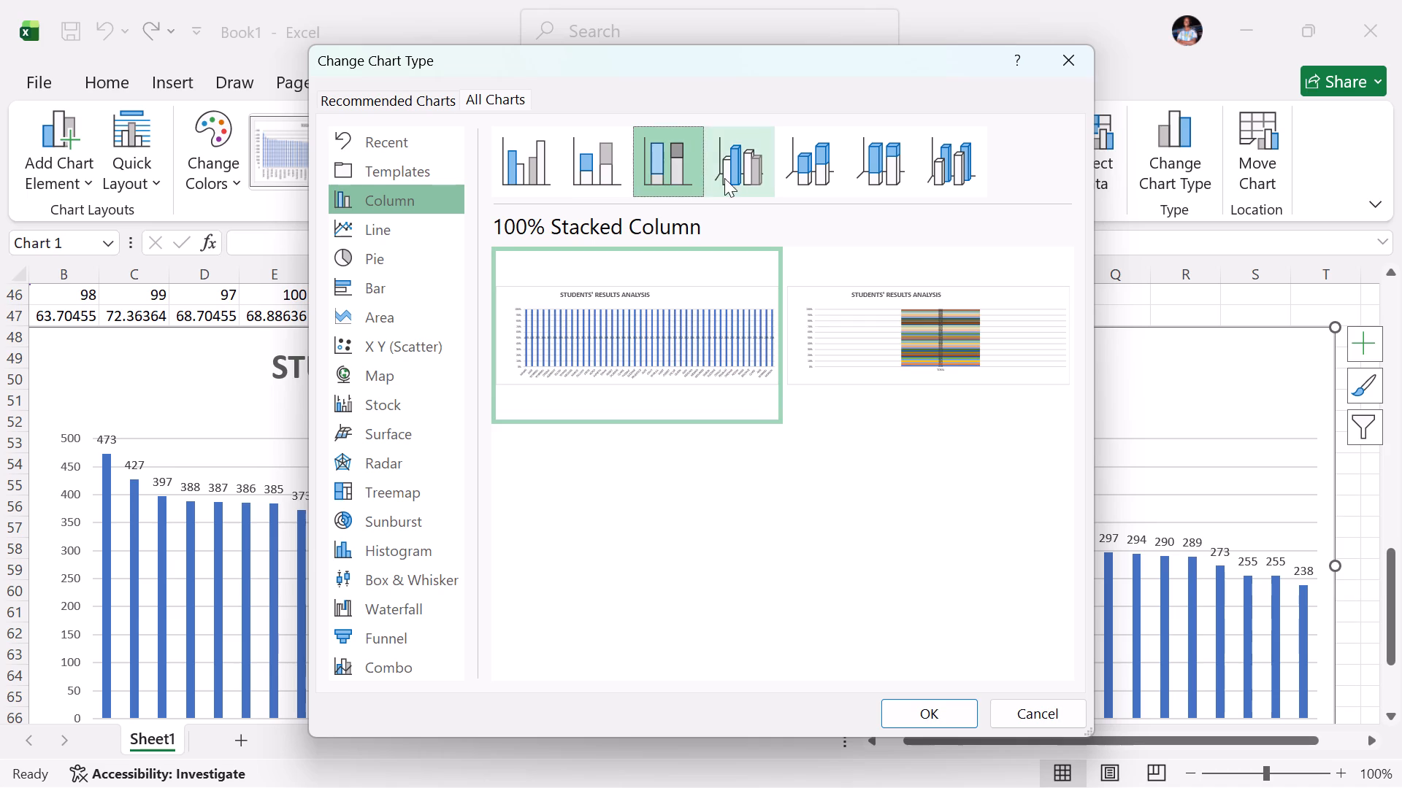
left_click(739, 178)
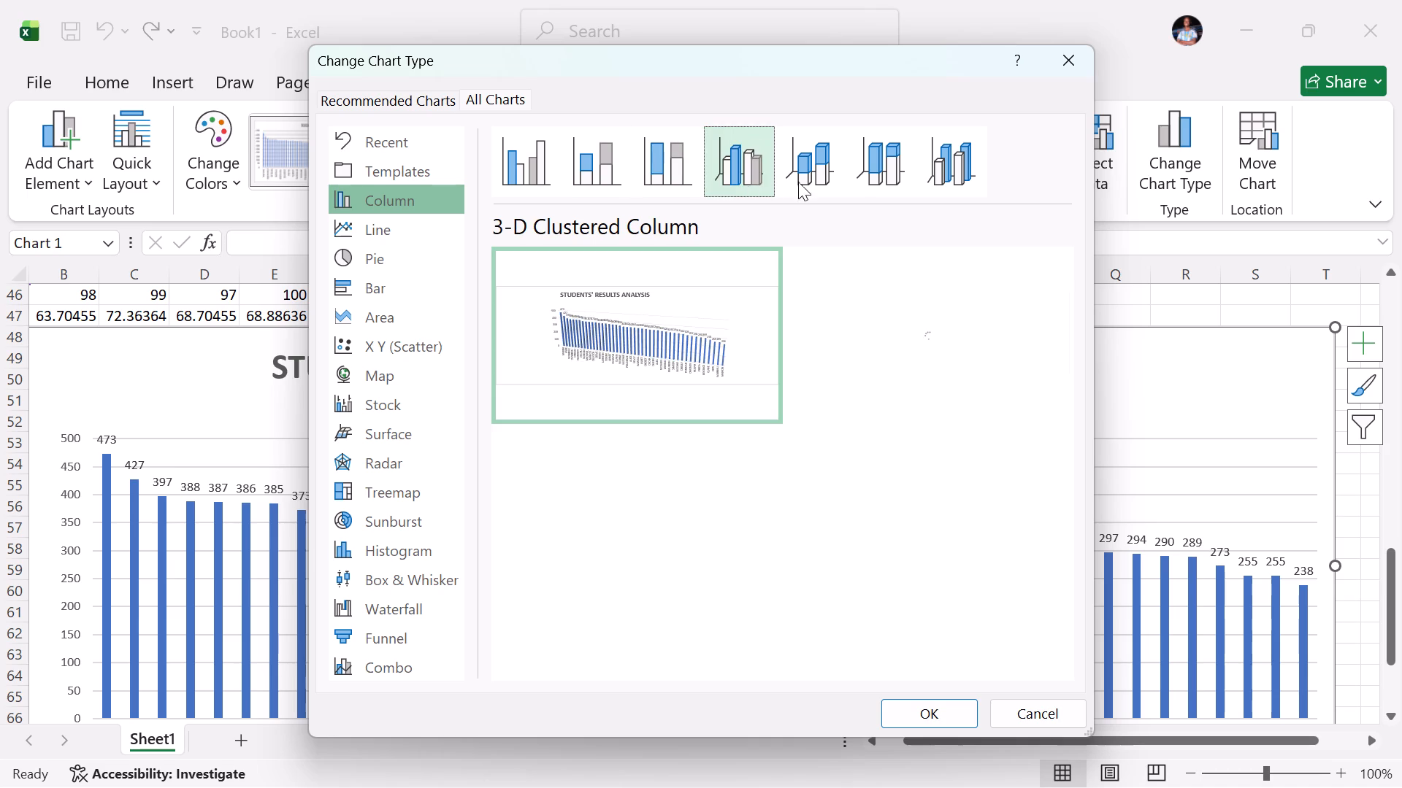
left_click(831, 185)
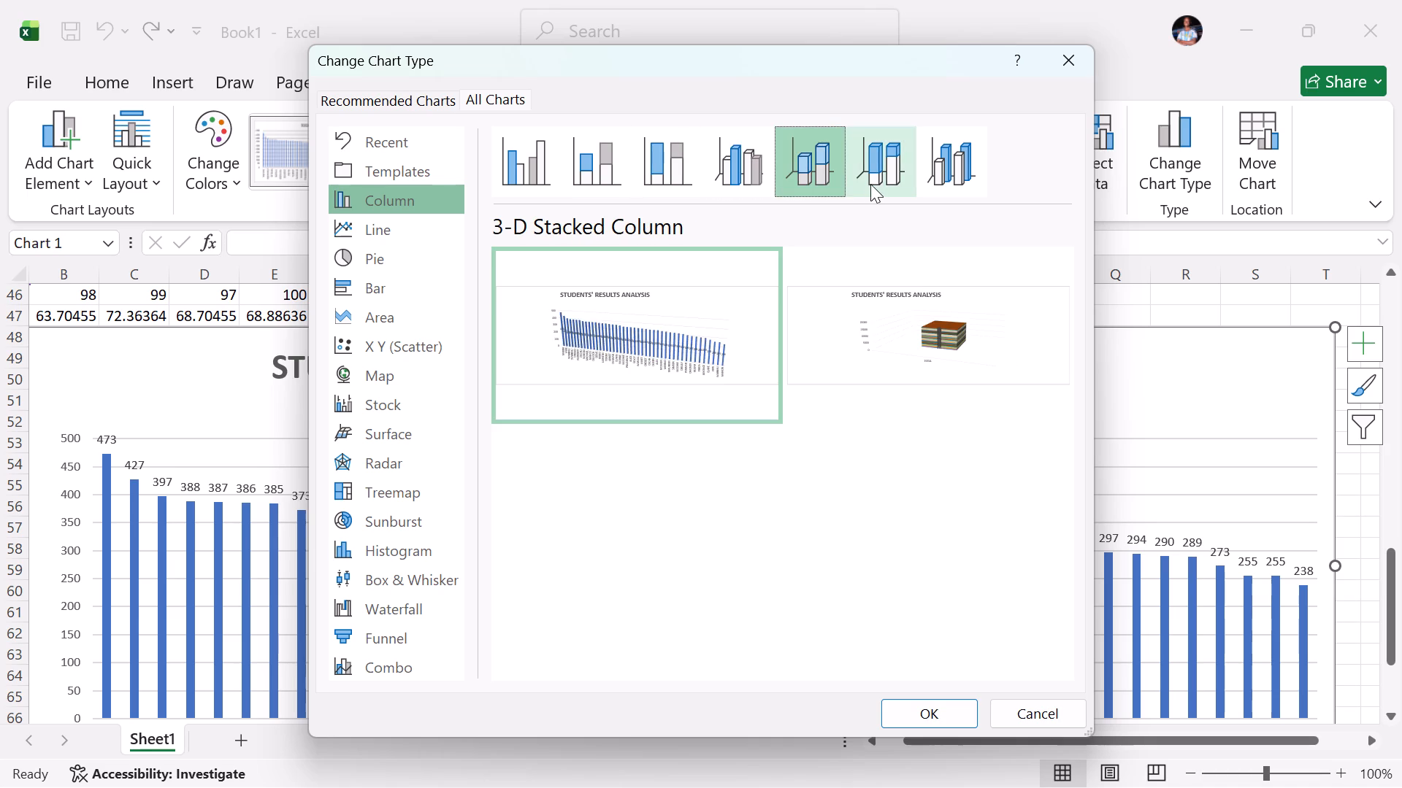
left_click(874, 184)
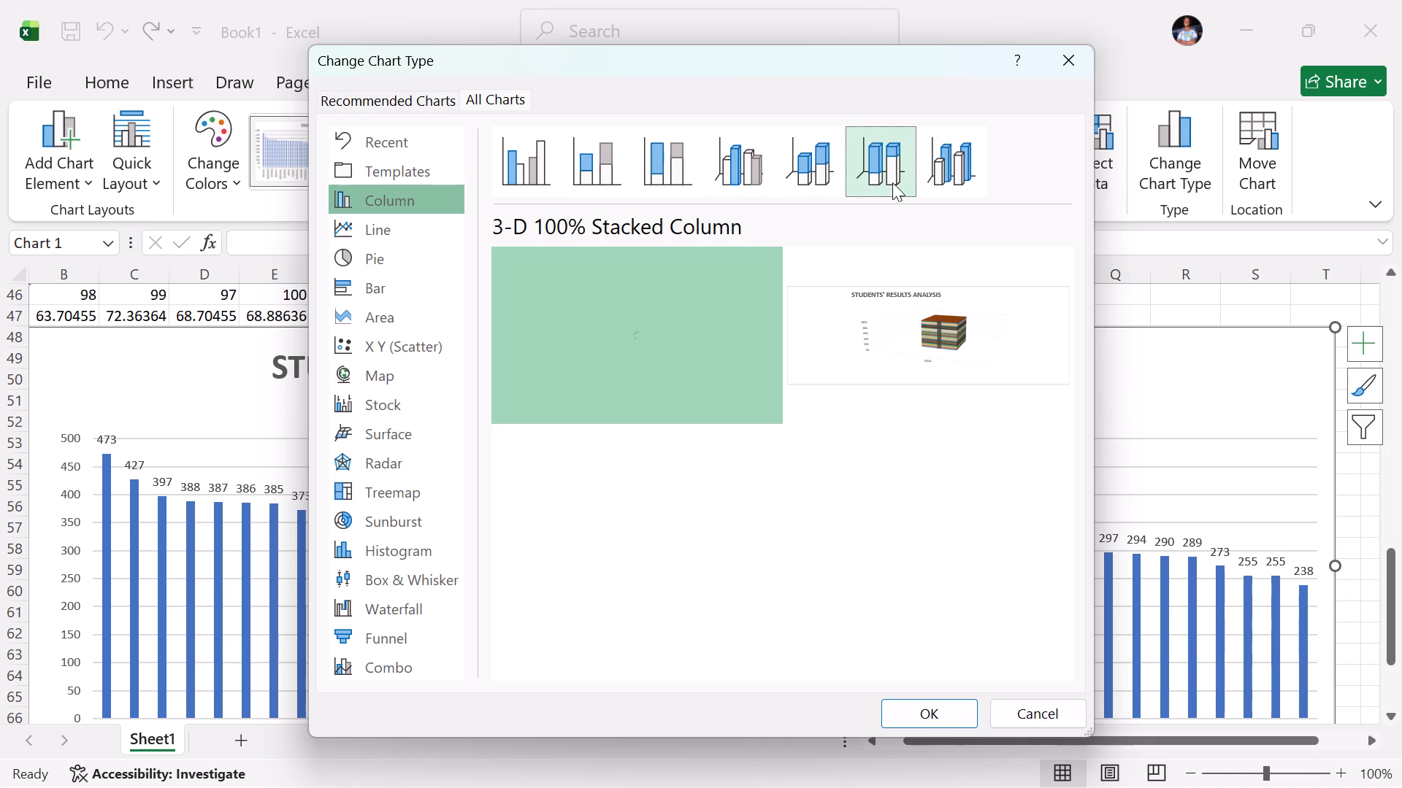
left_click(945, 181)
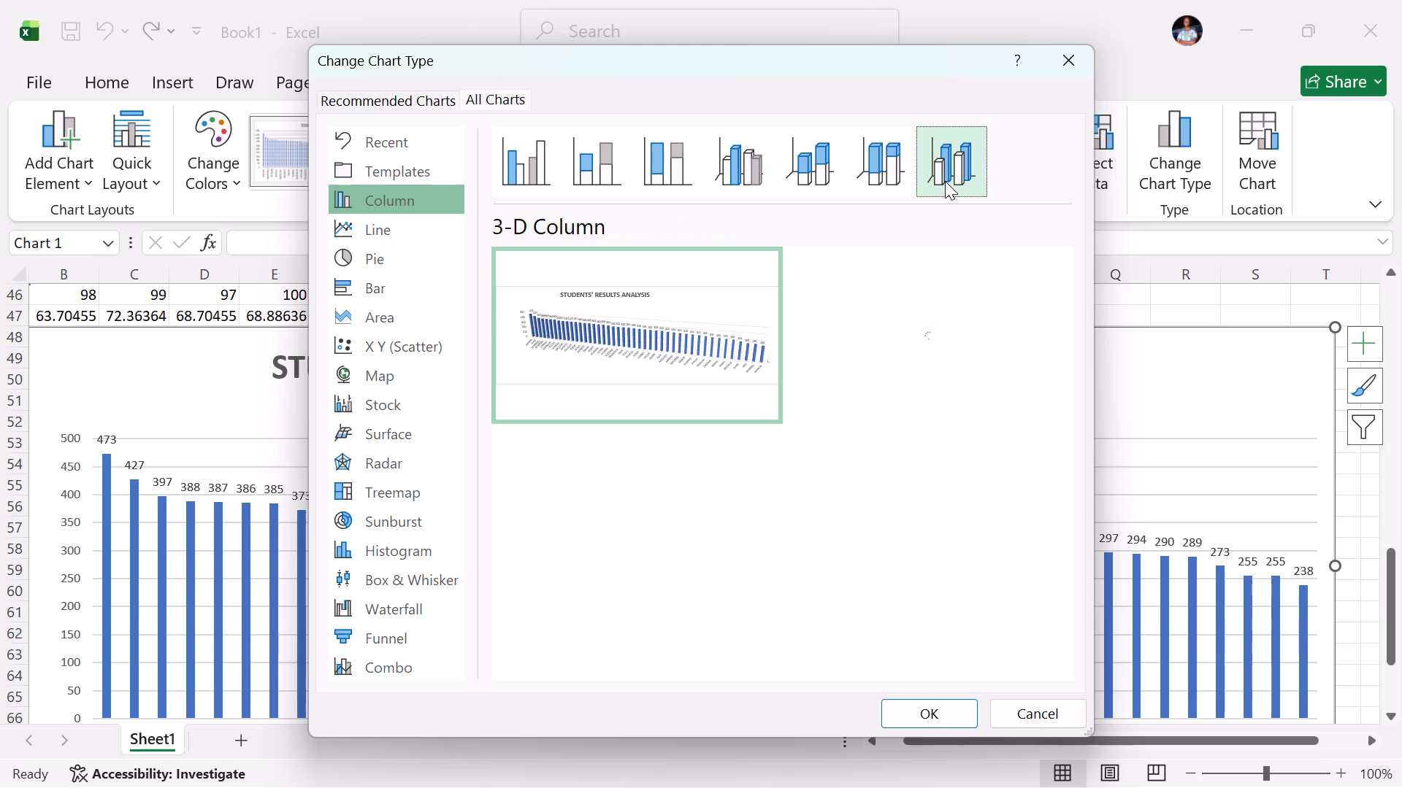
left_click(547, 159)
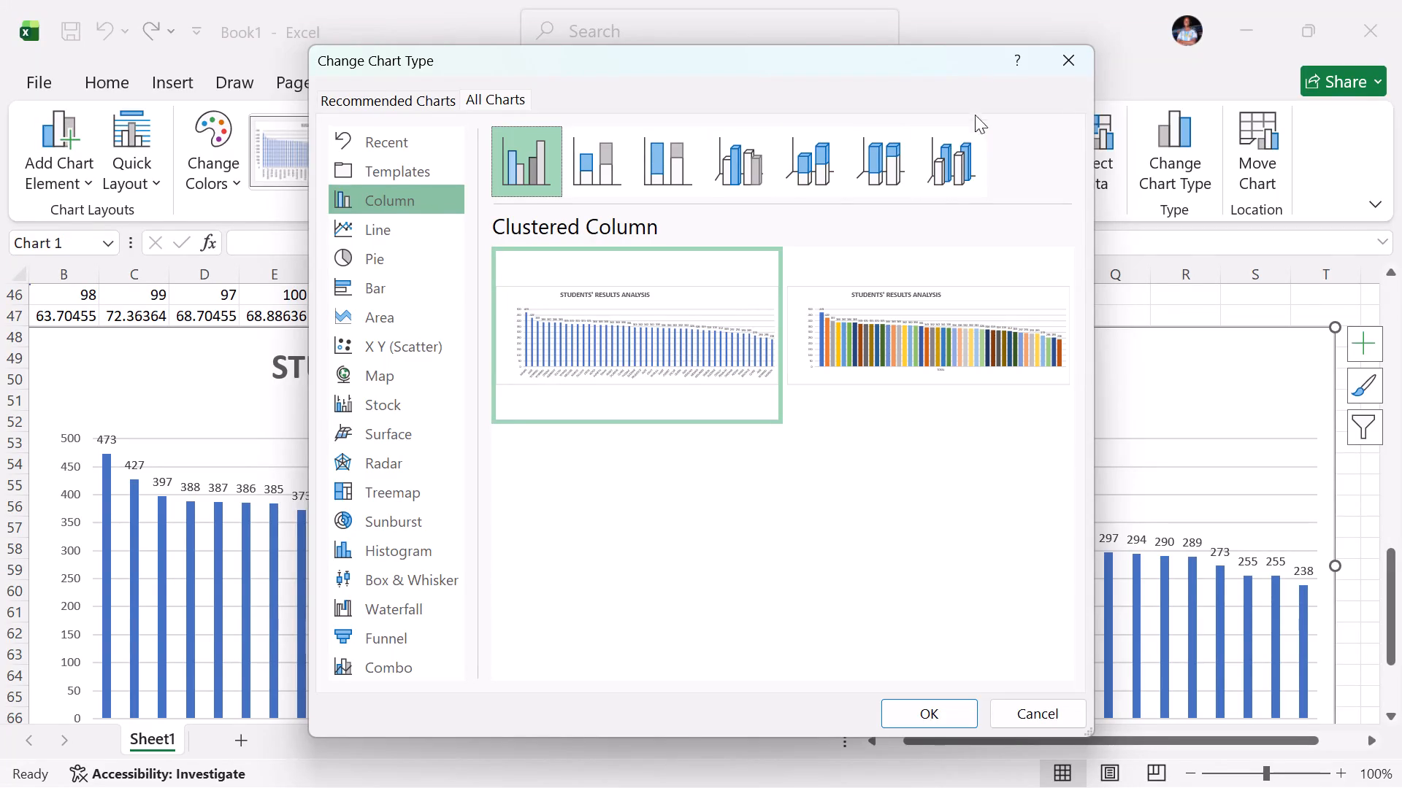
left_click(1060, 64)
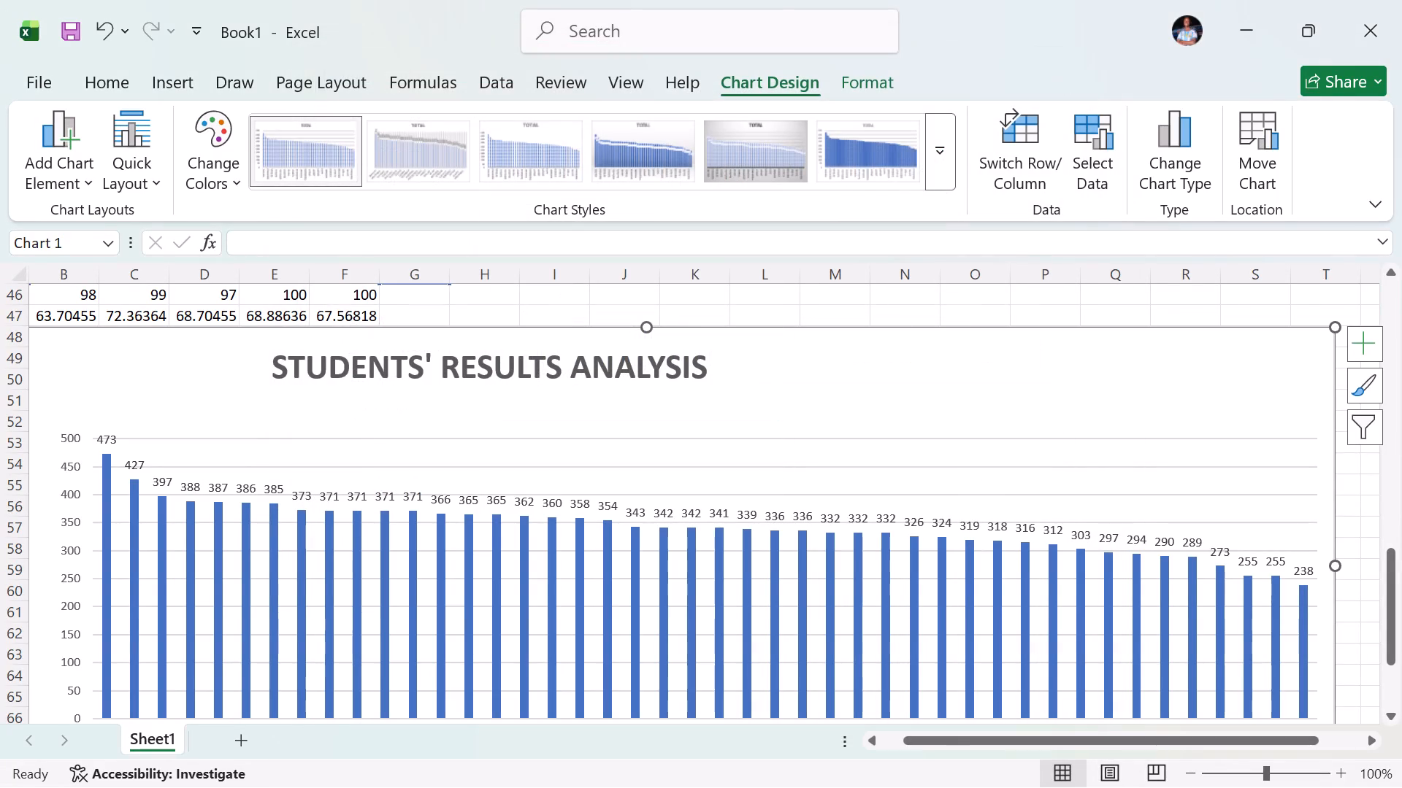
Bring up the other running apps to switch away from Excel.
left_click(1017, 763)
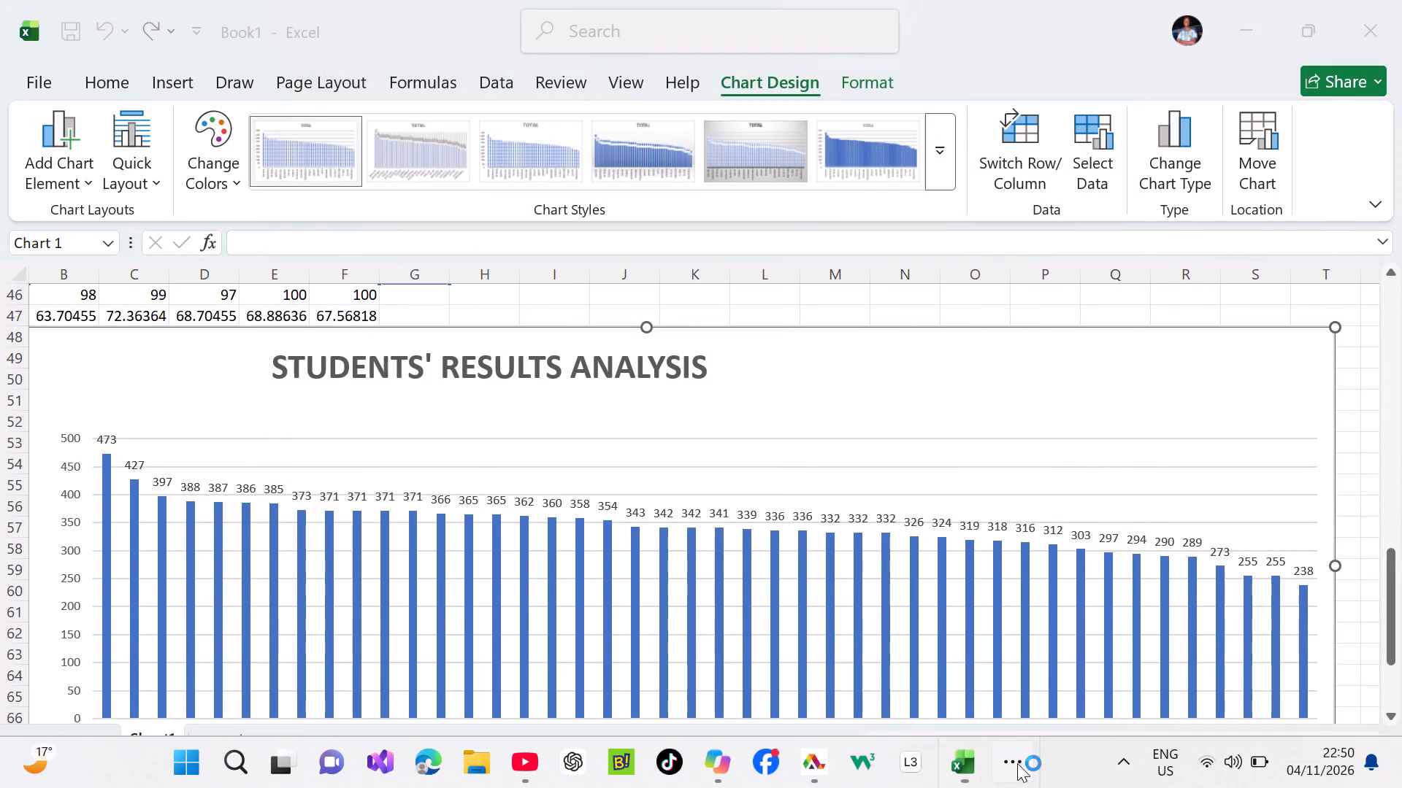